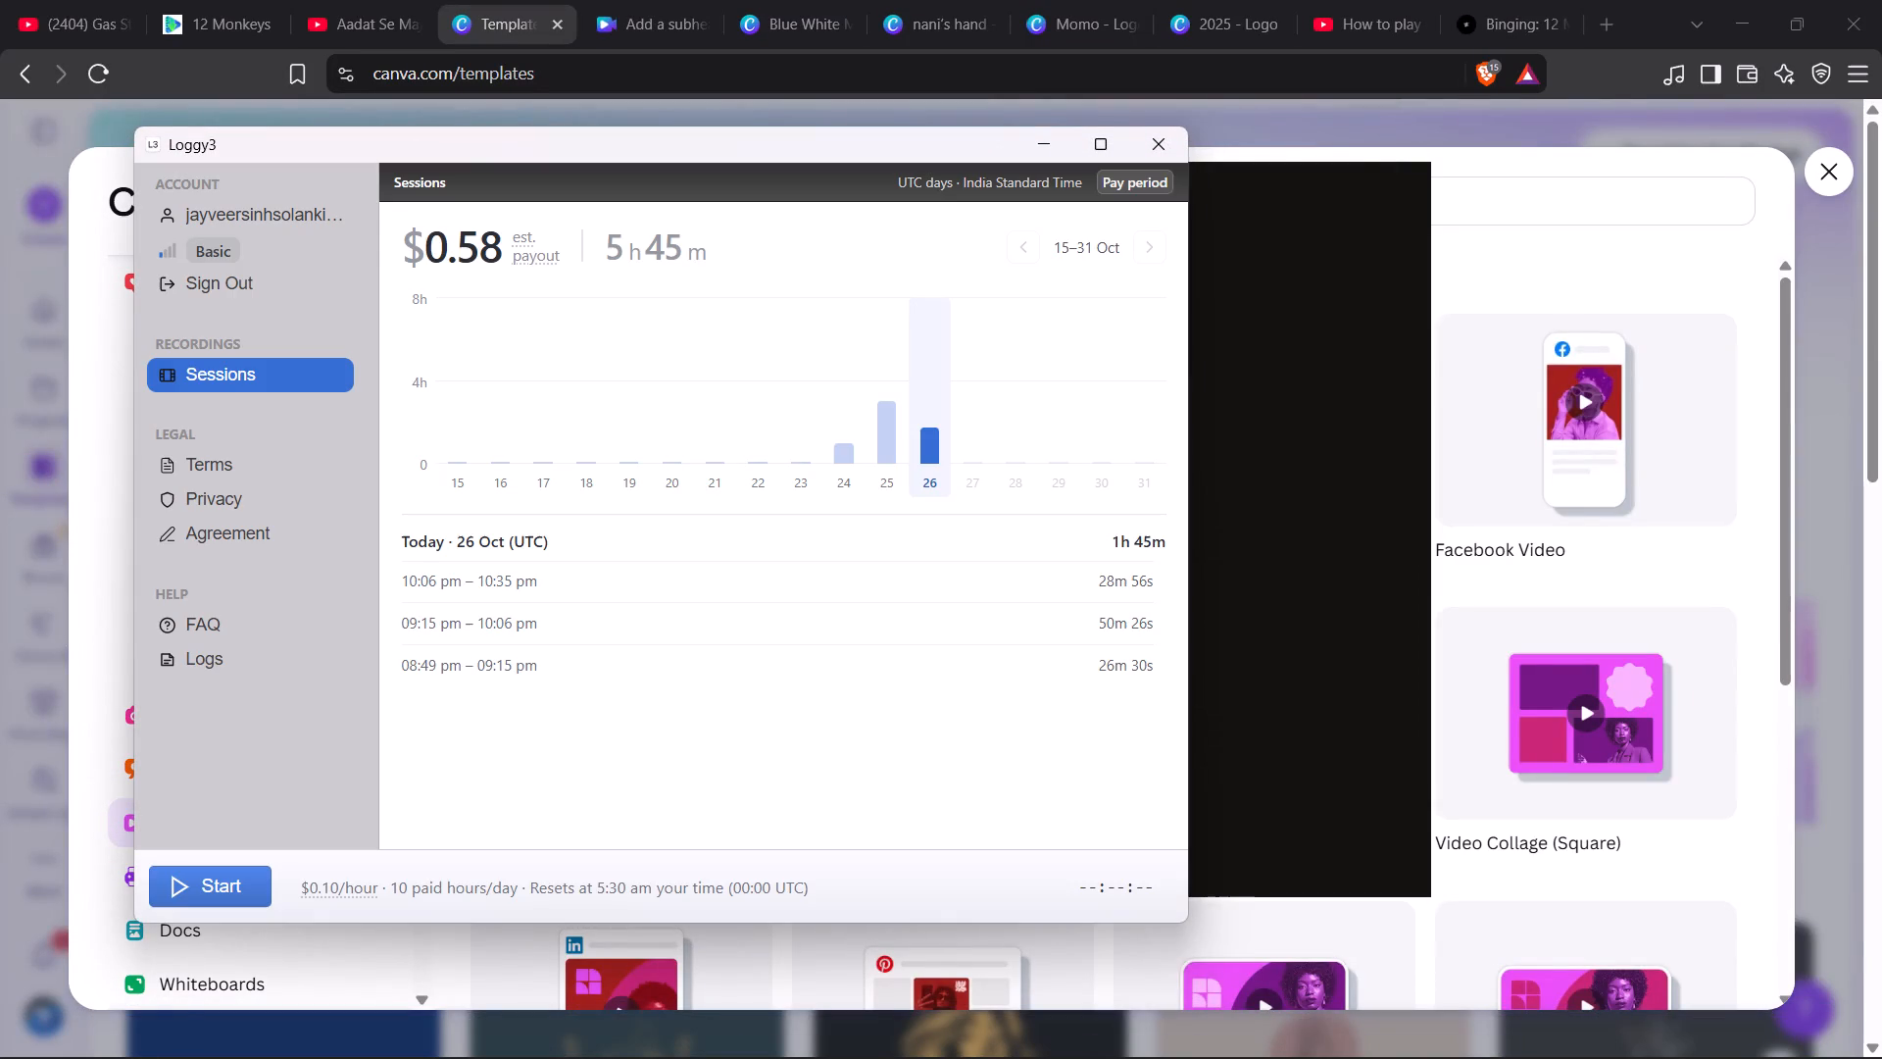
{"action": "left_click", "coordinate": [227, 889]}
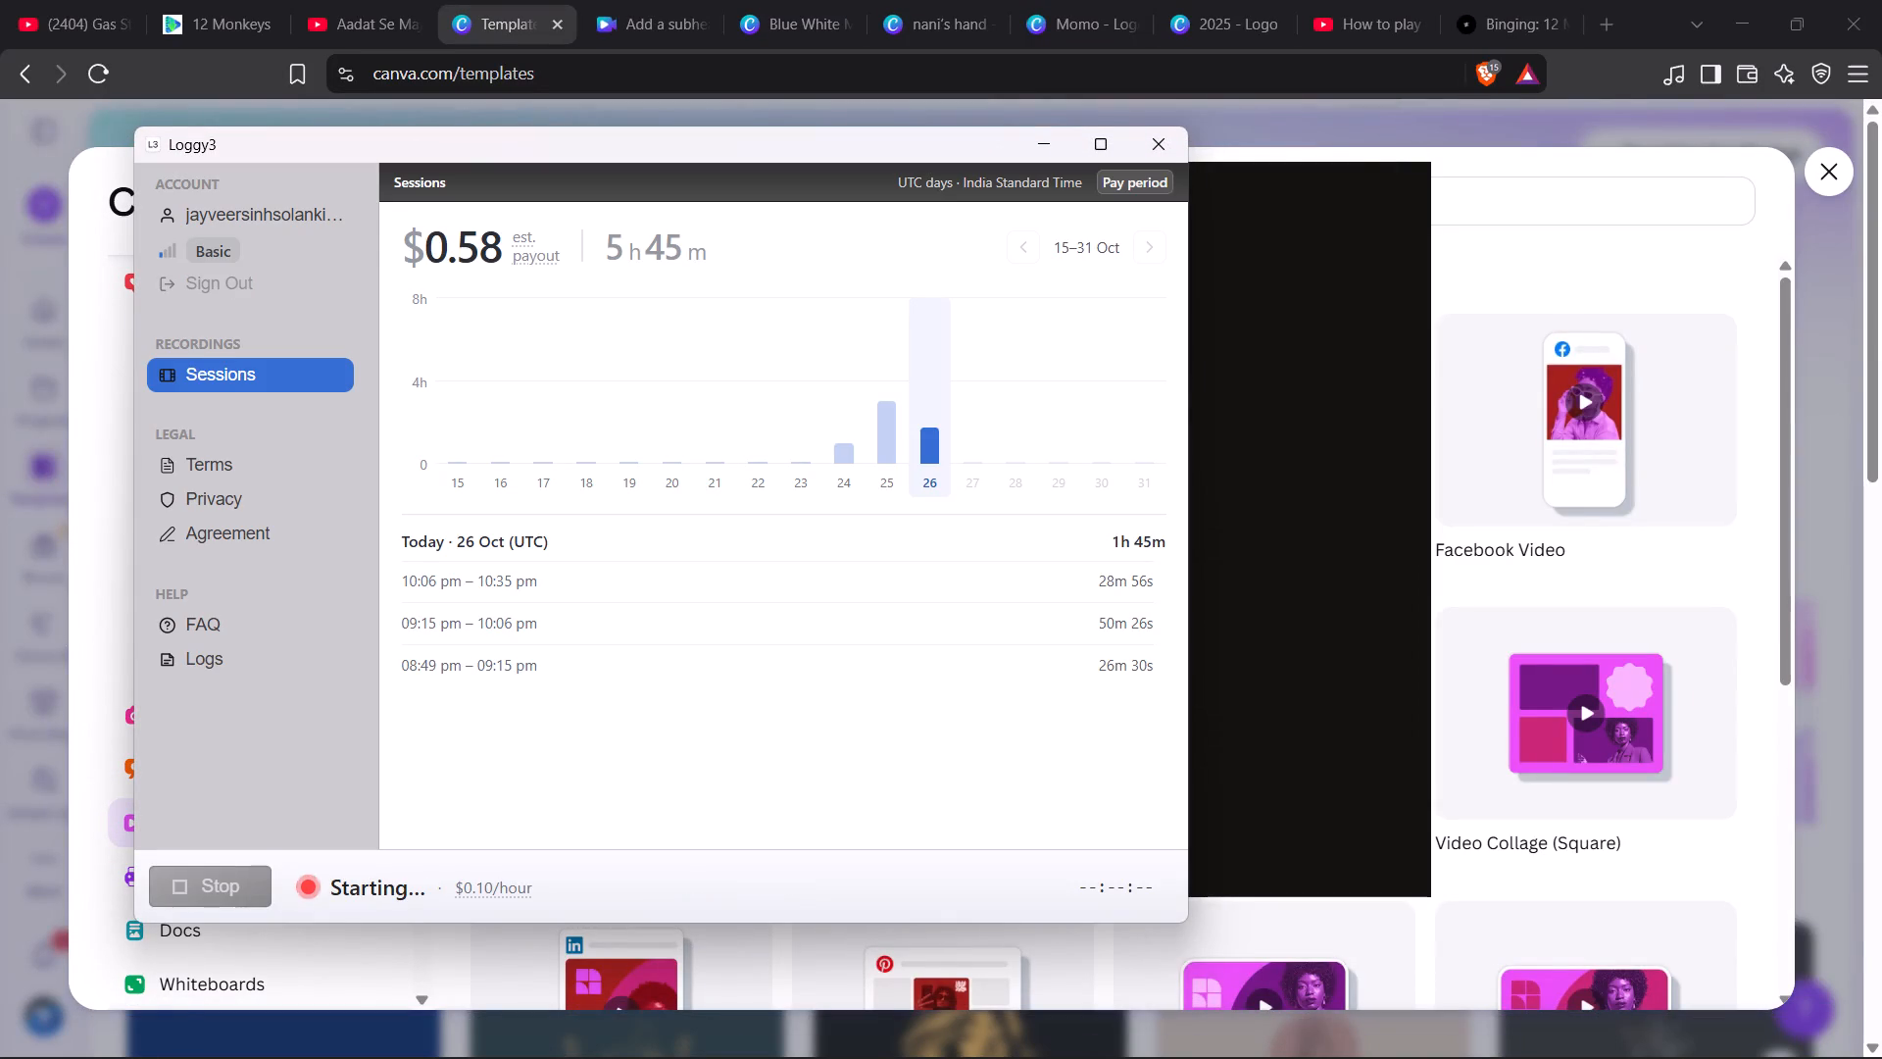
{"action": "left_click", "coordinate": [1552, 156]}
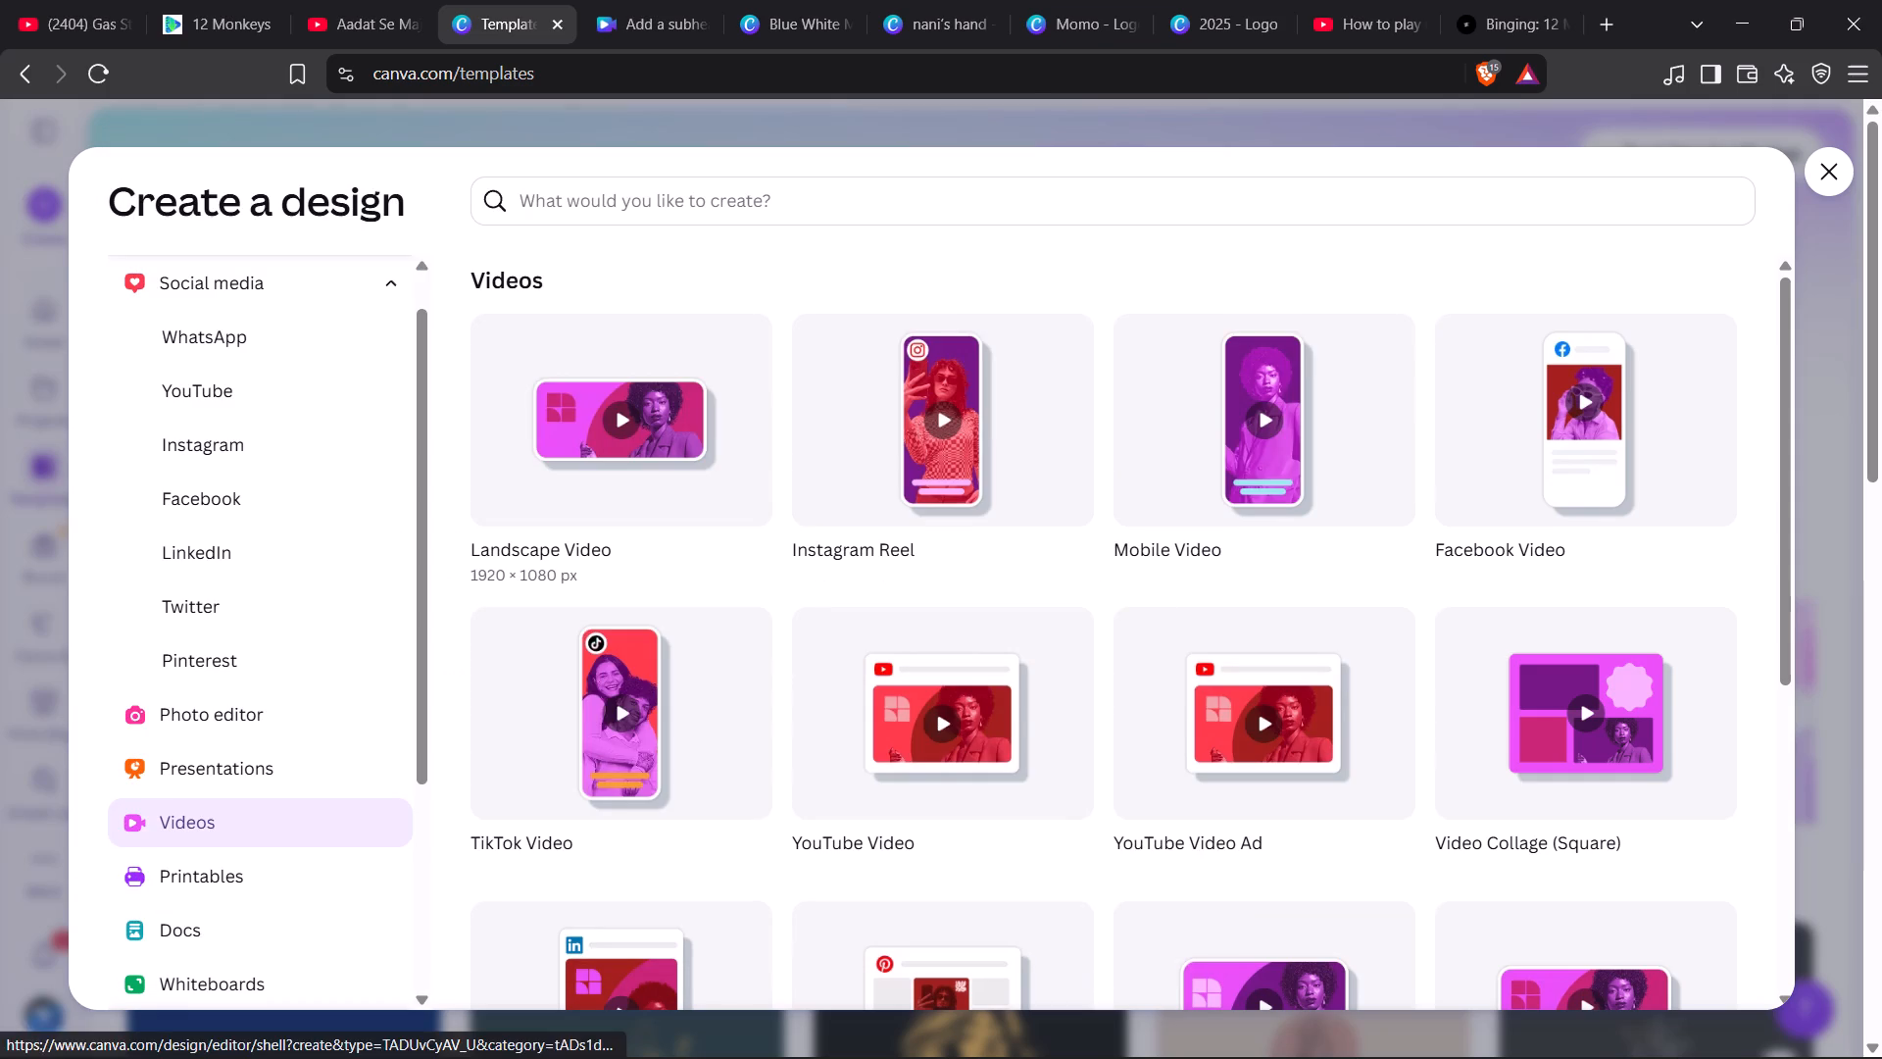
In the open "Add a subheading" video design, add a heading reading "ORANGE JUICE ORANGE JUICE" over the orange background.
{"action": "left_click", "coordinate": [634, 17]}
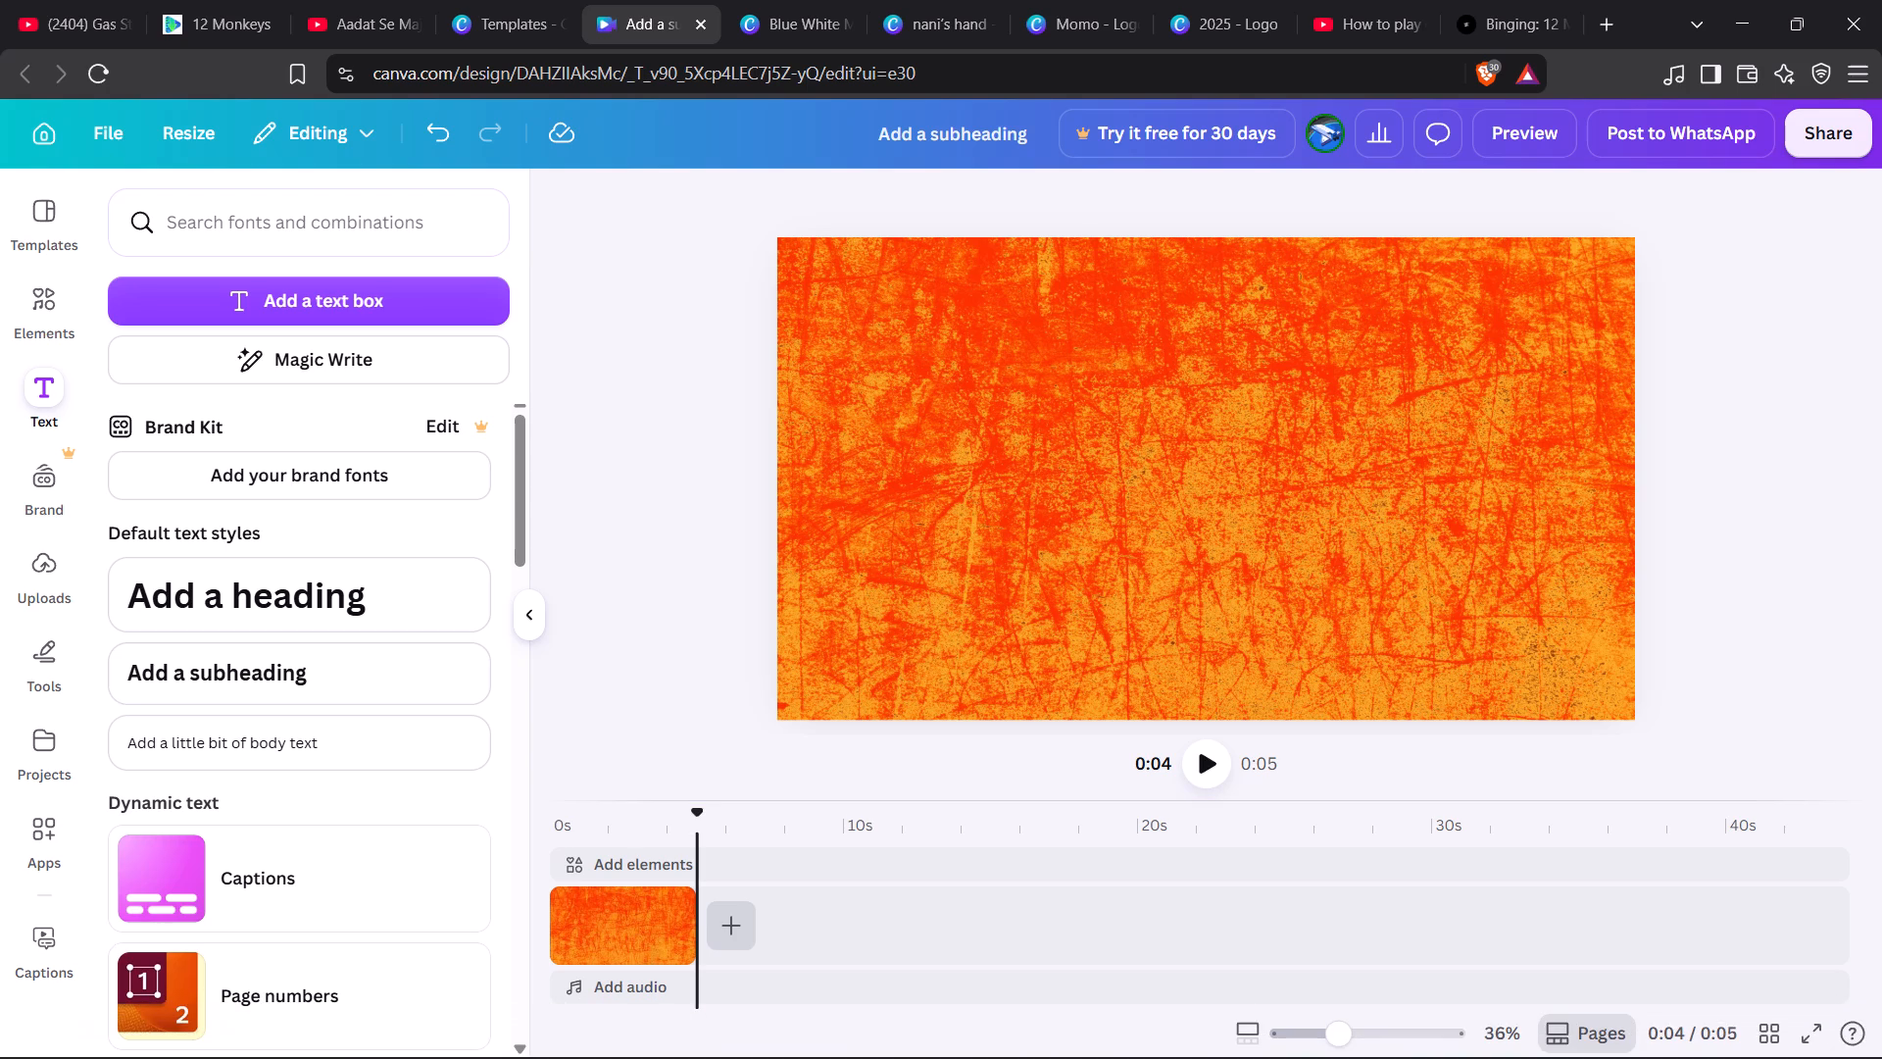
{"action": "scroll", "coordinate": [1724, 786], "scroll_direction": "up", "scroll_amount": 1}
{"action": "left_click", "coordinate": [406, 580]}
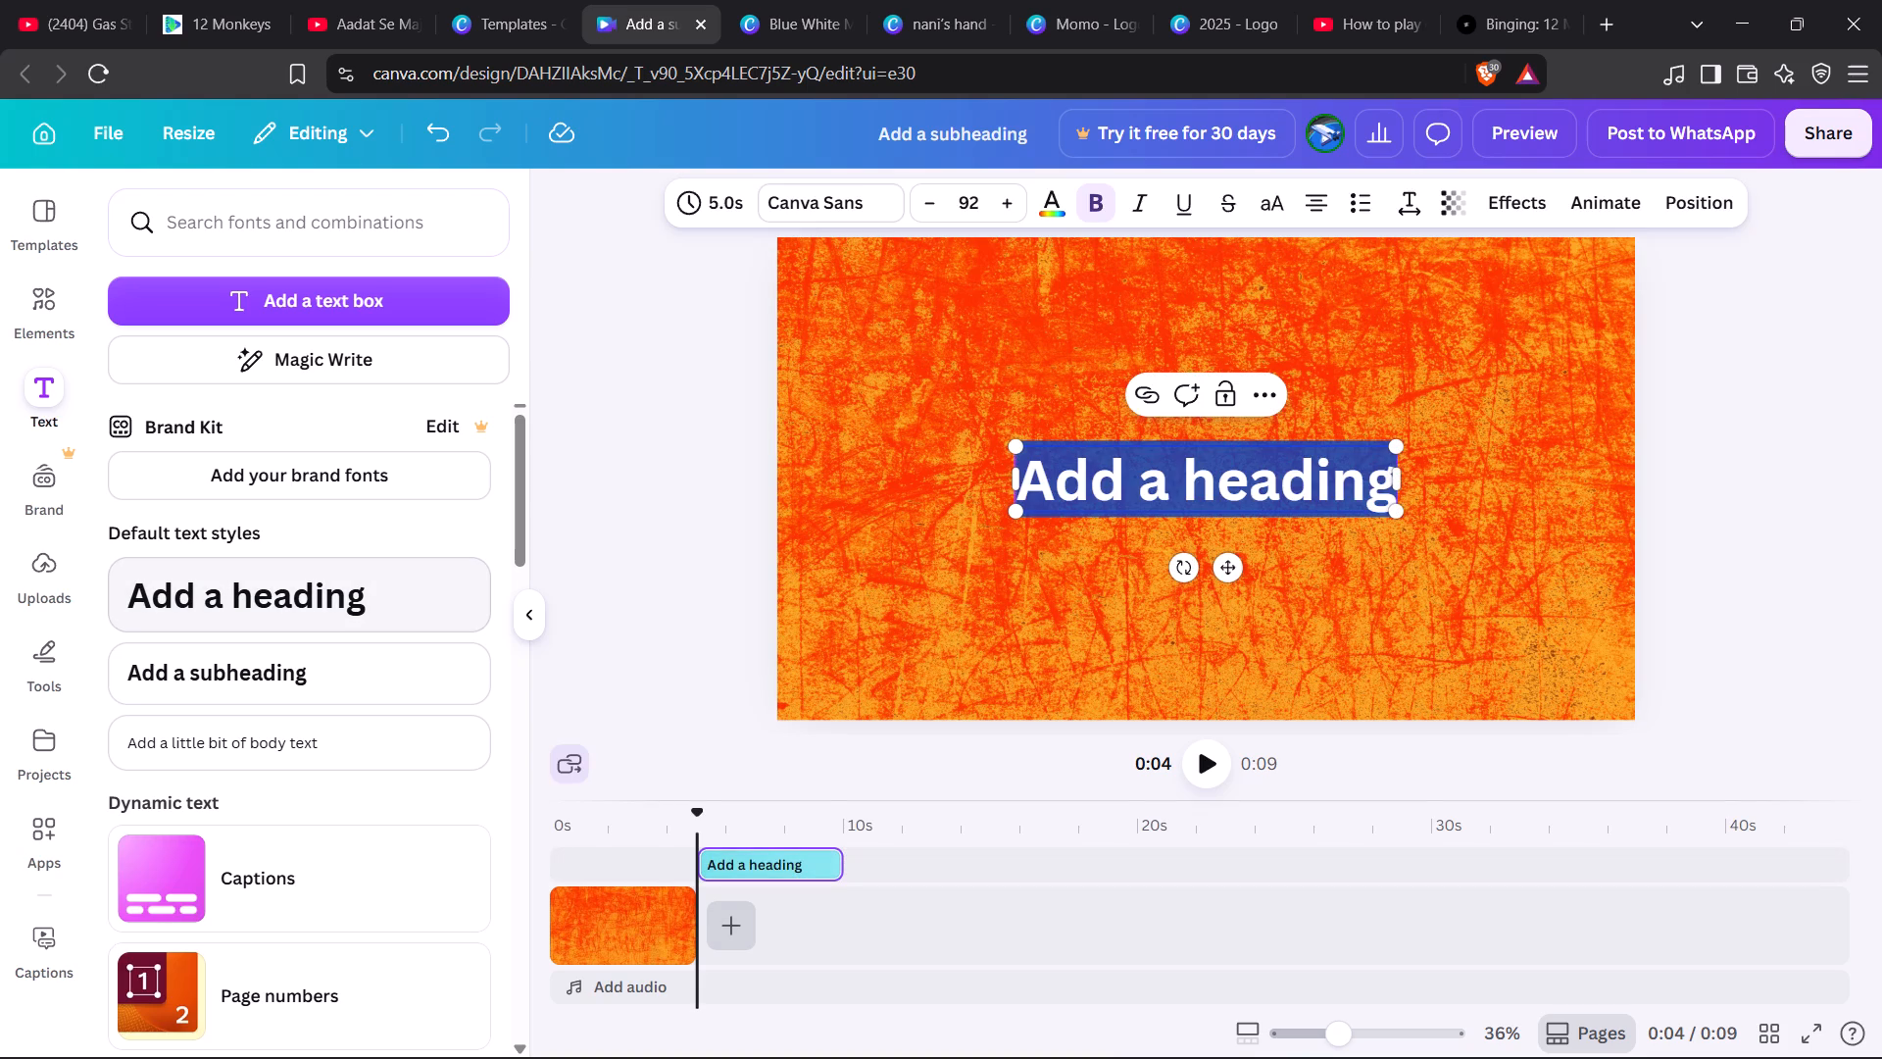
{"action": "type", "text": "ORA"}
{"action": "type", "text": "NG"}
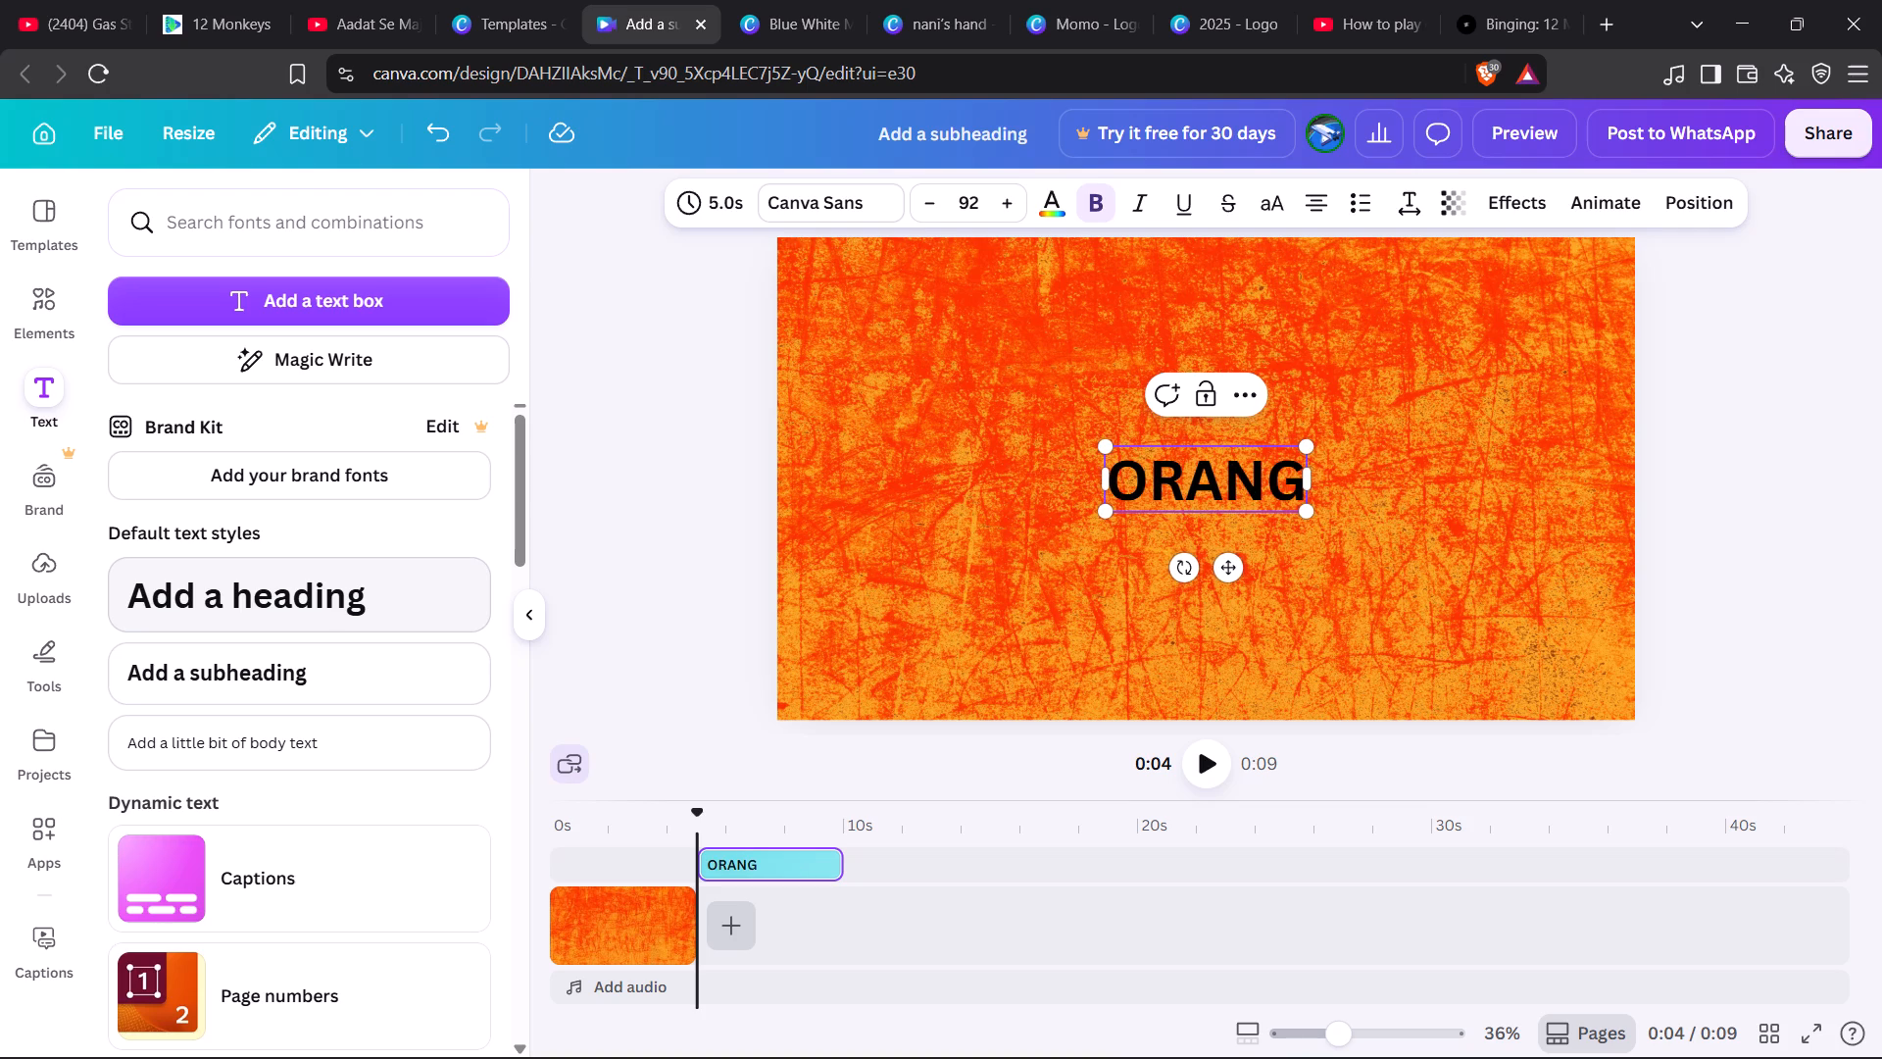
{"action": "type", "text": "E"}
{"action": "key", "text": "space"}
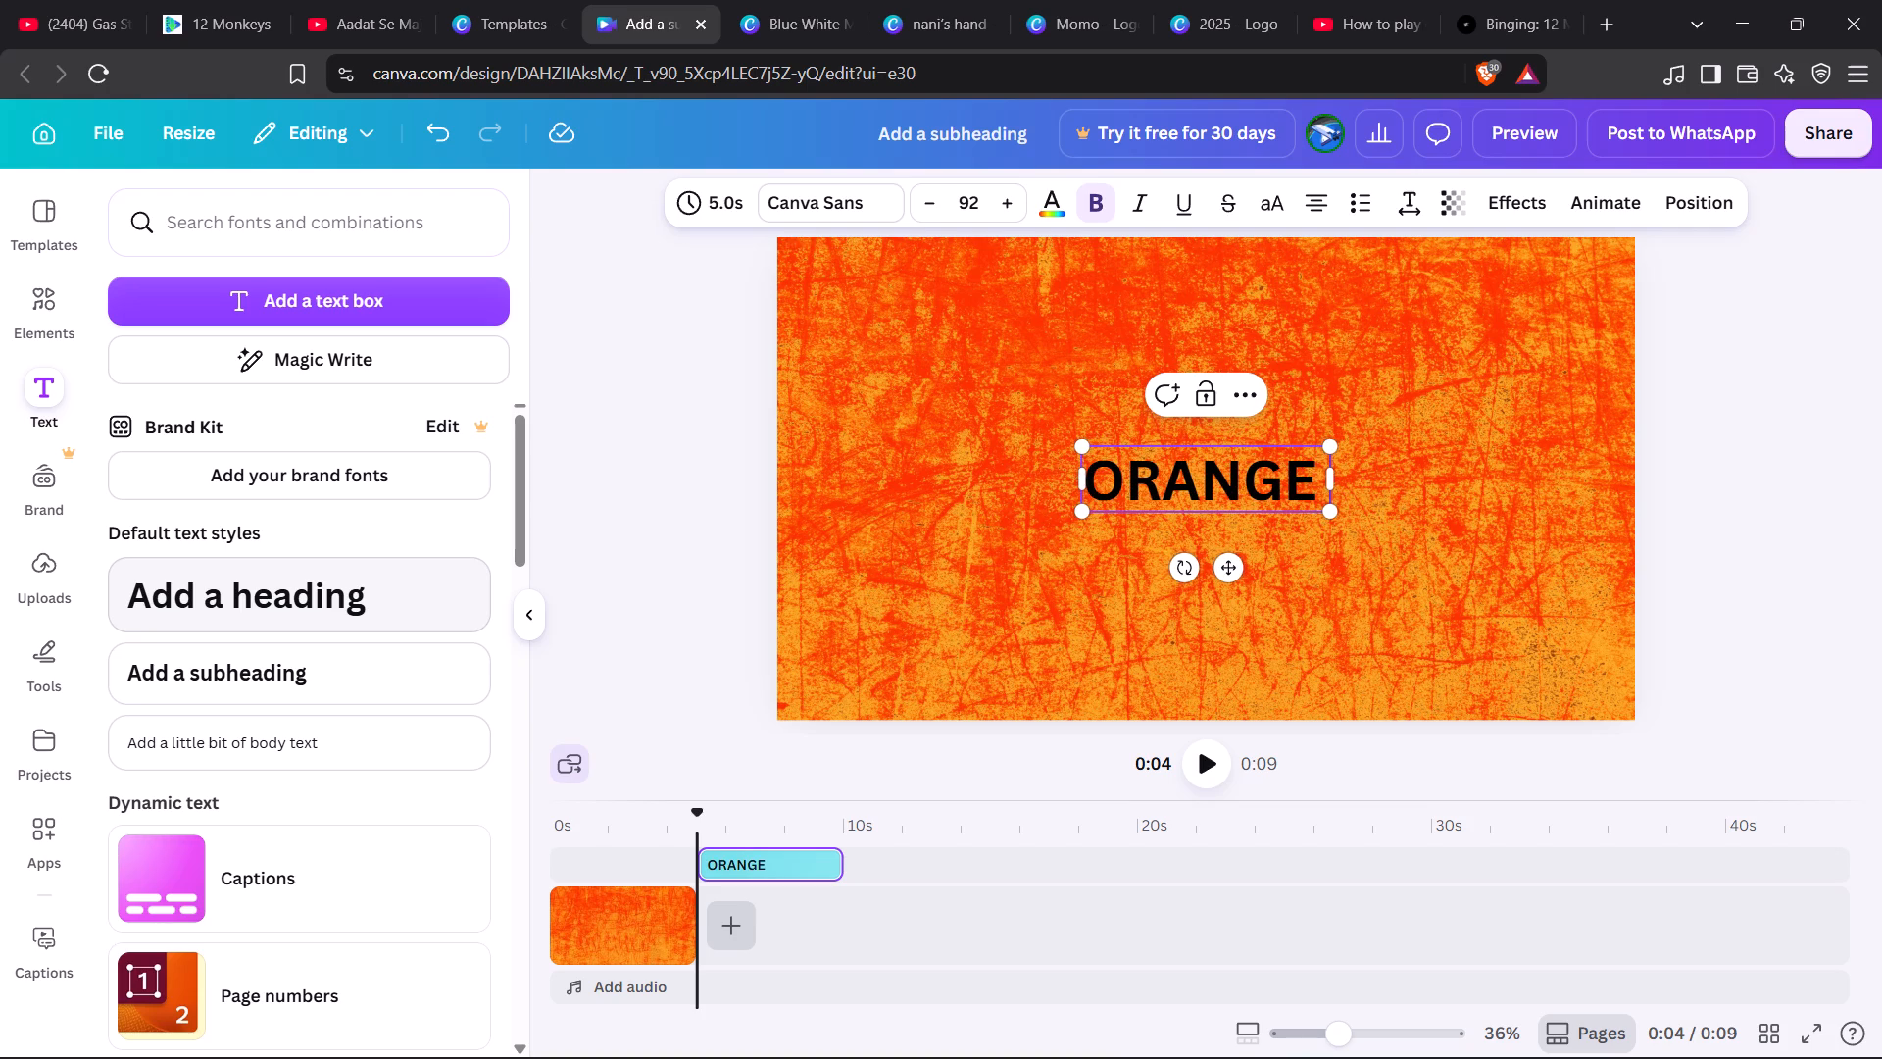
{"action": "type", "text": "JUICE"}
{"action": "key", "text": "space"}
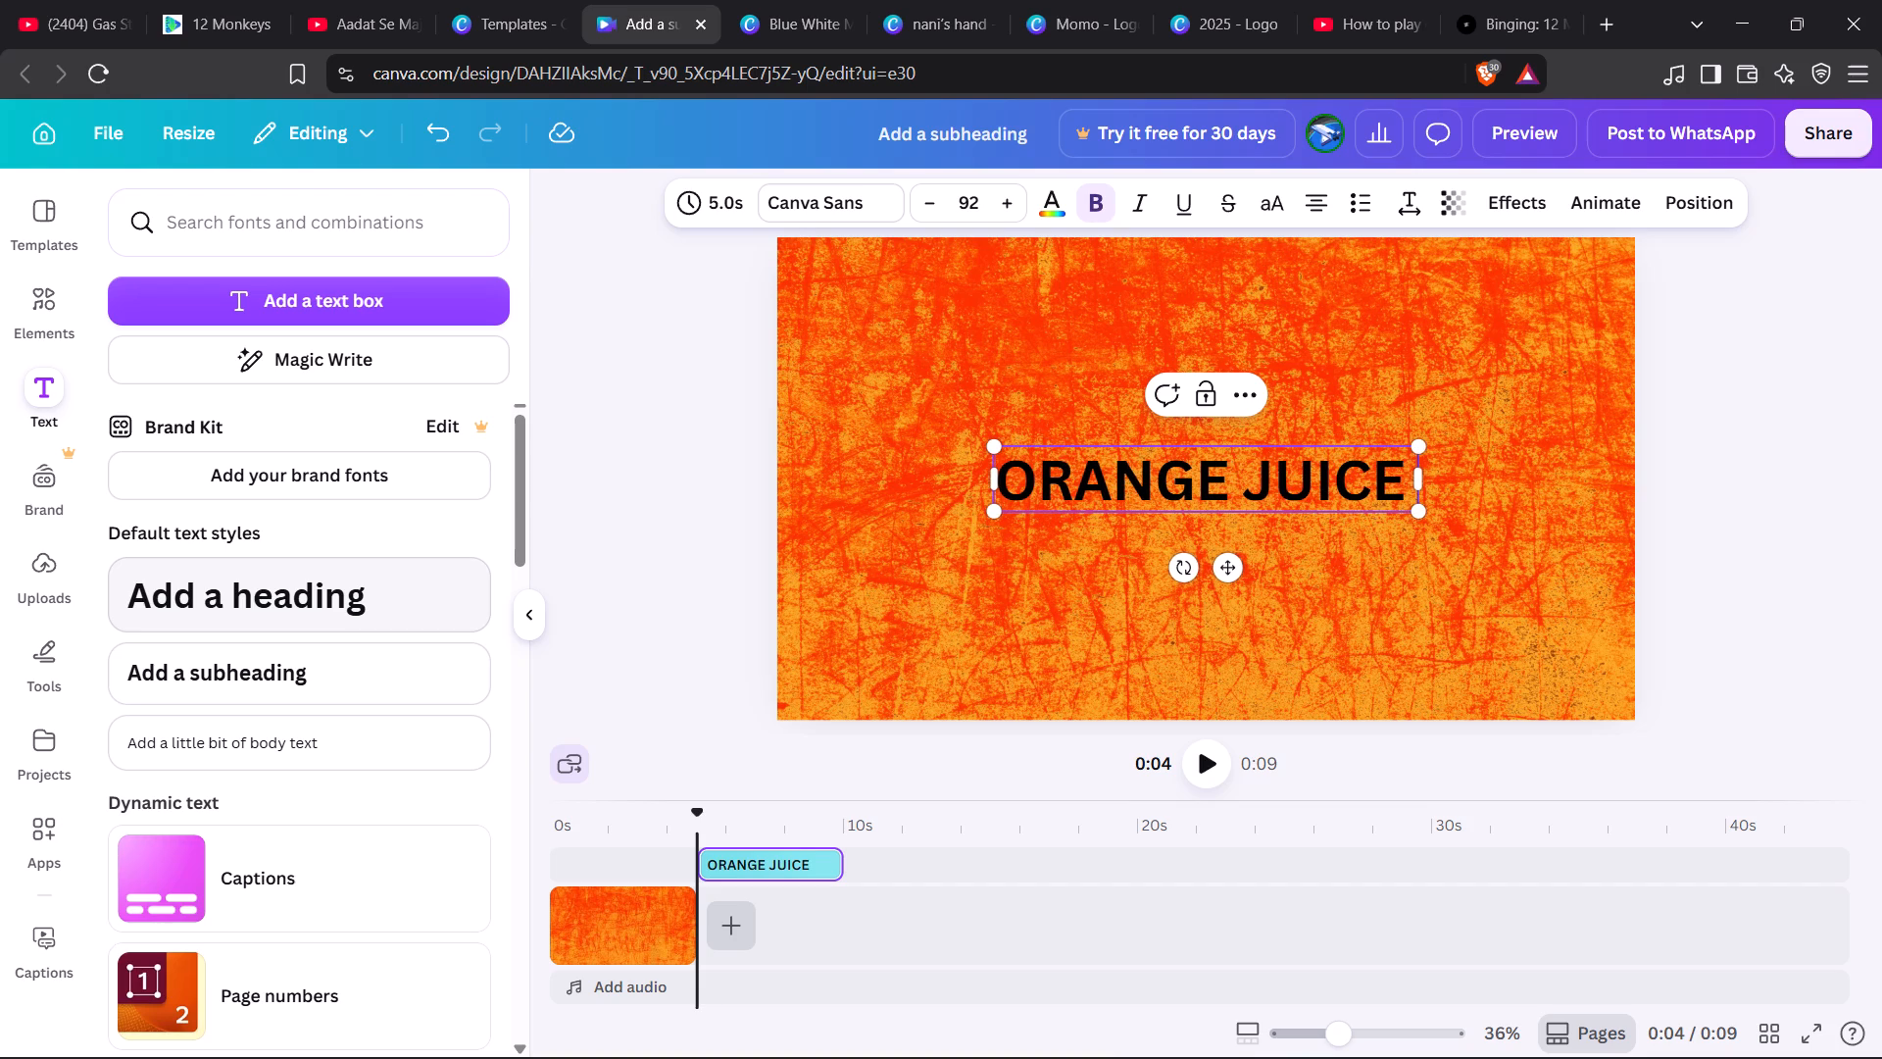
{"action": "type", "text": "ORA"}
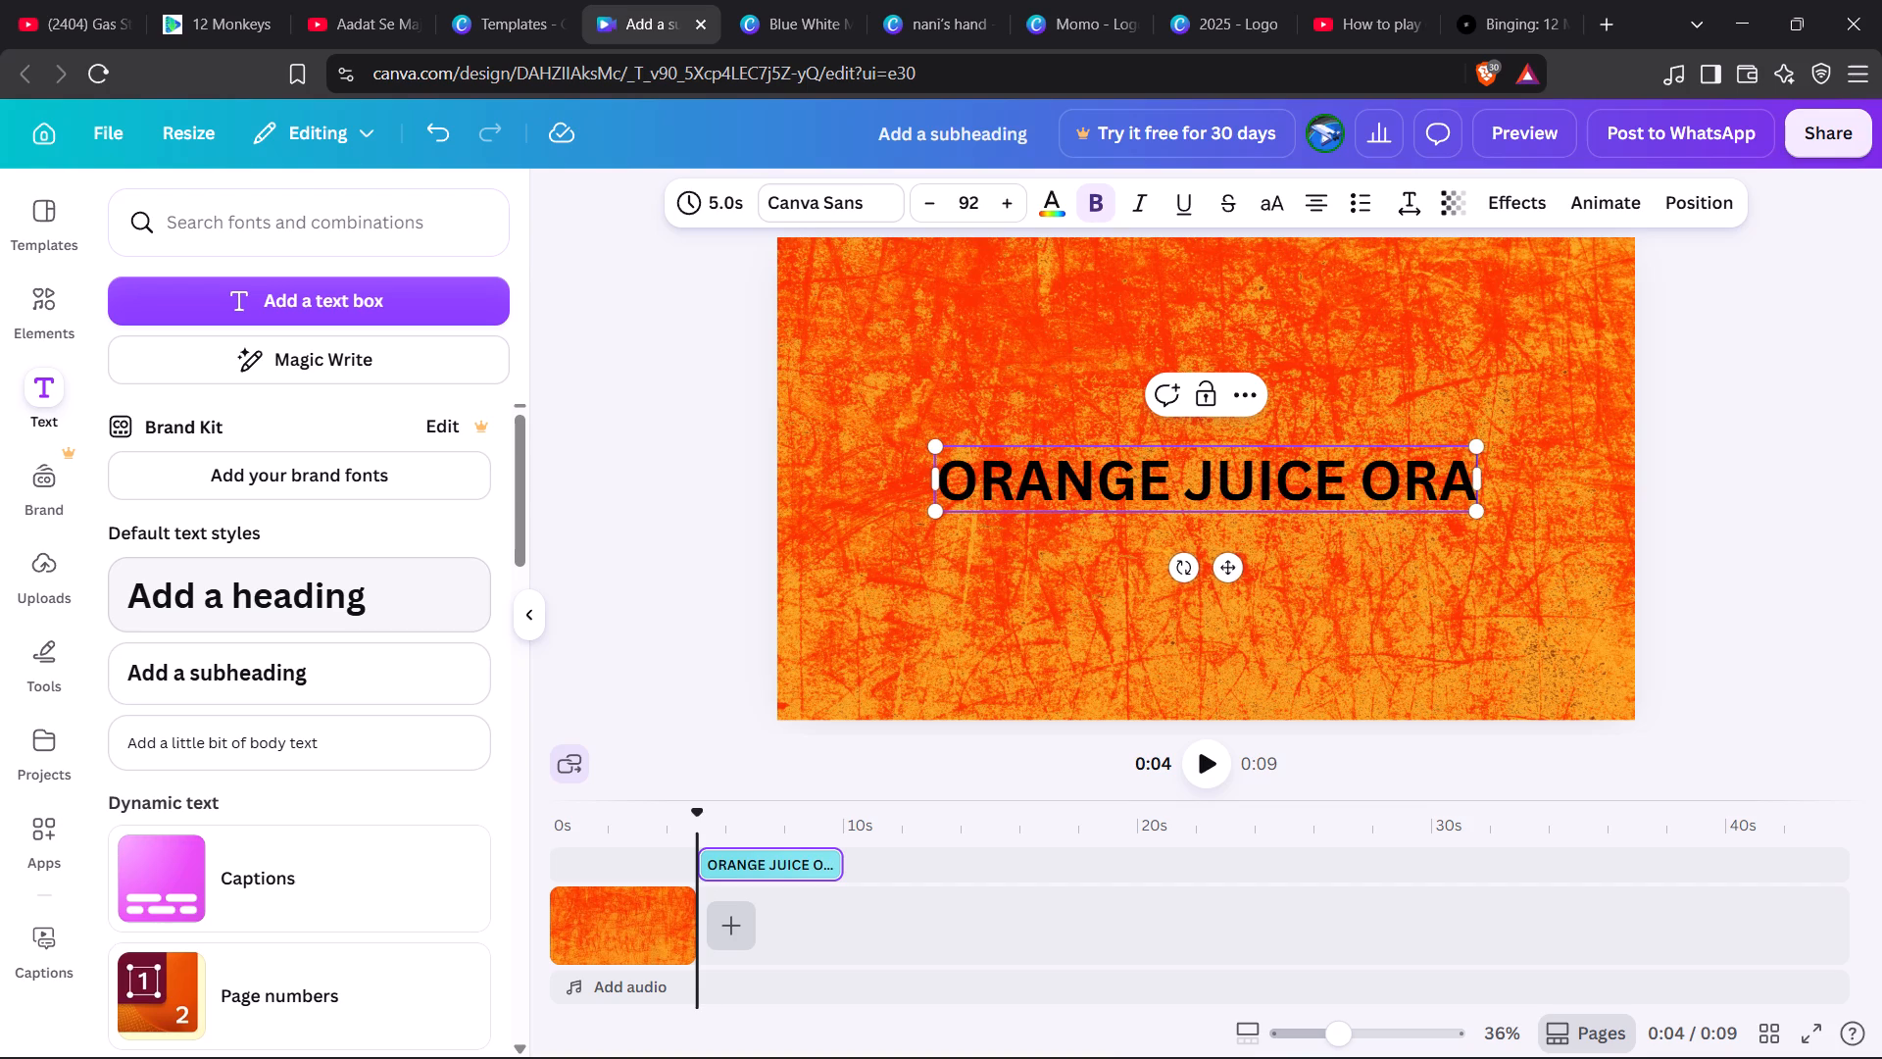
{"action": "type", "text": "NGE"}
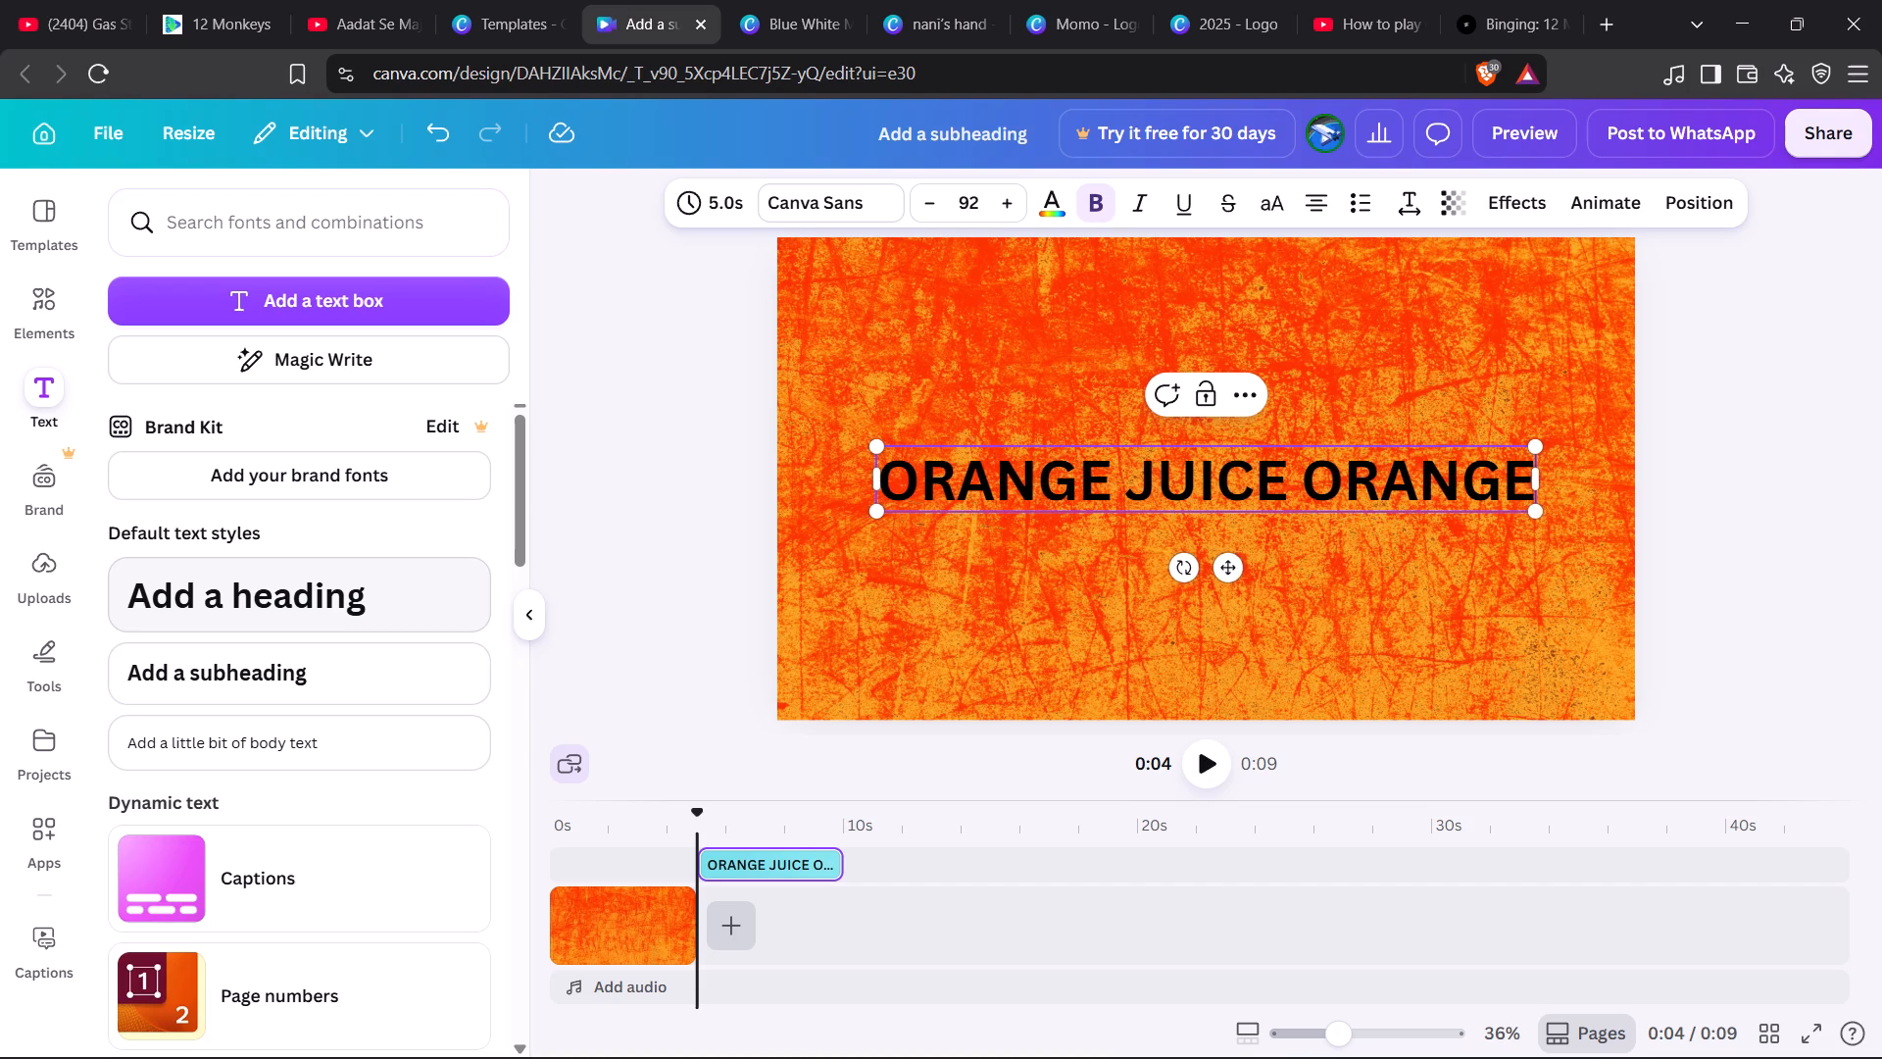
{"action": "key", "text": "space"}
{"action": "type", "text": "JUICE"}
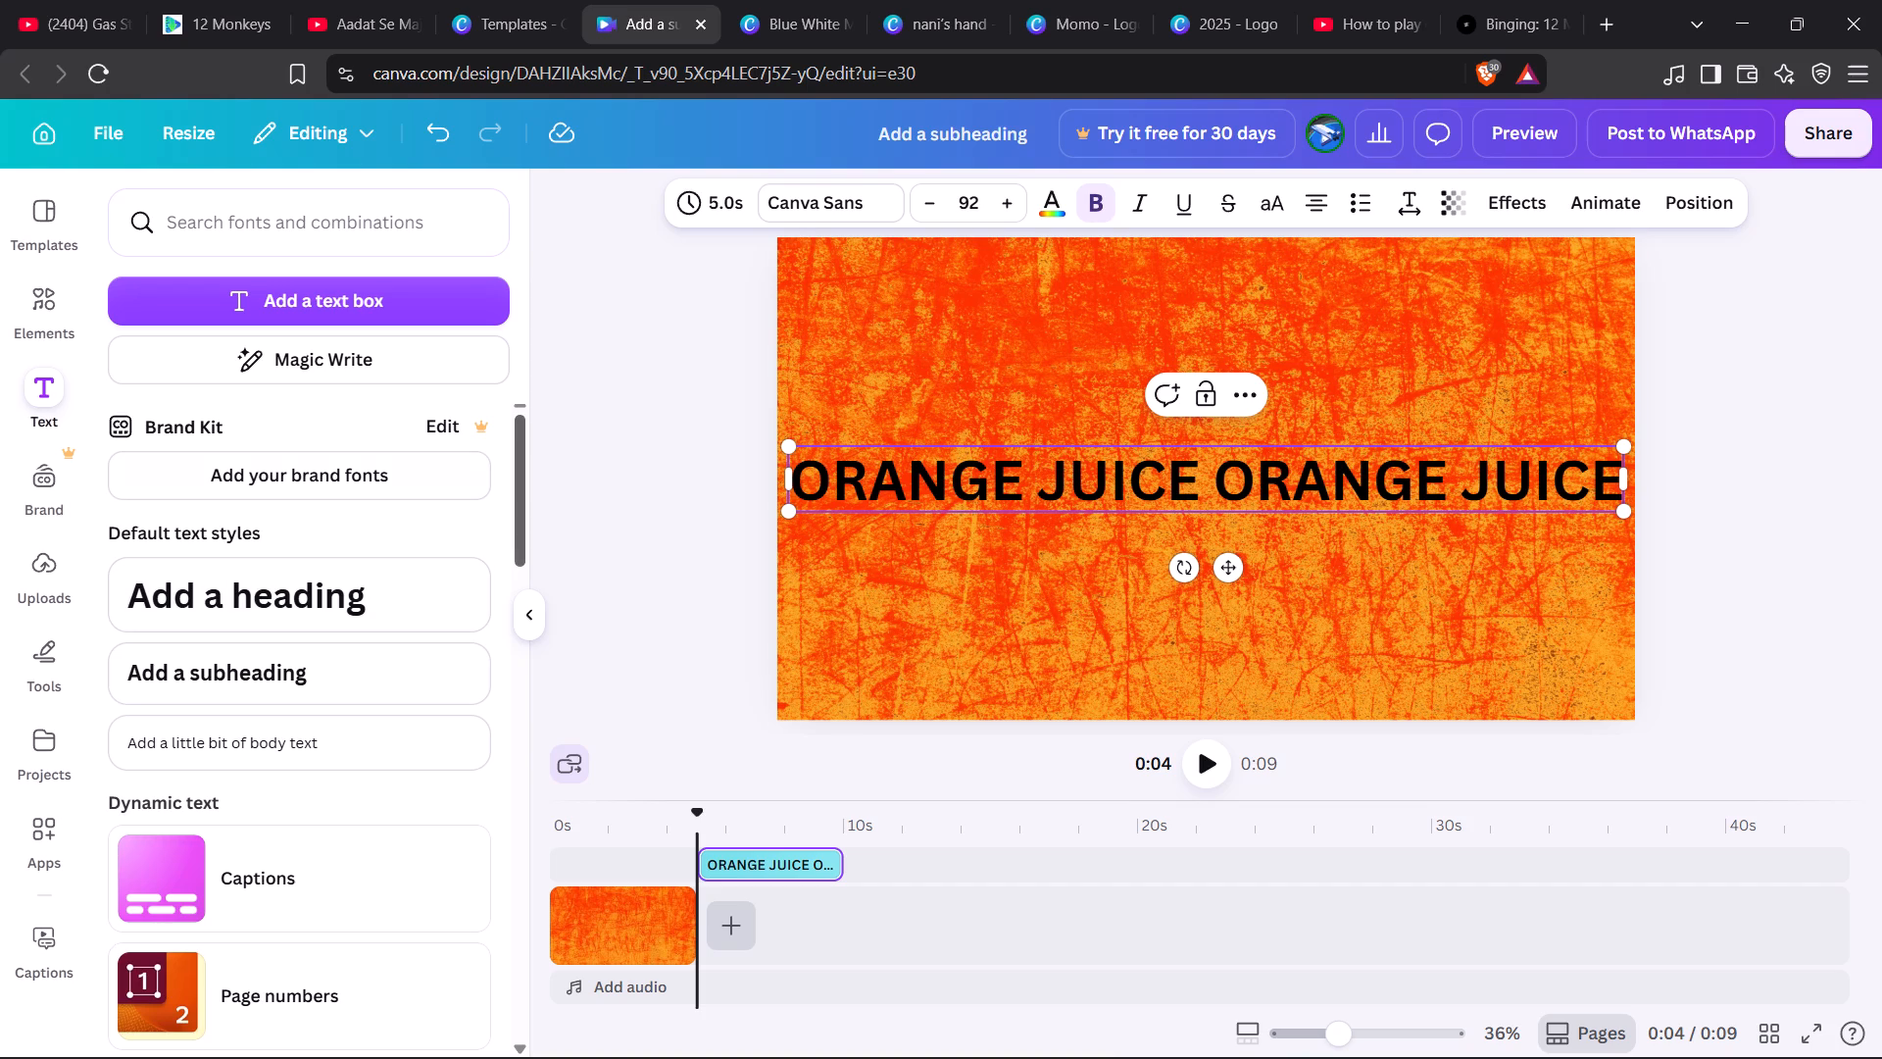
Change the colour of the whole ORANGE JUICE heading text to white.
{"action": "left_click", "coordinate": [1048, 210]}
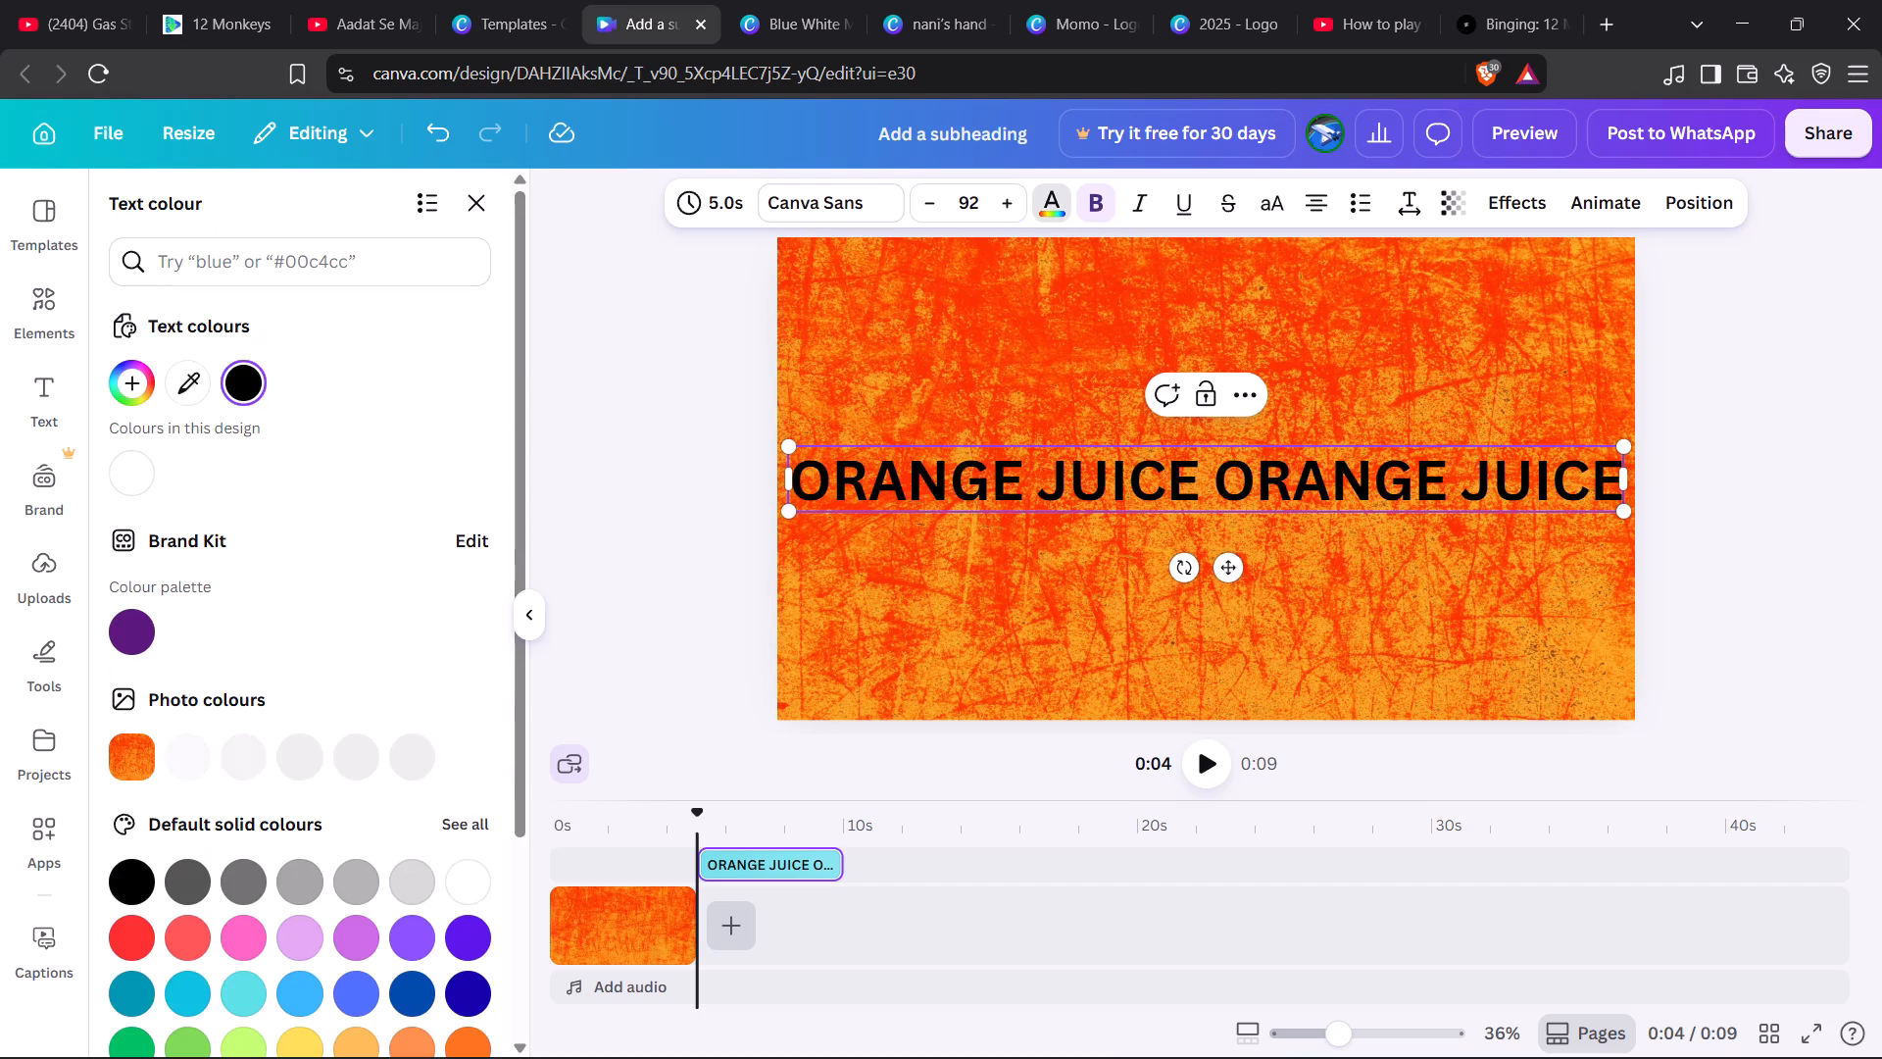
{"action": "left_click", "coordinate": [144, 470]}
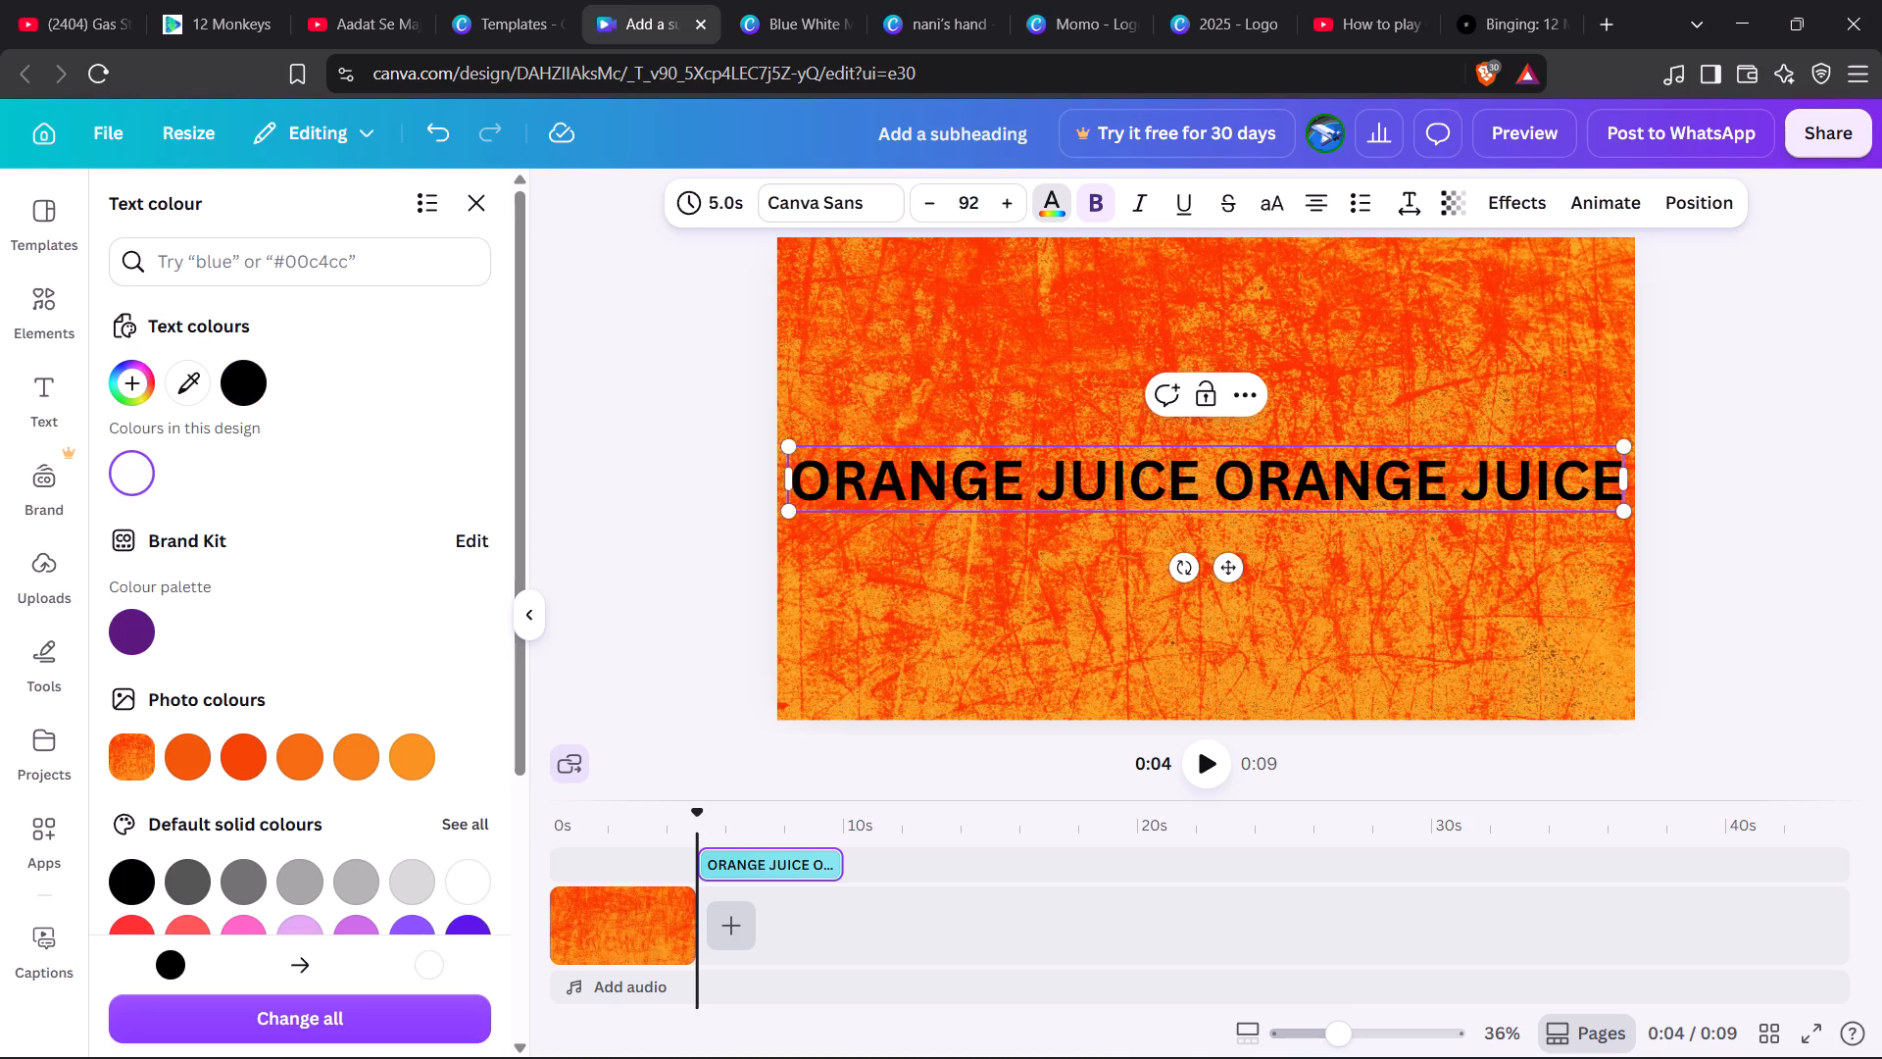
{"action": "left_click", "coordinate": [936, 491]}
{"action": "key", "text": "ctrl+a"}
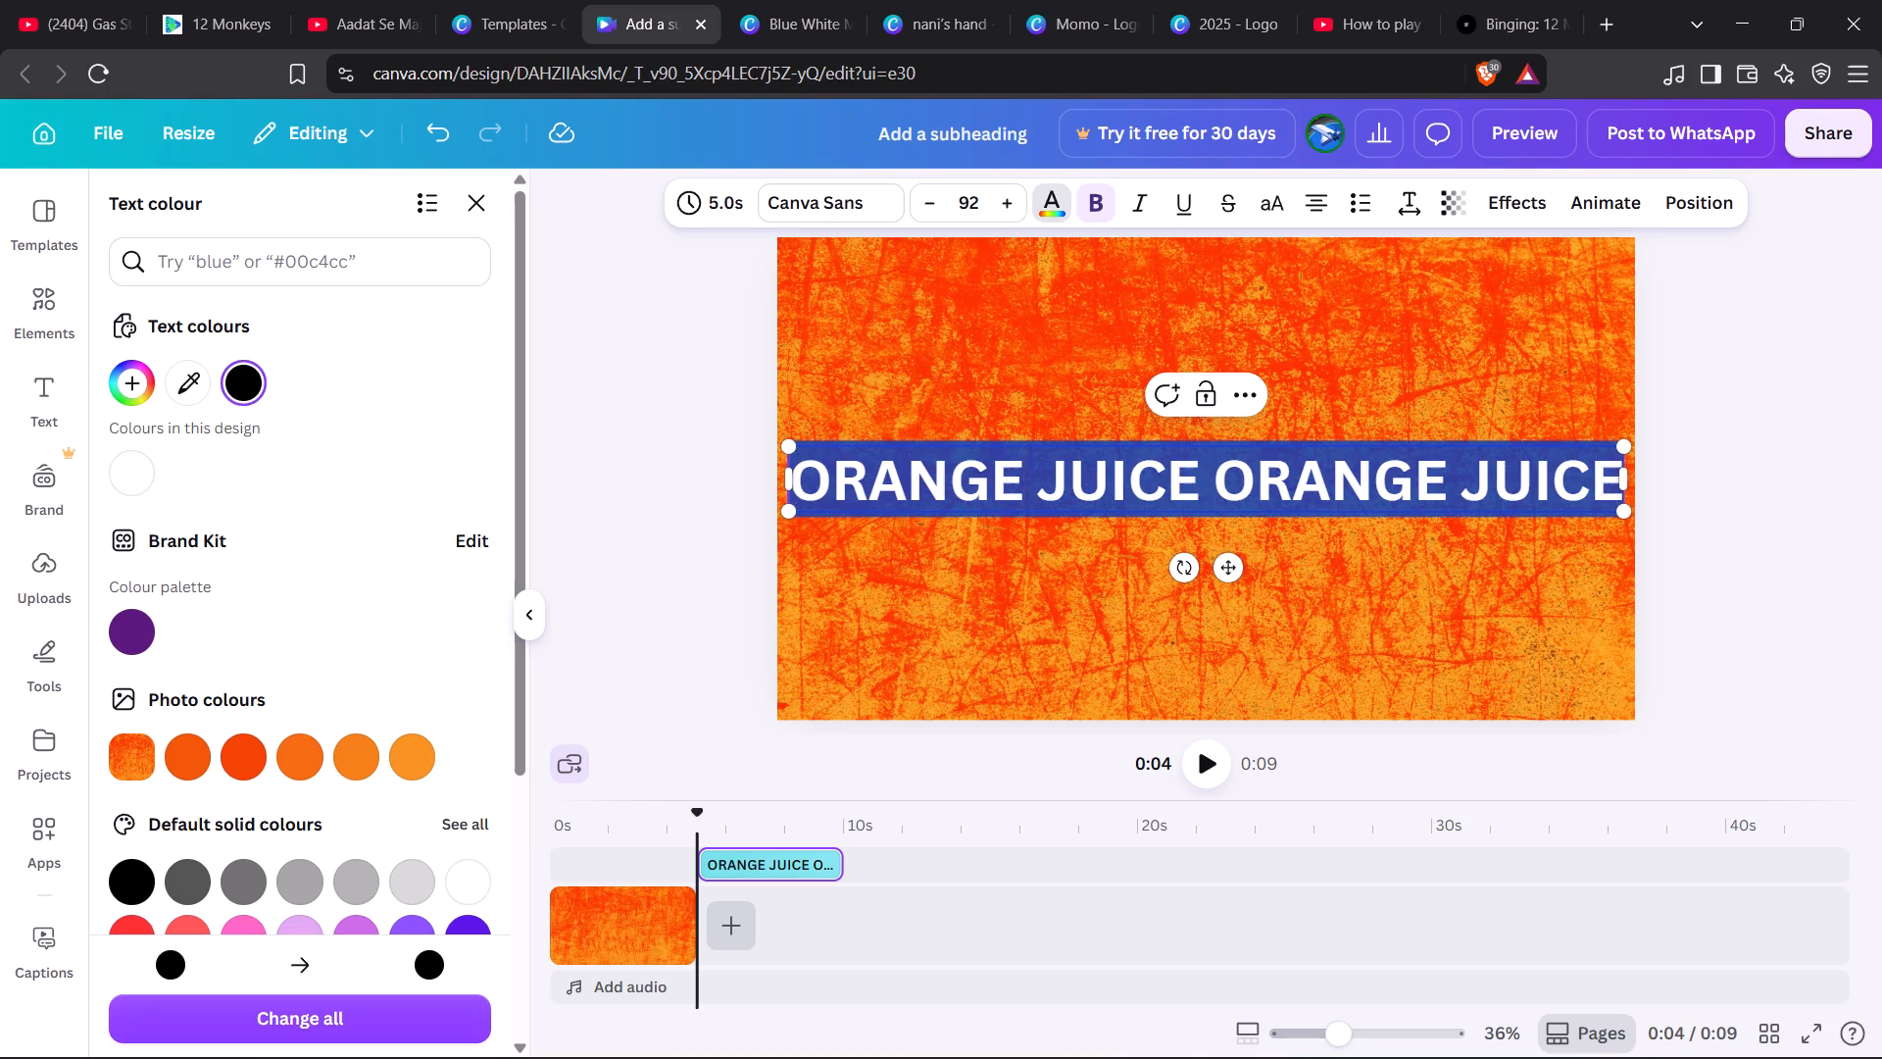
{"action": "left_click", "coordinate": [137, 482]}
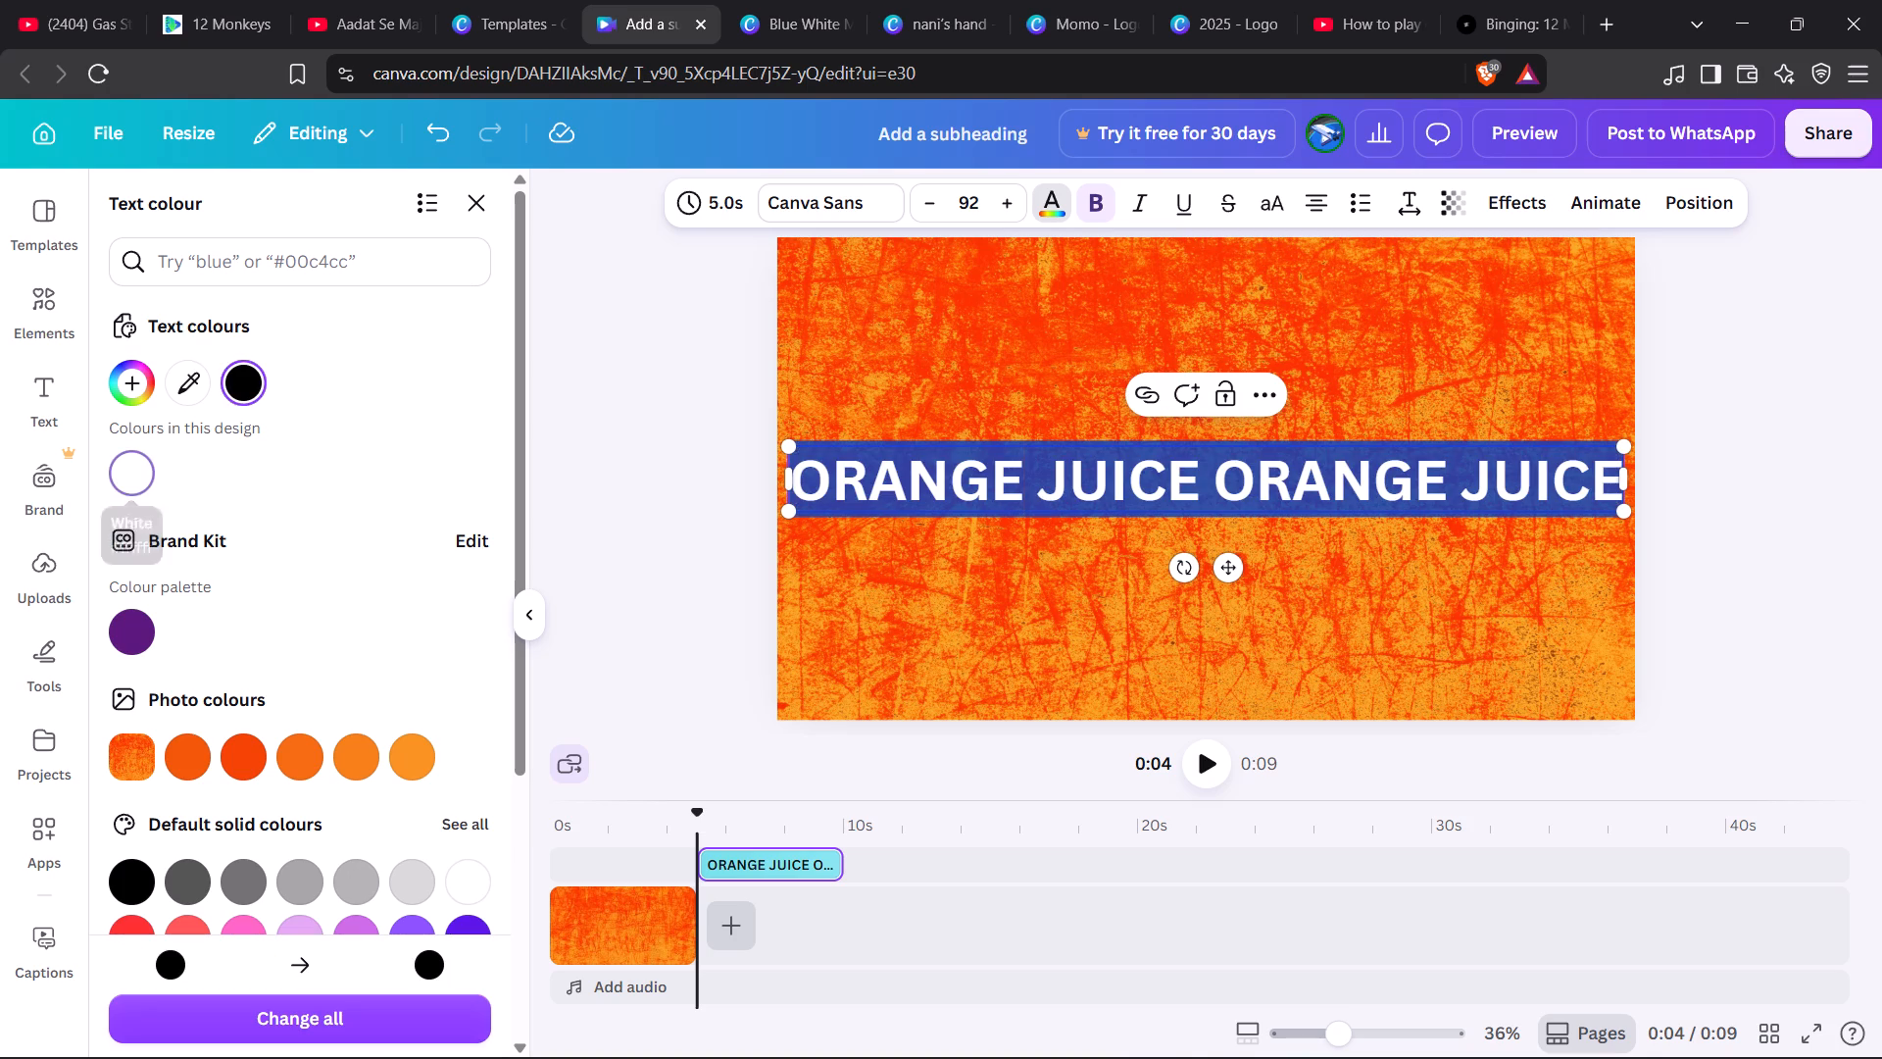
{"action": "left_click", "coordinate": [665, 521]}
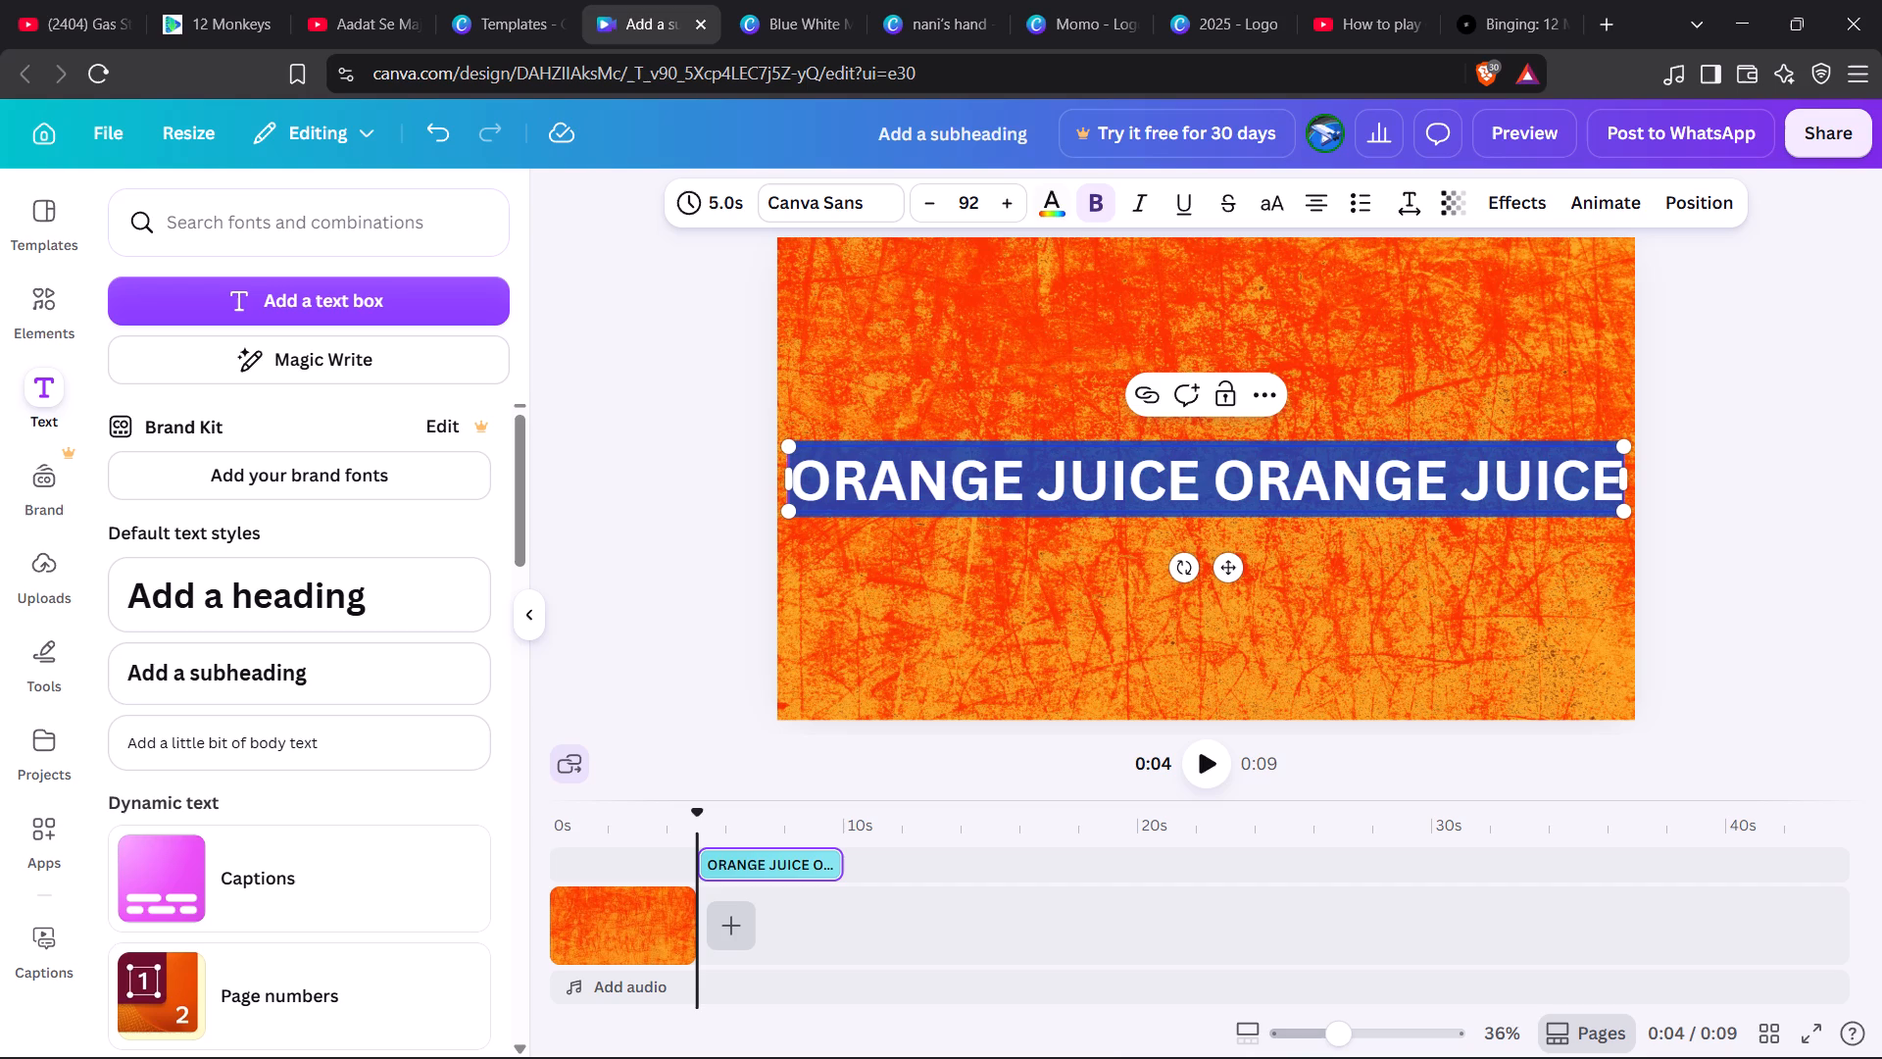
{"action": "left_click", "coordinate": [848, 523]}
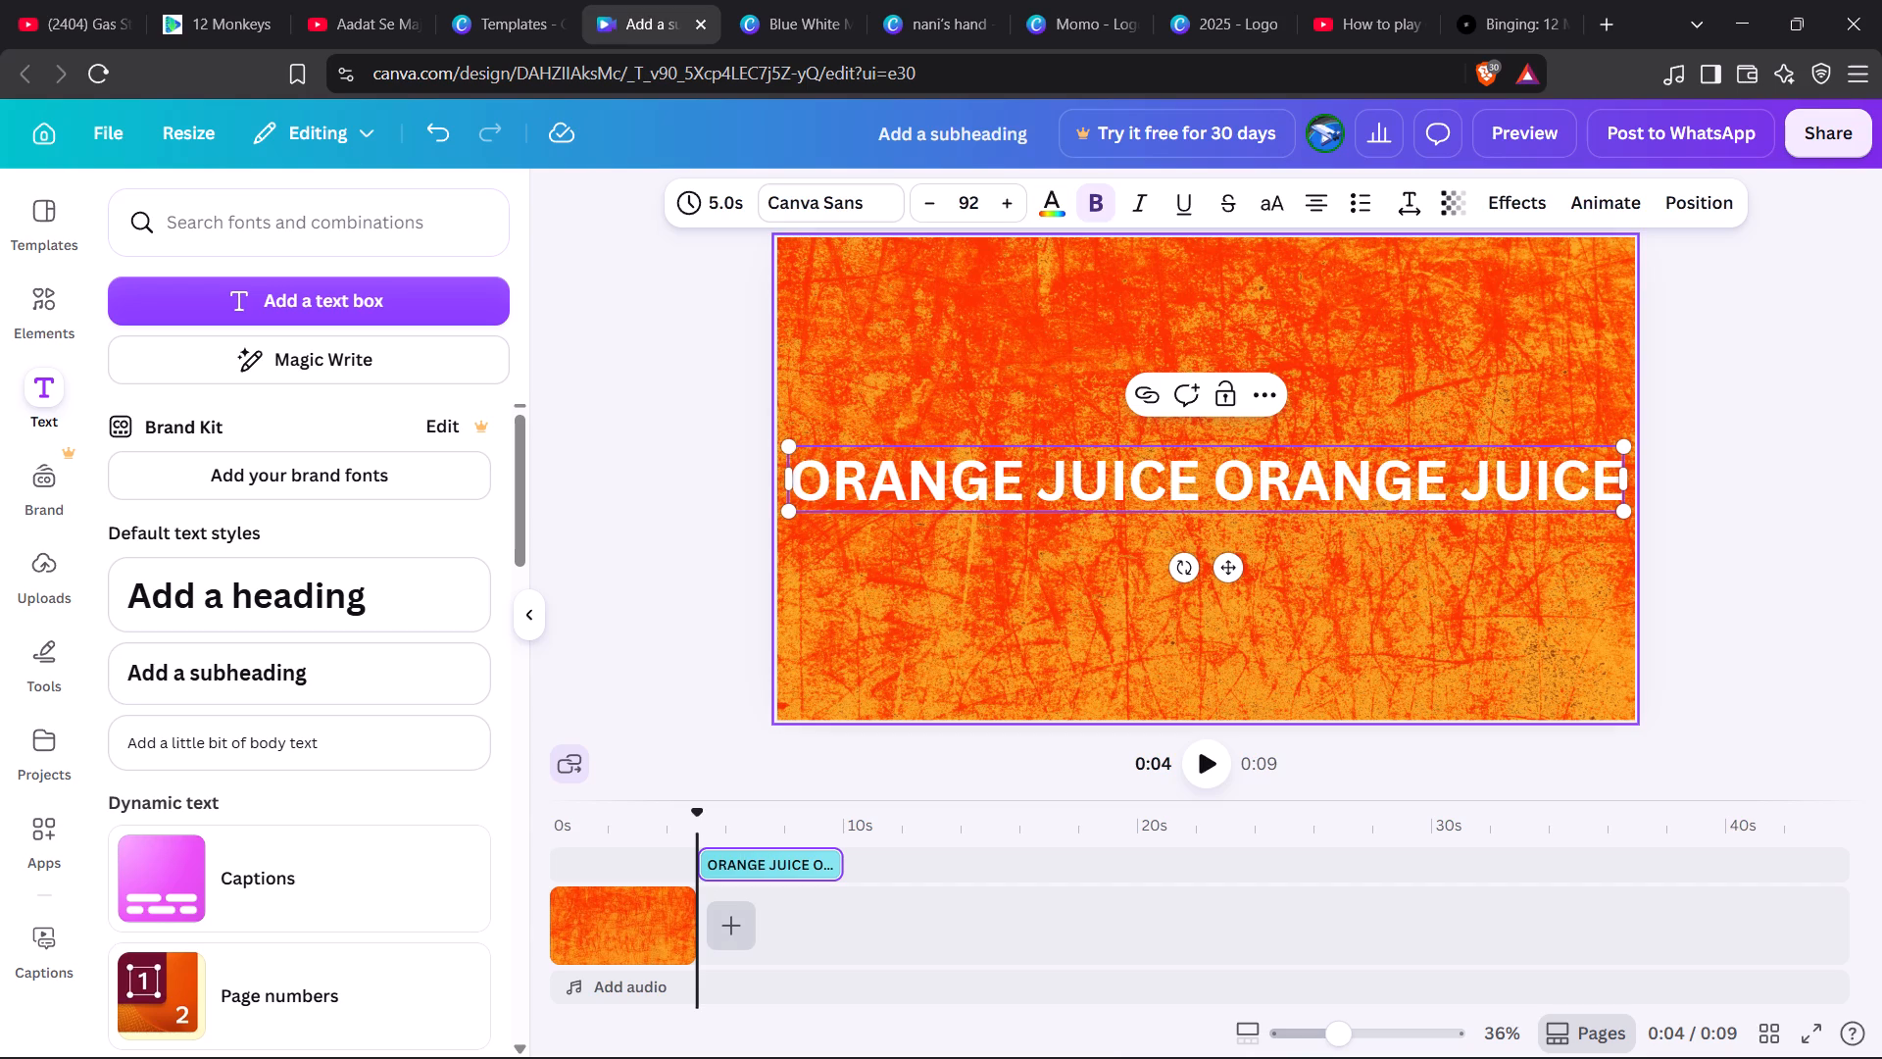
Set the font of the whole ORANGE JUICE heading to Anton, searching the fonts for "Ant".
{"action": "left_click", "coordinate": [940, 495]}
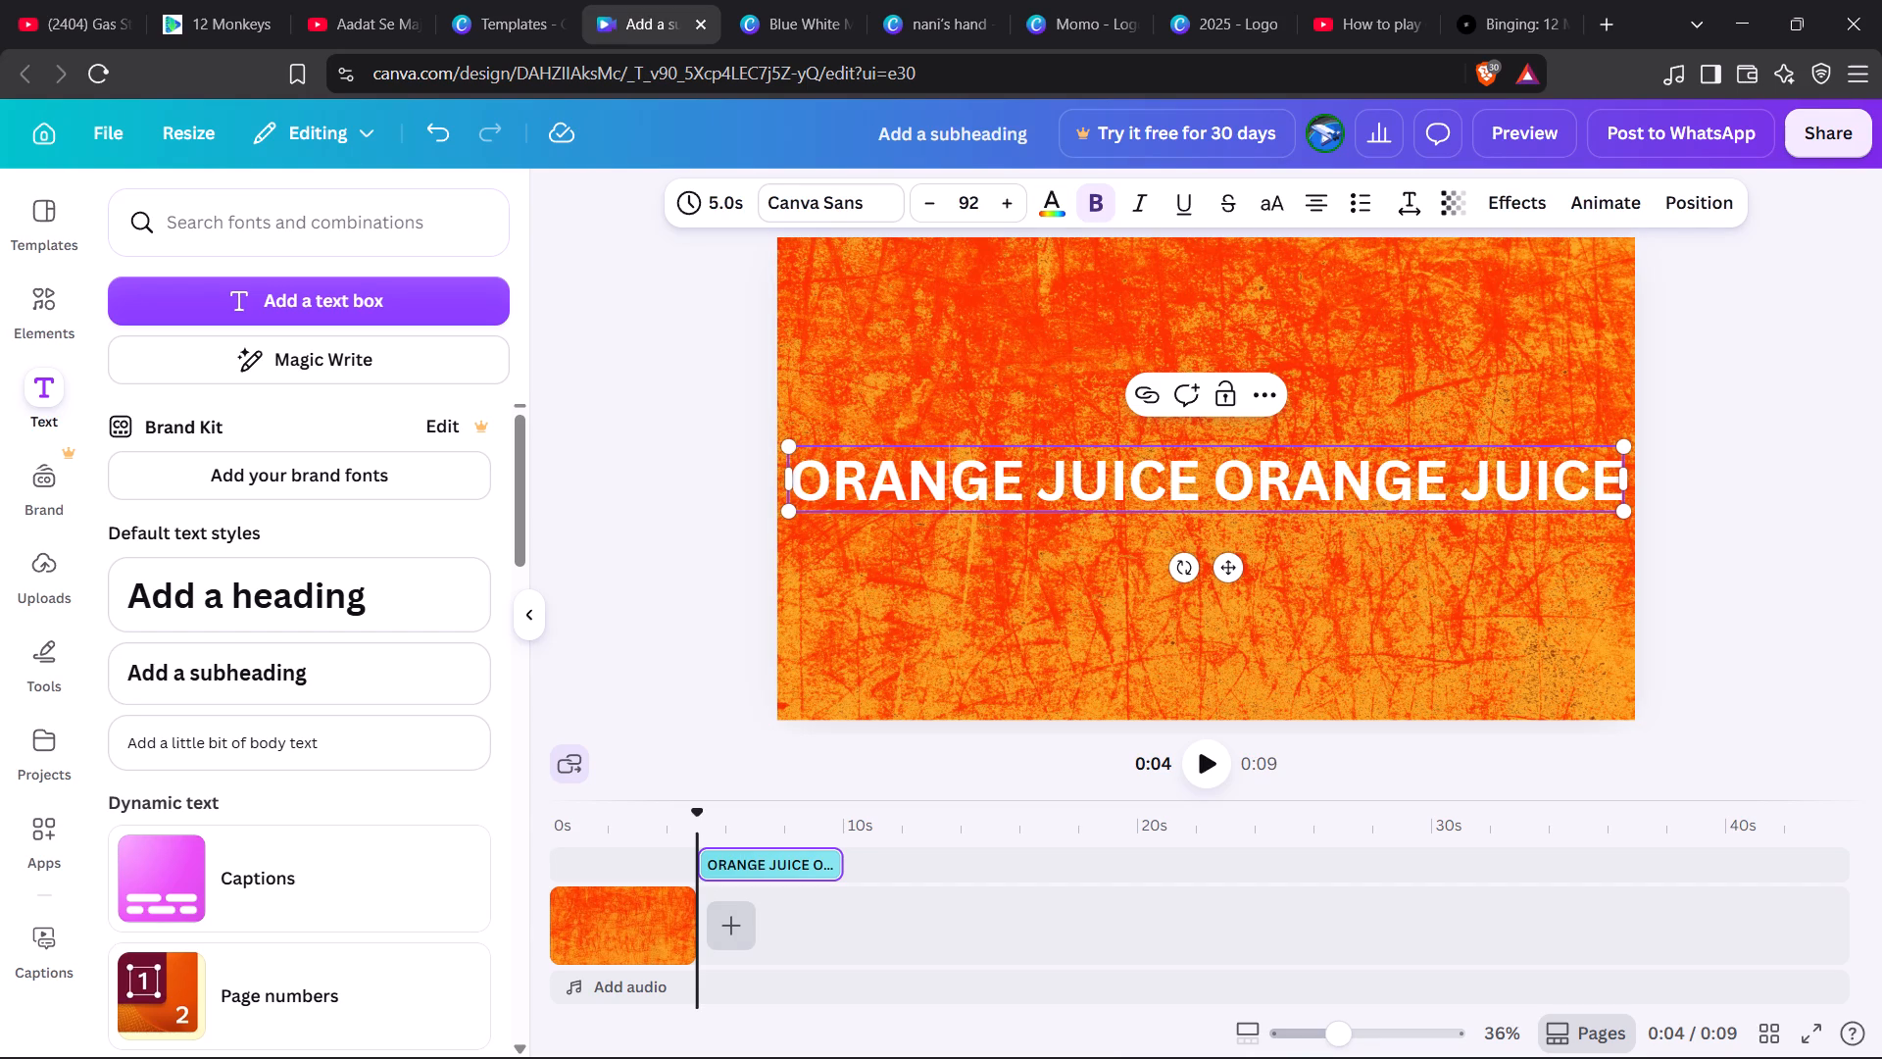
{"action": "key", "text": "ctrl+a"}
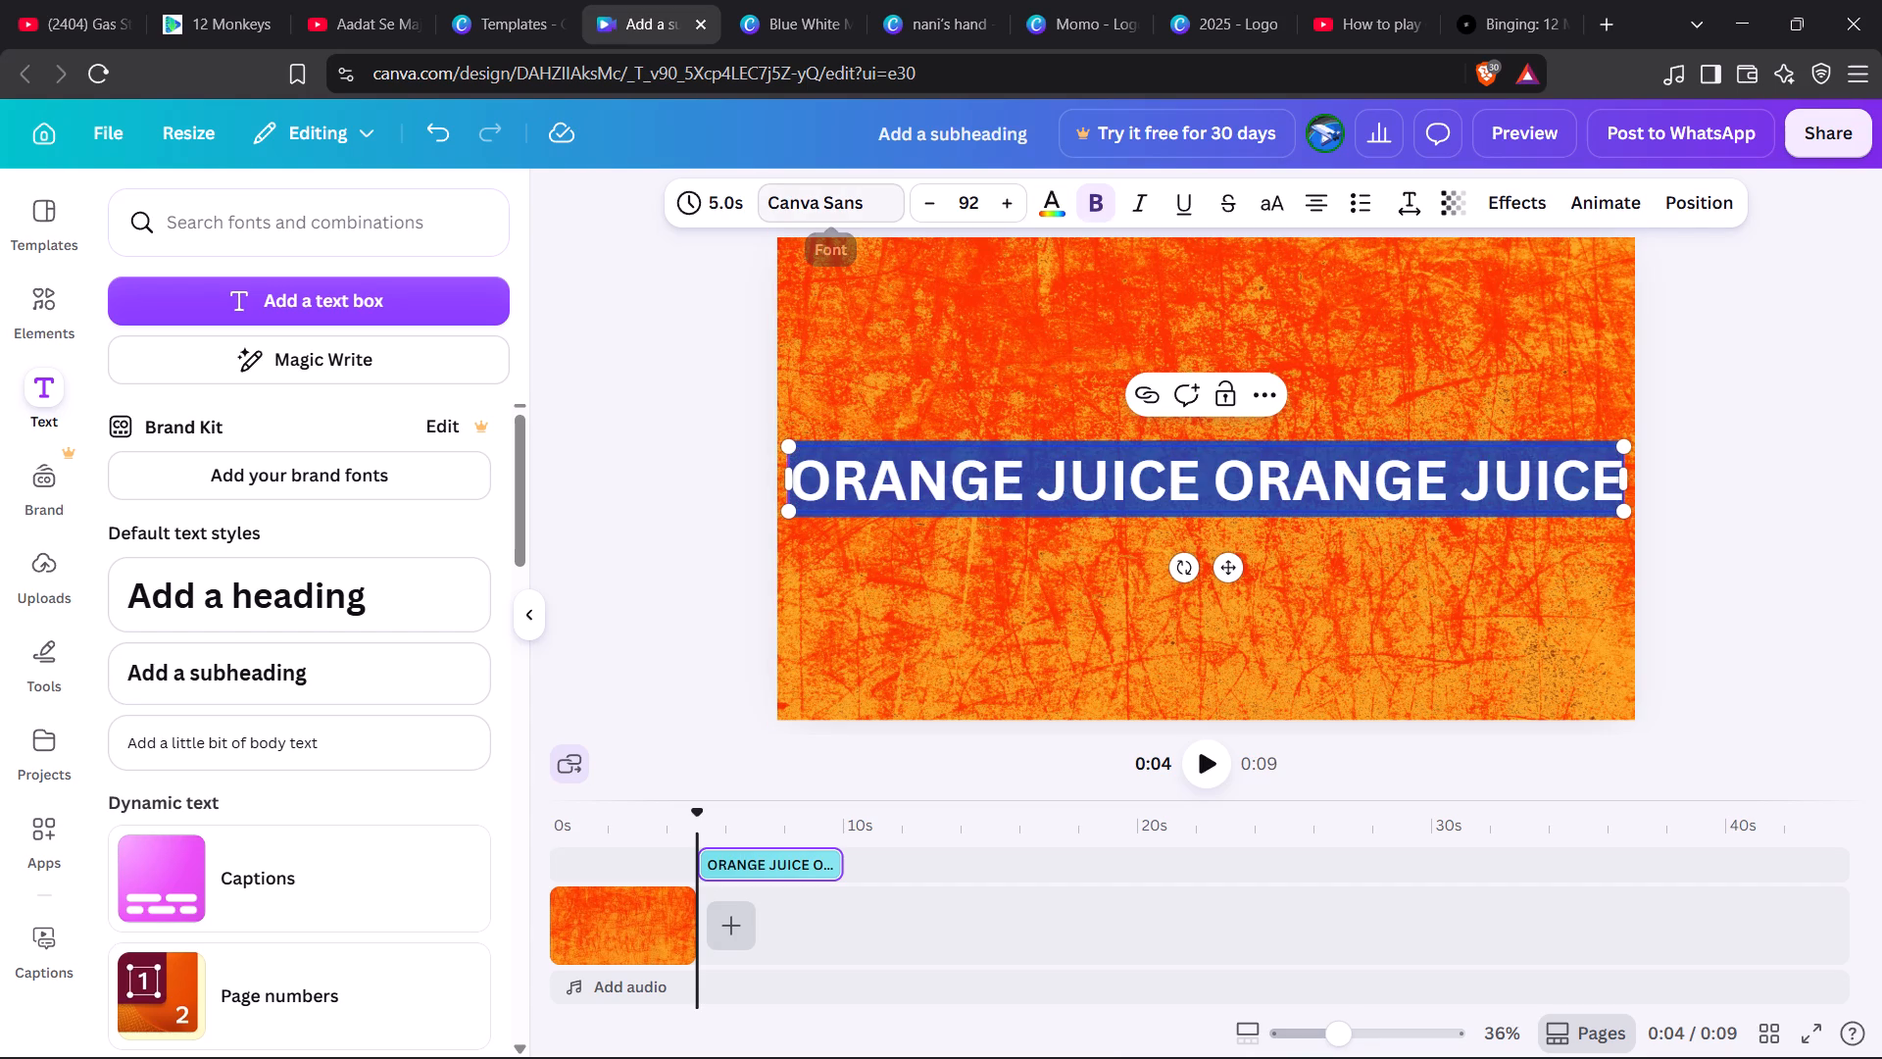
{"action": "left_click", "coordinate": [846, 210]}
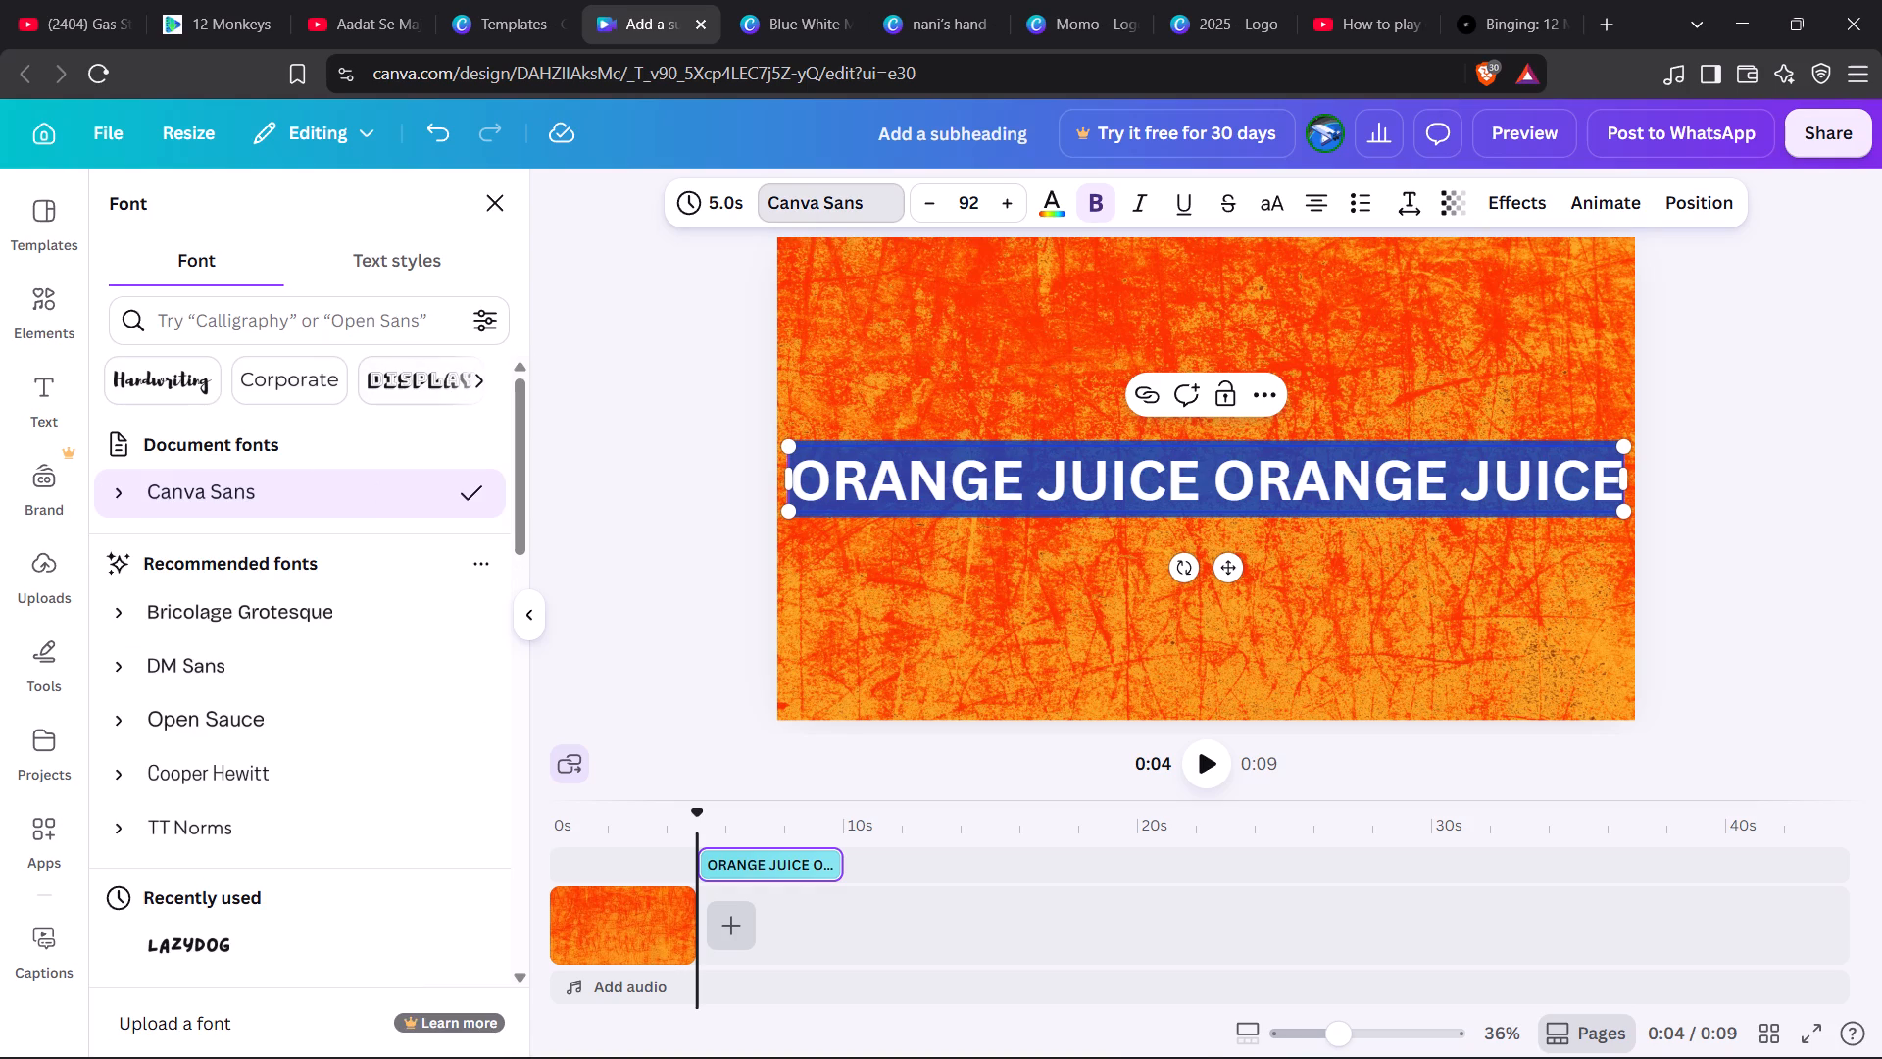
{"action": "left_click", "coordinate": [327, 305]}
{"action": "key", "text": "a"}
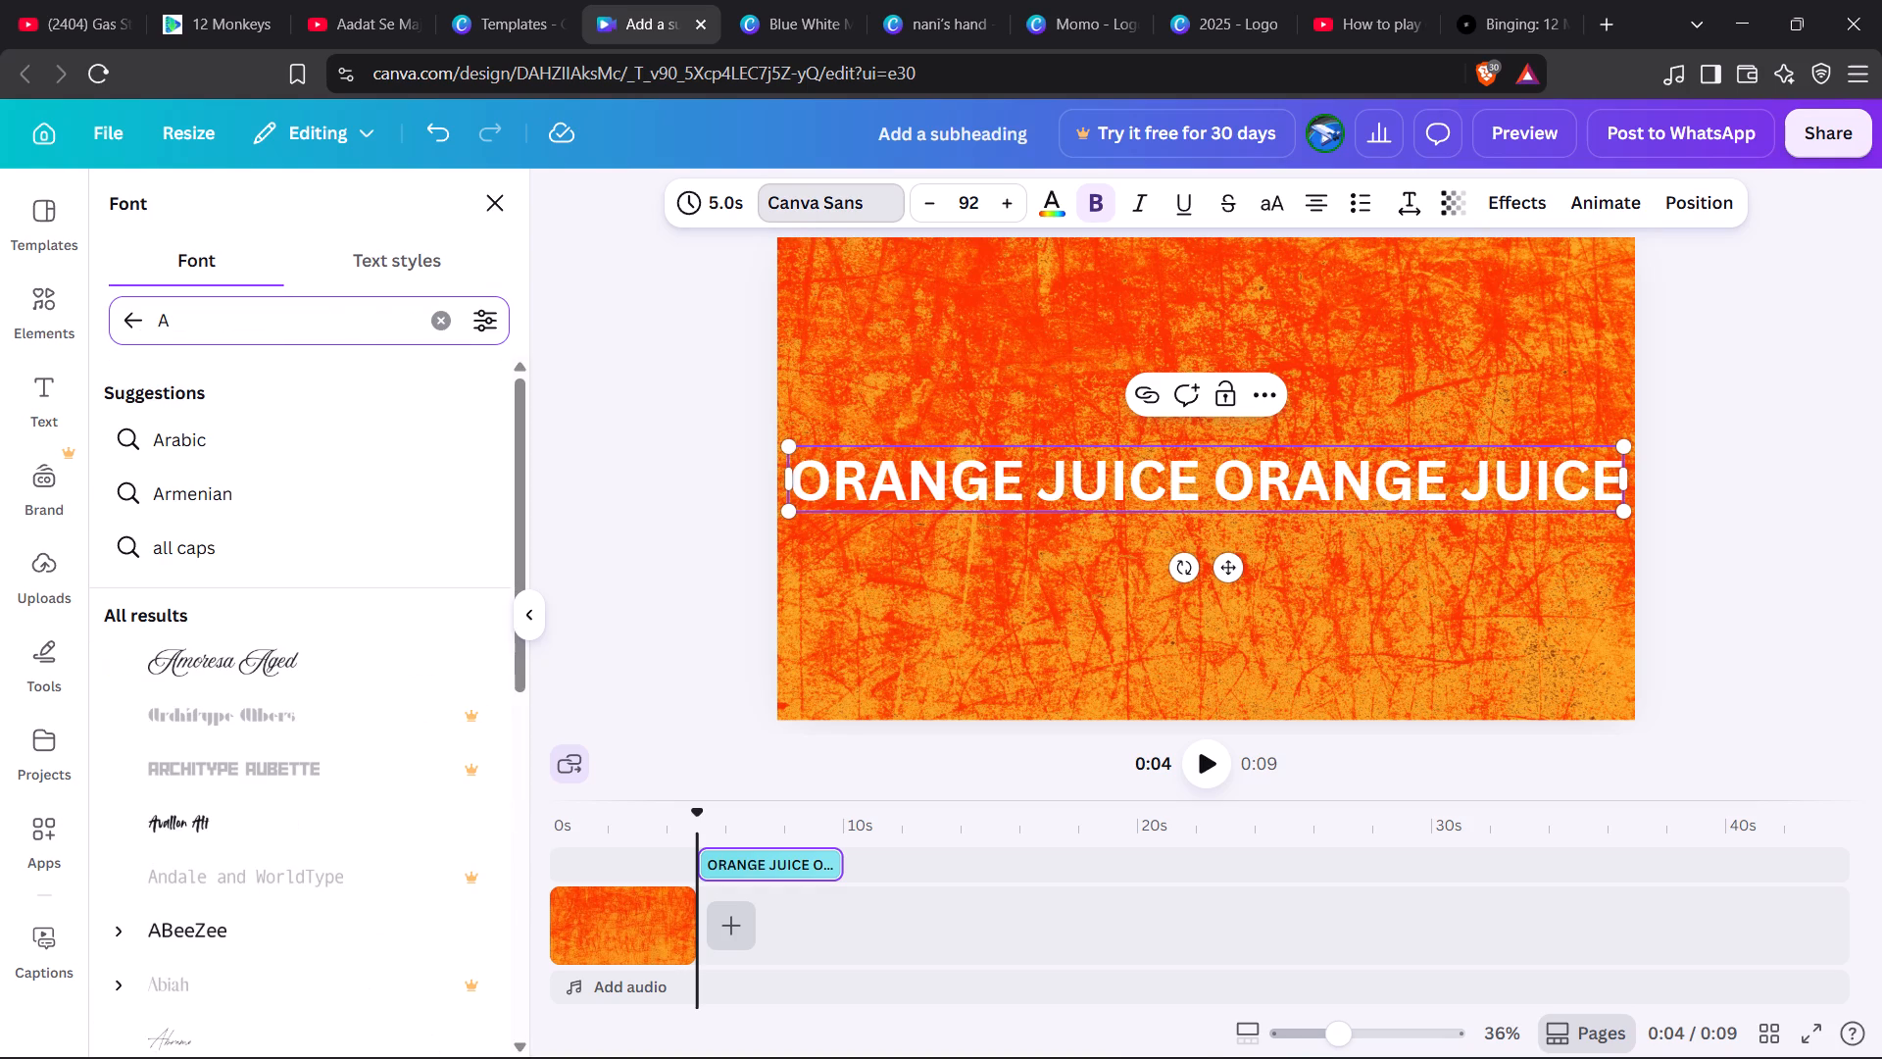
{"action": "key", "text": "n"}
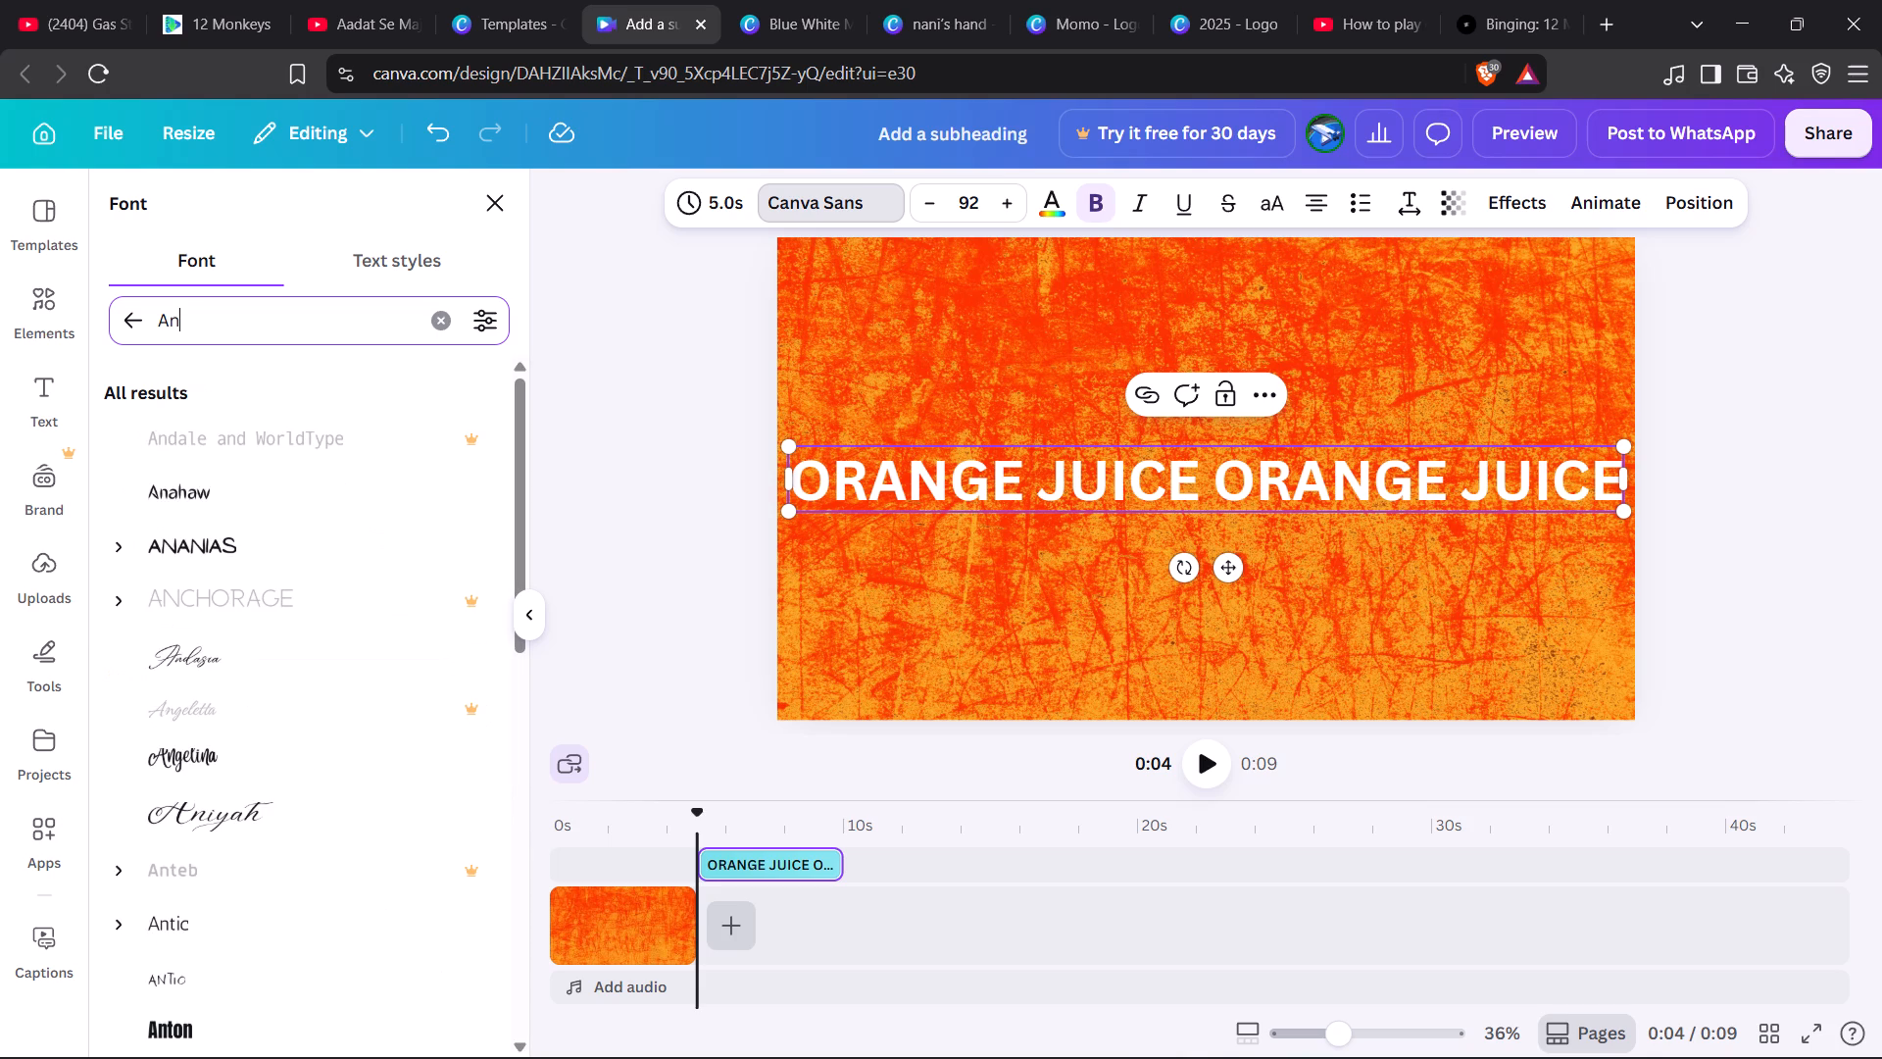
{"action": "key", "text": "t"}
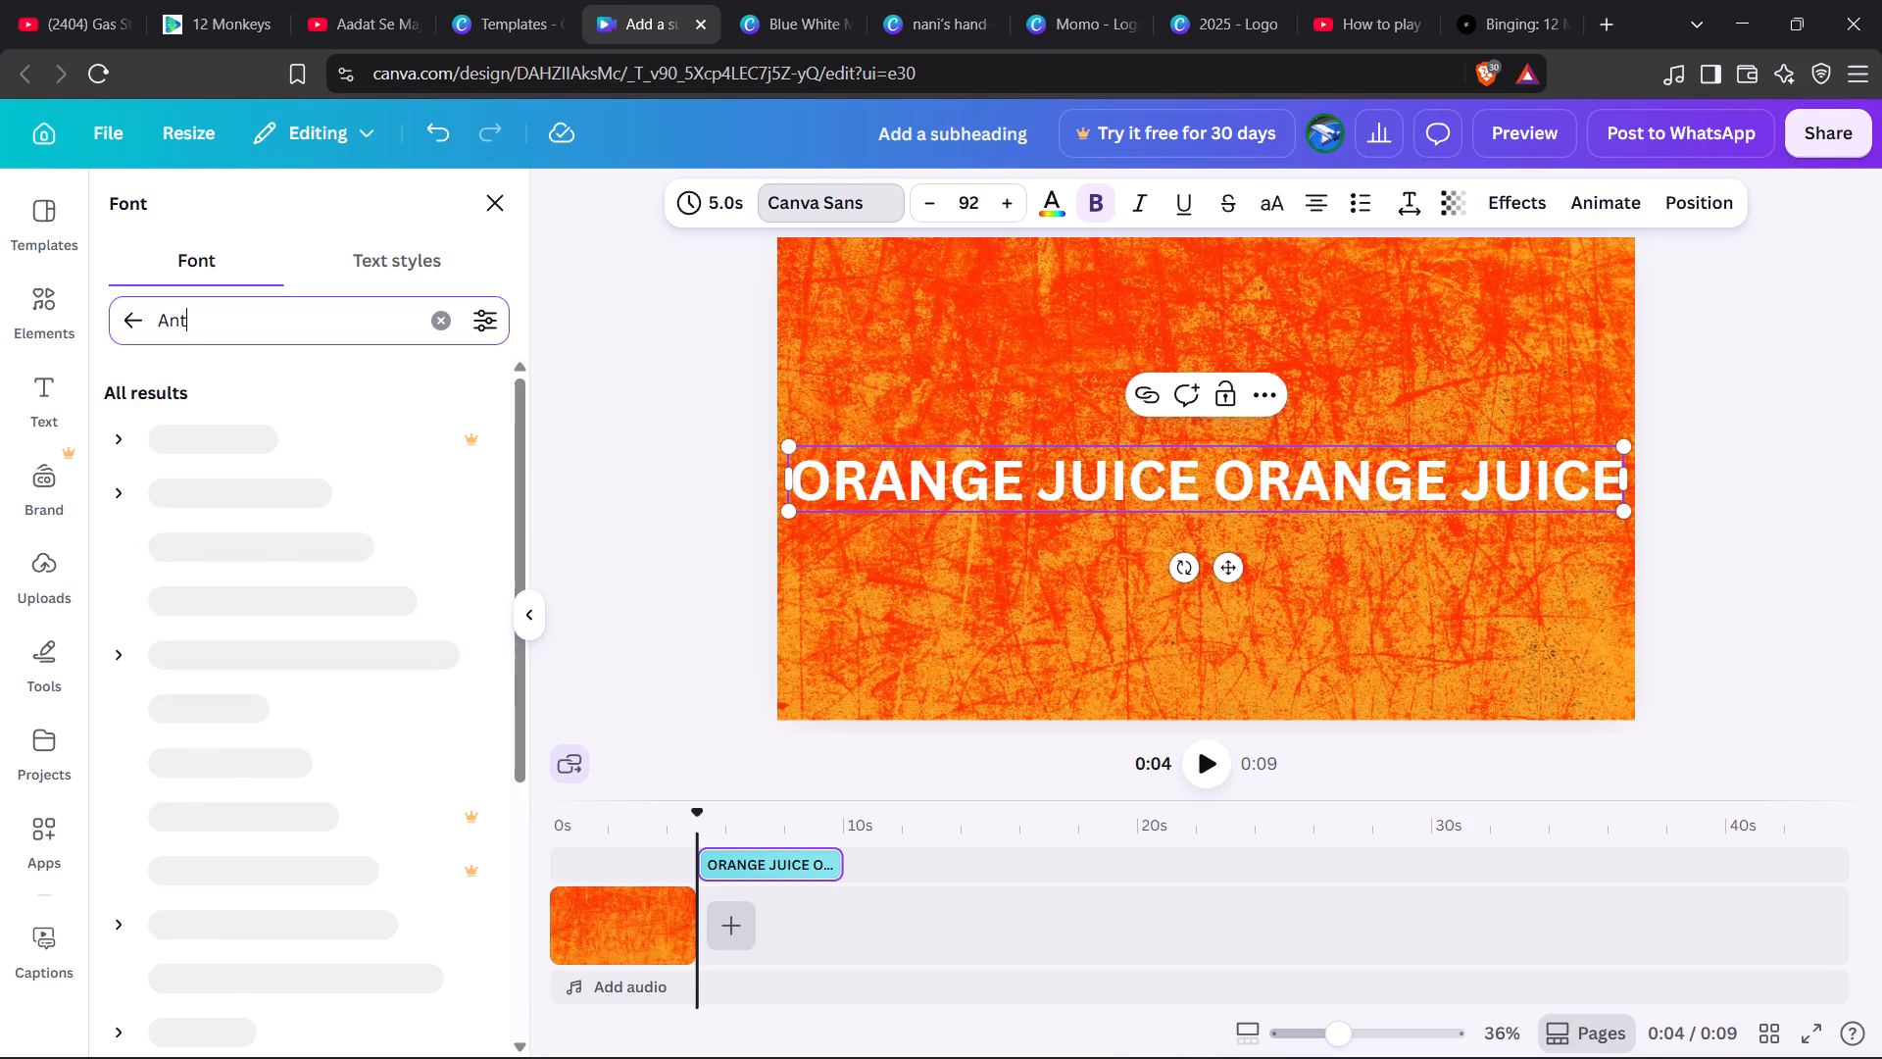
{"action": "left_click", "coordinate": [305, 596]}
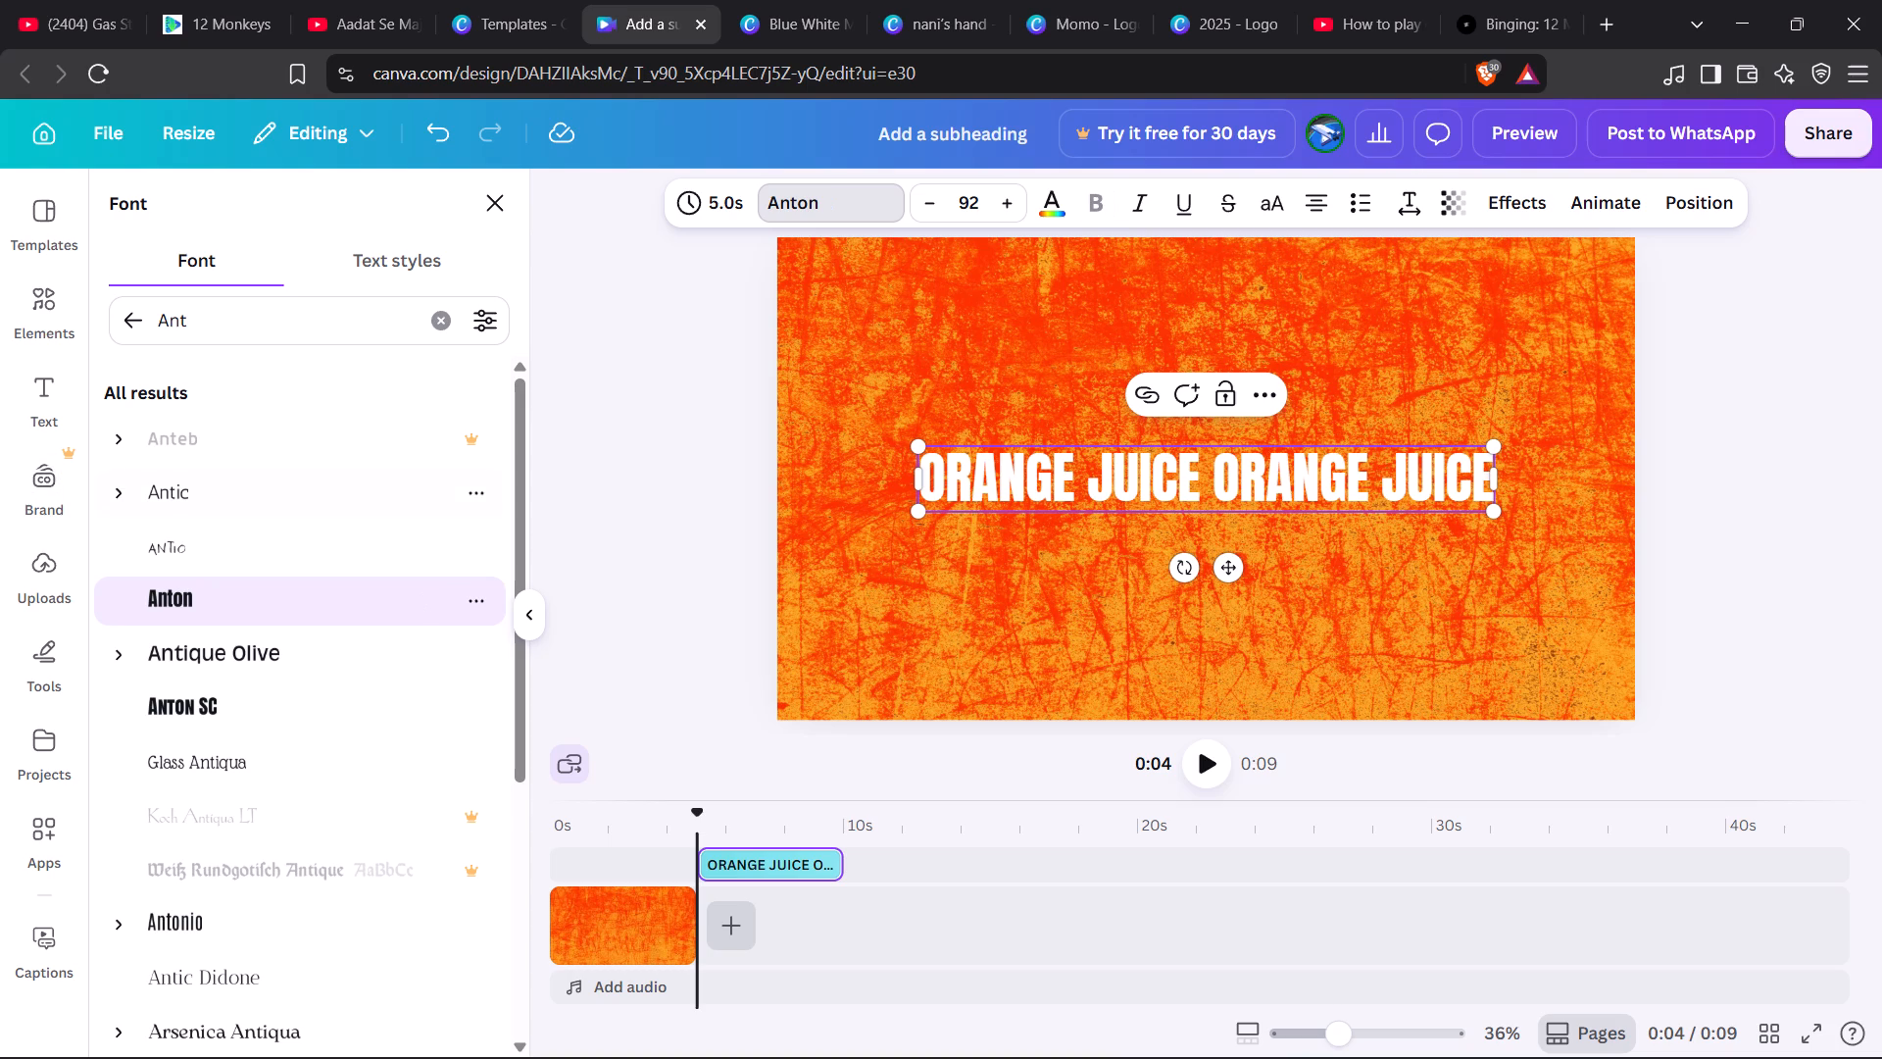
Widen the heading's text box on both sides, leaving space around the text.
{"action": "left_click_drag", "start_coordinate": [916, 478], "coordinate": [880, 480]}
{"action": "left_click_drag", "start_coordinate": [880, 480], "coordinate": [867, 481]}
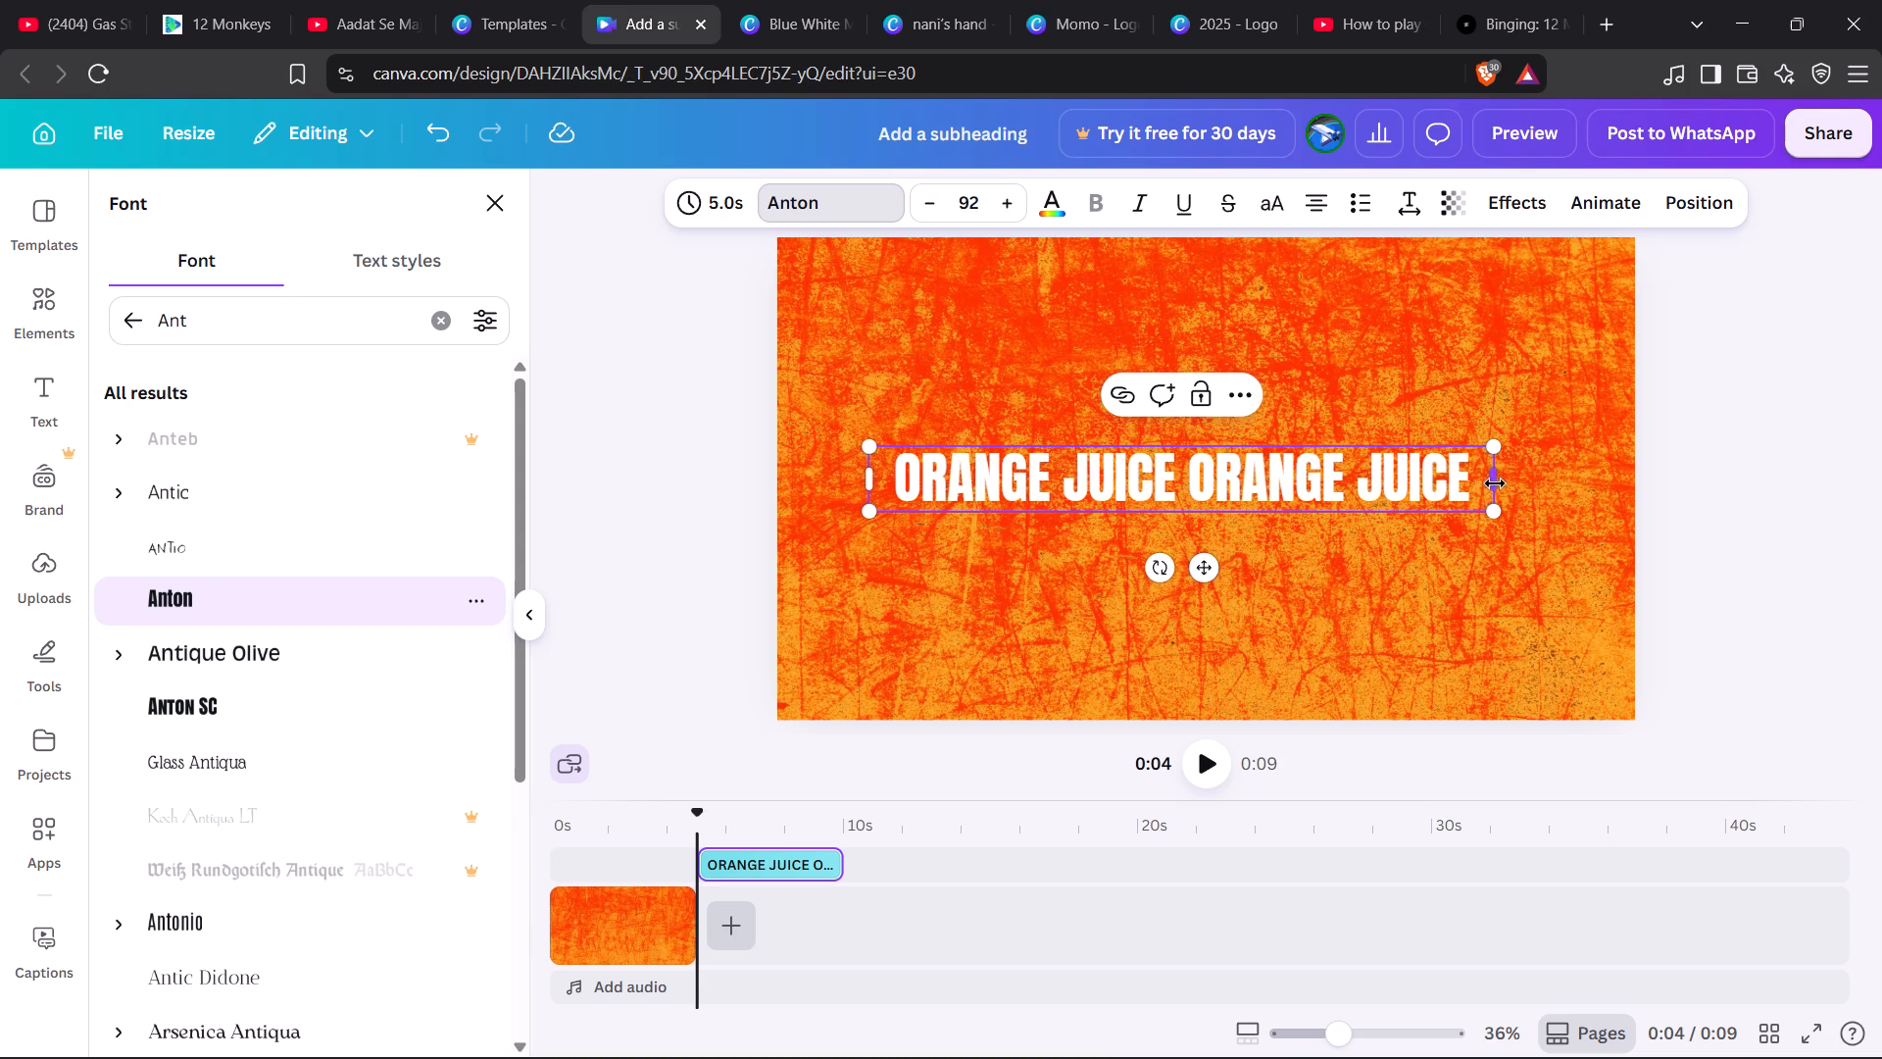
{"action": "left_click_drag", "start_coordinate": [1496, 480], "coordinate": [1557, 479]}
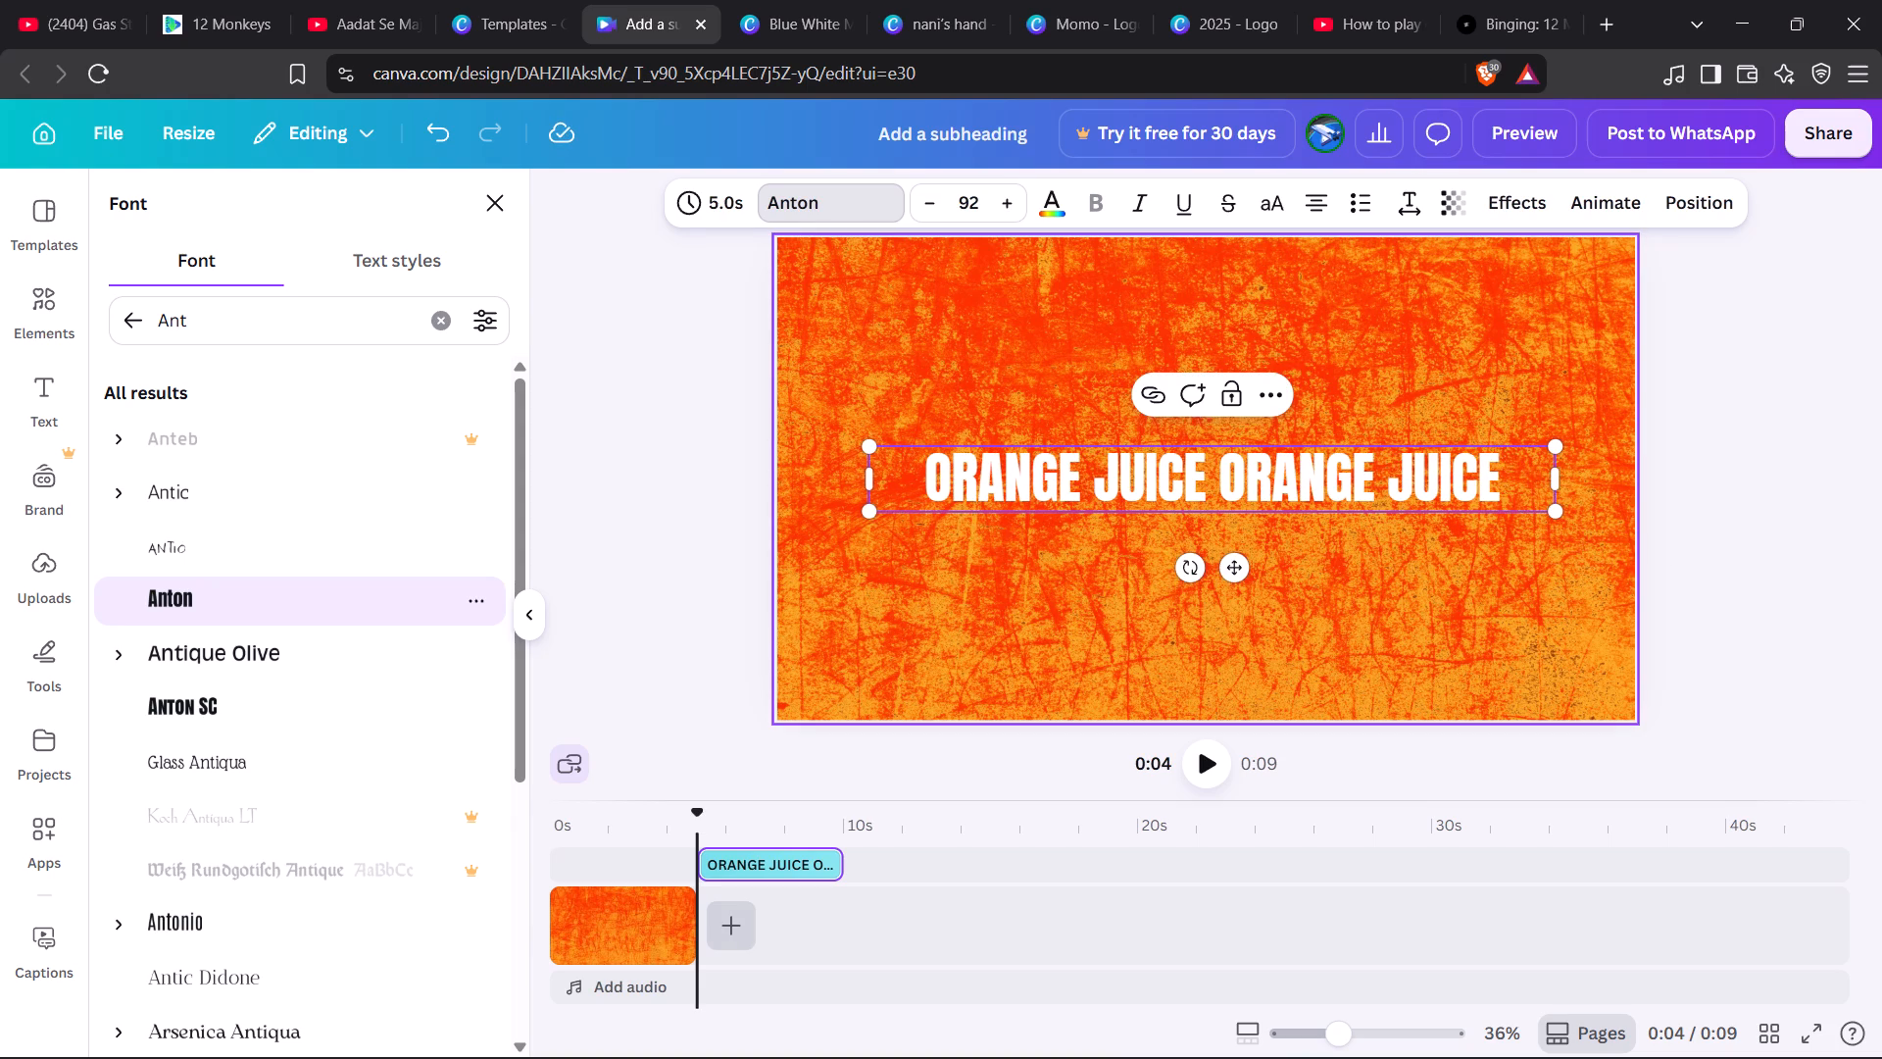
Enlarge the heading to about font size 199 and position it across the upper part of the canvas, running off its right edge.
{"action": "left_click_drag", "start_coordinate": [867, 445], "coordinate": [597, 333]}
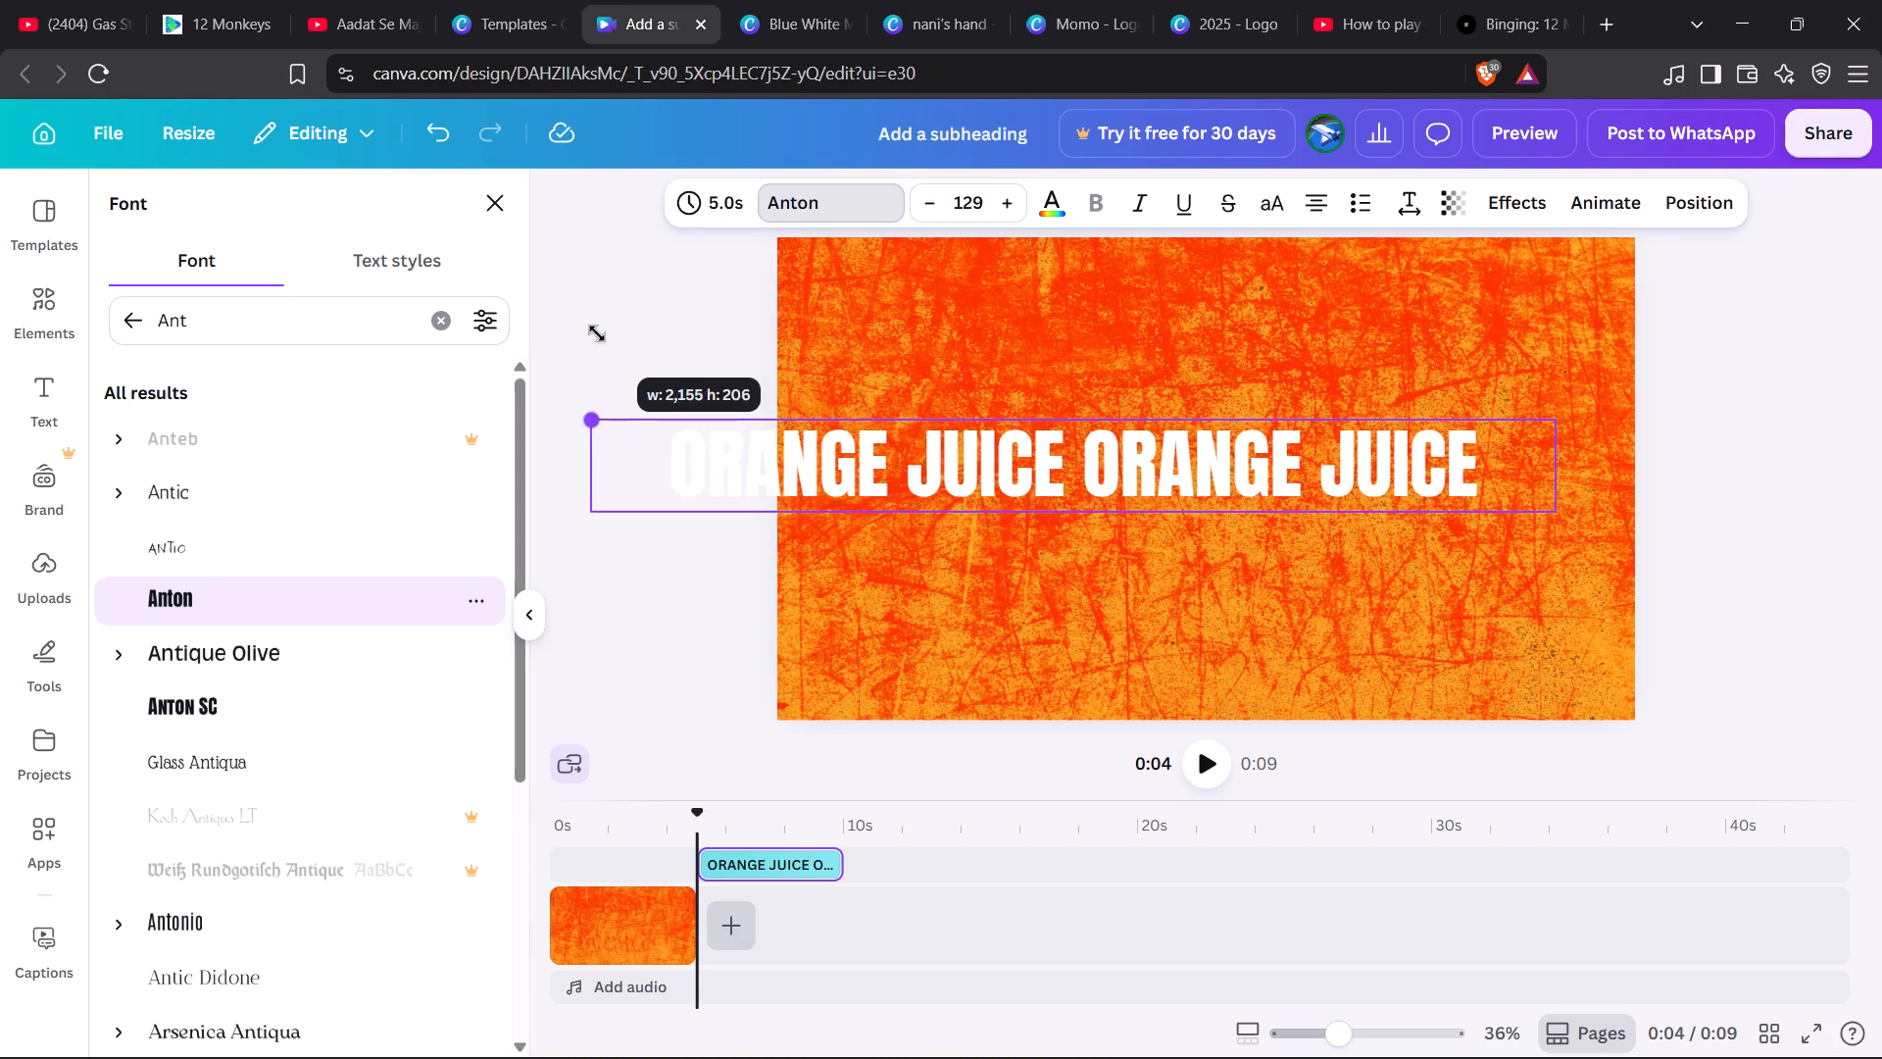
{"action": "left_click_drag", "start_coordinate": [597, 333], "coordinate": [576, 331]}
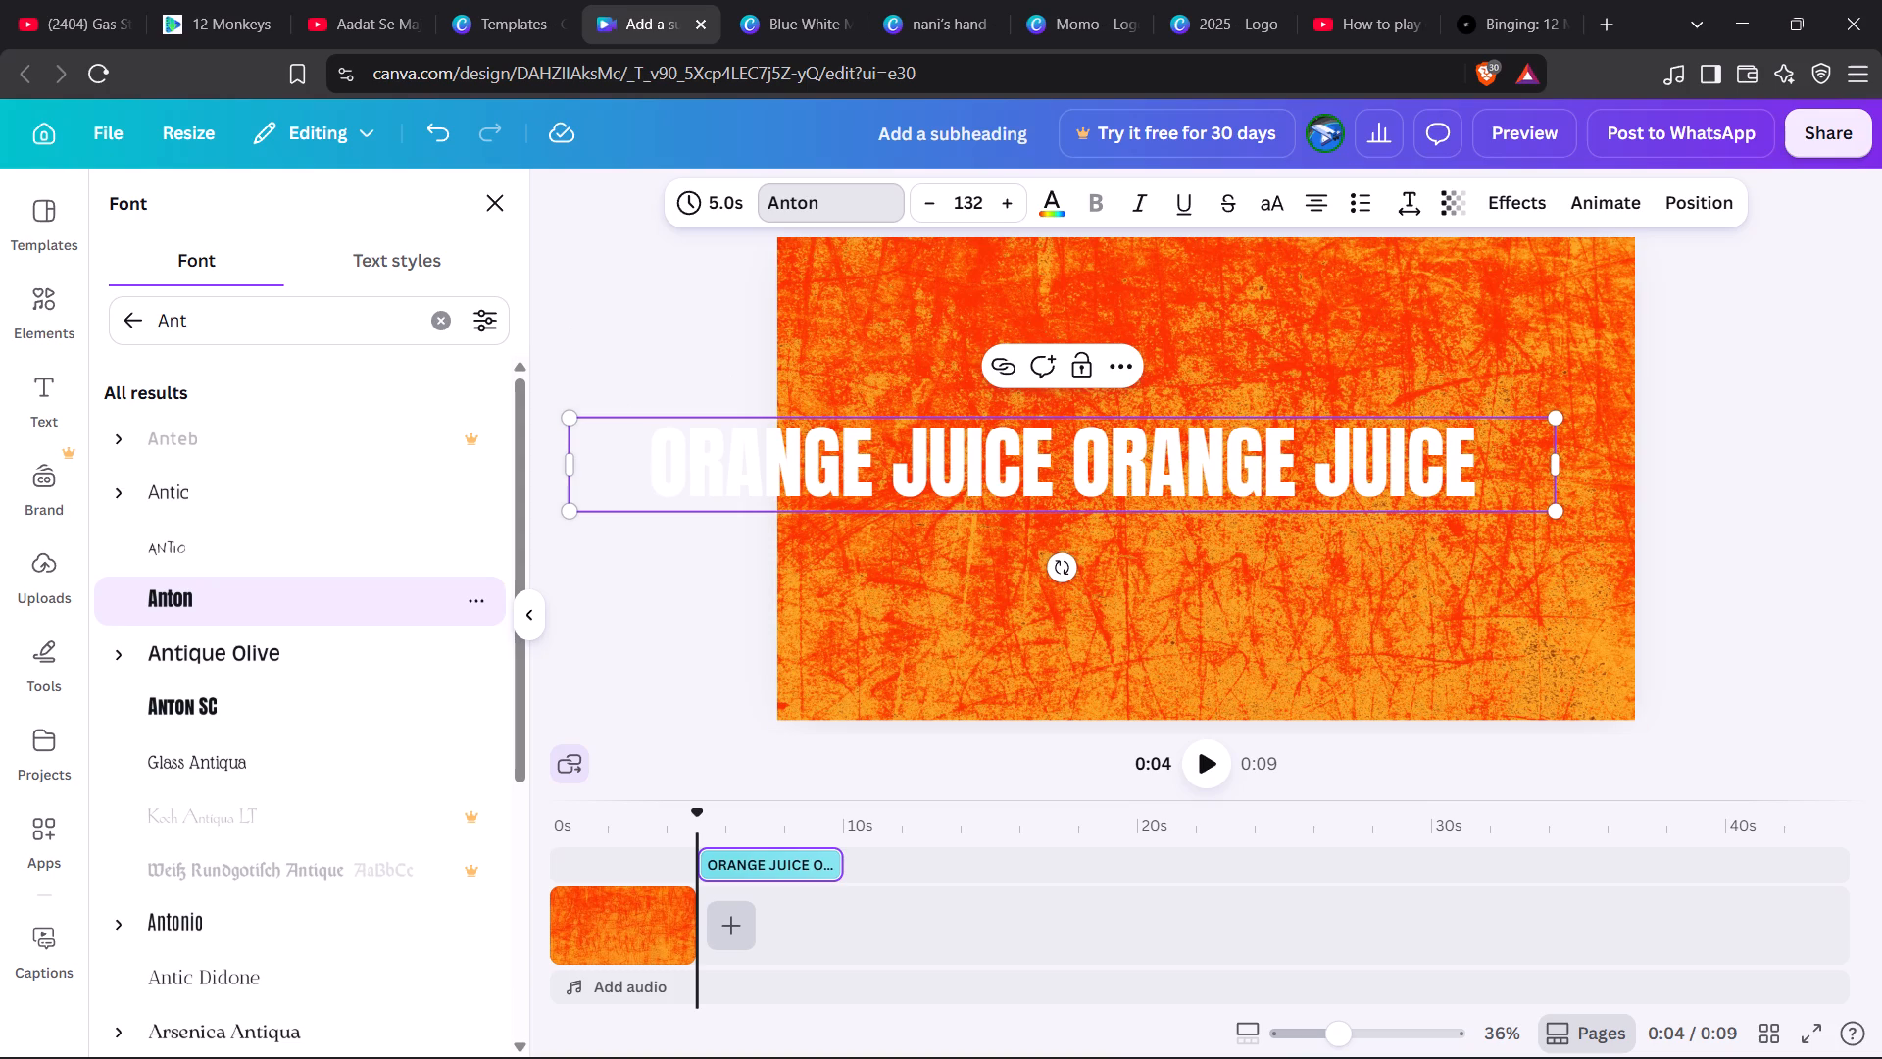
{"action": "left_click_drag", "start_coordinate": [955, 521], "coordinate": [1464, 482]}
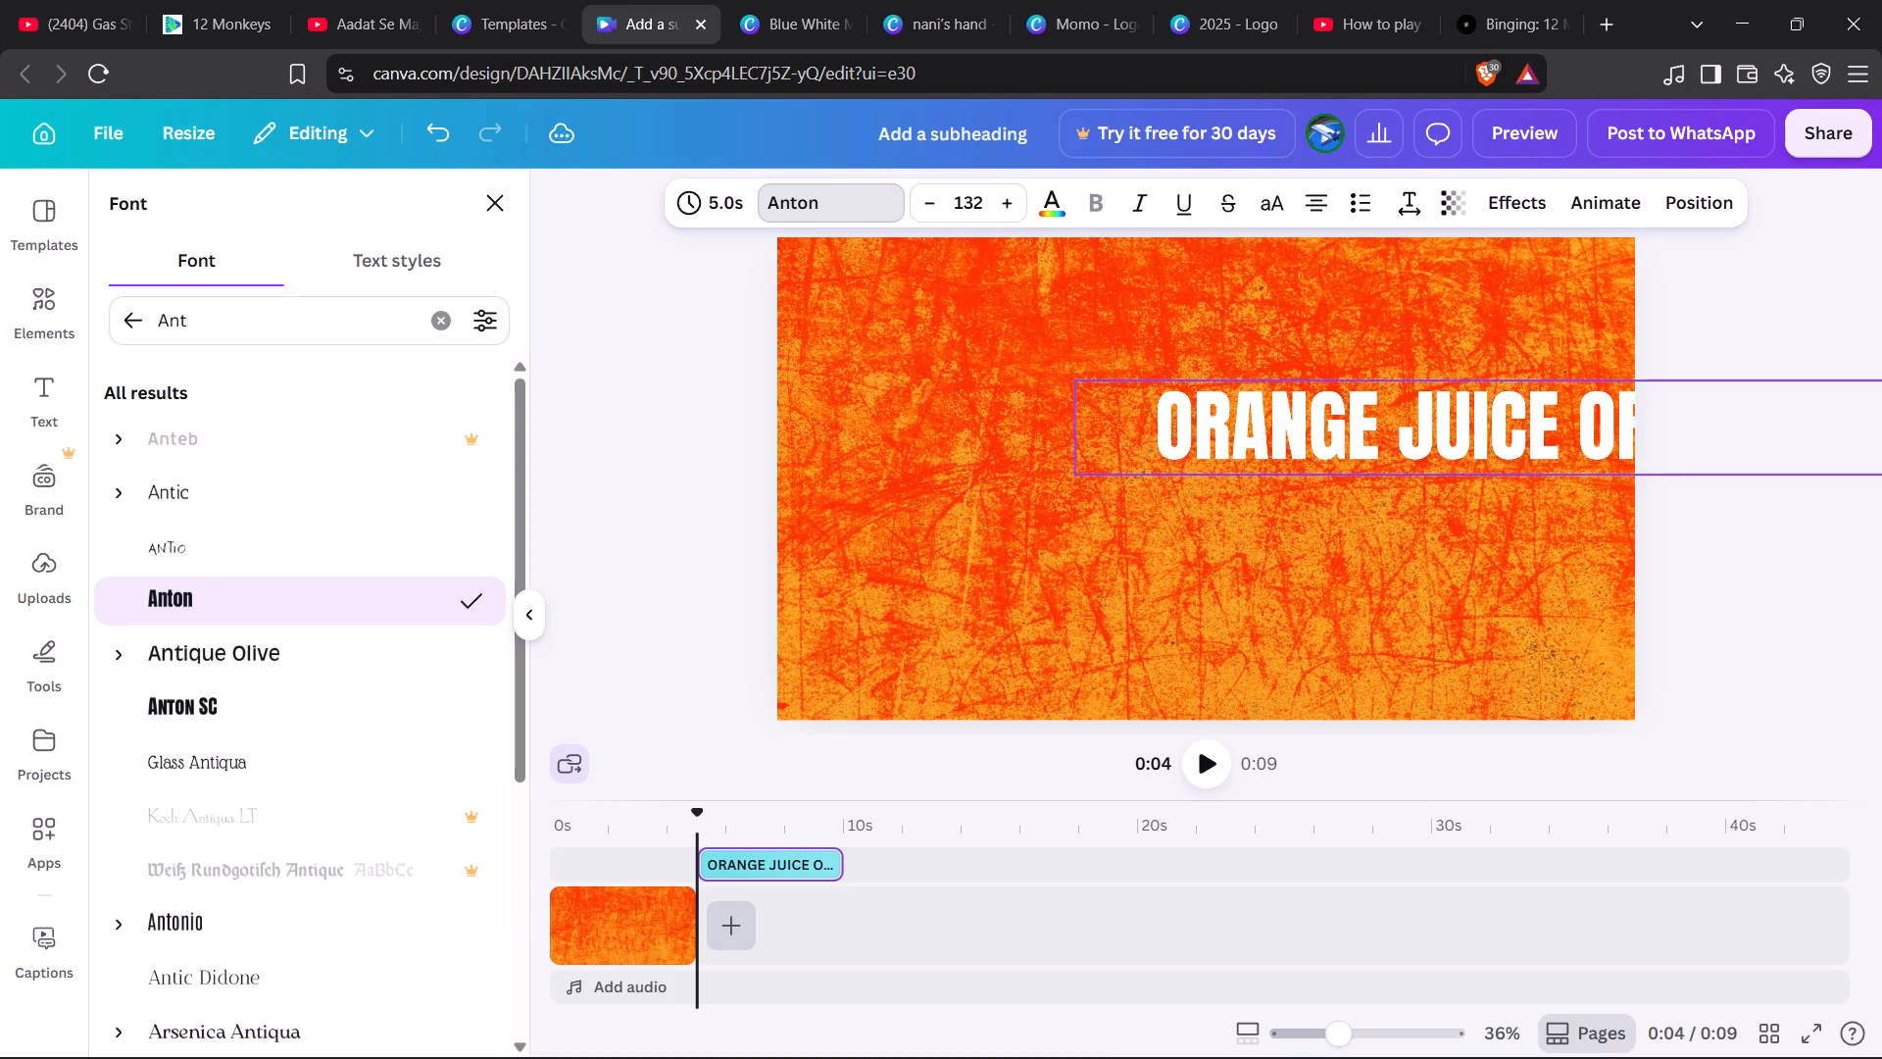
{"action": "left_click_drag", "start_coordinate": [1464, 482], "coordinate": [1557, 454]}
{"action": "left_click_drag", "start_coordinate": [1168, 345], "coordinate": [672, 303]}
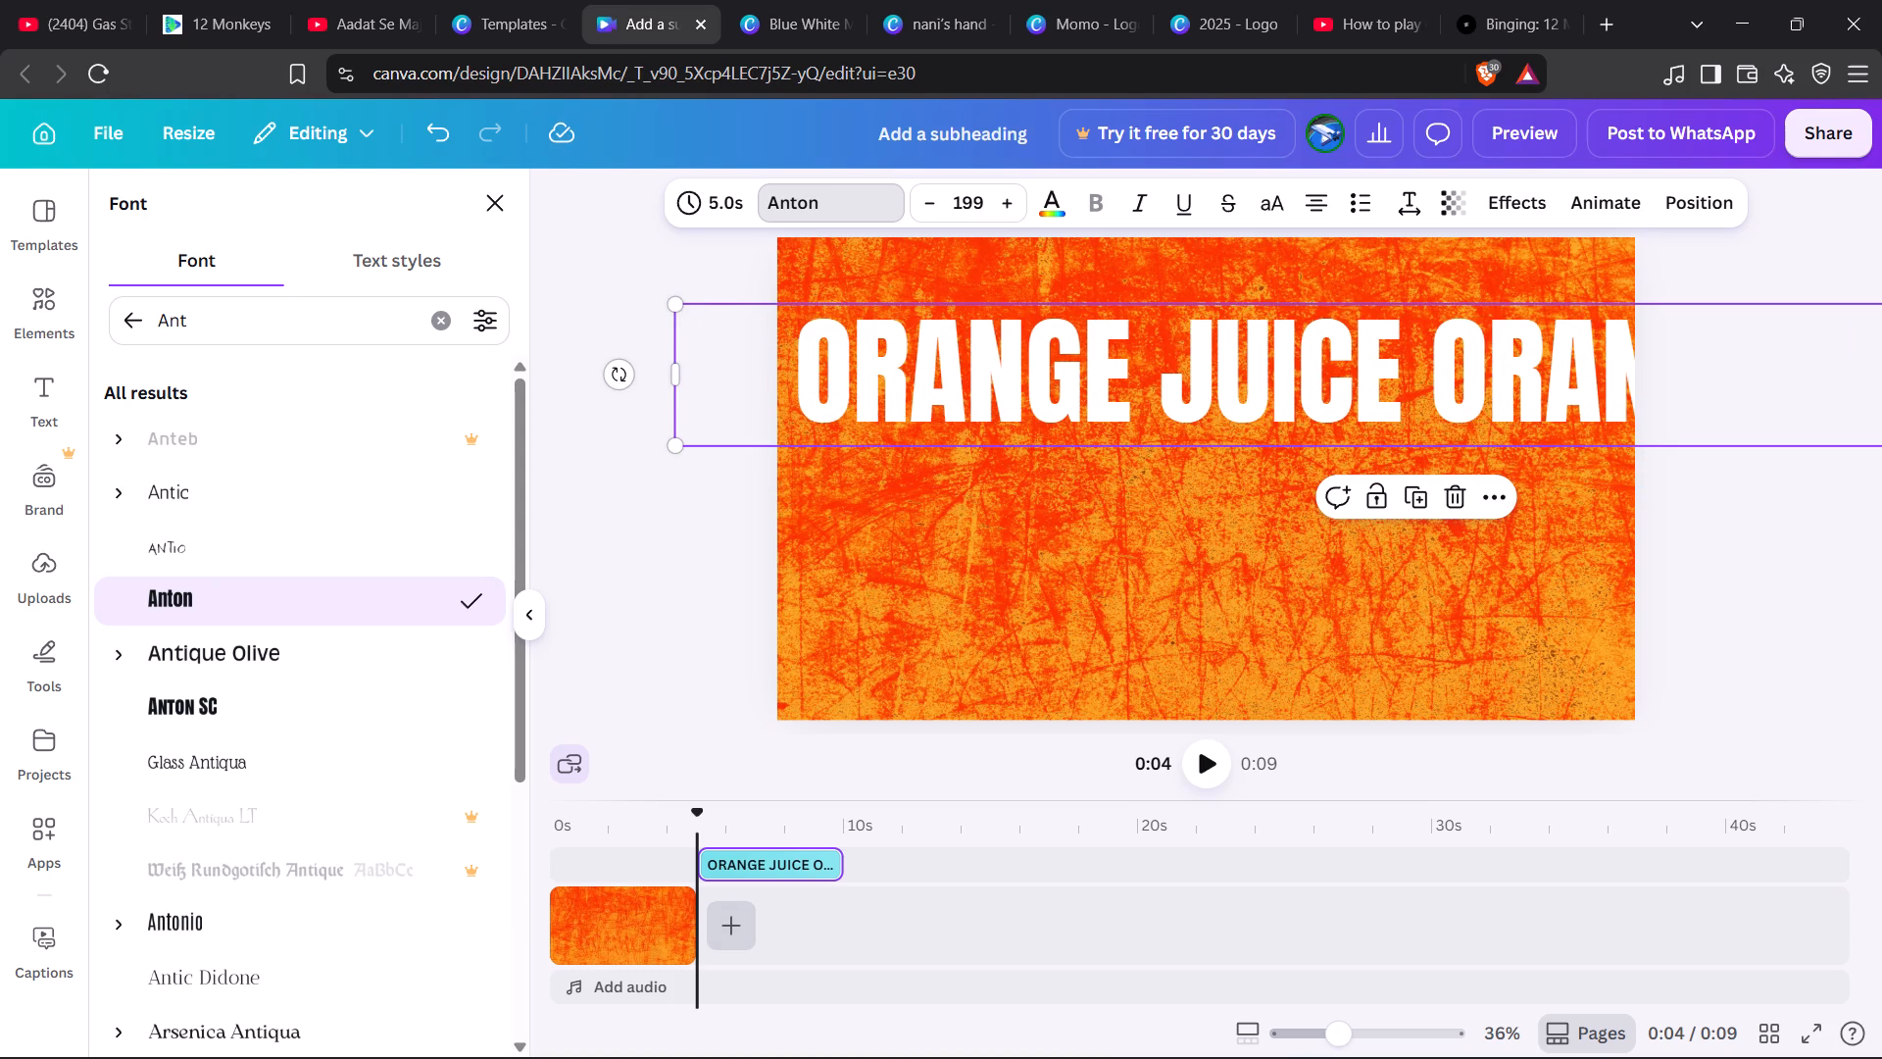
{"action": "left_click_drag", "start_coordinate": [1245, 449], "coordinate": [1334, 449]}
{"action": "left_click", "coordinate": [1295, 620]}
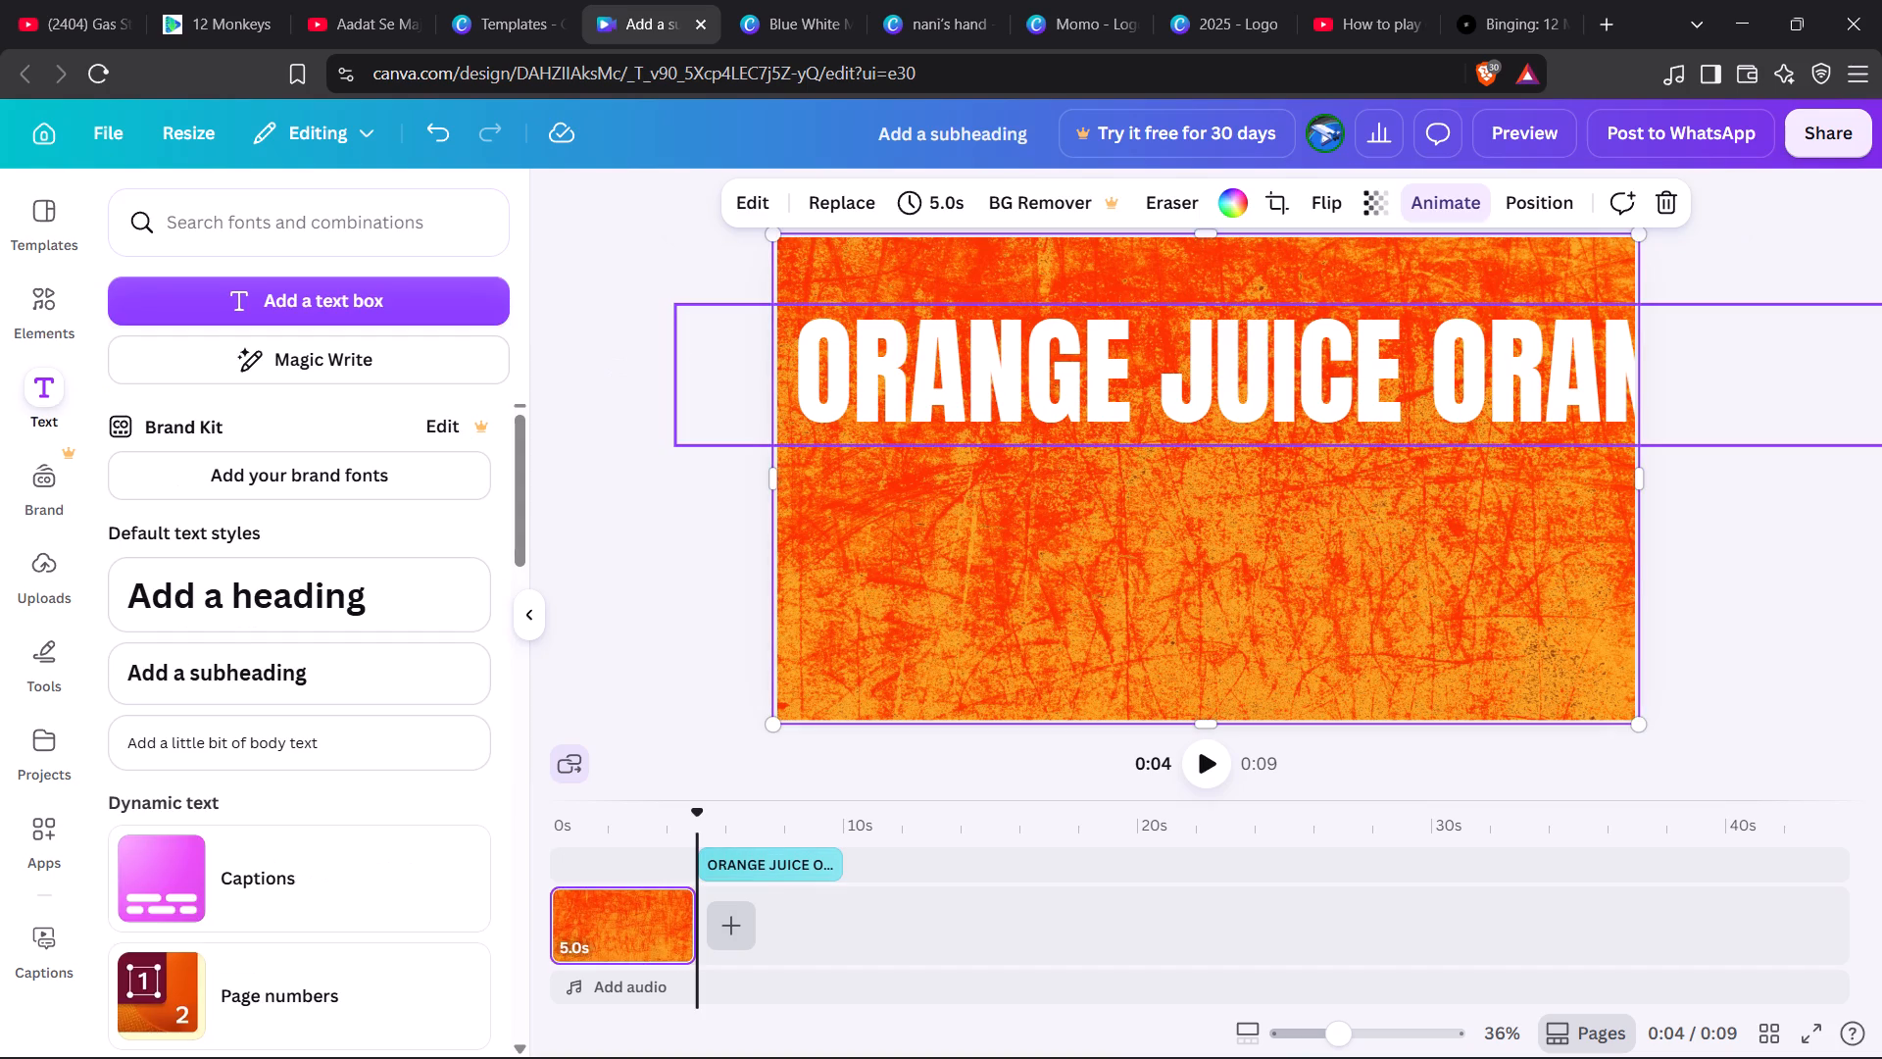
{"action": "left_click", "coordinate": [1263, 417]}
{"action": "left_click_drag", "start_coordinate": [1269, 442], "coordinate": [1274, 442]}
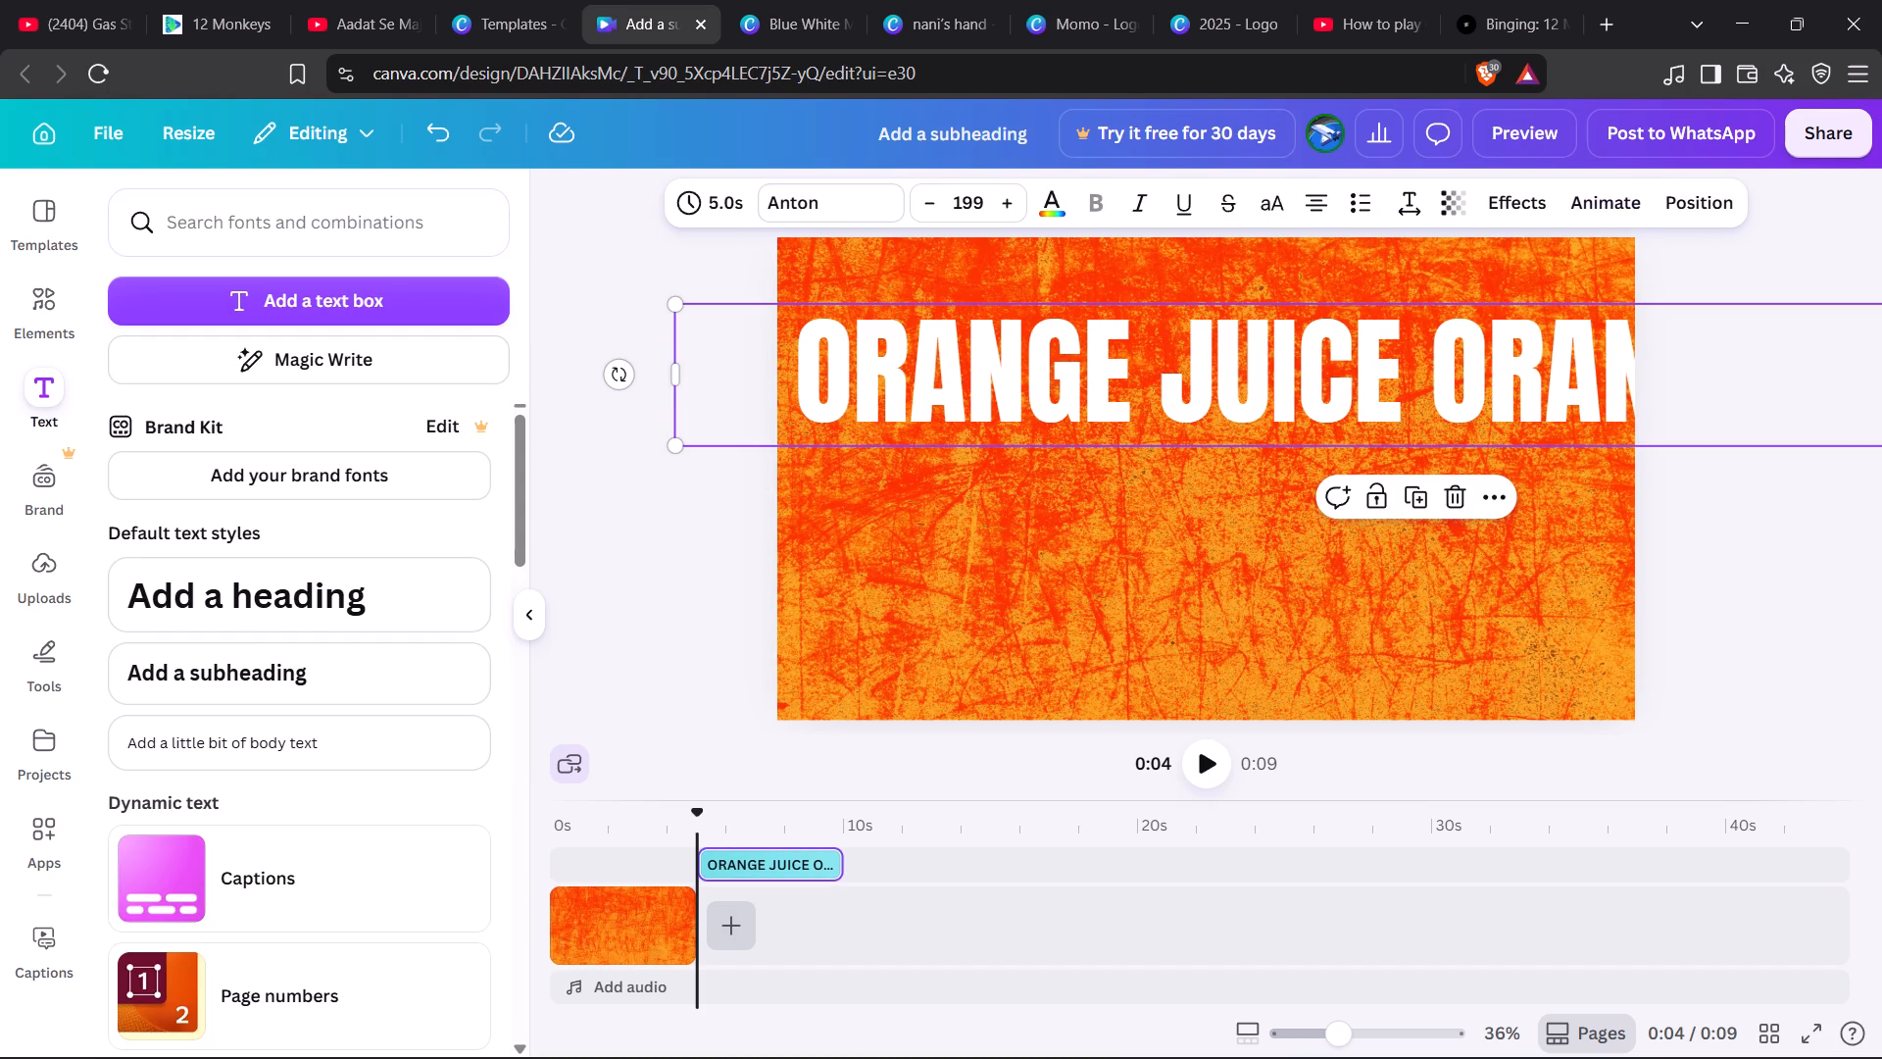
Enlarge the ORANGE JUICE heading to about font size 318, repositioning it so its first word begins at the canvas's left edge.
{"action": "left_click_drag", "start_coordinate": [1274, 442], "coordinate": [1658, 459]}
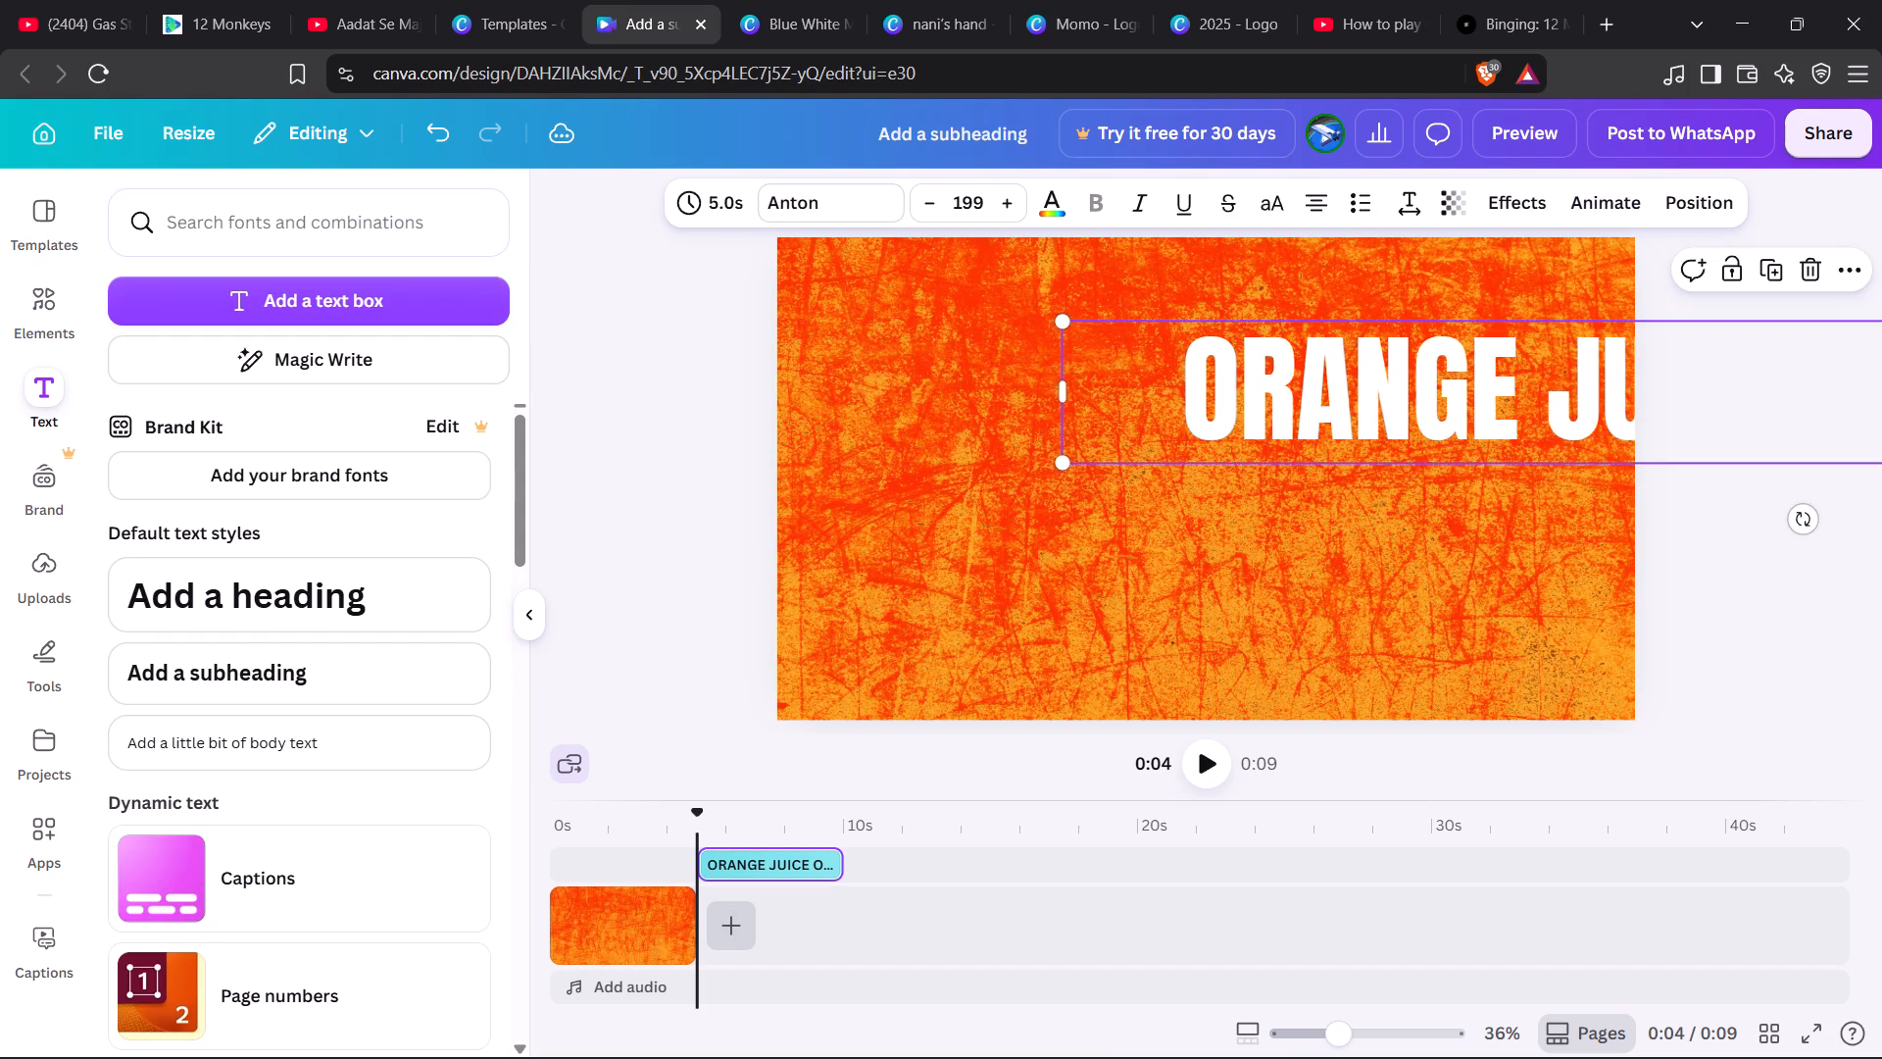
{"action": "scroll", "coordinate": [1165, 347], "scroll_direction": "up", "scroll_amount": 1}
{"action": "left_click_drag", "start_coordinate": [1066, 326], "coordinate": [632, 302]}
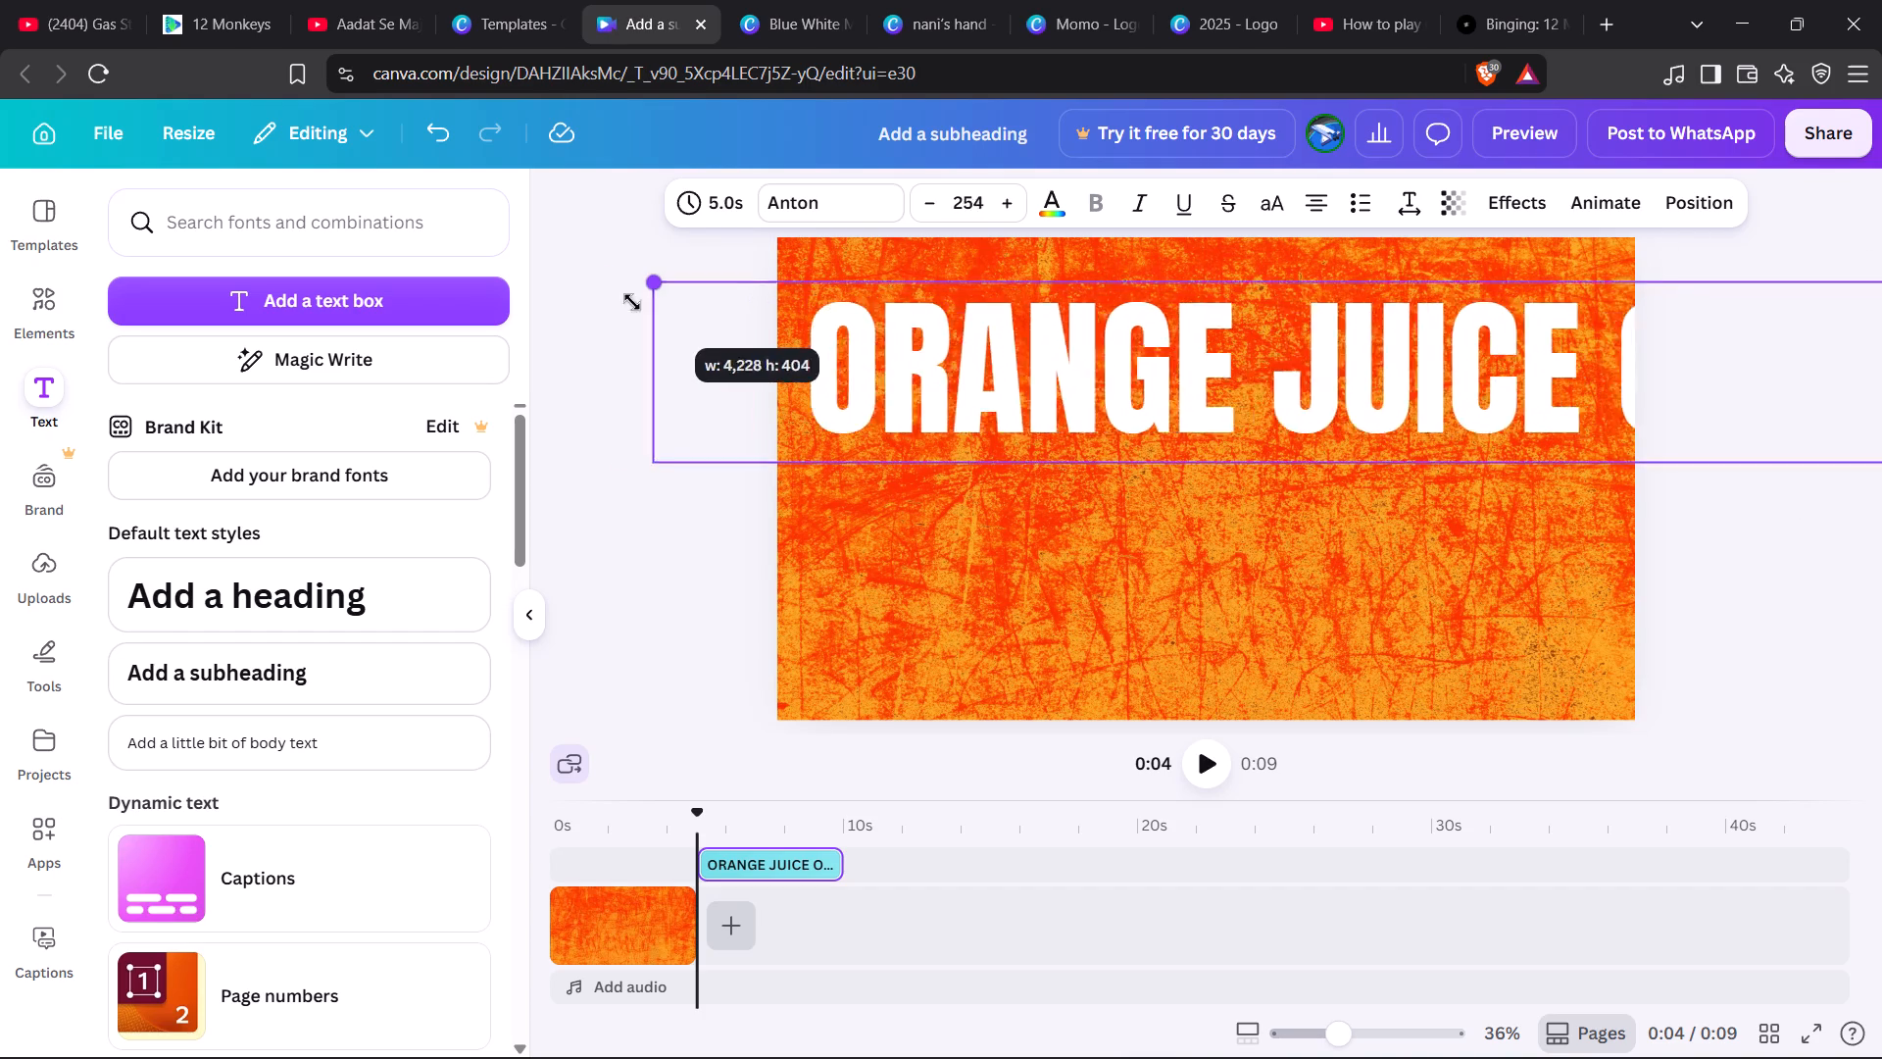
{"action": "left_click_drag", "start_coordinate": [632, 302], "coordinate": [610, 299]}
{"action": "left_click_drag", "start_coordinate": [1187, 400], "coordinate": [1225, 399]}
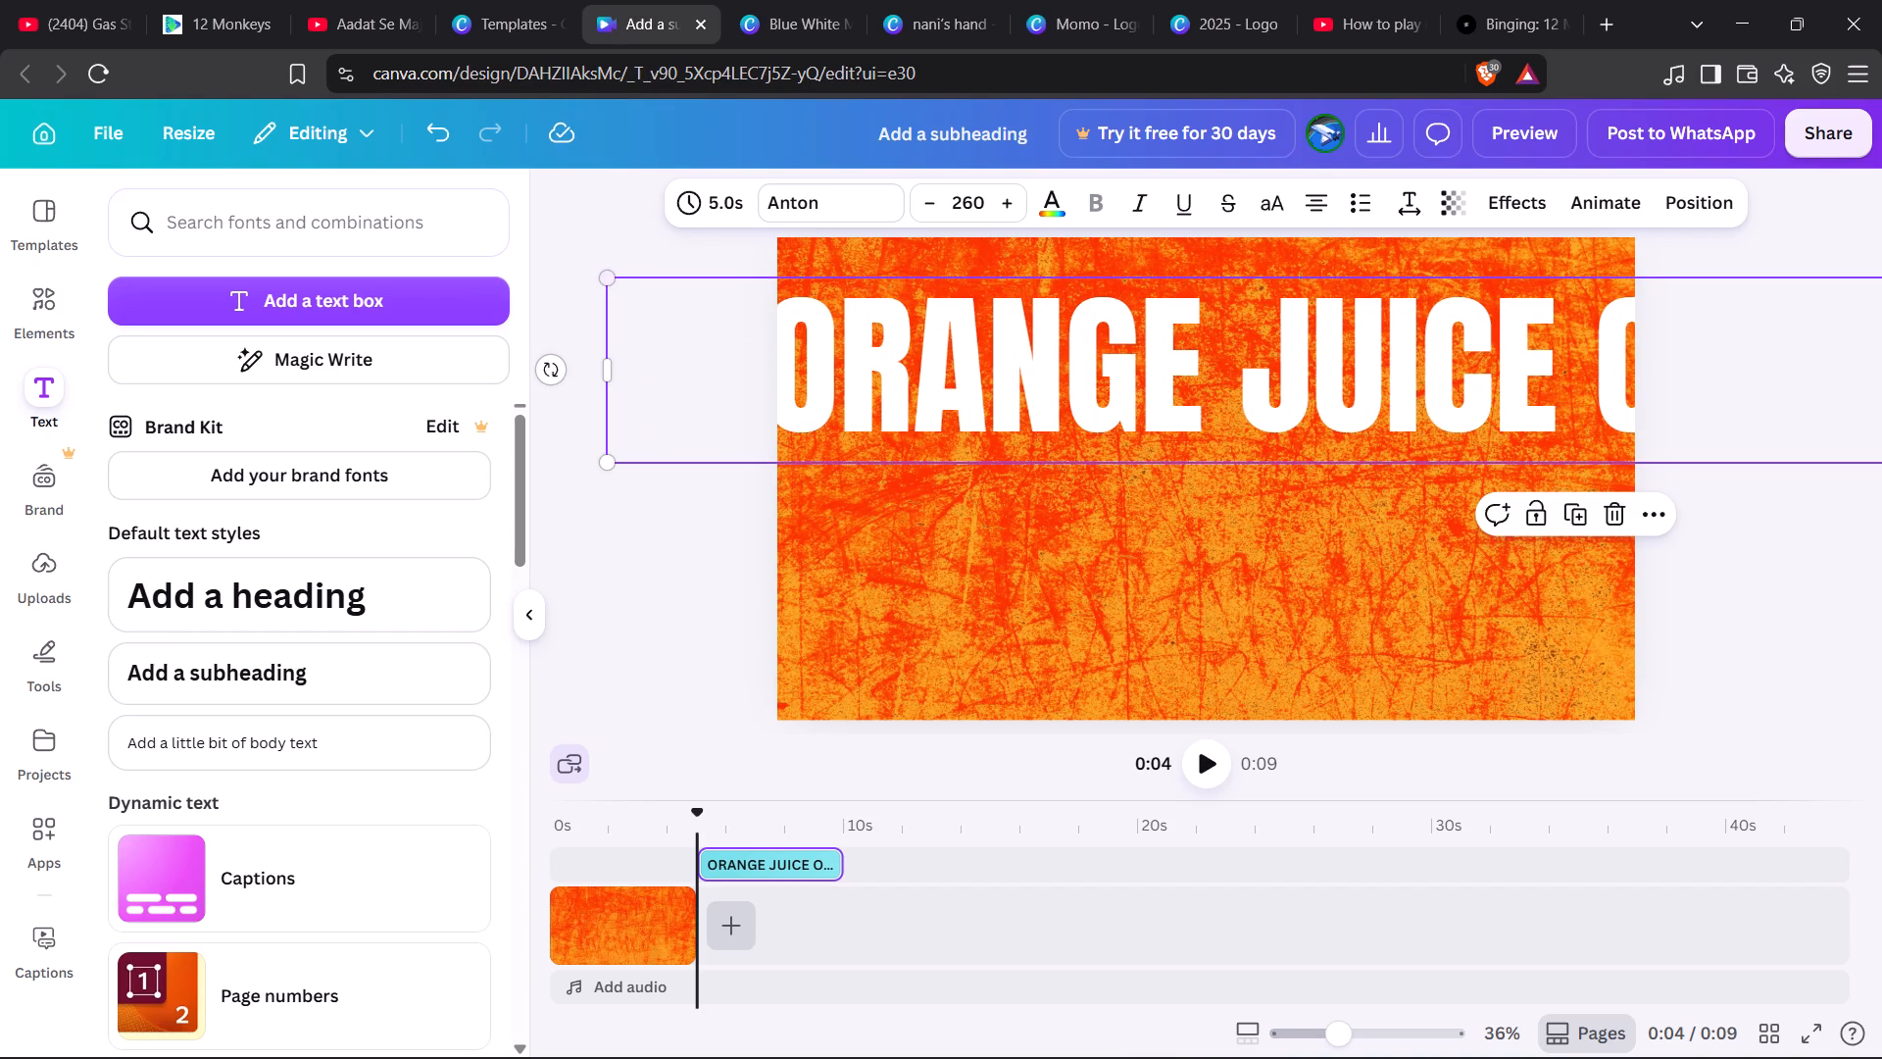
{"action": "left_click_drag", "start_coordinate": [1225, 399], "coordinate": [1593, 439]}
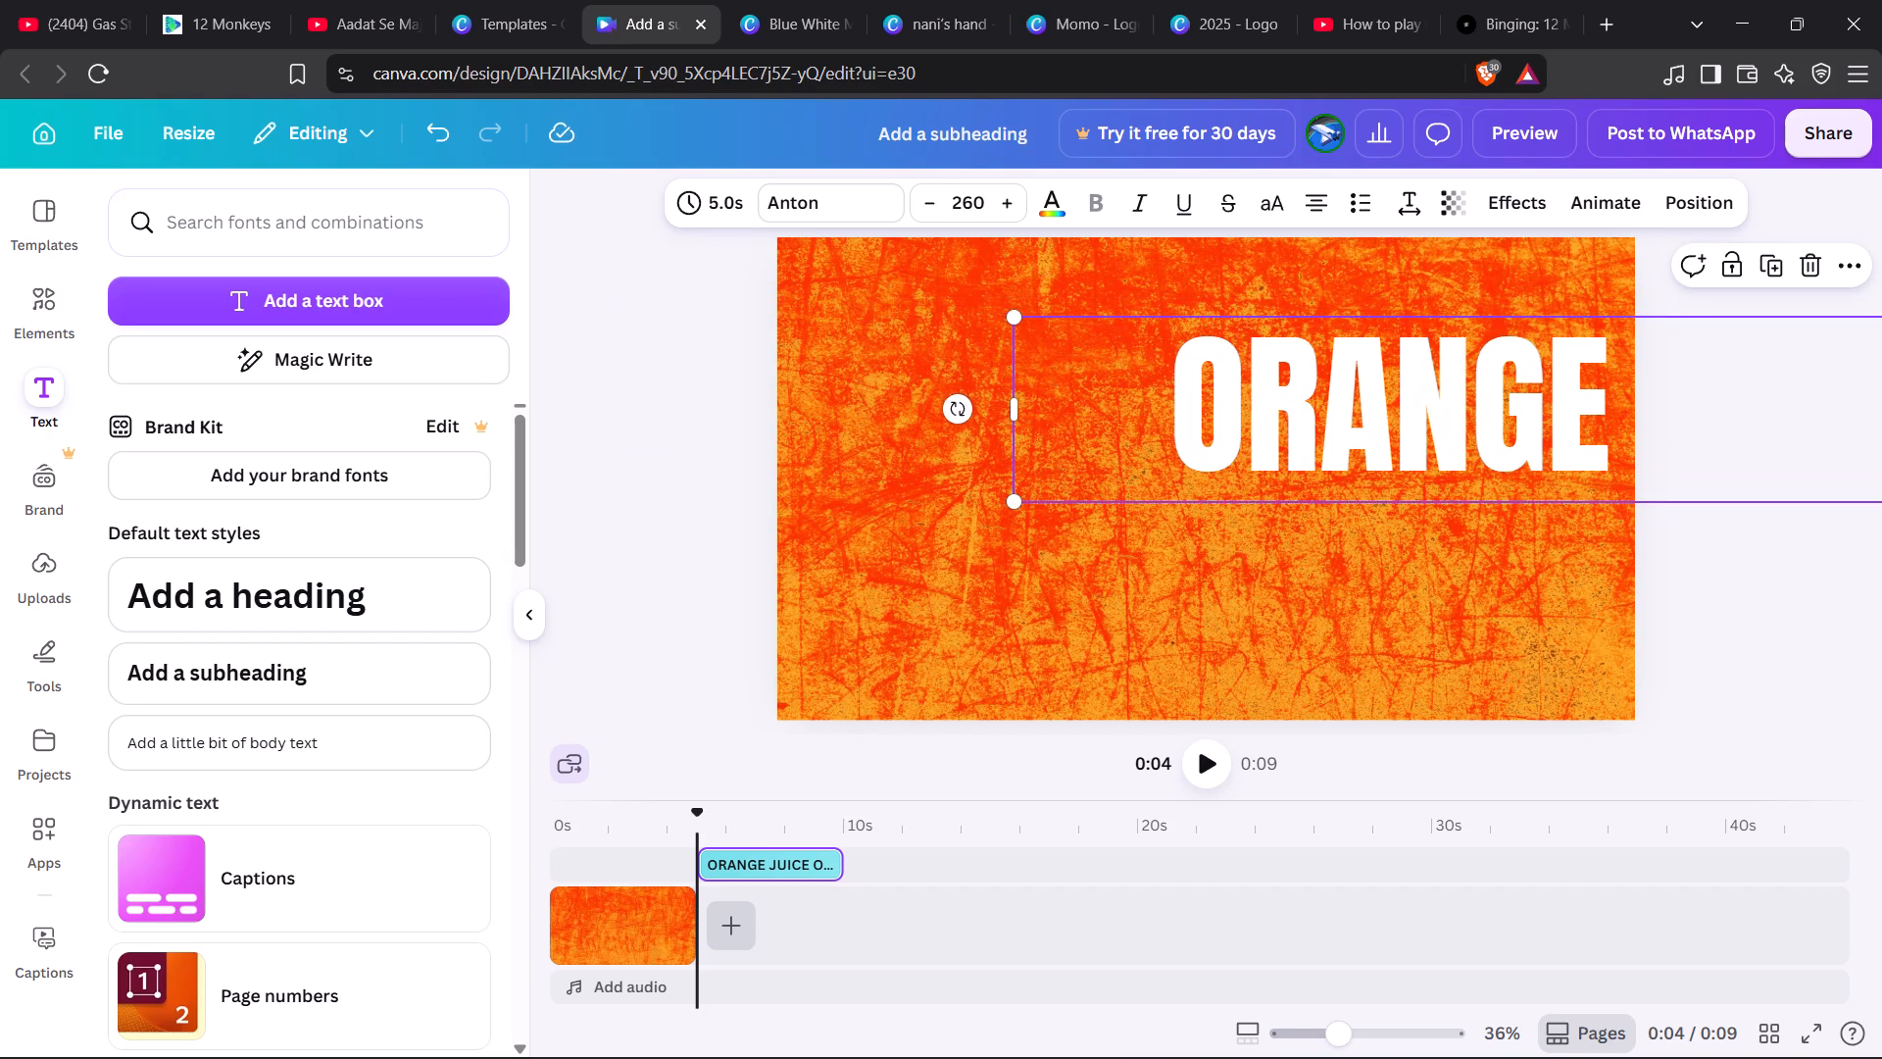
{"action": "left_click_drag", "start_coordinate": [1016, 320], "coordinate": [677, 281]}
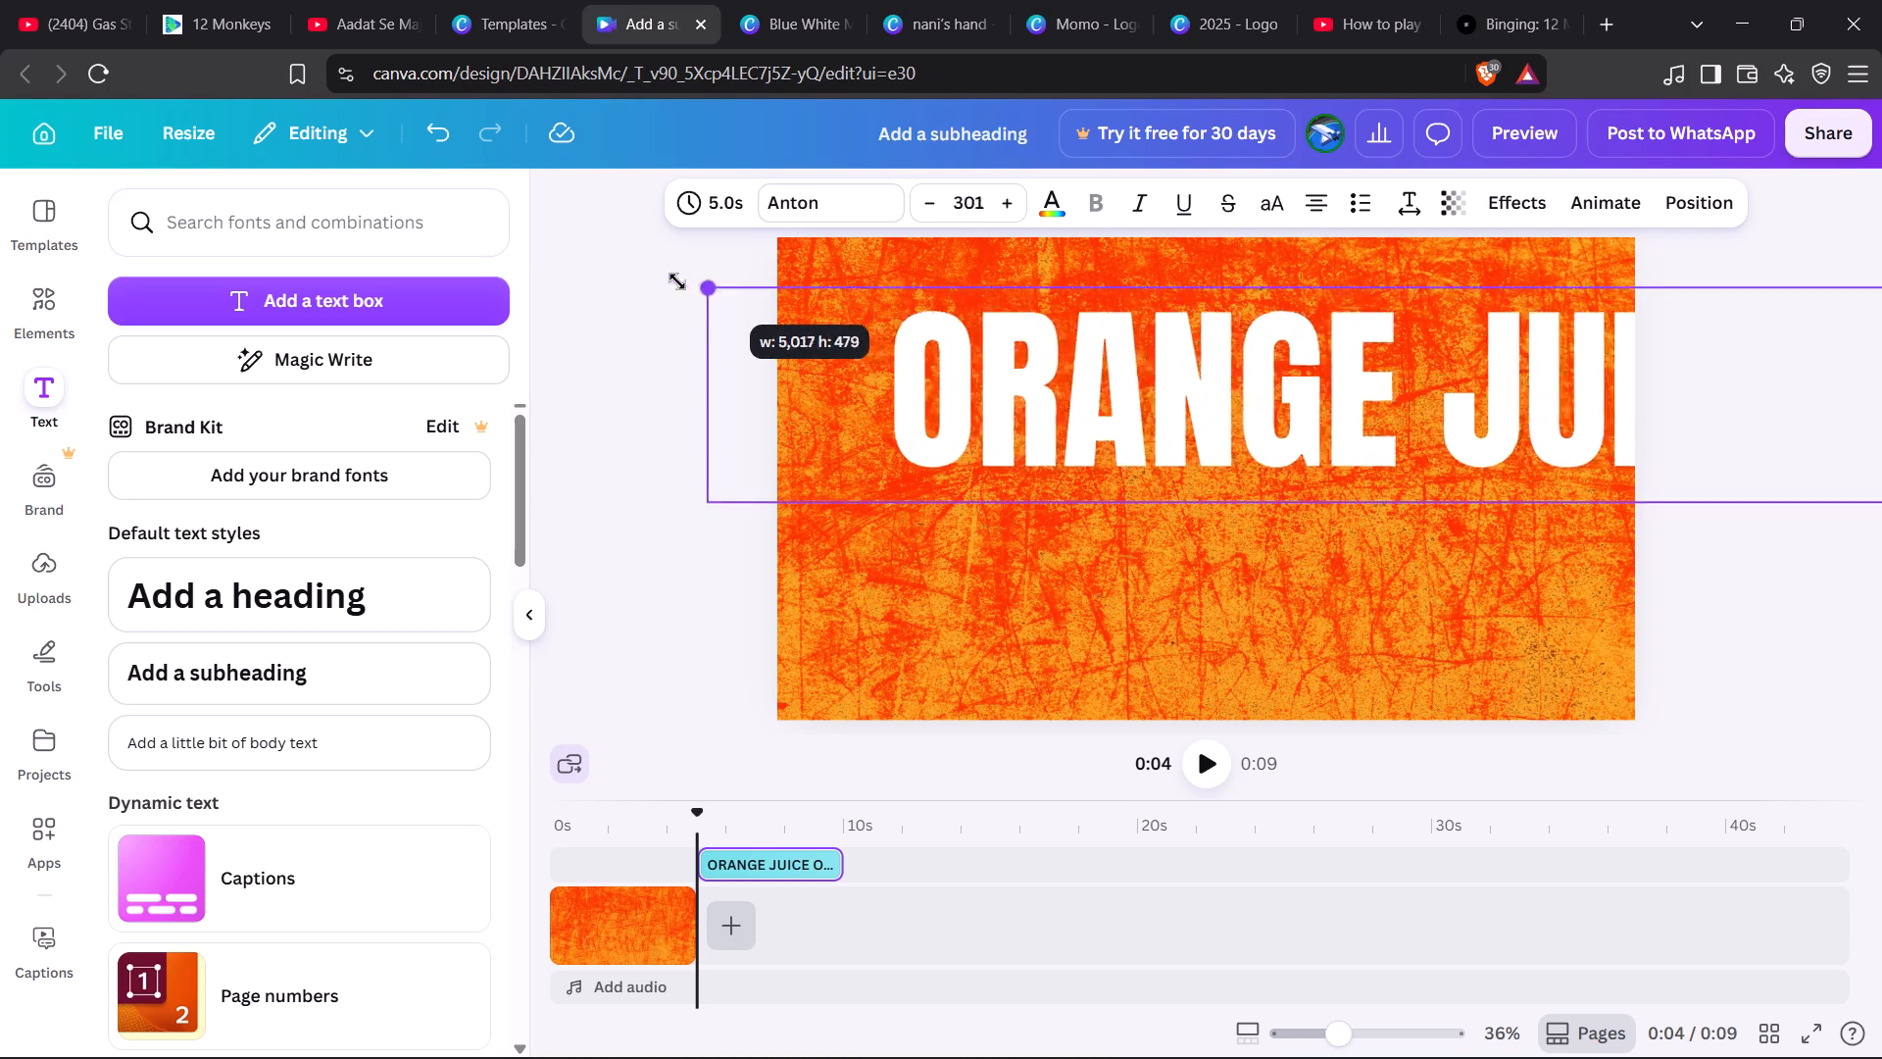
{"action": "left_click_drag", "start_coordinate": [677, 281], "coordinate": [586, 277]}
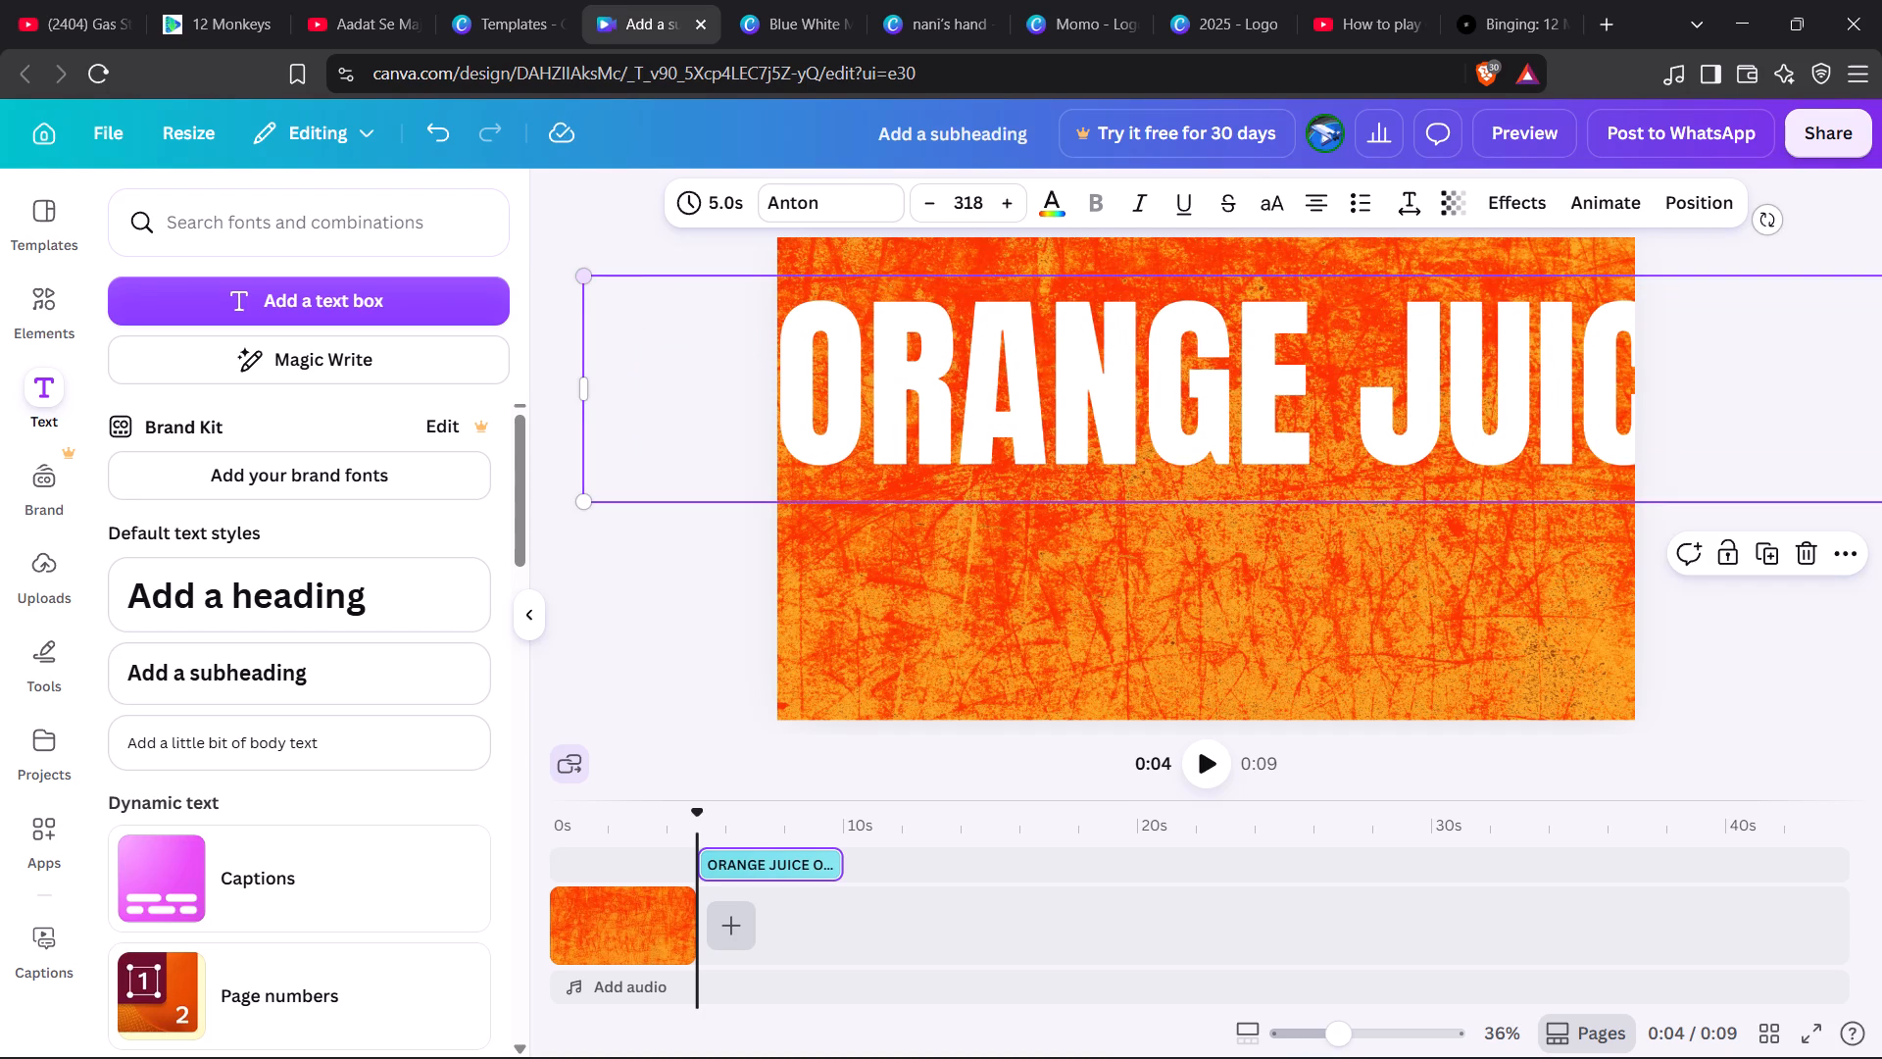
Enlarge the heading further to about font size 391 and move its text box up to the canvas's top edge.
{"action": "left_click_drag", "start_coordinate": [1101, 403], "coordinate": [1354, 451]}
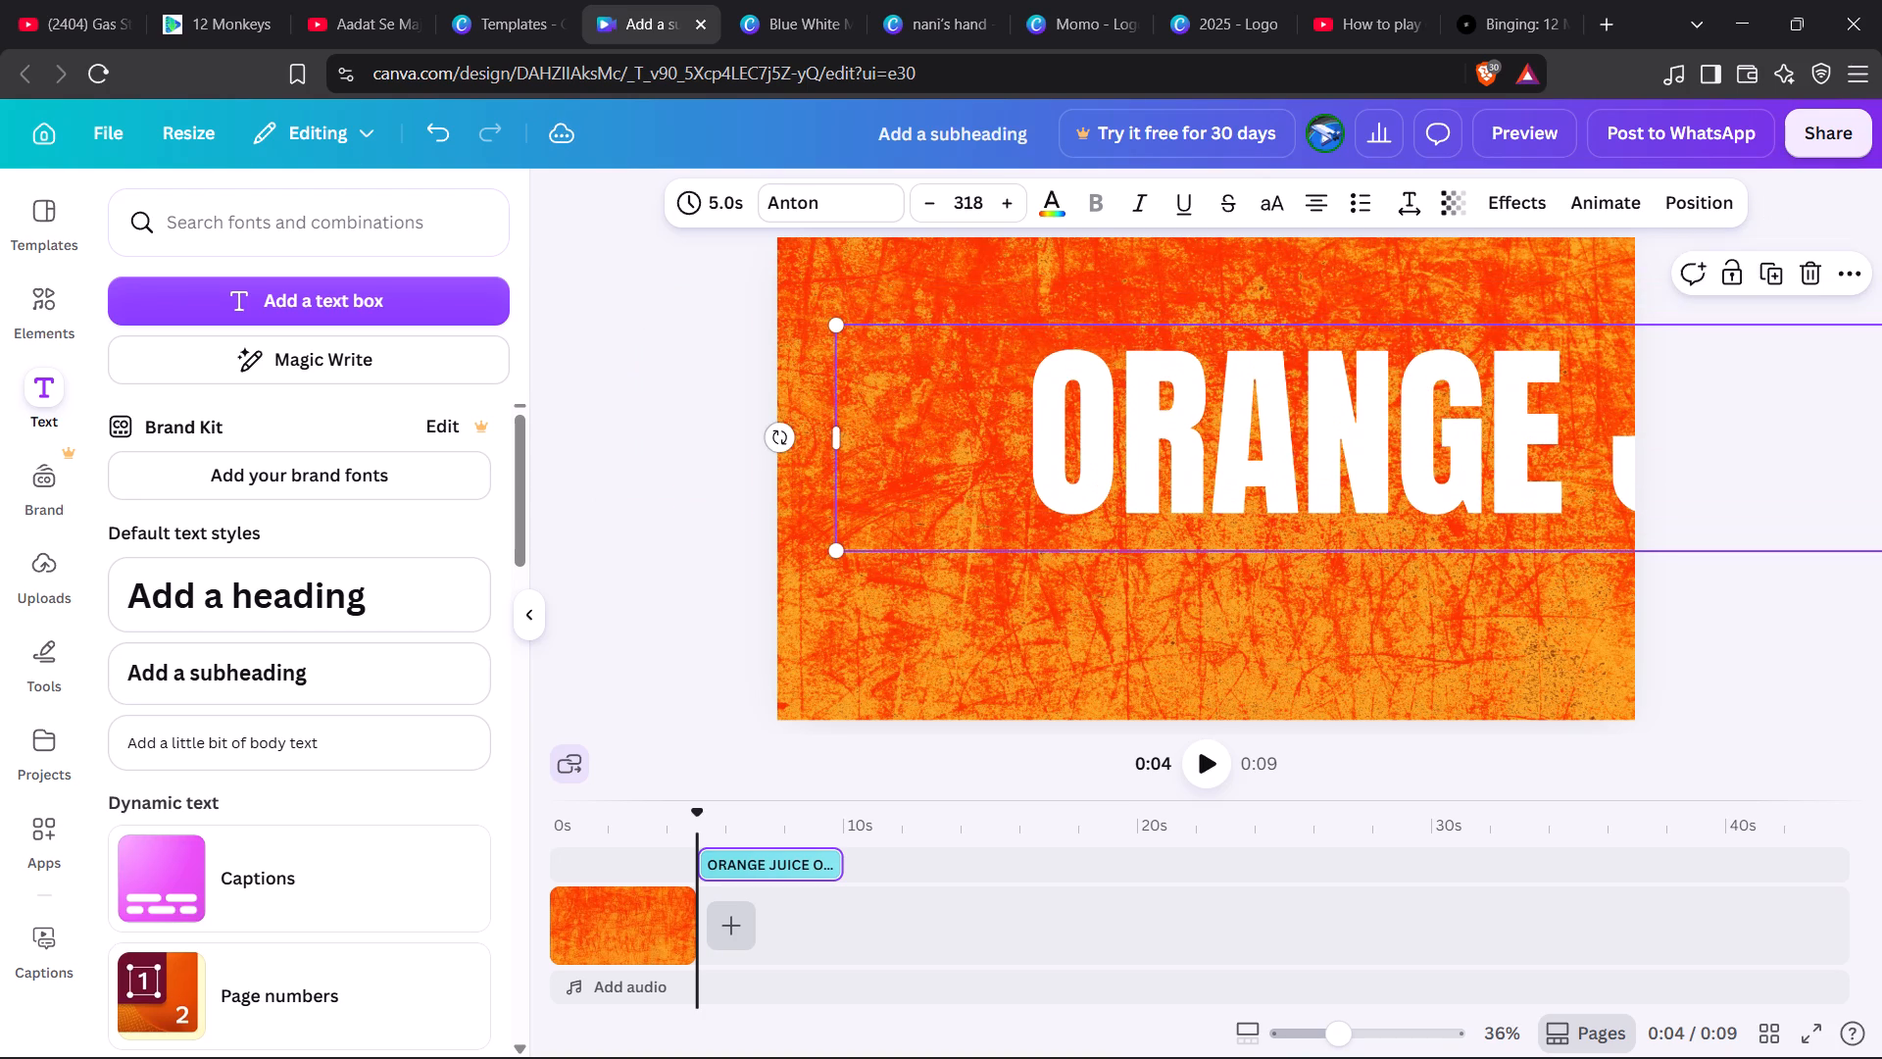
{"action": "left_click_drag", "start_coordinate": [838, 327], "coordinate": [647, 263]}
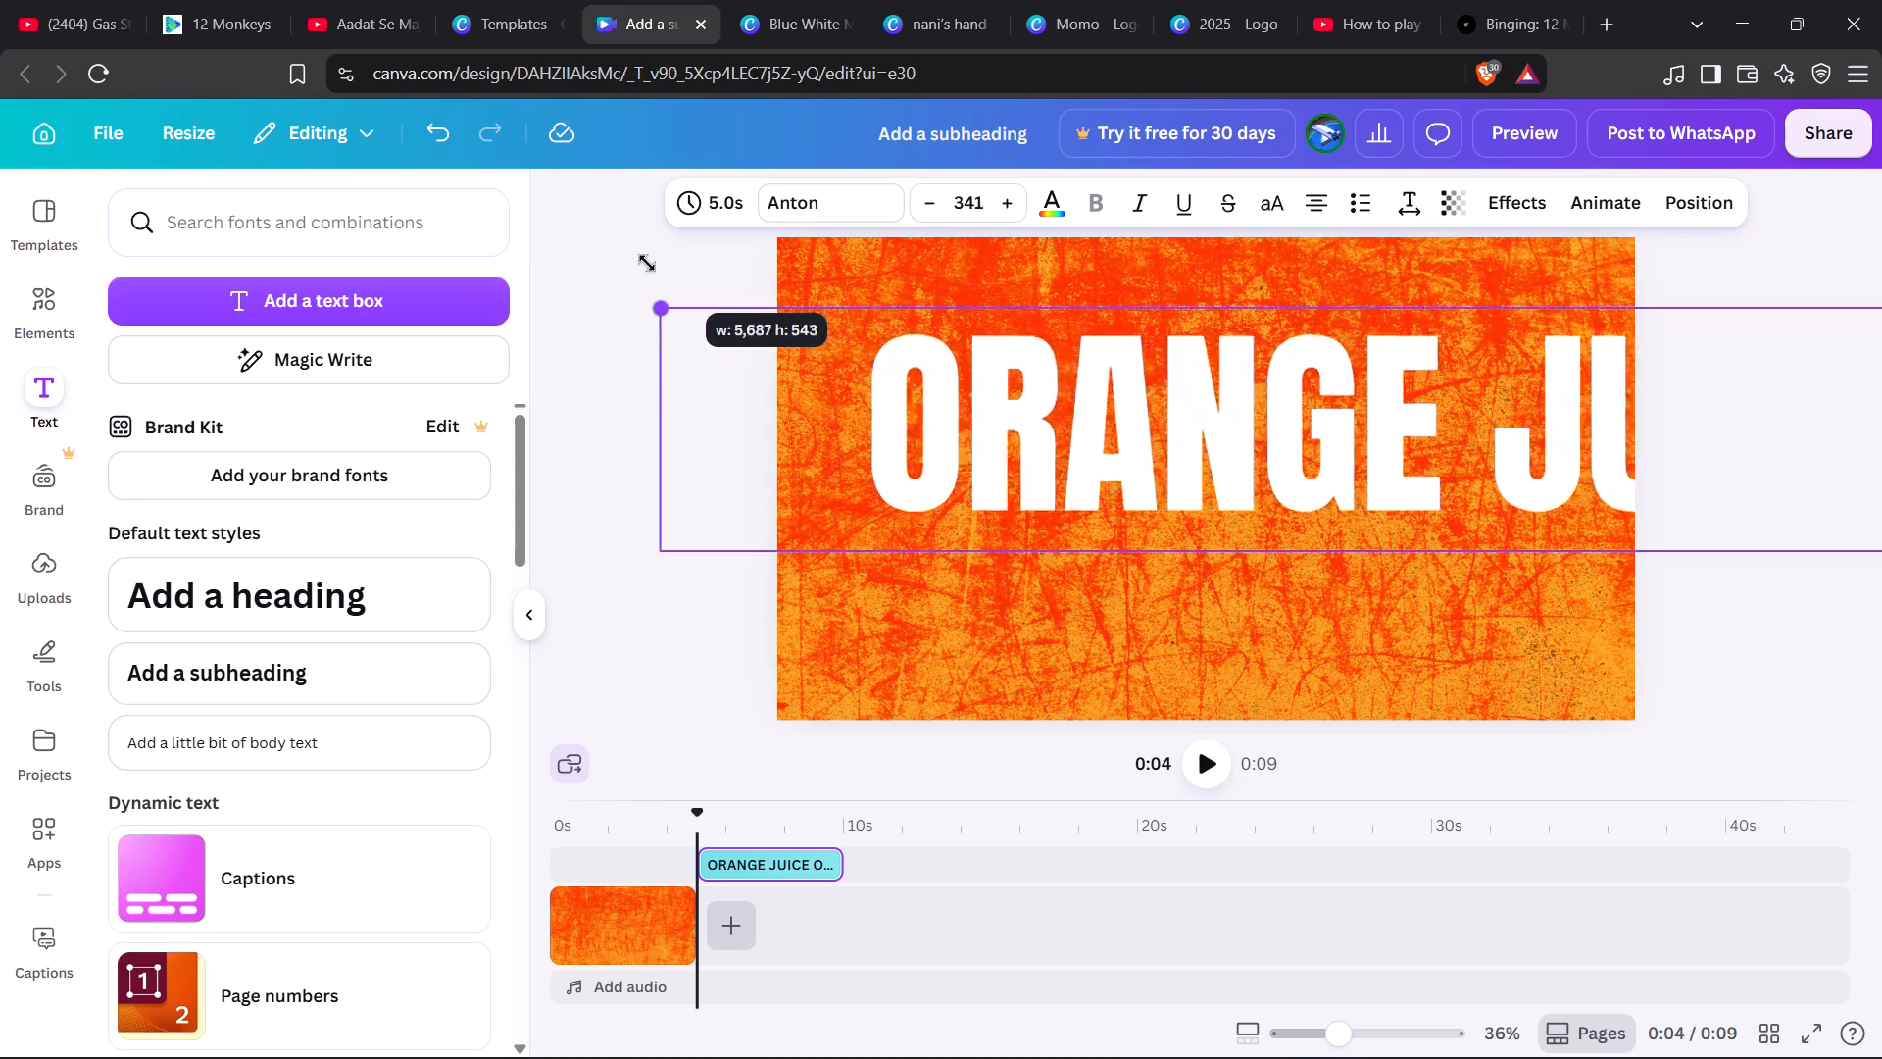
{"action": "left_click_drag", "start_coordinate": [647, 263], "coordinate": [579, 235]}
{"action": "left_click_drag", "start_coordinate": [949, 485], "coordinate": [996, 475]}
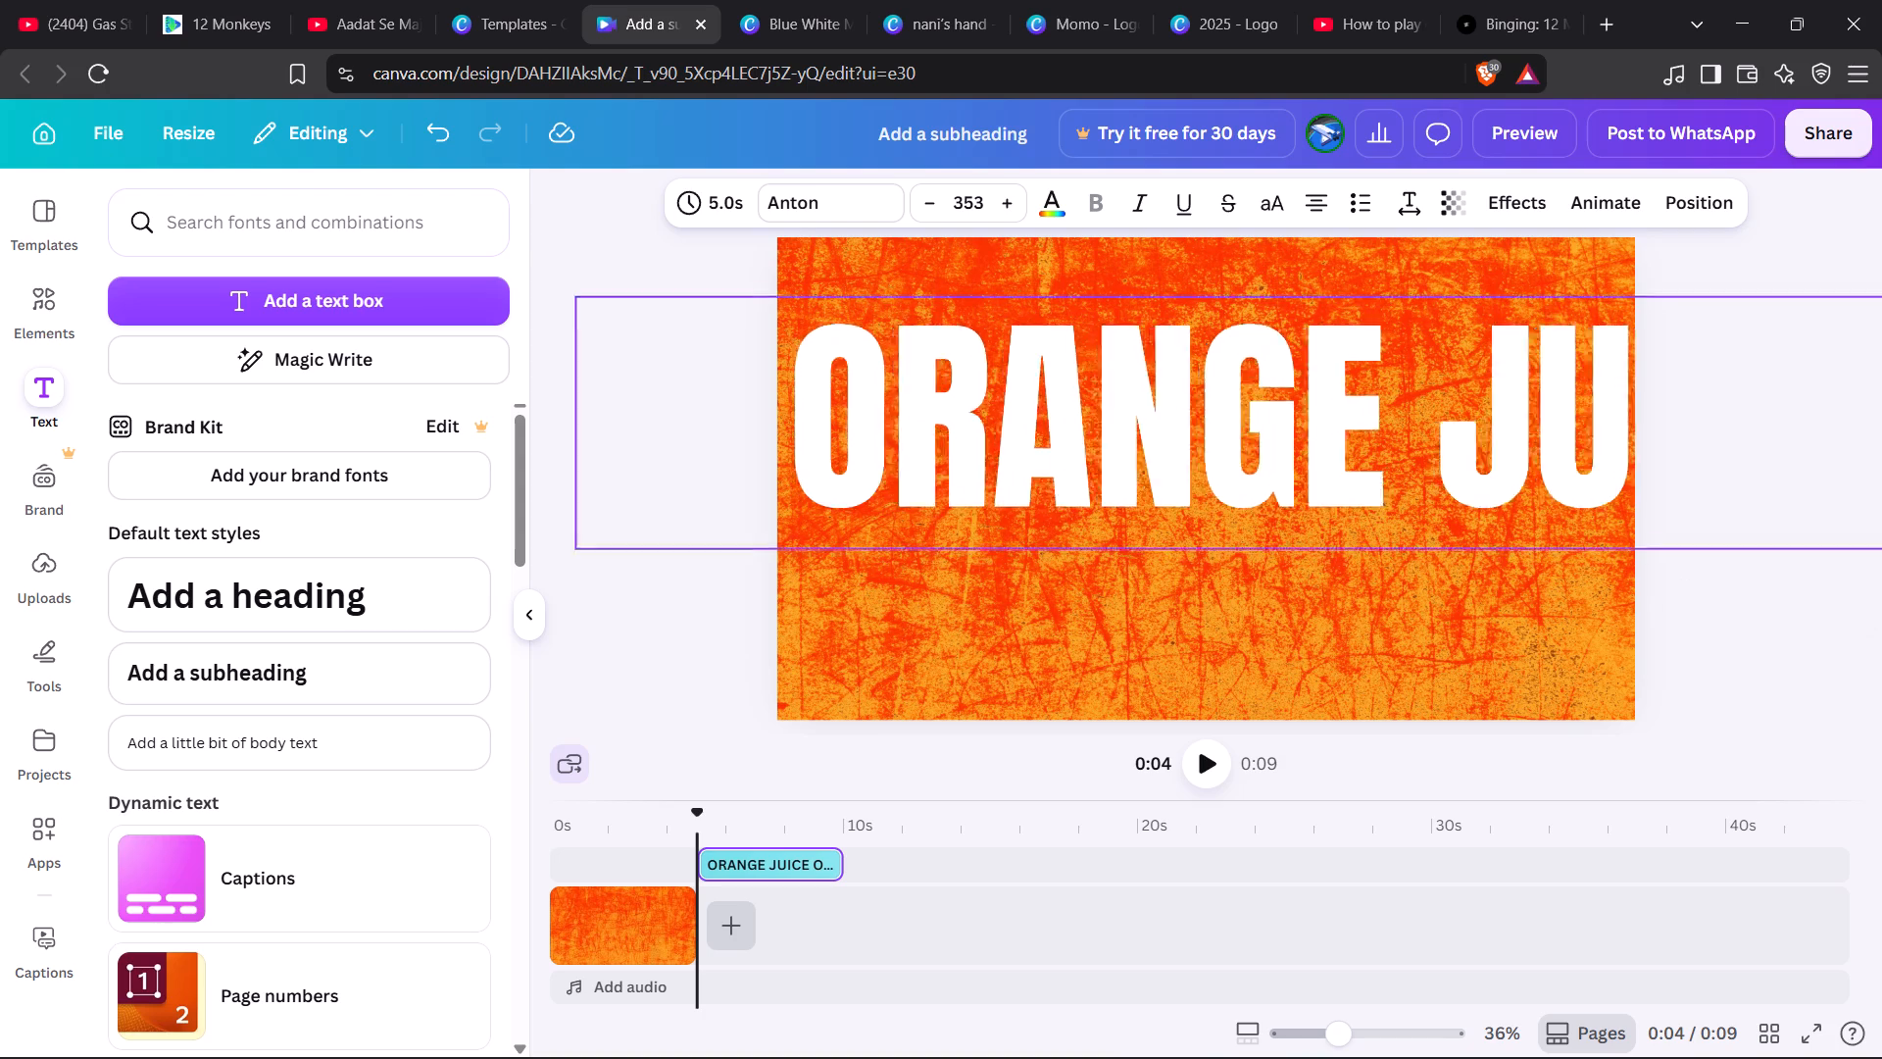
{"action": "left_click_drag", "start_coordinate": [996, 475], "coordinate": [1077, 476]}
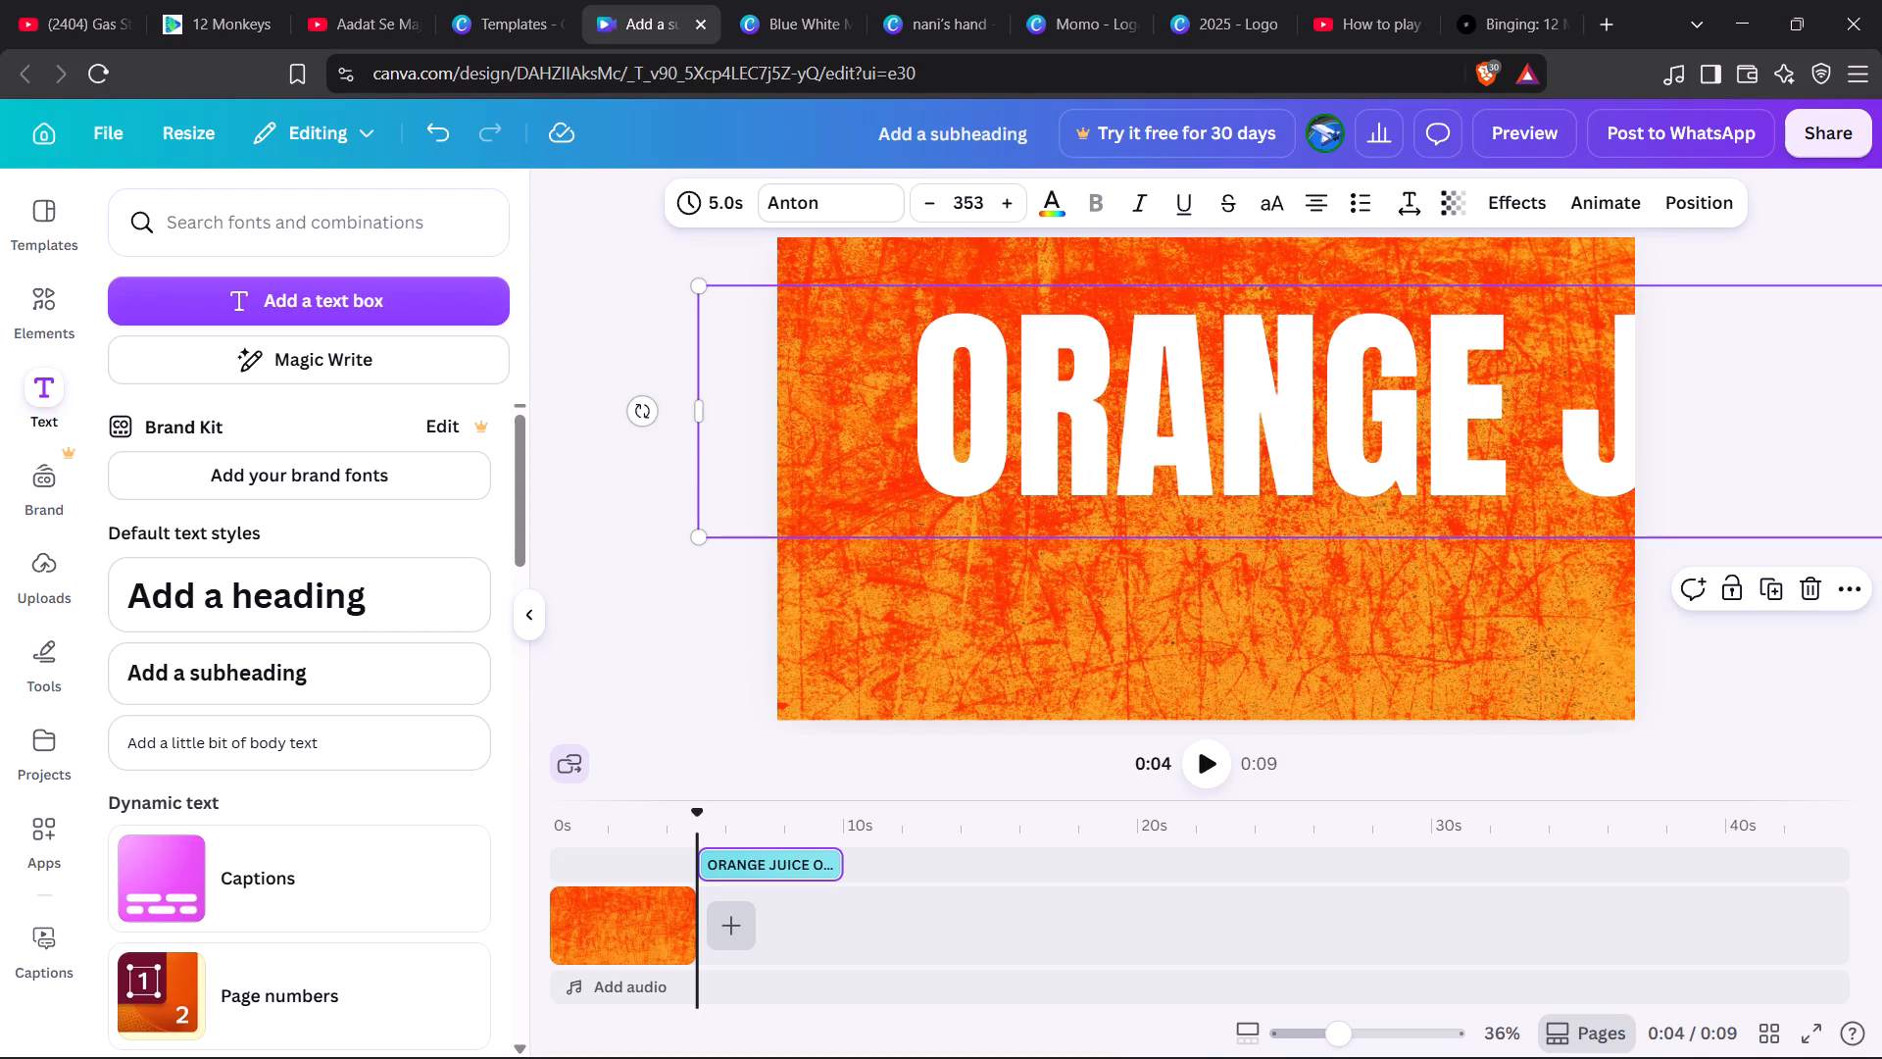
{"action": "left_click_drag", "start_coordinate": [695, 284], "coordinate": [600, 239]}
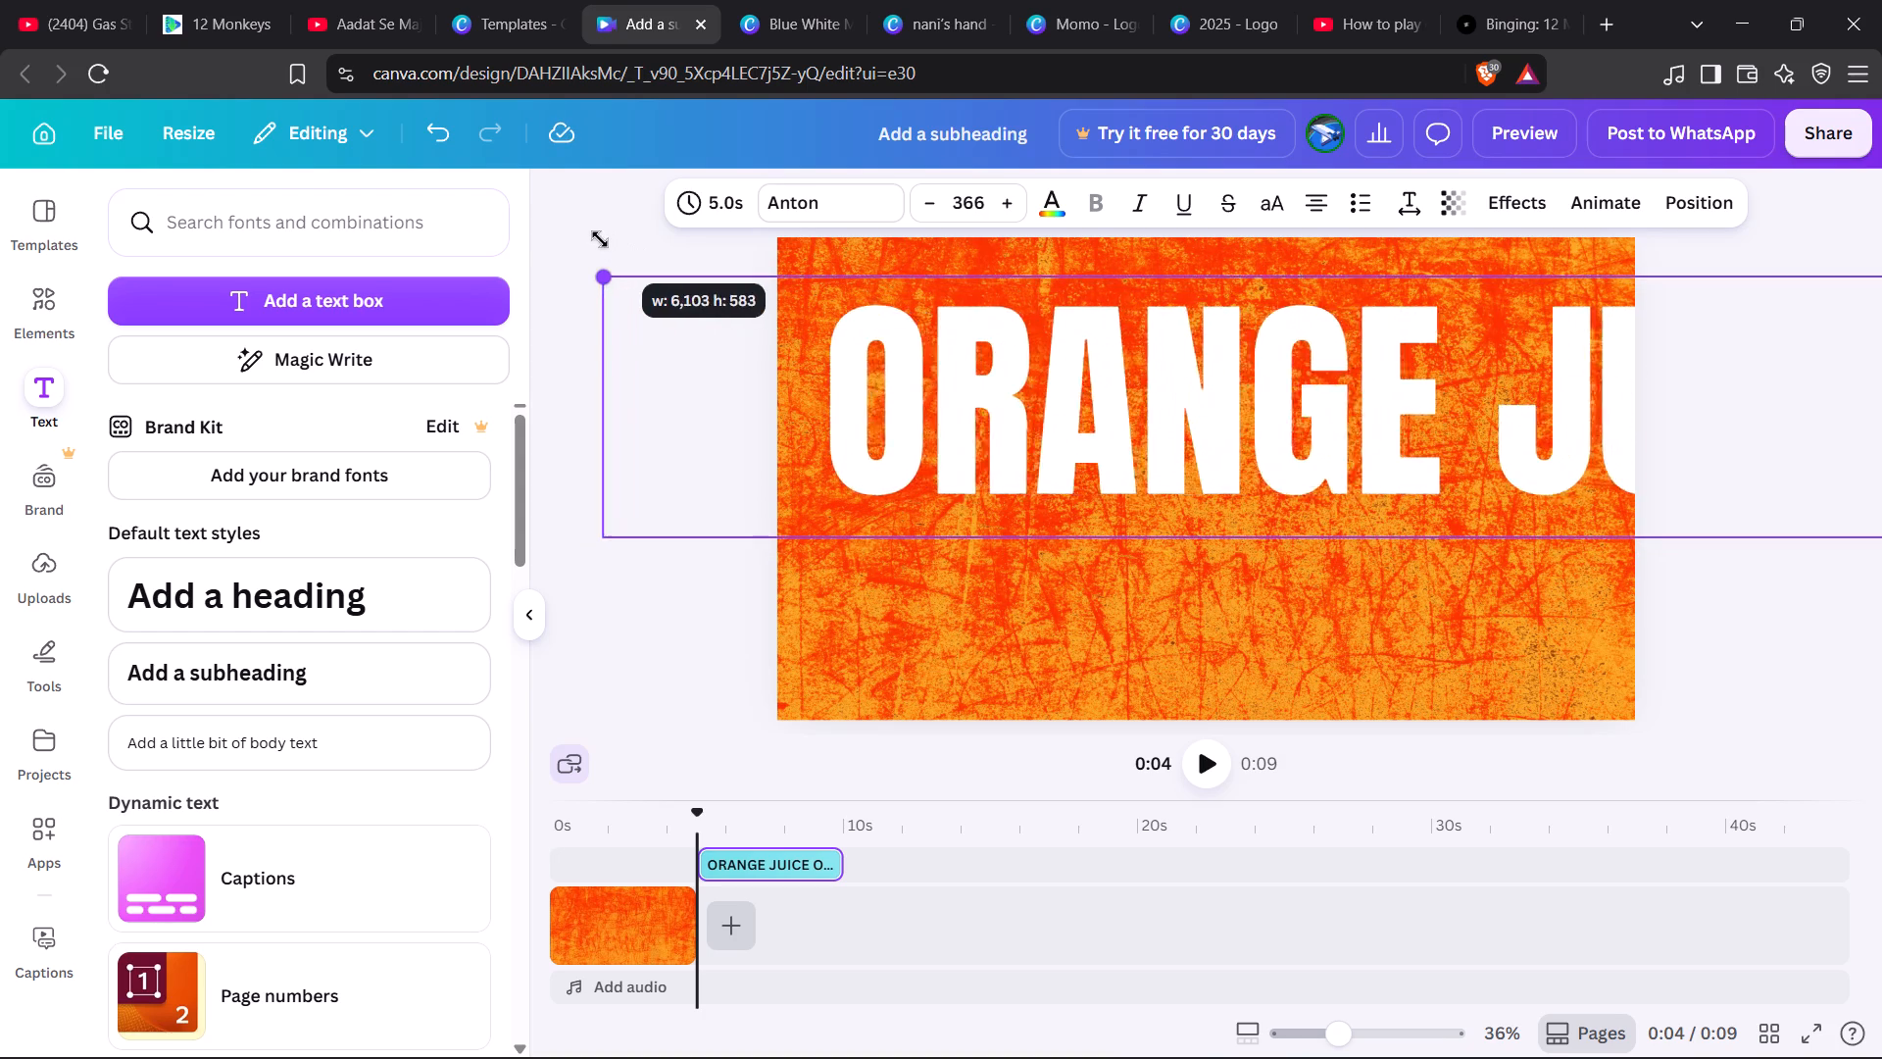
{"action": "left_click_drag", "start_coordinate": [600, 239], "coordinate": [546, 232]}
{"action": "left_click_drag", "start_coordinate": [902, 405], "coordinate": [969, 411]}
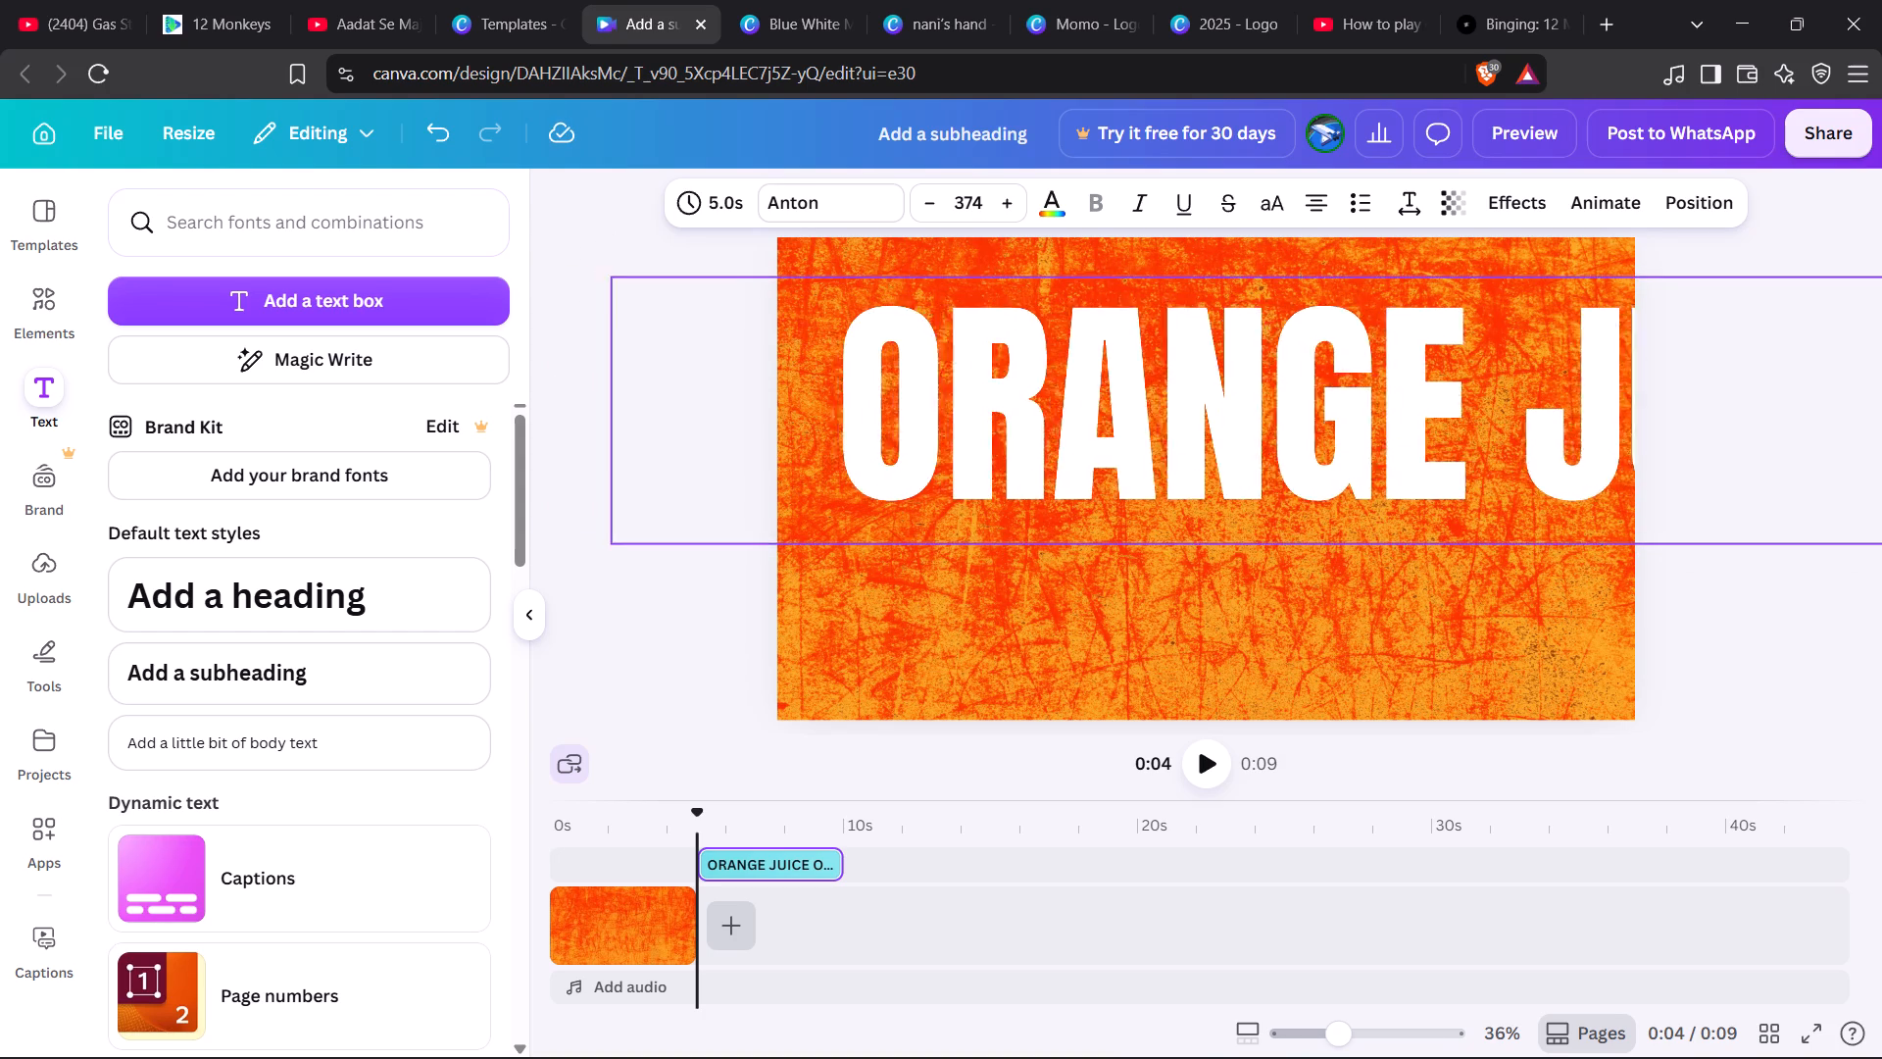
{"action": "left_click_drag", "start_coordinate": [969, 411], "coordinate": [1021, 434]}
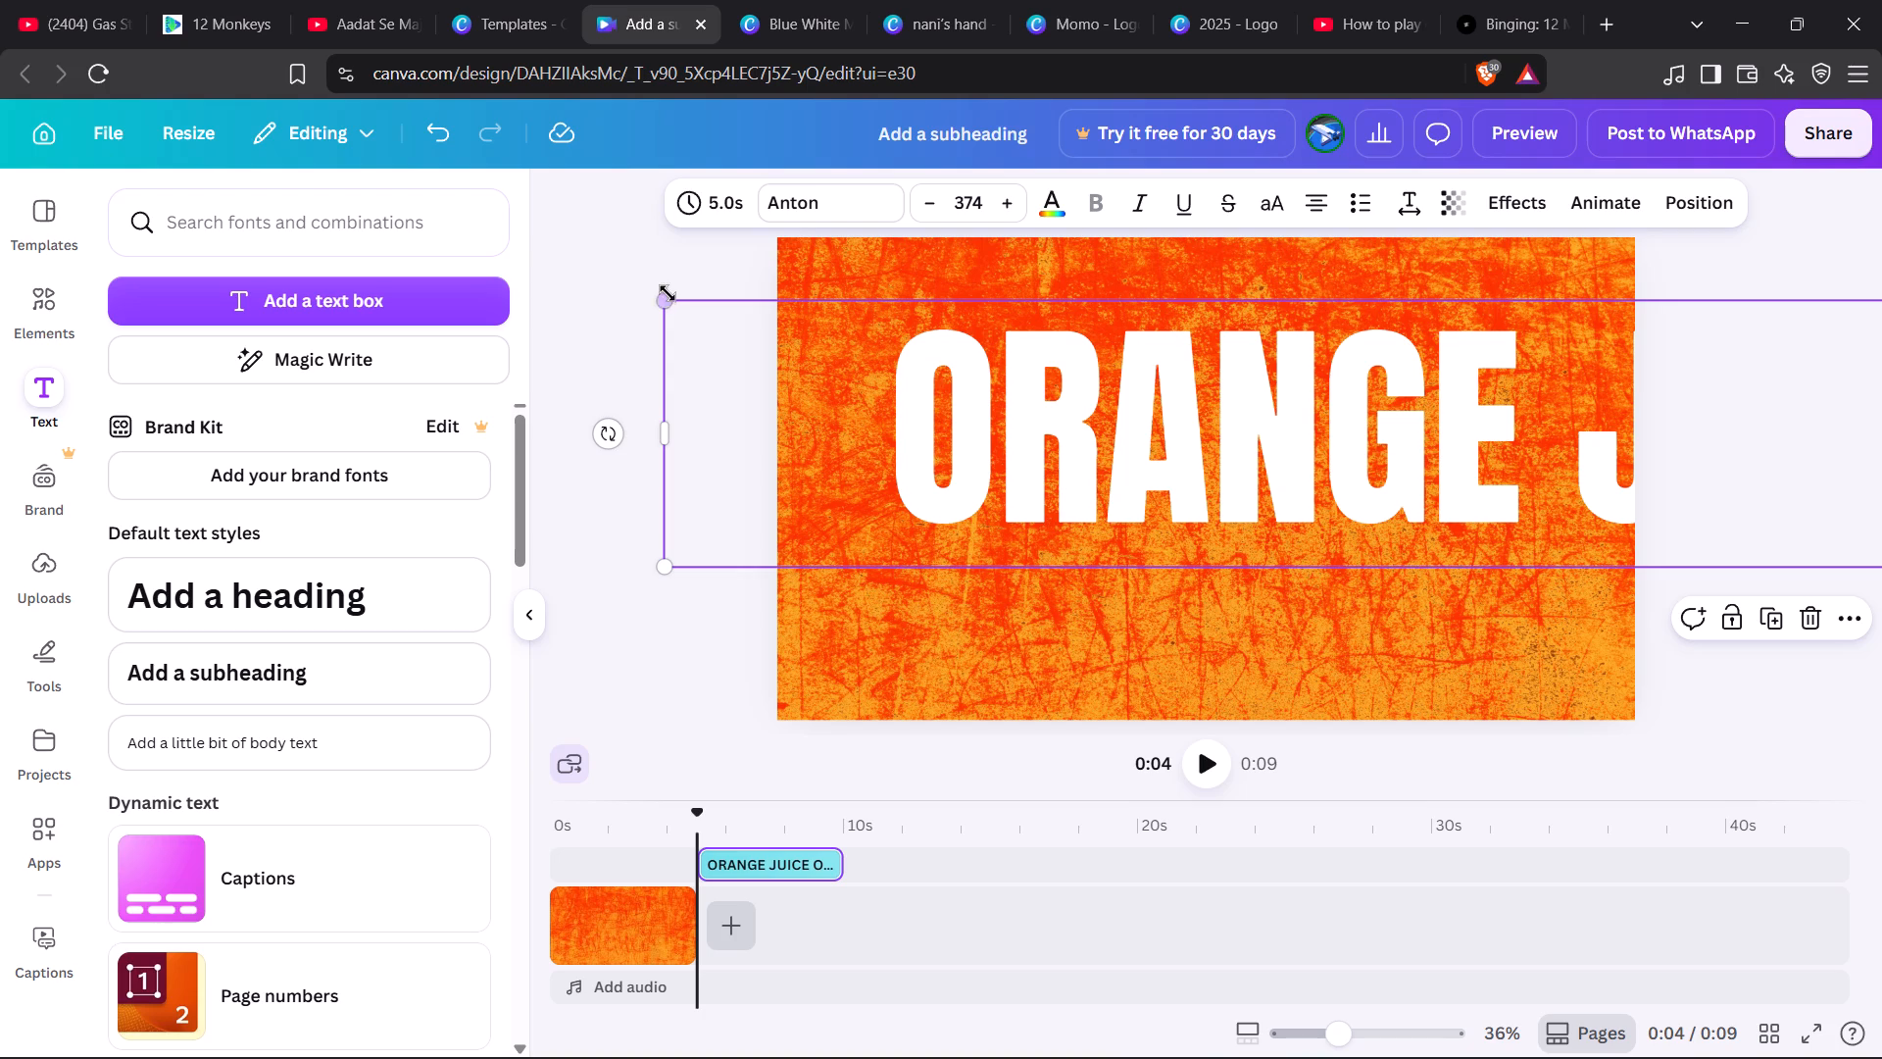
{"action": "left_click_drag", "start_coordinate": [667, 294], "coordinate": [546, 229]}
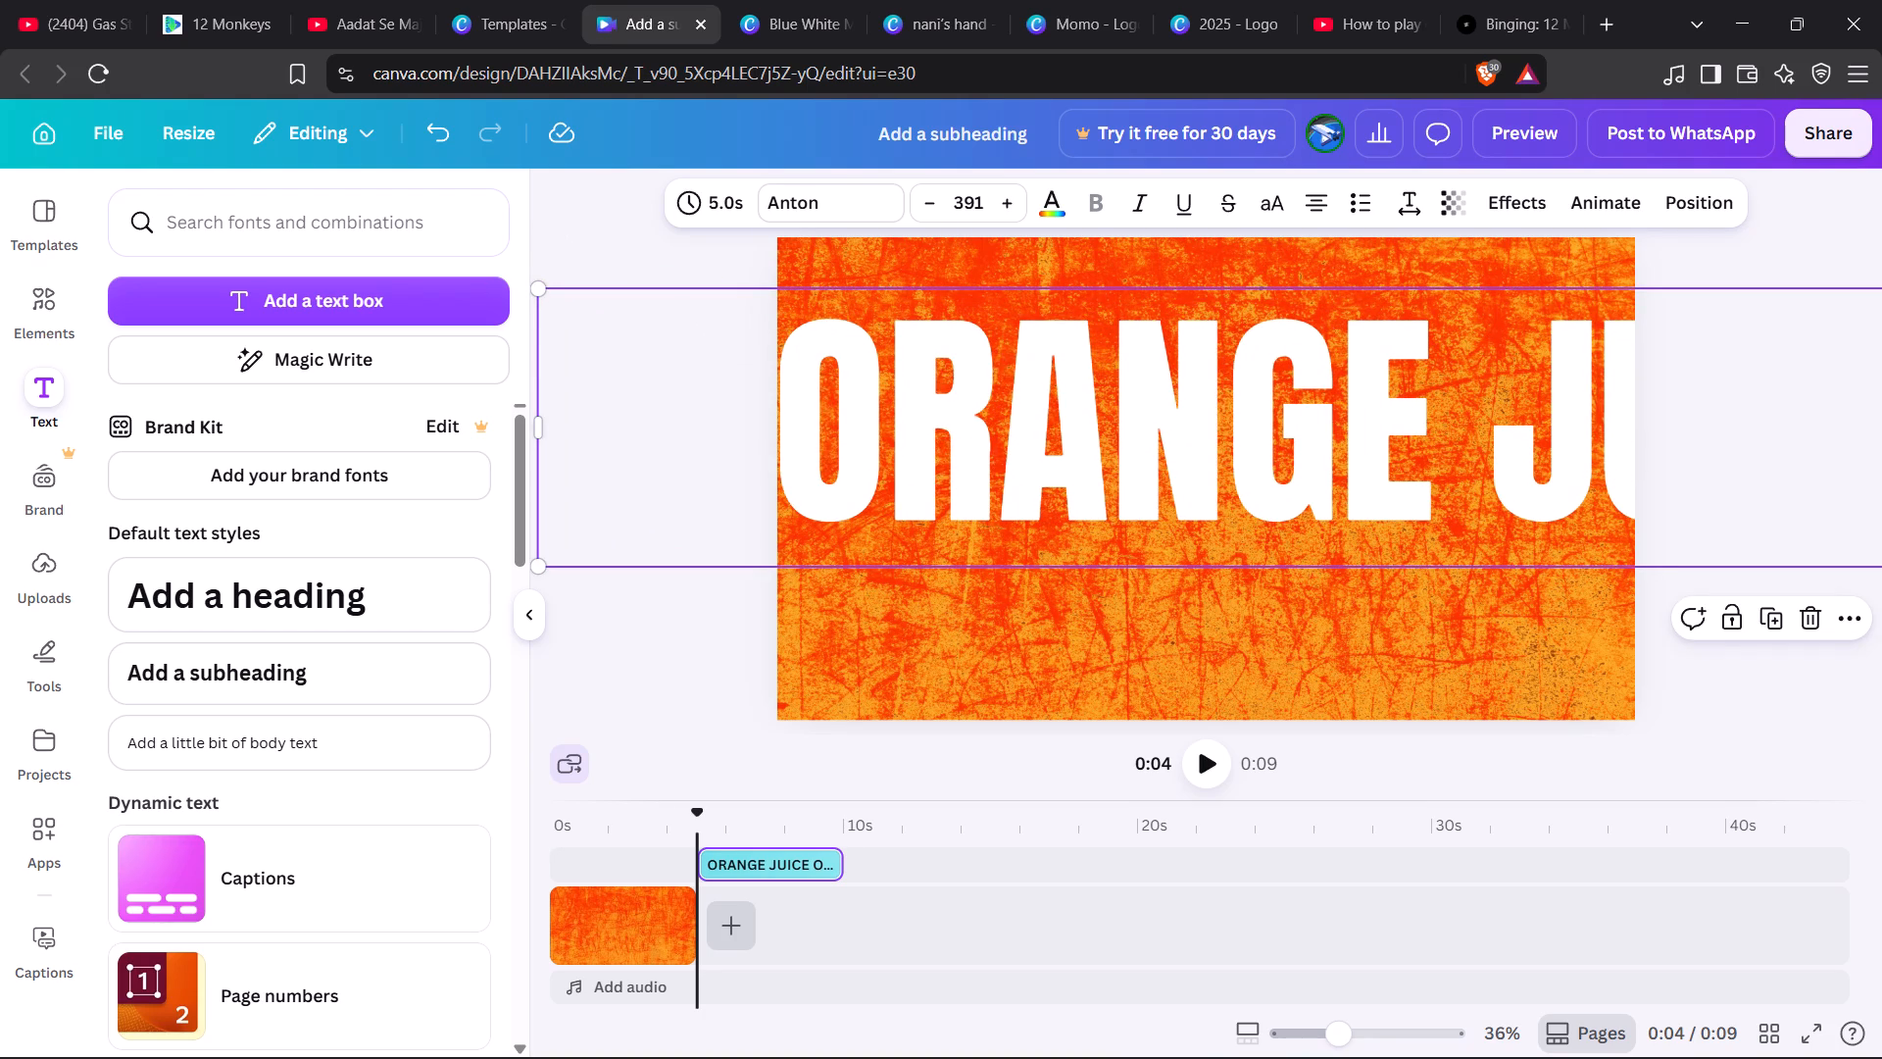
{"action": "left_click_drag", "start_coordinate": [854, 429], "coordinate": [852, 372]}
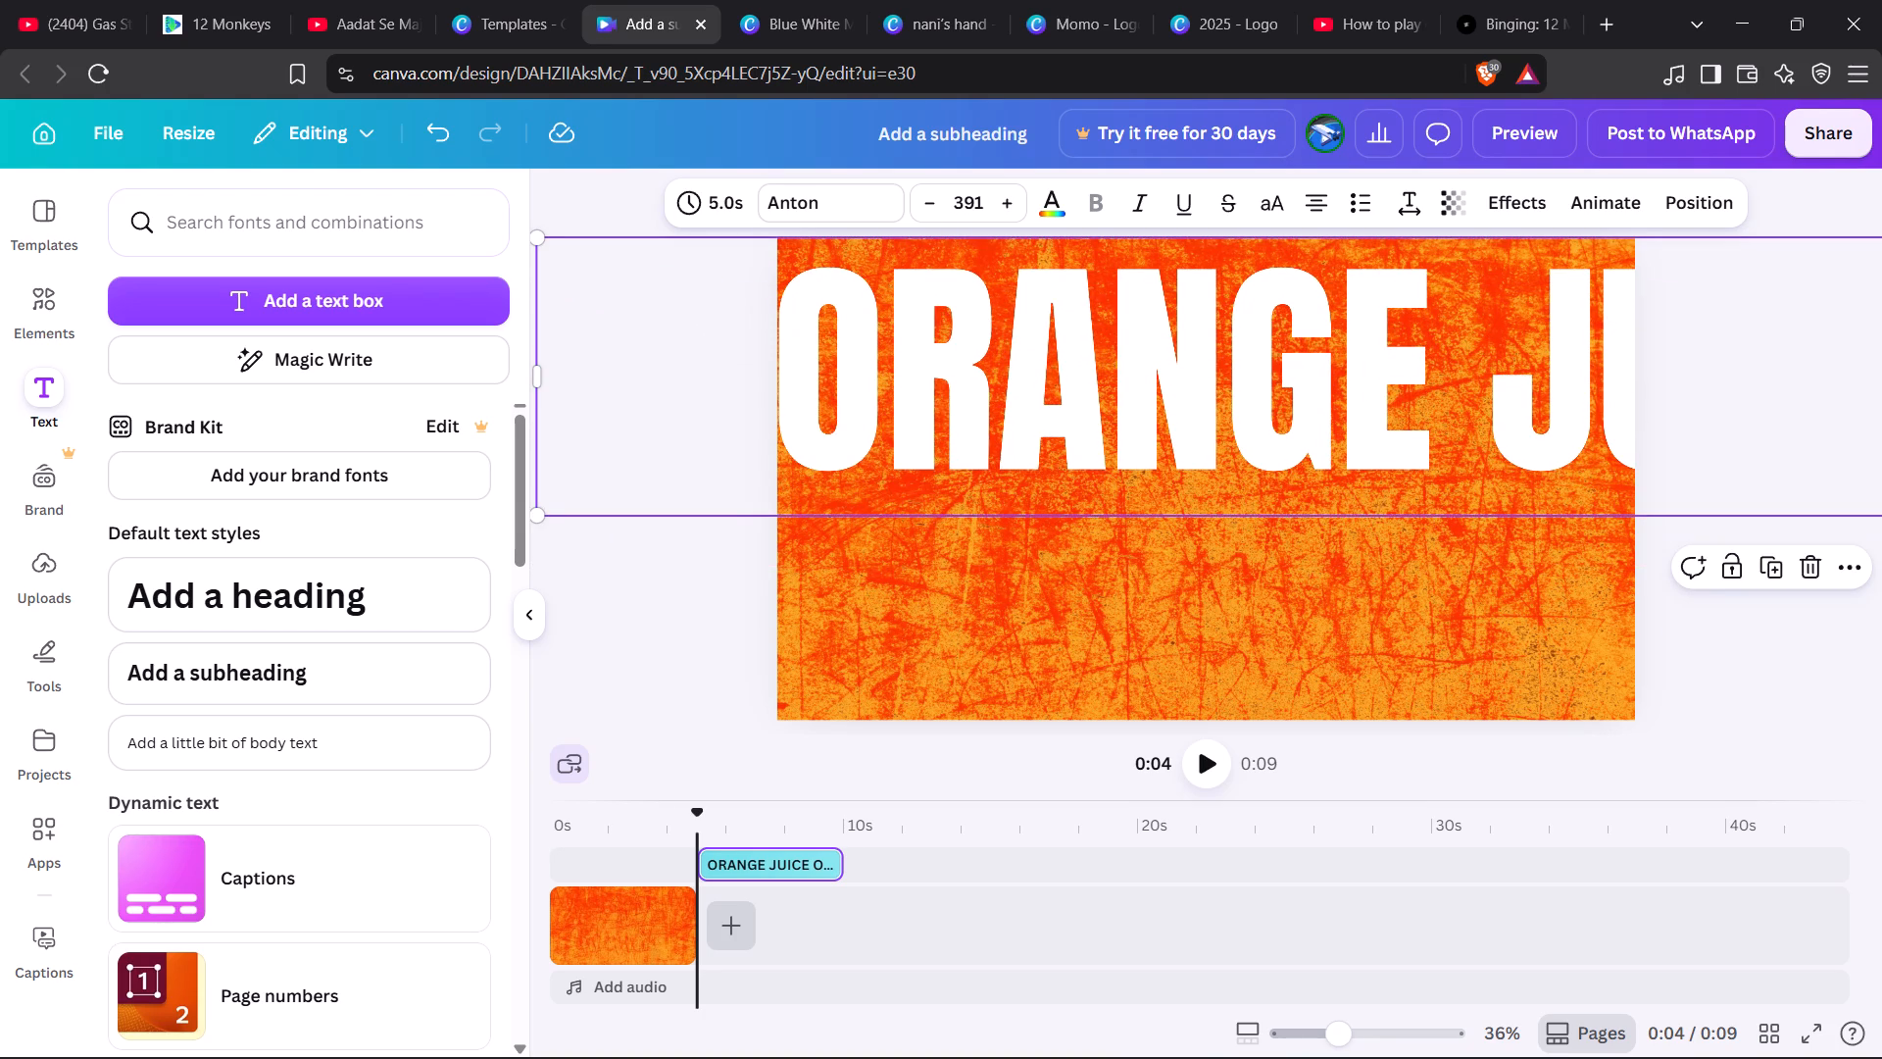
Enlarge the heading to about font size 408 and position it so "ORANGE J" spans the canvas width.
{"action": "left_click_drag", "start_coordinate": [1071, 390], "coordinate": [1104, 399]}
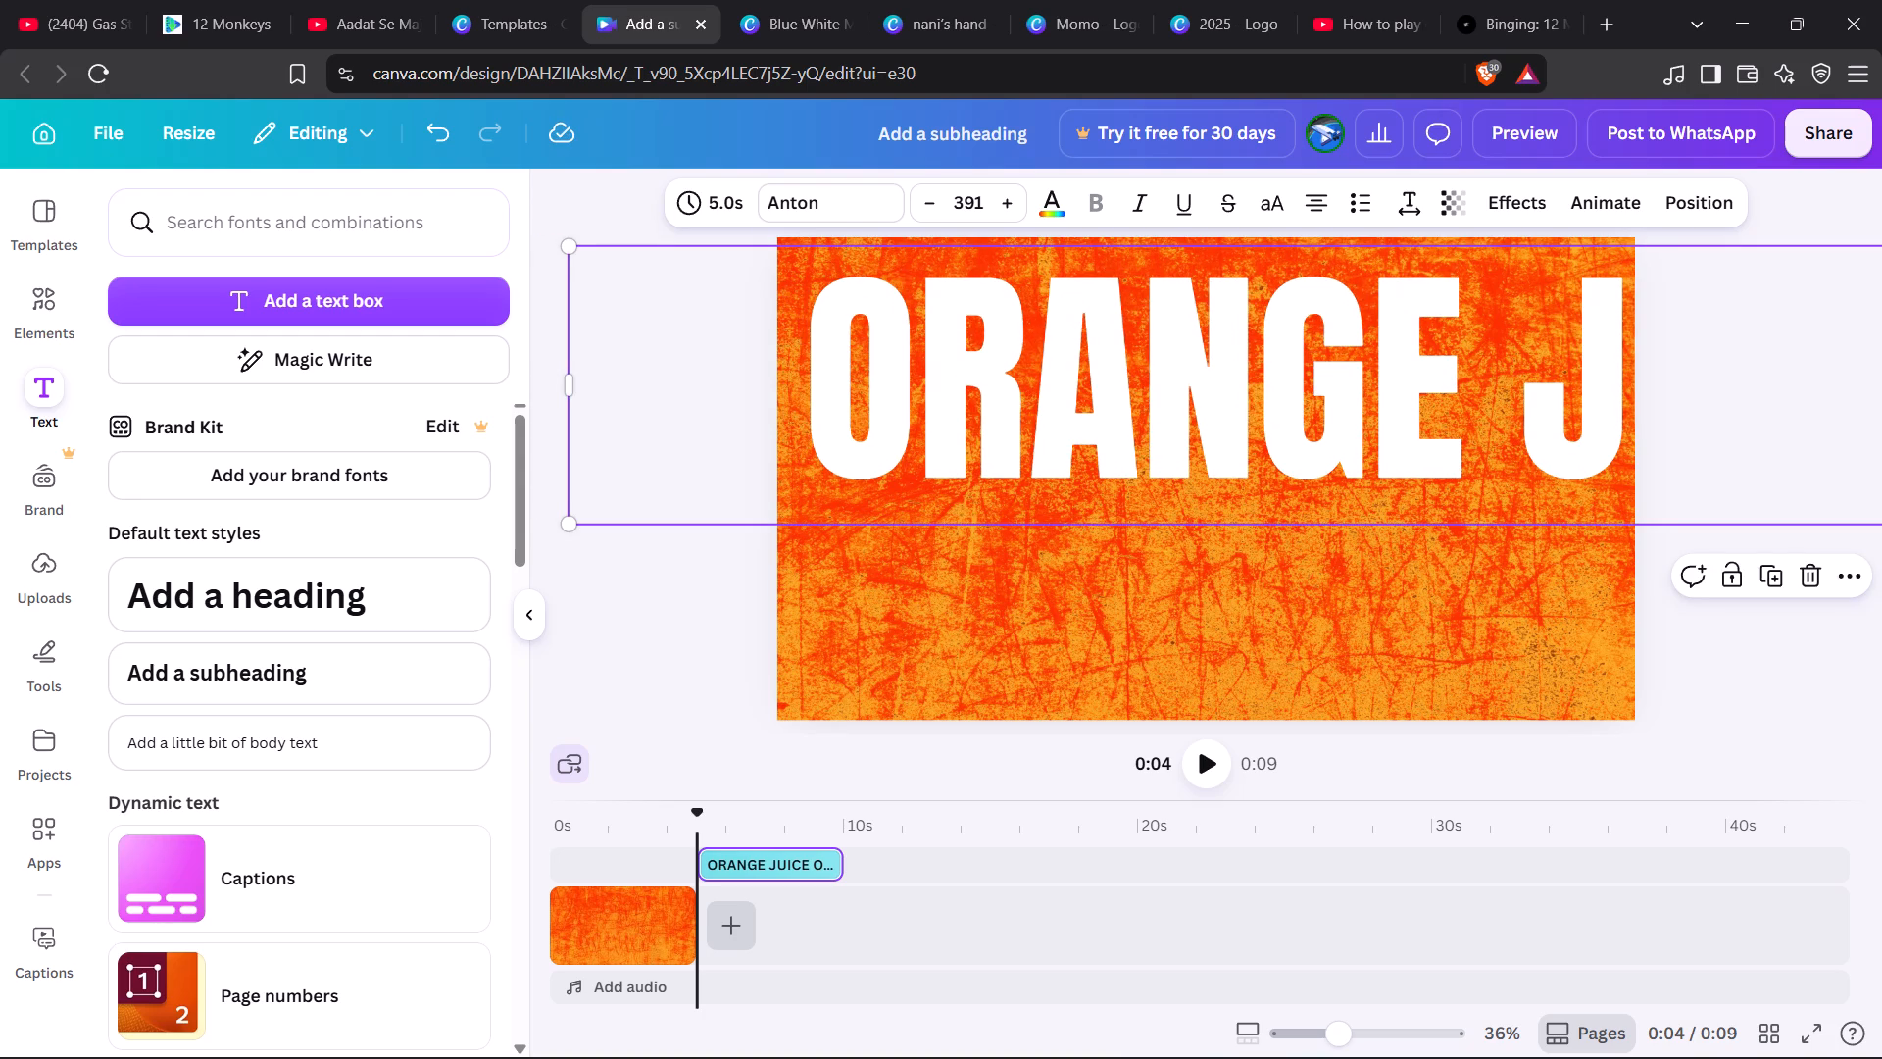
{"action": "left_click_drag", "start_coordinate": [570, 241], "coordinate": [550, 228]}
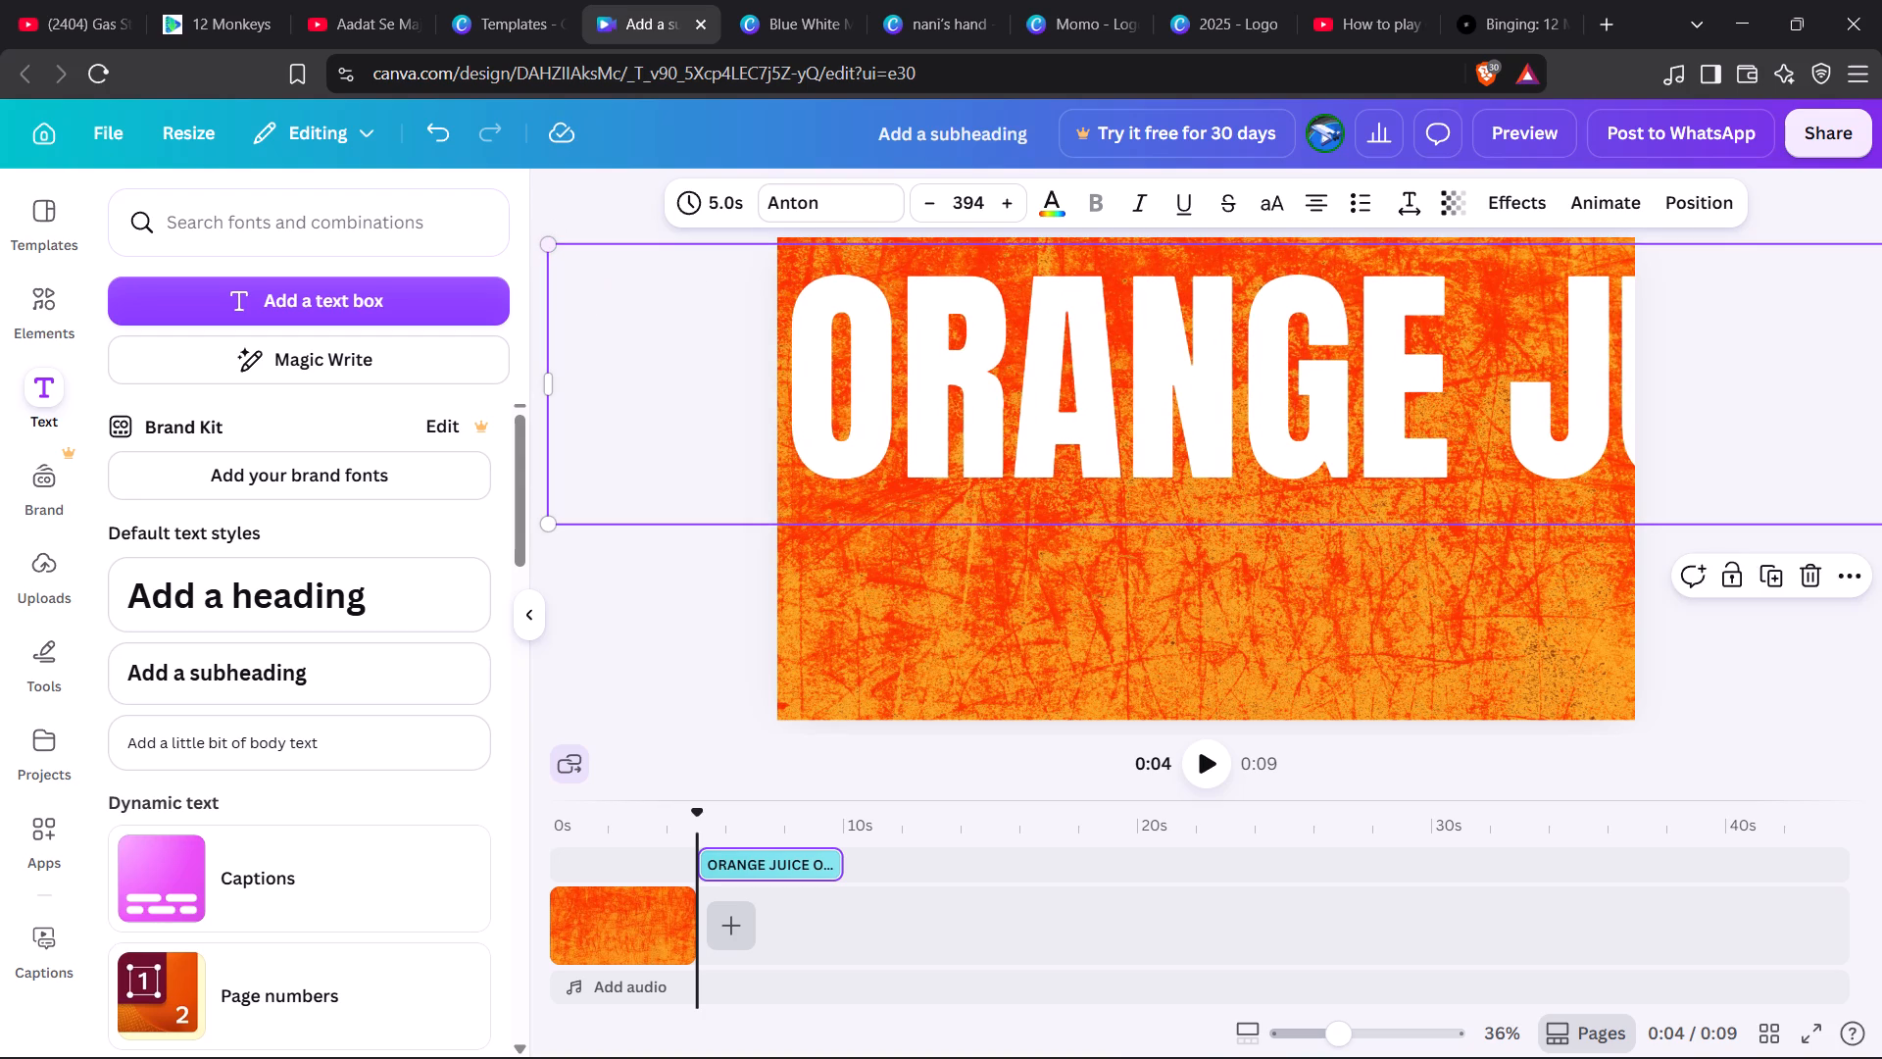
{"action": "left_click_drag", "start_coordinate": [951, 392], "coordinate": [972, 397]}
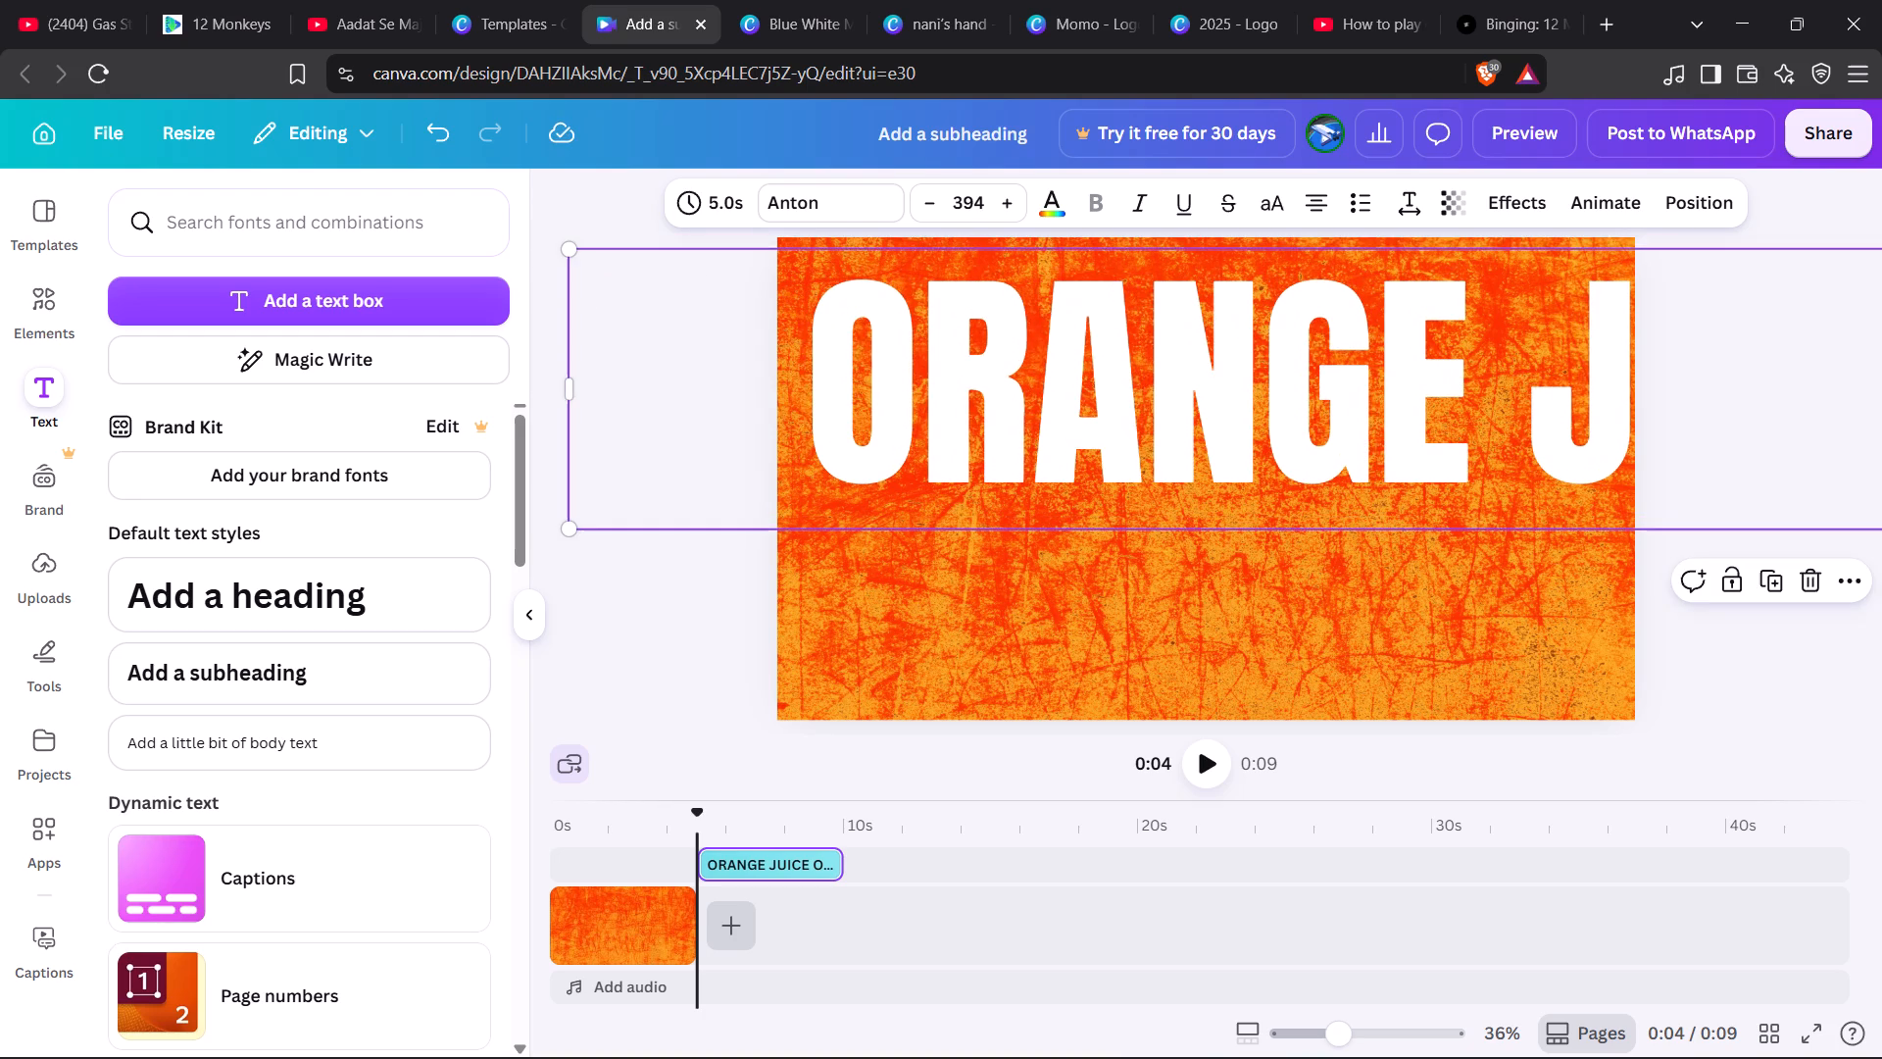
{"action": "left_click_drag", "start_coordinate": [563, 249], "coordinate": [562, 248]}
{"action": "left_click_drag", "start_coordinate": [562, 248], "coordinate": [543, 227]}
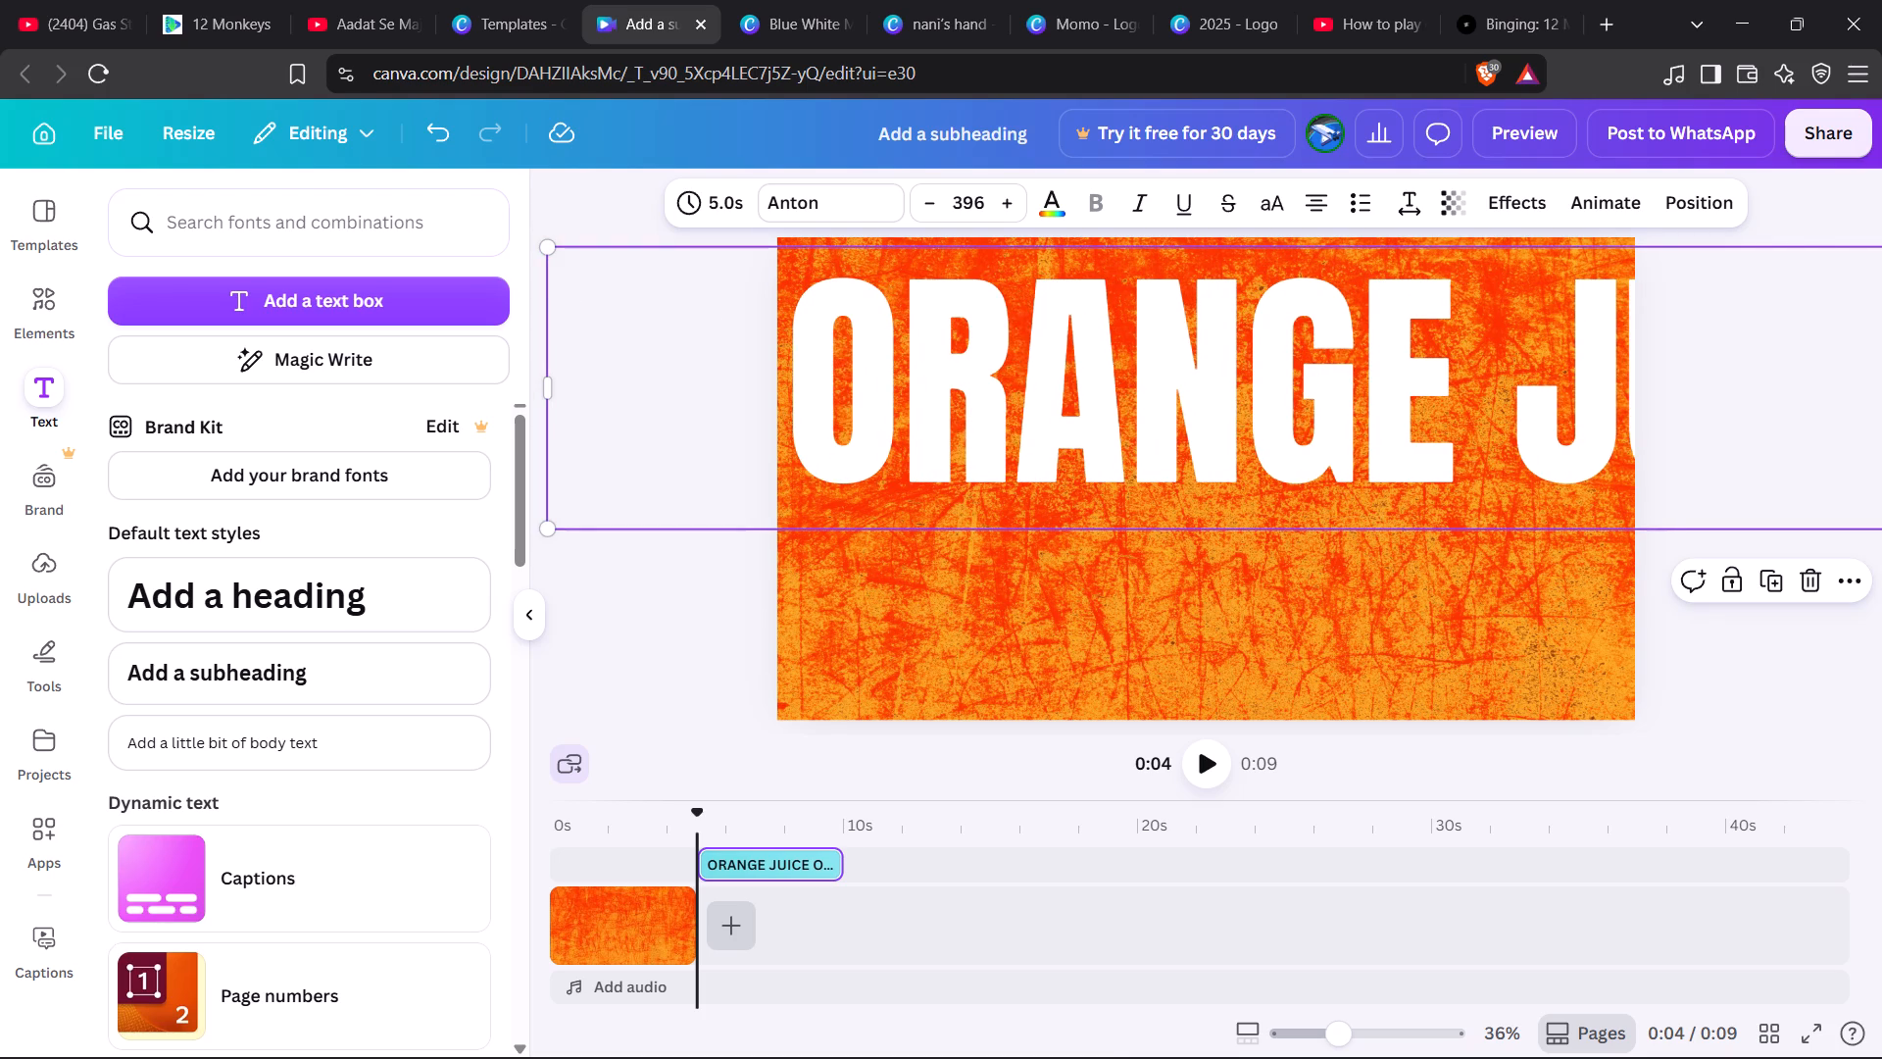
{"action": "left_click_drag", "start_coordinate": [931, 399], "coordinate": [943, 406]}
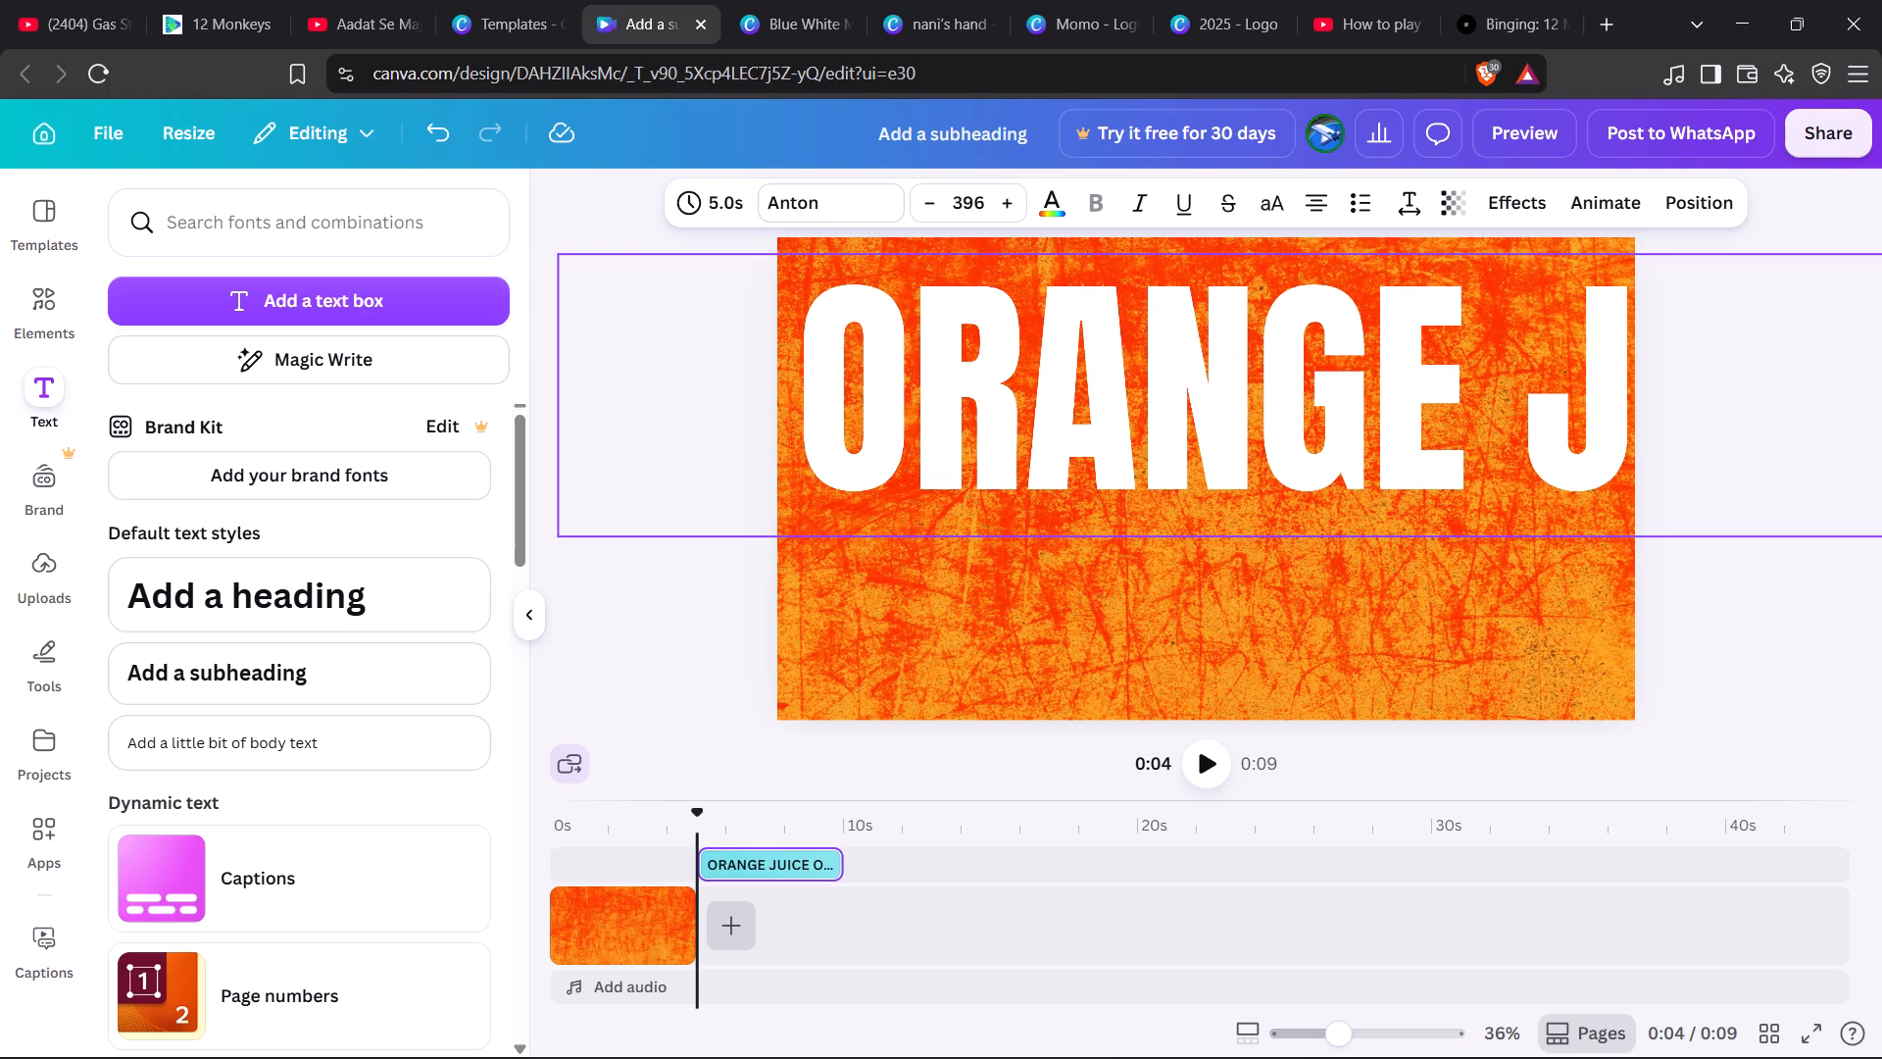
{"action": "left_click_drag", "start_coordinate": [943, 406], "coordinate": [947, 406]}
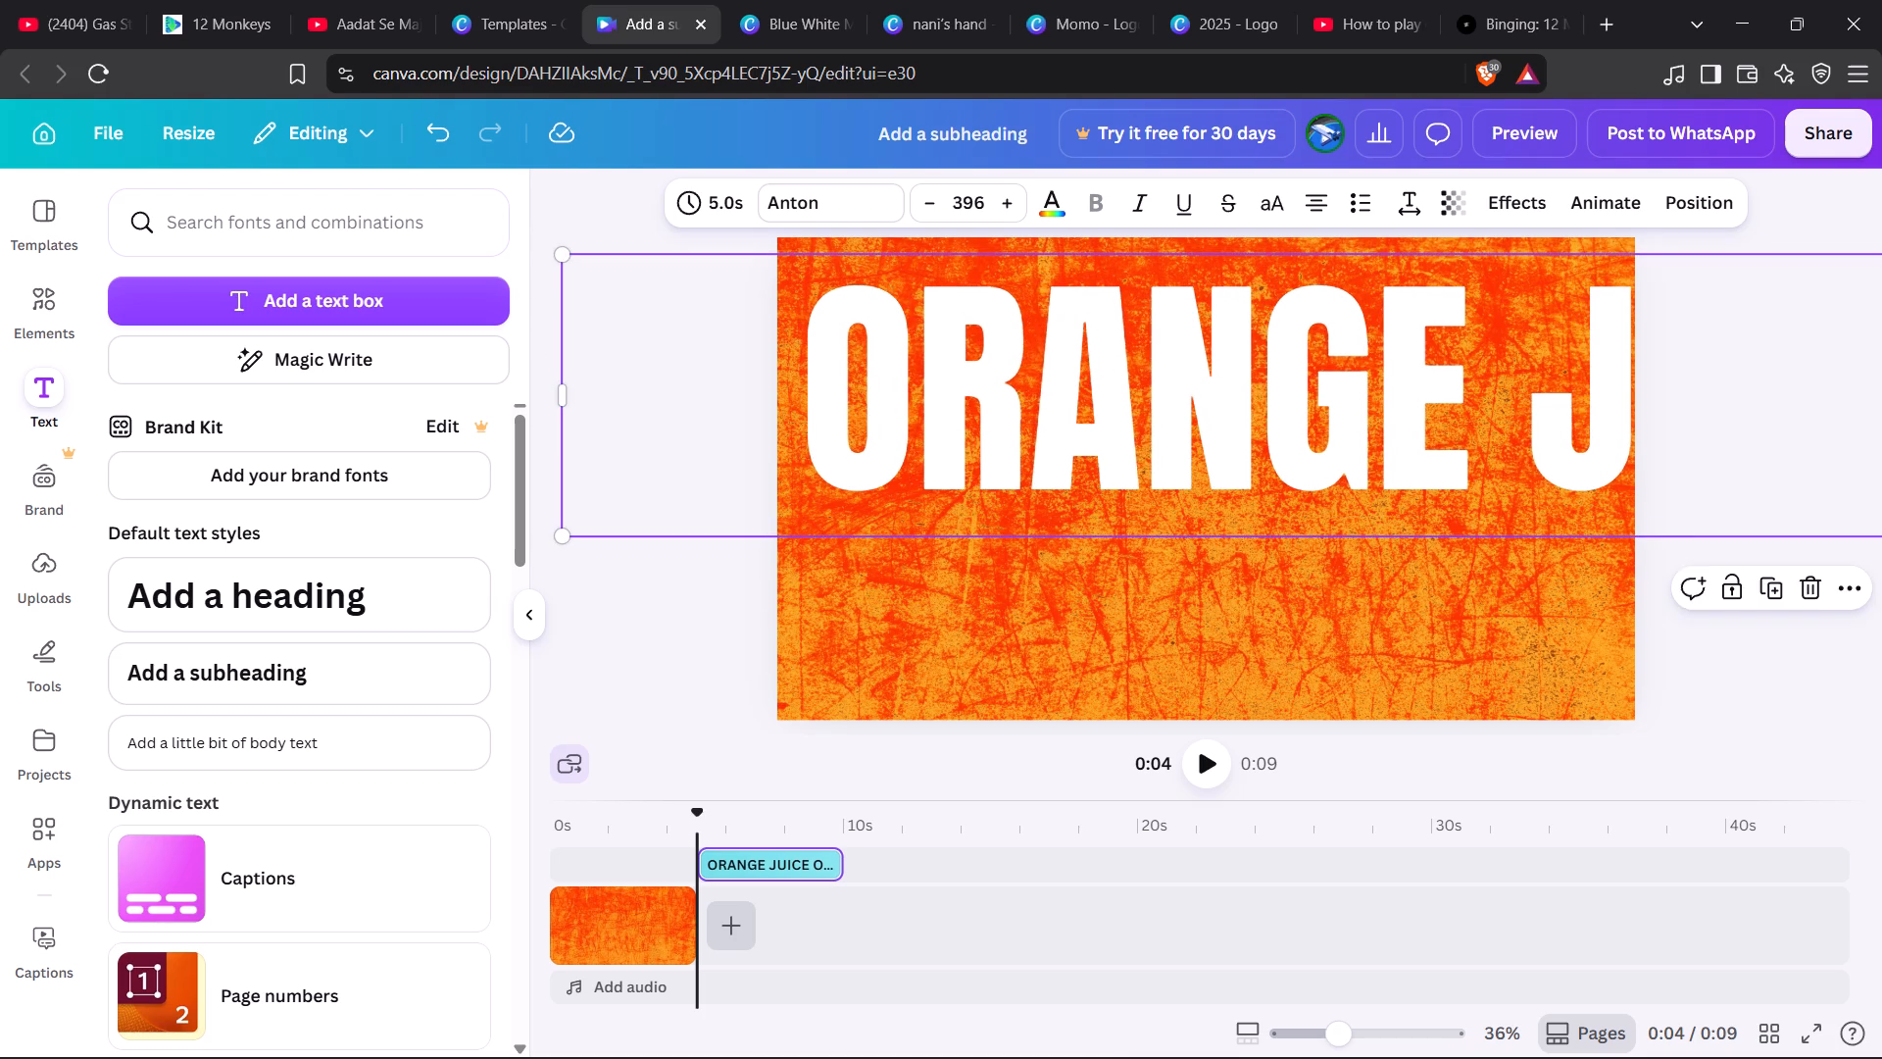
{"action": "left_click_drag", "start_coordinate": [564, 246], "coordinate": [535, 229]}
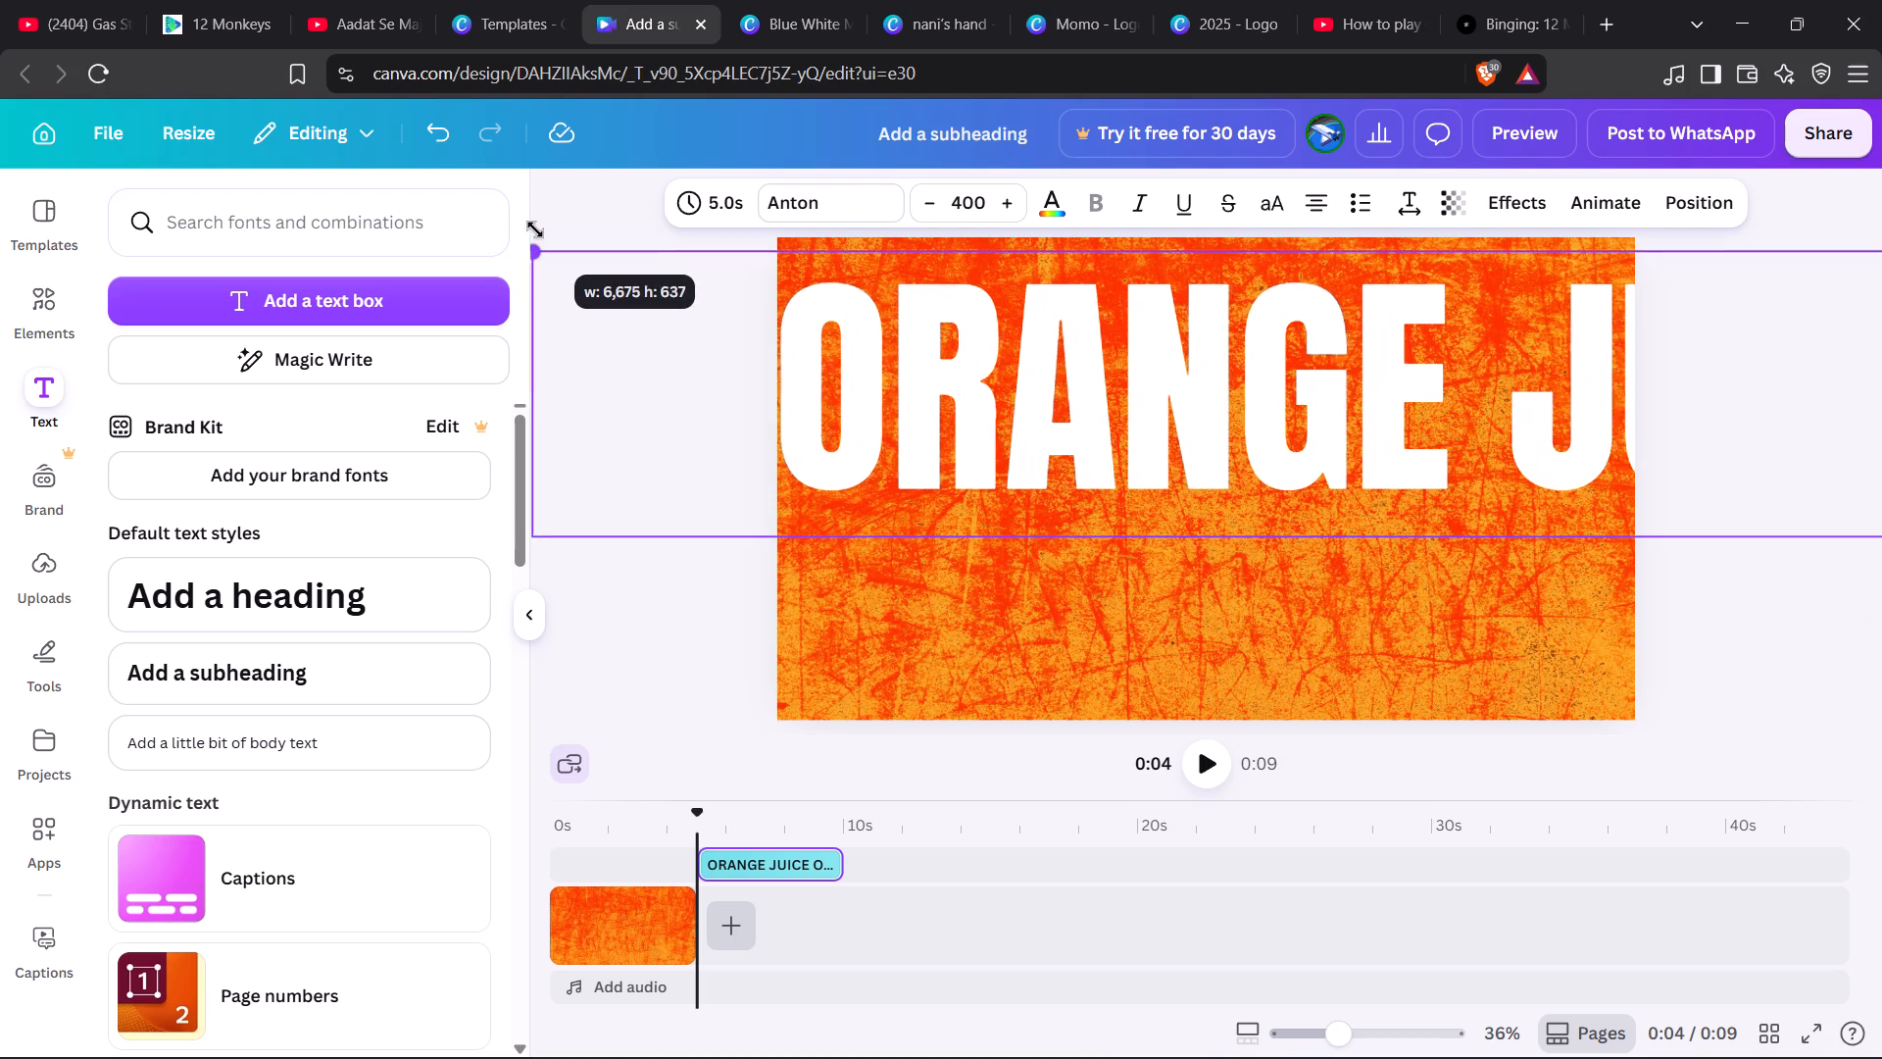
{"action": "left_click_drag", "start_coordinate": [535, 229], "coordinate": [534, 228]}
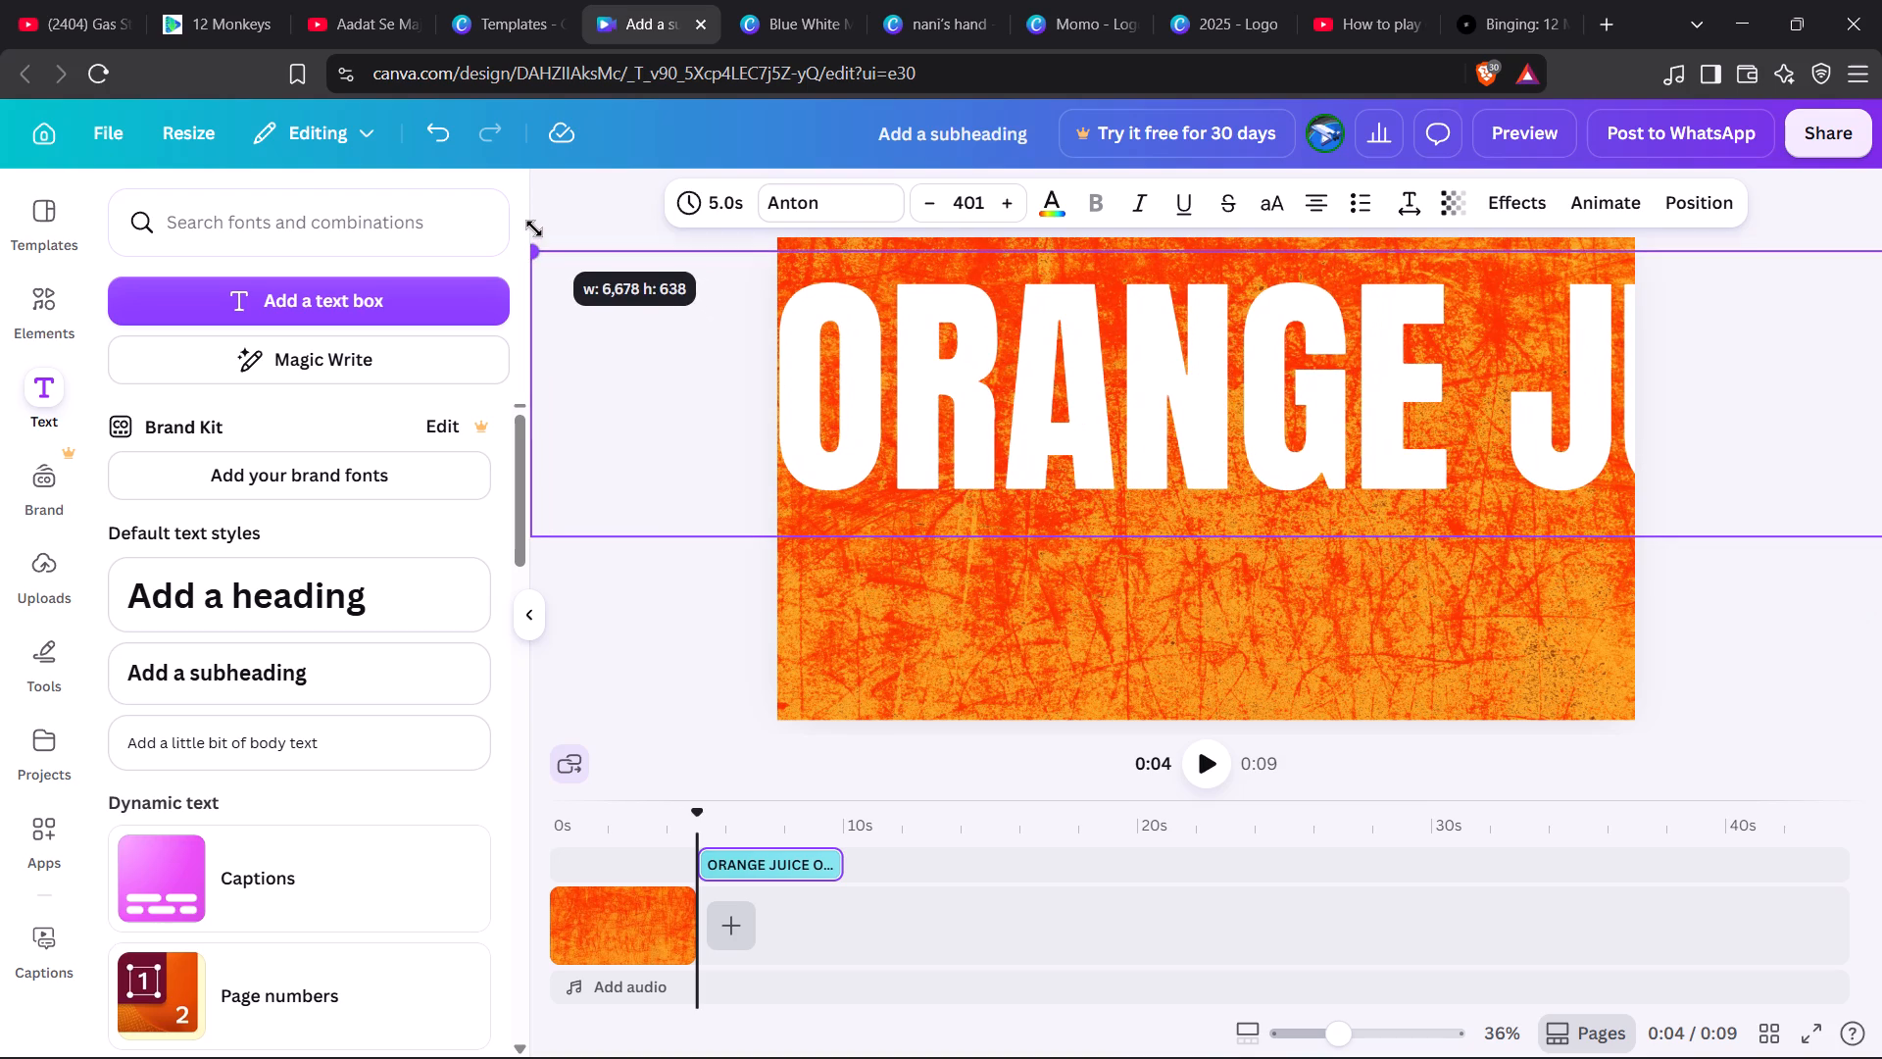
{"action": "left_click_drag", "start_coordinate": [534, 228], "coordinate": [516, 221]}
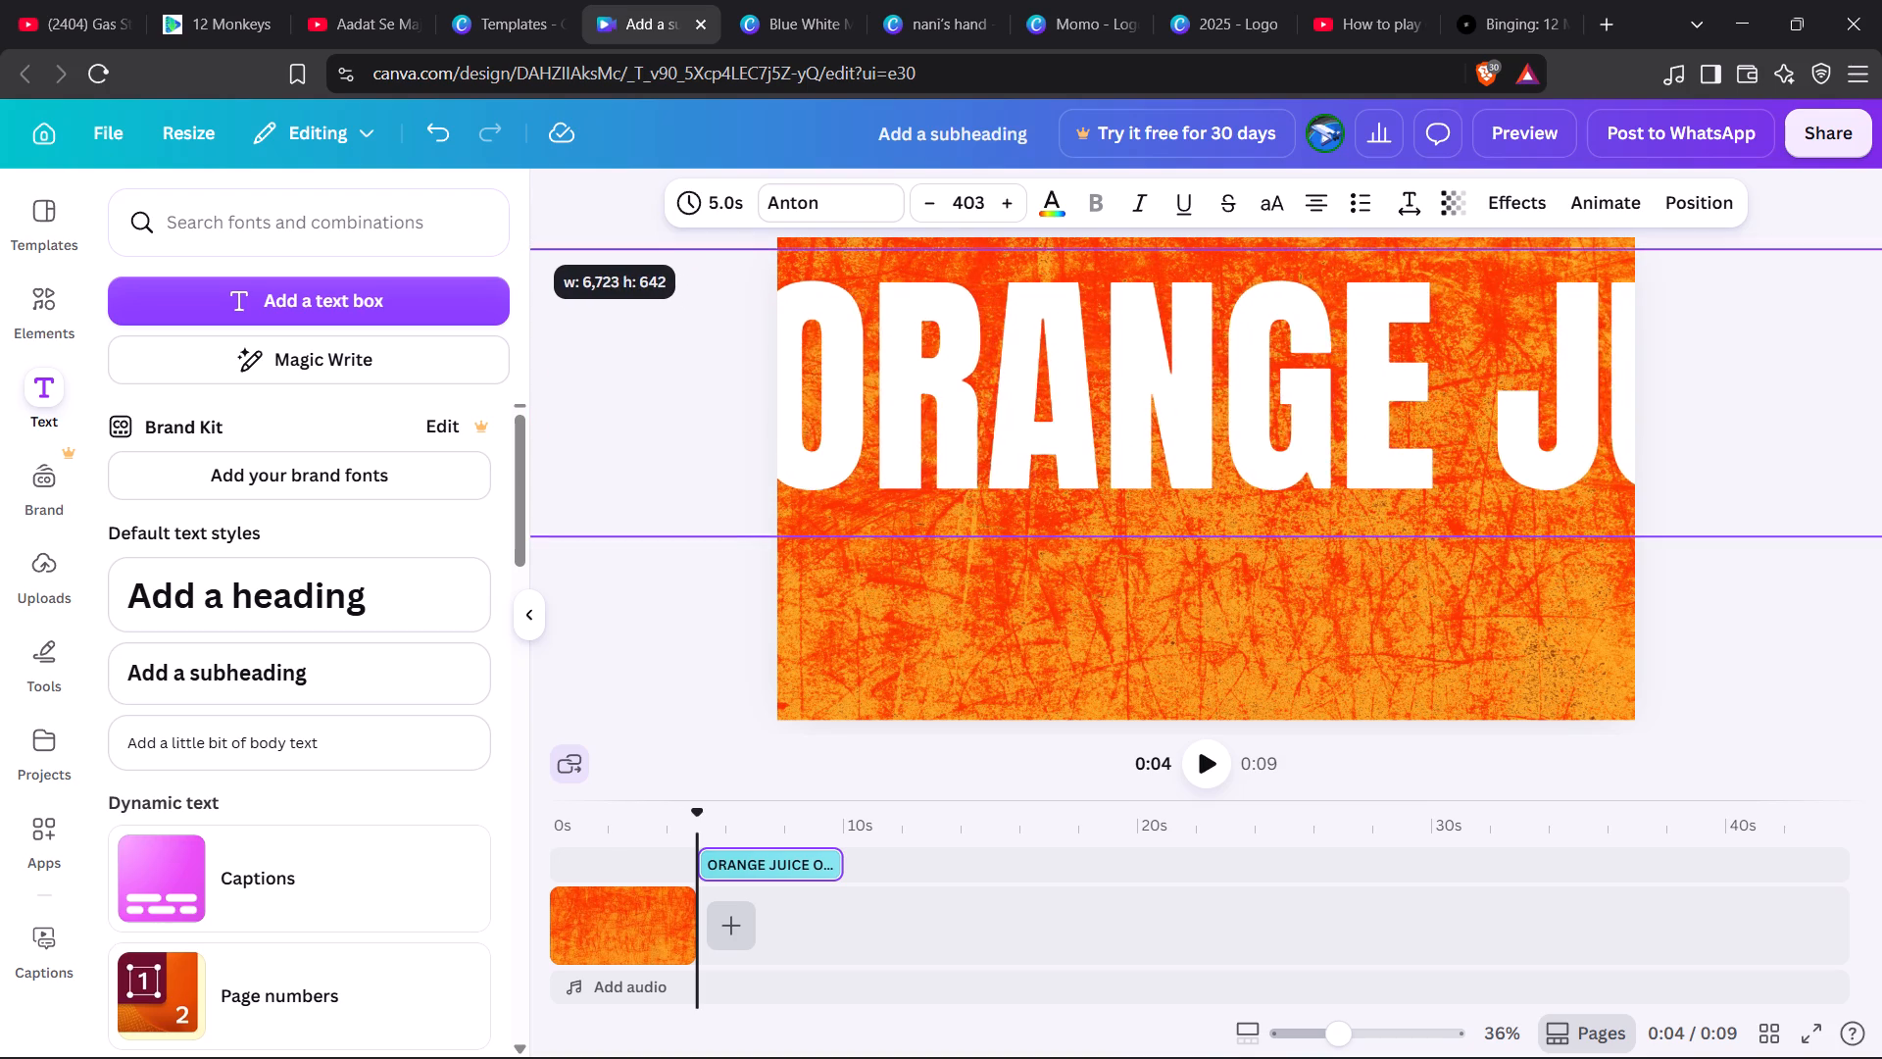
{"action": "left_click_drag", "start_coordinate": [516, 221], "coordinate": [491, 207]}
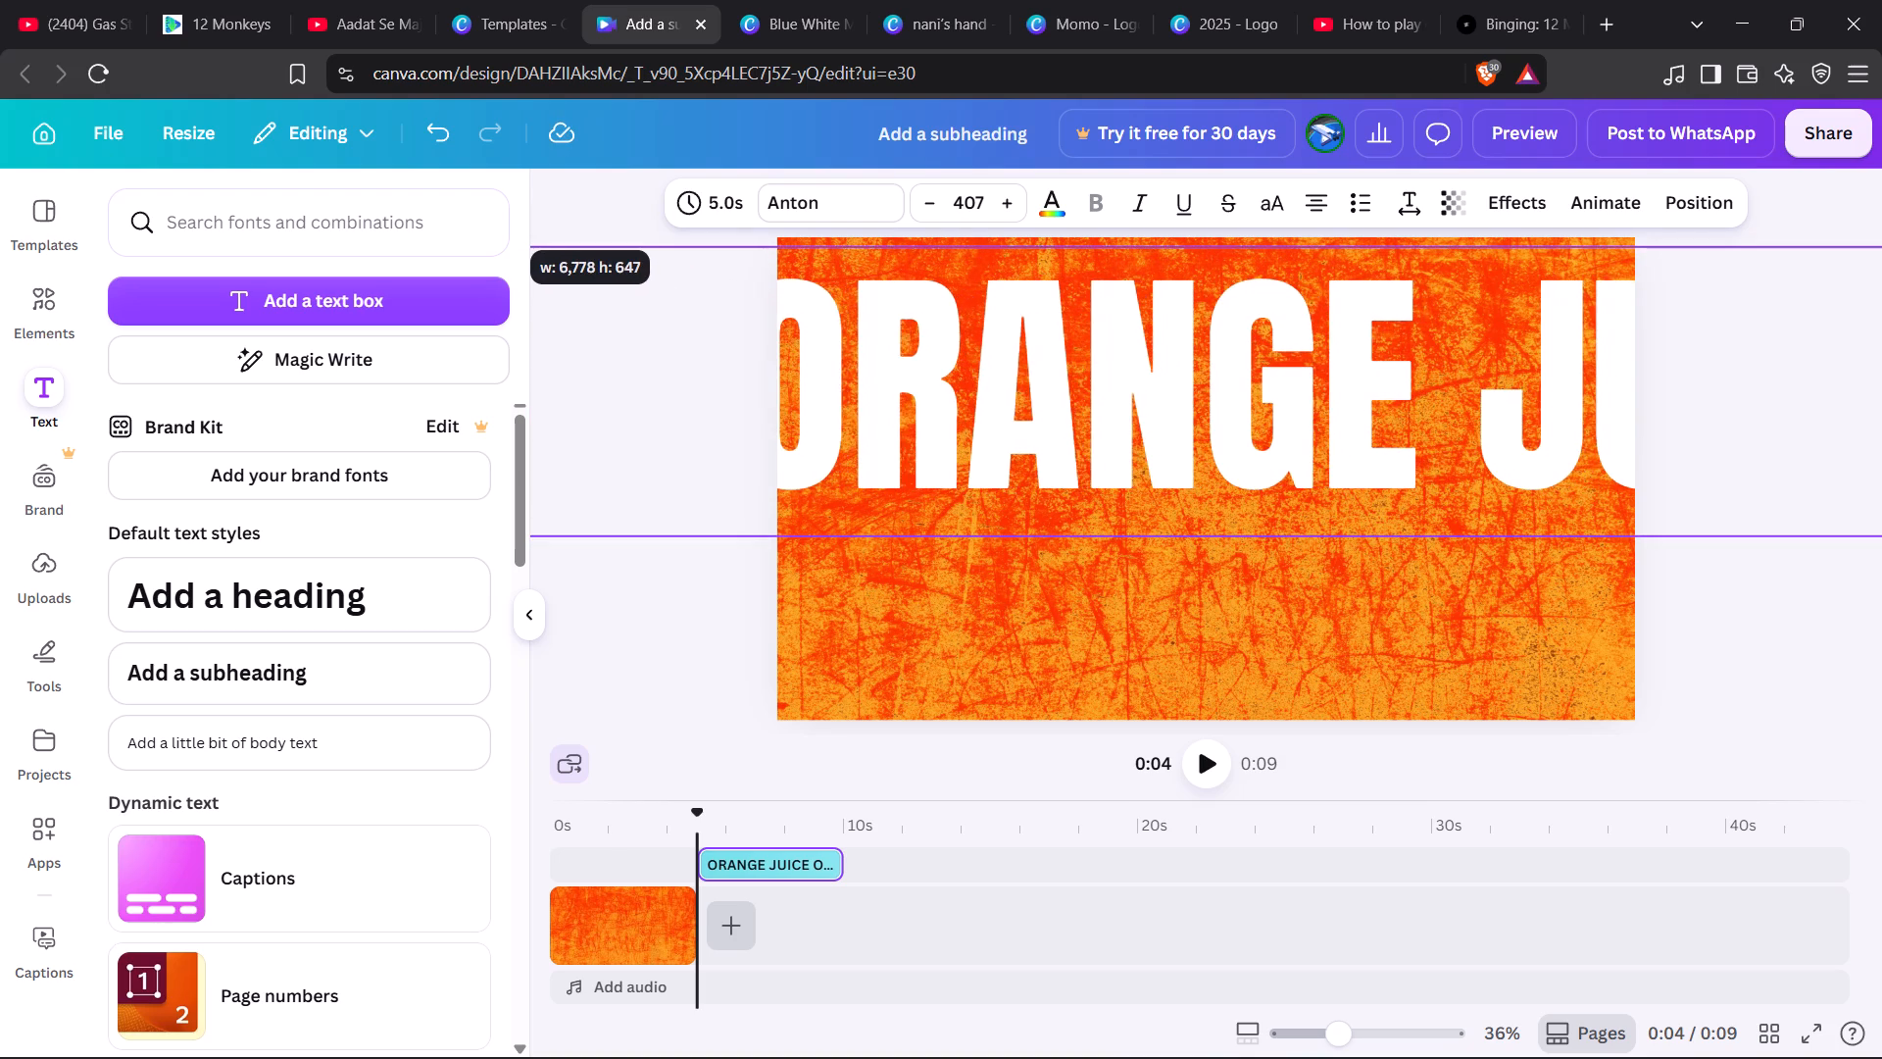
{"action": "left_click_drag", "start_coordinate": [491, 207], "coordinate": [479, 197]}
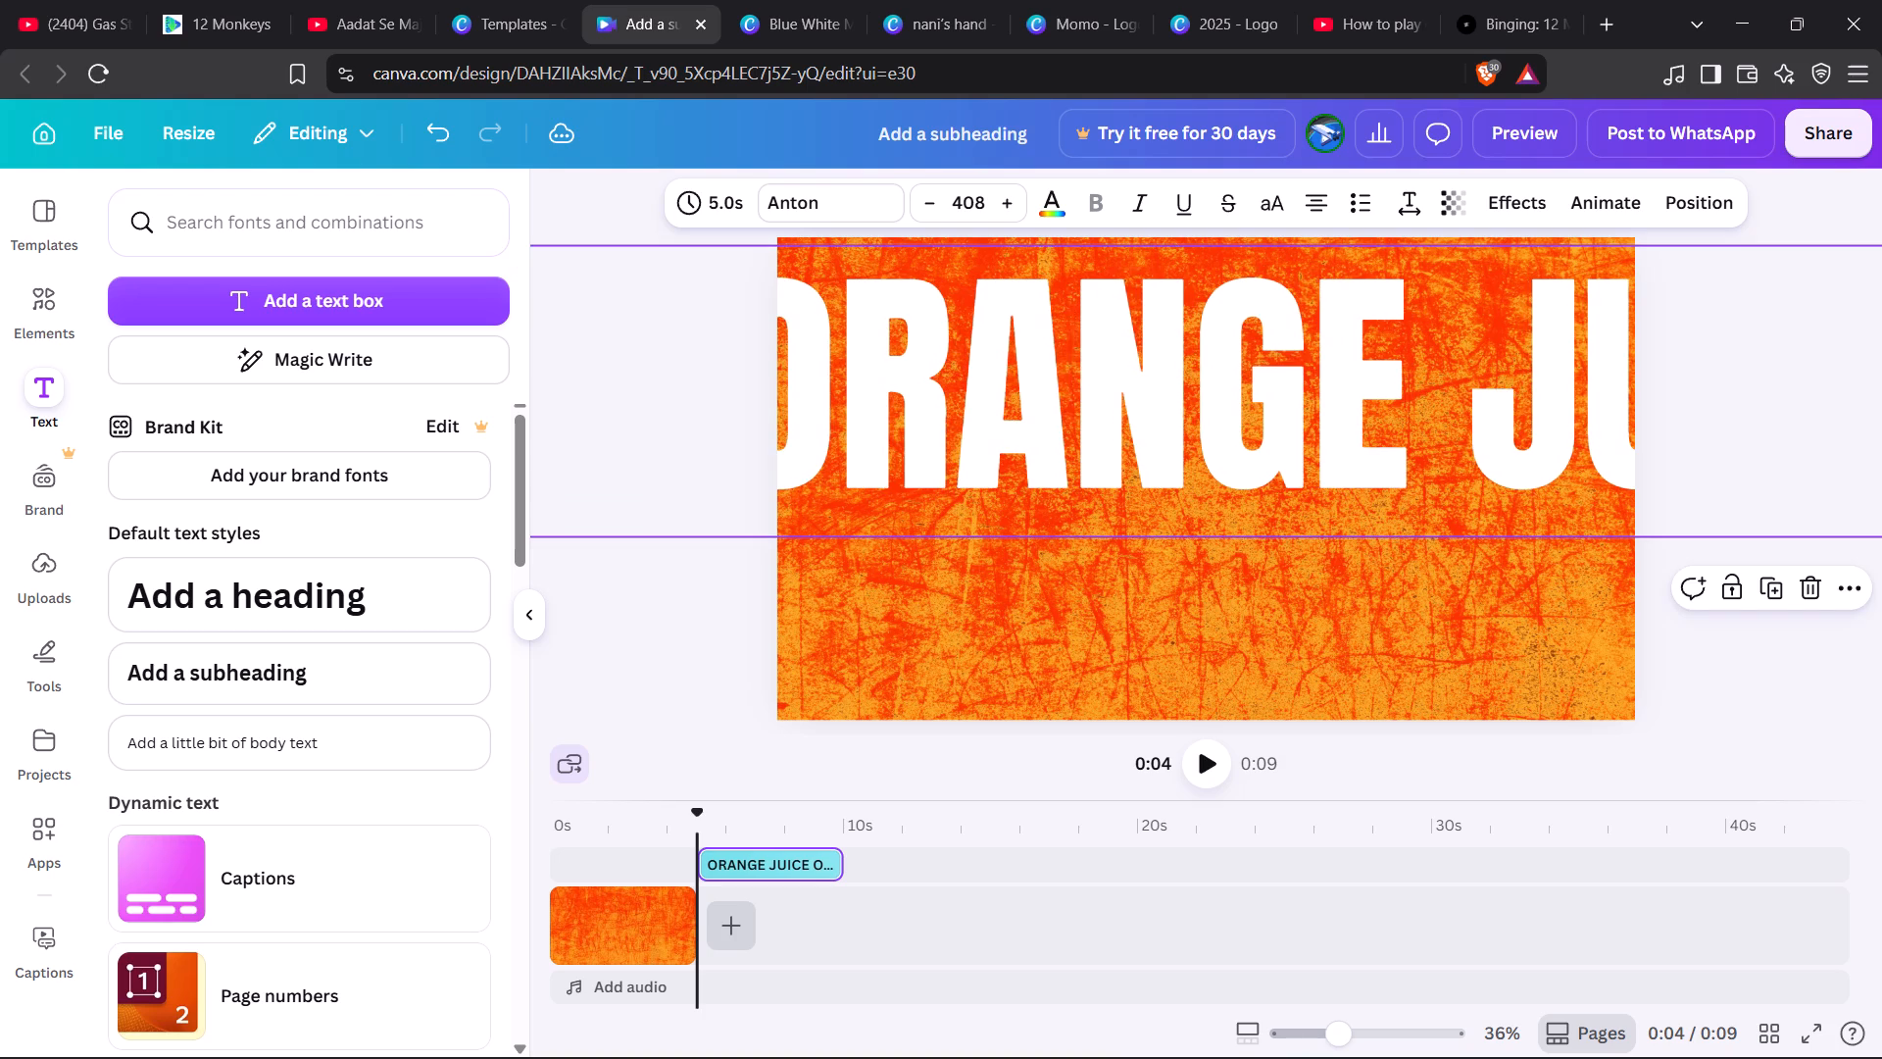
{"action": "left_click_drag", "start_coordinate": [912, 364], "coordinate": [962, 375]}
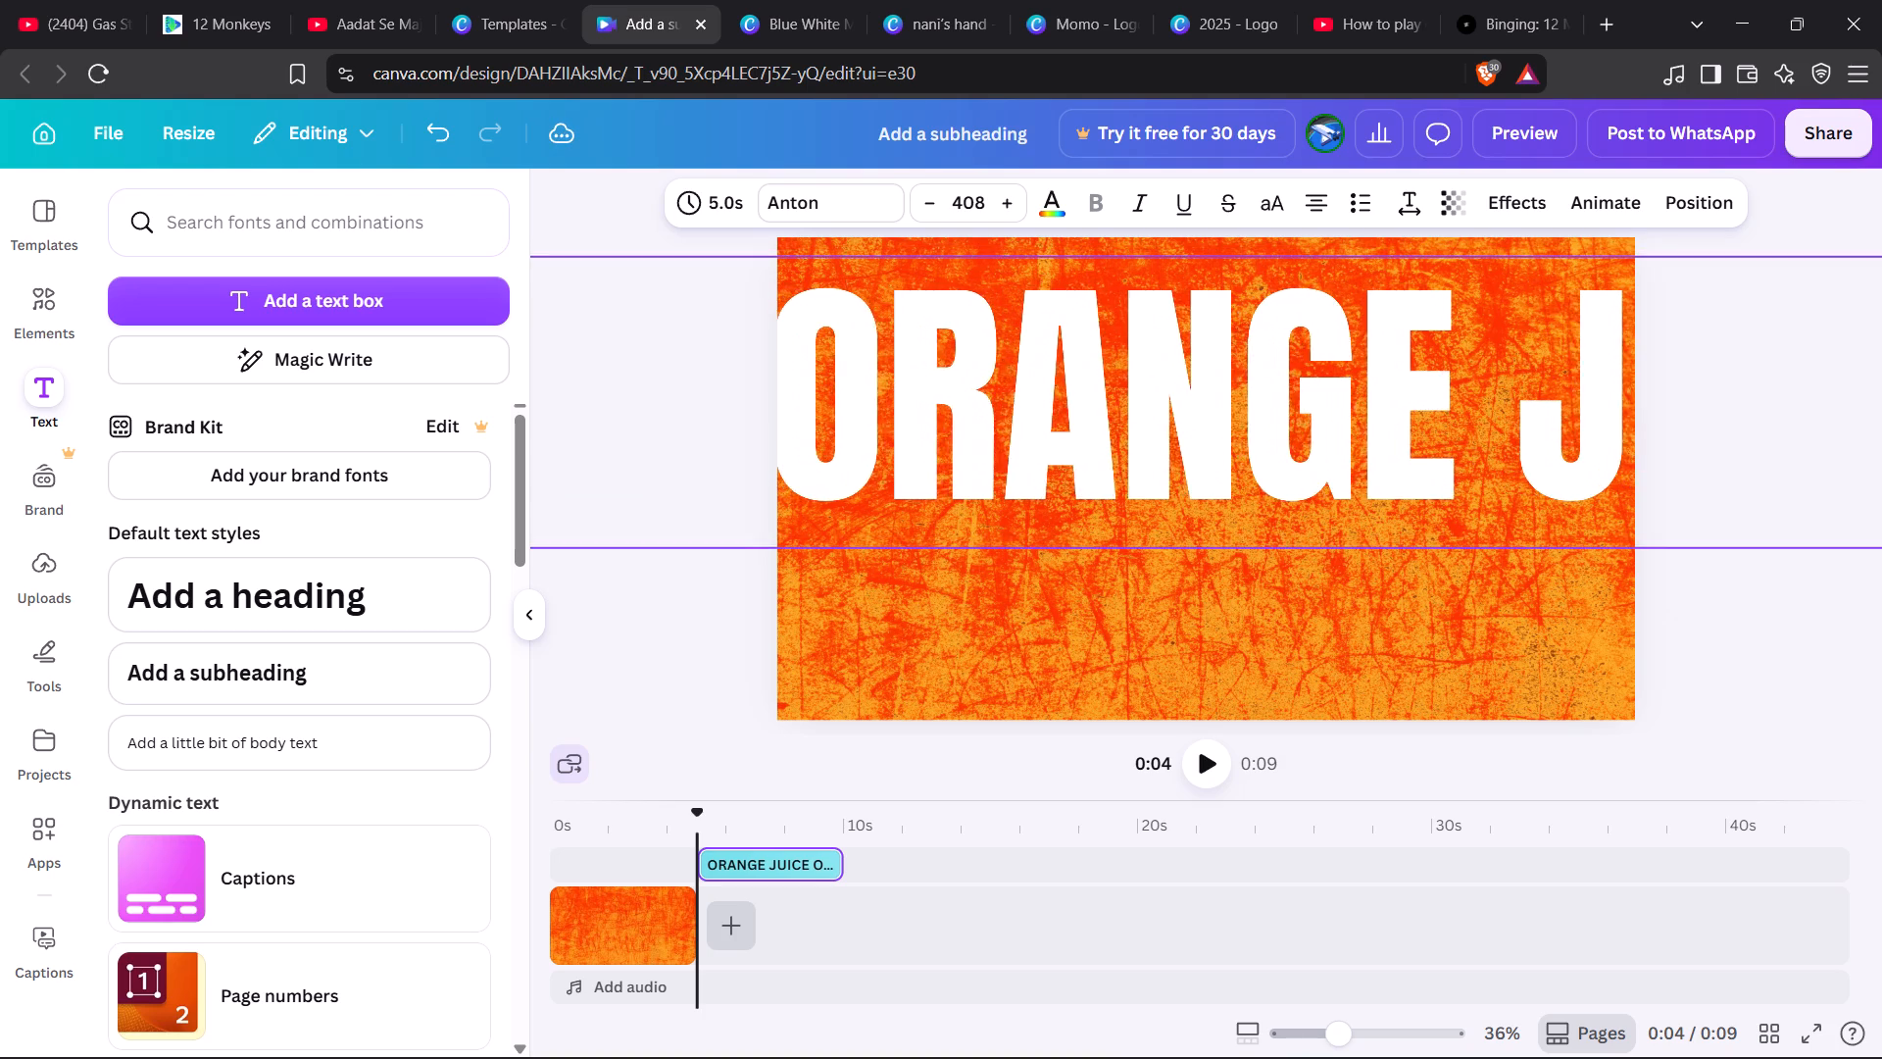
{"action": "left_click_drag", "start_coordinate": [962, 375], "coordinate": [967, 377]}
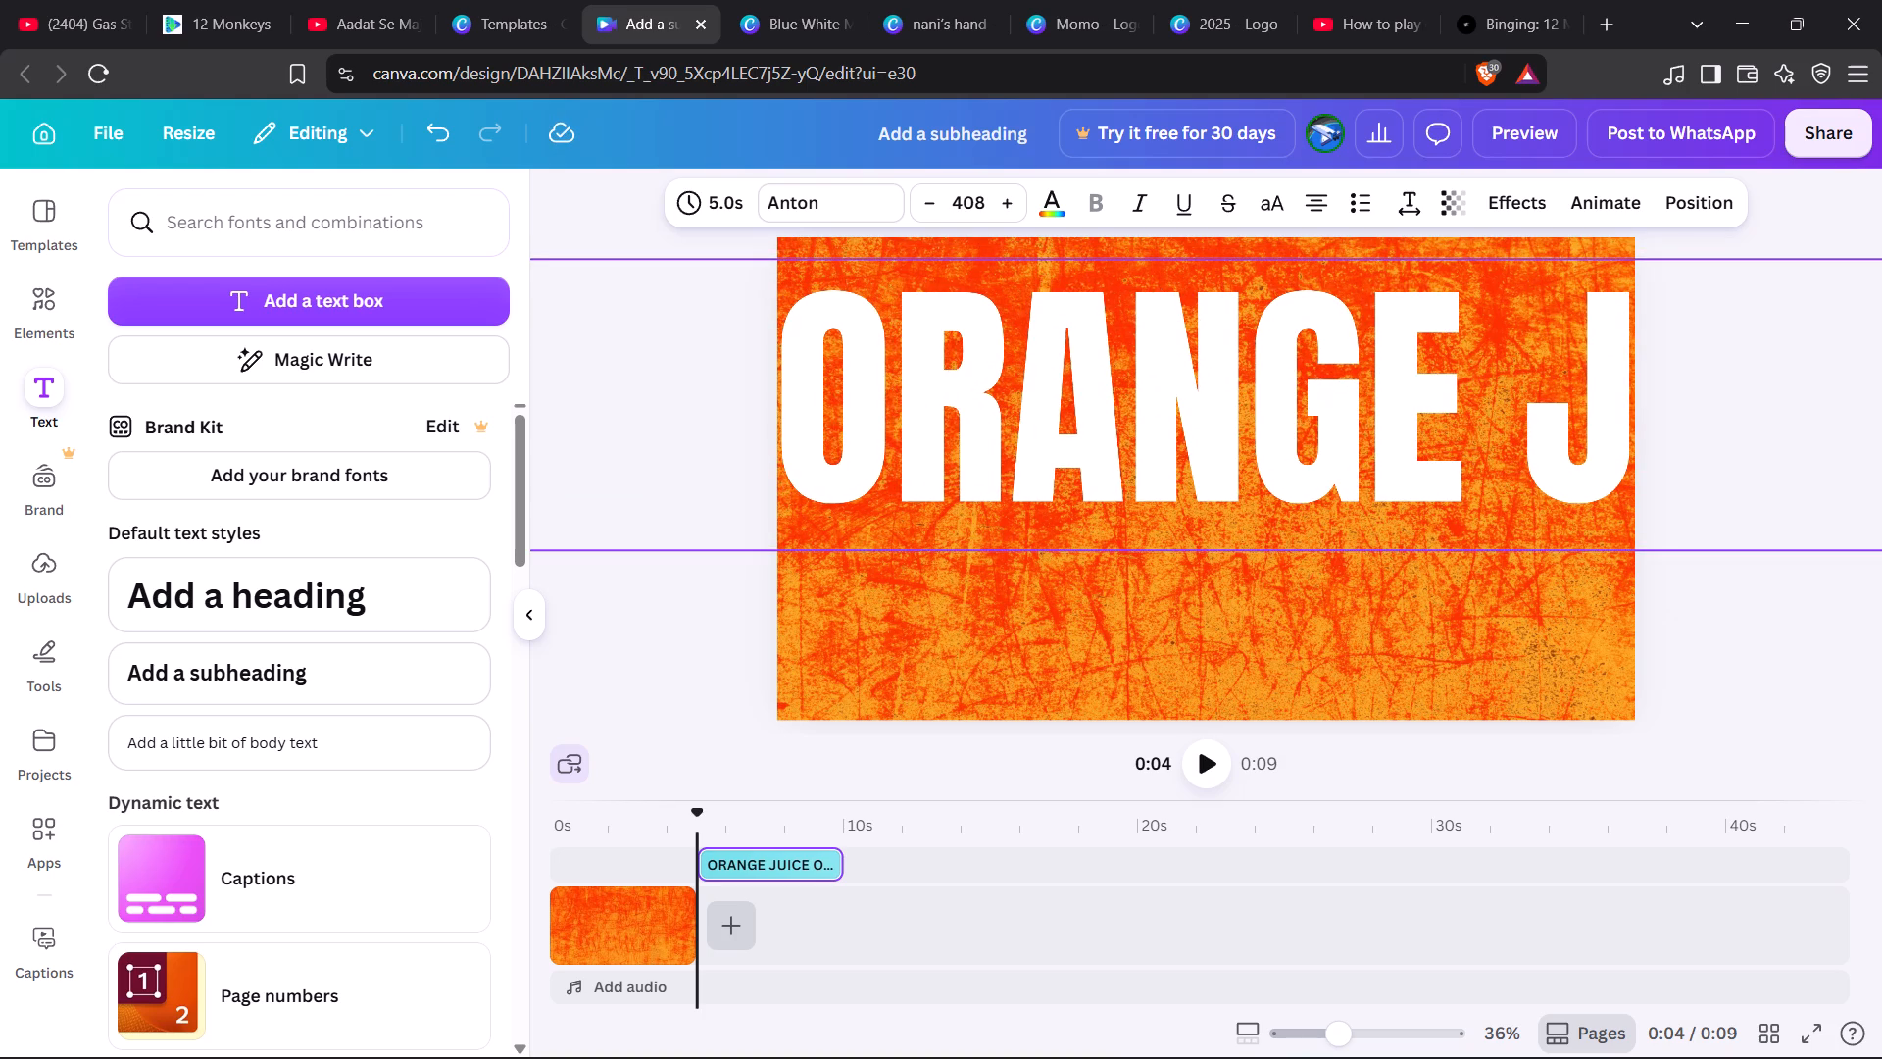
{"action": "left_click_drag", "start_coordinate": [967, 377], "coordinate": [970, 378]}
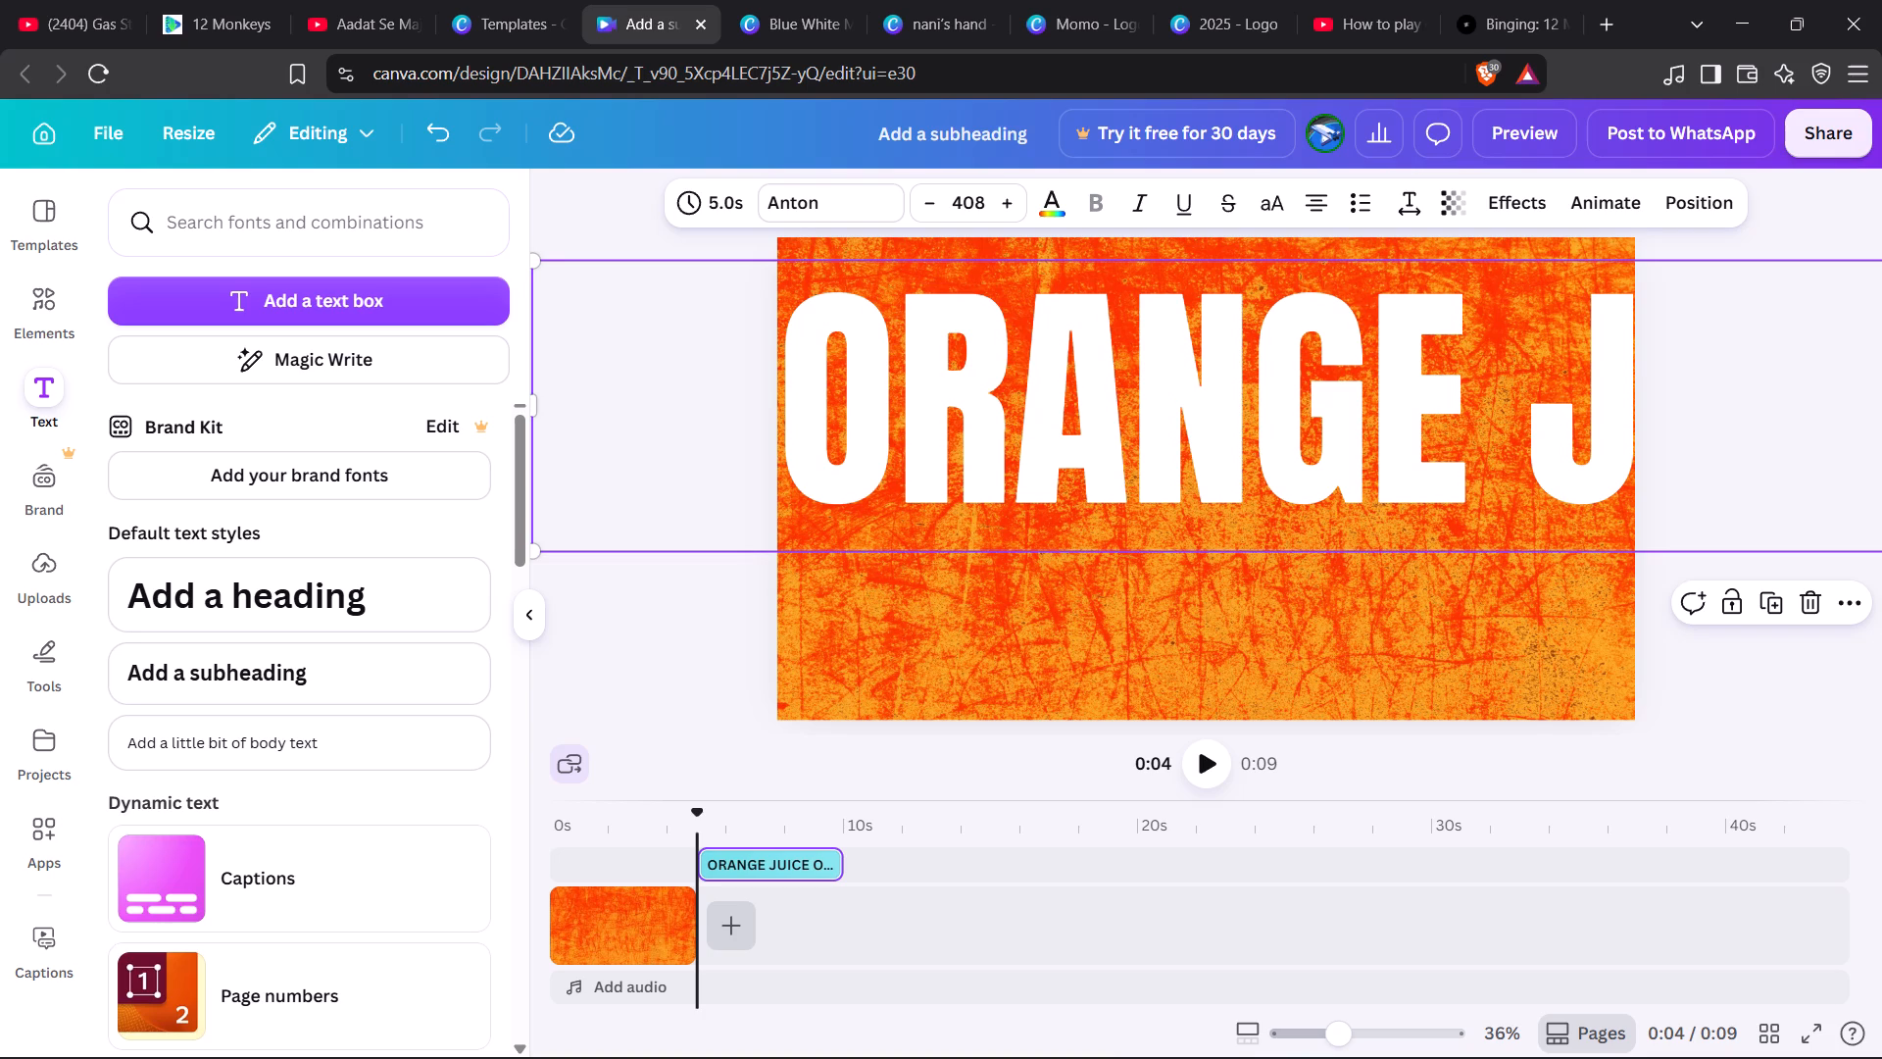
Set the heading's font size to 409 and nudge it so "ORANGE J" fits between the canvas's side edges.
{"action": "left_click", "coordinate": [985, 206]}
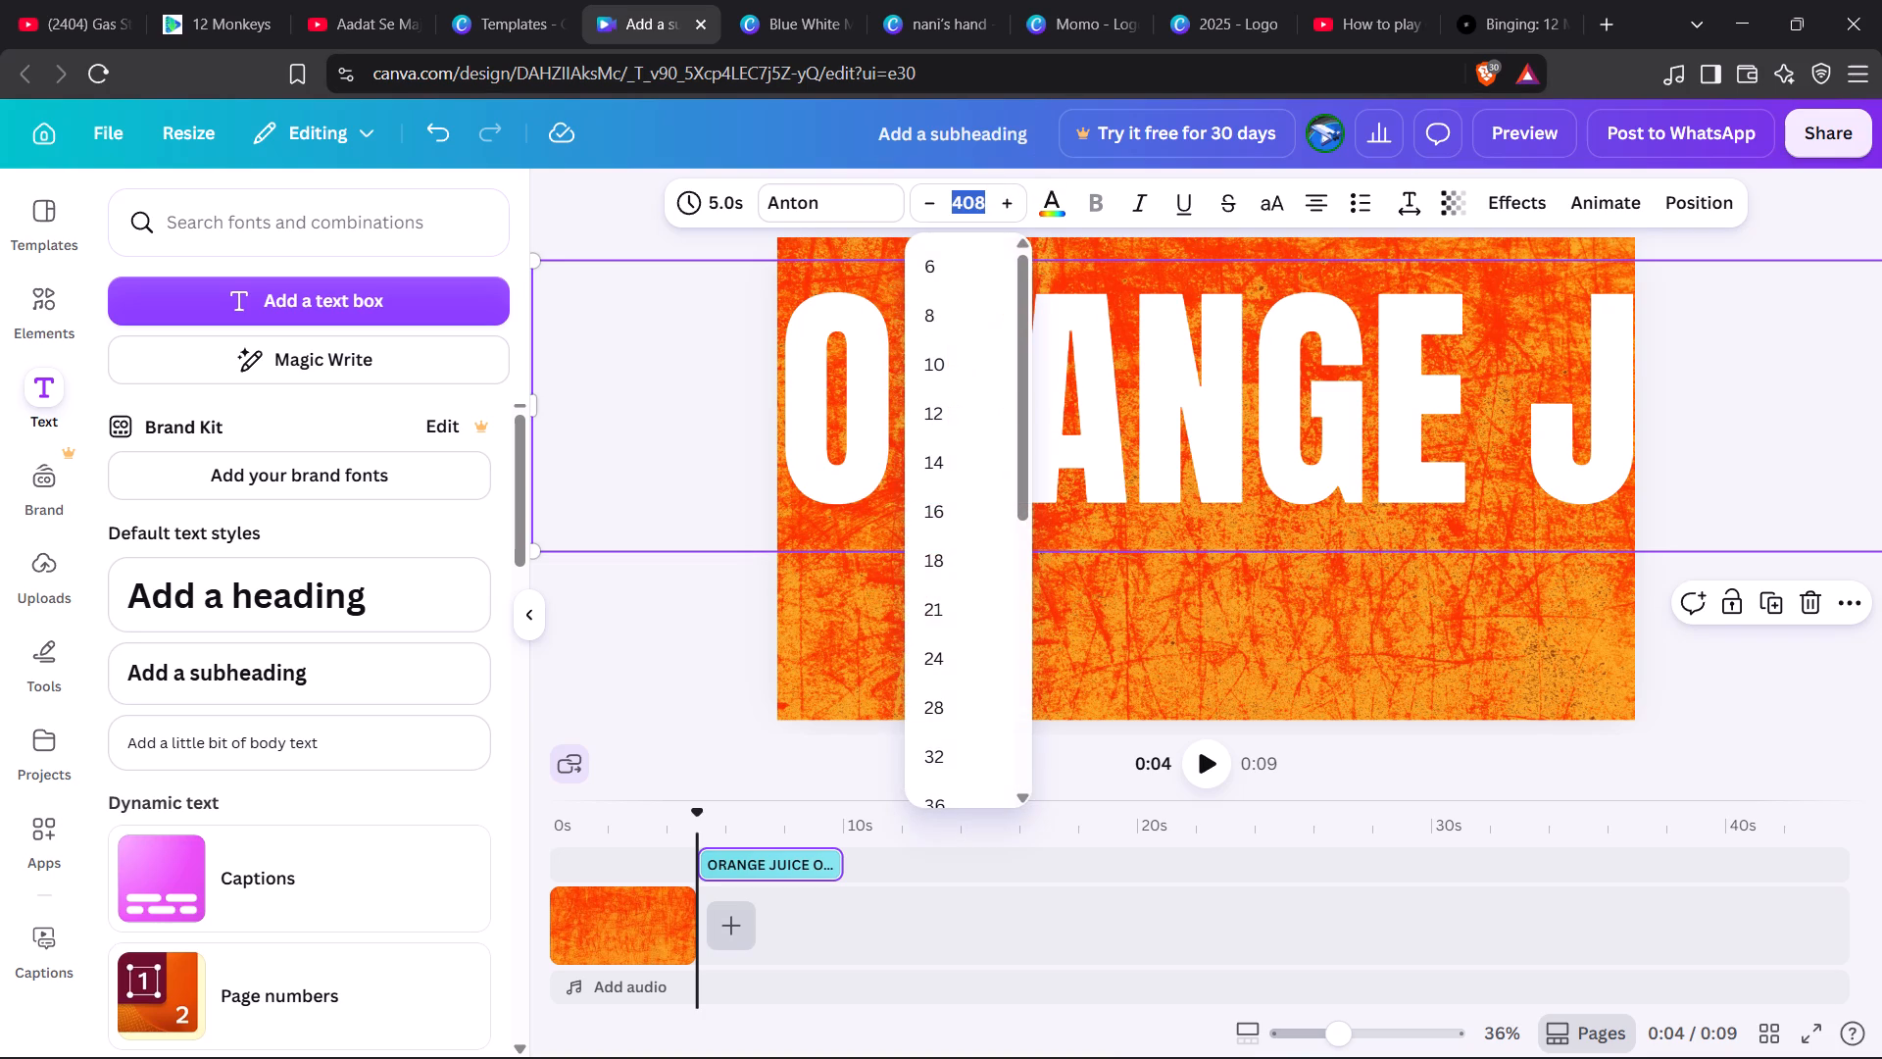
{"action": "type", "text": "409"}
{"action": "key", "text": "Return"}
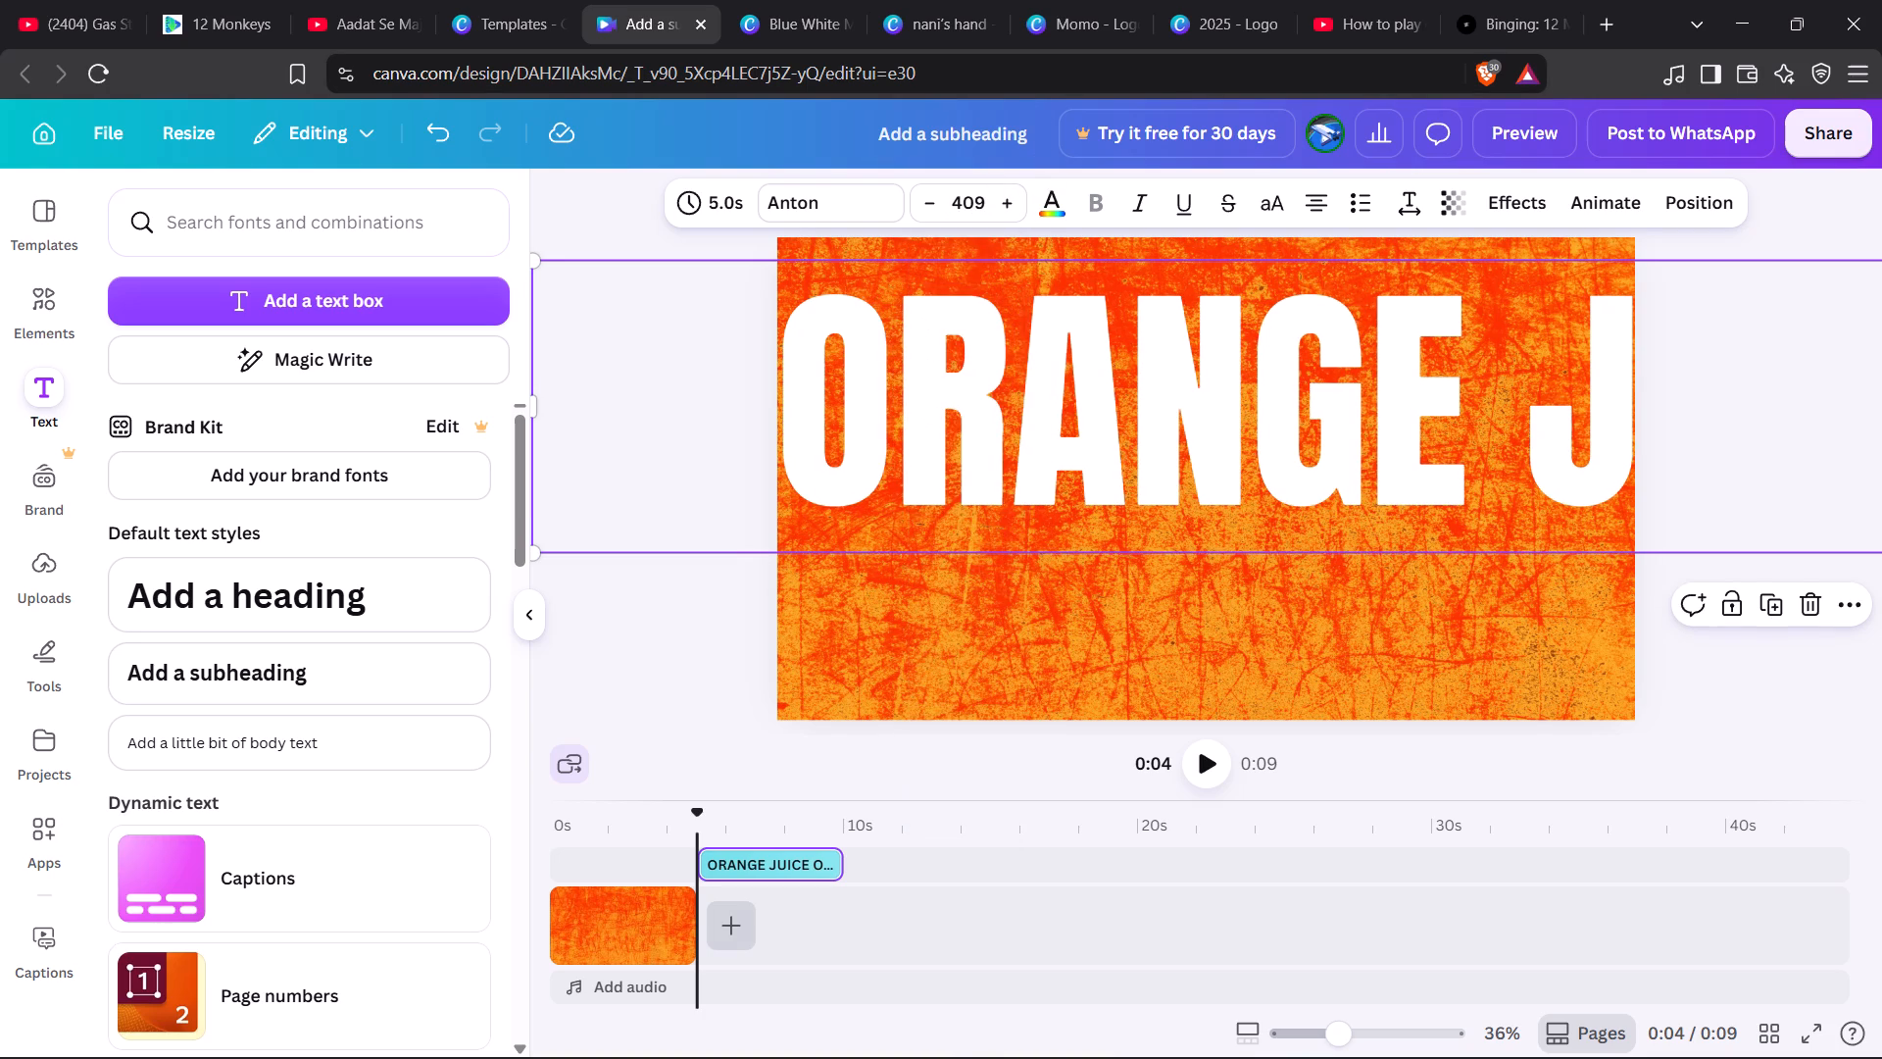
{"action": "left_click", "coordinate": [1232, 446]}
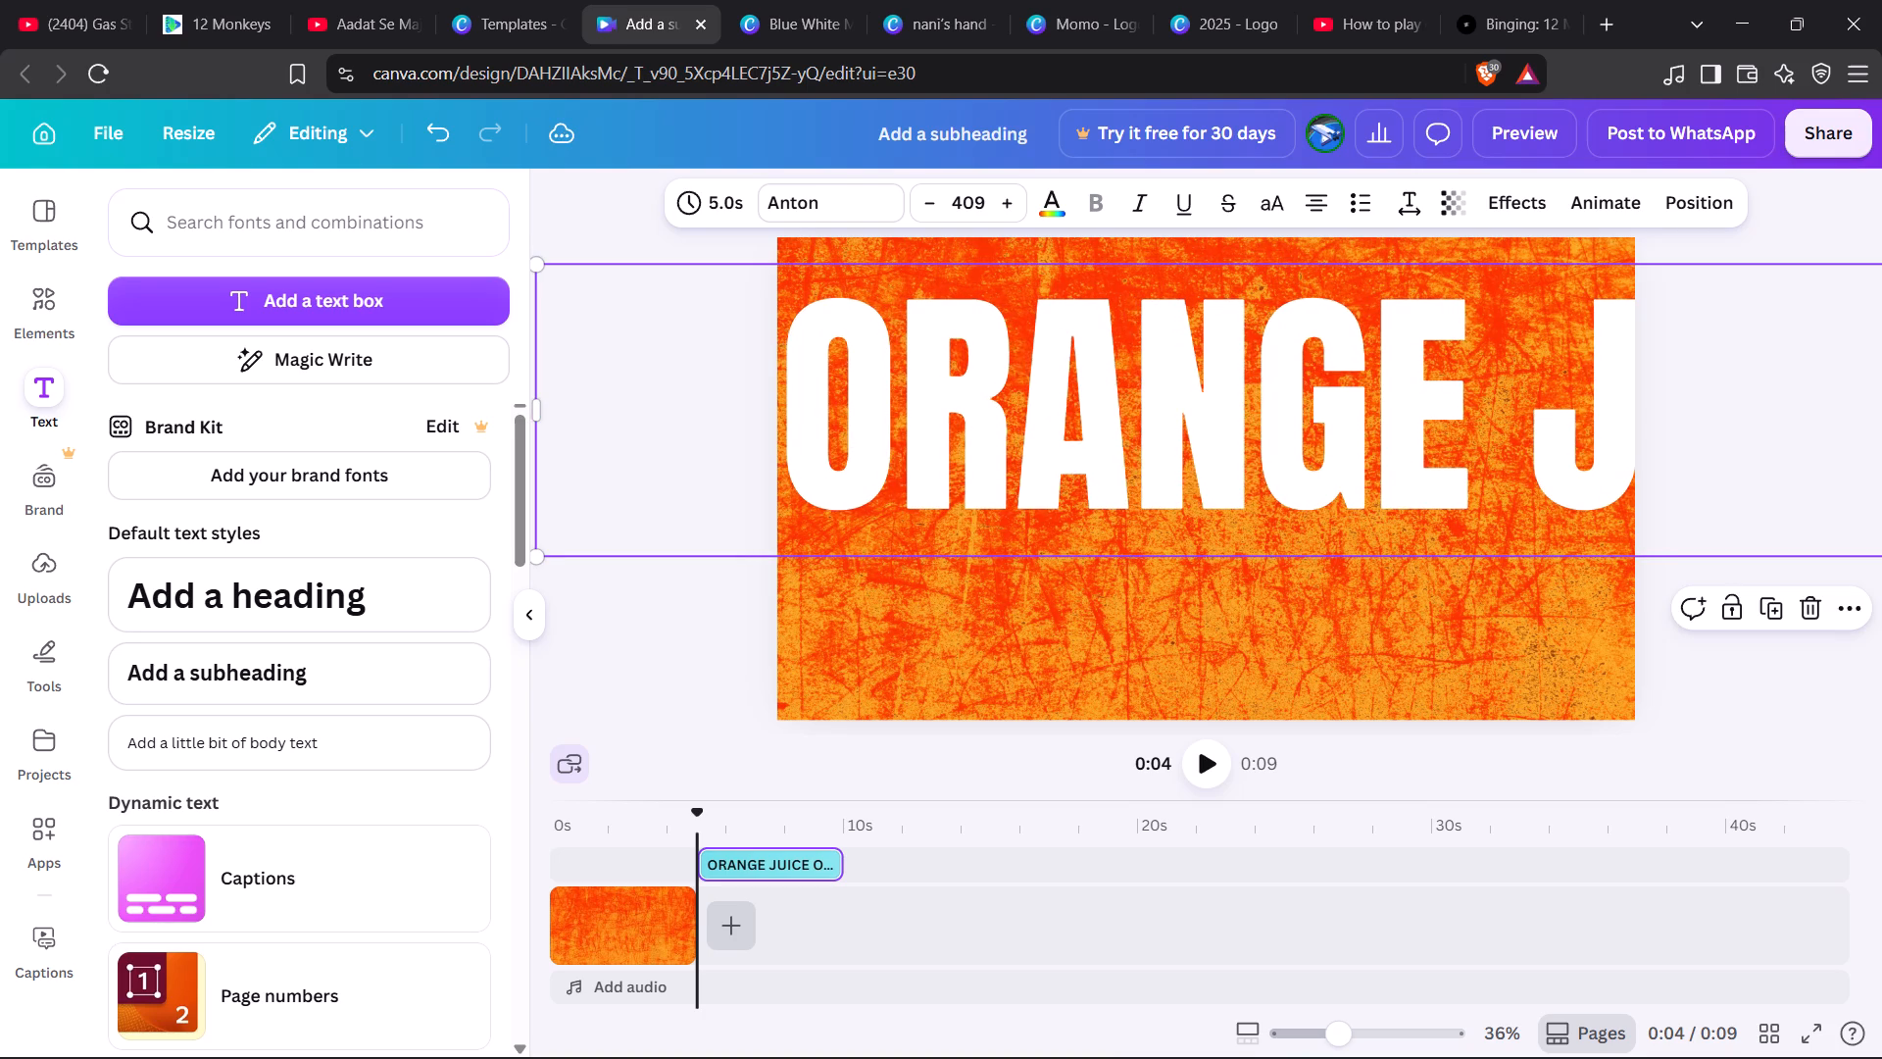
{"action": "left_click", "coordinate": [1235, 450]}
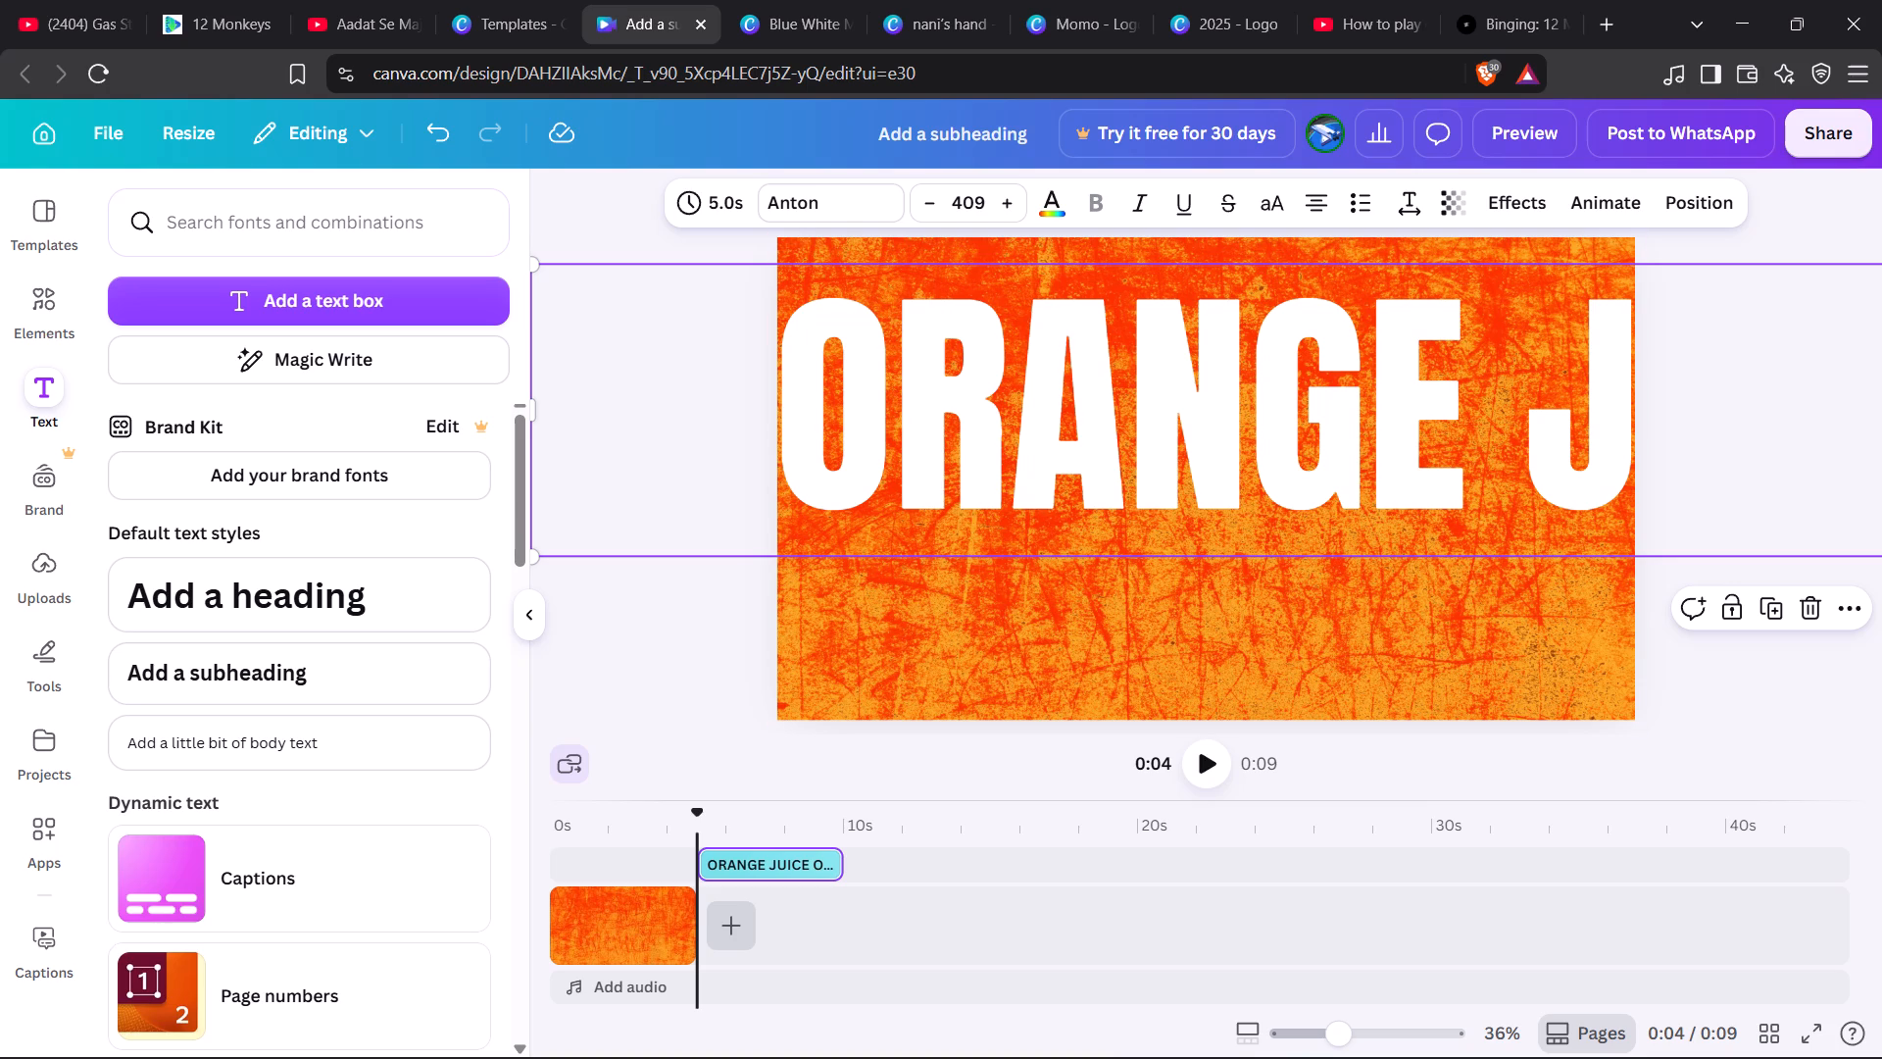
Apply the Baseline animation to the ORANGE JUICE heading.
{"action": "left_click", "coordinate": [1598, 201]}
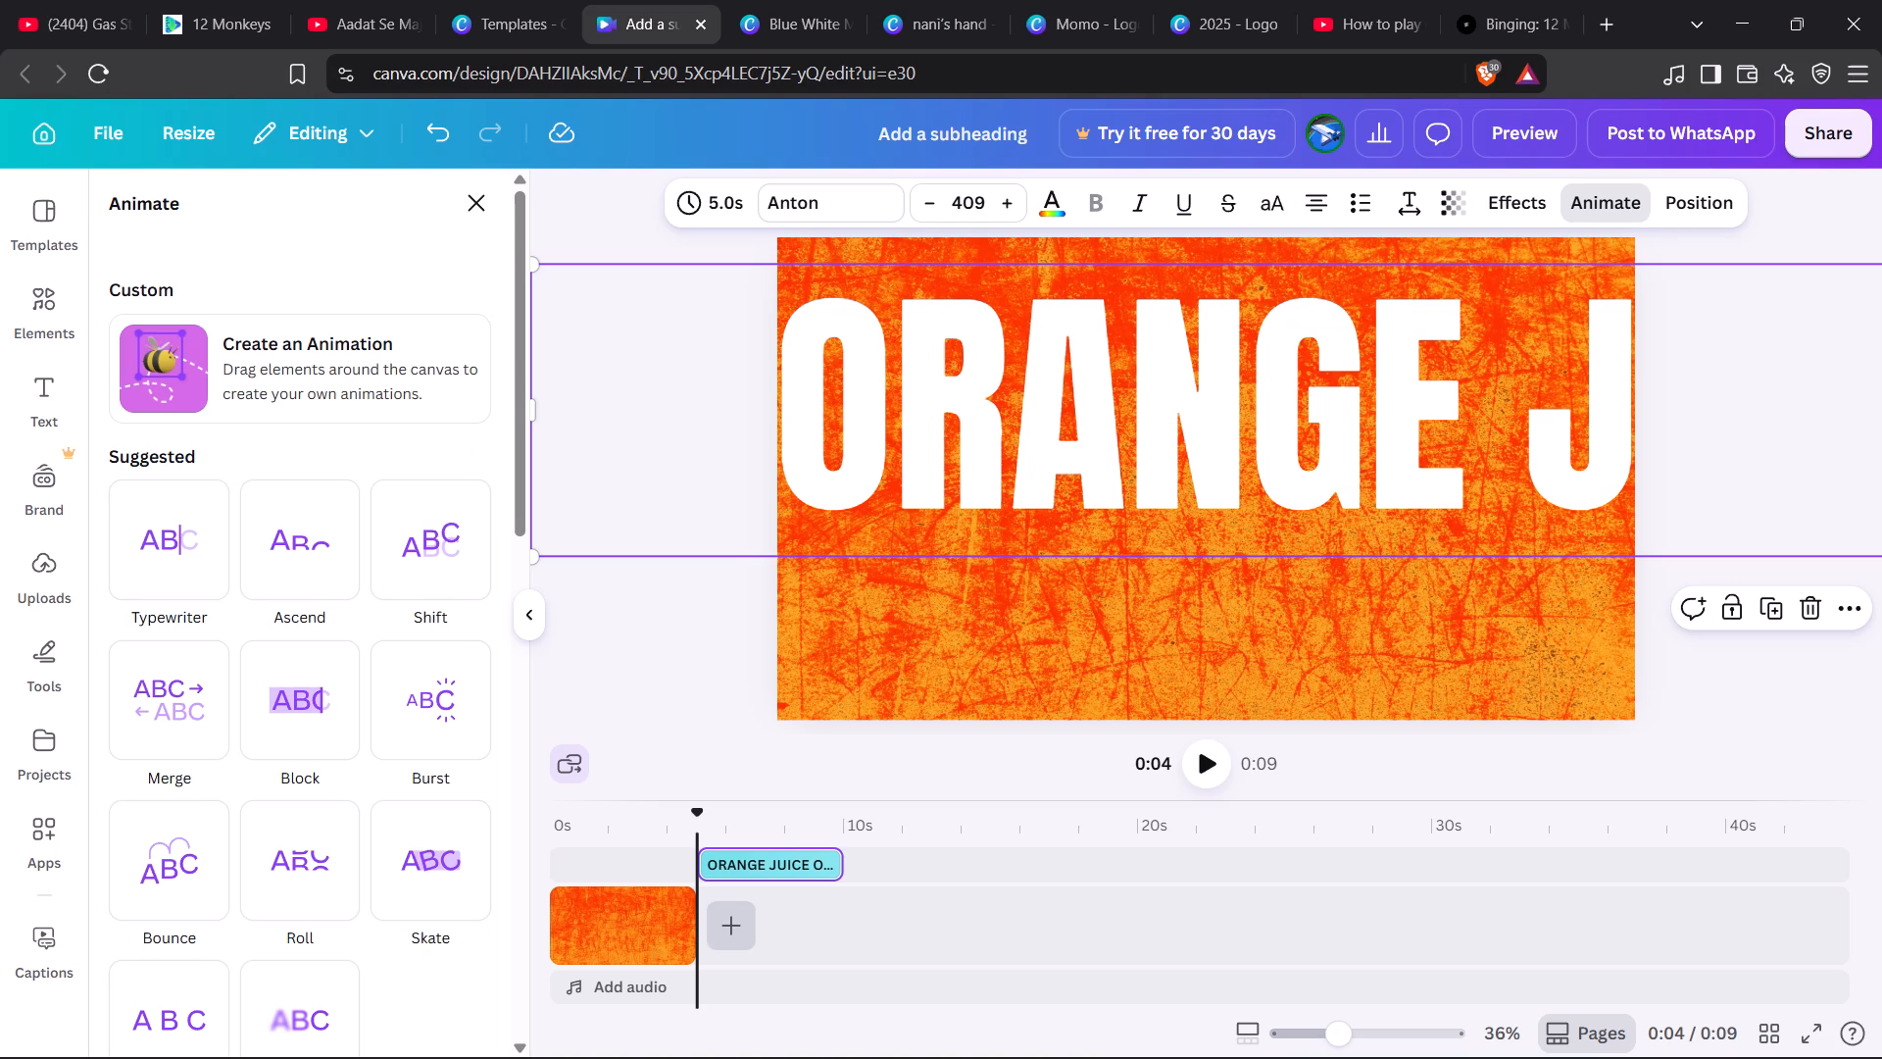
{"action": "scroll", "coordinate": [283, 819], "scroll_direction": "down", "scroll_amount": 3}
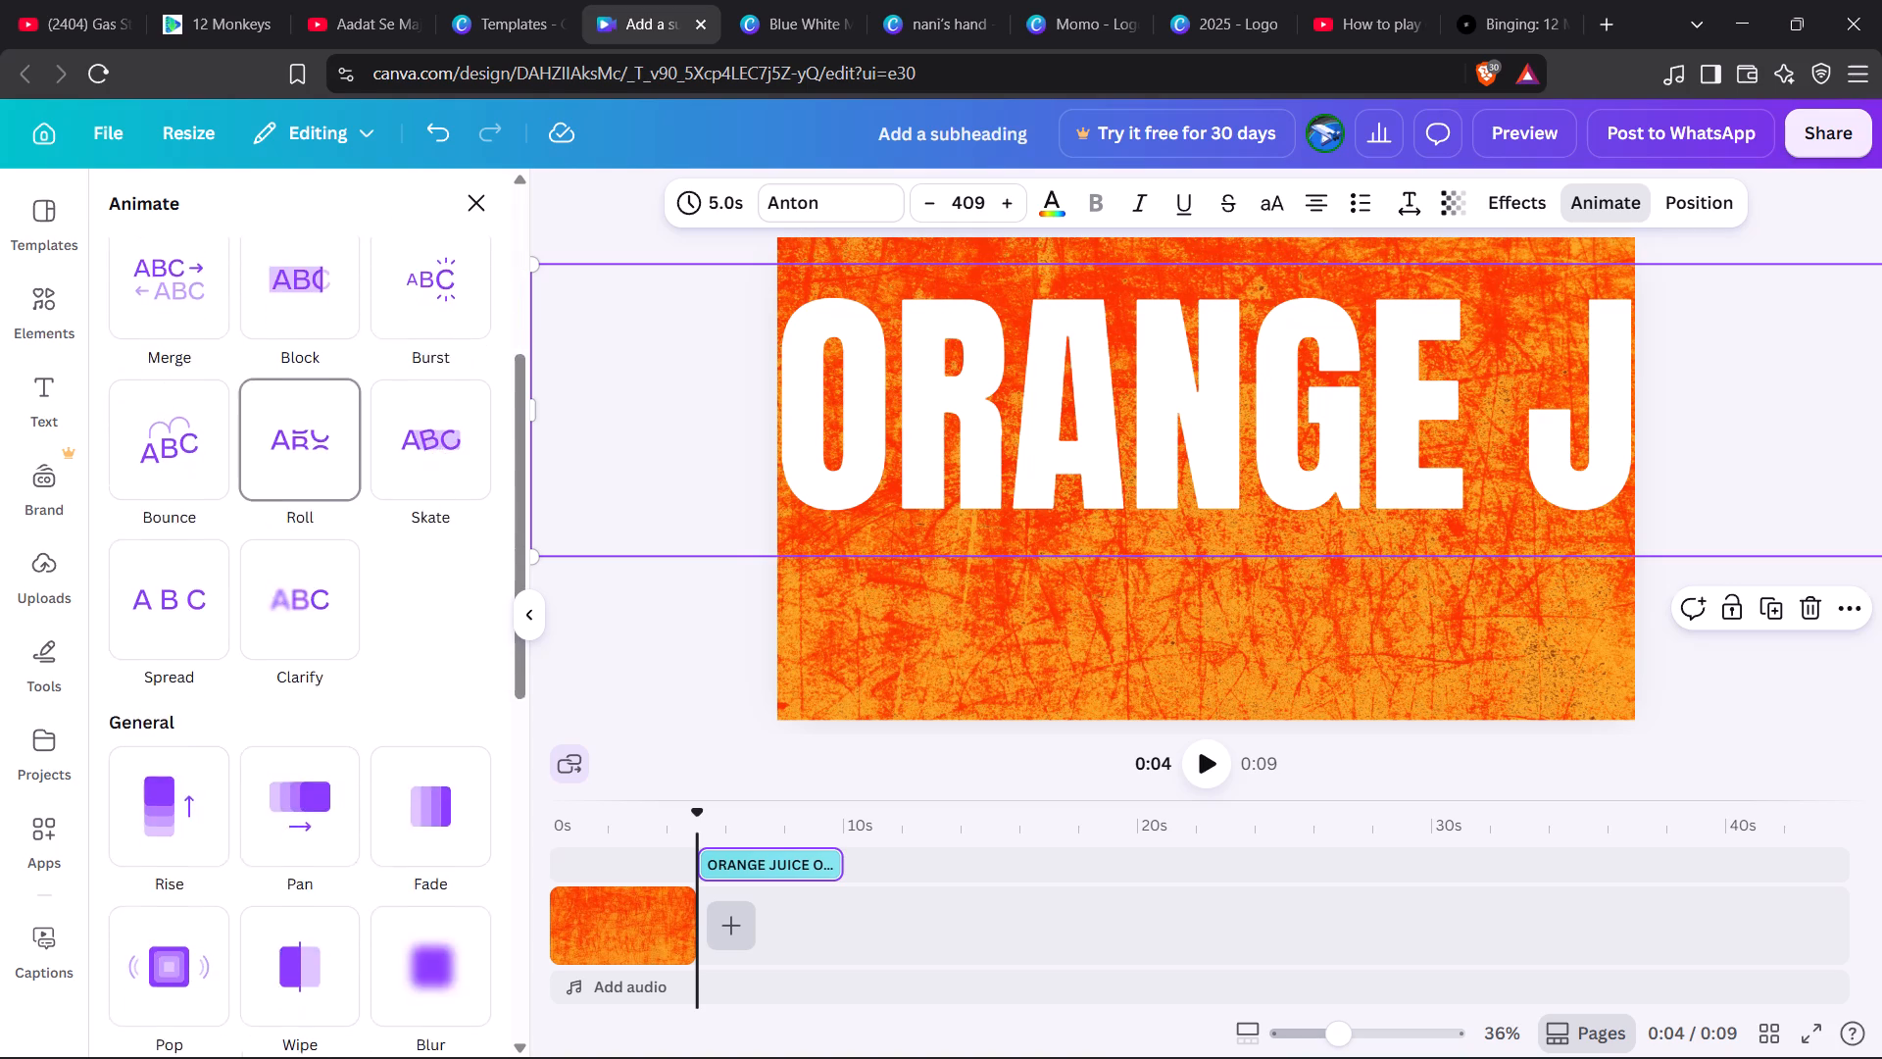
{"action": "scroll", "coordinate": [283, 819], "scroll_direction": "down", "scroll_amount": 1}
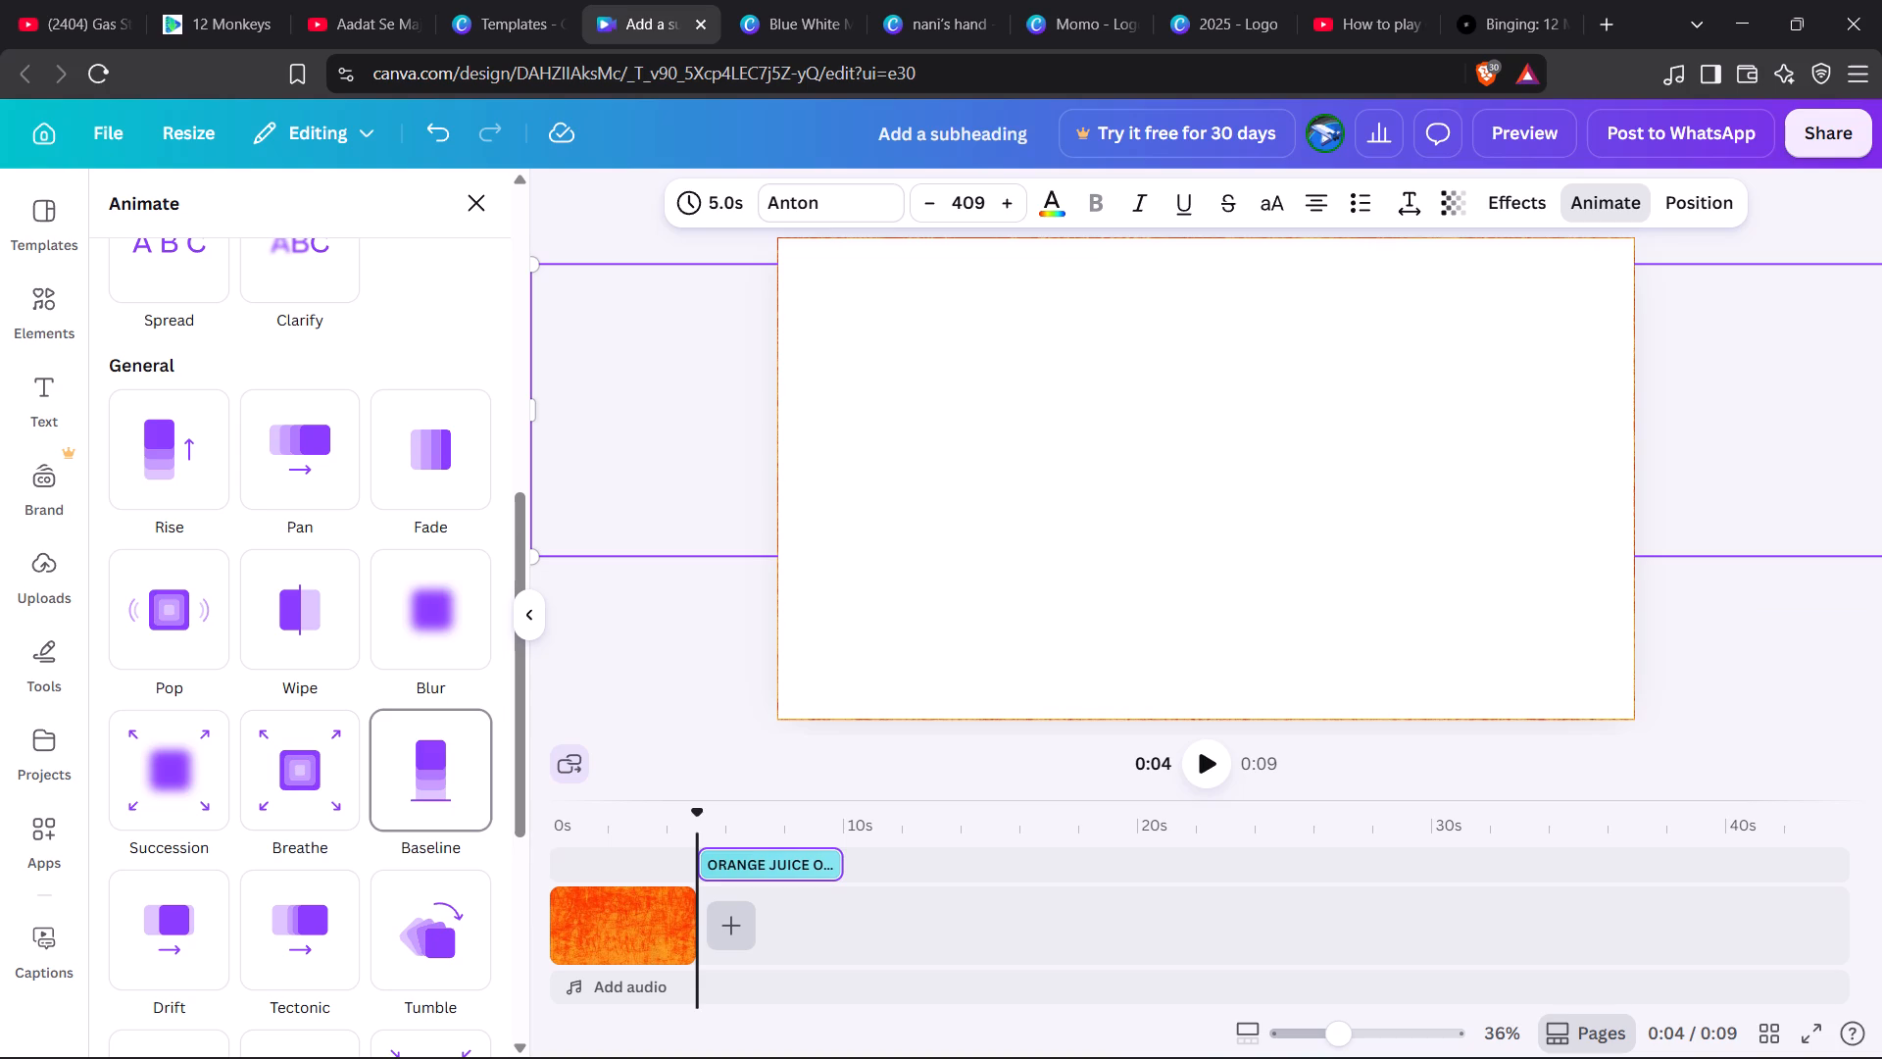
{"action": "left_click", "coordinate": [433, 772]}
{"action": "scroll", "coordinate": [306, 773], "scroll_direction": "down", "scroll_amount": 1}
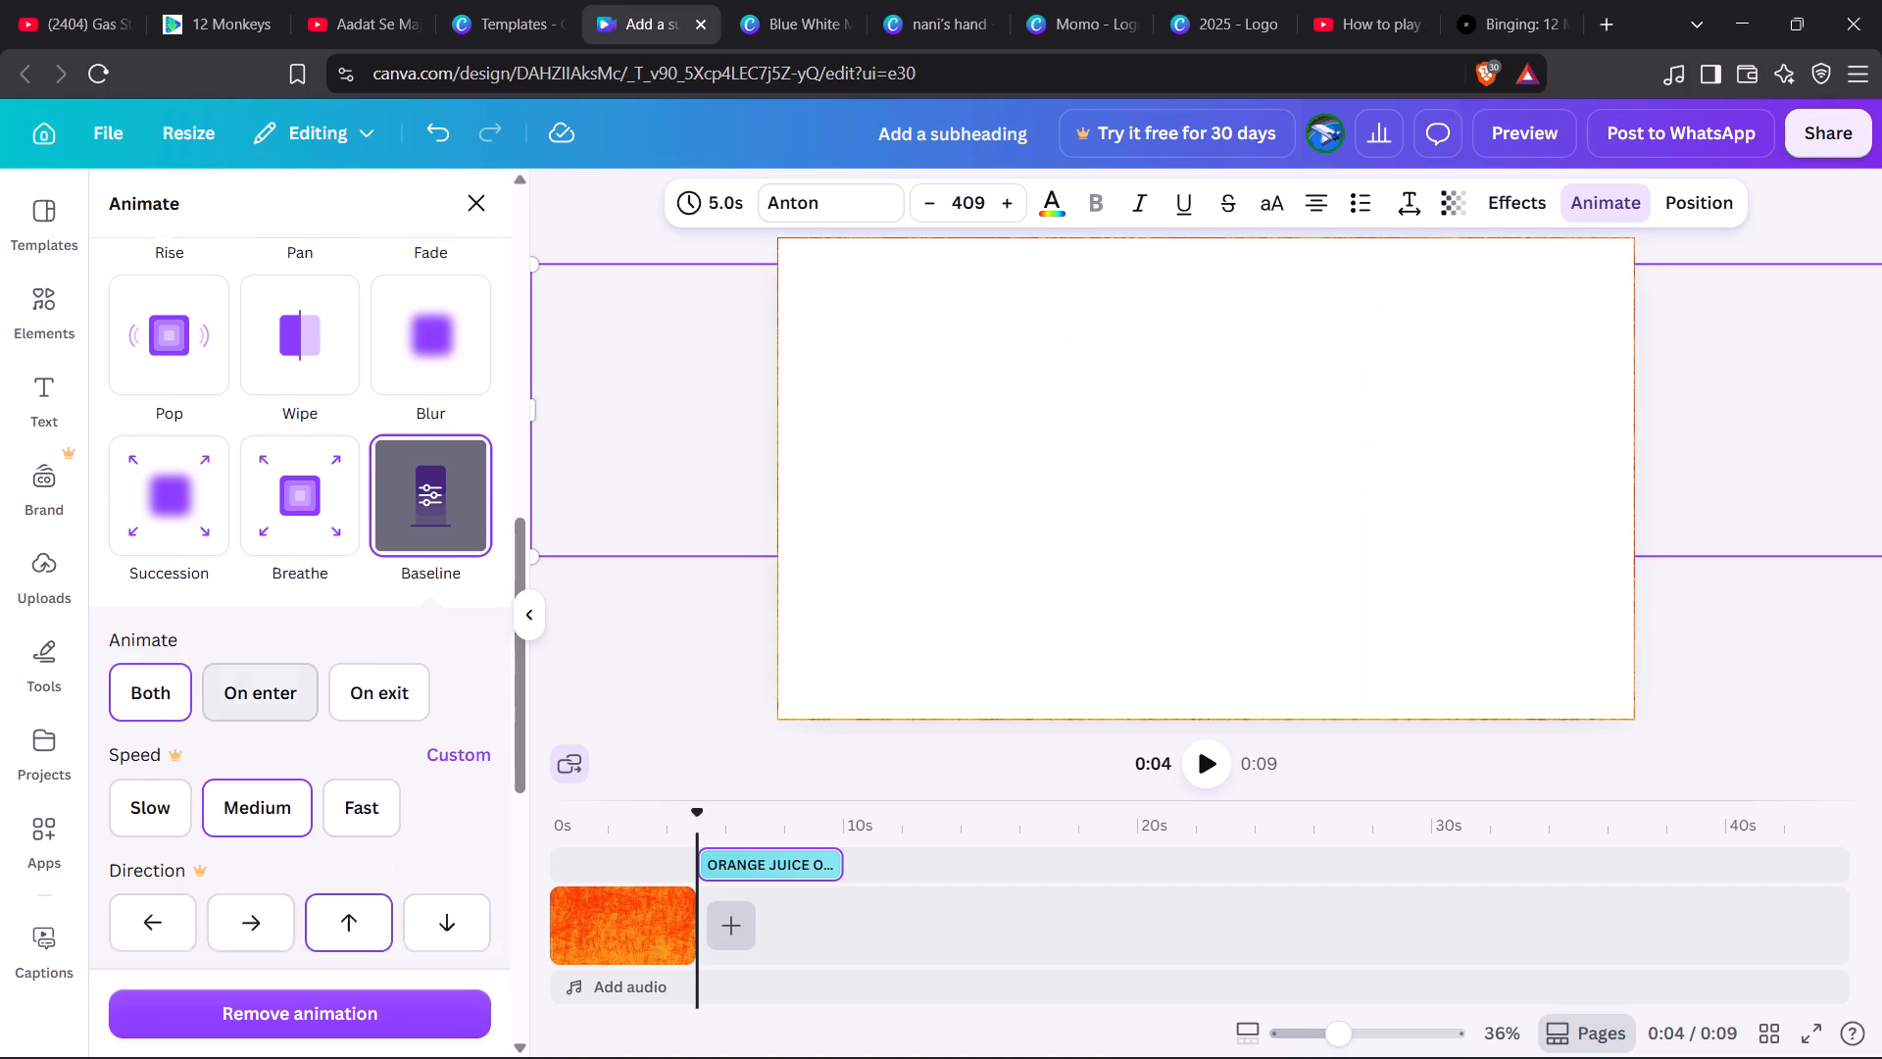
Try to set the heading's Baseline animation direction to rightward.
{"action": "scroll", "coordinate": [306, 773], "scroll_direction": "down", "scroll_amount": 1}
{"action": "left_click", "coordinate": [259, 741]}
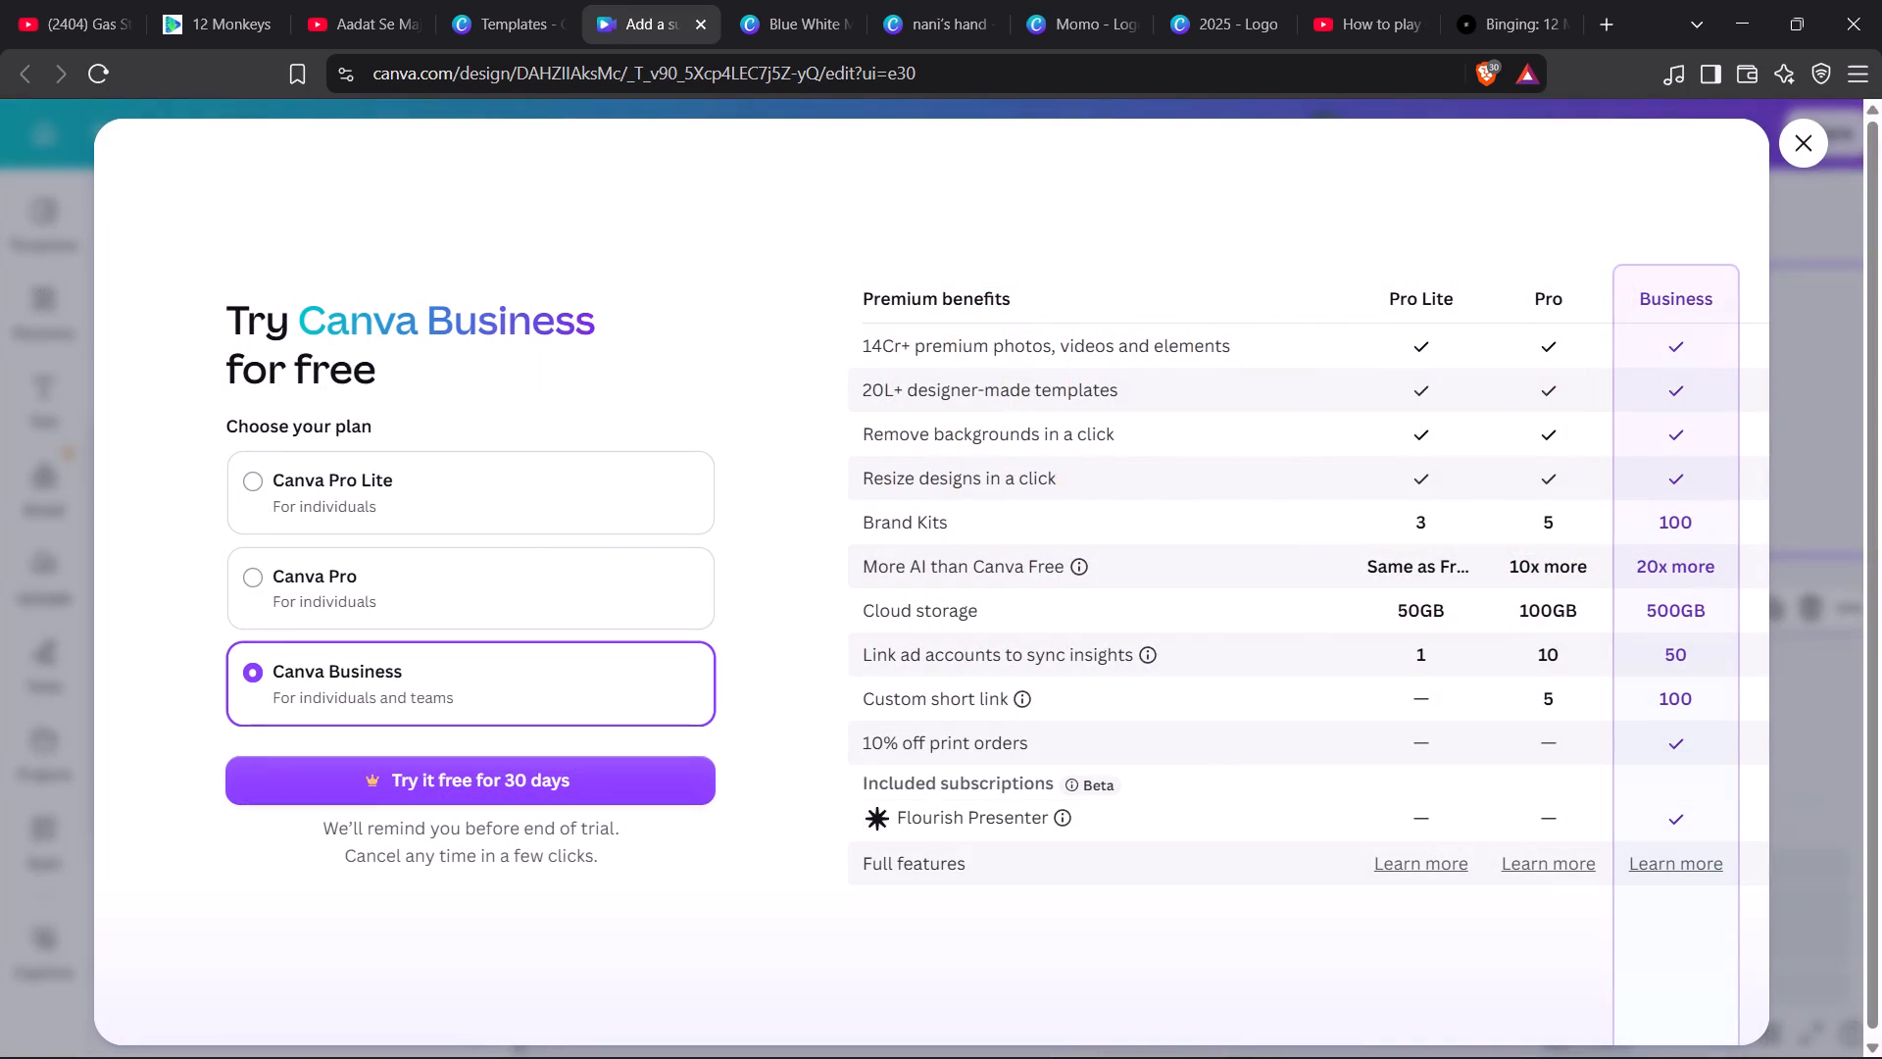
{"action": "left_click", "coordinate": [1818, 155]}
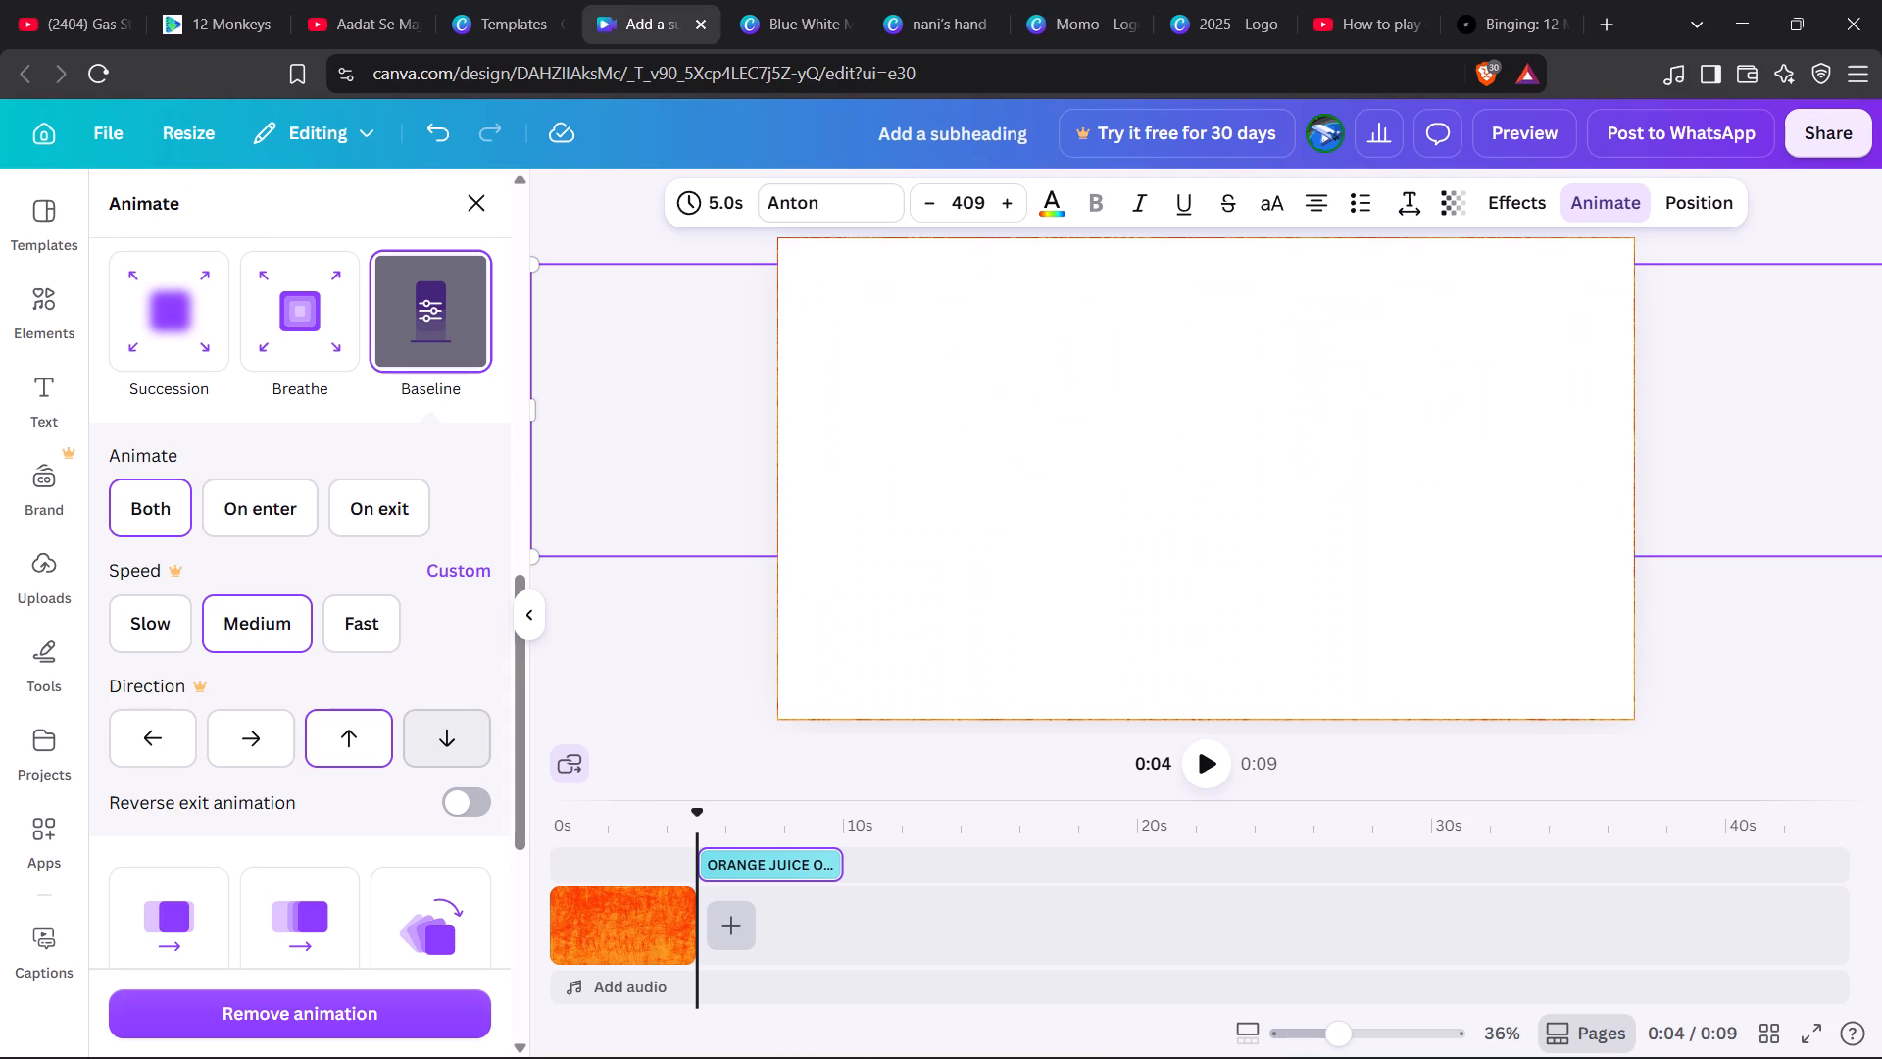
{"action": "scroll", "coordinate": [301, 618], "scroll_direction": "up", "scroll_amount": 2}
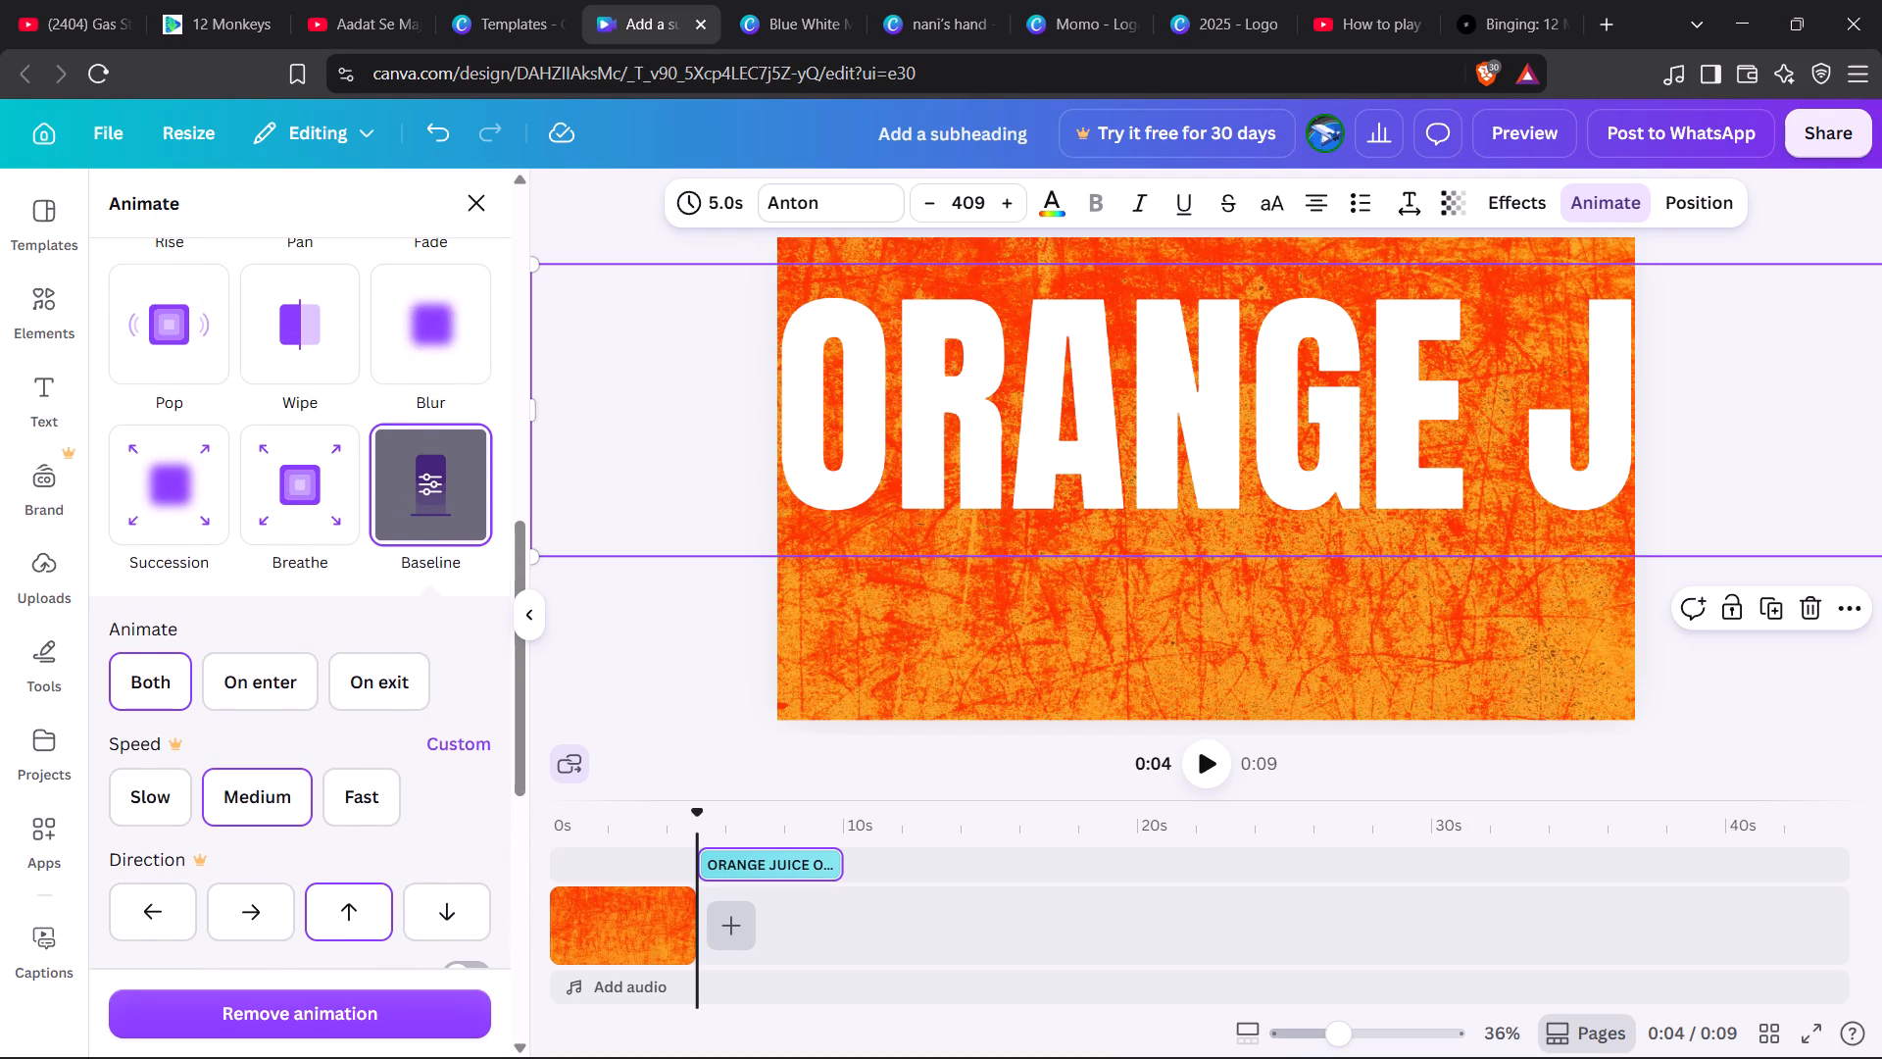
Play back the video, restarting from 0:00, to preview the heading's Baseline animation.
{"action": "left_click", "coordinate": [1195, 774]}
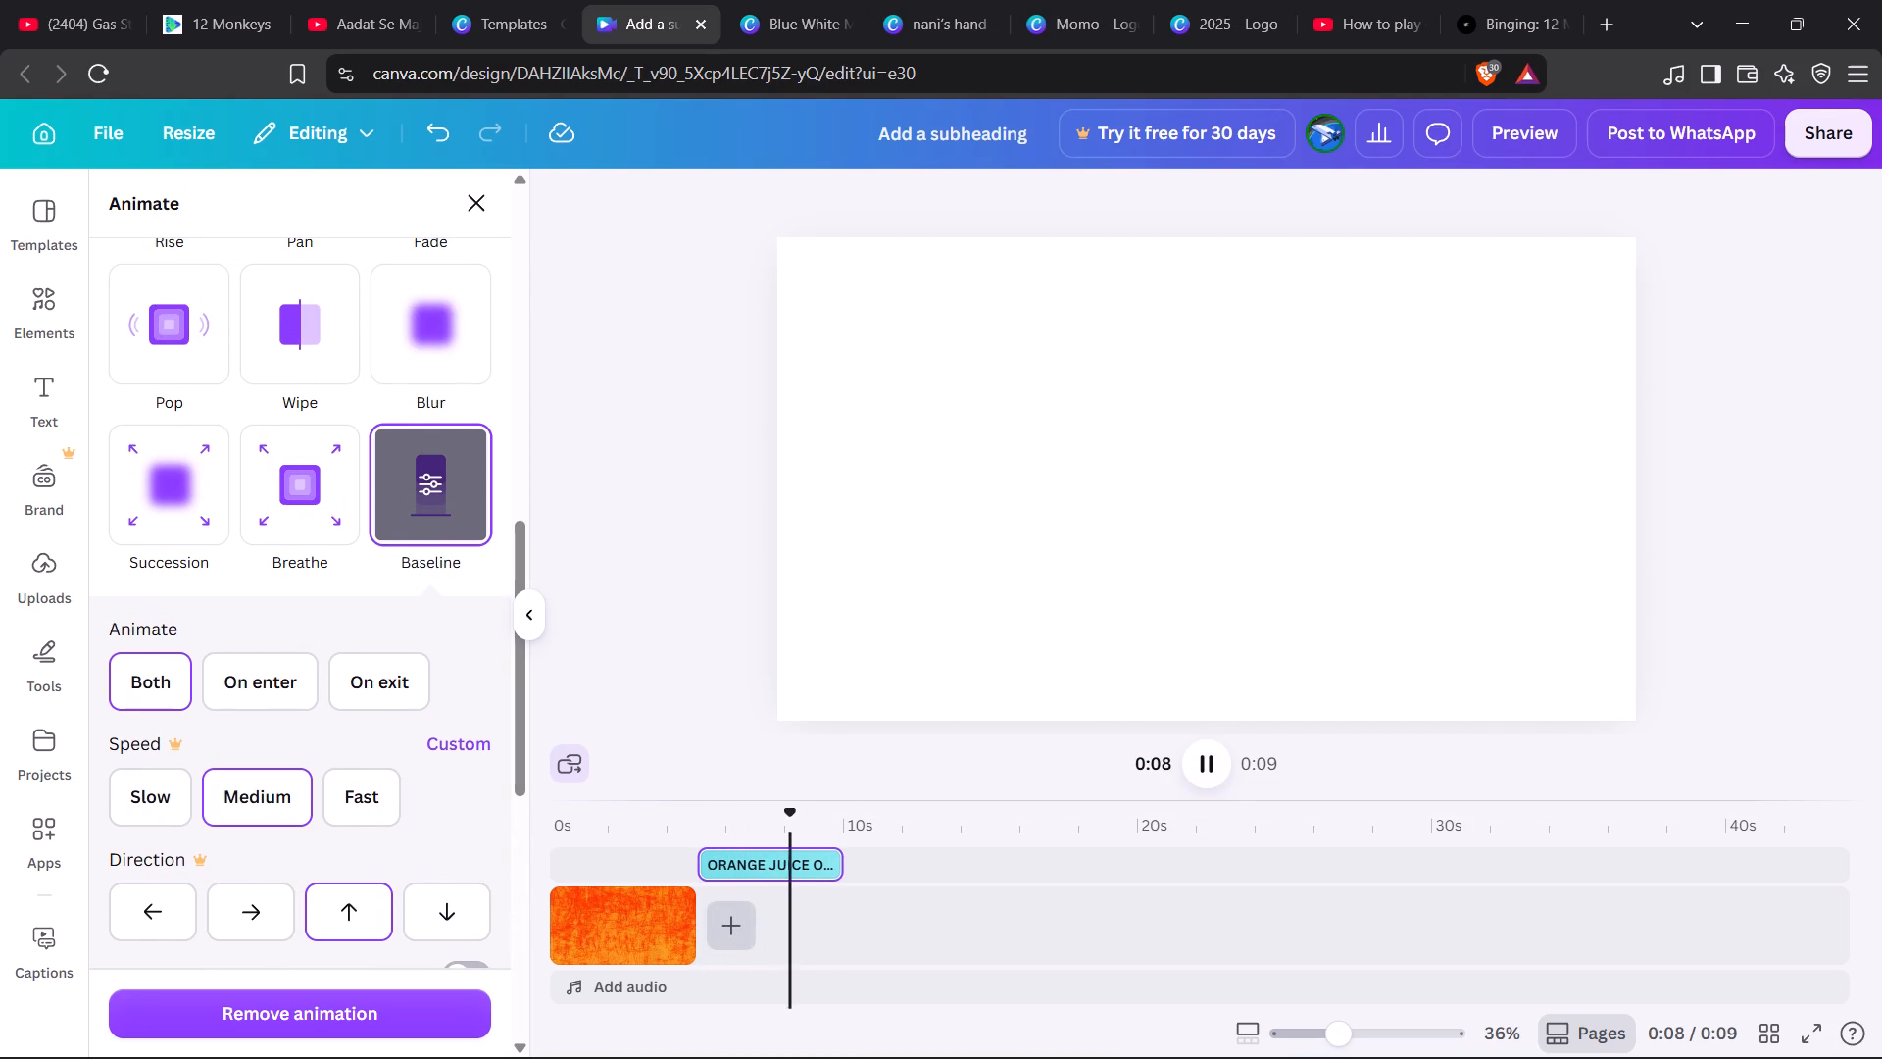
{"action": "left_click_drag", "start_coordinate": [796, 838], "coordinate": [460, 867]}
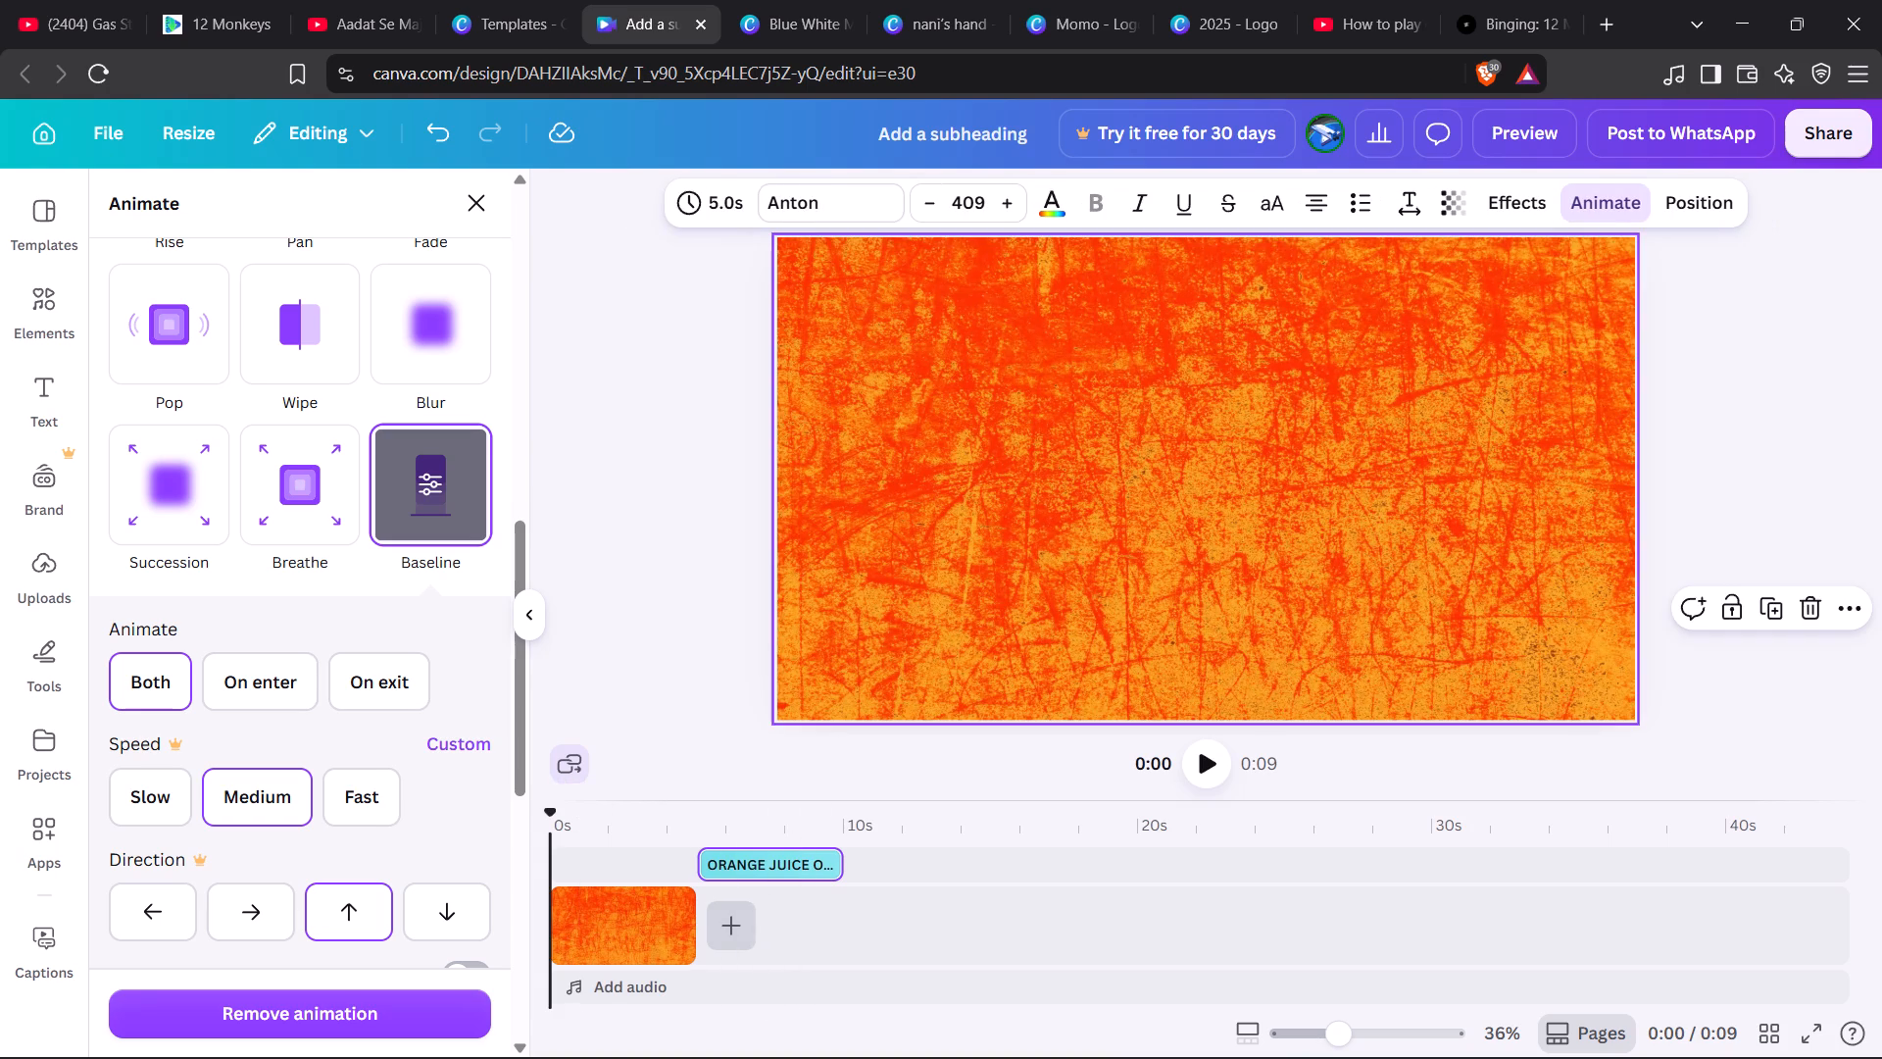
{"action": "left_click", "coordinate": [1217, 764]}
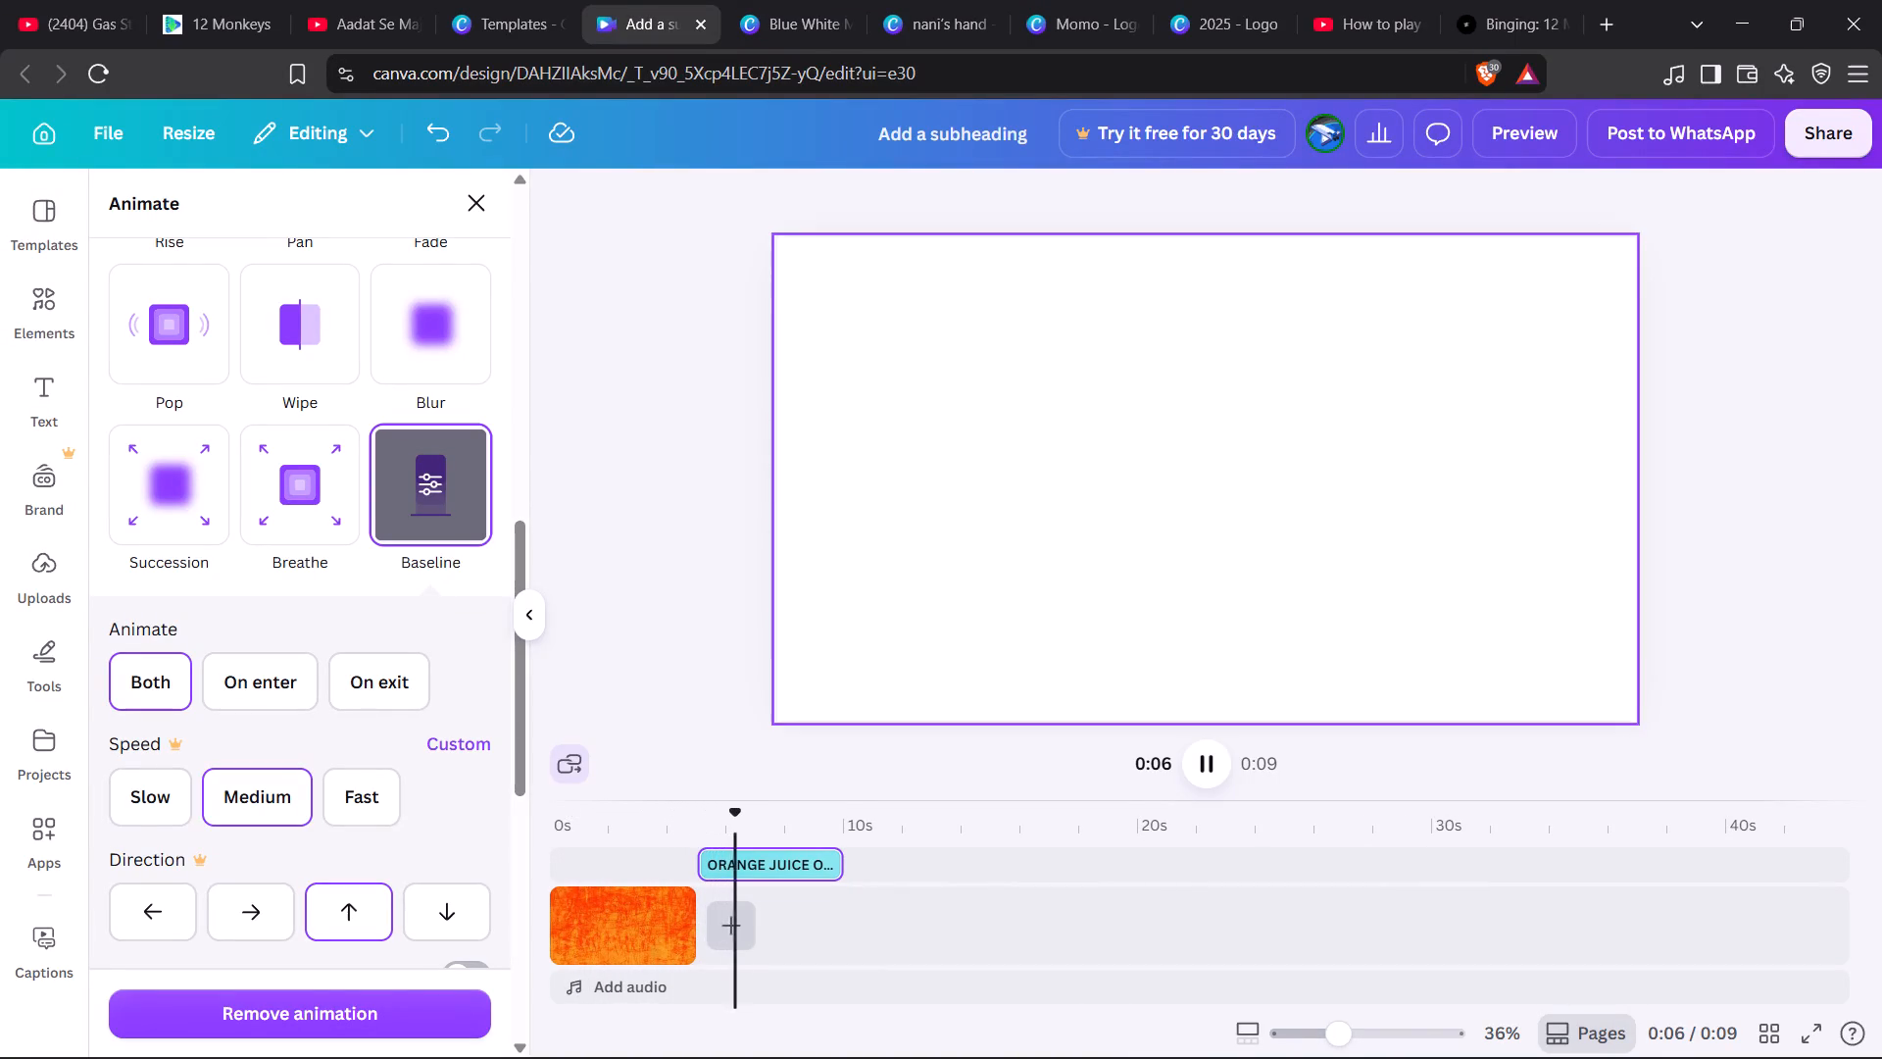
{"action": "left_click", "coordinate": [1213, 761]}
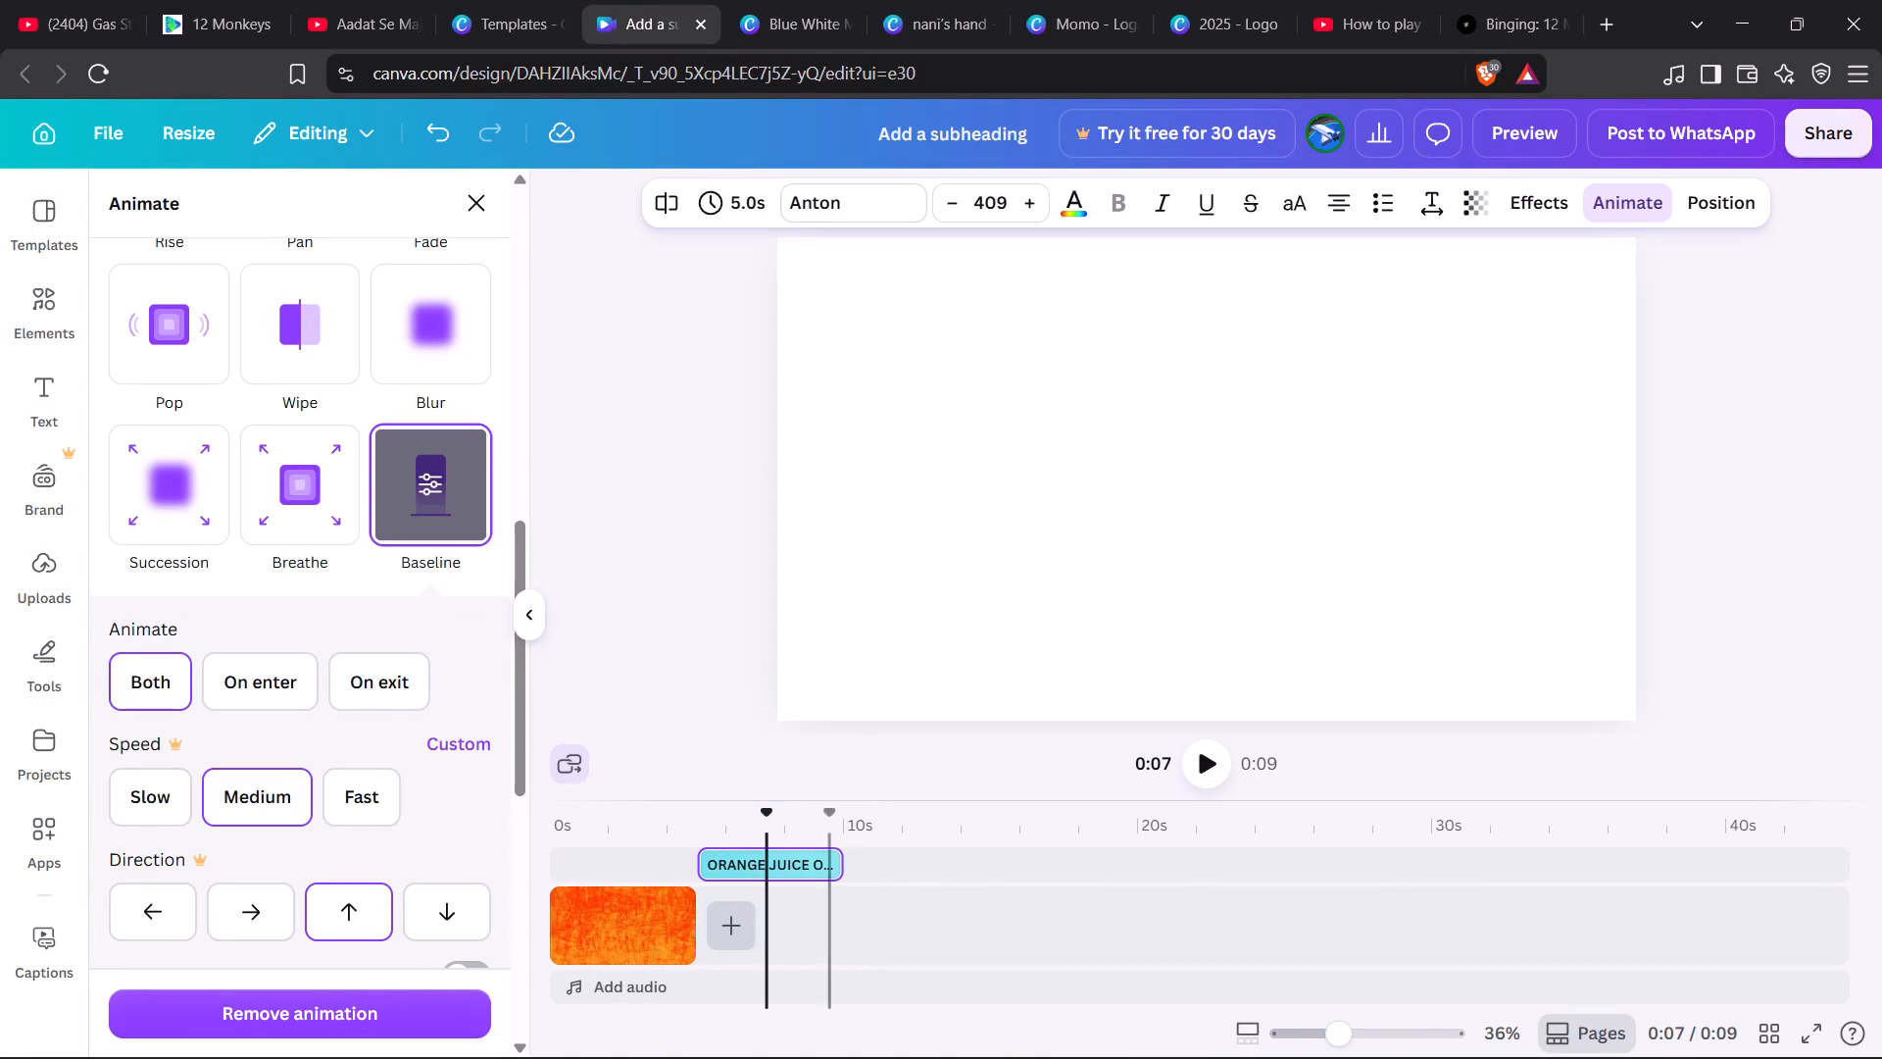
Move the ORANGE JUICE heading's timeline clip to start at 0 s, directly above the orange background clip.
{"action": "left_click_drag", "start_coordinate": [812, 864], "coordinate": [786, 866]}
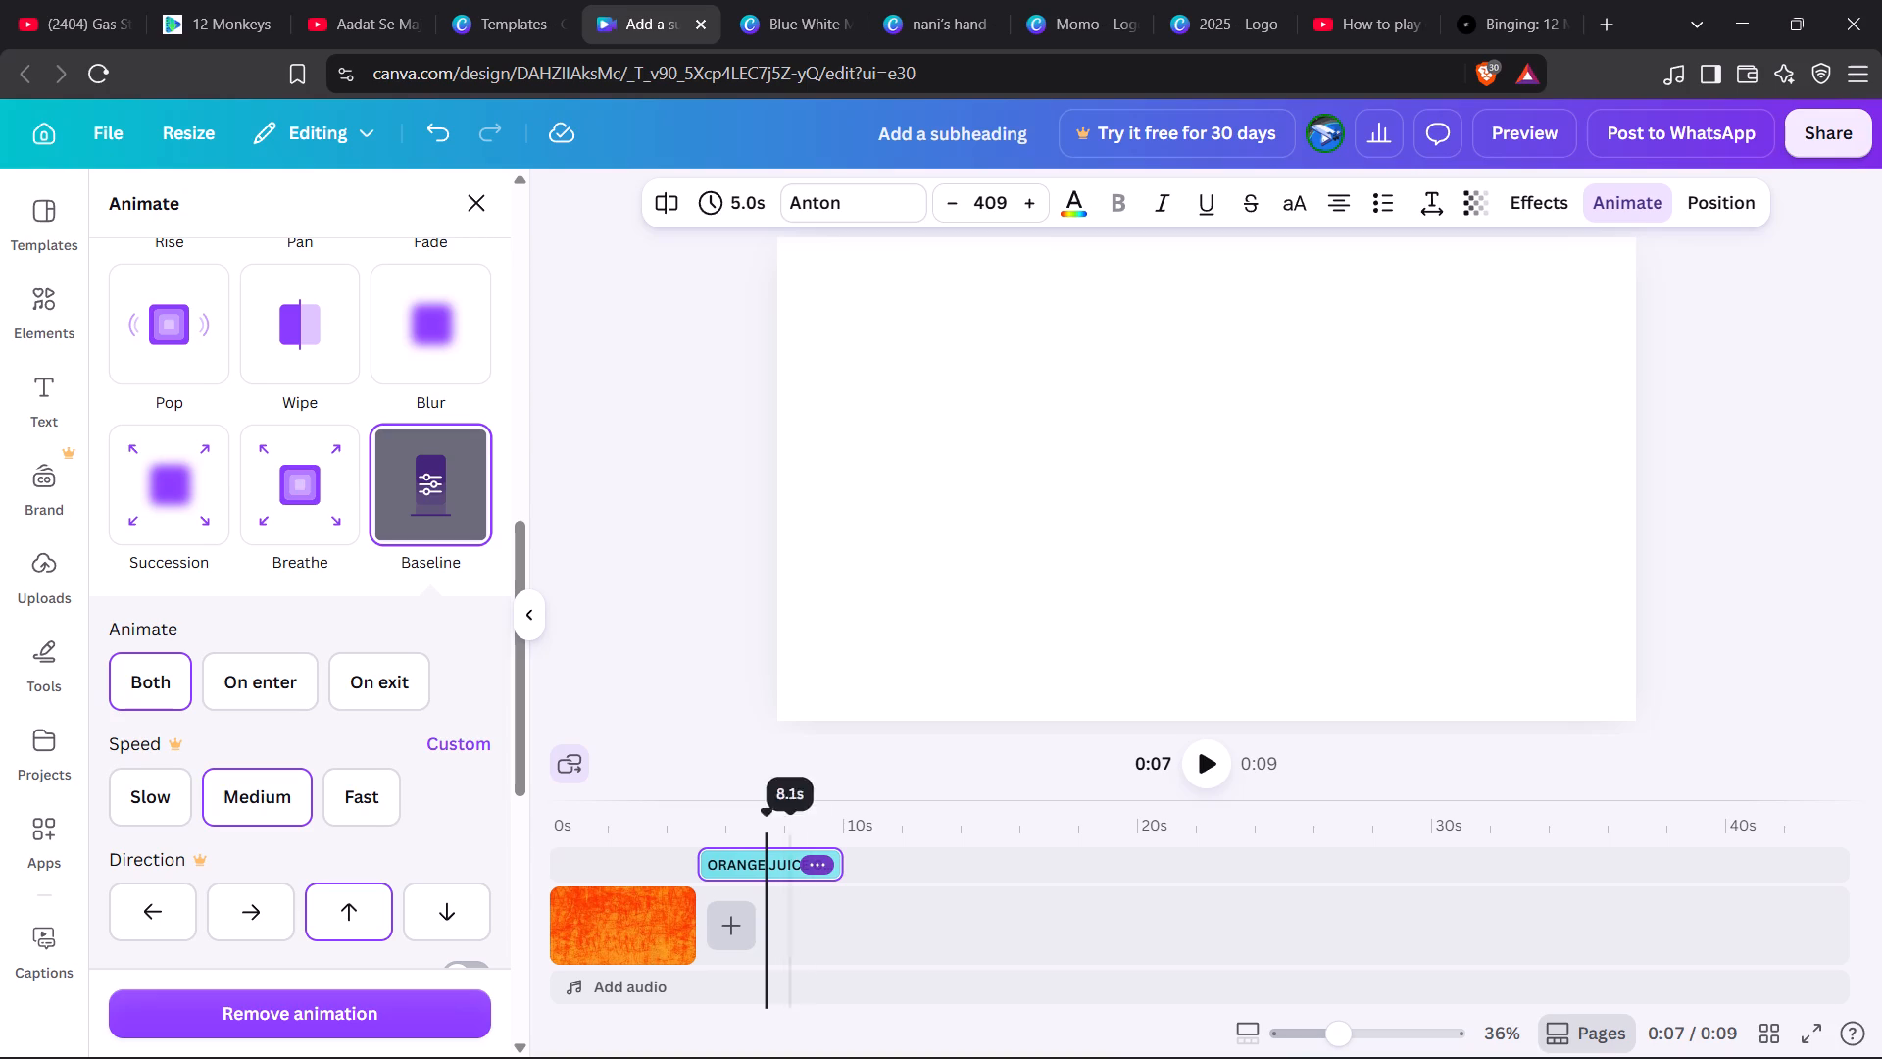
{"action": "left_click_drag", "start_coordinate": [786, 866], "coordinate": [560, 869]}
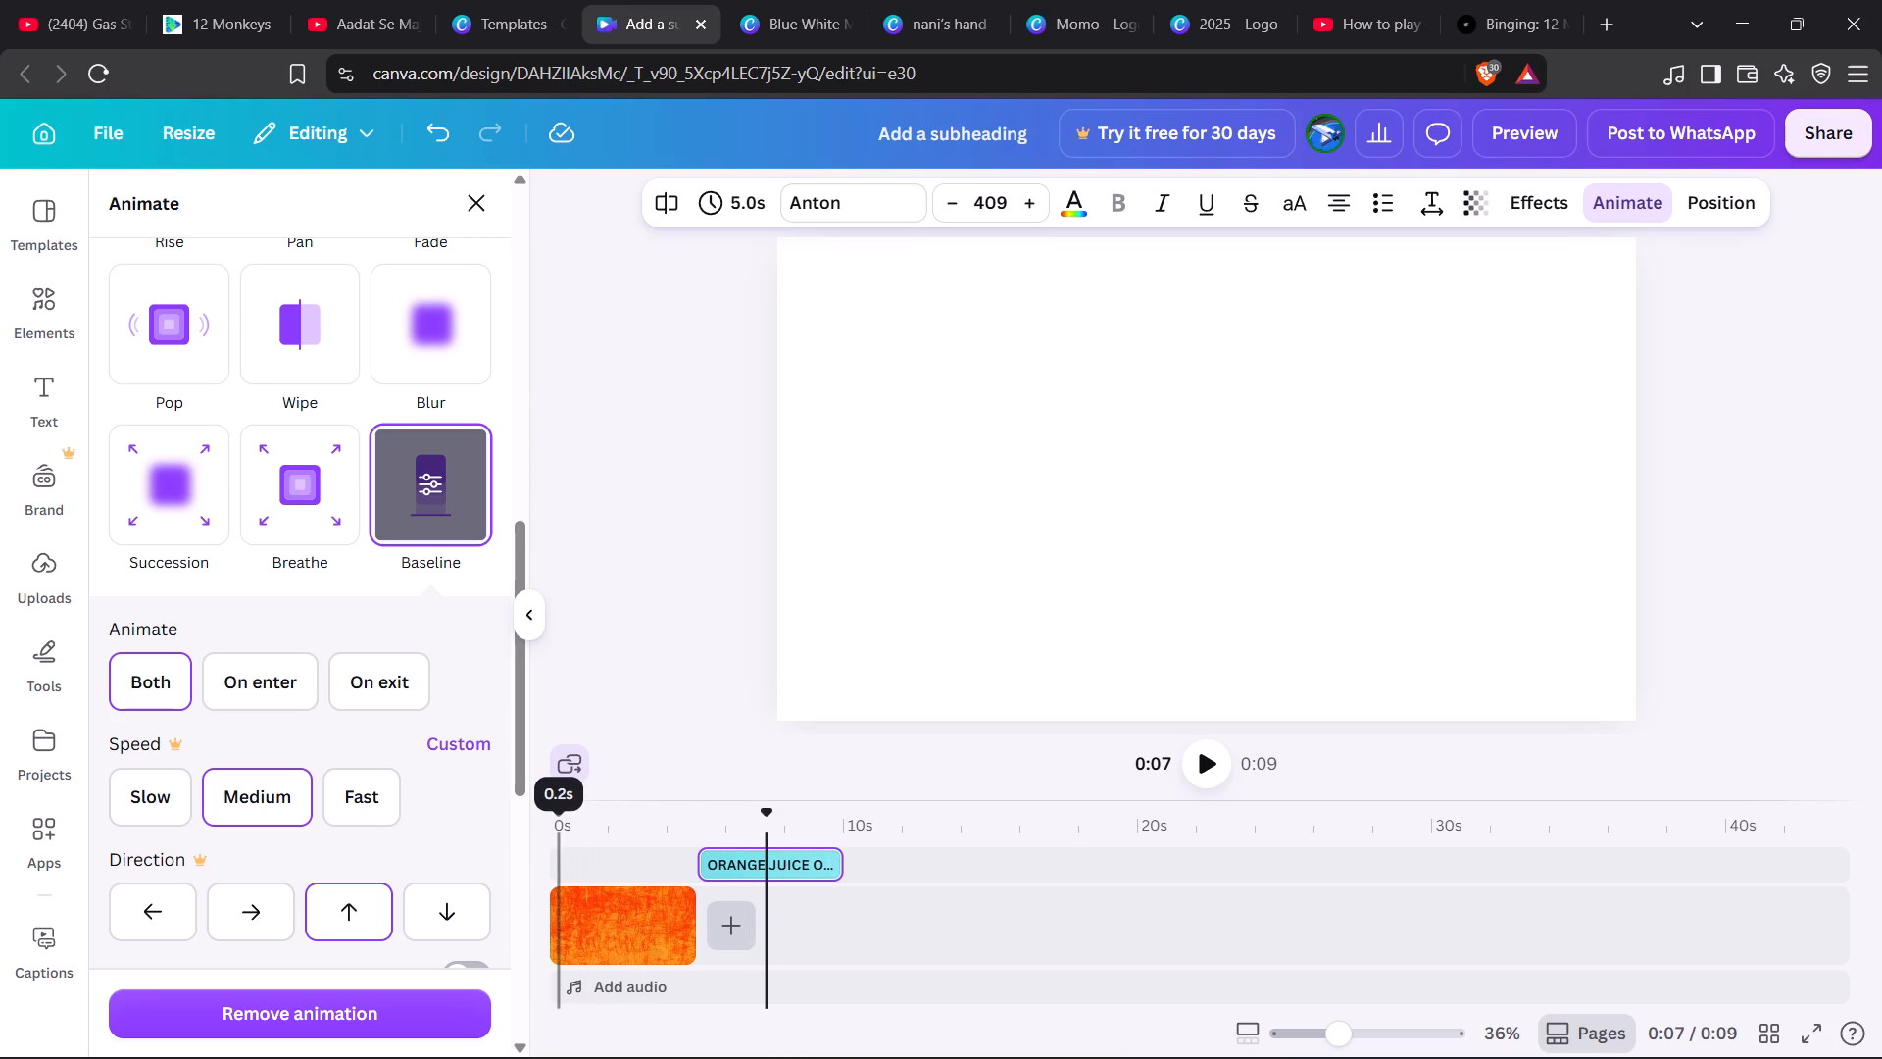
{"action": "left_click_drag", "start_coordinate": [739, 860], "coordinate": [586, 859]}
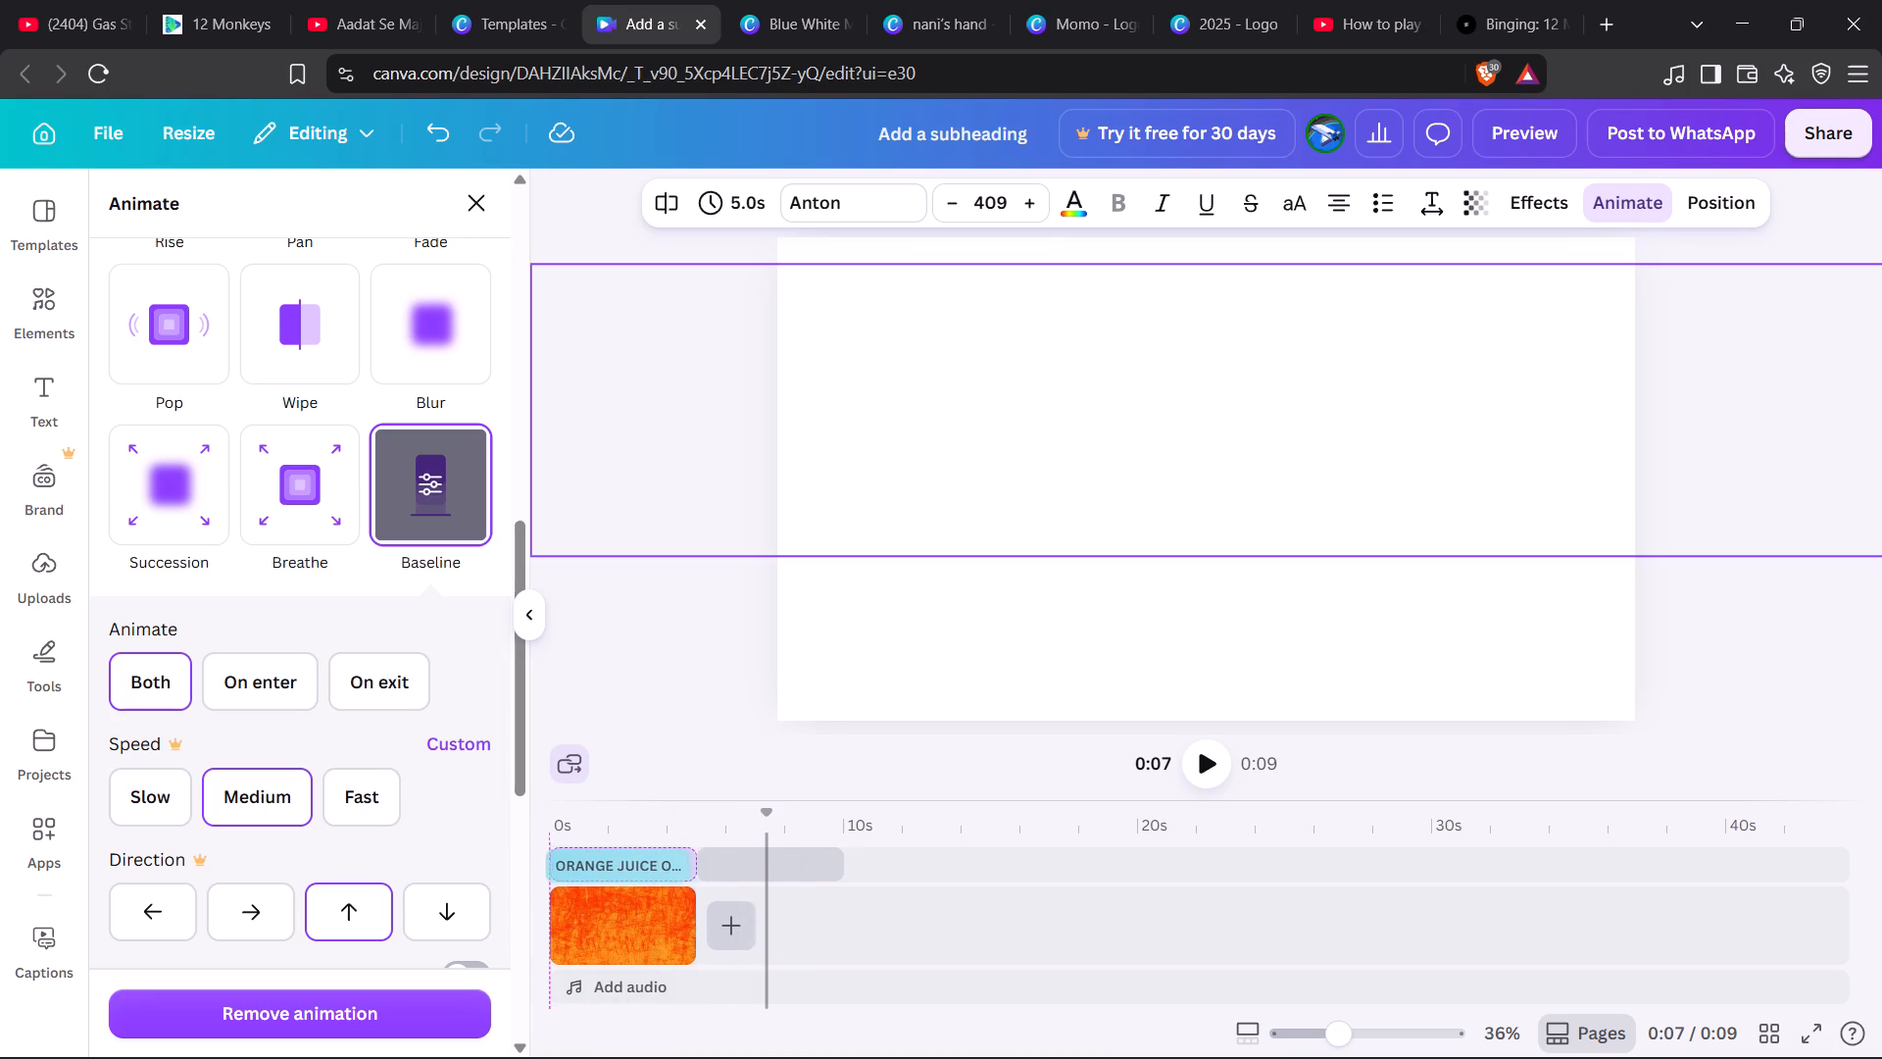
{"action": "left_click_drag", "start_coordinate": [586, 859], "coordinate": [593, 859]}
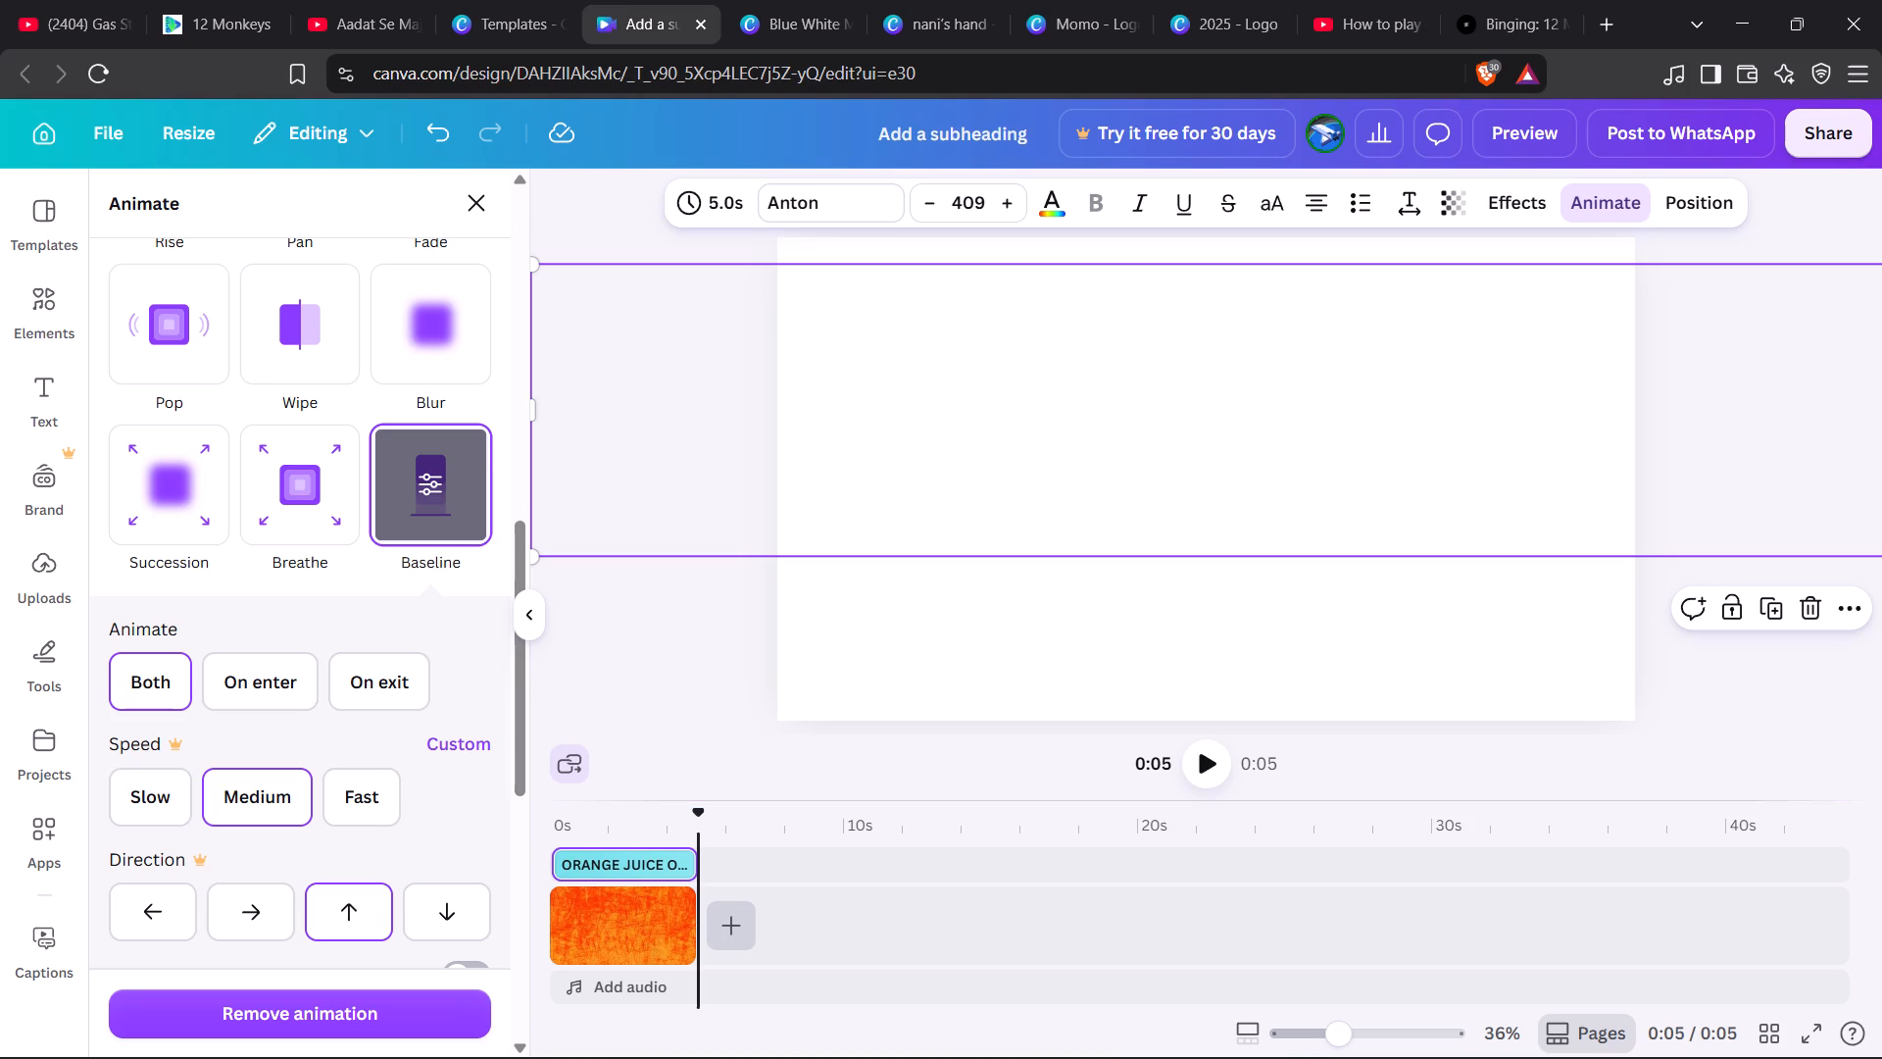
Play the video from 0:00 to preview the heading animating over the orange background.
{"action": "left_click_drag", "start_coordinate": [696, 824], "coordinate": [507, 826]}
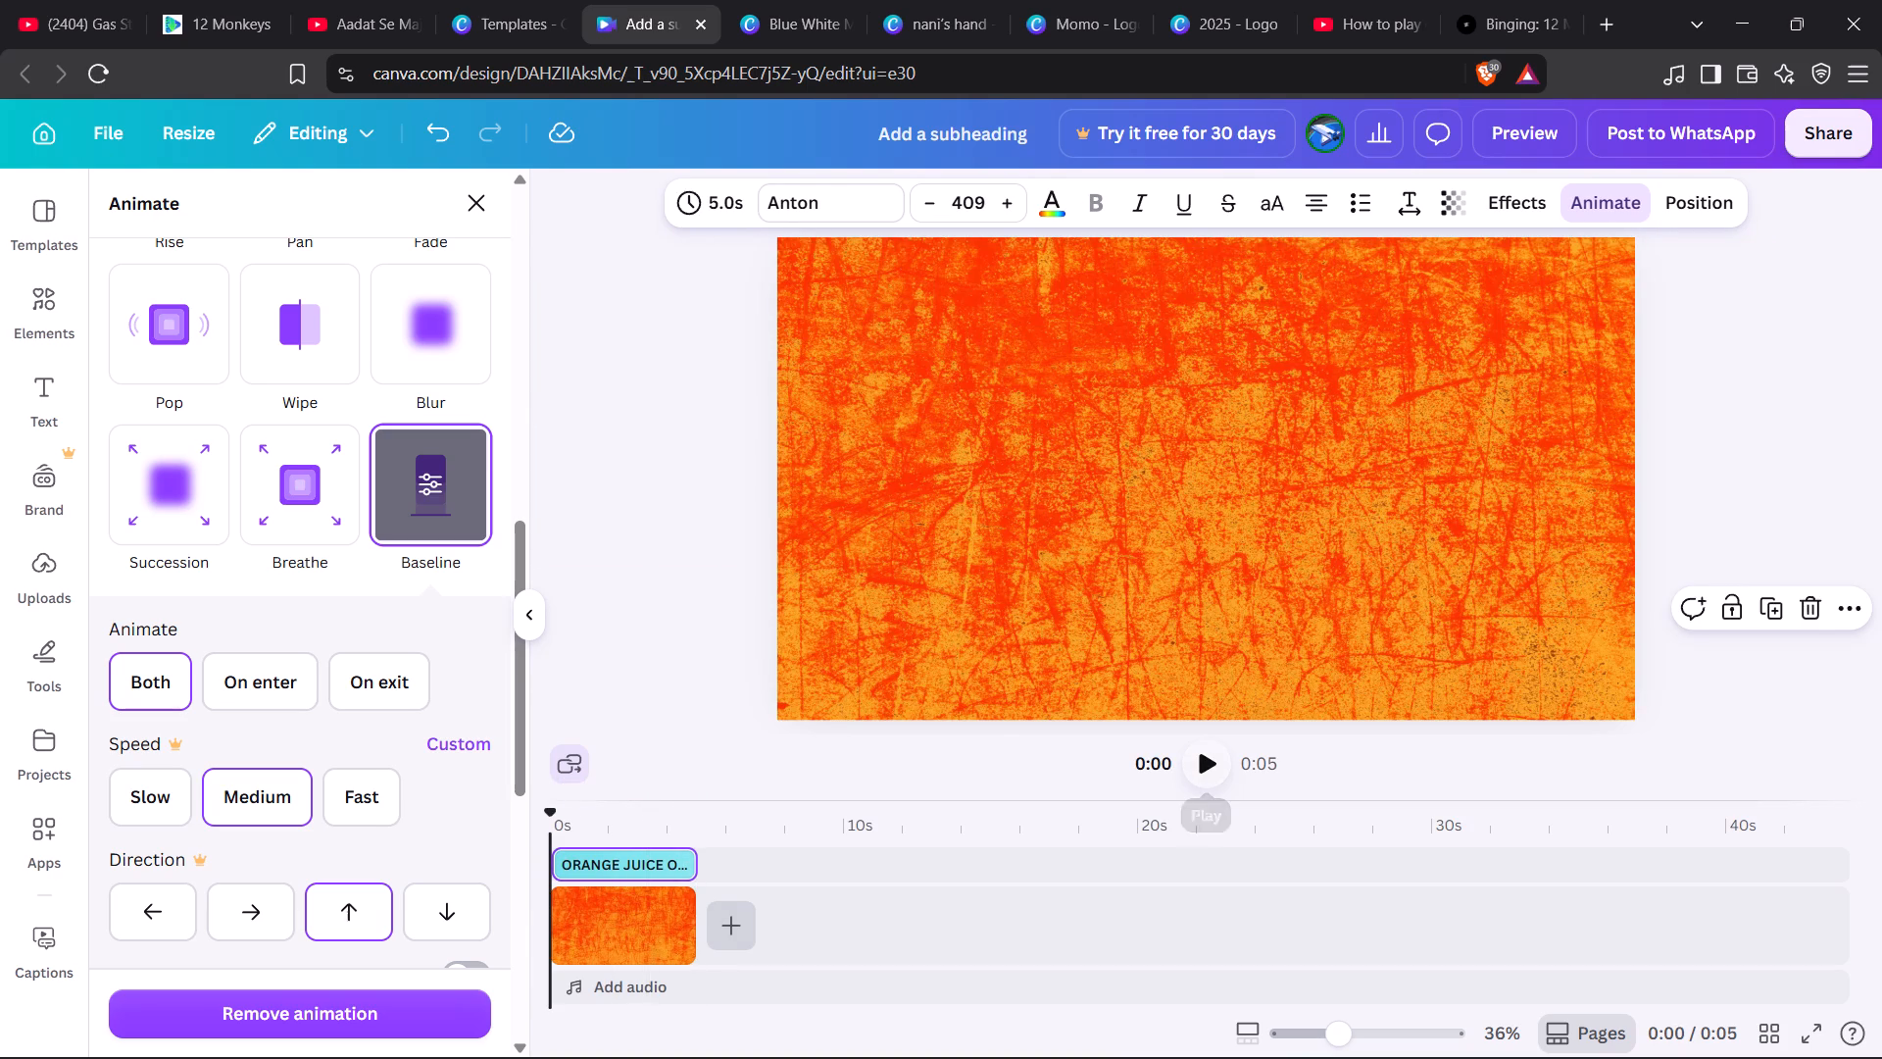
{"action": "left_click", "coordinate": [1212, 765]}
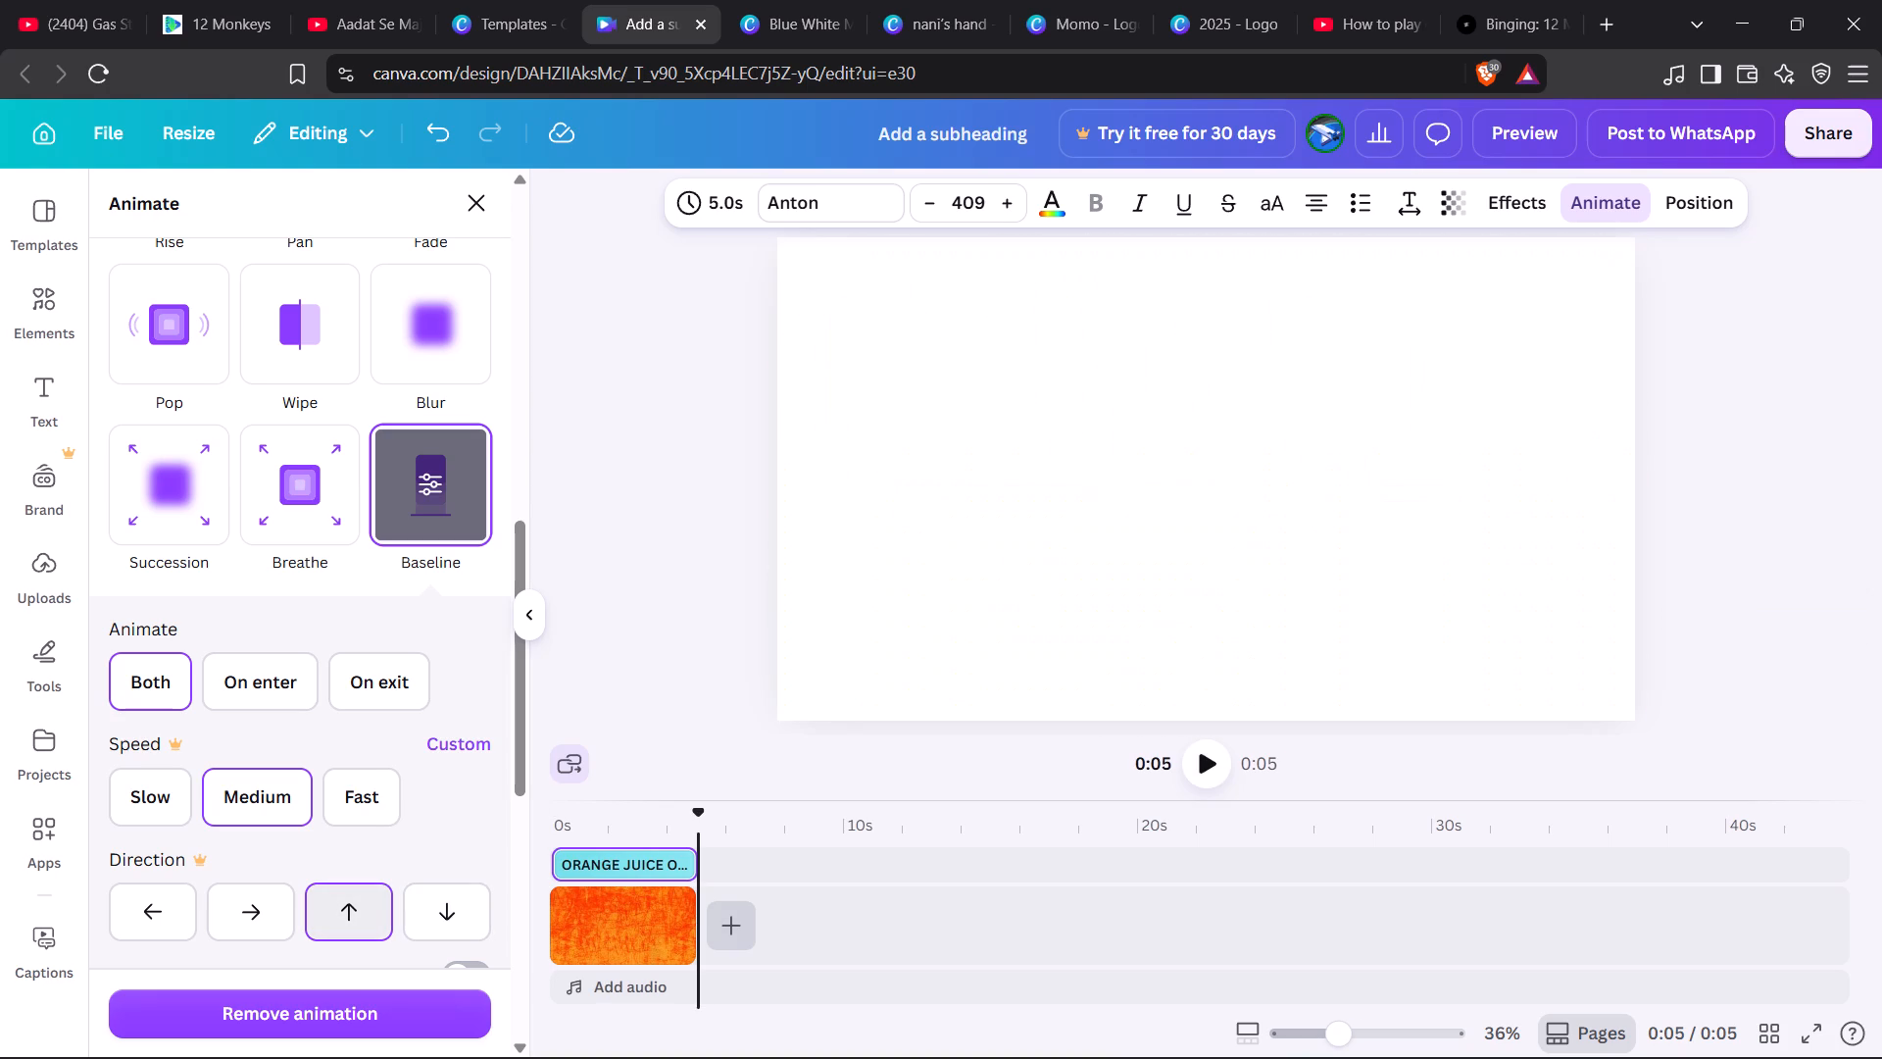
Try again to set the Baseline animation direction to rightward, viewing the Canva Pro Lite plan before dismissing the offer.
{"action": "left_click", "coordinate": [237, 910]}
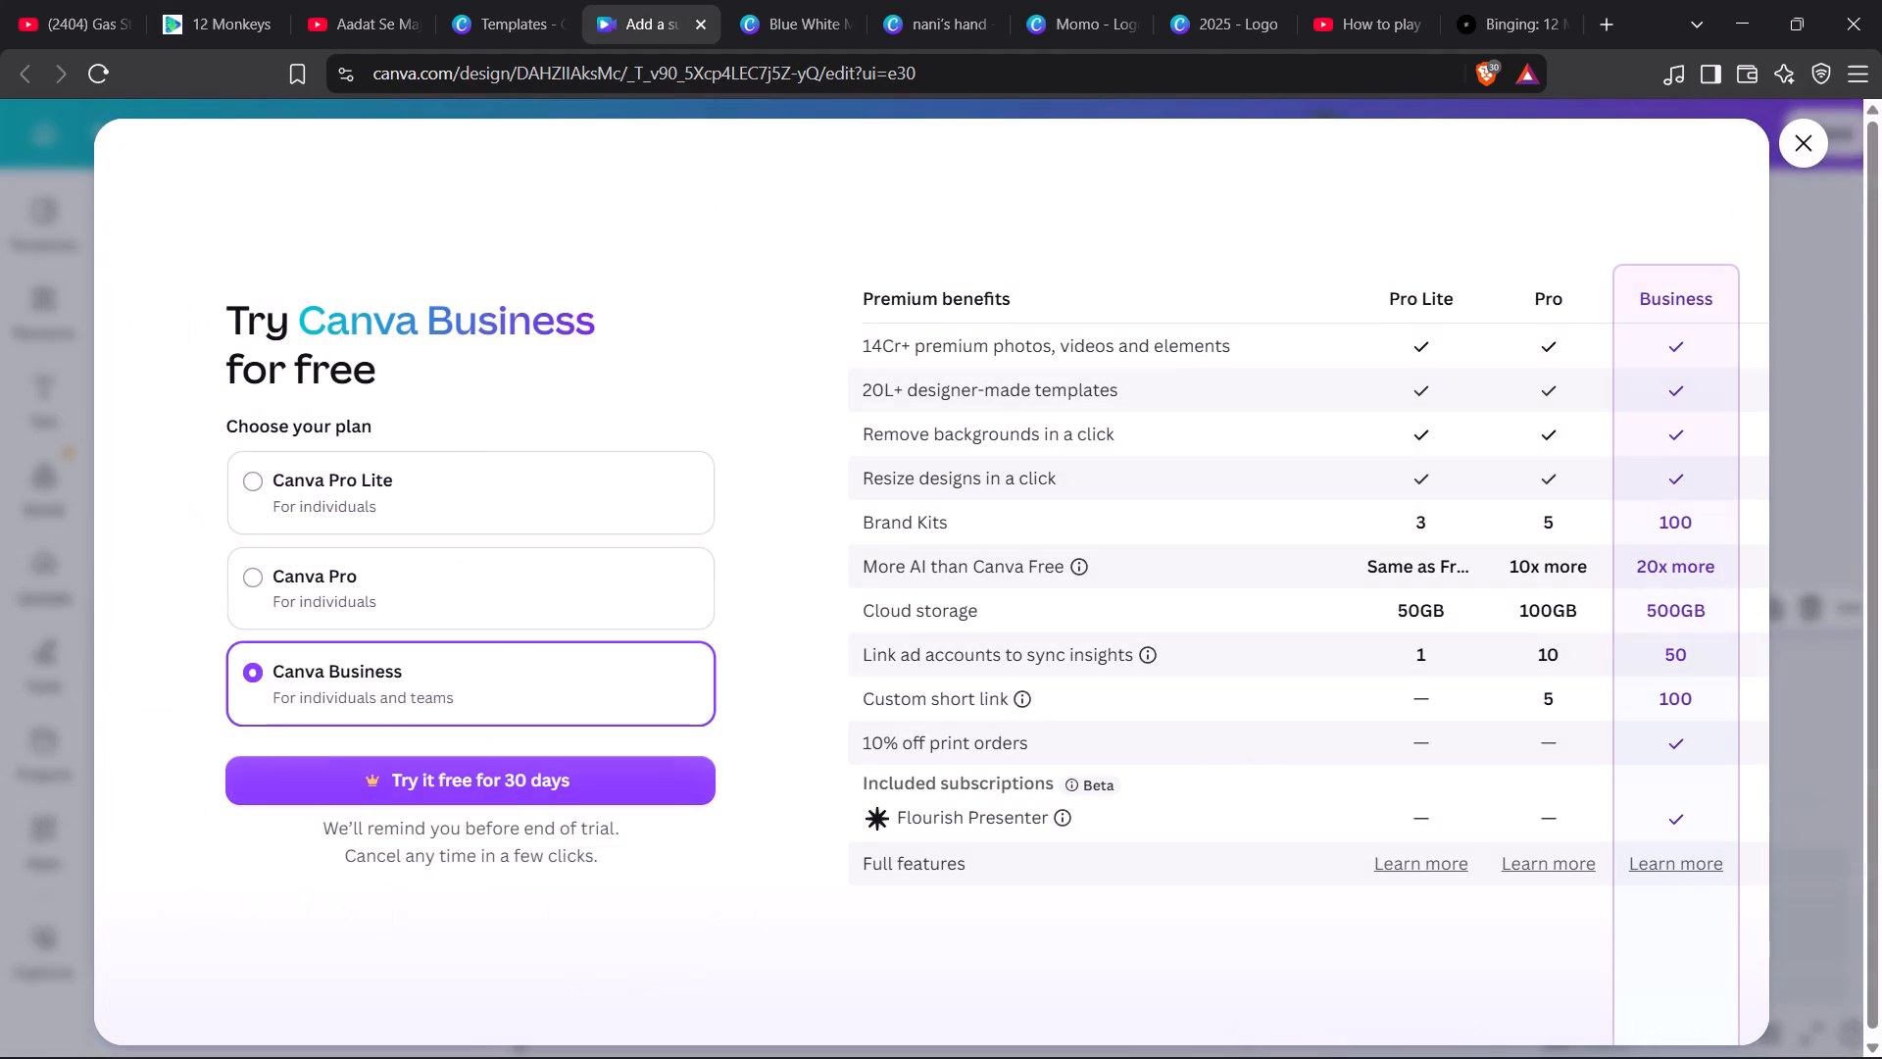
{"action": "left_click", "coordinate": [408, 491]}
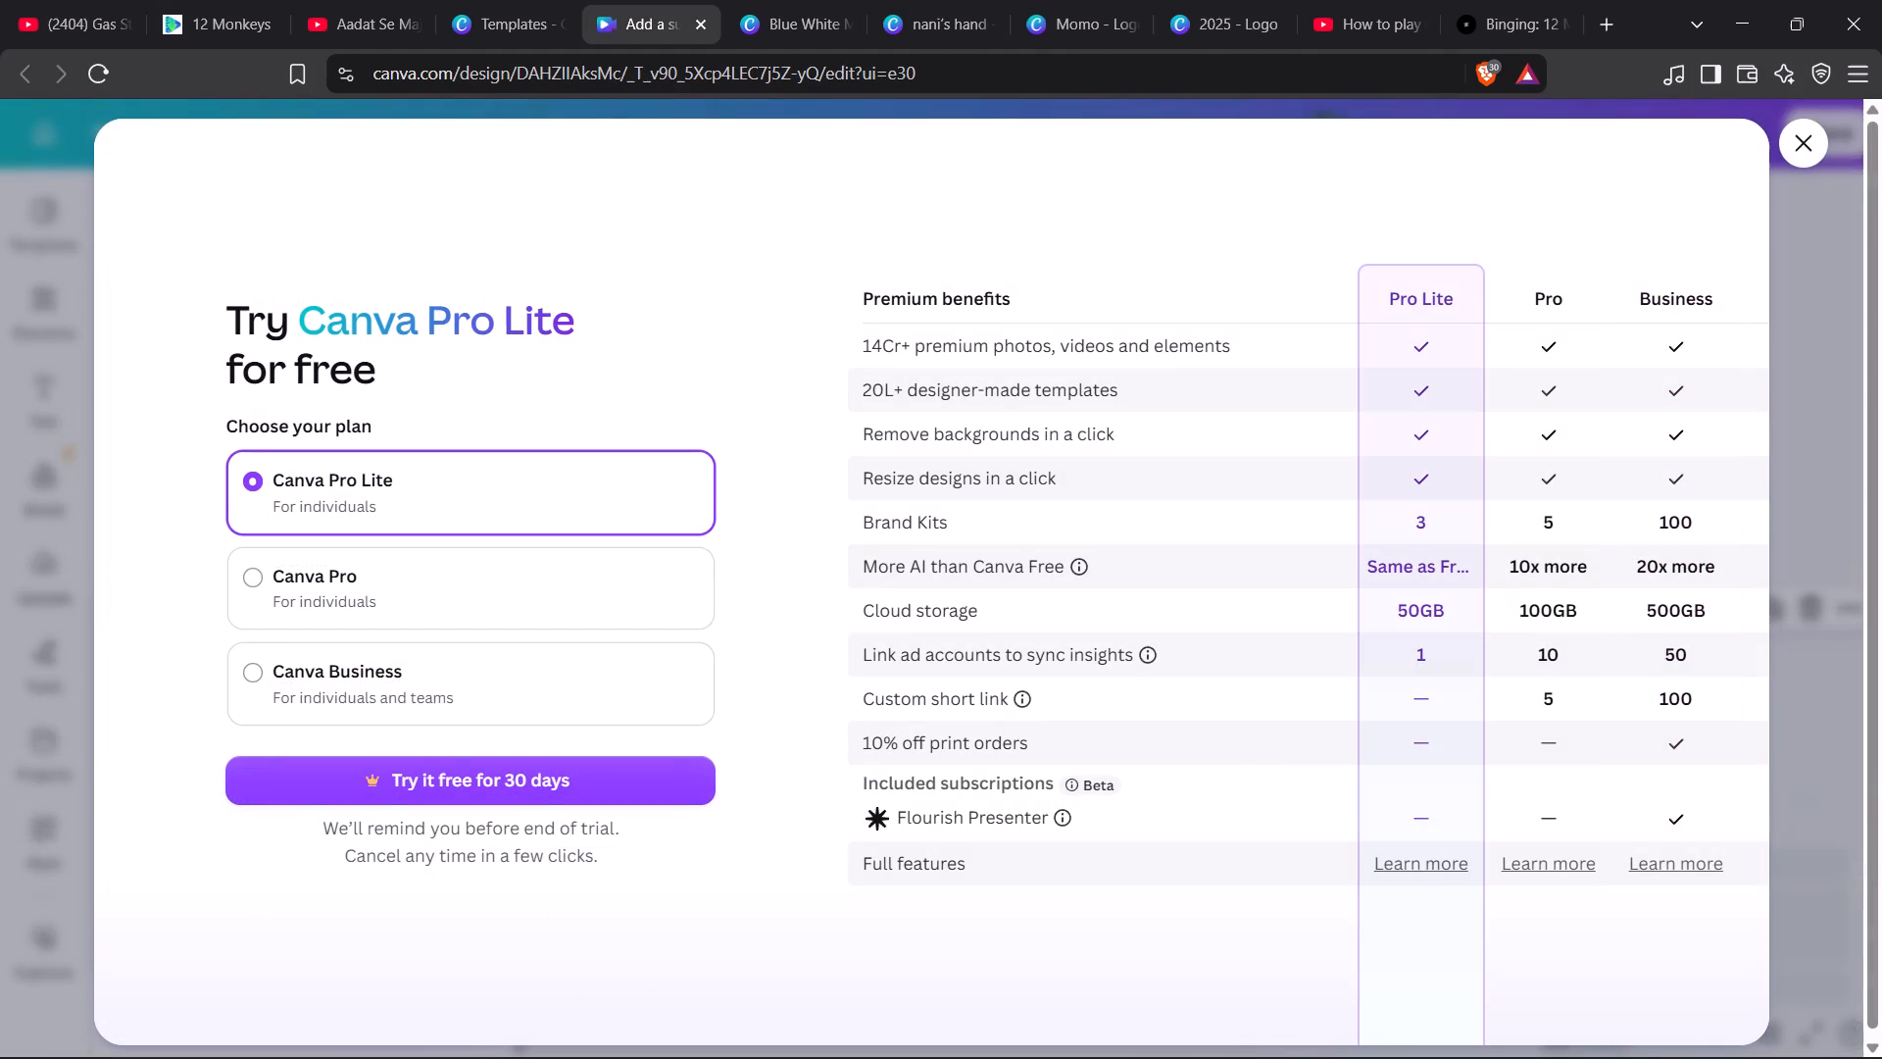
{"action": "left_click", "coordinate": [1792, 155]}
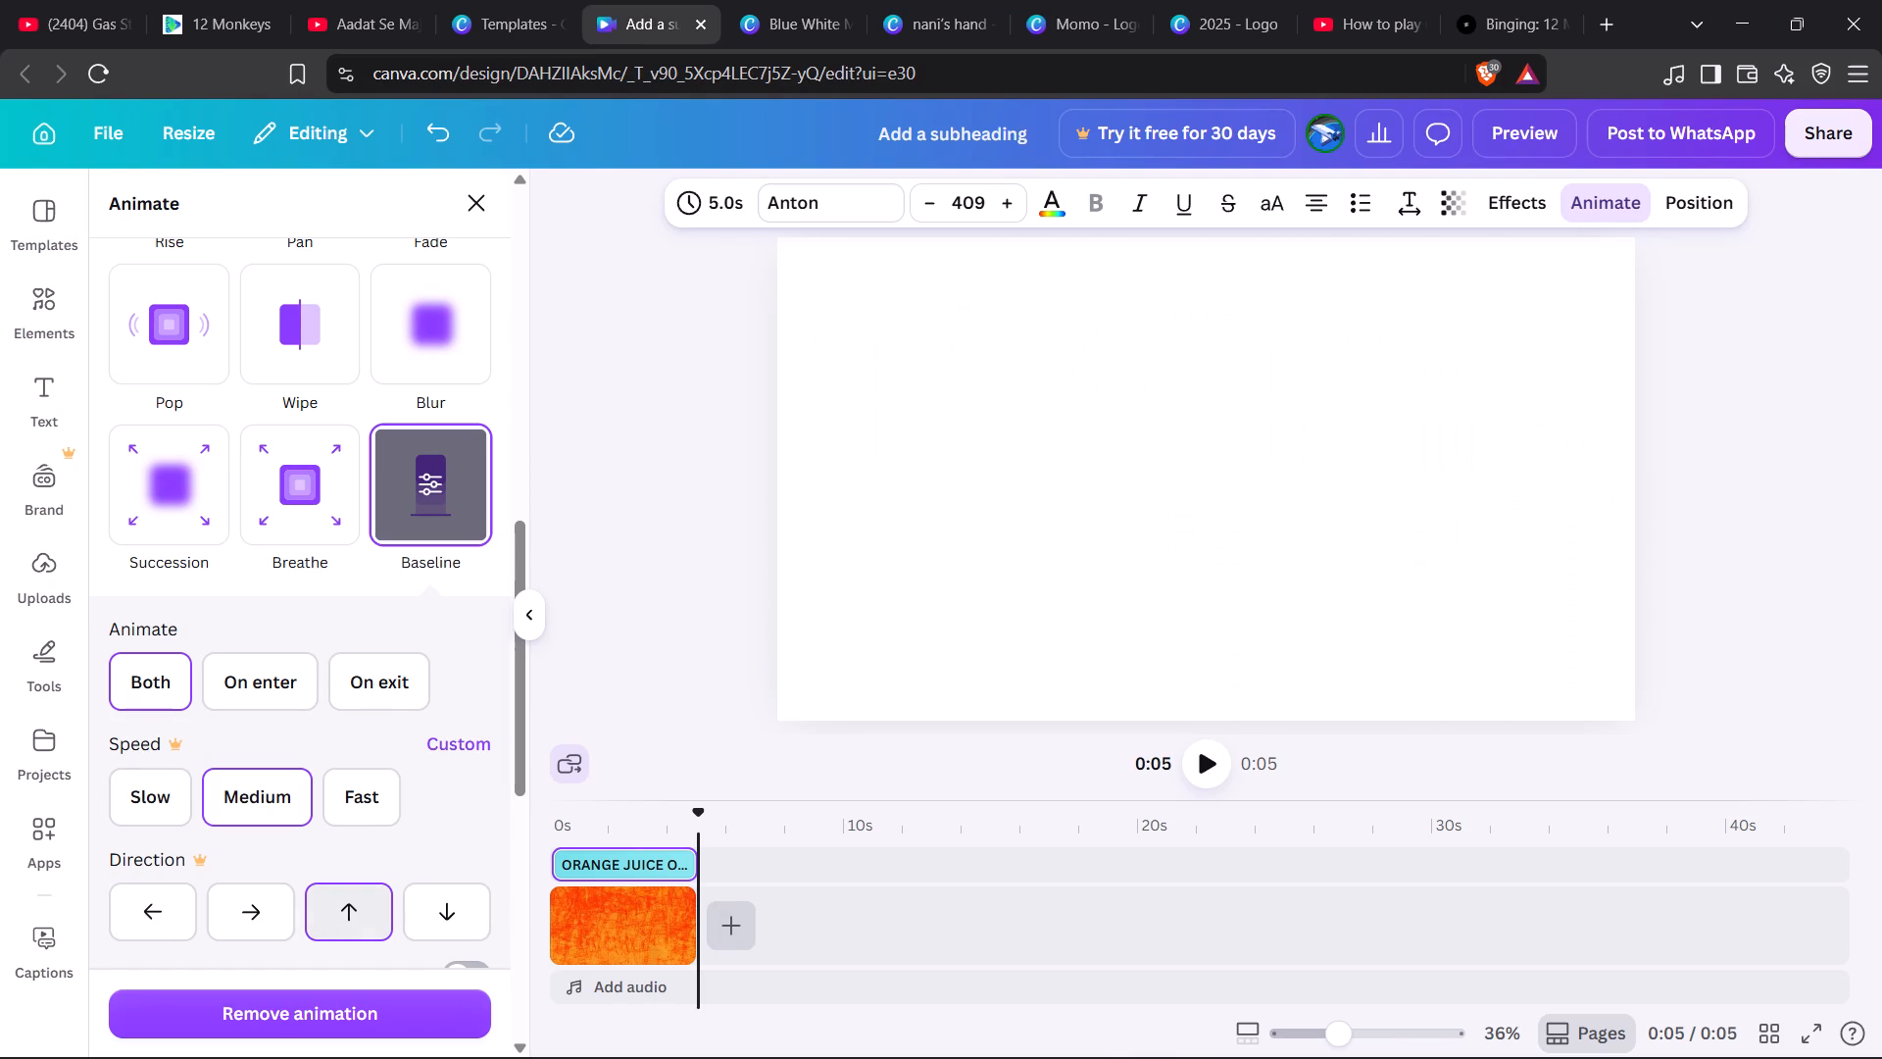
With the playhead near the video's start, duplicate the ORANGE JUICE heading and place the copy below the original.
{"action": "key", "text": "space"}
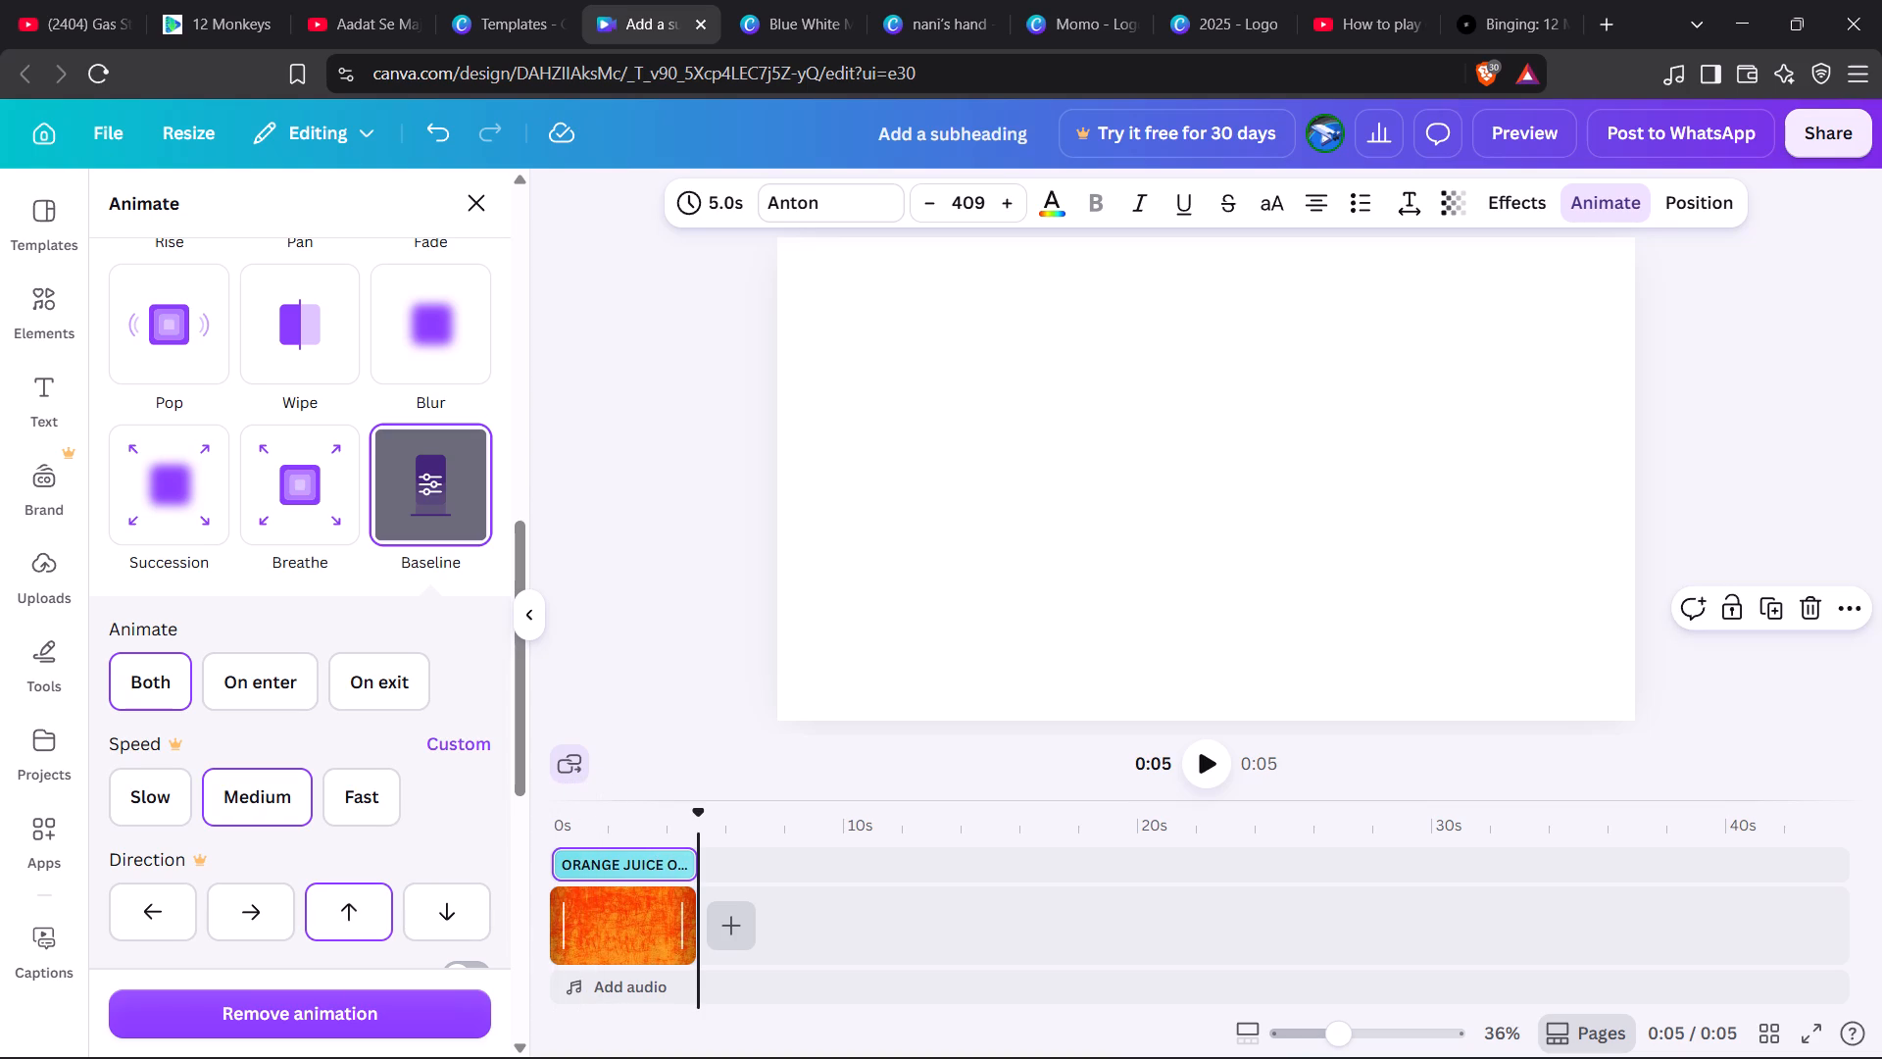
{"action": "left_click", "coordinate": [569, 922]}
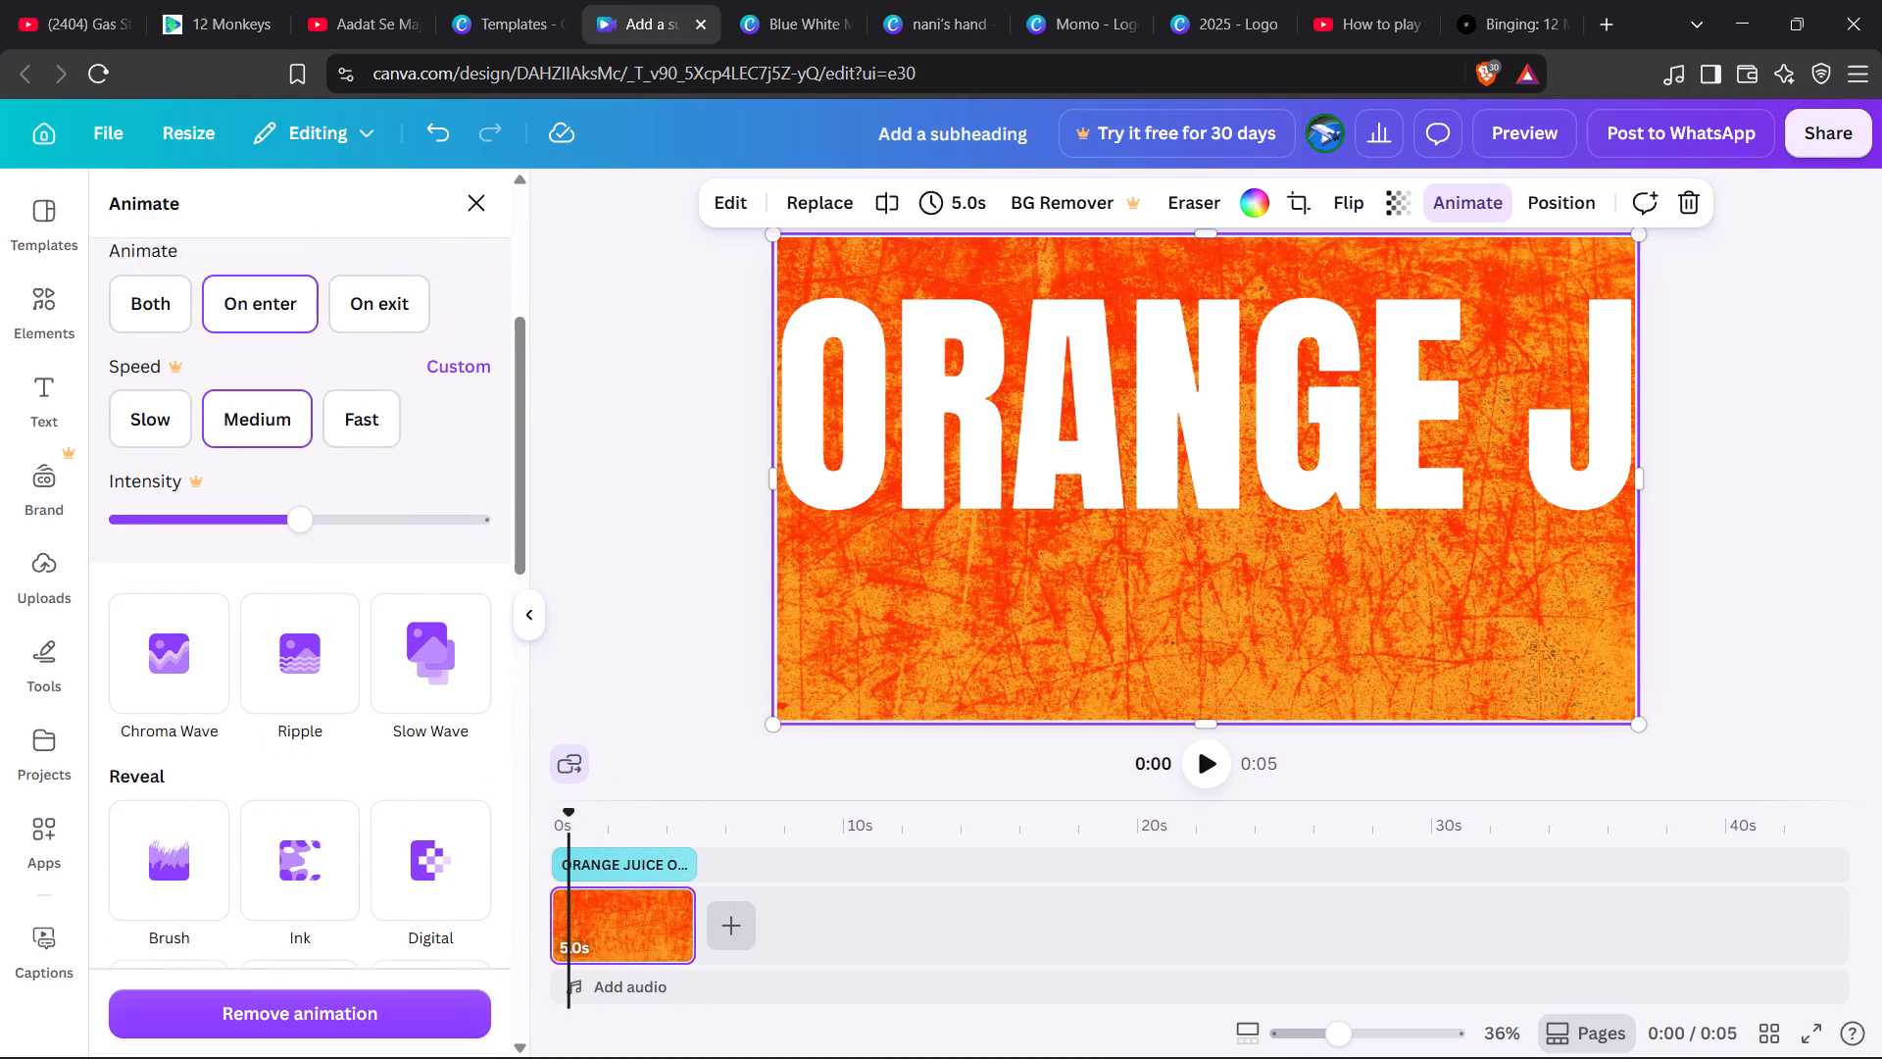
{"action": "right_click", "coordinate": [1321, 405]}
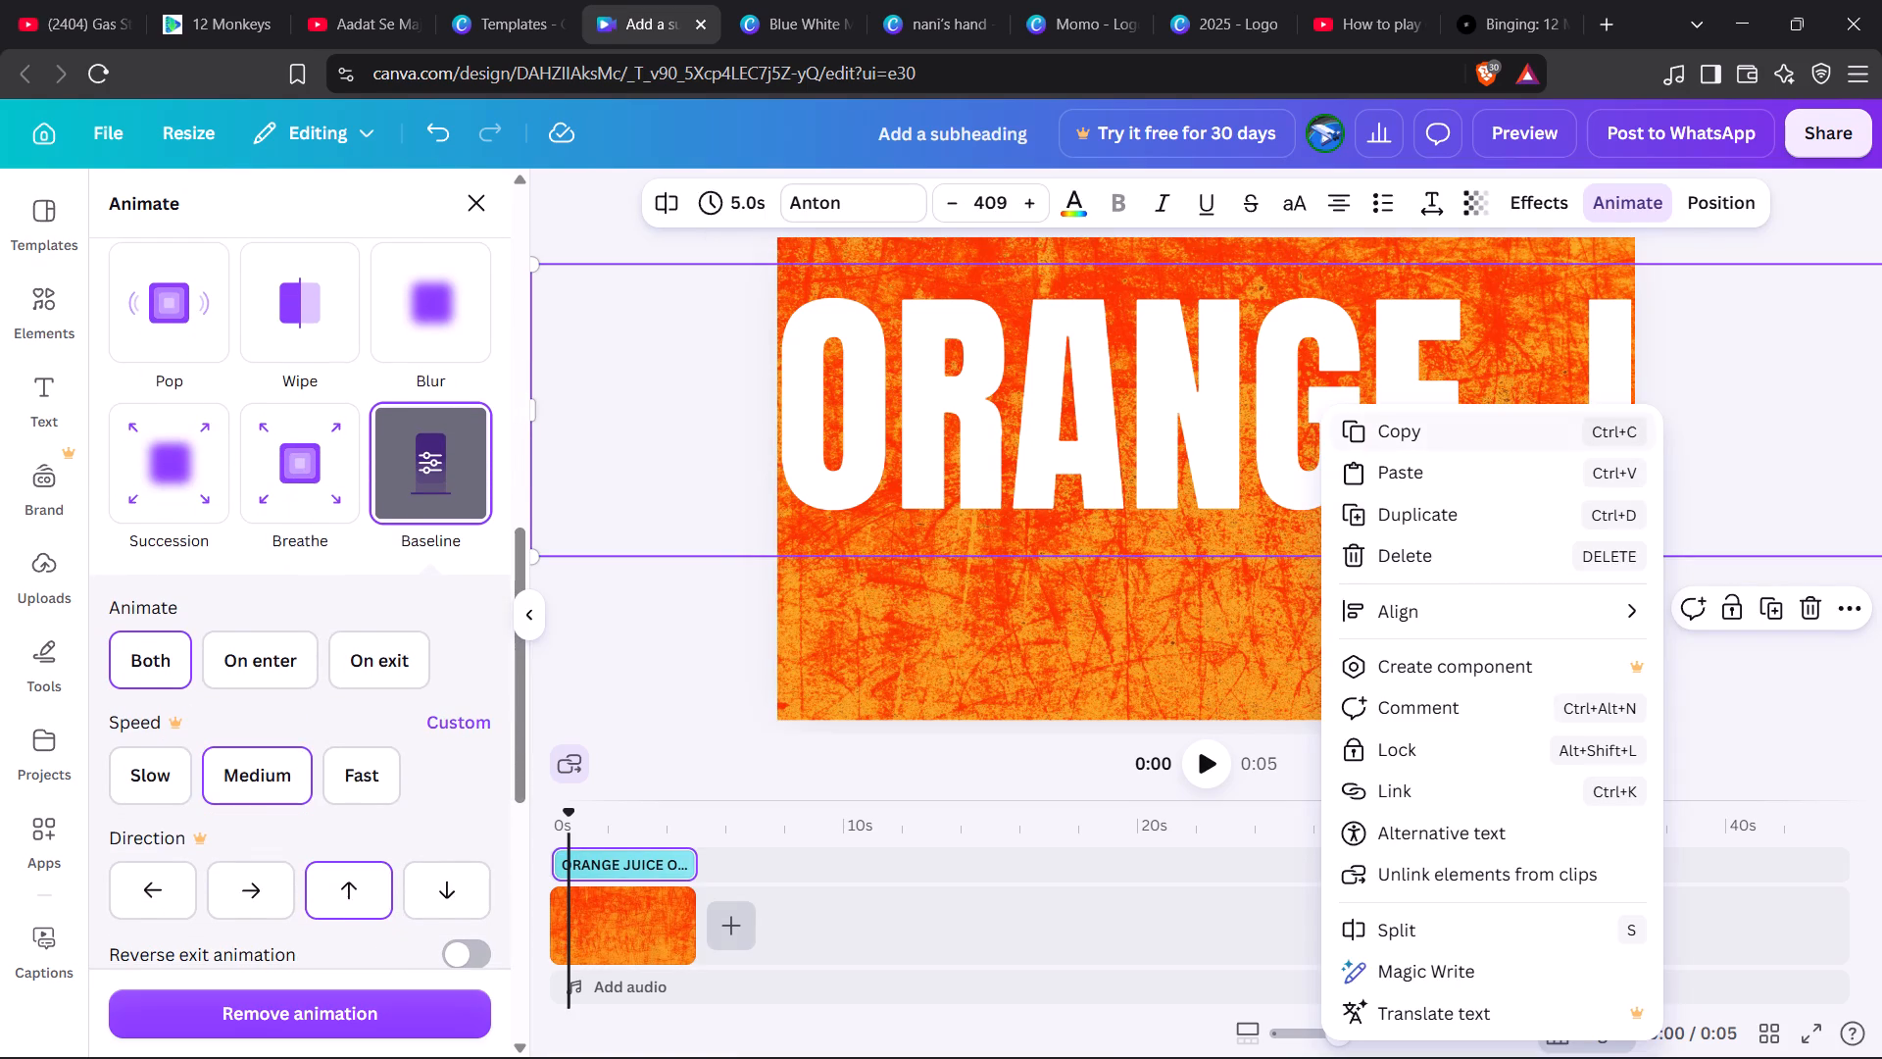
{"action": "left_click", "coordinate": [1408, 509]}
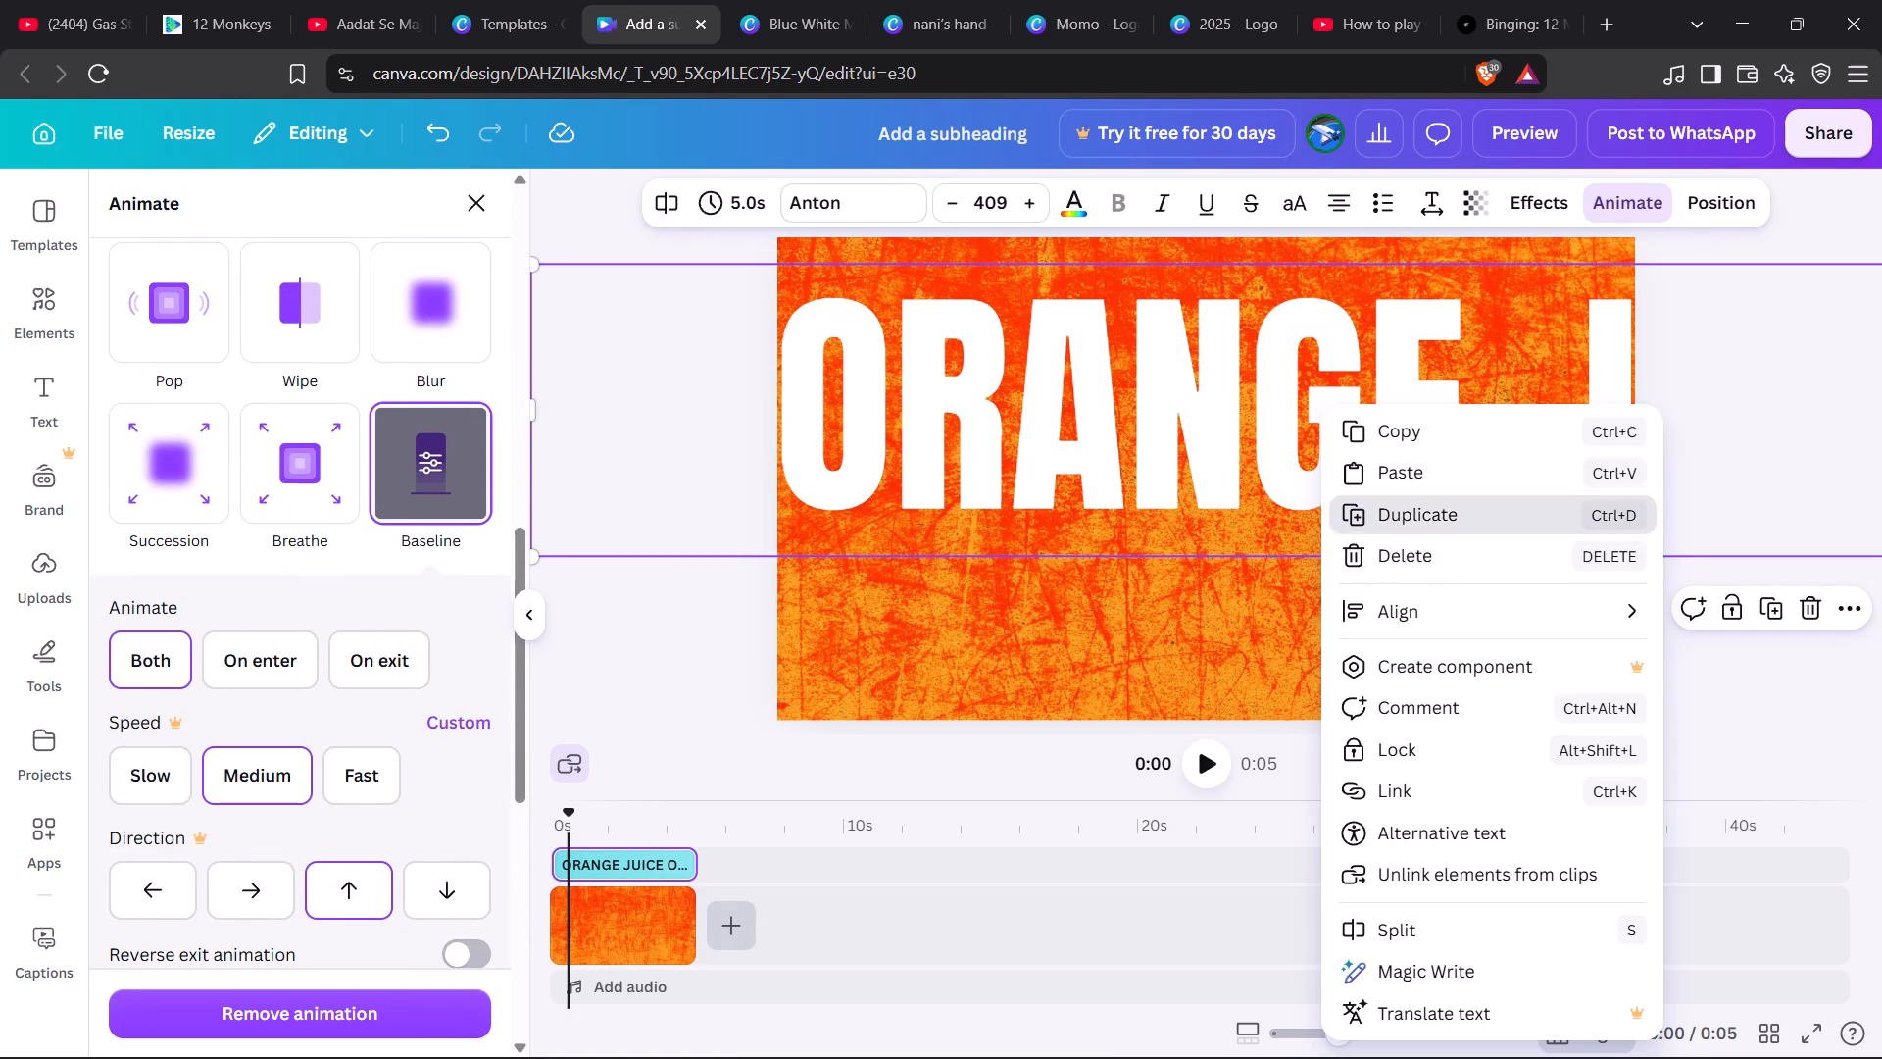
{"action": "left_click_drag", "start_coordinate": [1336, 434], "coordinate": [1344, 630]}
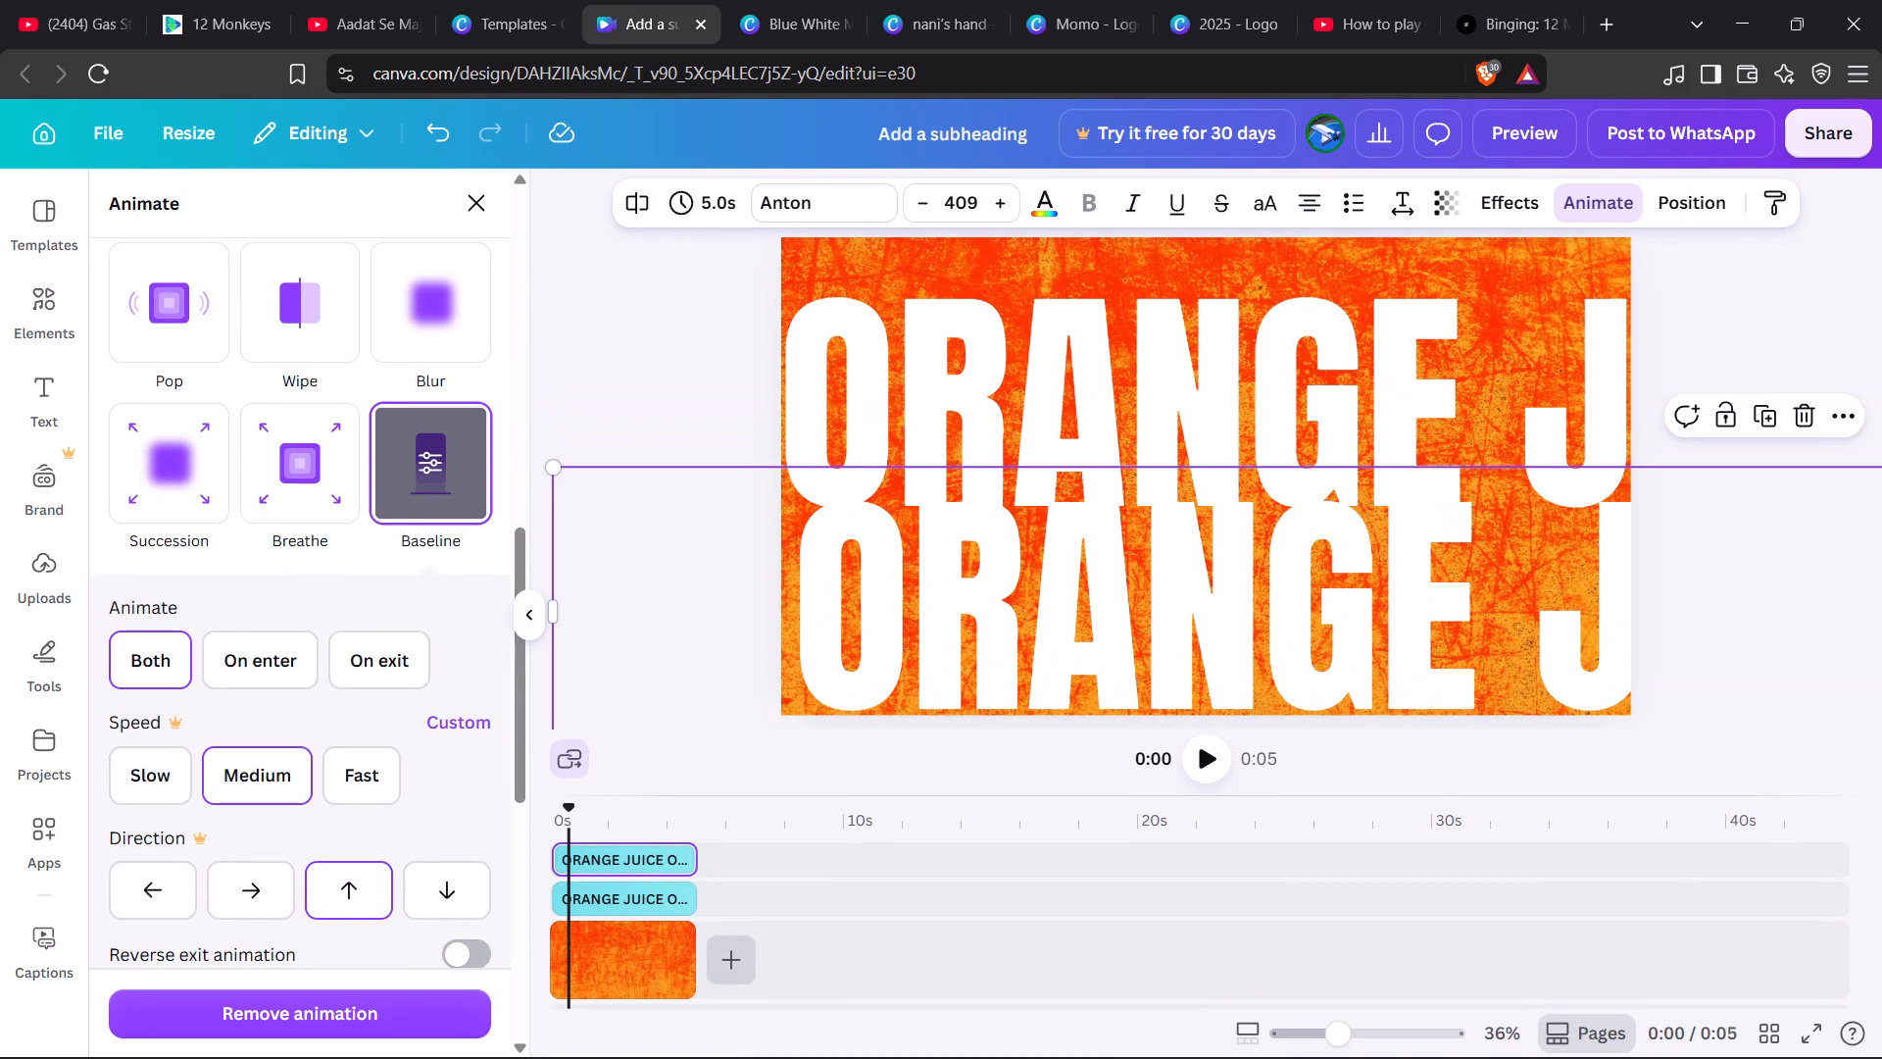
Move the original heading up near the canvas's top edge, keeping "ORANGE J" fitted across the width.
{"action": "left_click_drag", "start_coordinate": [1249, 383], "coordinate": [1245, 349]}
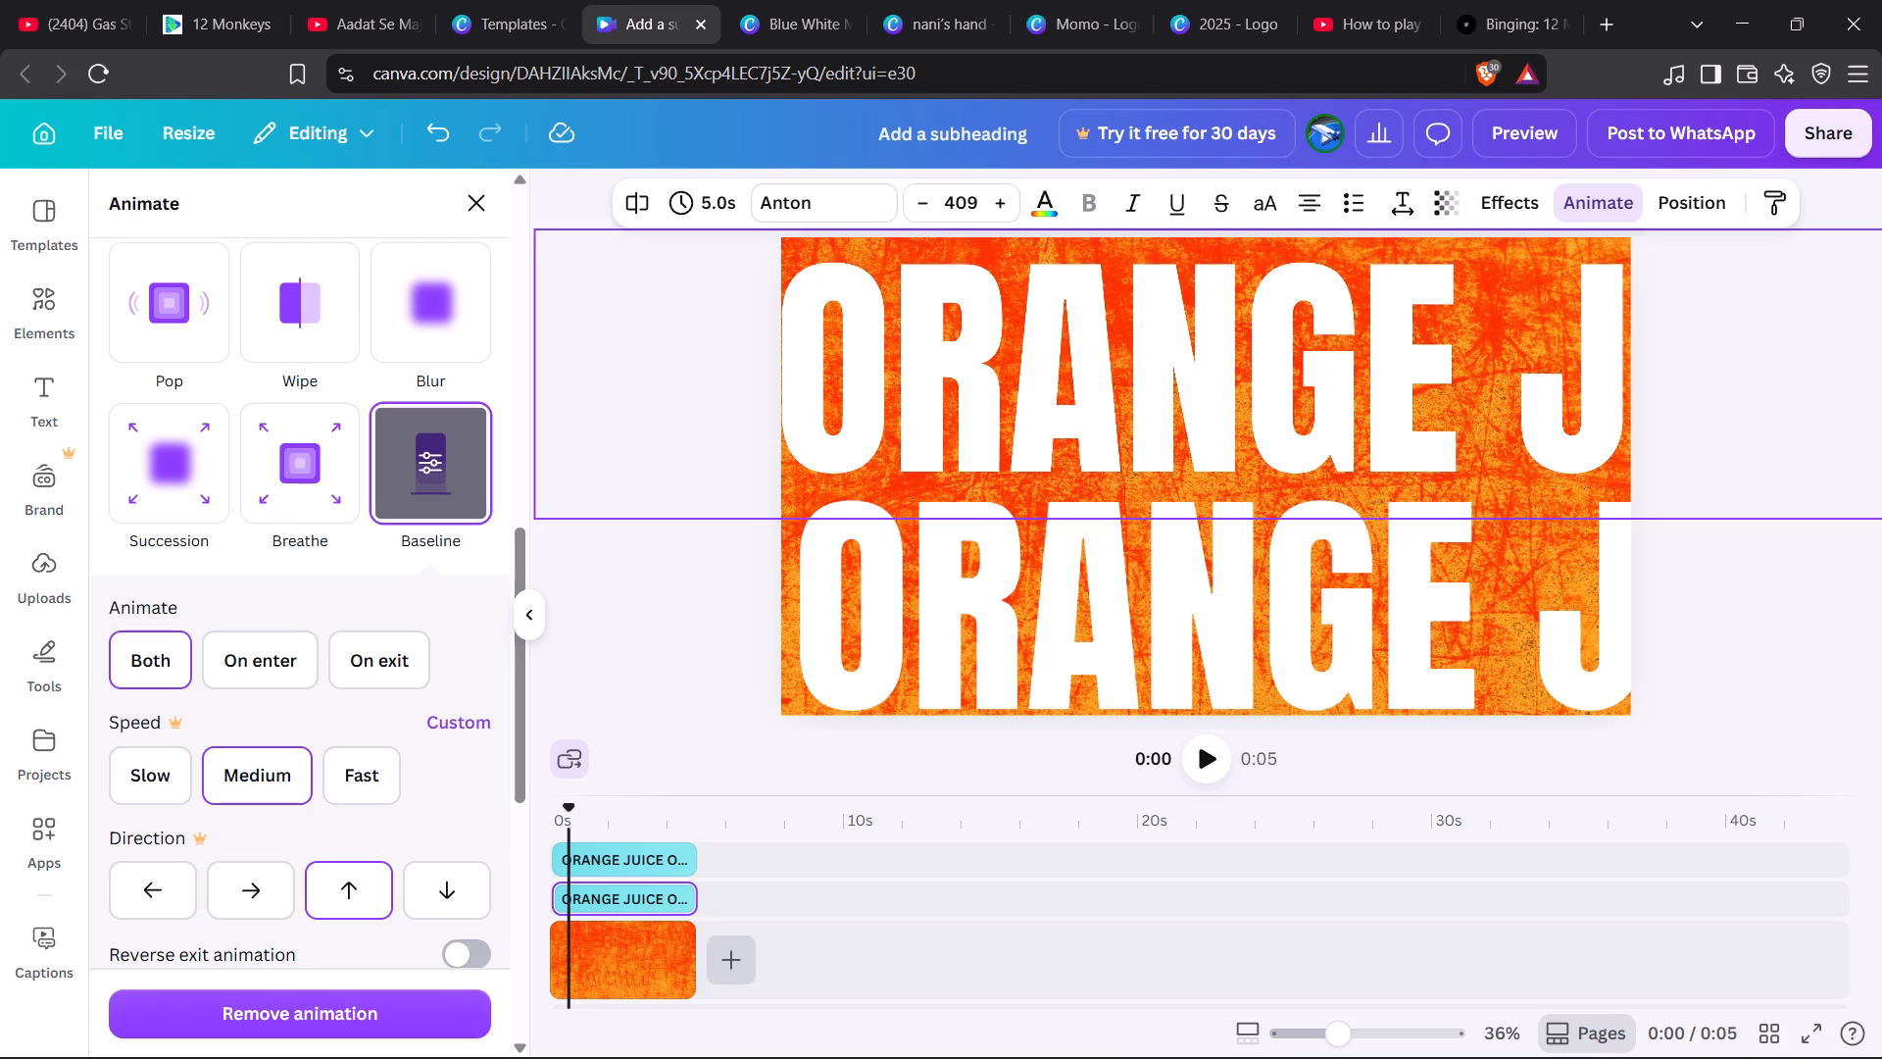
{"action": "left_click_drag", "start_coordinate": [1245, 349], "coordinate": [1250, 341]}
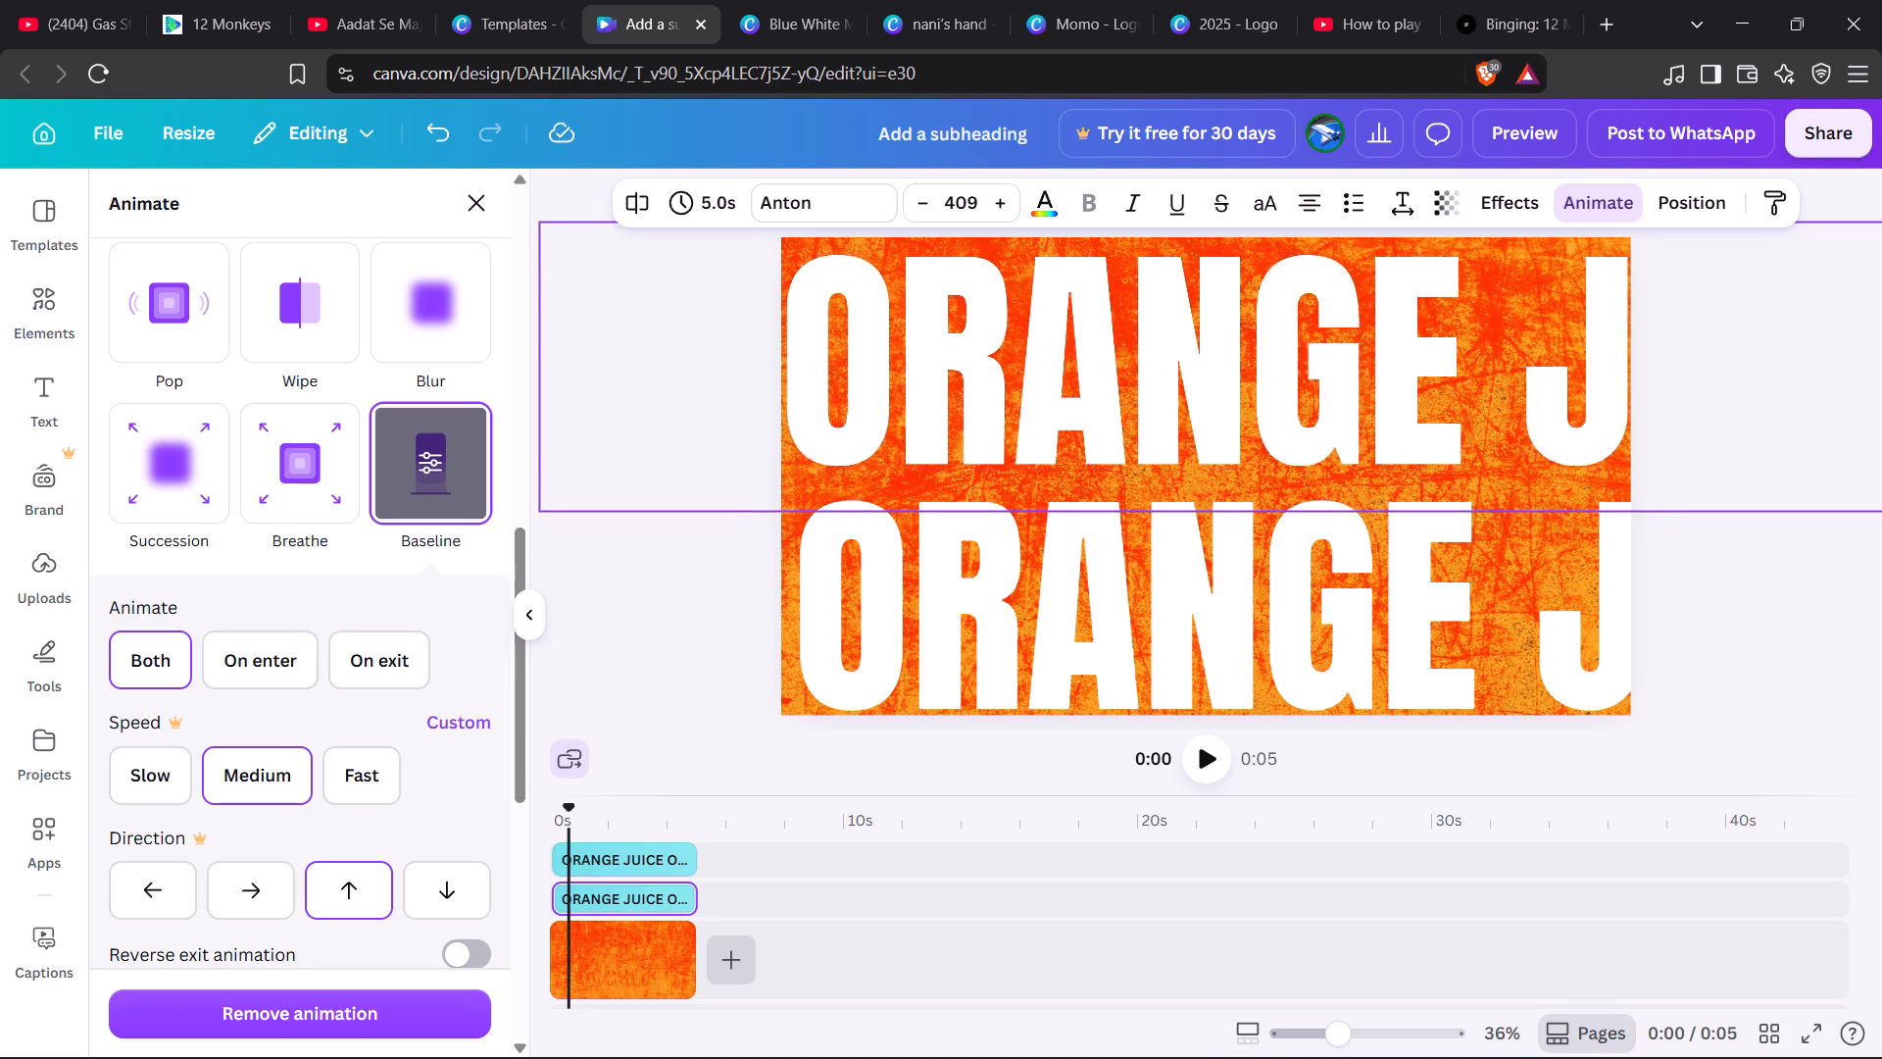
{"action": "left_click_drag", "start_coordinate": [1250, 341], "coordinate": [1250, 340]}
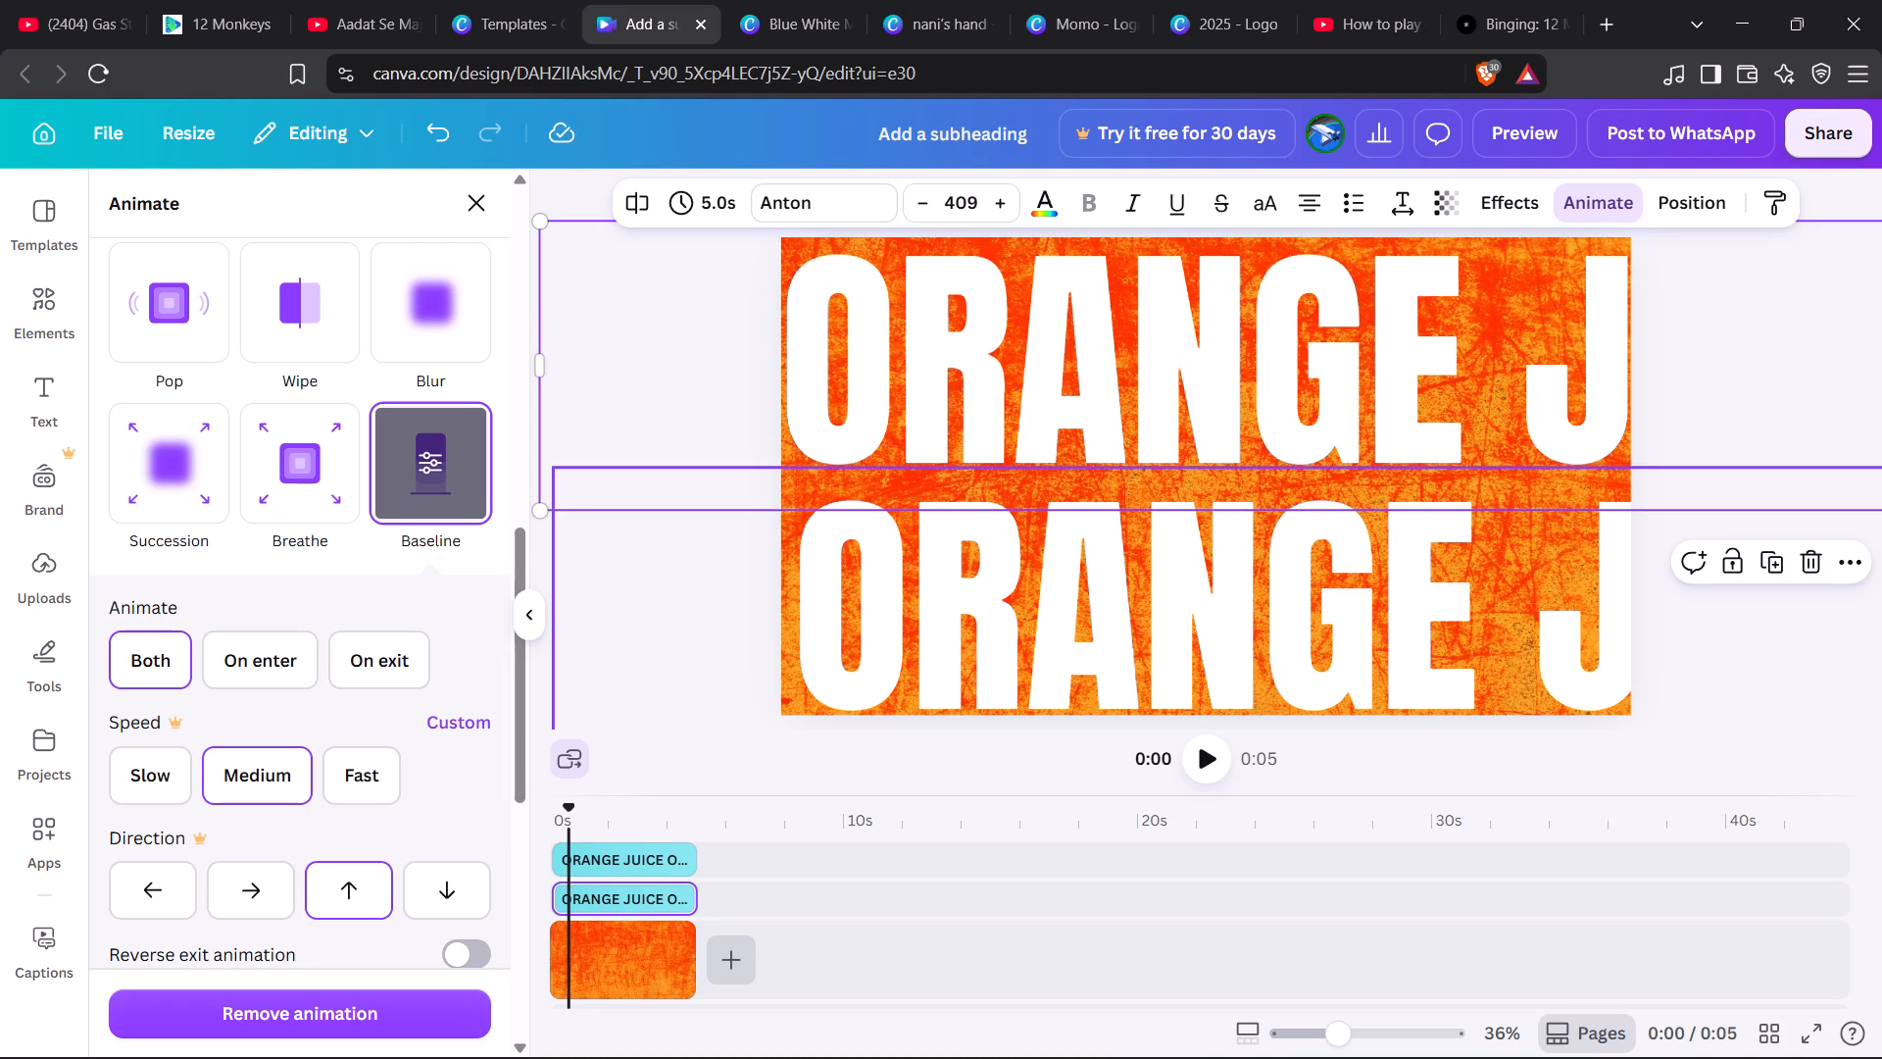
Bring the duplicate heading closer beneath the first and shift it left so "NGE JUICE" spans the canvas.
{"action": "left_click_drag", "start_coordinate": [1204, 586], "coordinate": [1202, 571]}
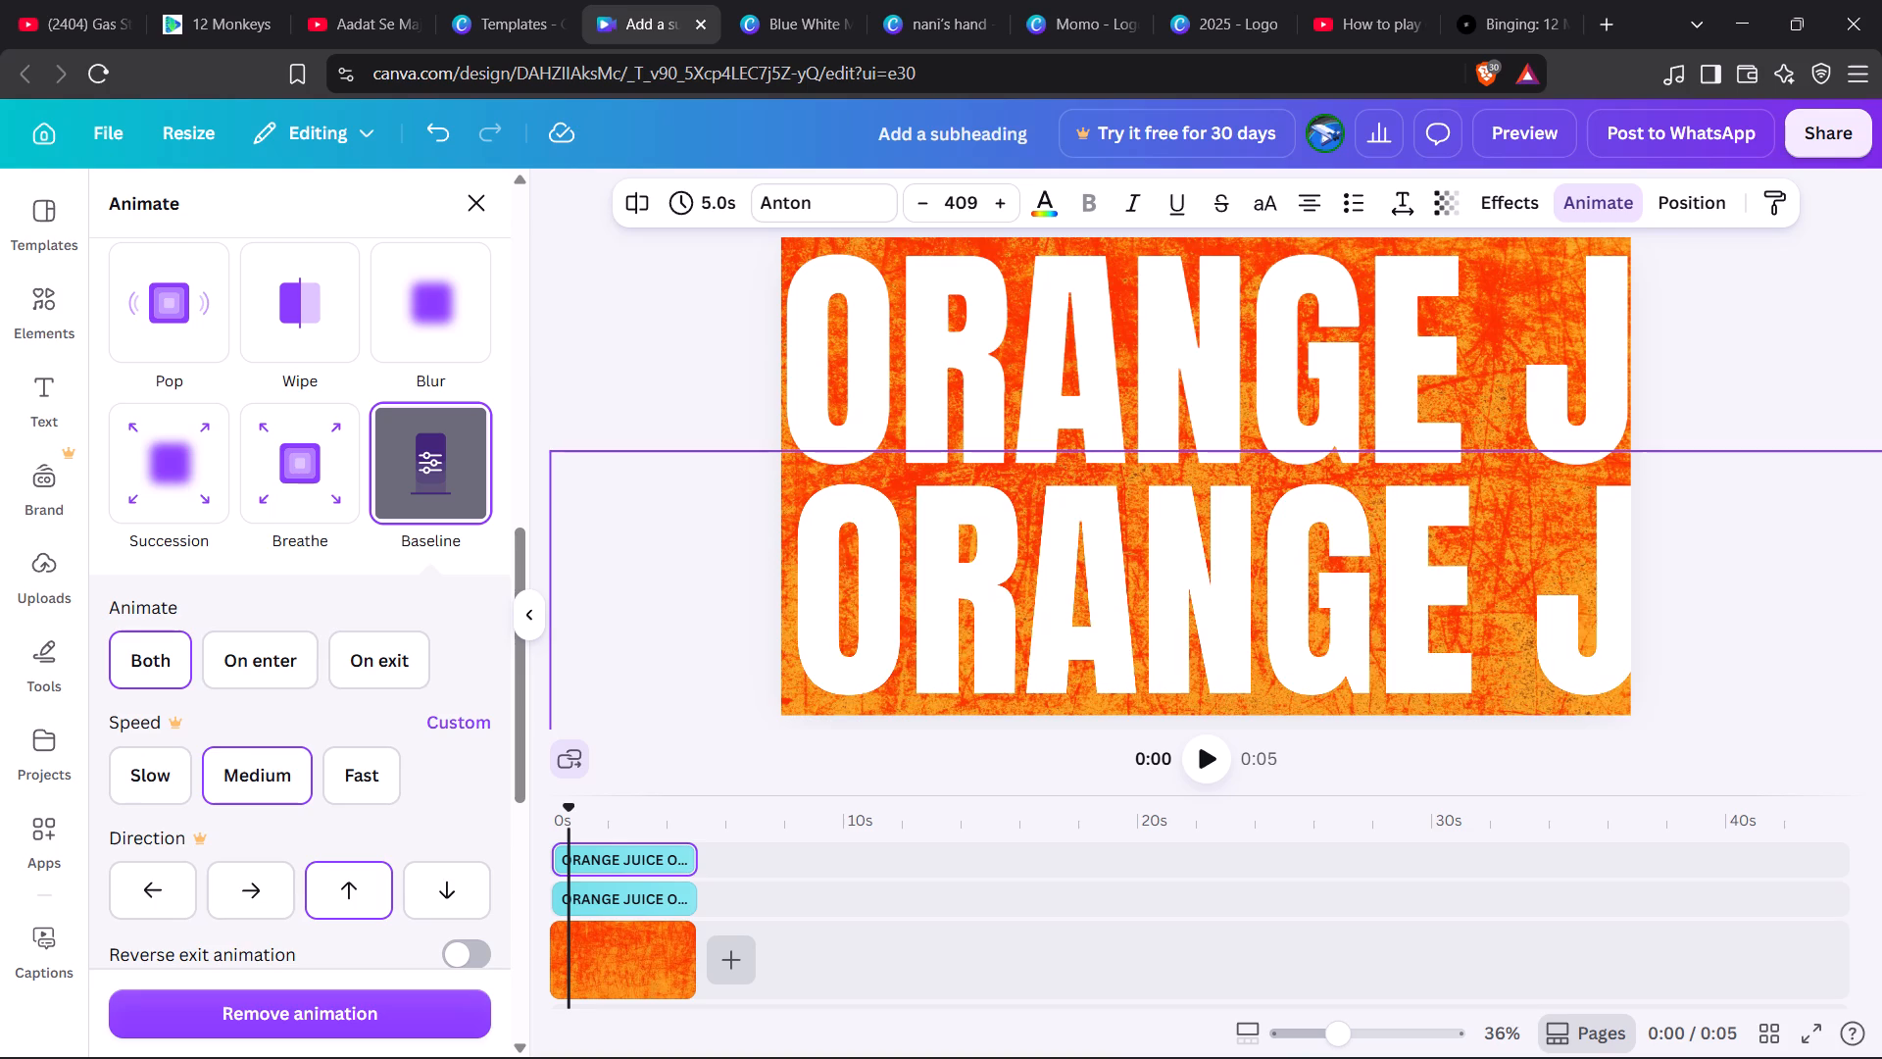
{"action": "left_click_drag", "start_coordinate": [1202, 571], "coordinate": [1200, 570]}
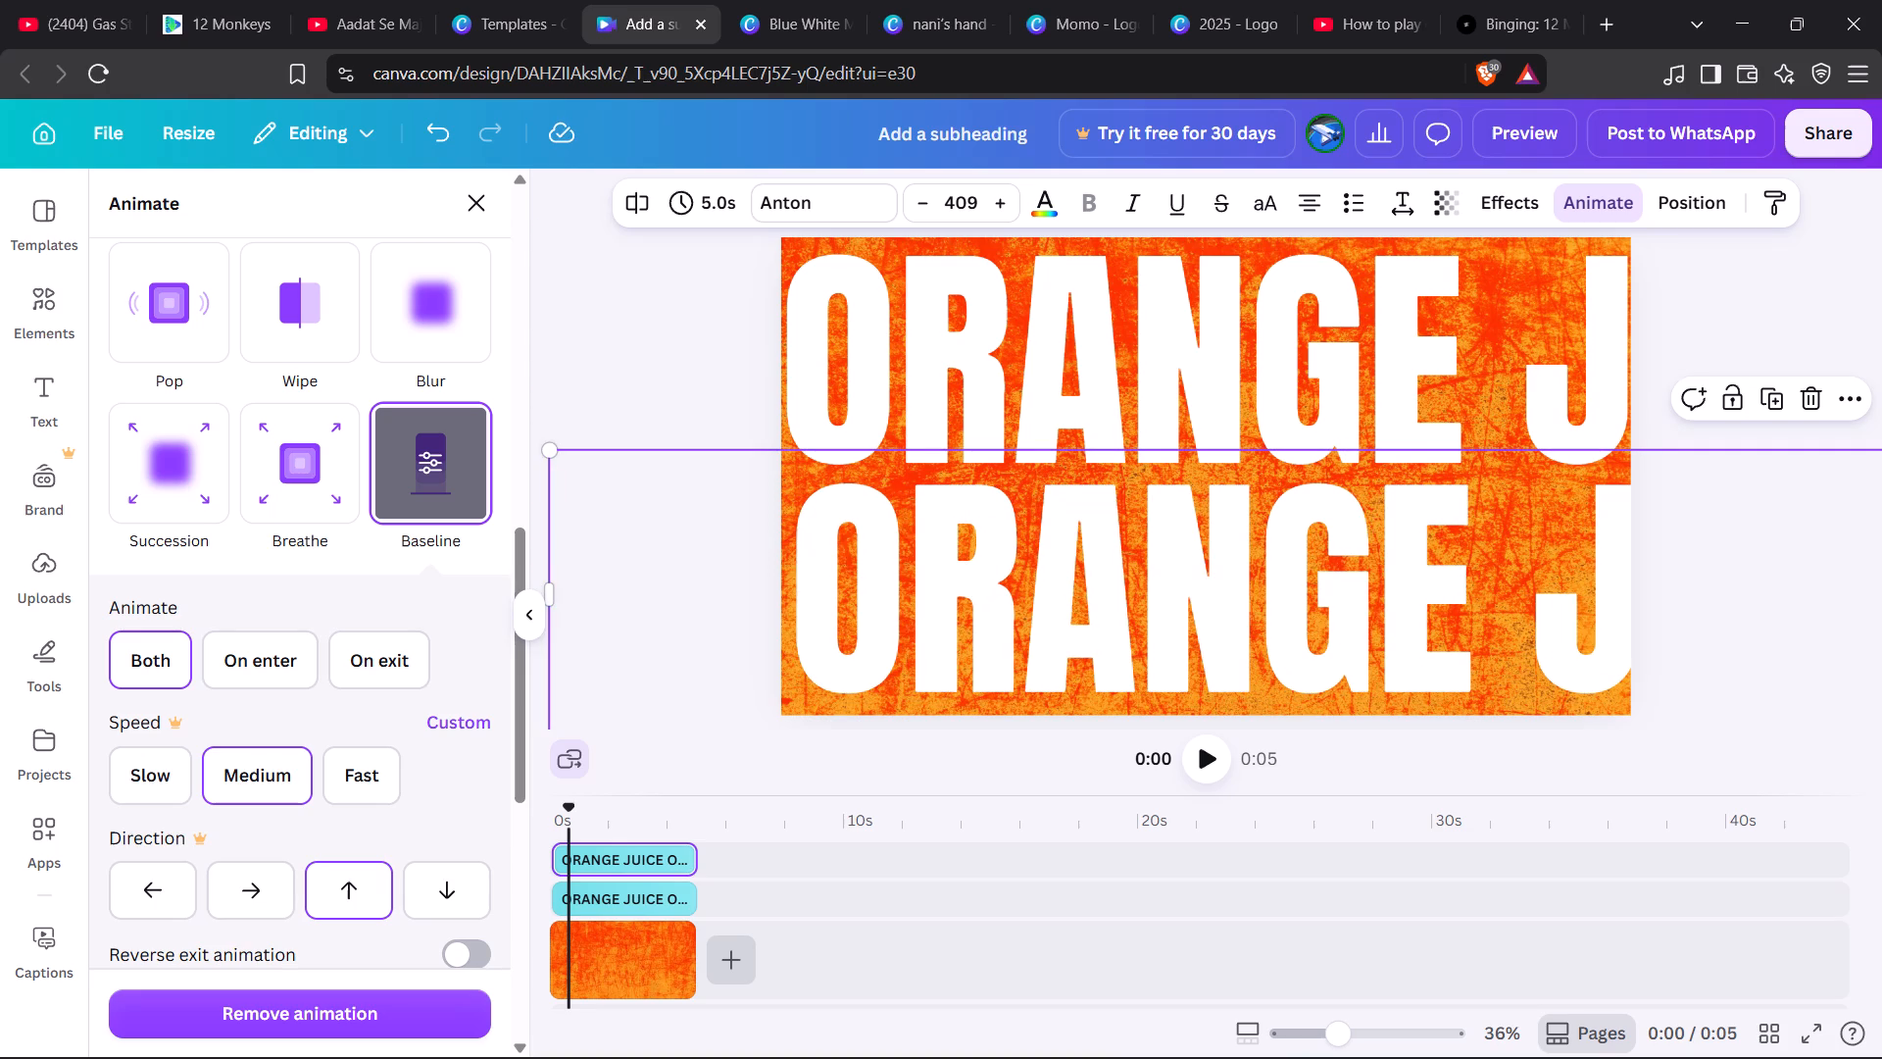
{"action": "left_click_drag", "start_coordinate": [1289, 610], "coordinate": [1231, 601]}
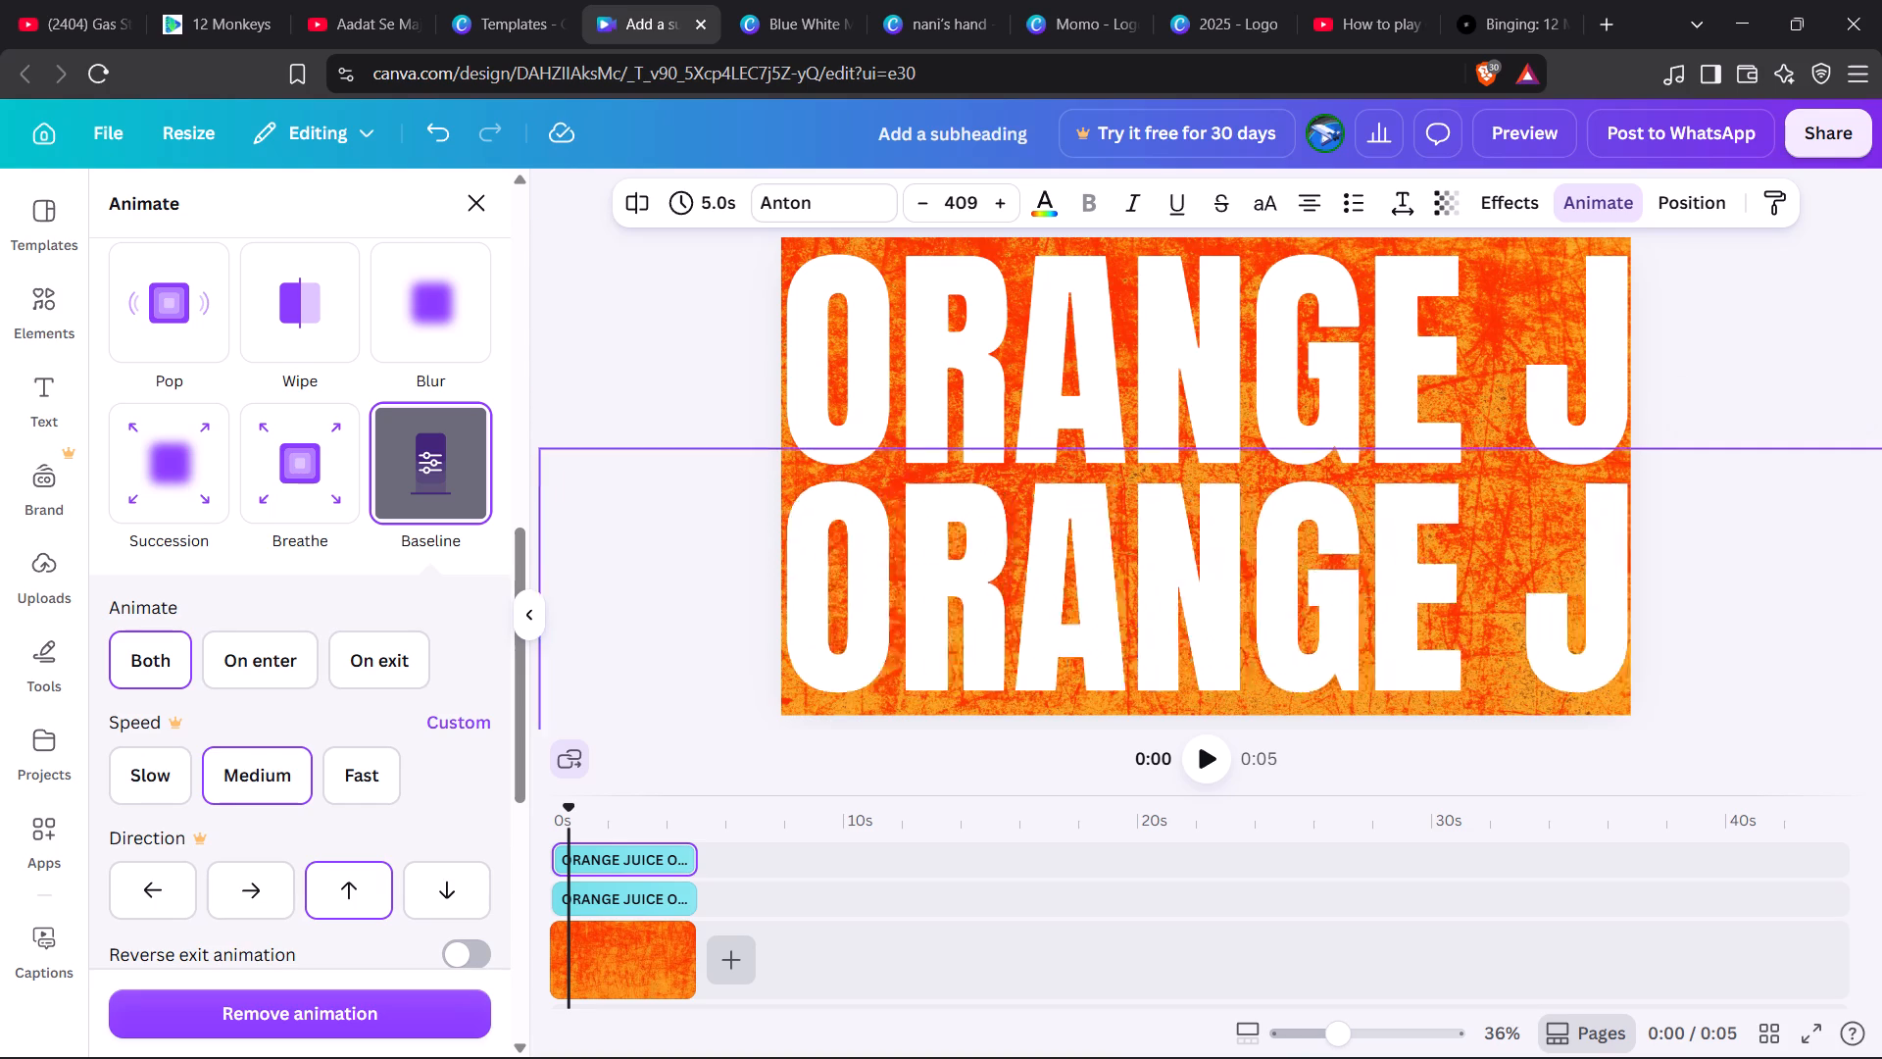
{"action": "left_click_drag", "start_coordinate": [1231, 601], "coordinate": [881, 610]}
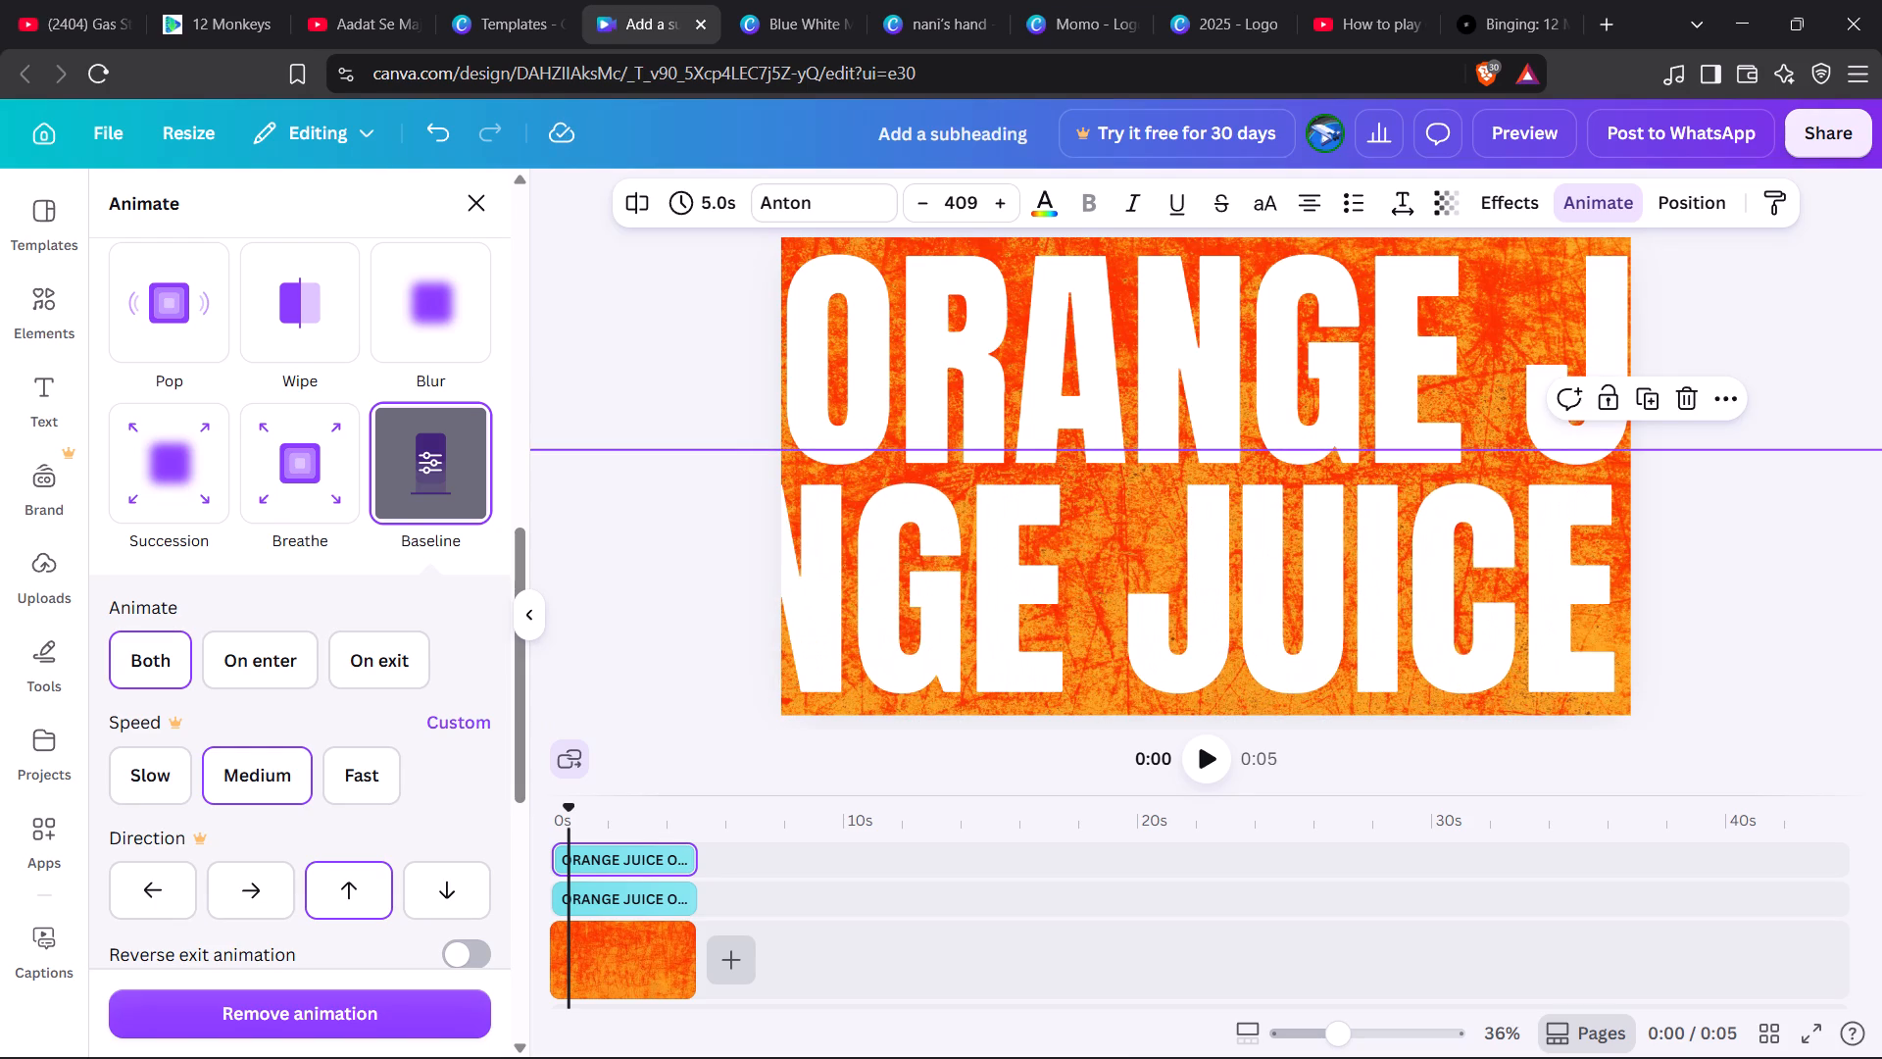
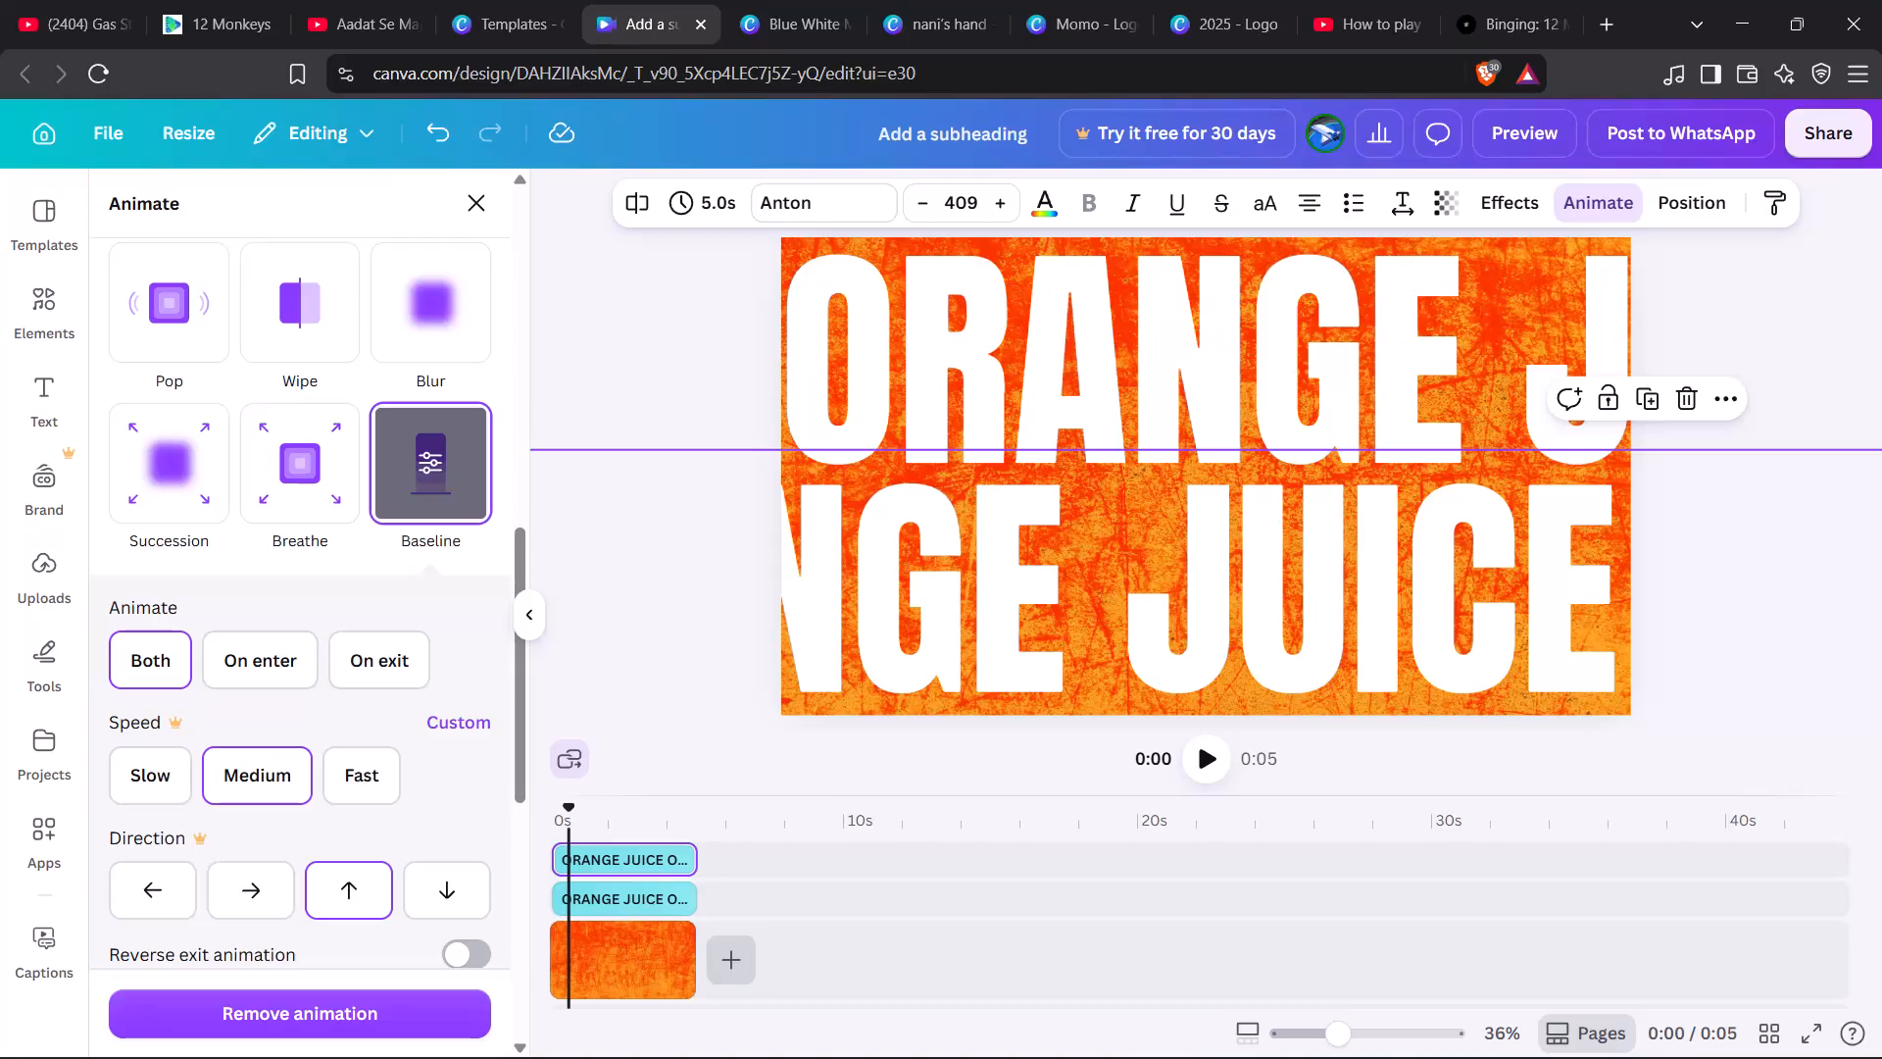
Reopen the animation options for the lower ORANGE JUICE heading and examine the General and add-on effects.
{"action": "left_click", "coordinate": [1721, 283]}
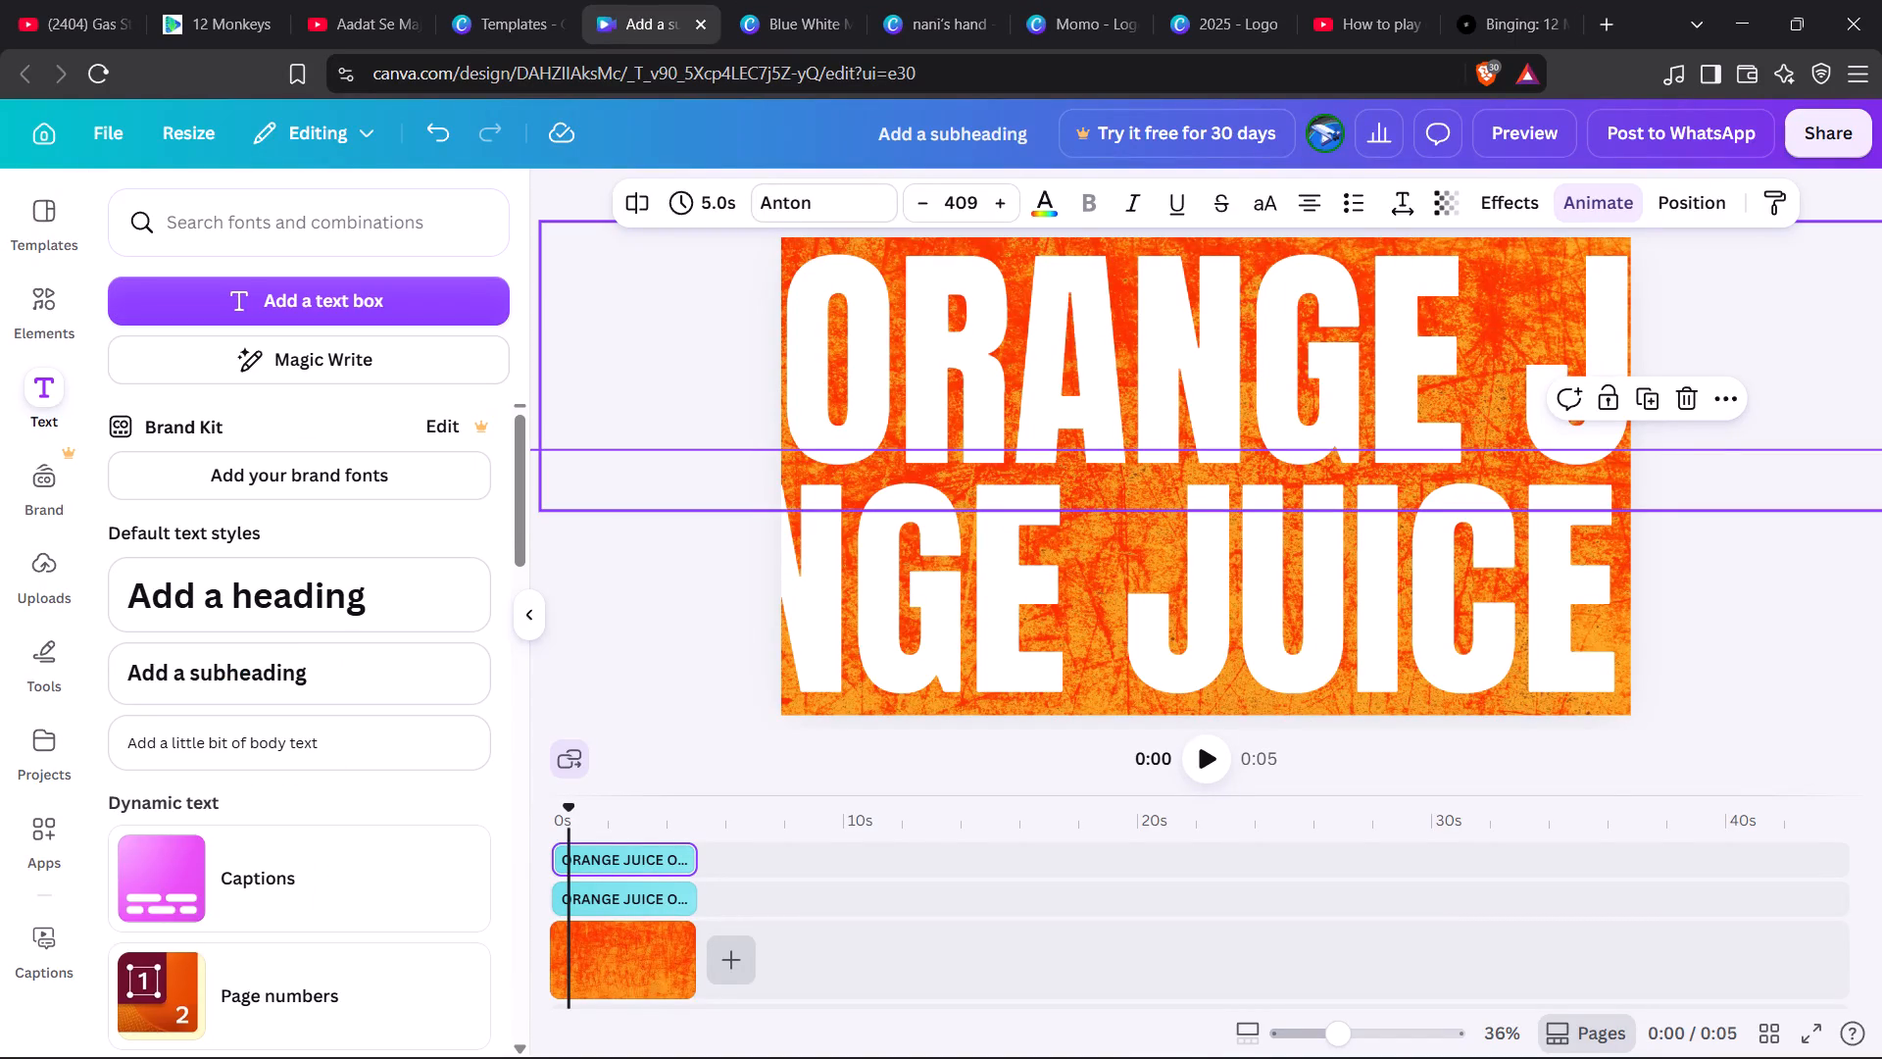
{"action": "left_click", "coordinate": [1591, 193]}
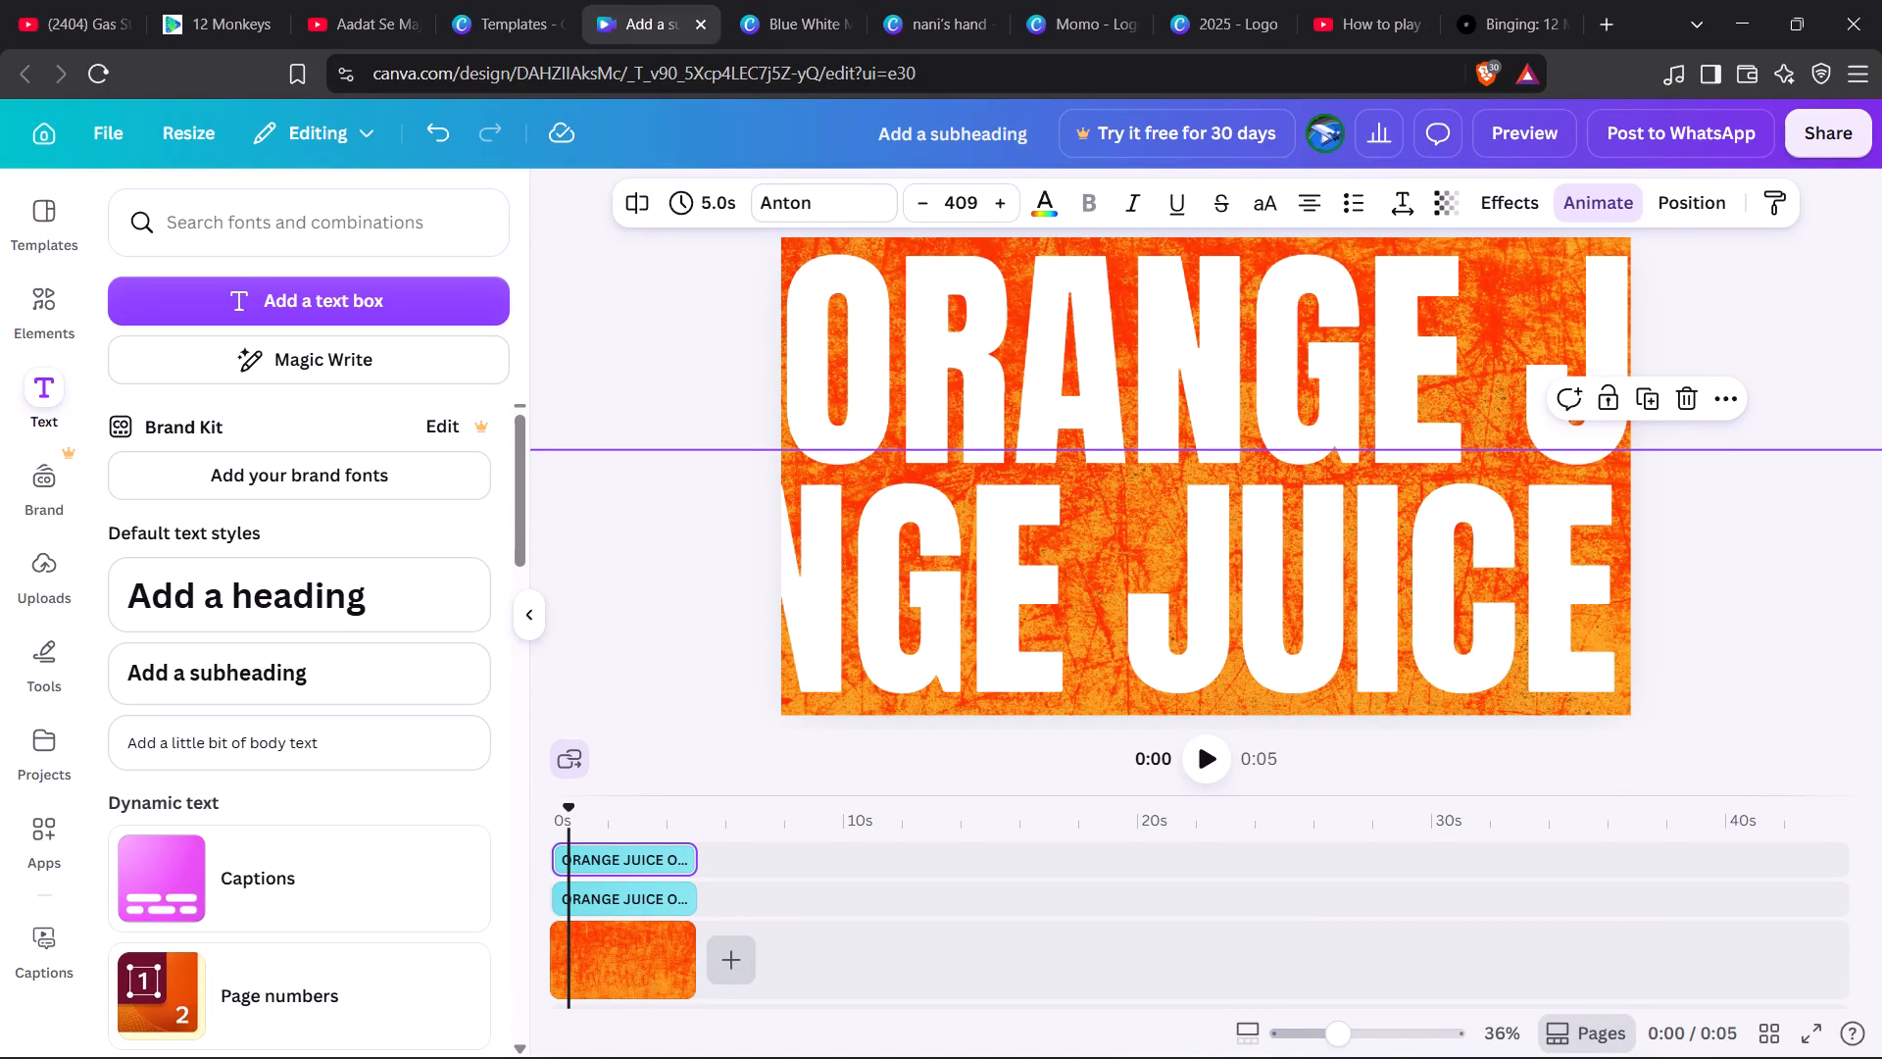
{"action": "scroll", "coordinate": [291, 724], "scroll_direction": "down", "scroll_amount": 2}
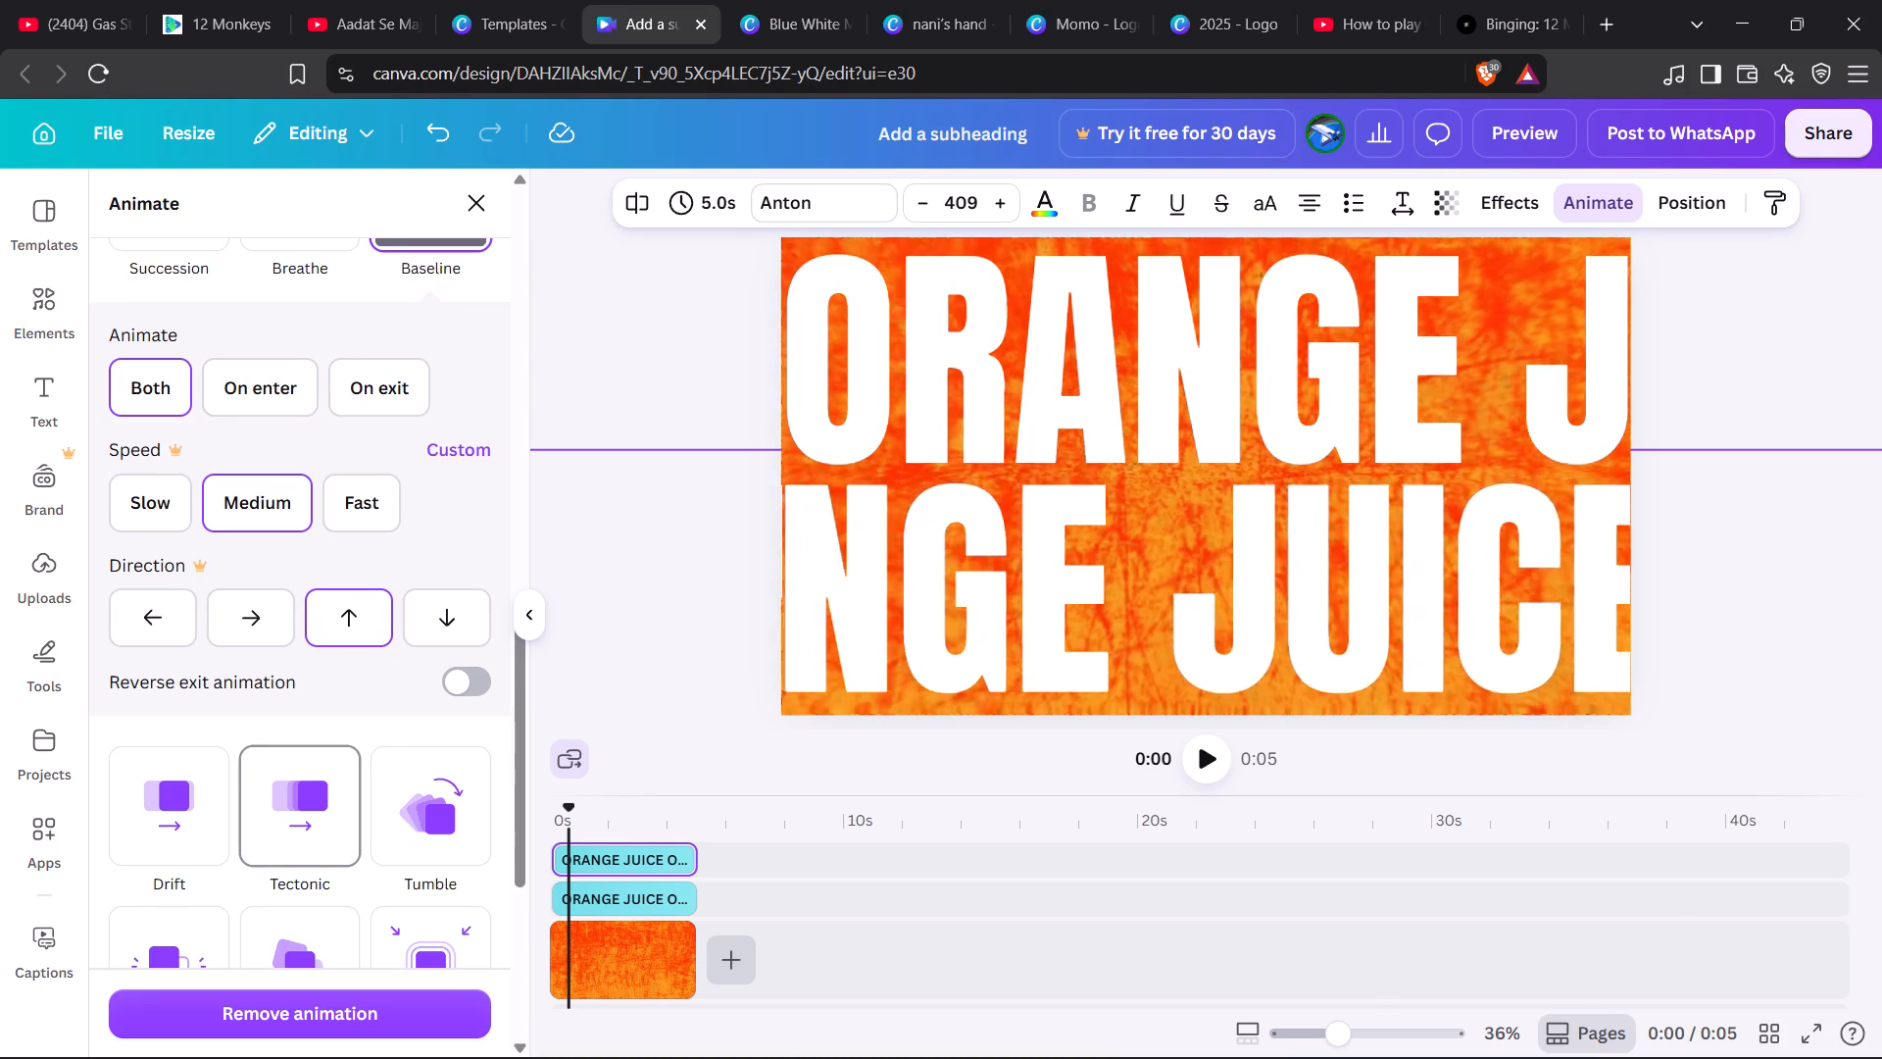
{"action": "scroll", "coordinate": [328, 804], "scroll_direction": "down", "scroll_amount": 2}
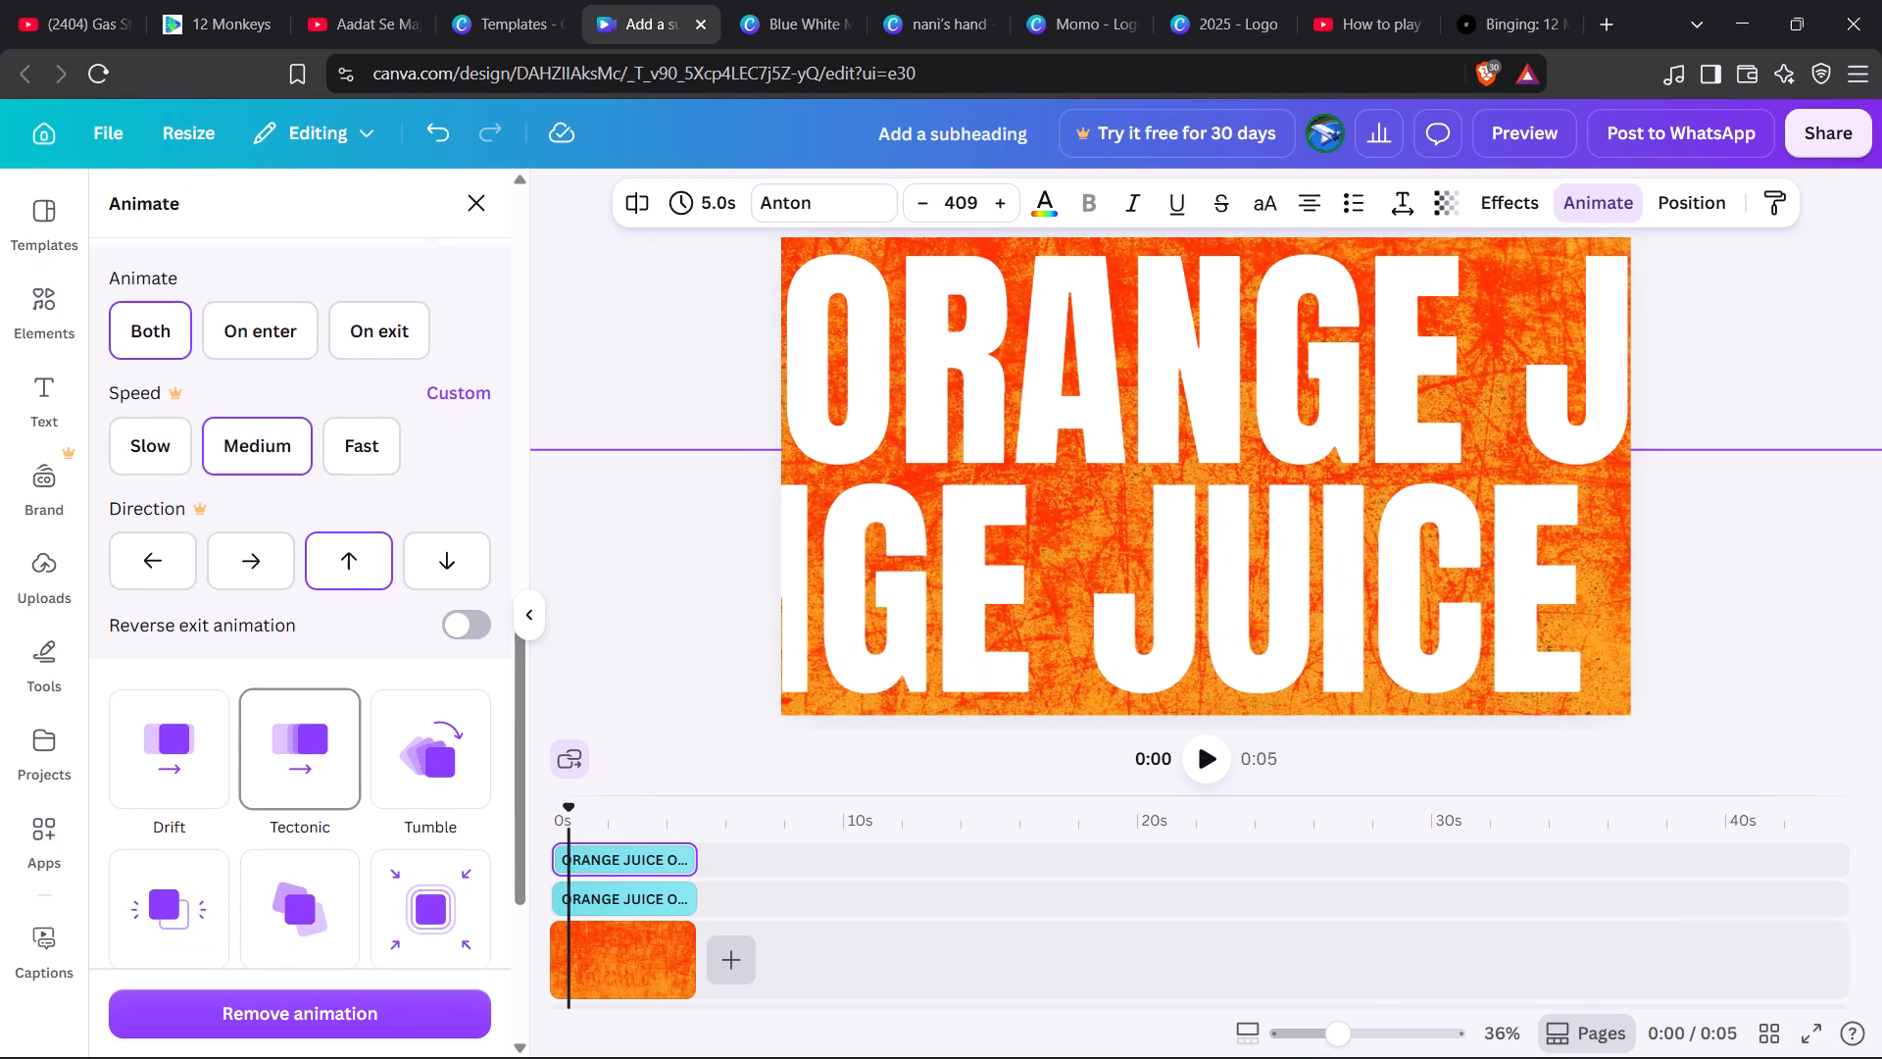
{"action": "scroll", "coordinate": [328, 804], "scroll_direction": "down", "scroll_amount": 1}
{"action": "scroll", "coordinate": [415, 816], "scroll_direction": "down", "scroll_amount": 3}
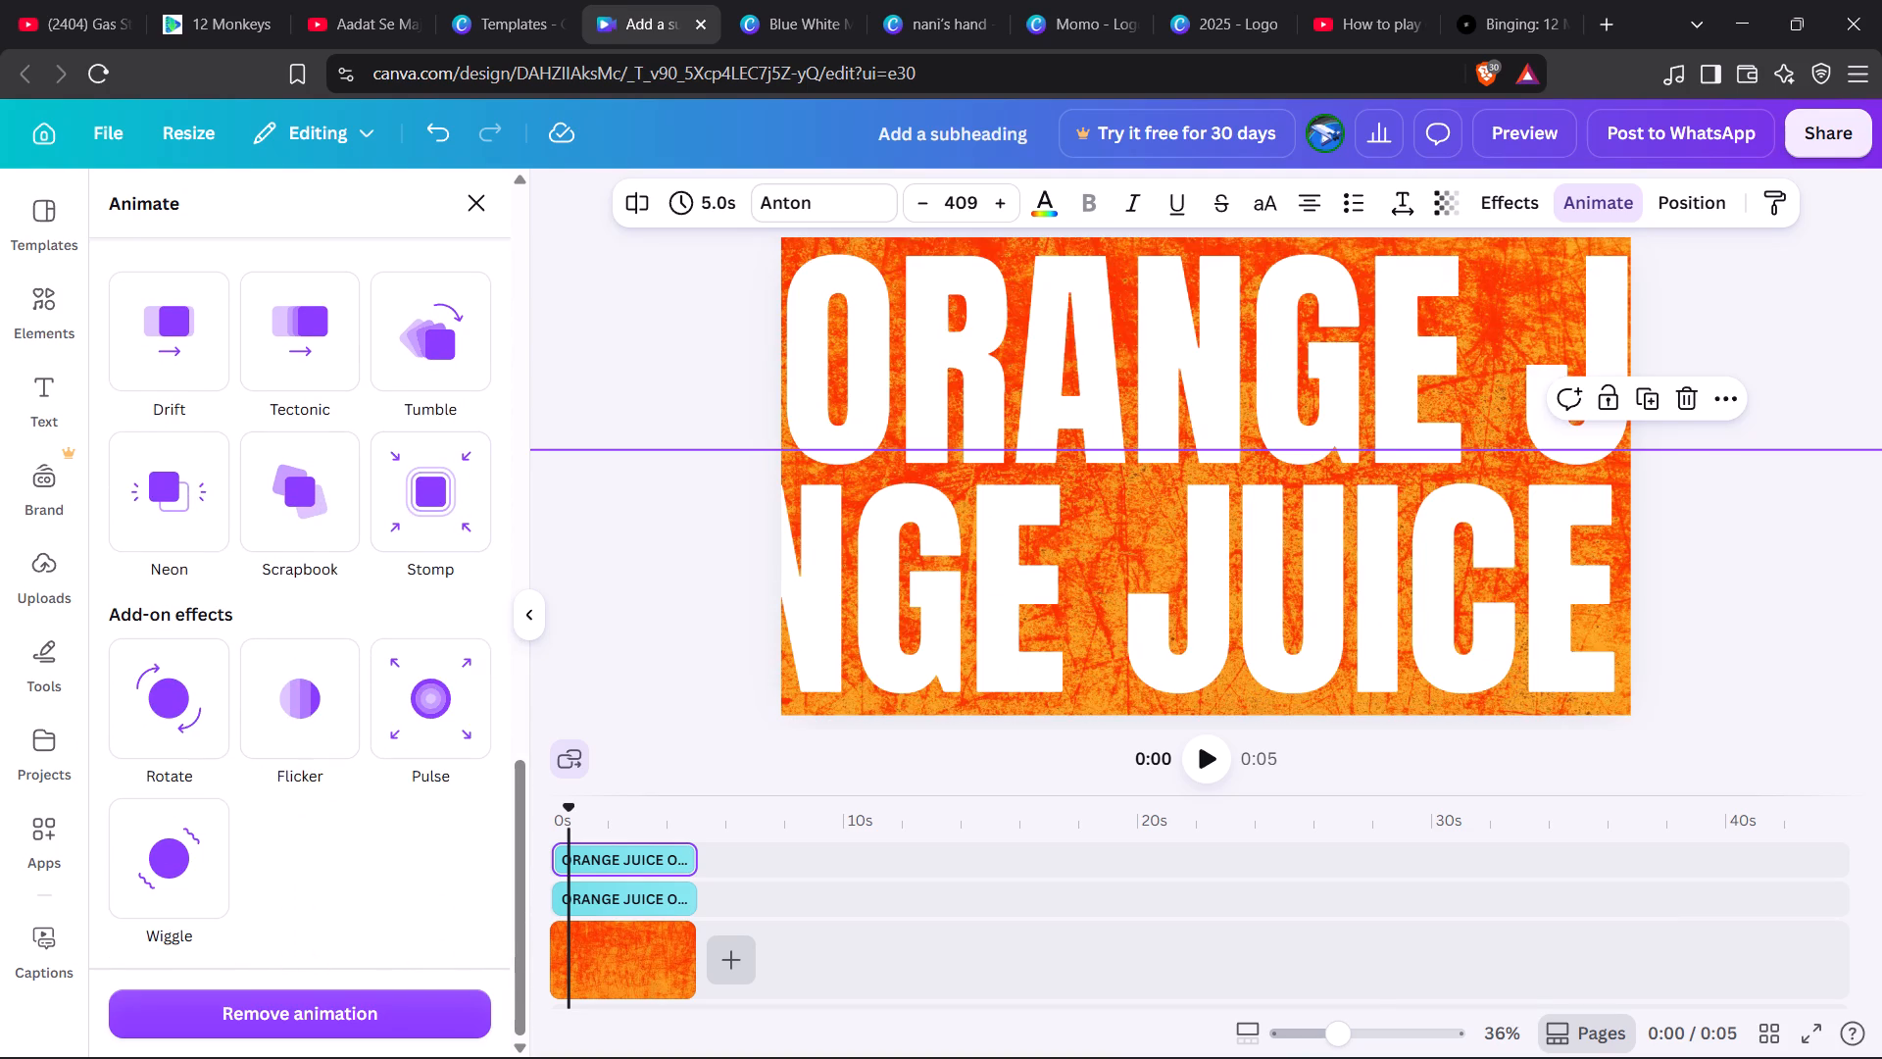
{"action": "scroll", "coordinate": [415, 816], "scroll_direction": "up", "scroll_amount": 5}
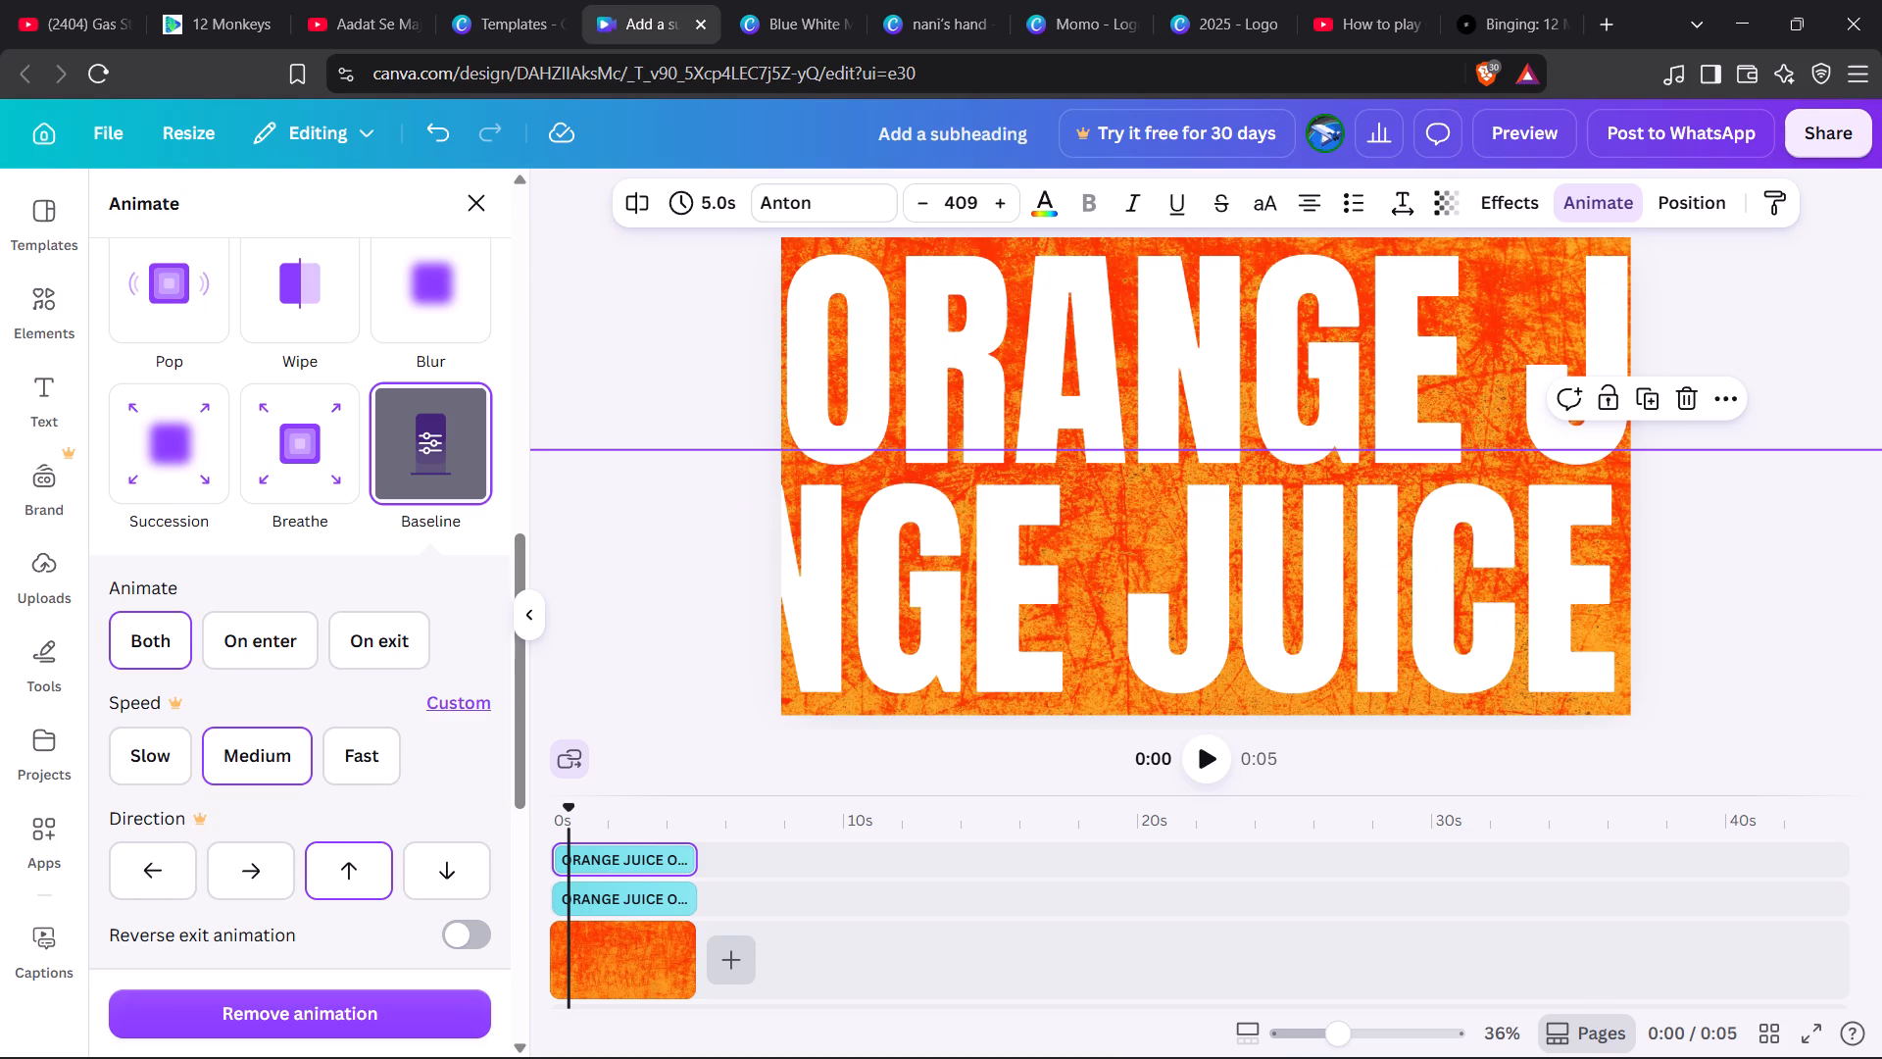
{"action": "scroll", "coordinate": [408, 705], "scroll_direction": "down", "scroll_amount": 3}
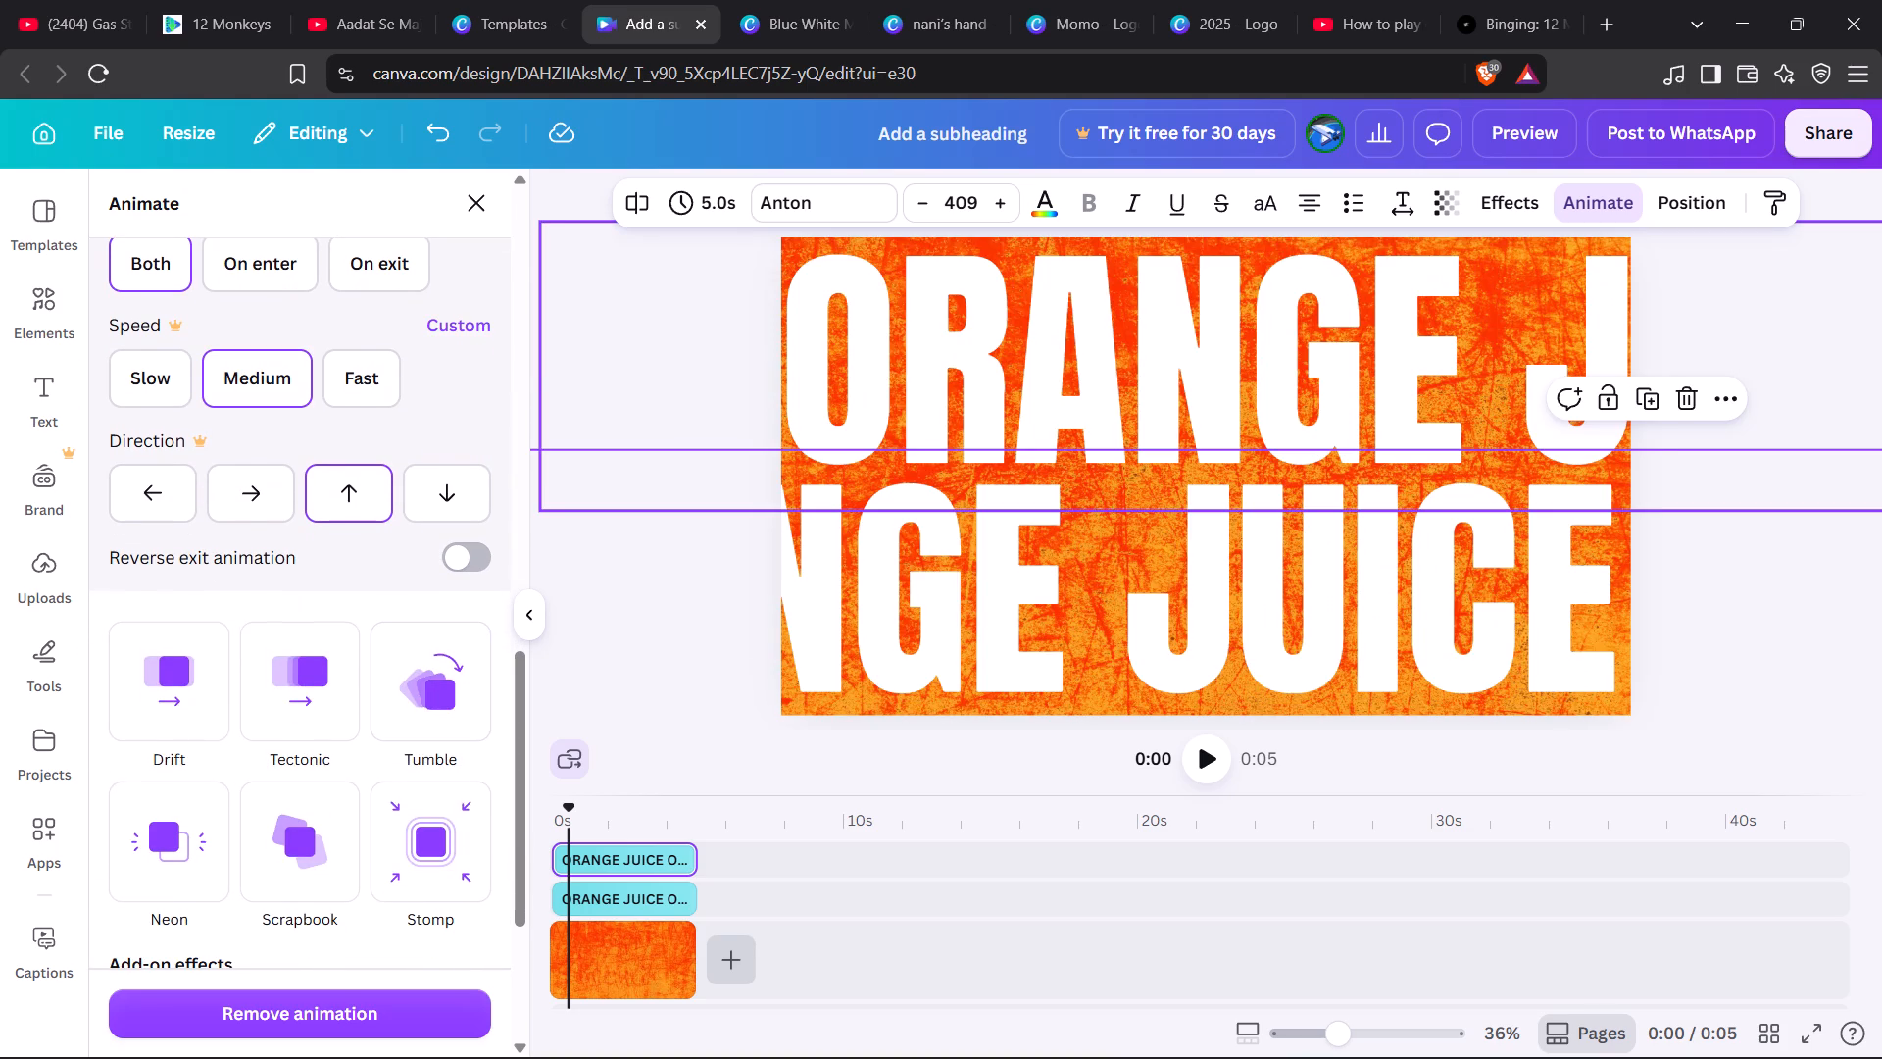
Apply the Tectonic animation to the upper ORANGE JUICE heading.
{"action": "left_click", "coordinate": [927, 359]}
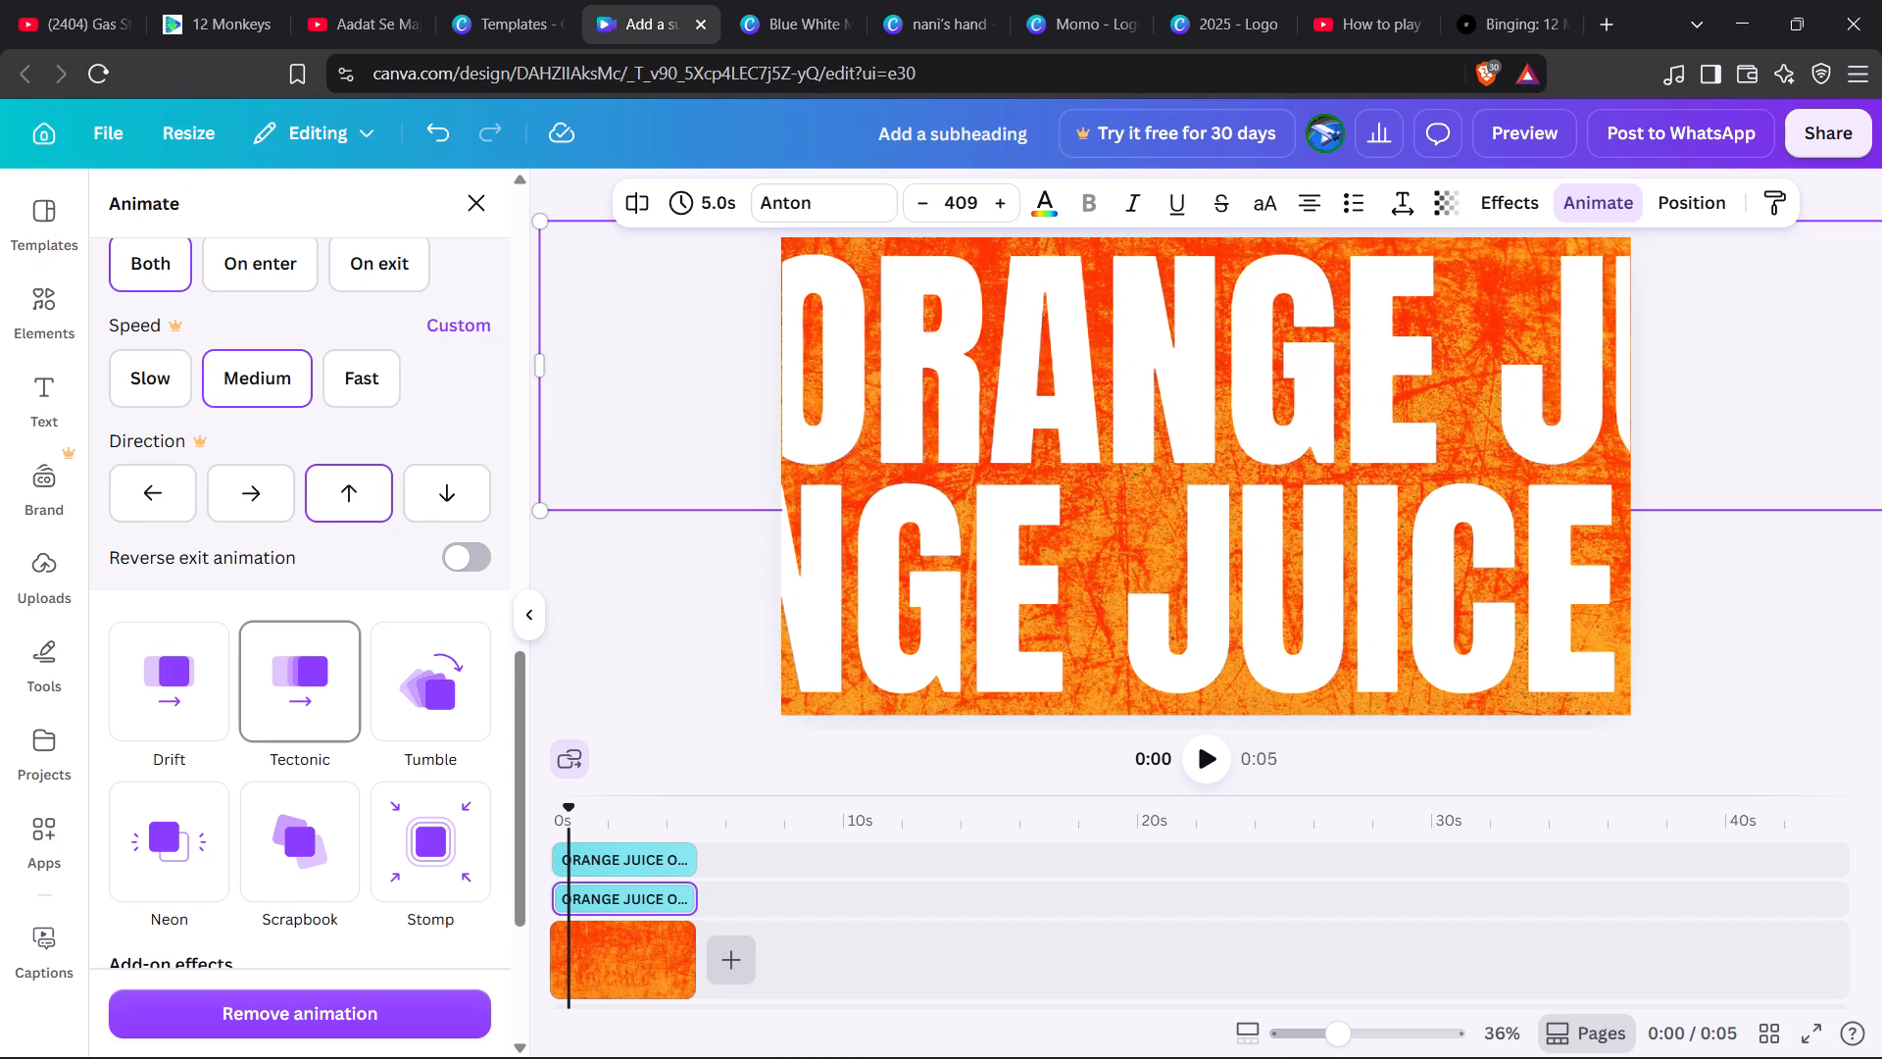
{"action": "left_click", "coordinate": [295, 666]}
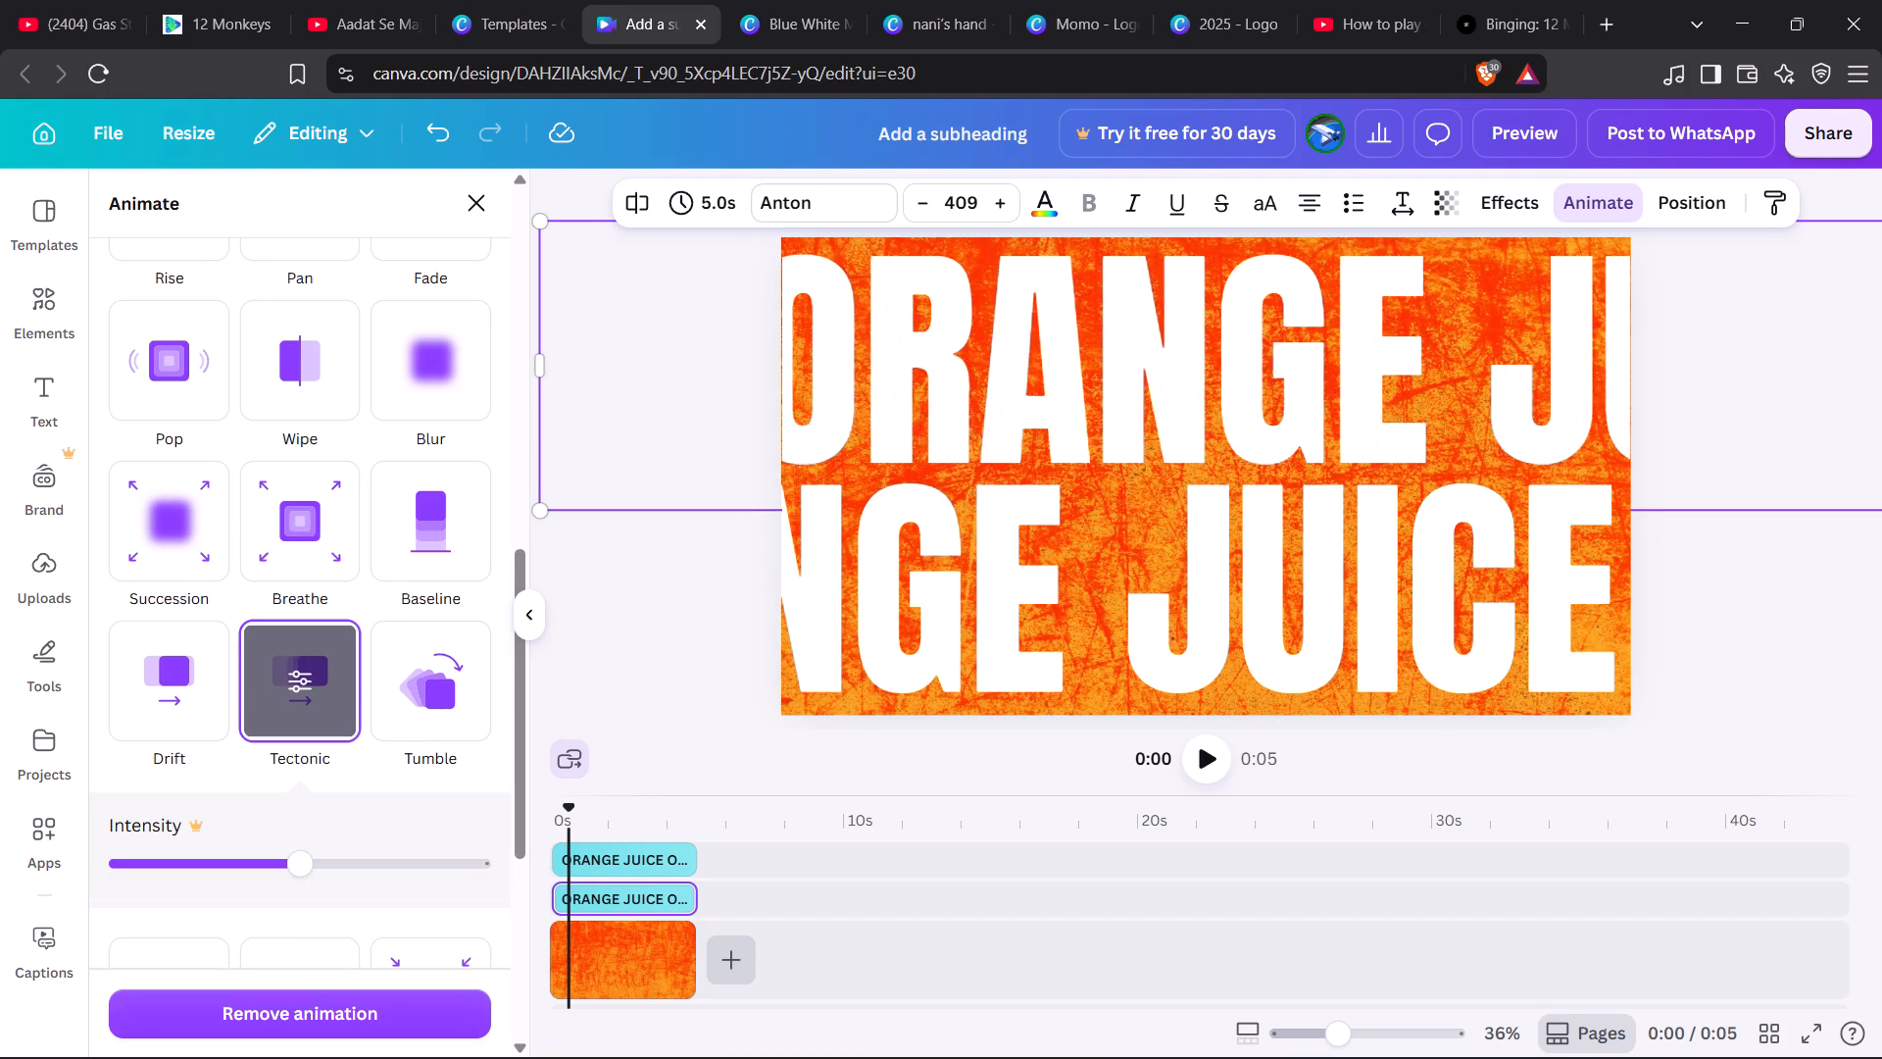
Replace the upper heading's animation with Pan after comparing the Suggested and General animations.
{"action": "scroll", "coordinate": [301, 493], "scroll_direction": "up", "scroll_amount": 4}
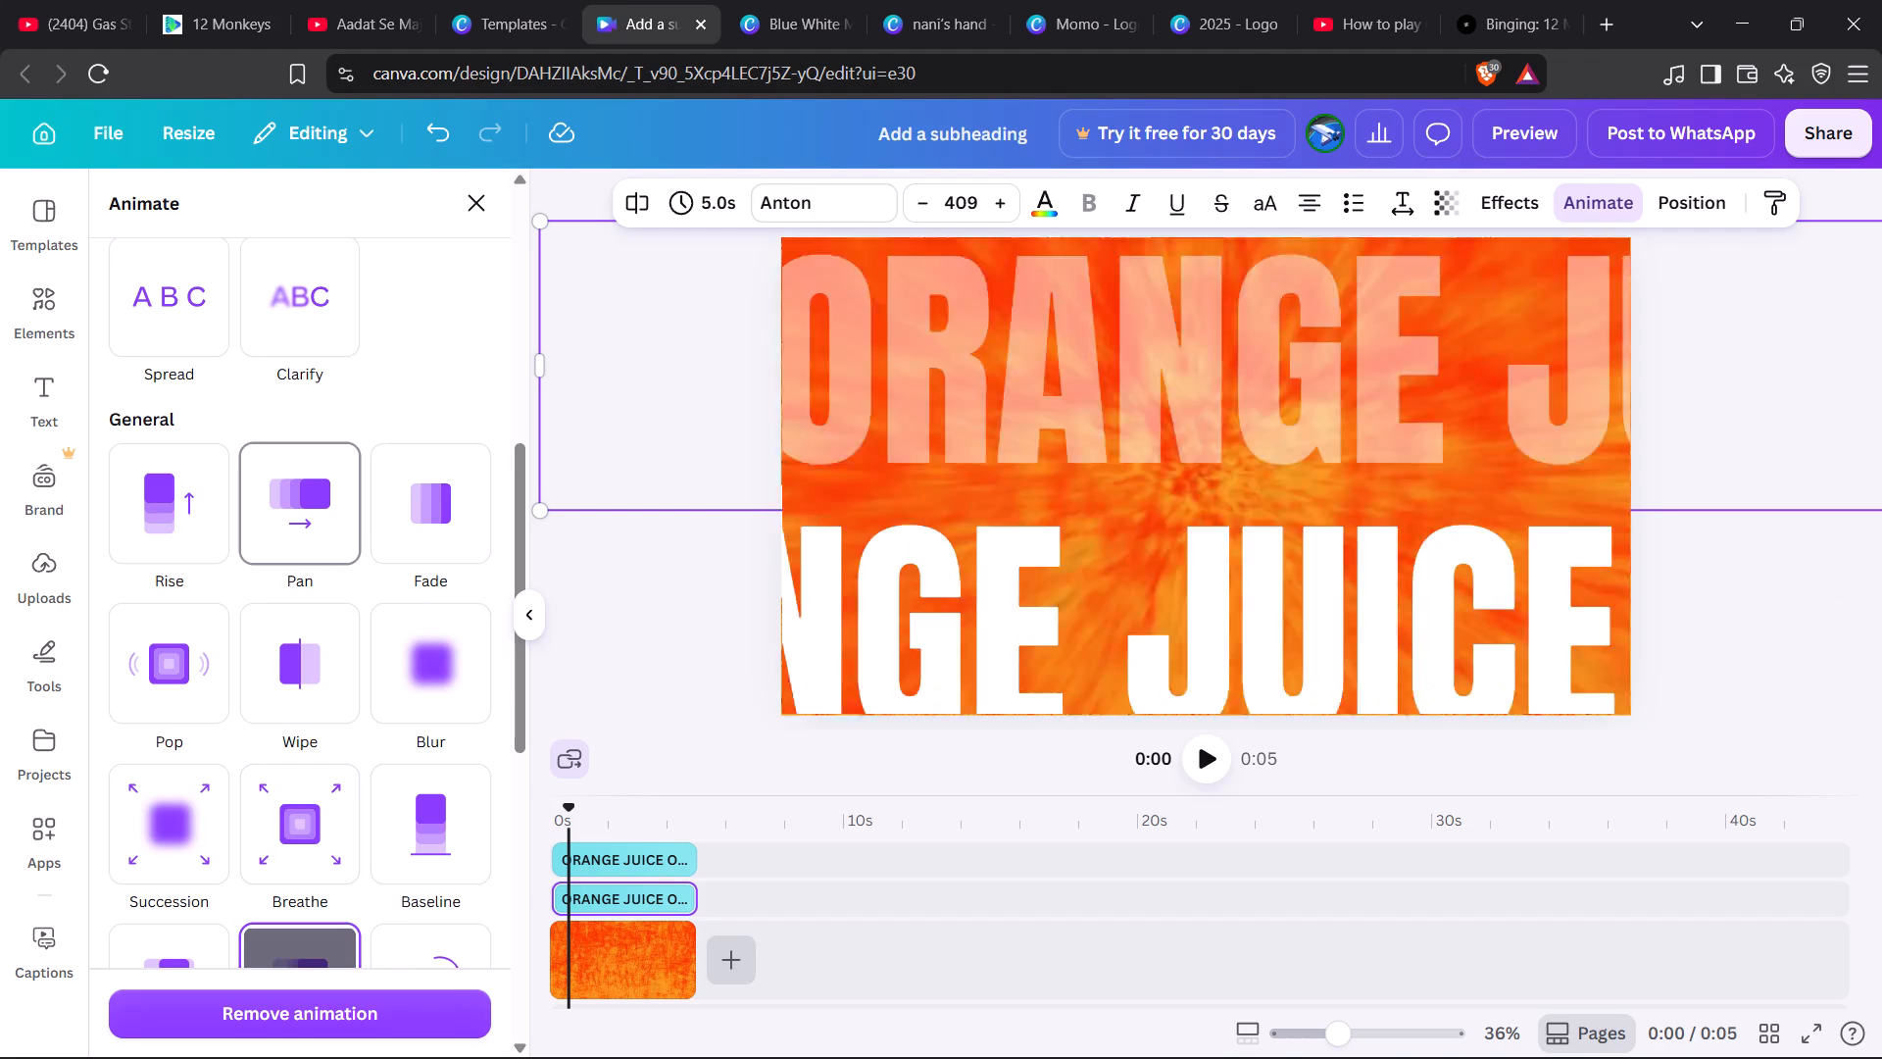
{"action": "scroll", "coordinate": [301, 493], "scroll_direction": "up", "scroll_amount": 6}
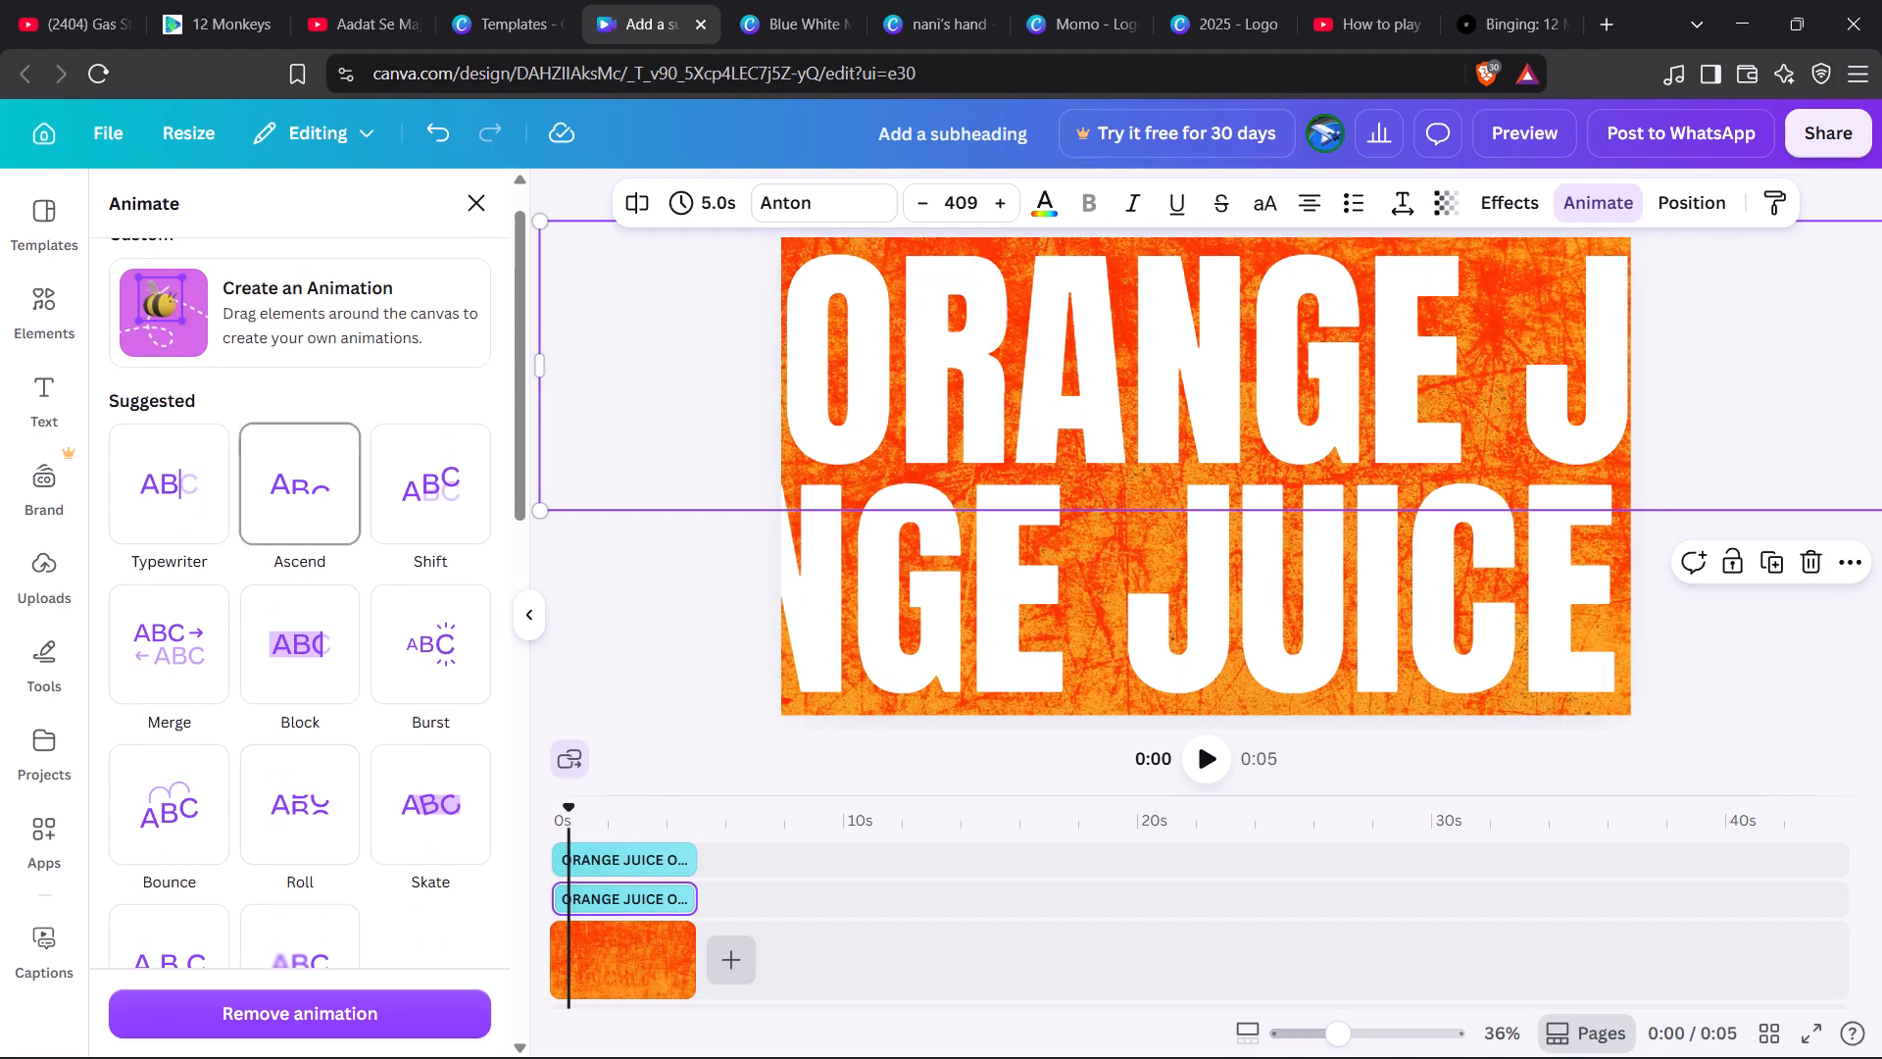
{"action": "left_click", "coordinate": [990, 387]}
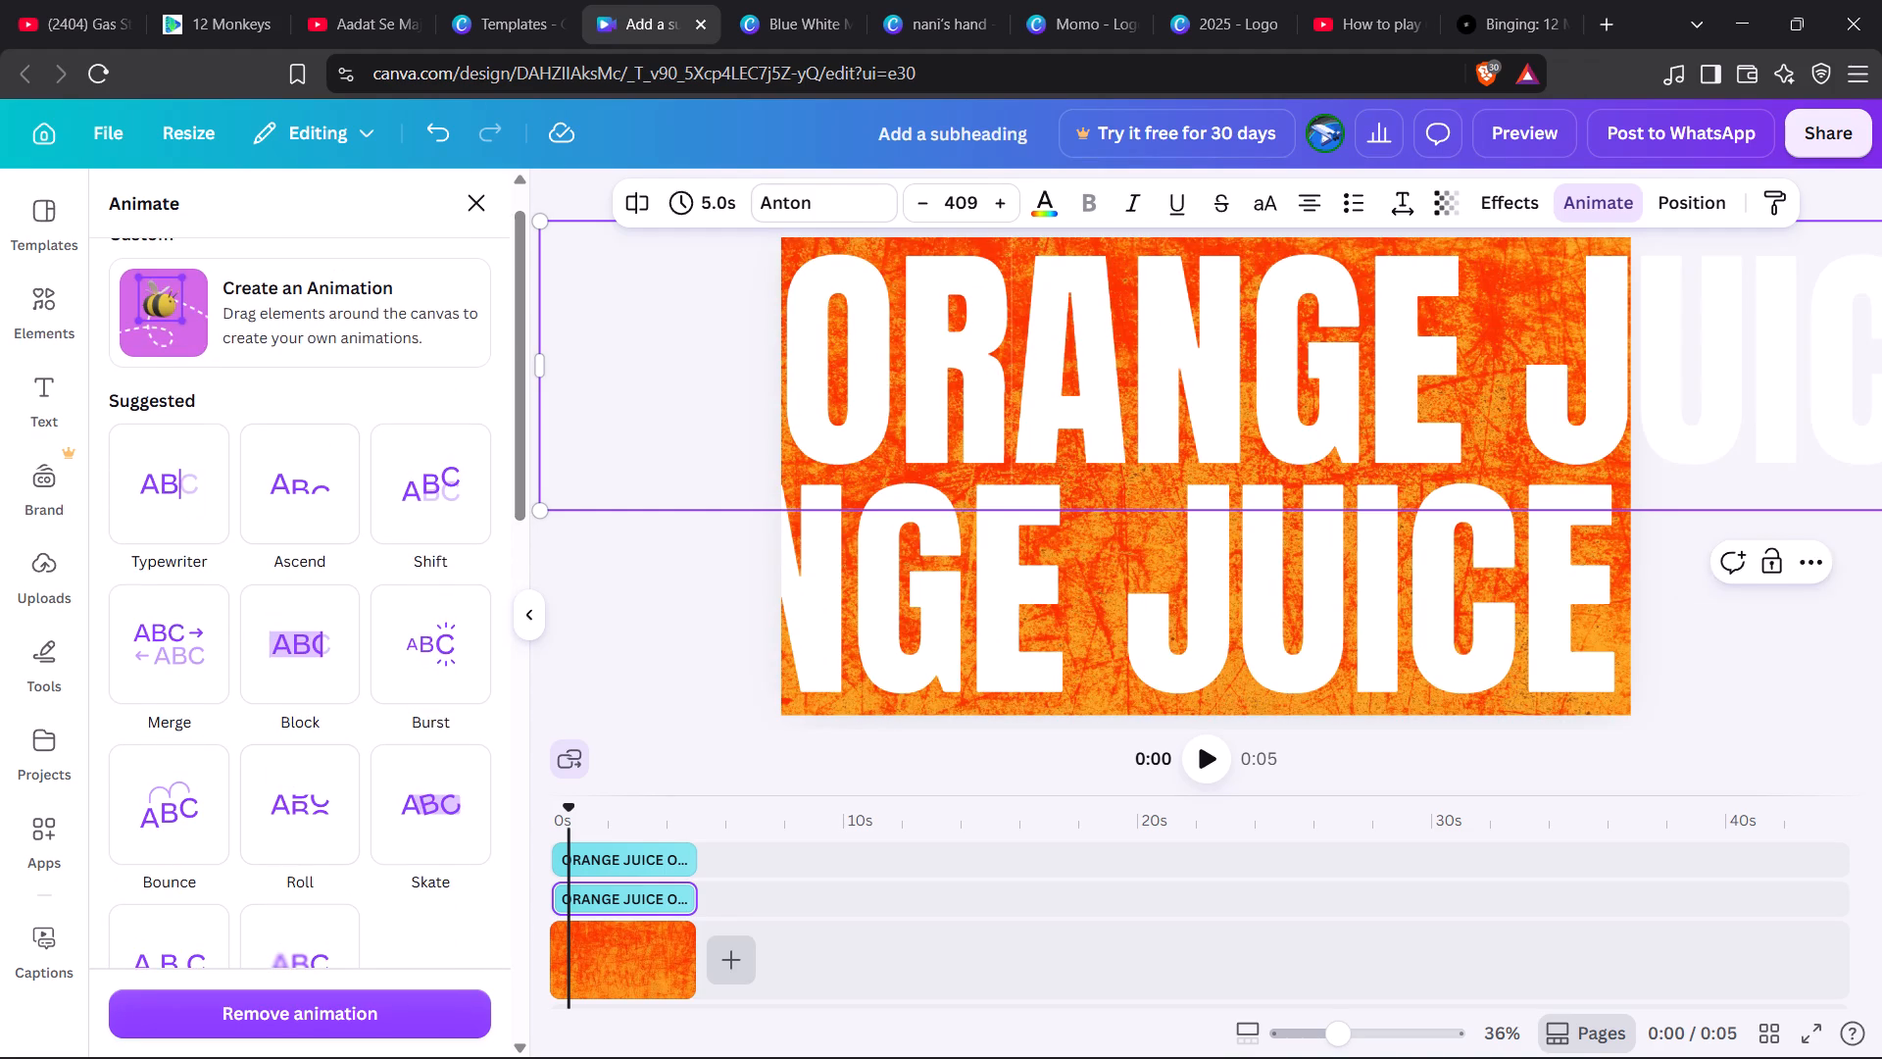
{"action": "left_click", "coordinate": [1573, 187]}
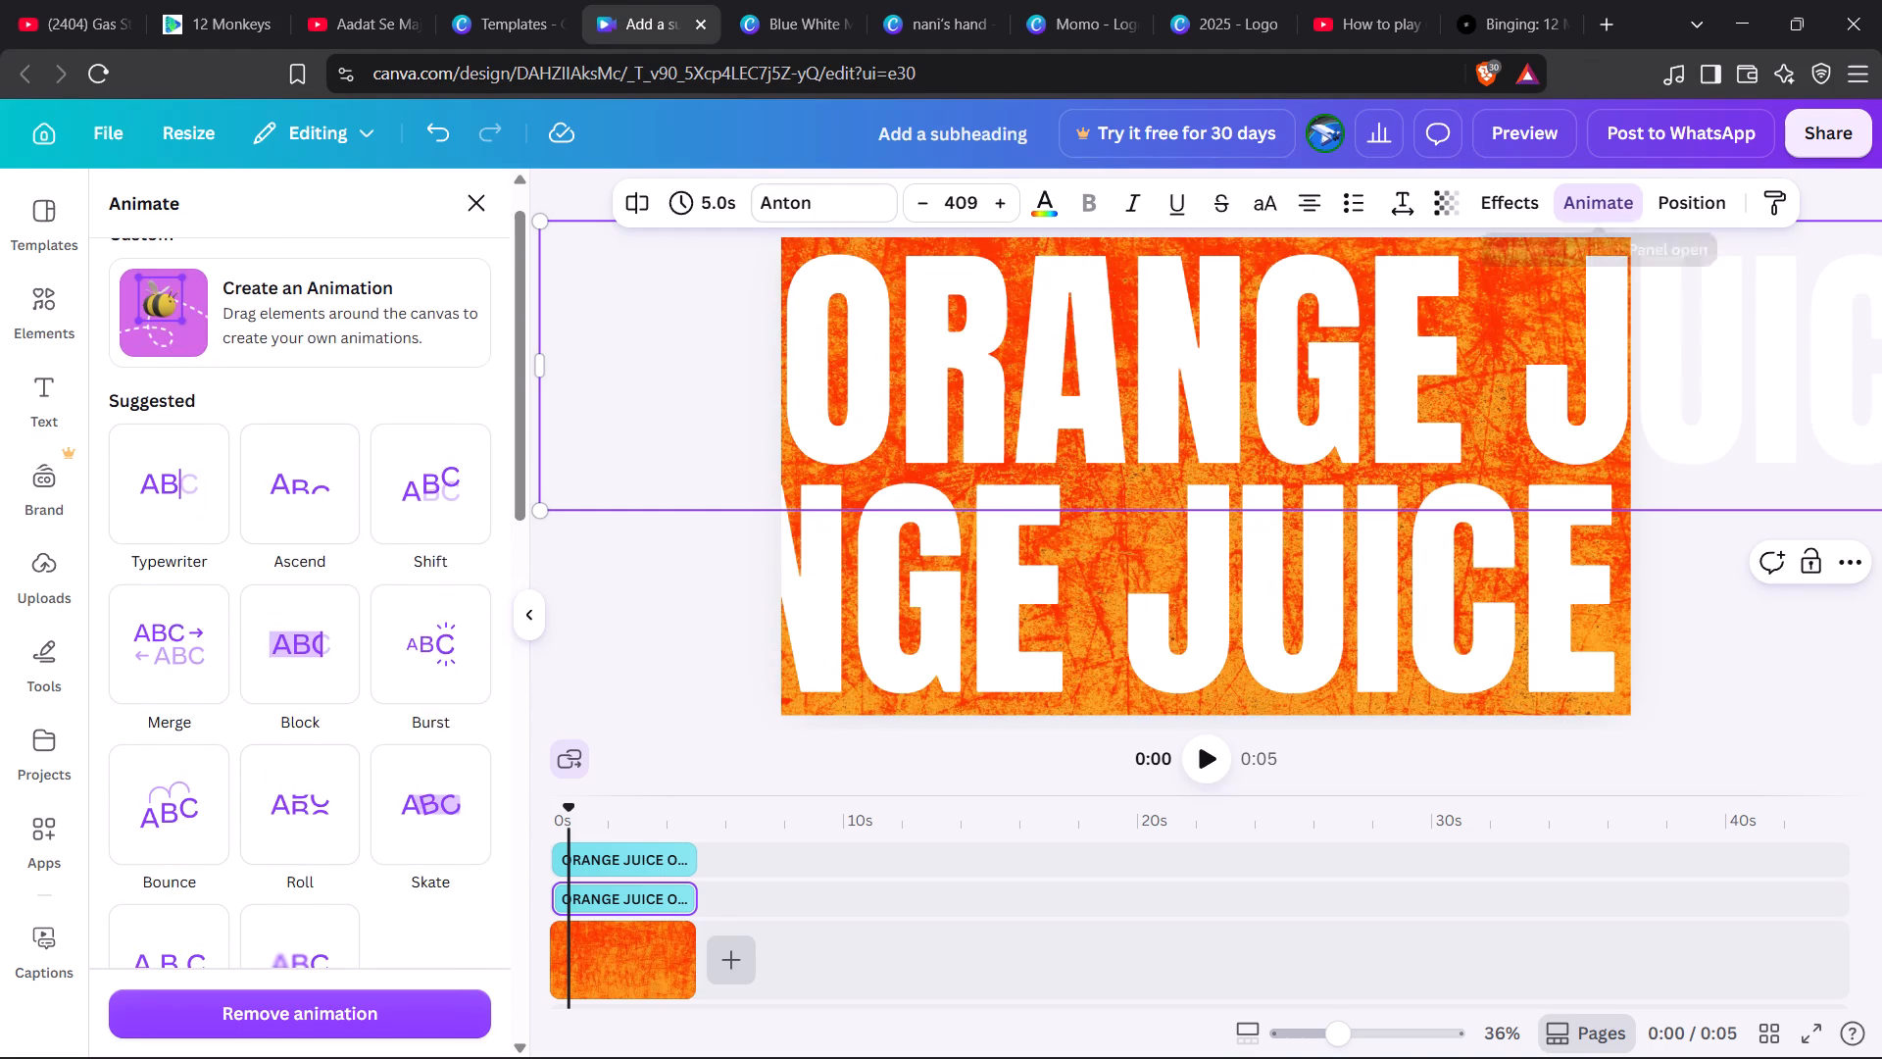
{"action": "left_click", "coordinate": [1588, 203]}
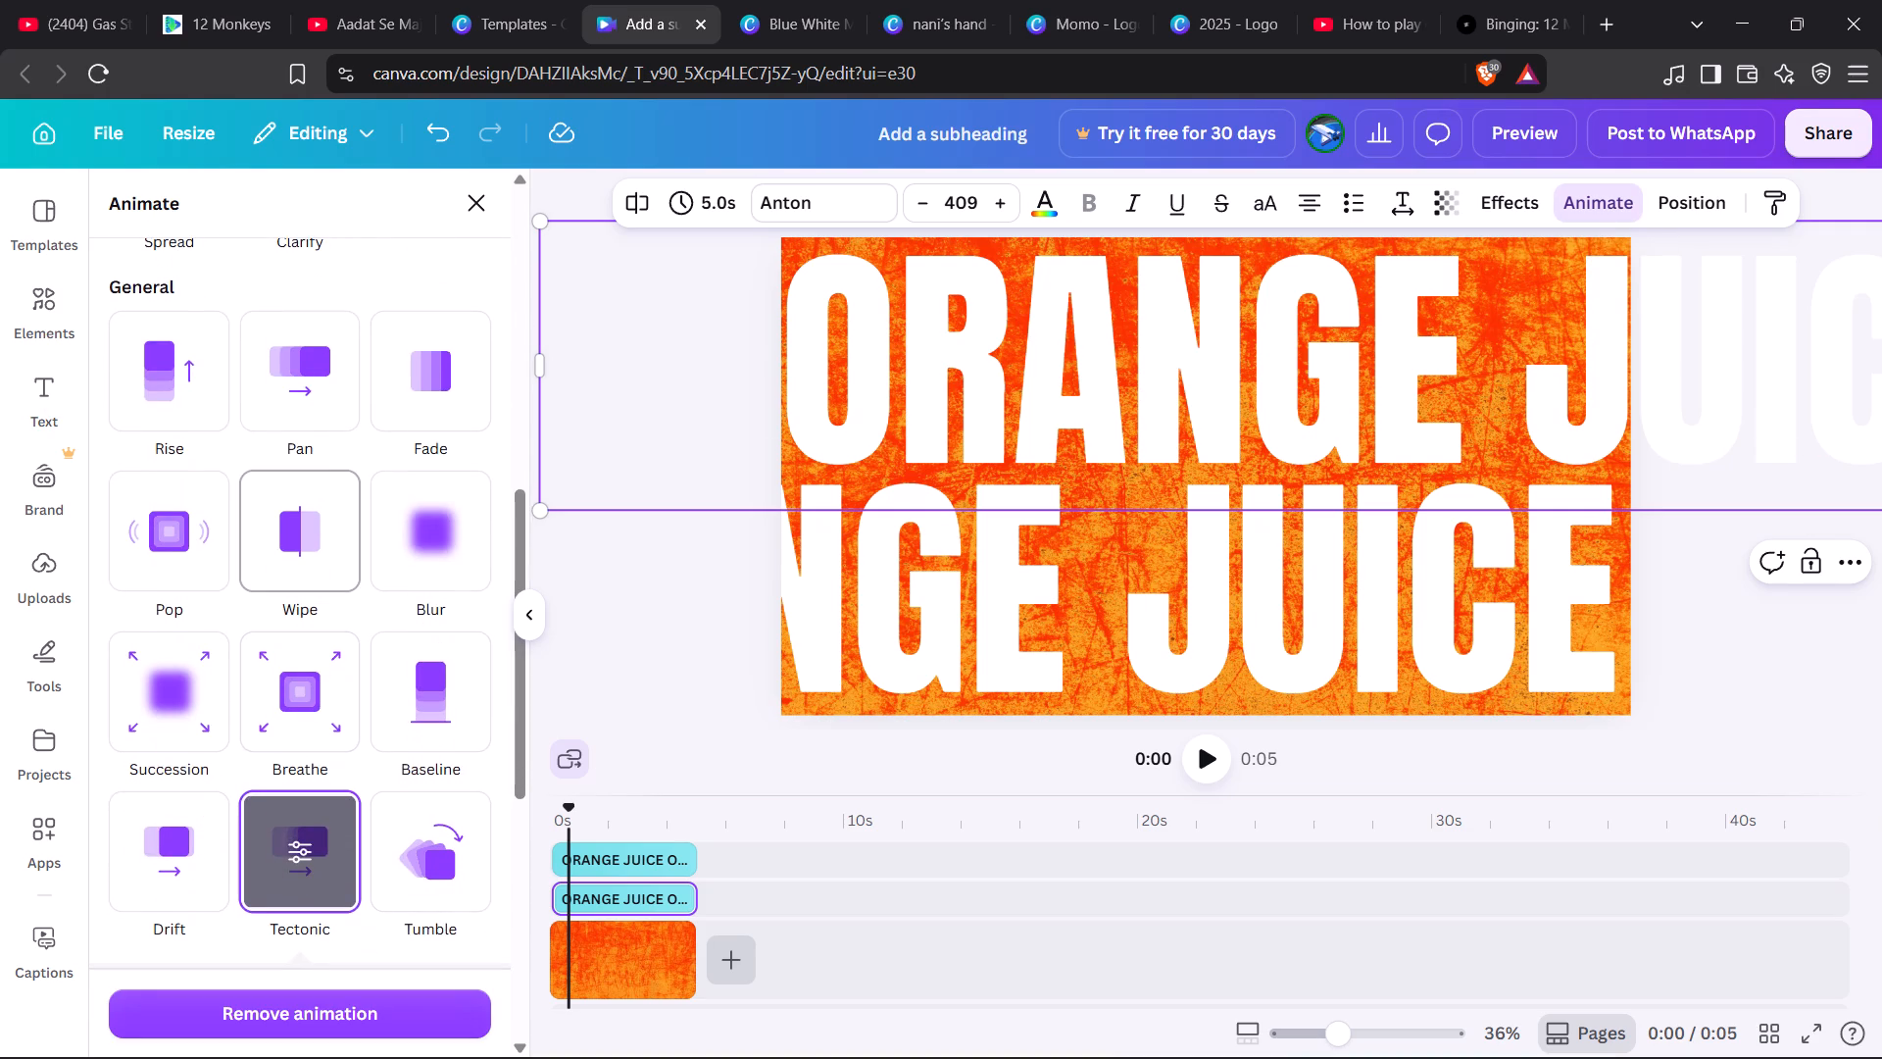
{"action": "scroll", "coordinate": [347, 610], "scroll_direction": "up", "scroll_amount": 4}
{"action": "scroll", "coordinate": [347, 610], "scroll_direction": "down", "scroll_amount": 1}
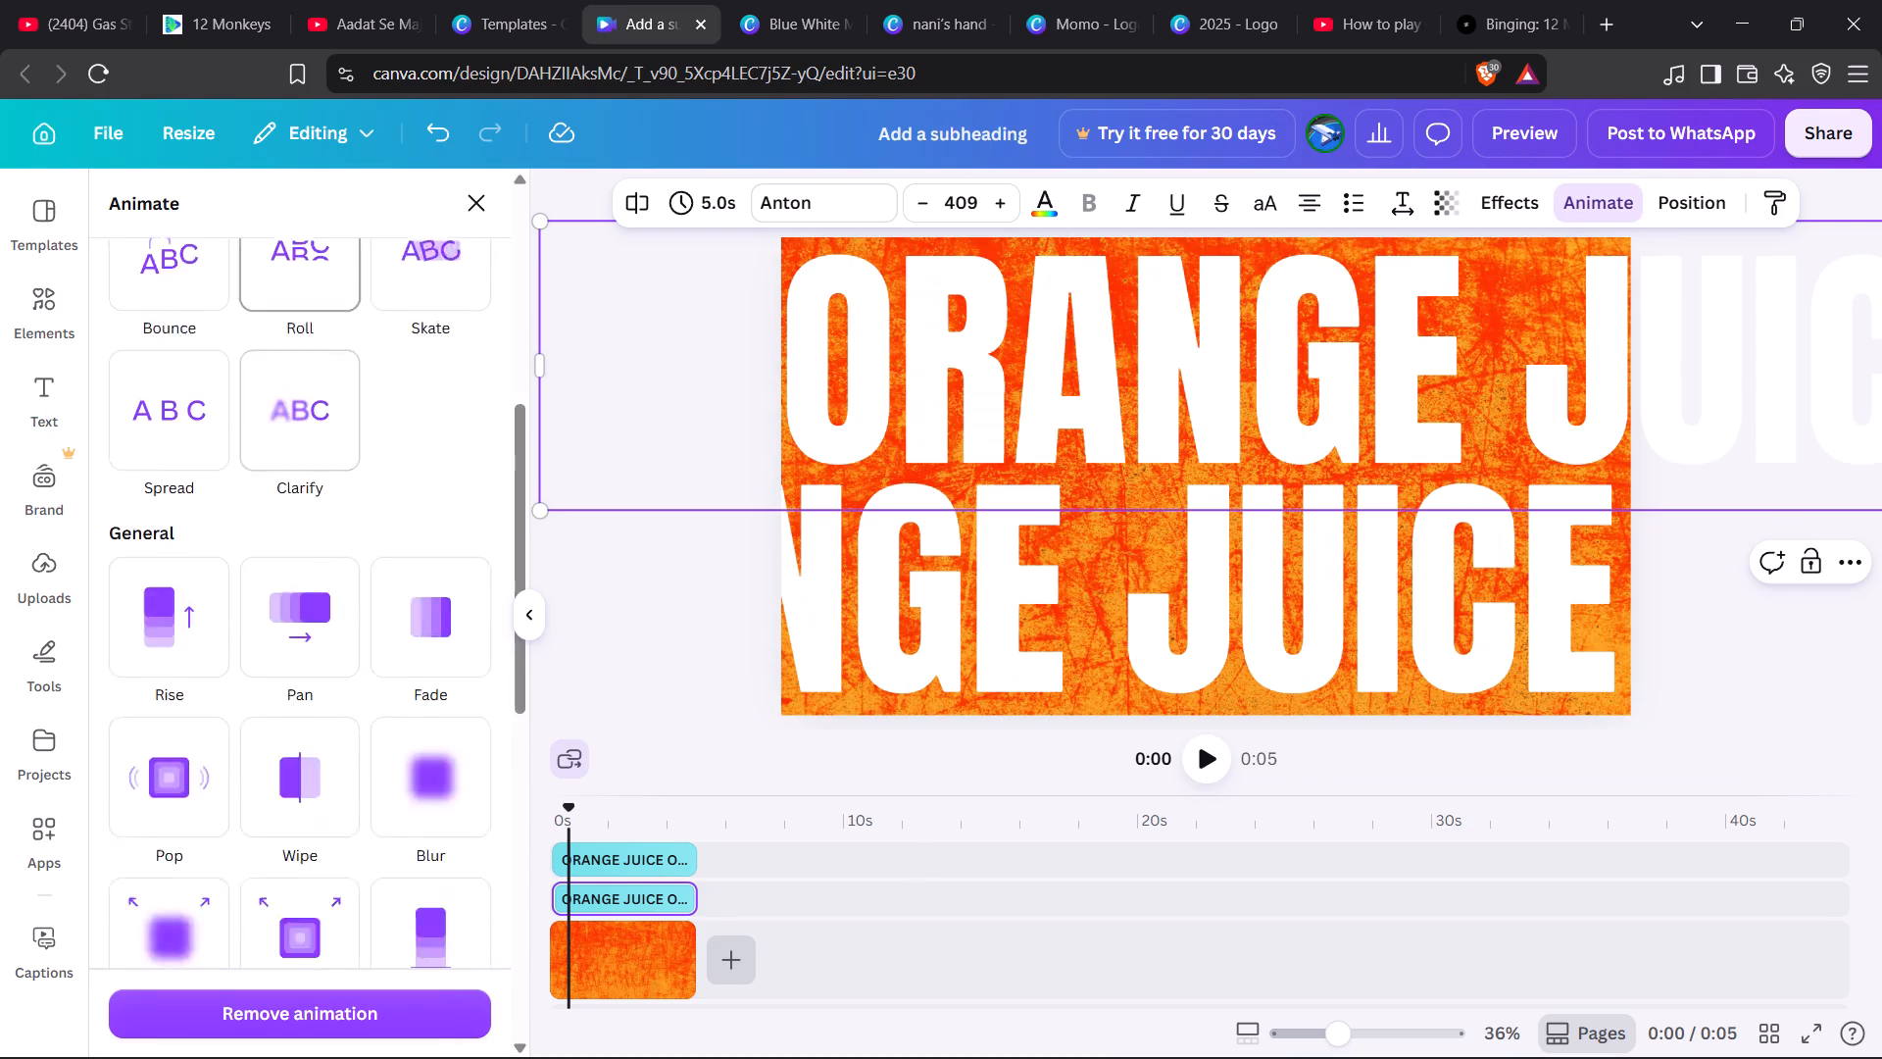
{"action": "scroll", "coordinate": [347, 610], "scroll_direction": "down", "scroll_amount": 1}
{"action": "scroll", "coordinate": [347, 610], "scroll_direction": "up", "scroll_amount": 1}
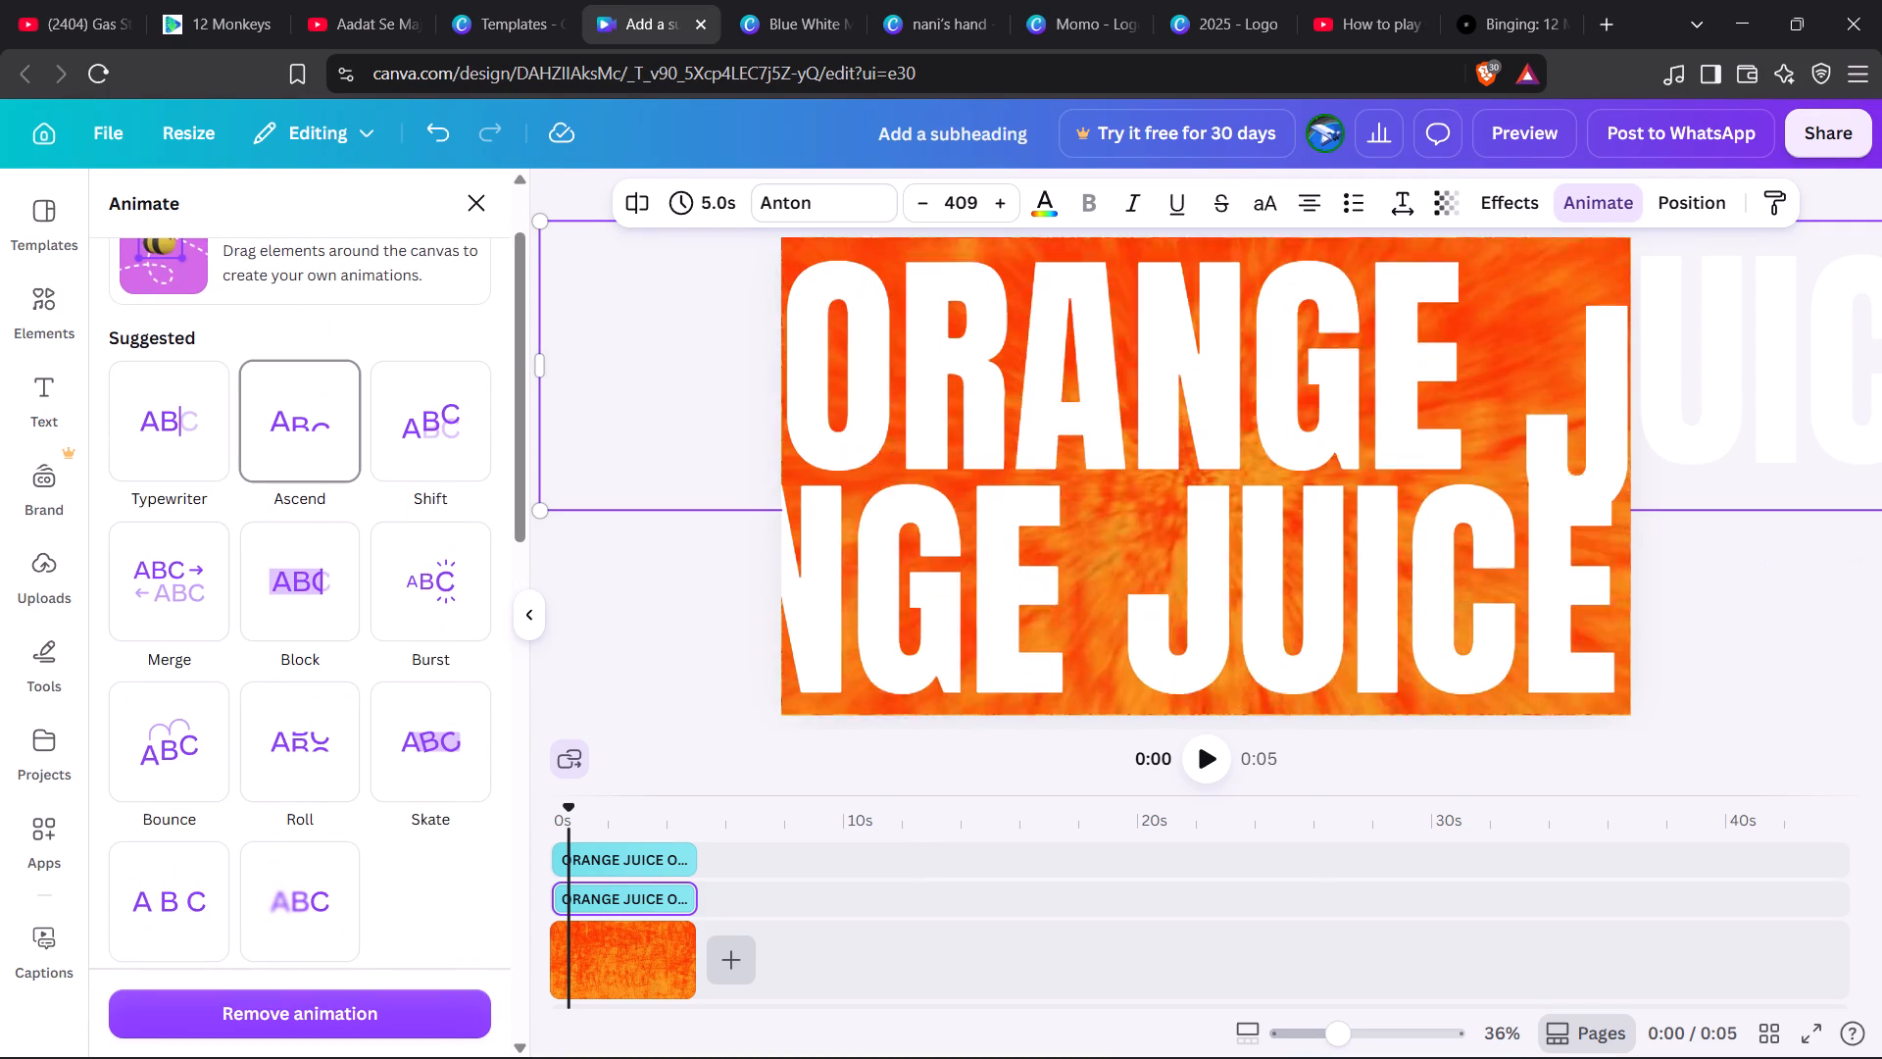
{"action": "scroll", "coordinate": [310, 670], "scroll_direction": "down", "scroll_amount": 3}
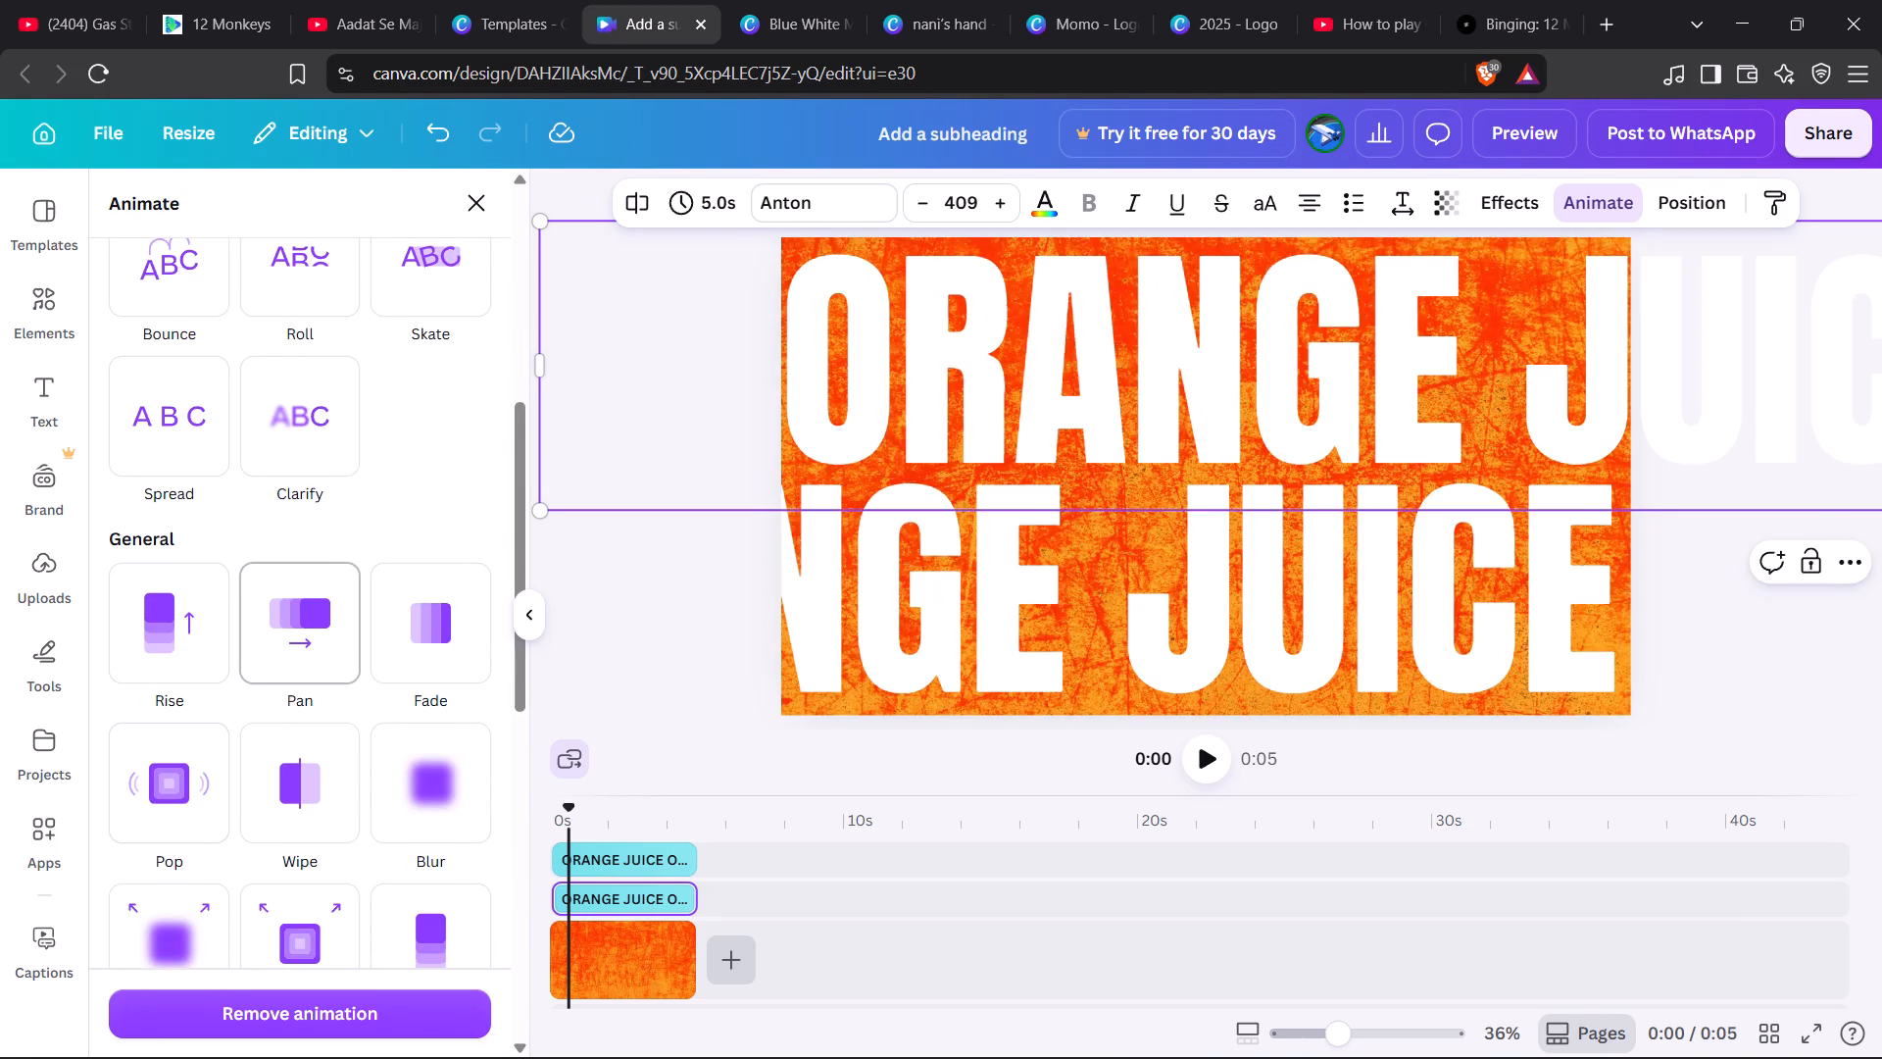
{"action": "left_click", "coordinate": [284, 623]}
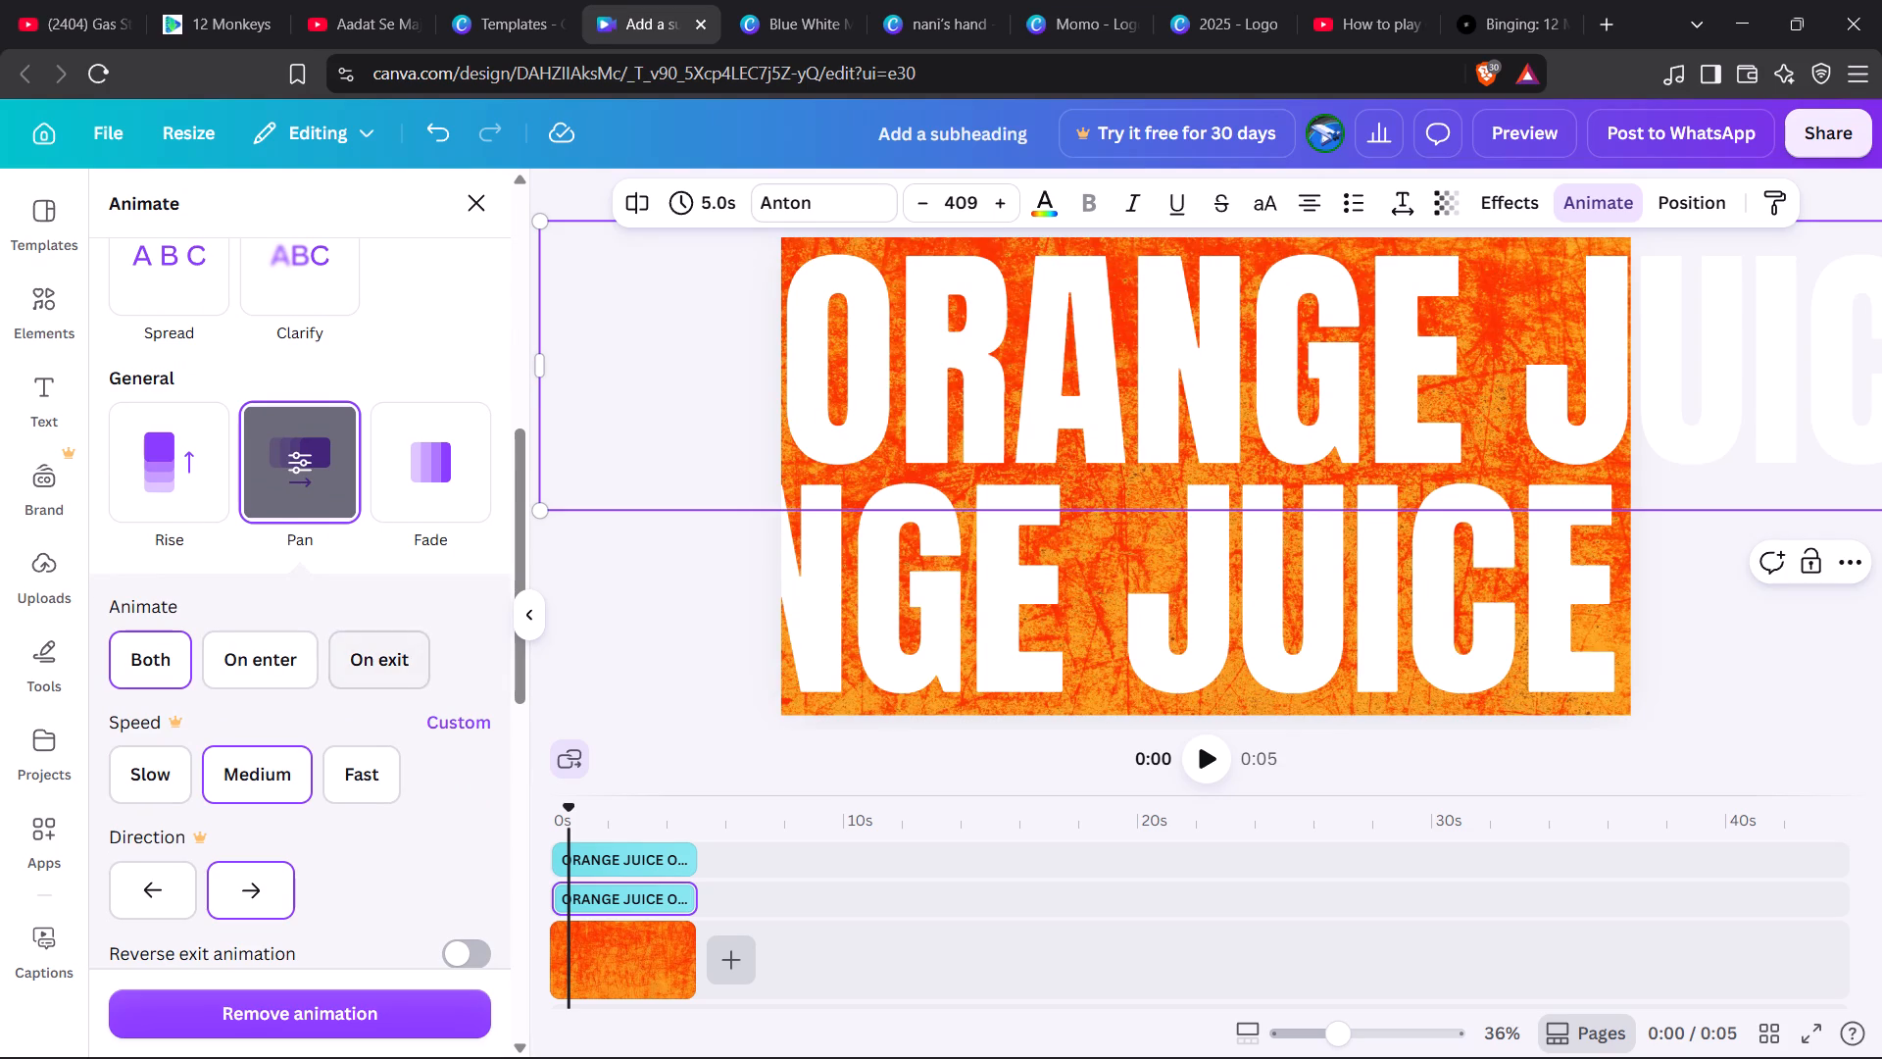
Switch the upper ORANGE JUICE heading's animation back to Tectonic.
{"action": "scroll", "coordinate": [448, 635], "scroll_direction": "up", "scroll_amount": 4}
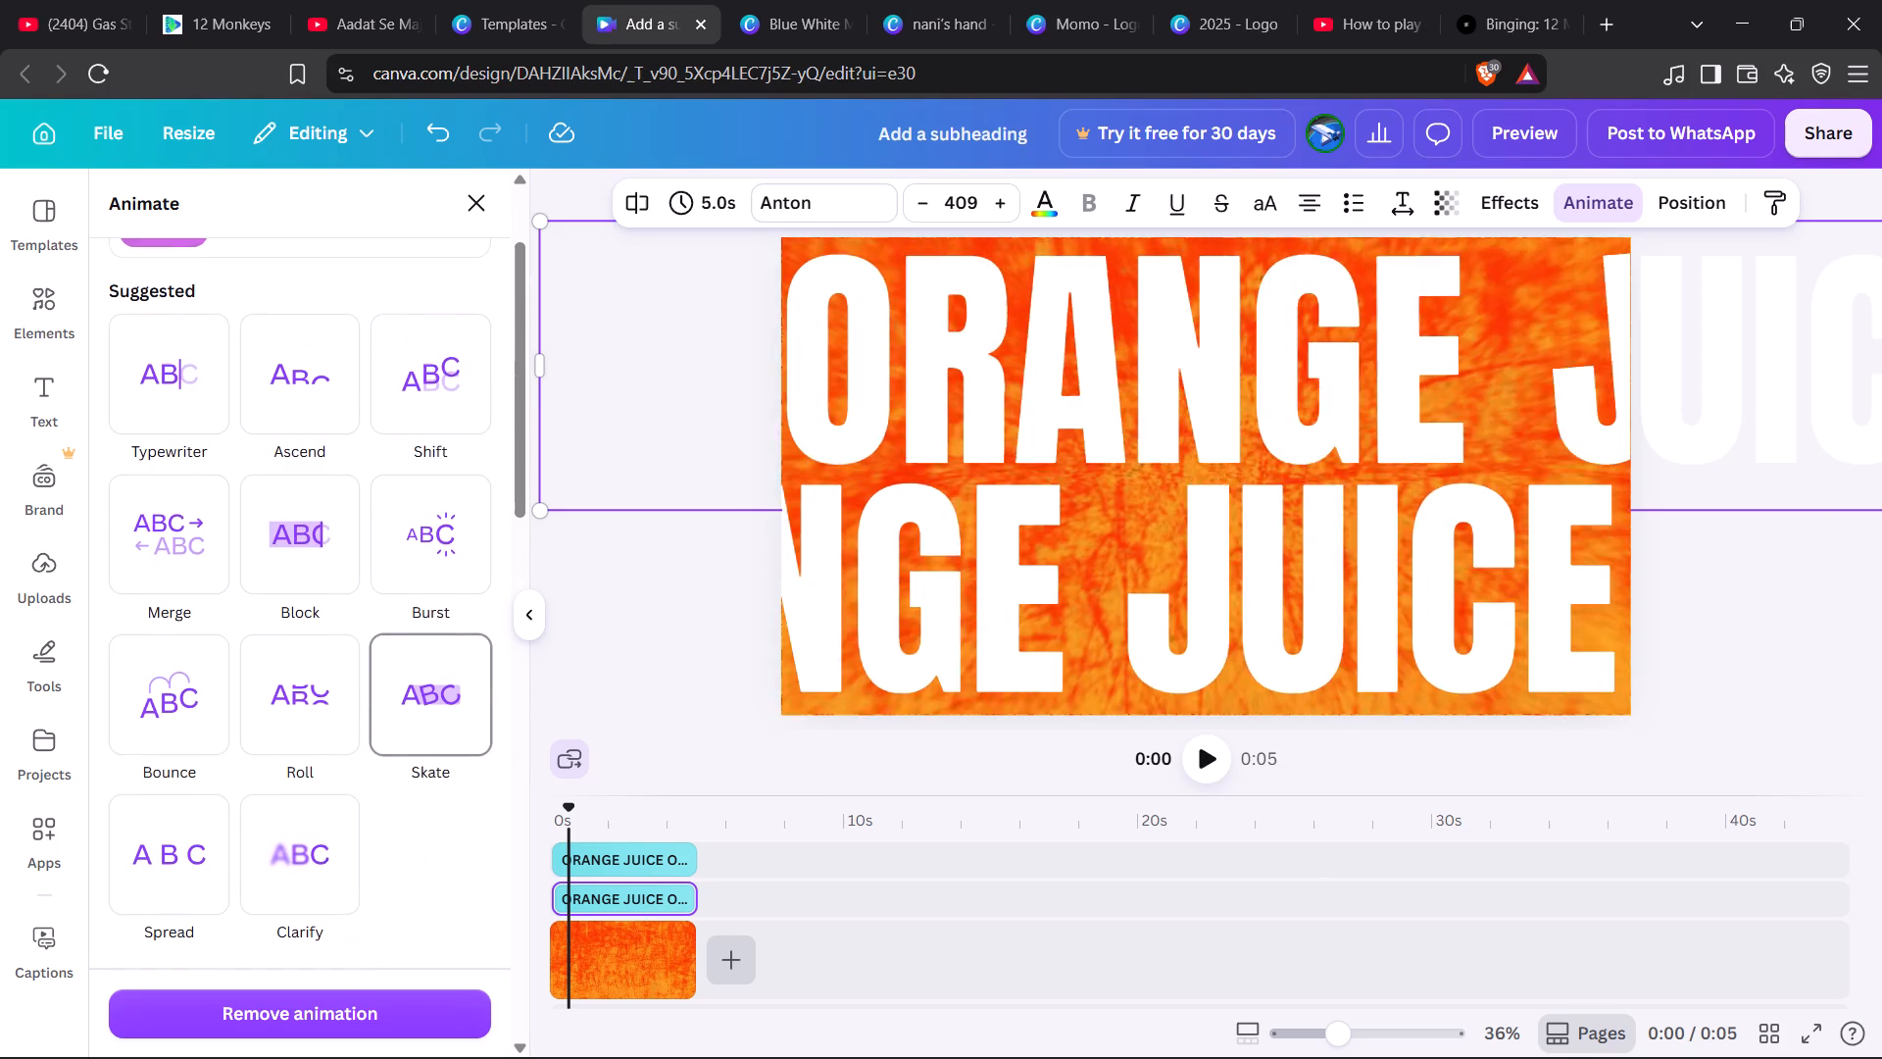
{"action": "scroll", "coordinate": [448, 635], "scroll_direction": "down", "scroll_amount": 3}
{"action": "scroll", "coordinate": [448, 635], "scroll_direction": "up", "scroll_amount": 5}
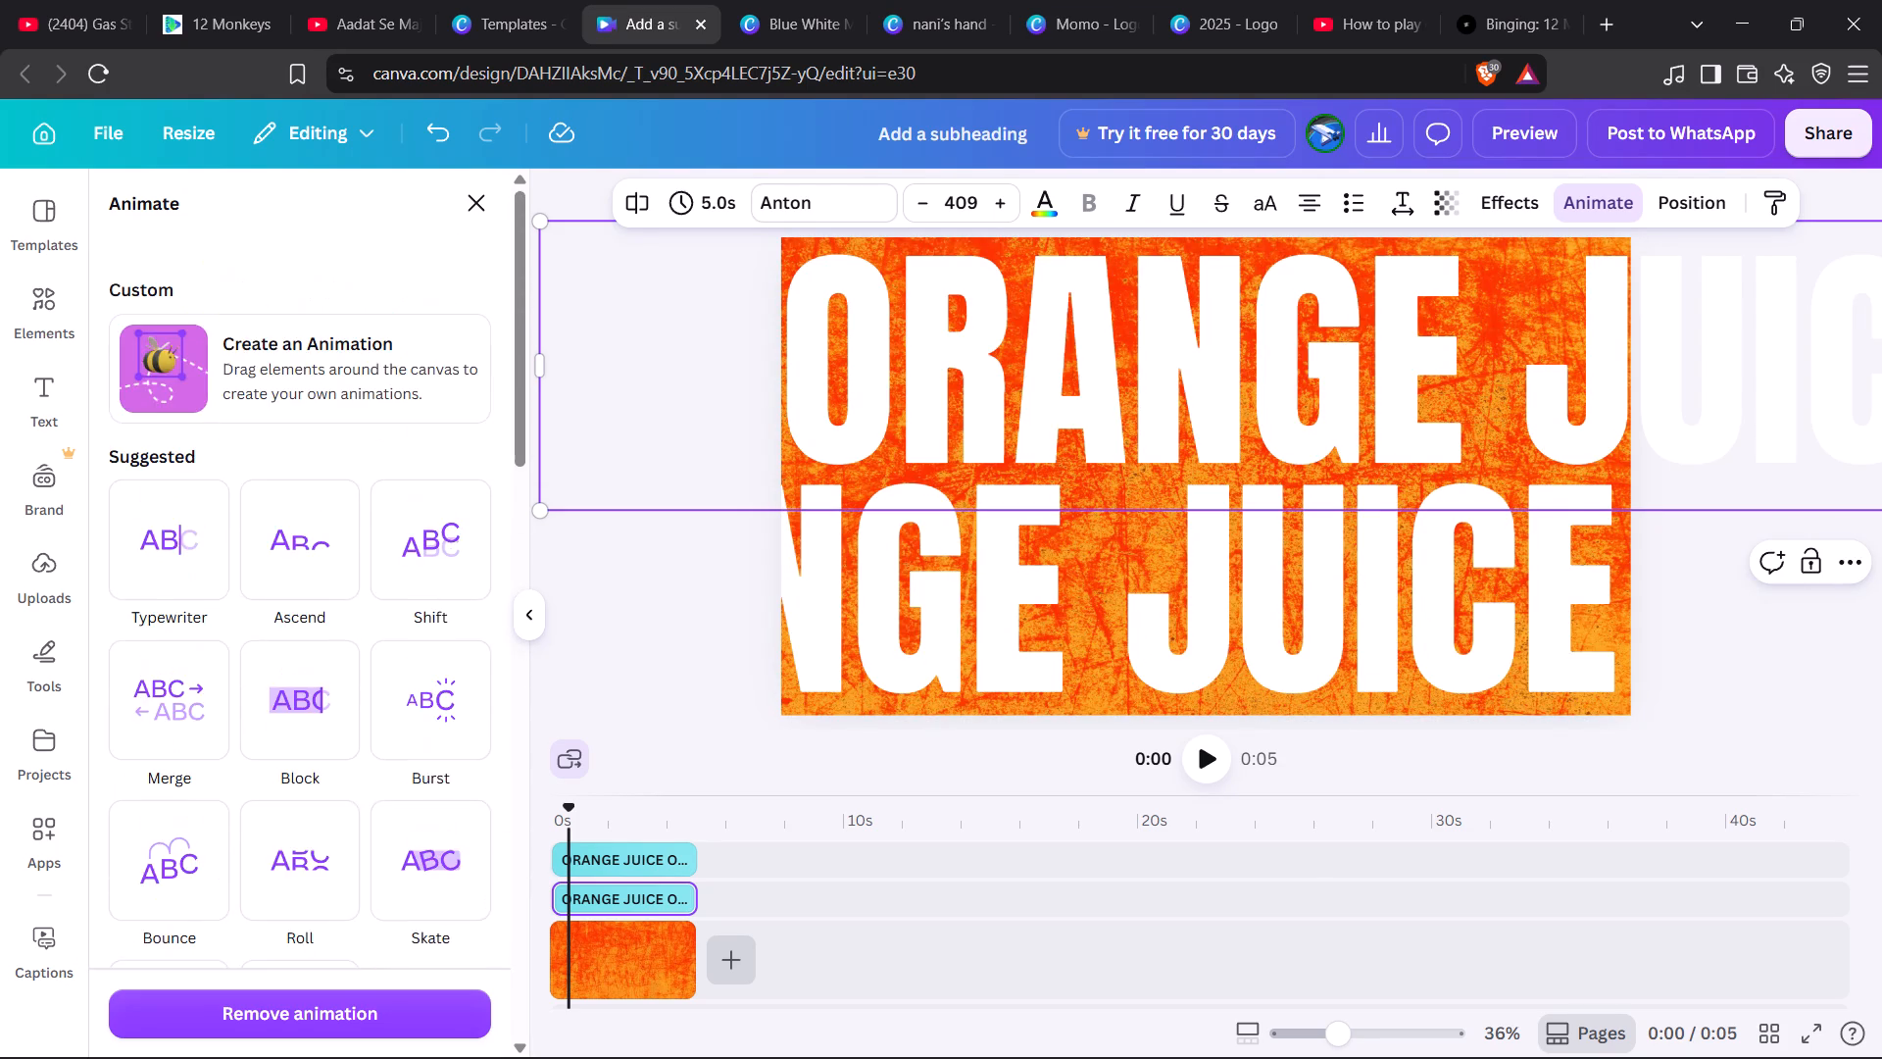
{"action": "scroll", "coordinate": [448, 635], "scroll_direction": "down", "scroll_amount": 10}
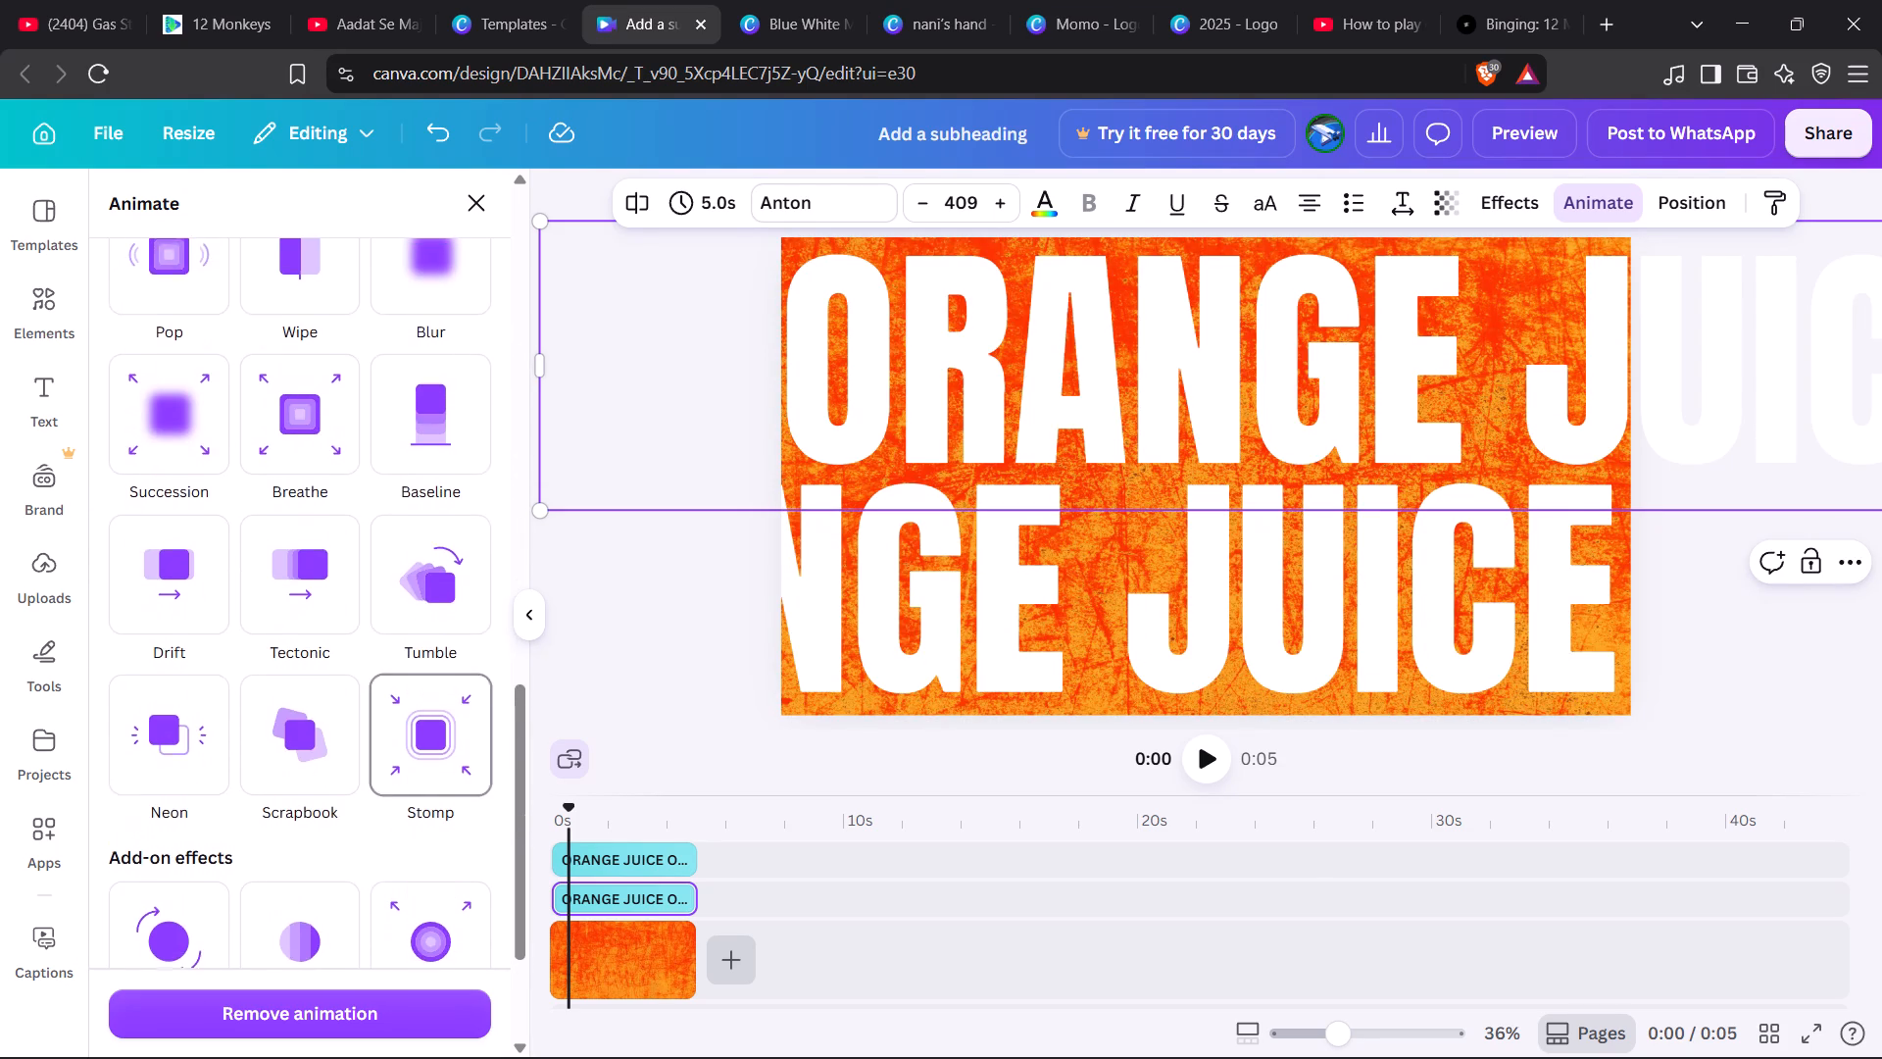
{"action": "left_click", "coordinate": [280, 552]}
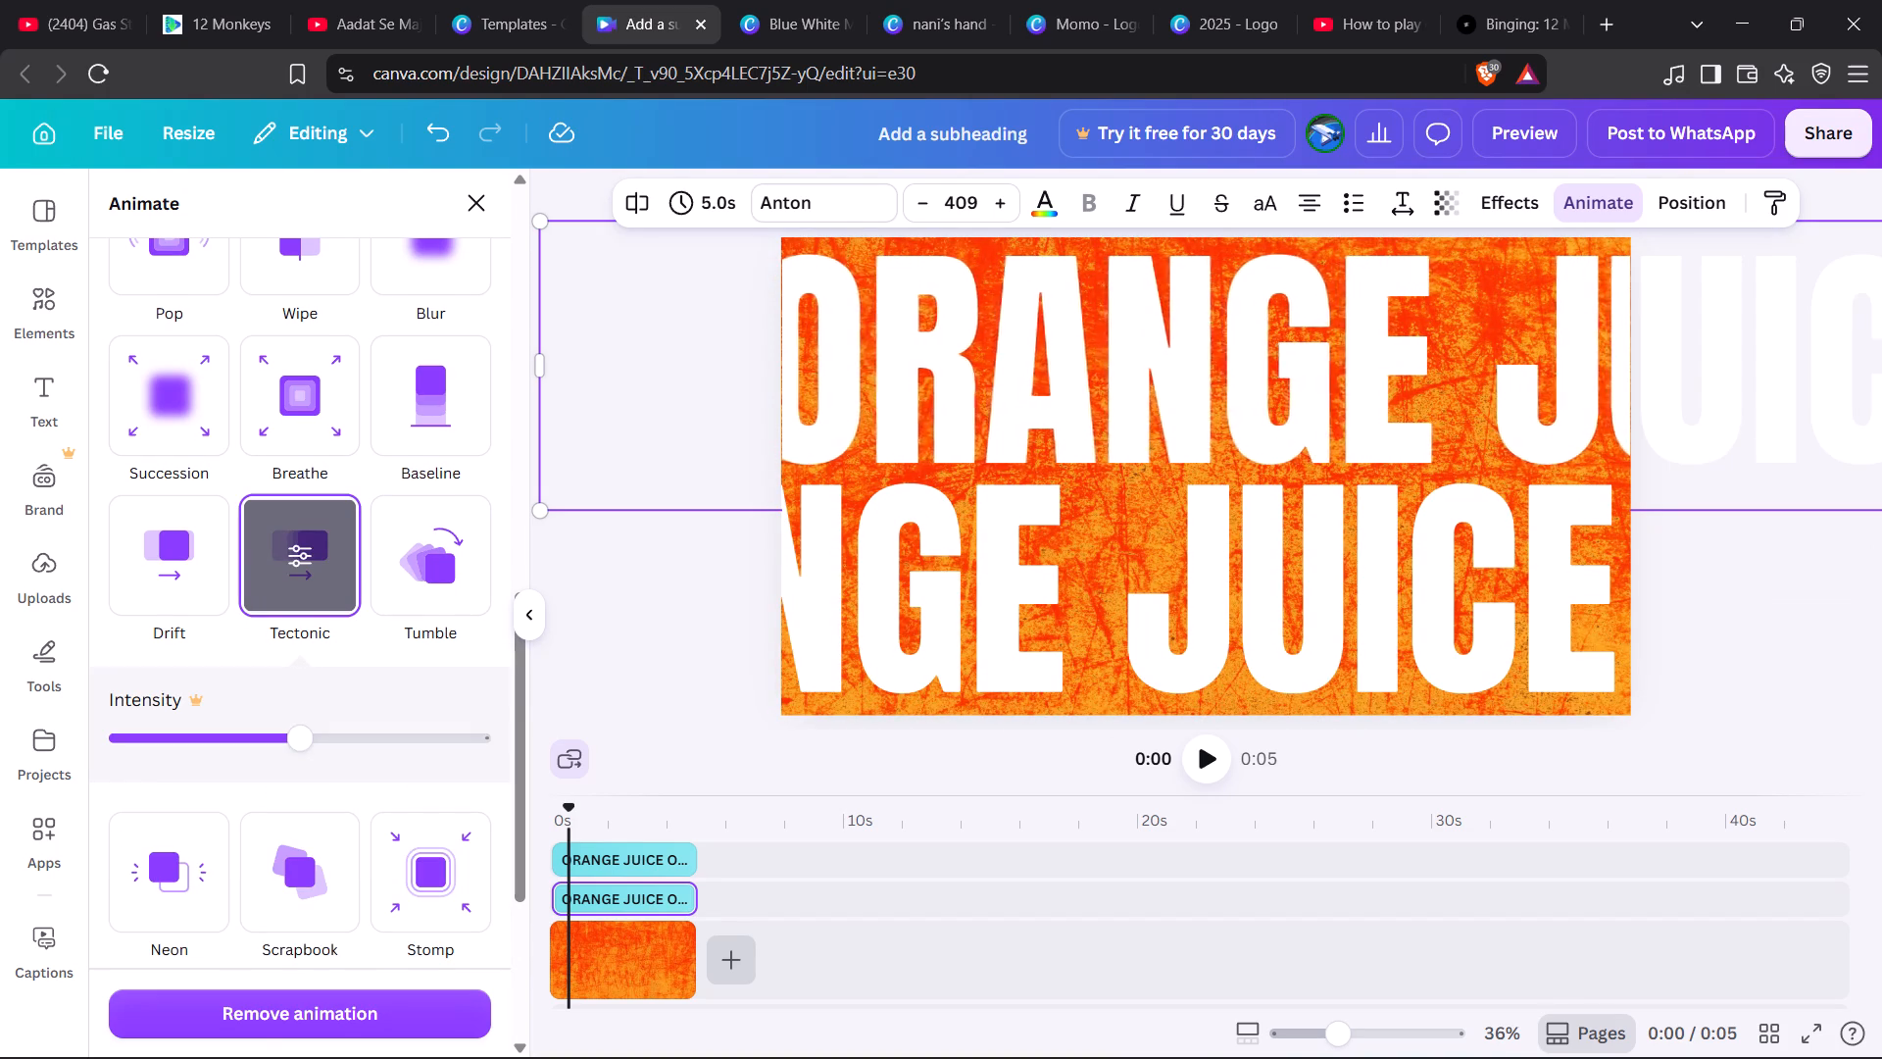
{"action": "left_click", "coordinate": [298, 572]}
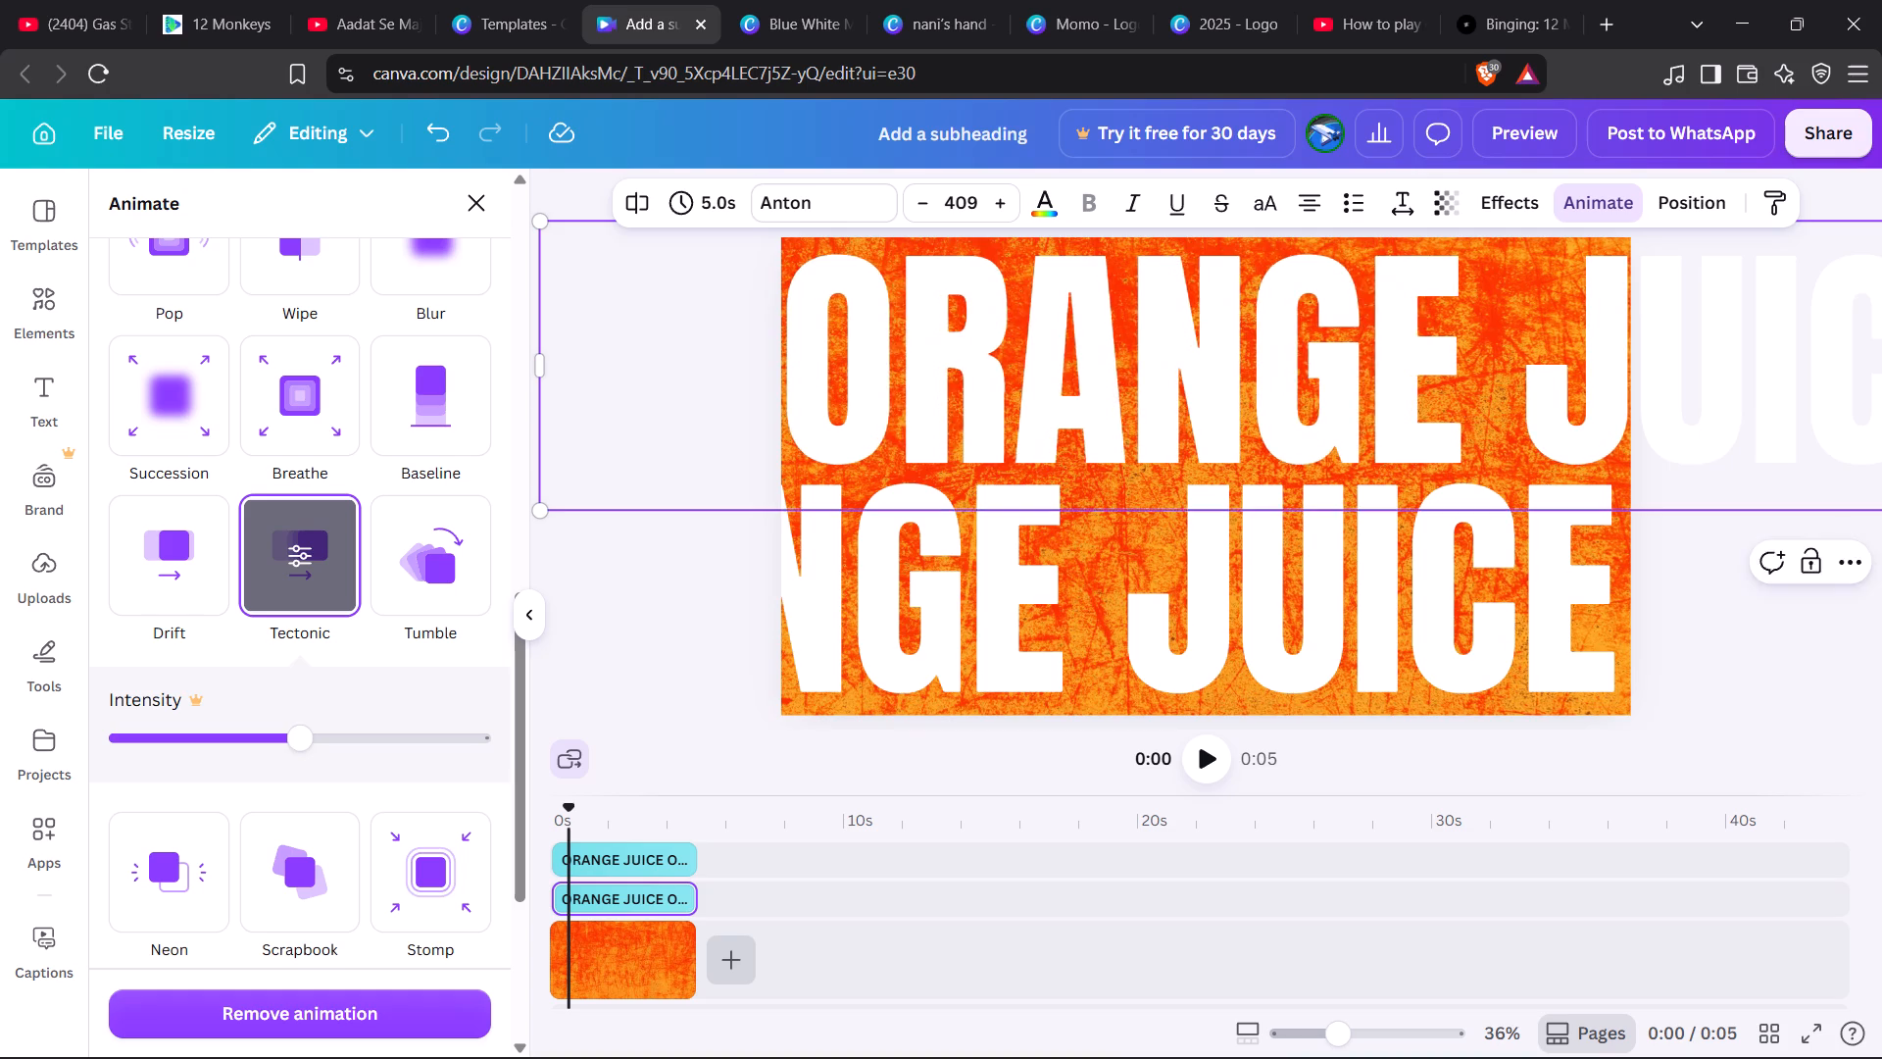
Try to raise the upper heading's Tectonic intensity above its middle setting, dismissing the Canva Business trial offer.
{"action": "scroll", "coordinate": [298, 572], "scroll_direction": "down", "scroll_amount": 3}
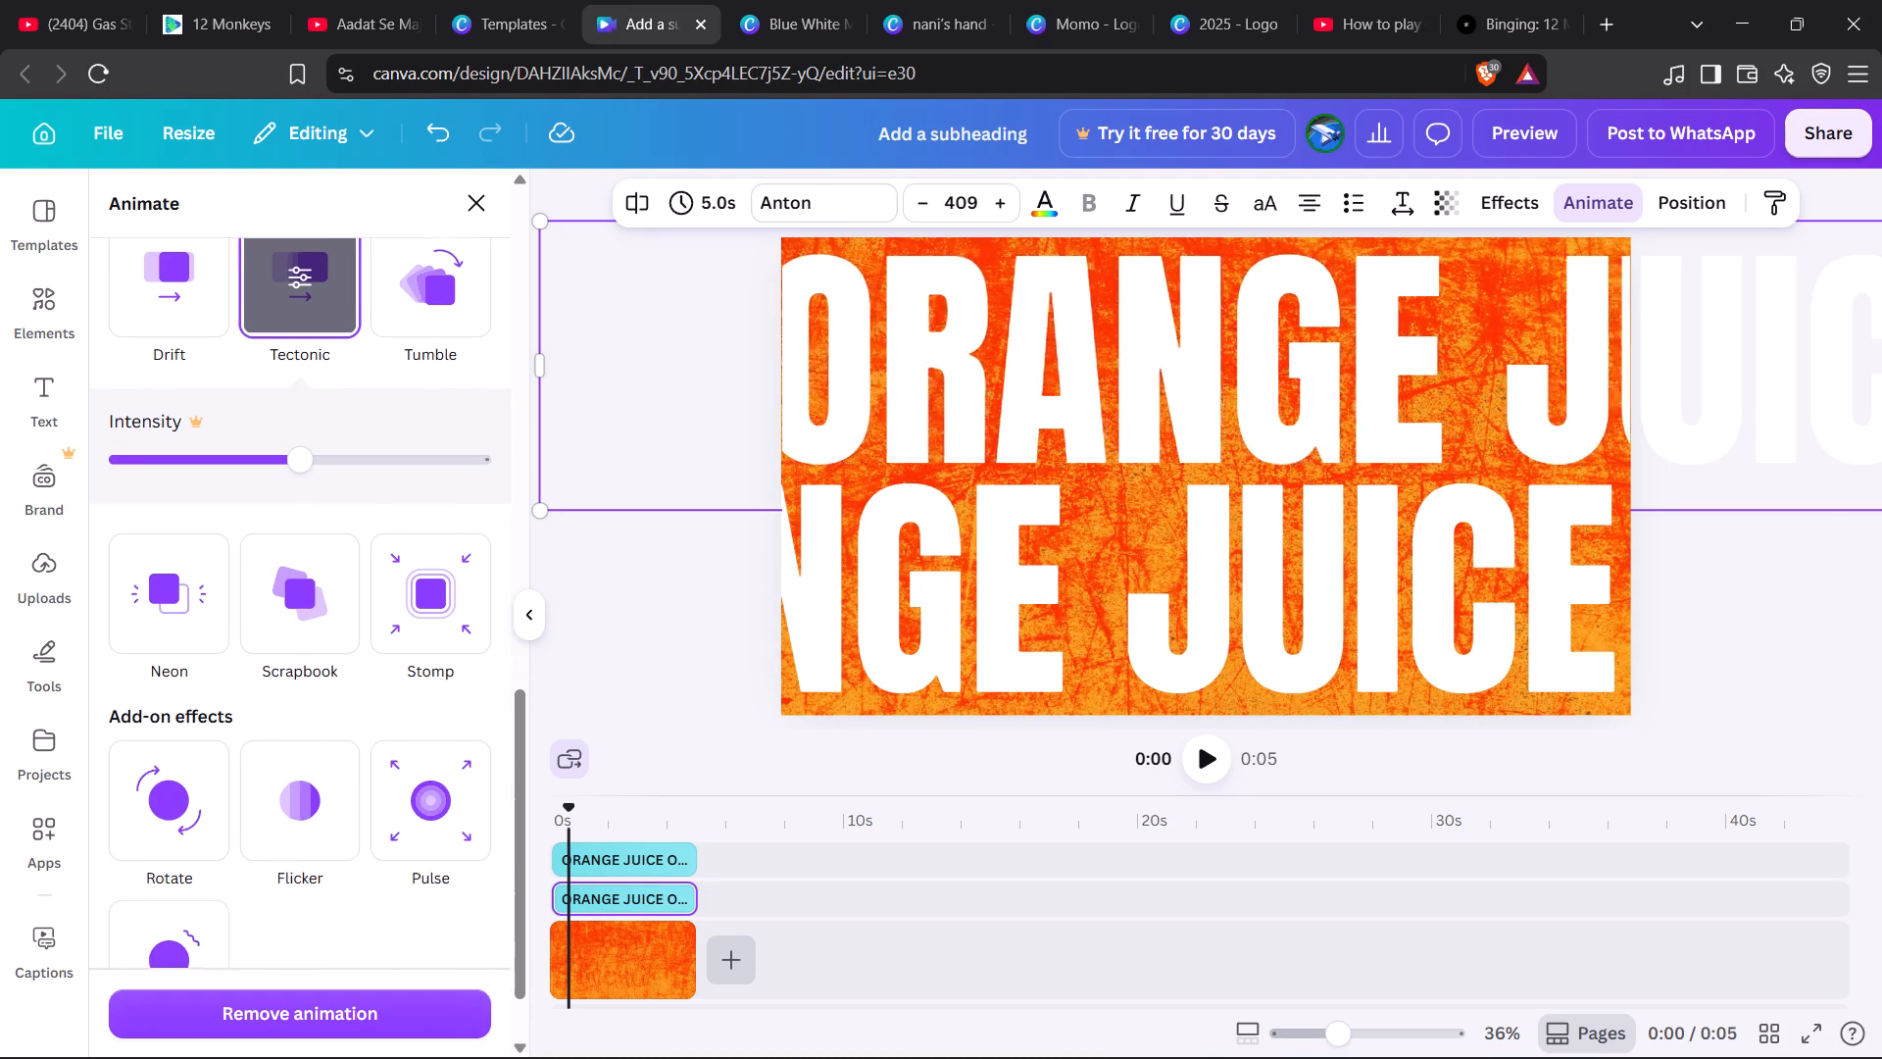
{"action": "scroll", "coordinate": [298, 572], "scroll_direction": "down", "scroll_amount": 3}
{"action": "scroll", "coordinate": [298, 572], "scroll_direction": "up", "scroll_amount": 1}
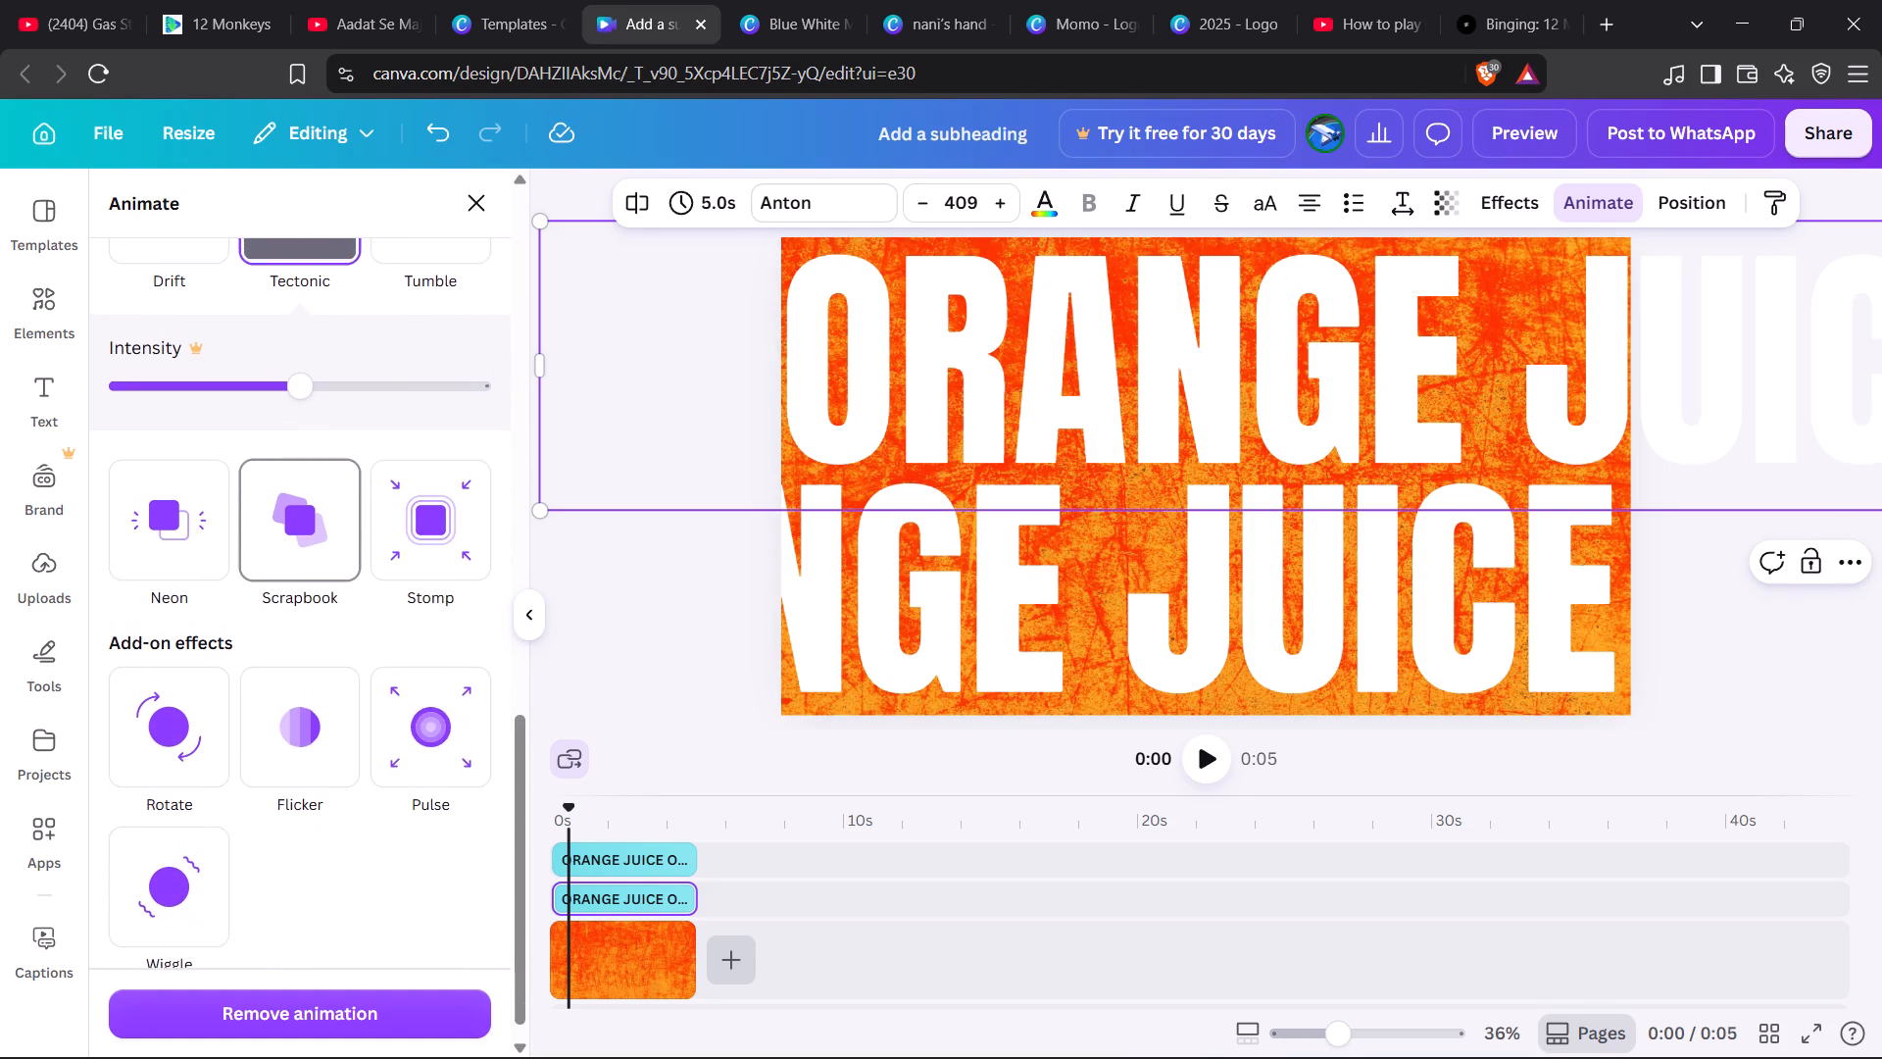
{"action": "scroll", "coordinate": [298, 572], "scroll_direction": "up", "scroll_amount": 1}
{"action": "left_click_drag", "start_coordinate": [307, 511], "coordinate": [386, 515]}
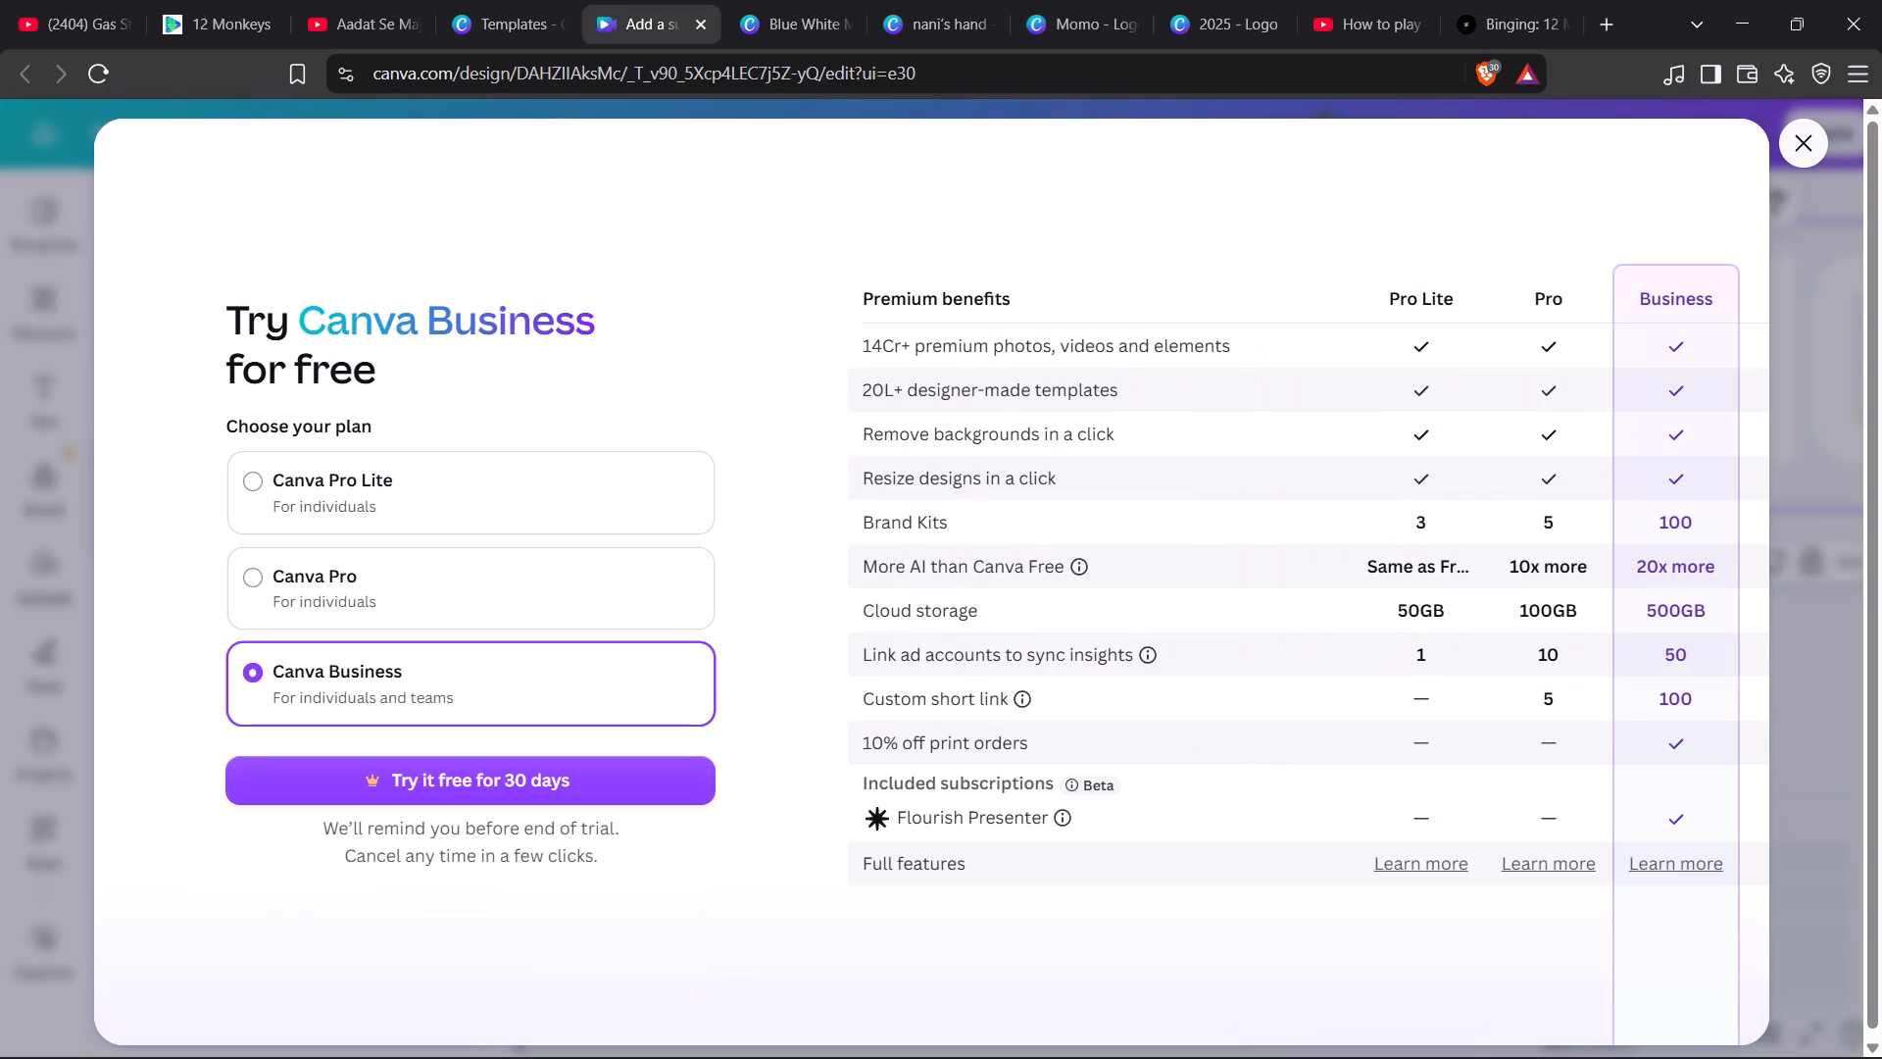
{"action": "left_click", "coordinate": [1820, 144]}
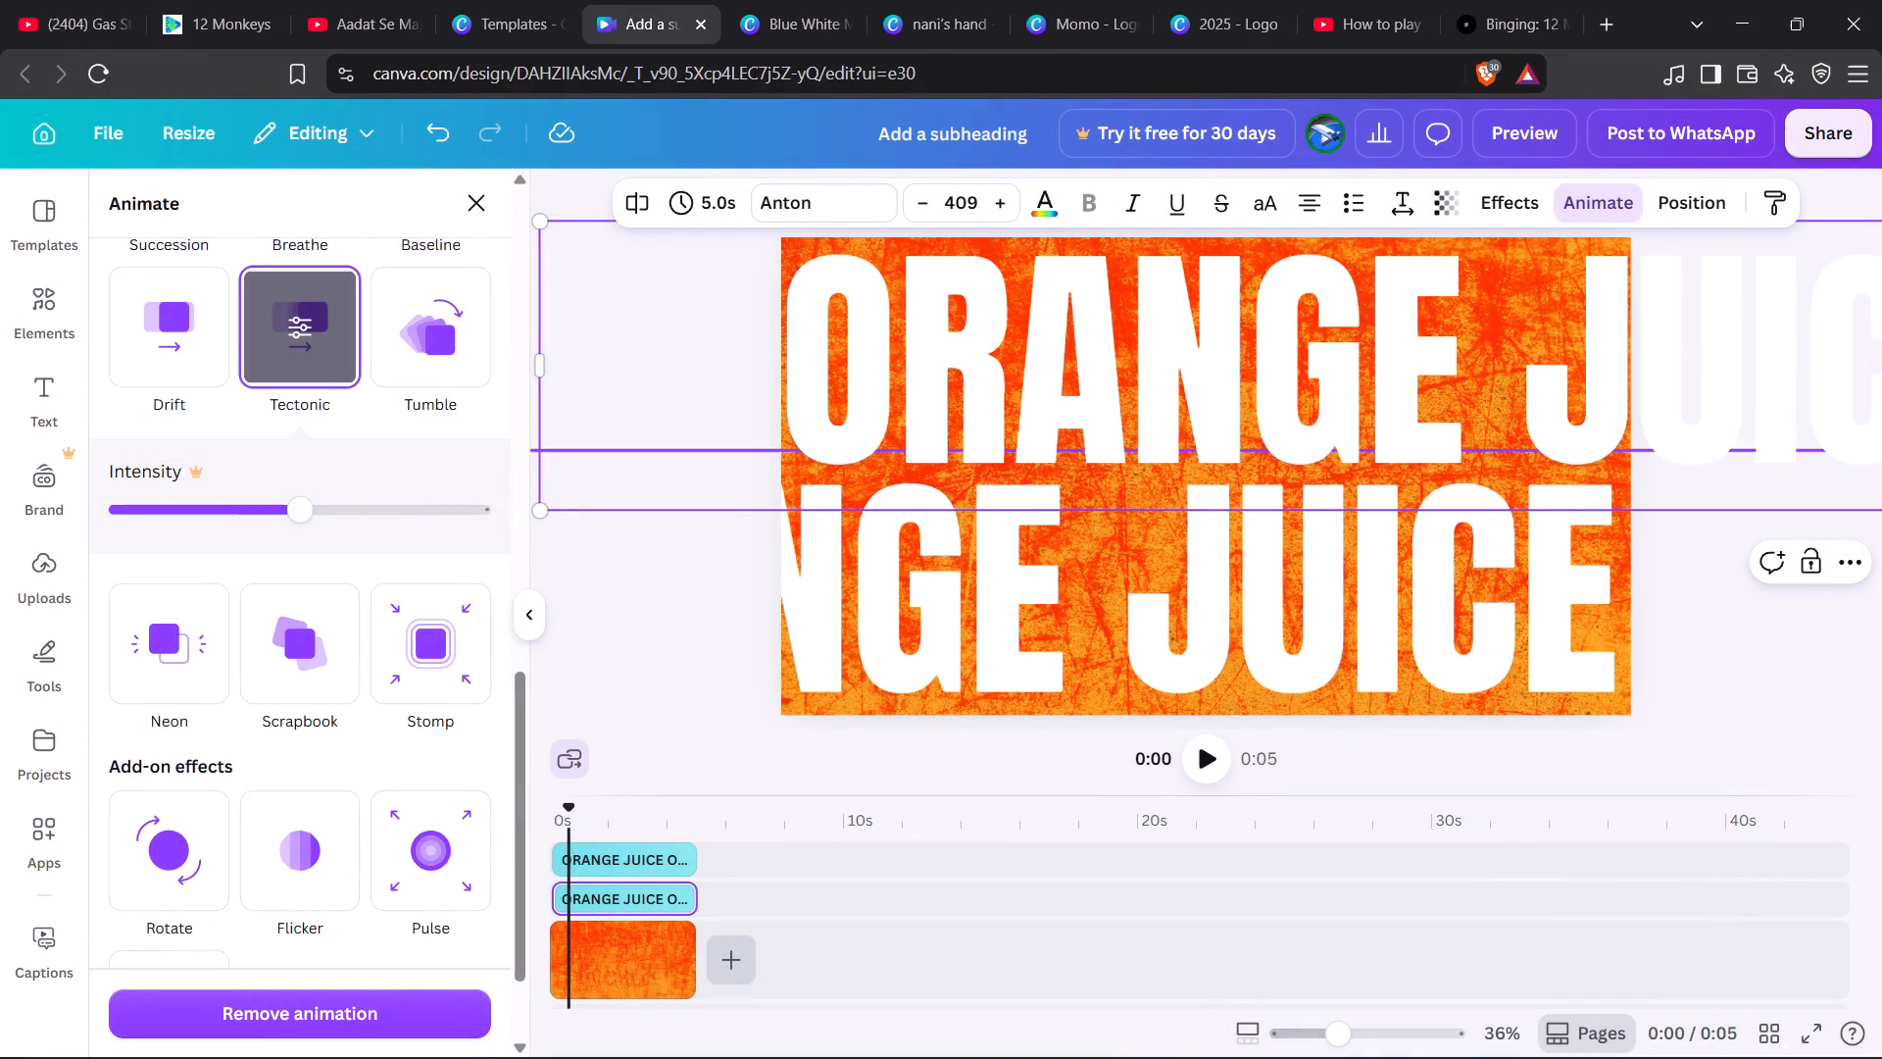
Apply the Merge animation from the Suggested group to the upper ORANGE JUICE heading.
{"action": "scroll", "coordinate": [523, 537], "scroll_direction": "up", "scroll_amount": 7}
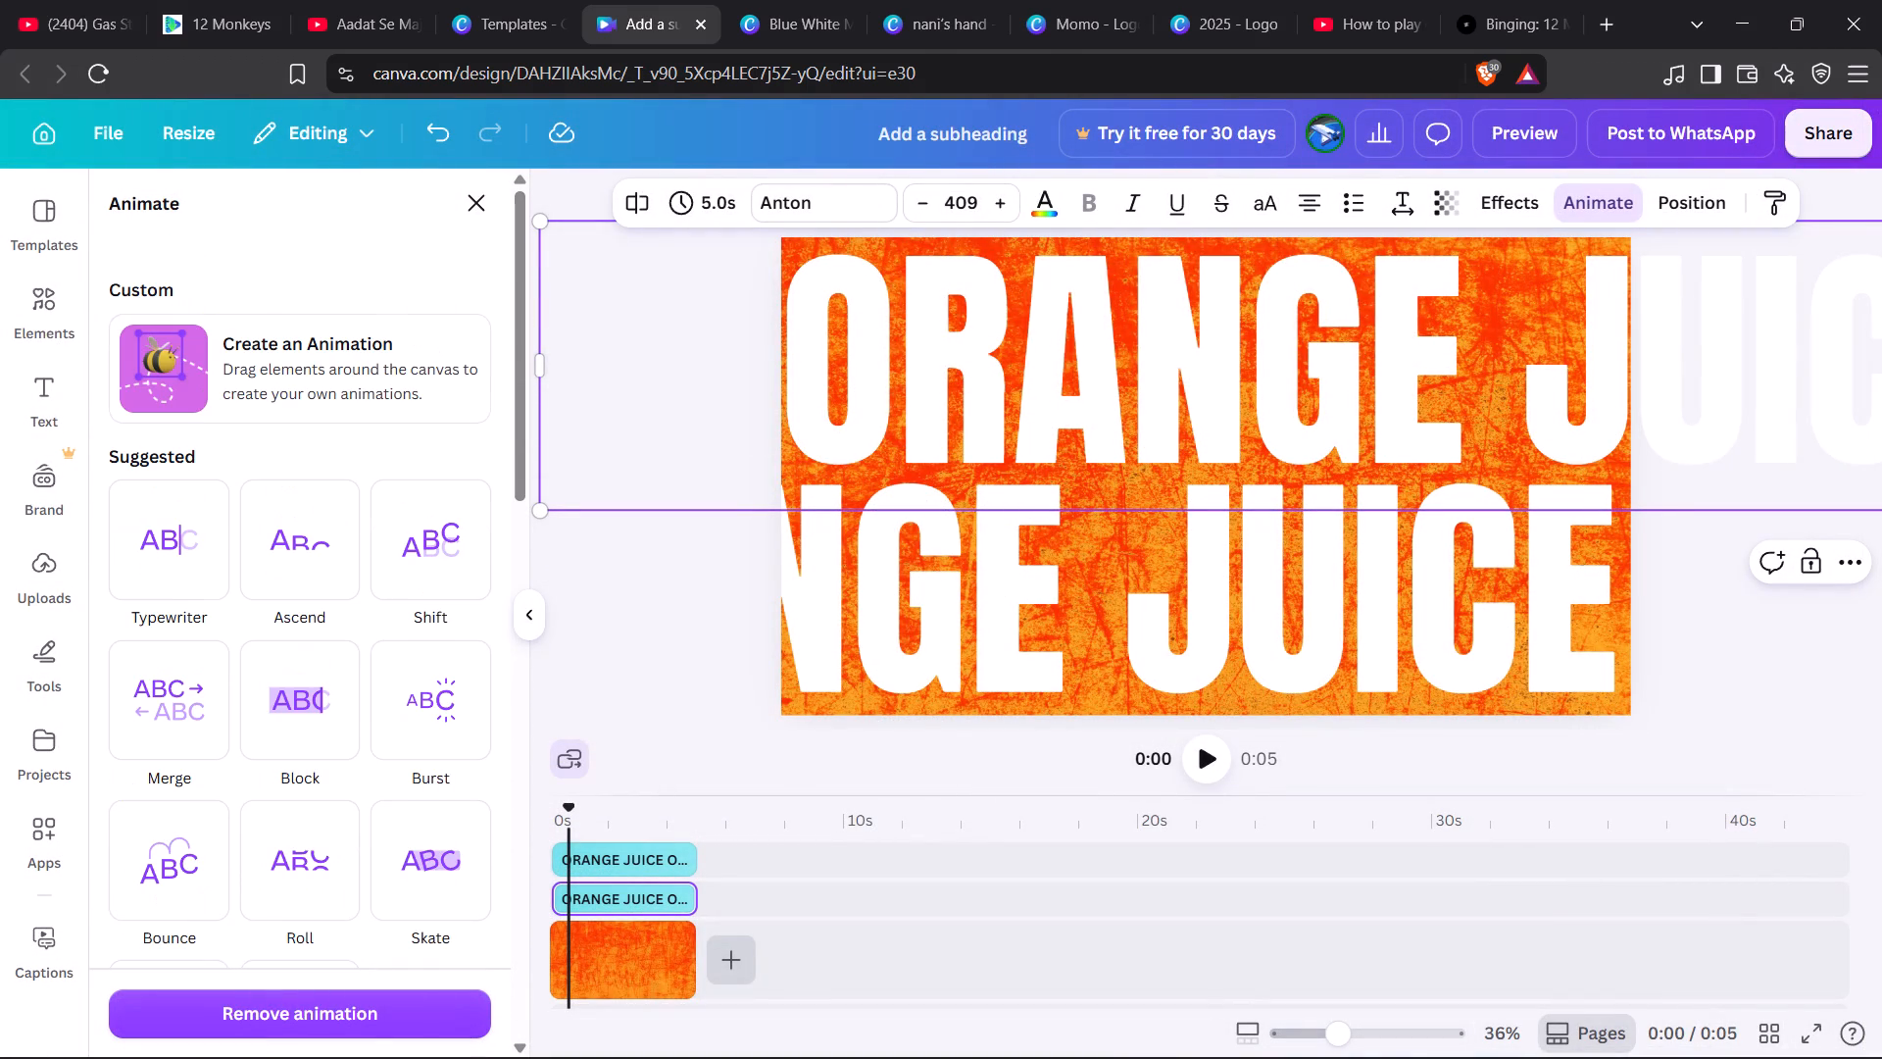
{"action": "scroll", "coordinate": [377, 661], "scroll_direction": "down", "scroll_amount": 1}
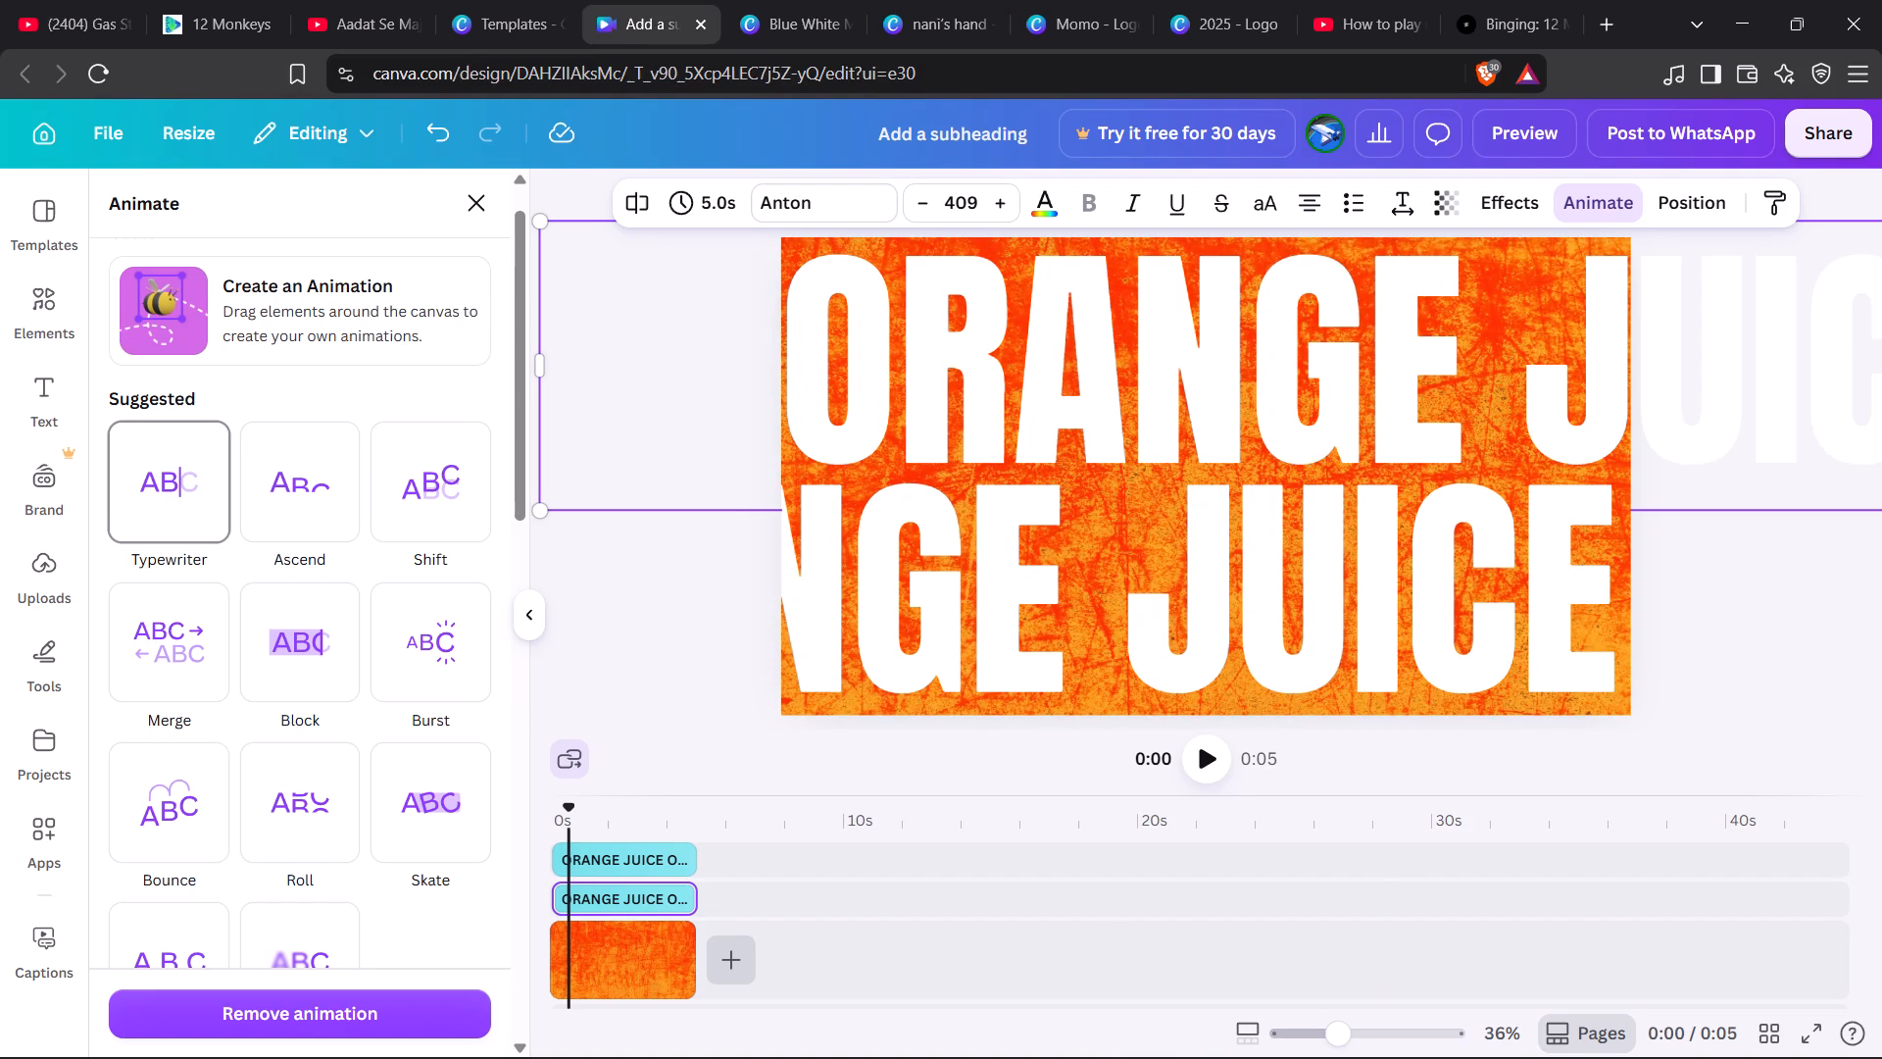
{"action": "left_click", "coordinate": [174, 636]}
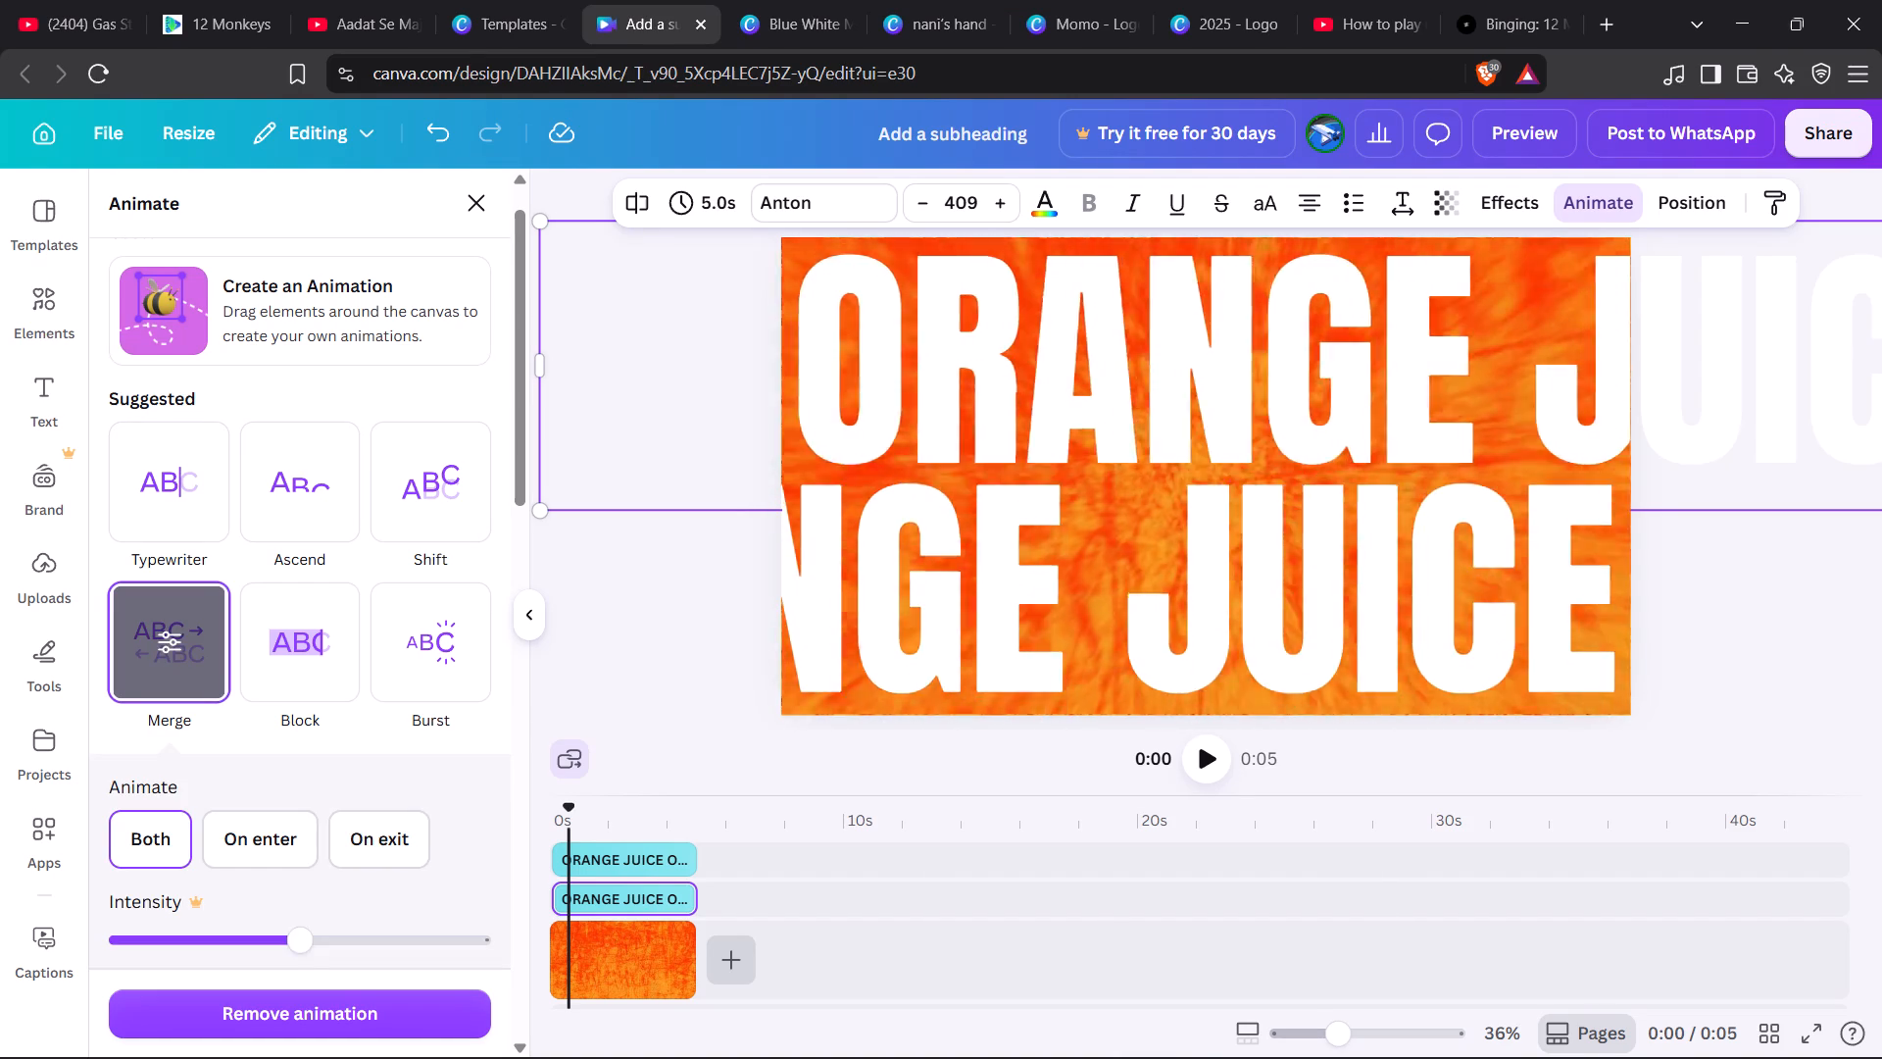
Apply the Baseline animation from the General group to the upper ORANGE JUICE heading.
{"action": "scroll", "coordinate": [322, 811], "scroll_direction": "down", "scroll_amount": 4}
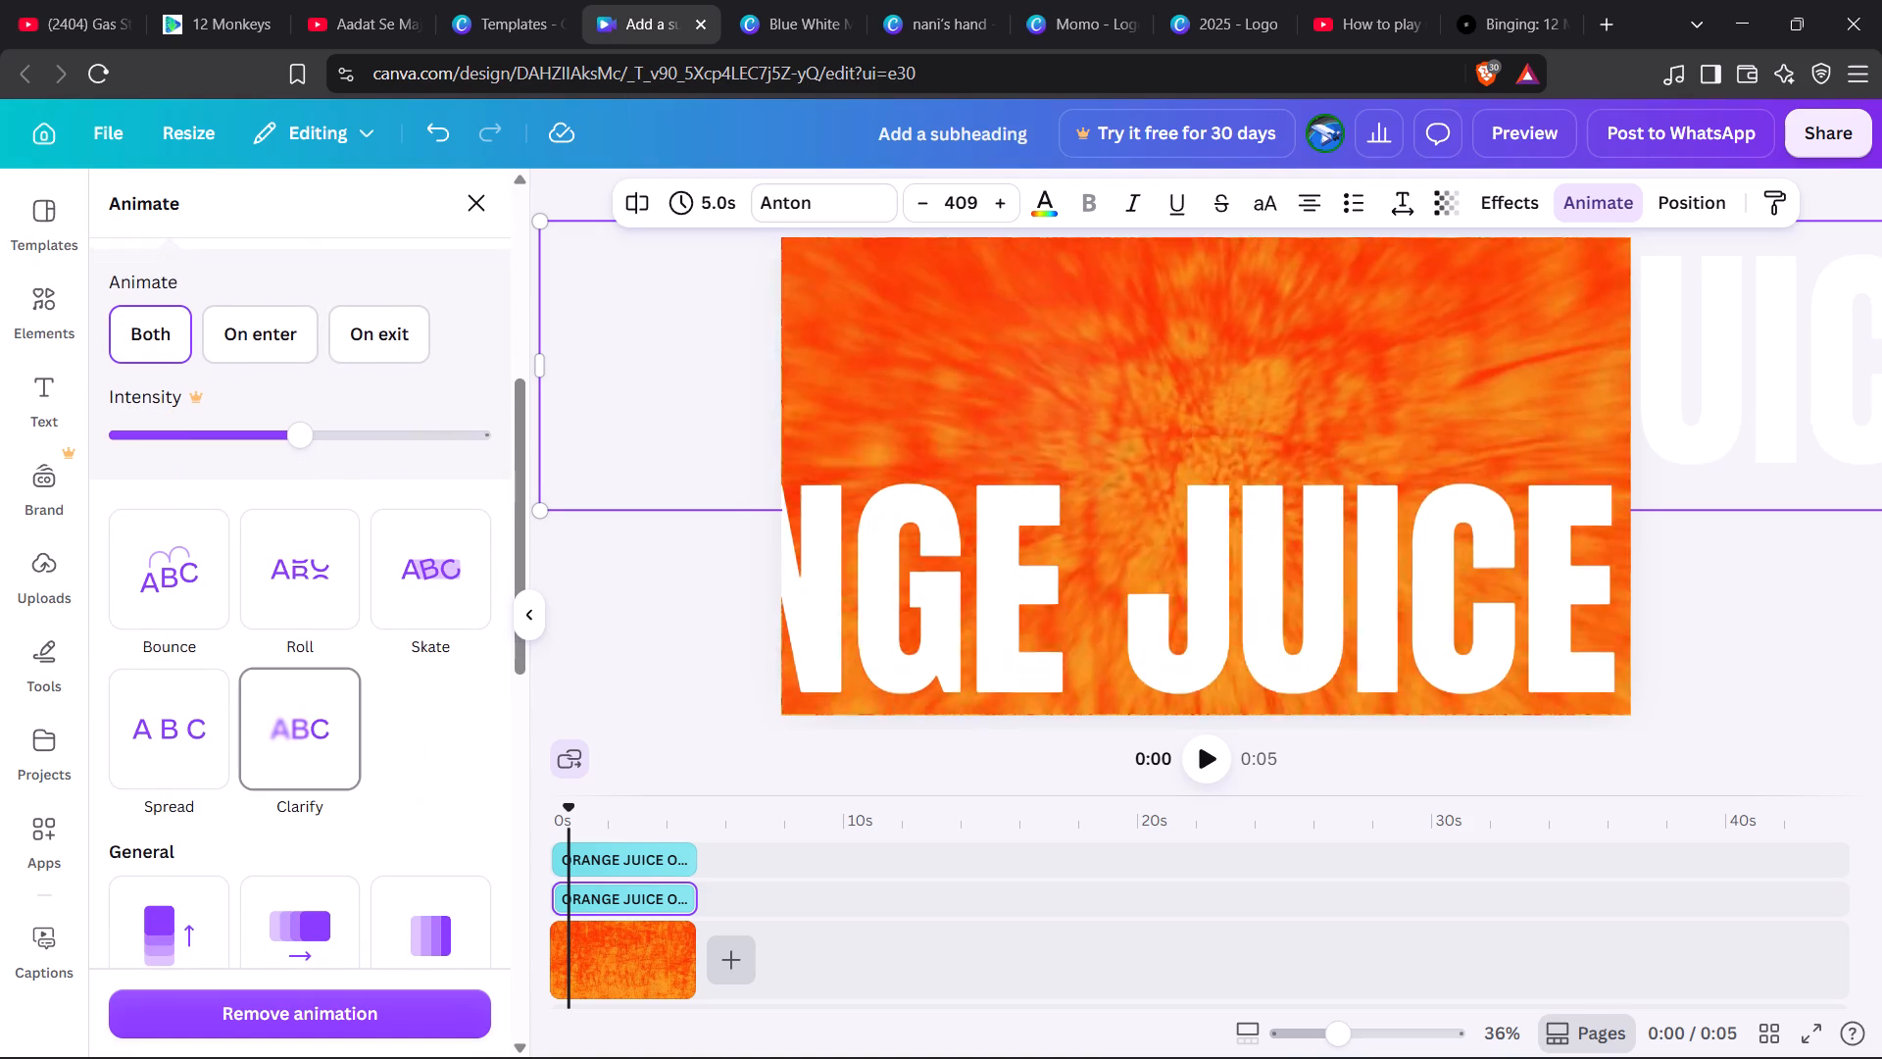
{"action": "scroll", "coordinate": [402, 754], "scroll_direction": "down", "scroll_amount": 2}
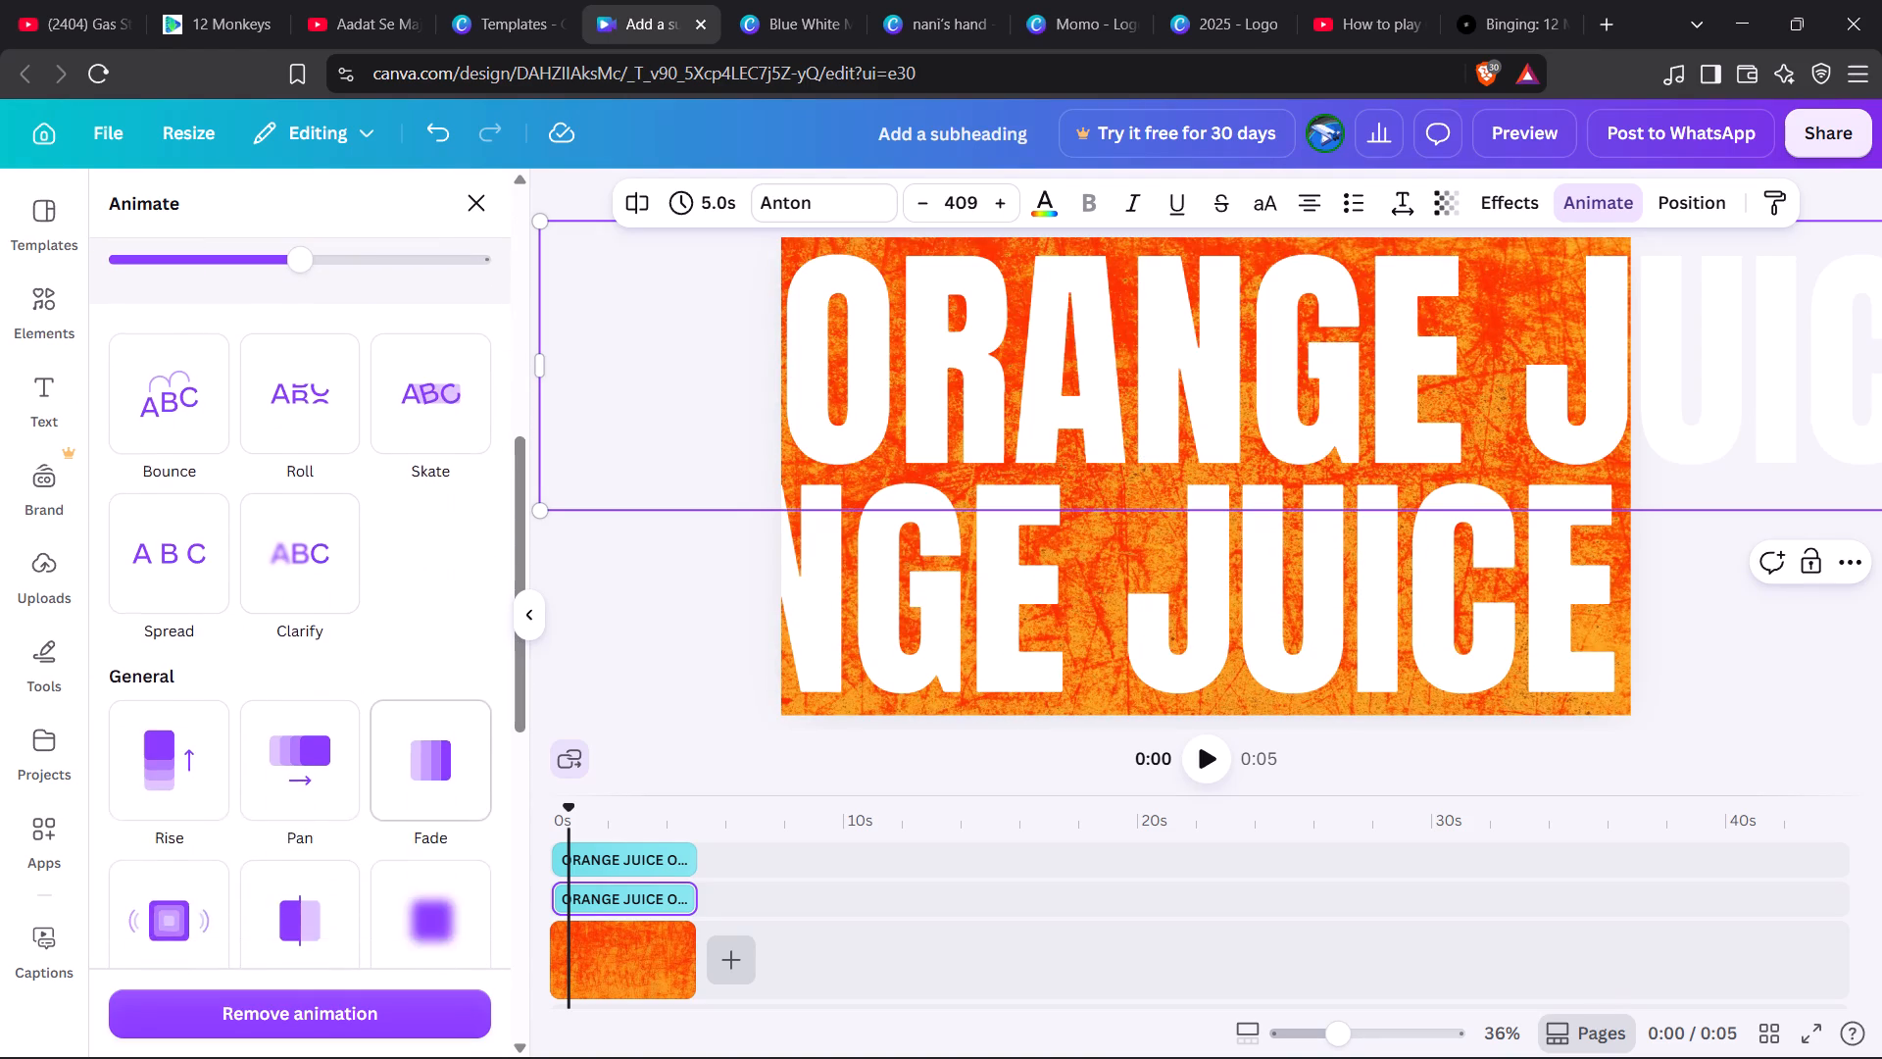
{"action": "scroll", "coordinate": [402, 754], "scroll_direction": "down", "scroll_amount": 1}
{"action": "left_click", "coordinate": [420, 758]}
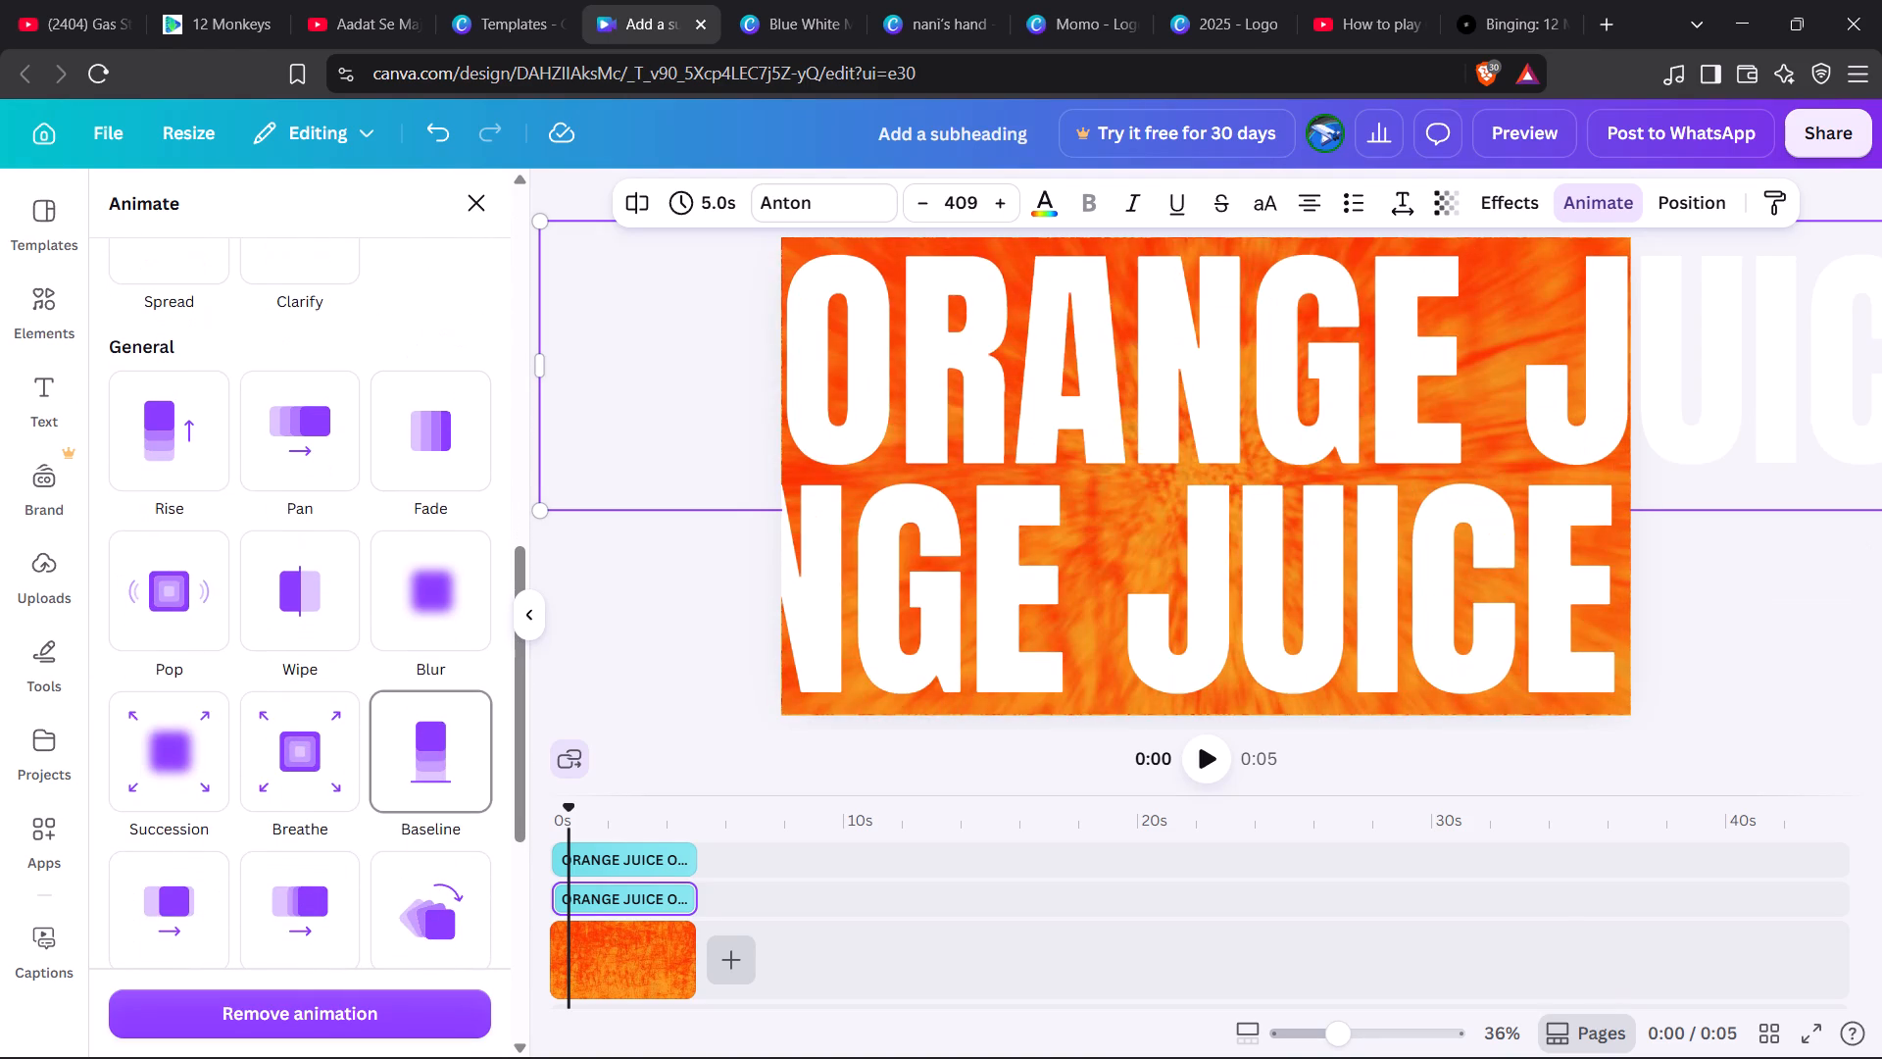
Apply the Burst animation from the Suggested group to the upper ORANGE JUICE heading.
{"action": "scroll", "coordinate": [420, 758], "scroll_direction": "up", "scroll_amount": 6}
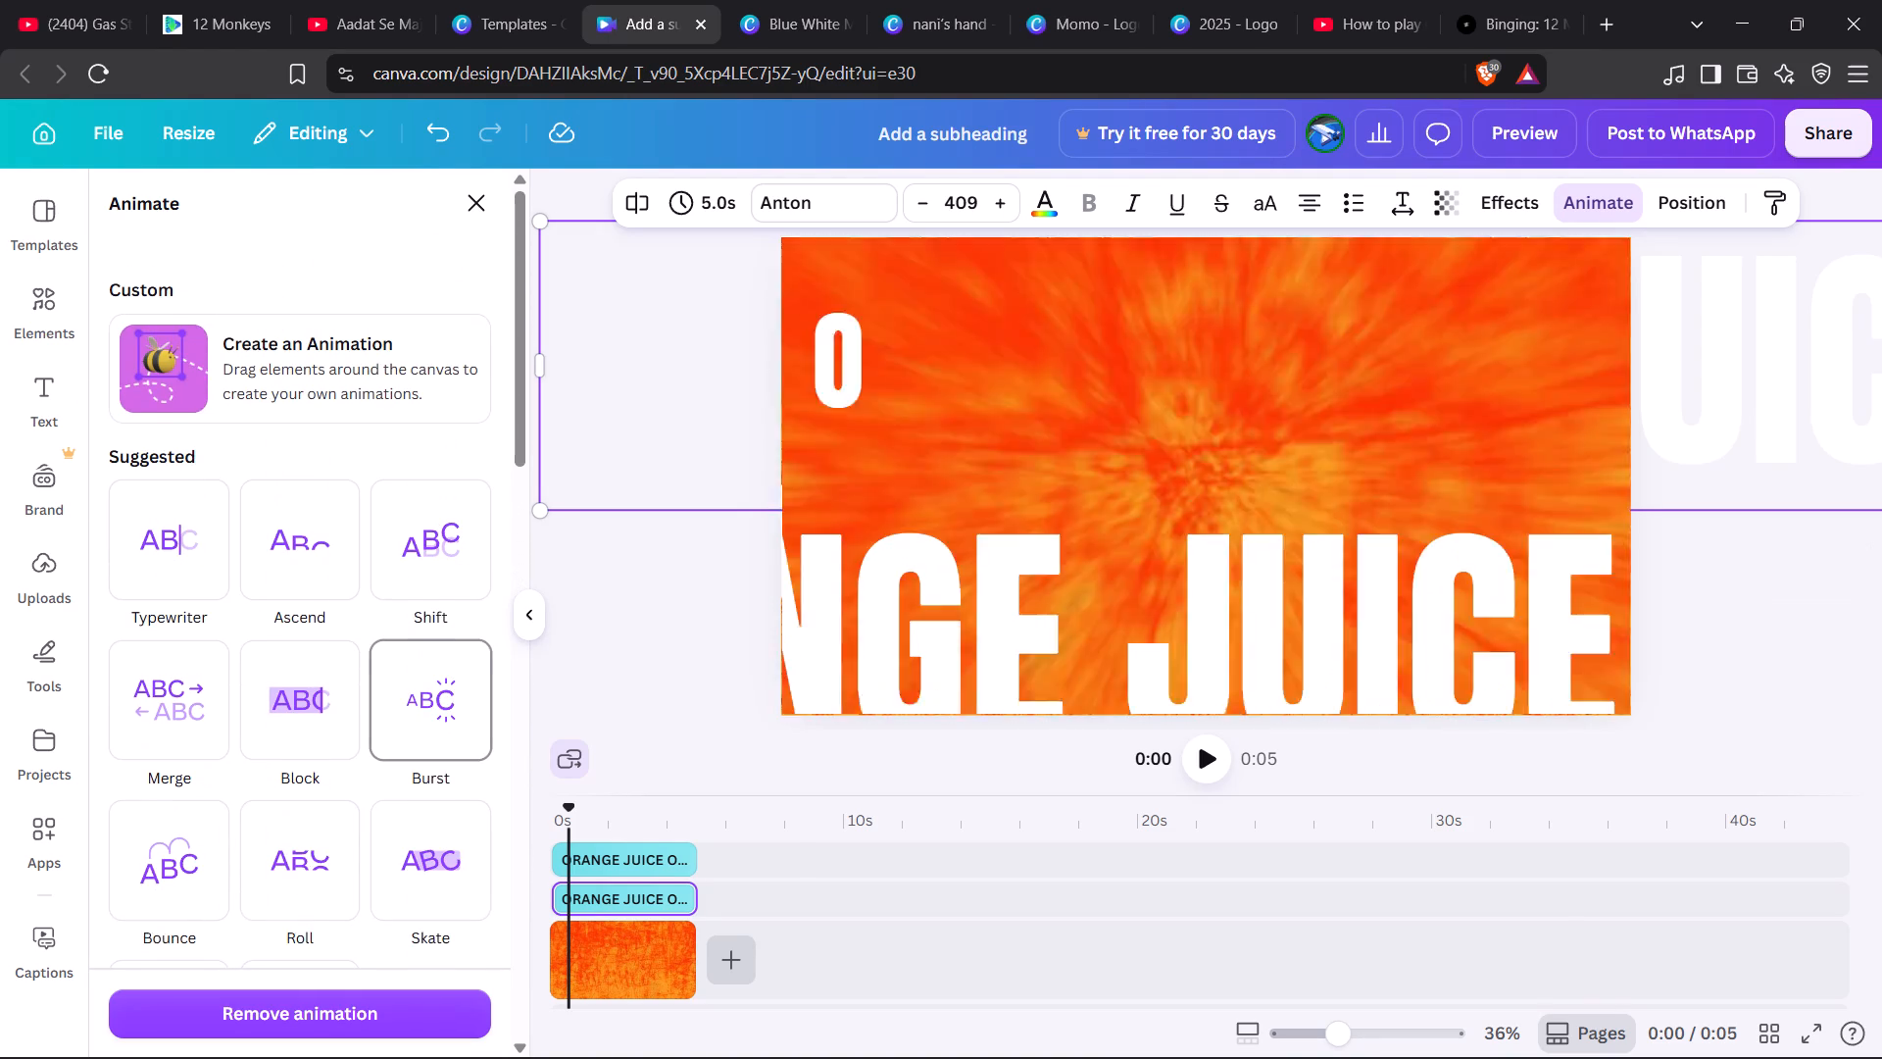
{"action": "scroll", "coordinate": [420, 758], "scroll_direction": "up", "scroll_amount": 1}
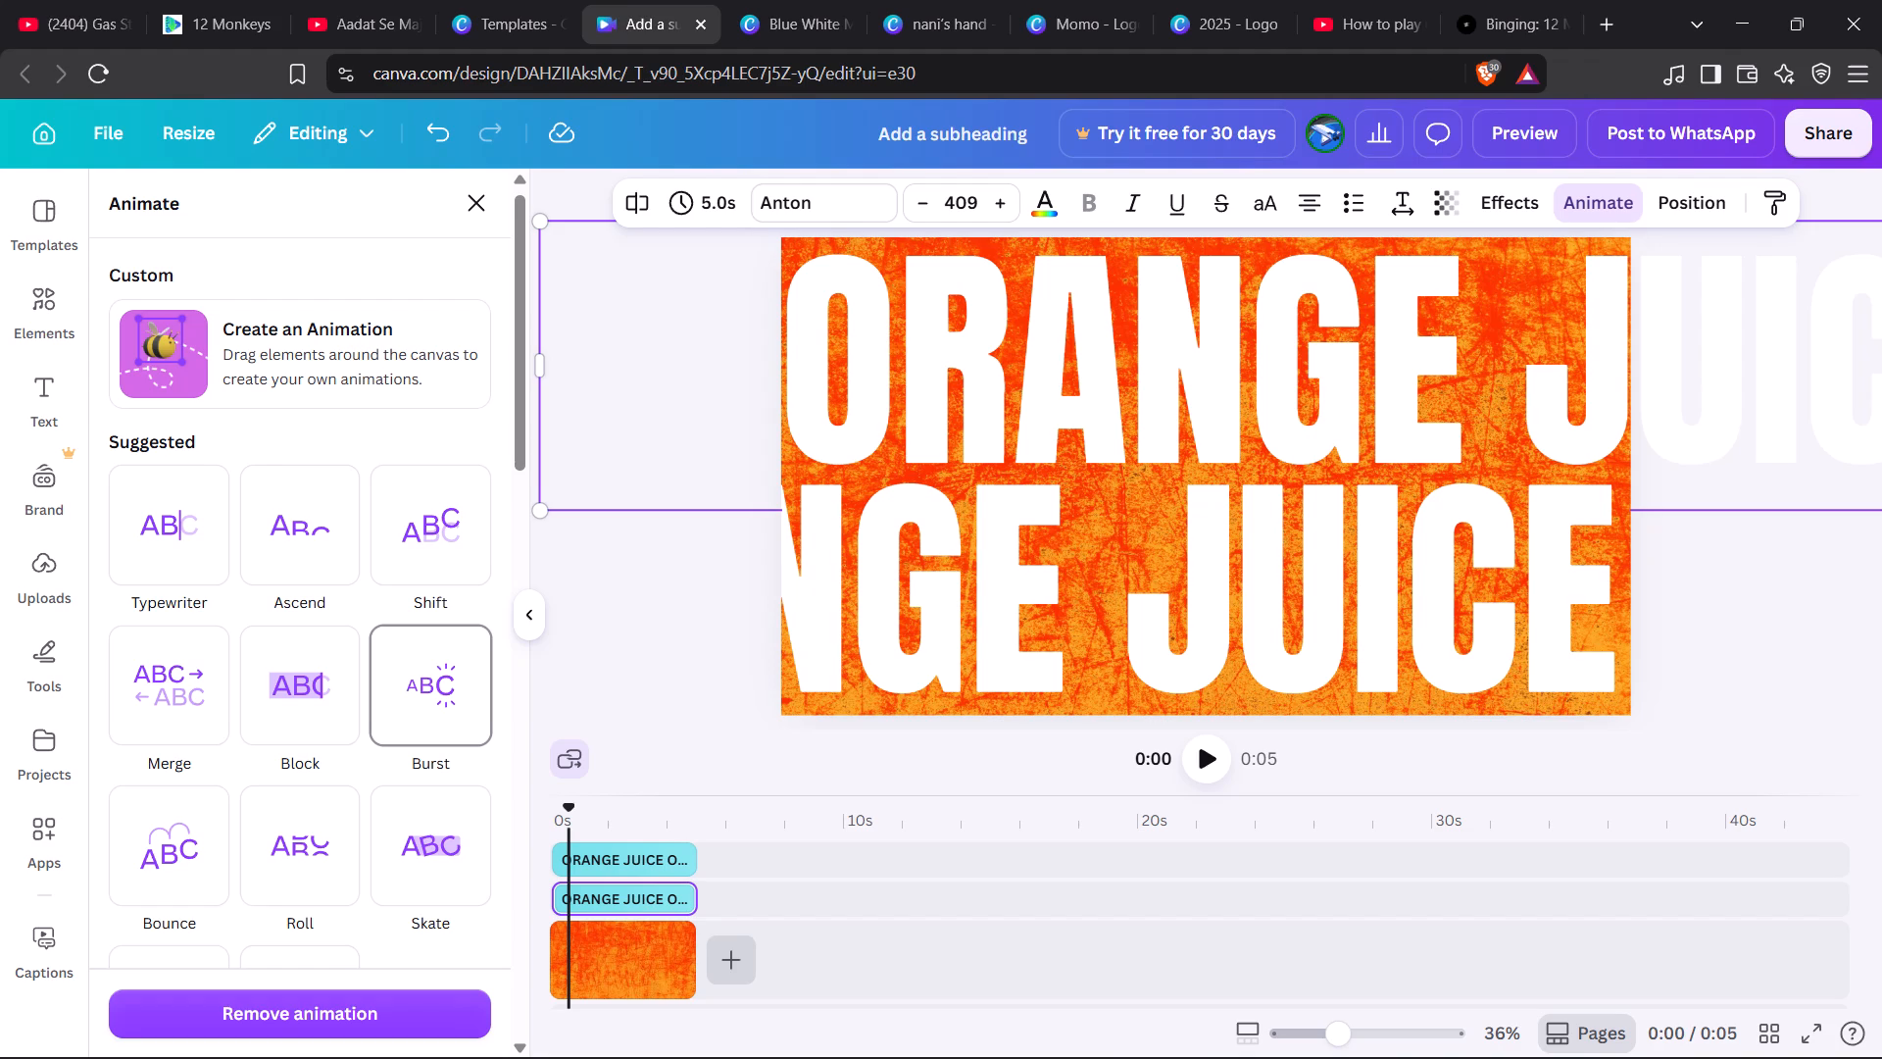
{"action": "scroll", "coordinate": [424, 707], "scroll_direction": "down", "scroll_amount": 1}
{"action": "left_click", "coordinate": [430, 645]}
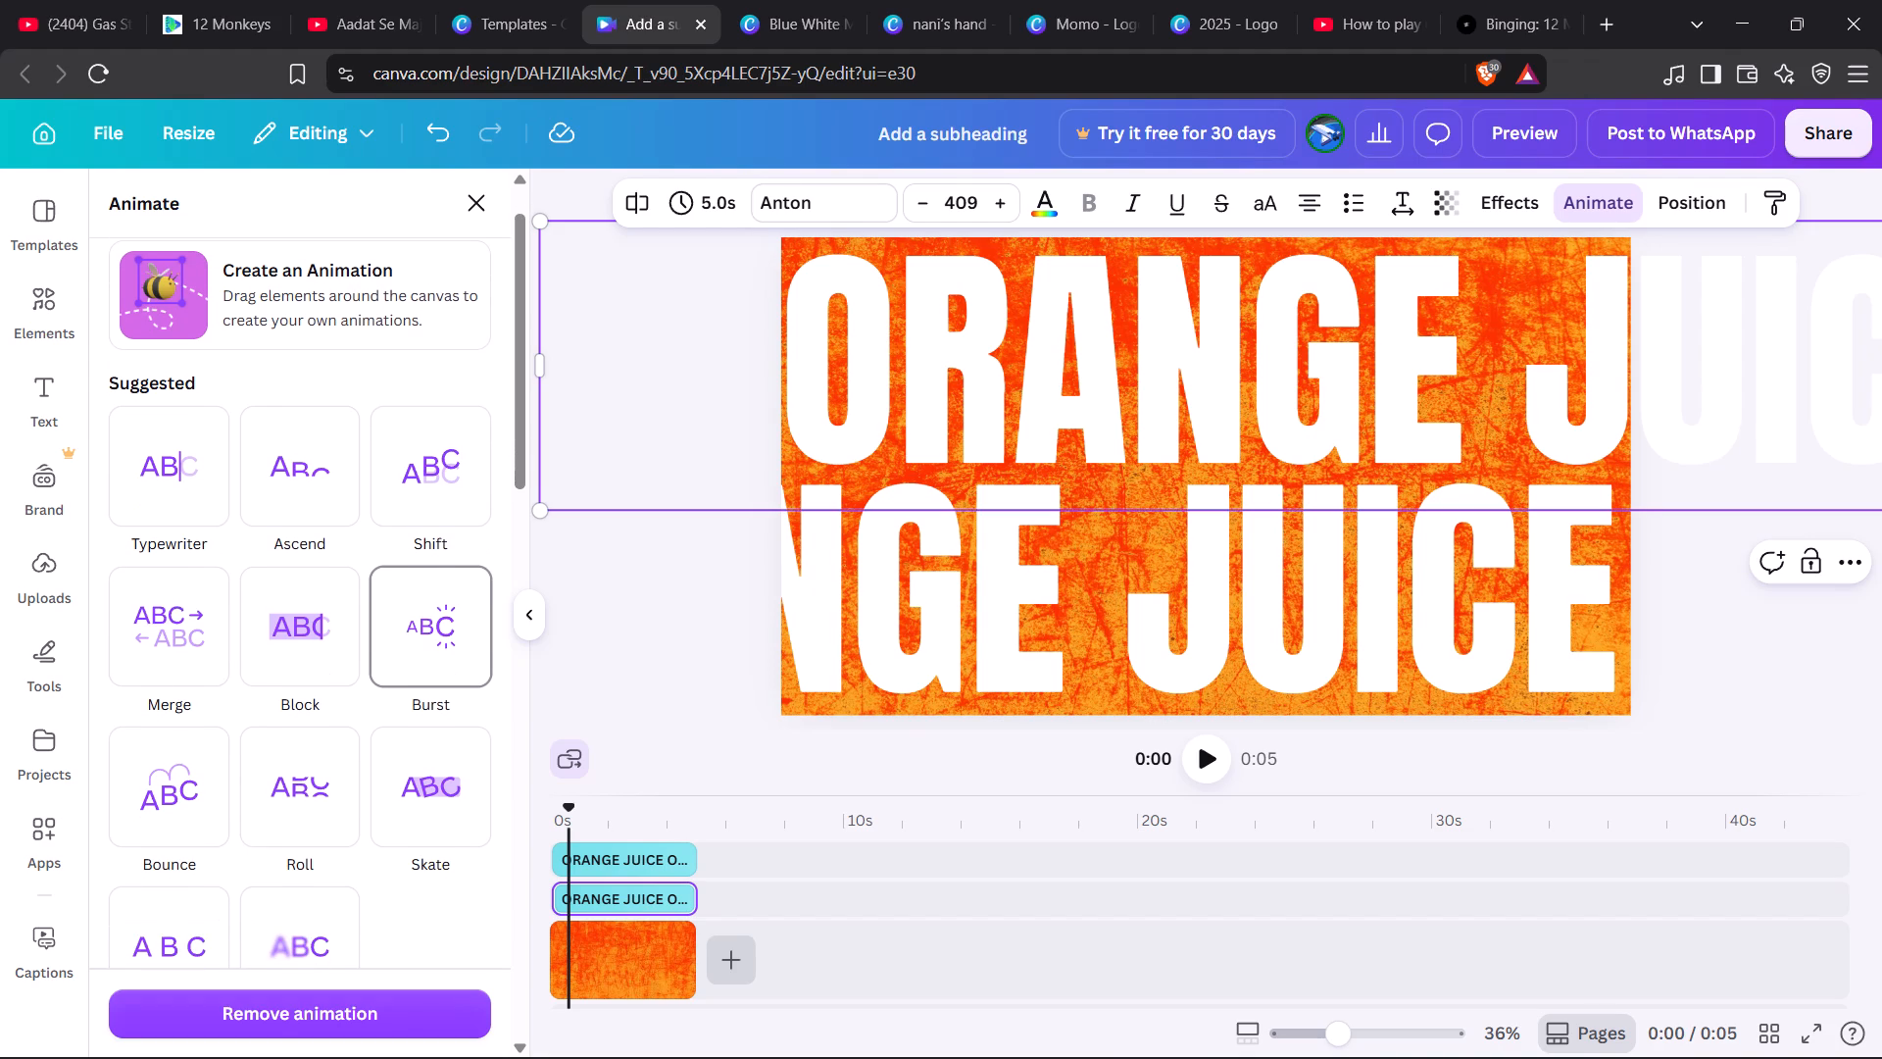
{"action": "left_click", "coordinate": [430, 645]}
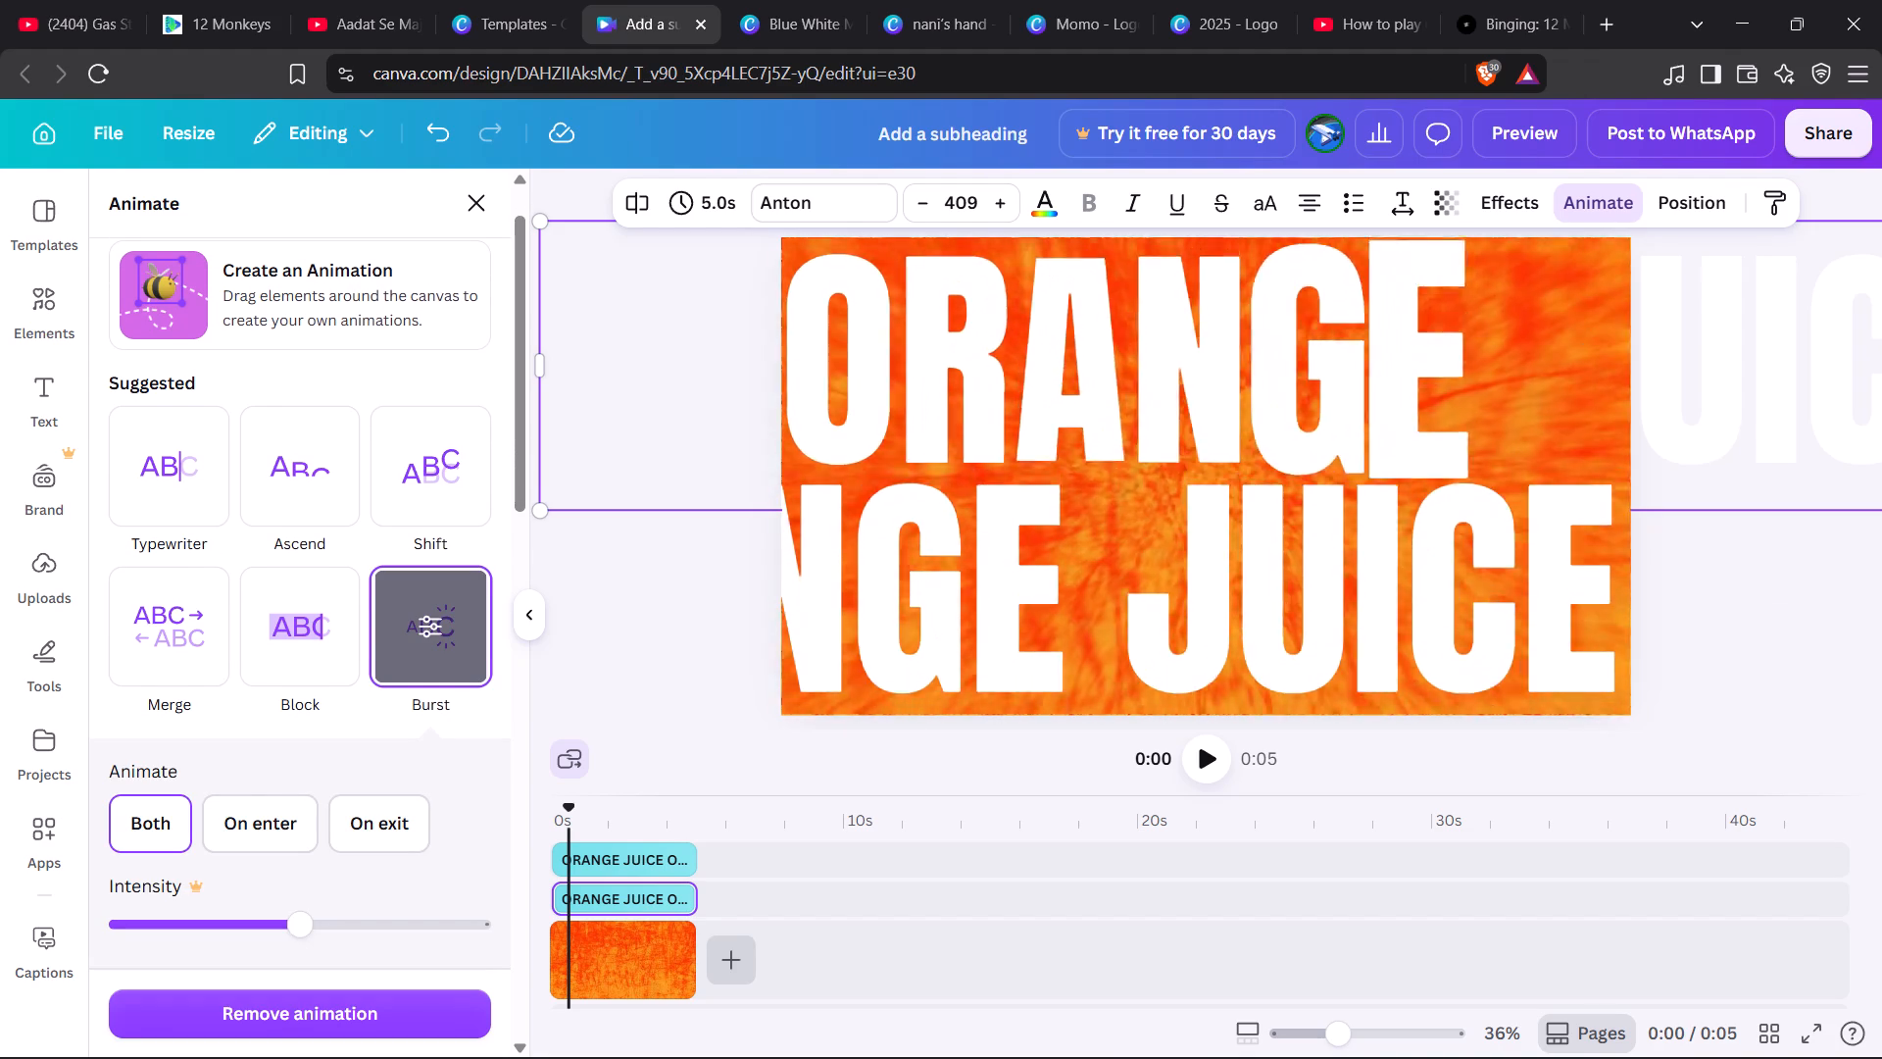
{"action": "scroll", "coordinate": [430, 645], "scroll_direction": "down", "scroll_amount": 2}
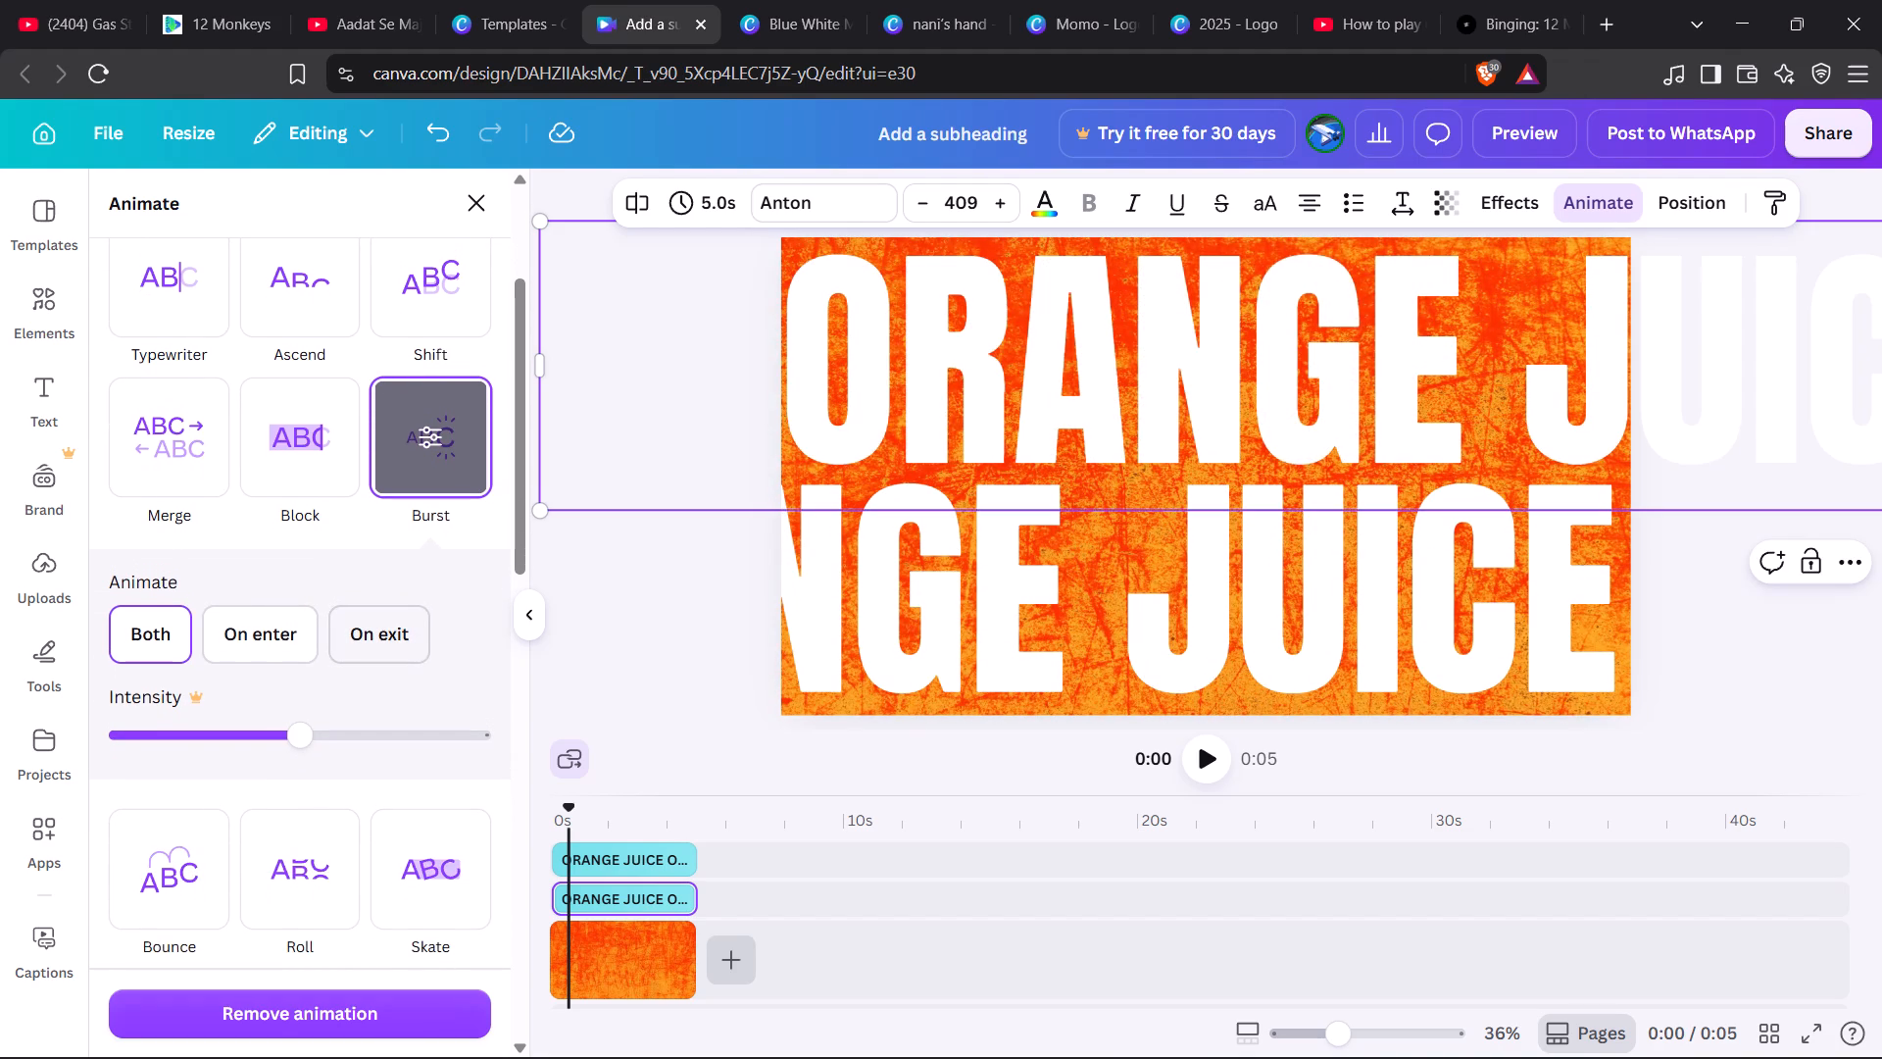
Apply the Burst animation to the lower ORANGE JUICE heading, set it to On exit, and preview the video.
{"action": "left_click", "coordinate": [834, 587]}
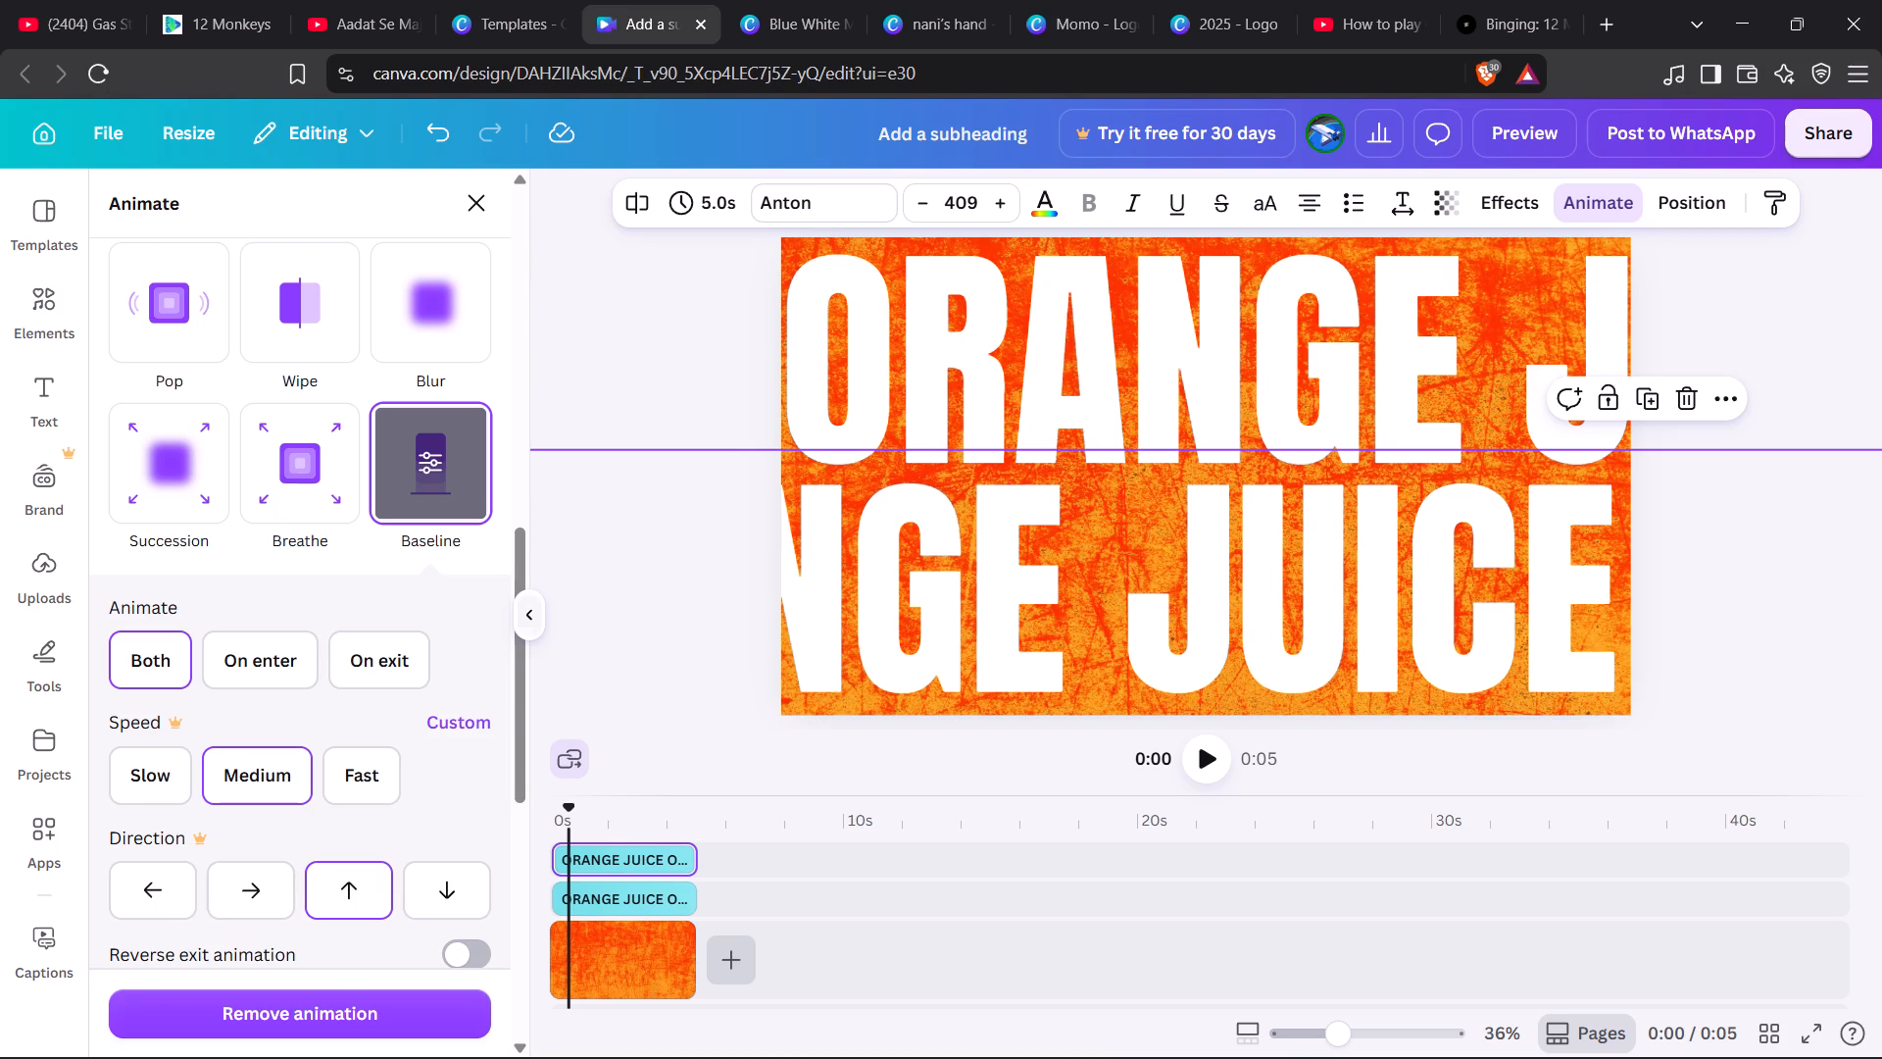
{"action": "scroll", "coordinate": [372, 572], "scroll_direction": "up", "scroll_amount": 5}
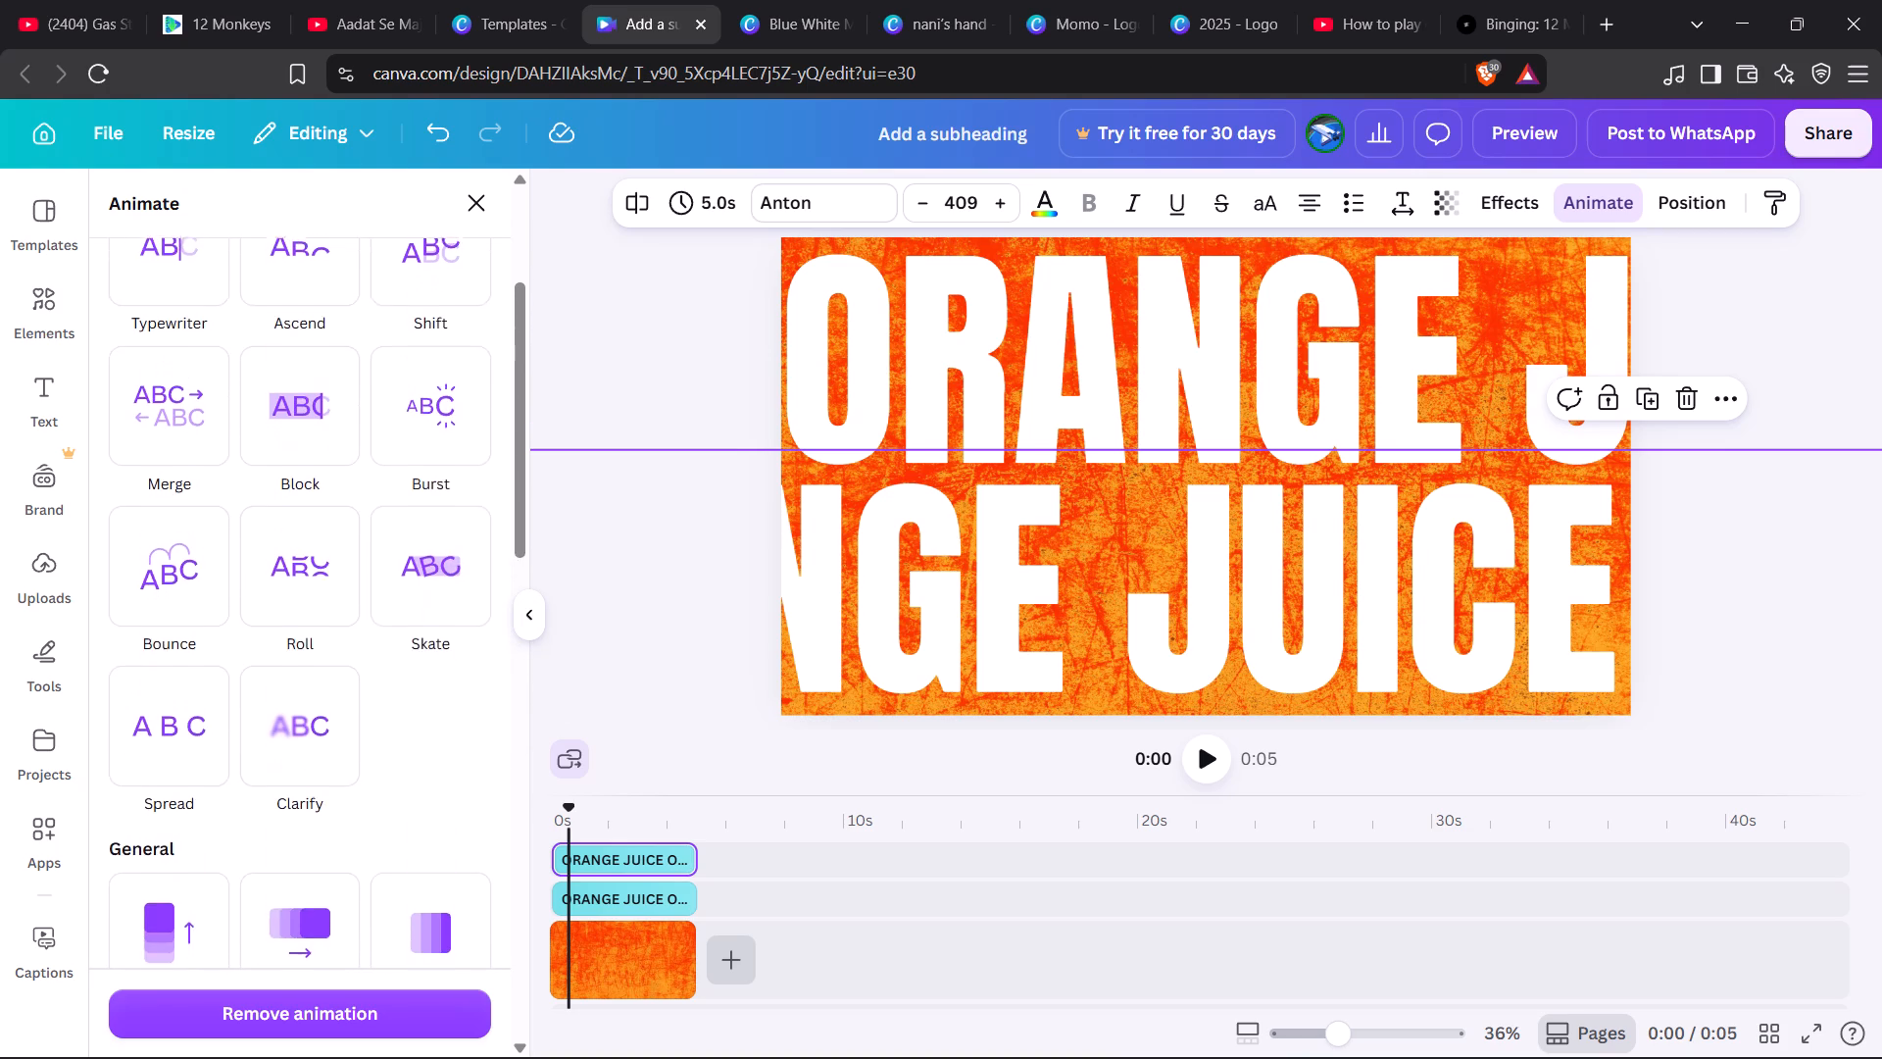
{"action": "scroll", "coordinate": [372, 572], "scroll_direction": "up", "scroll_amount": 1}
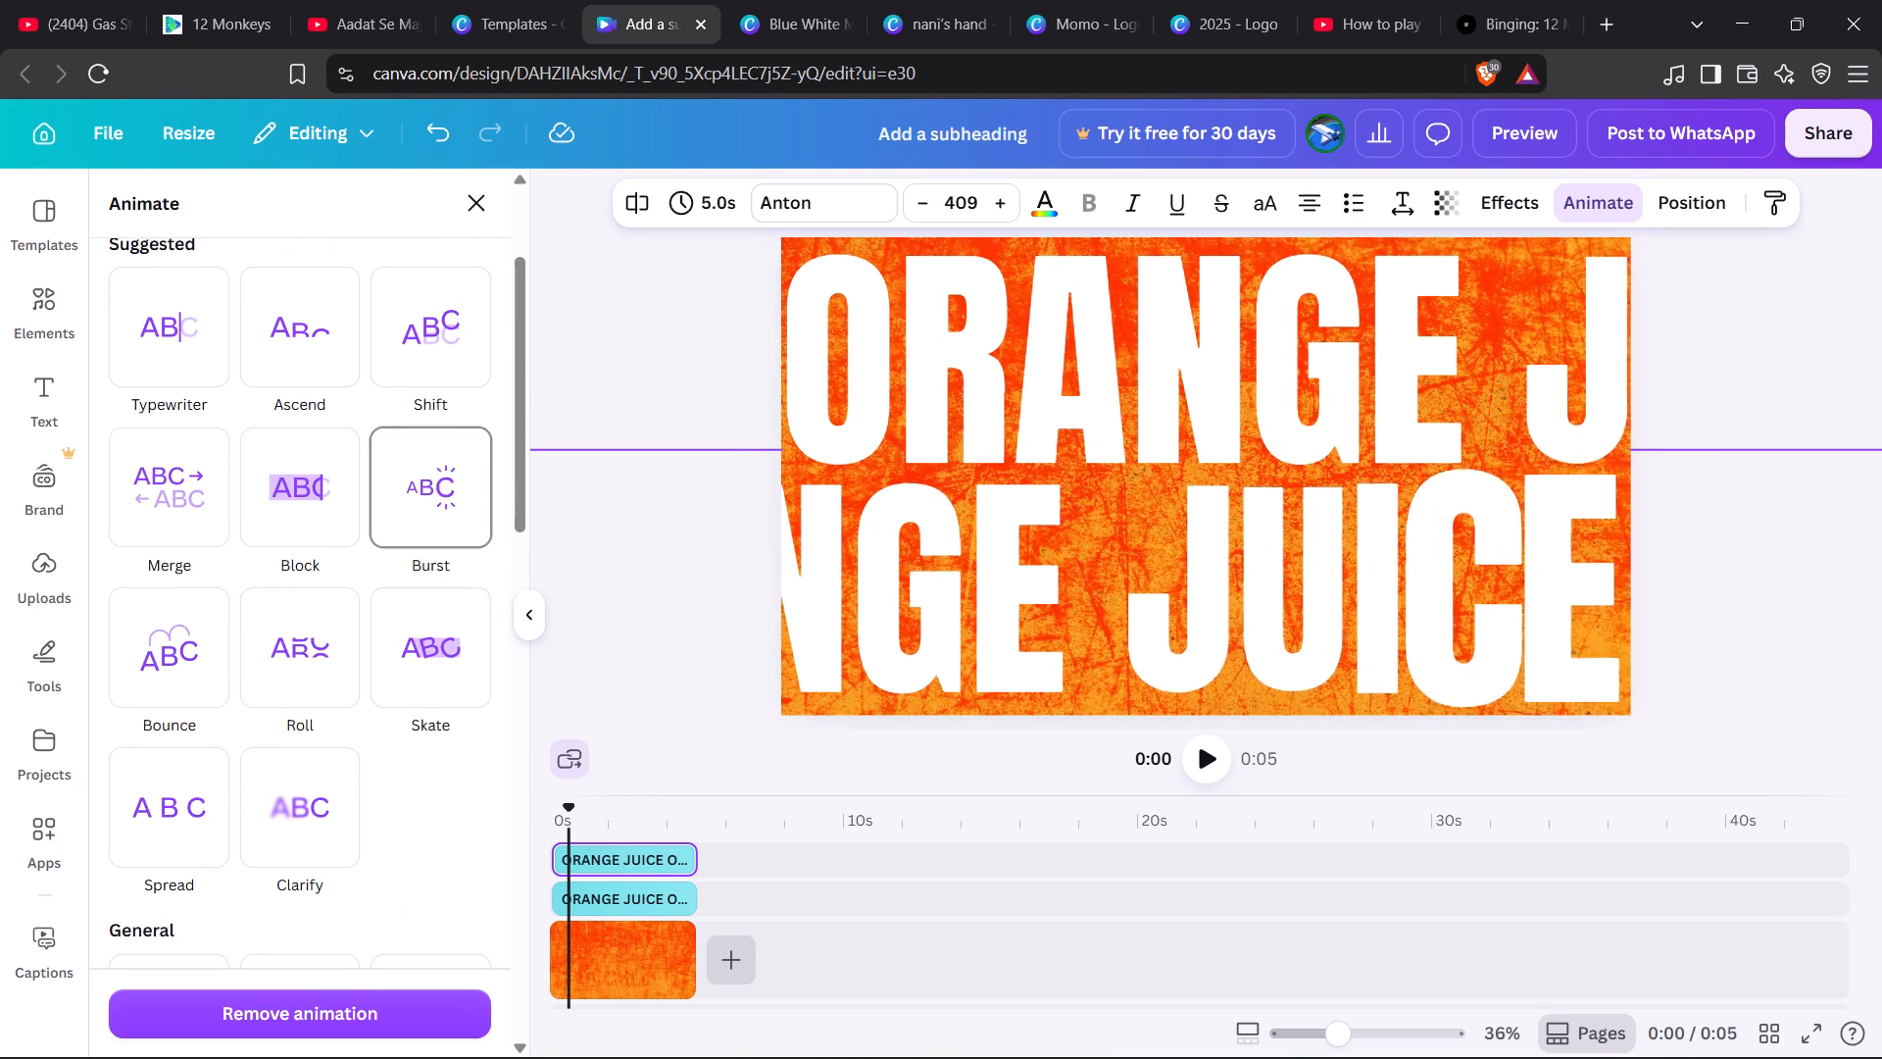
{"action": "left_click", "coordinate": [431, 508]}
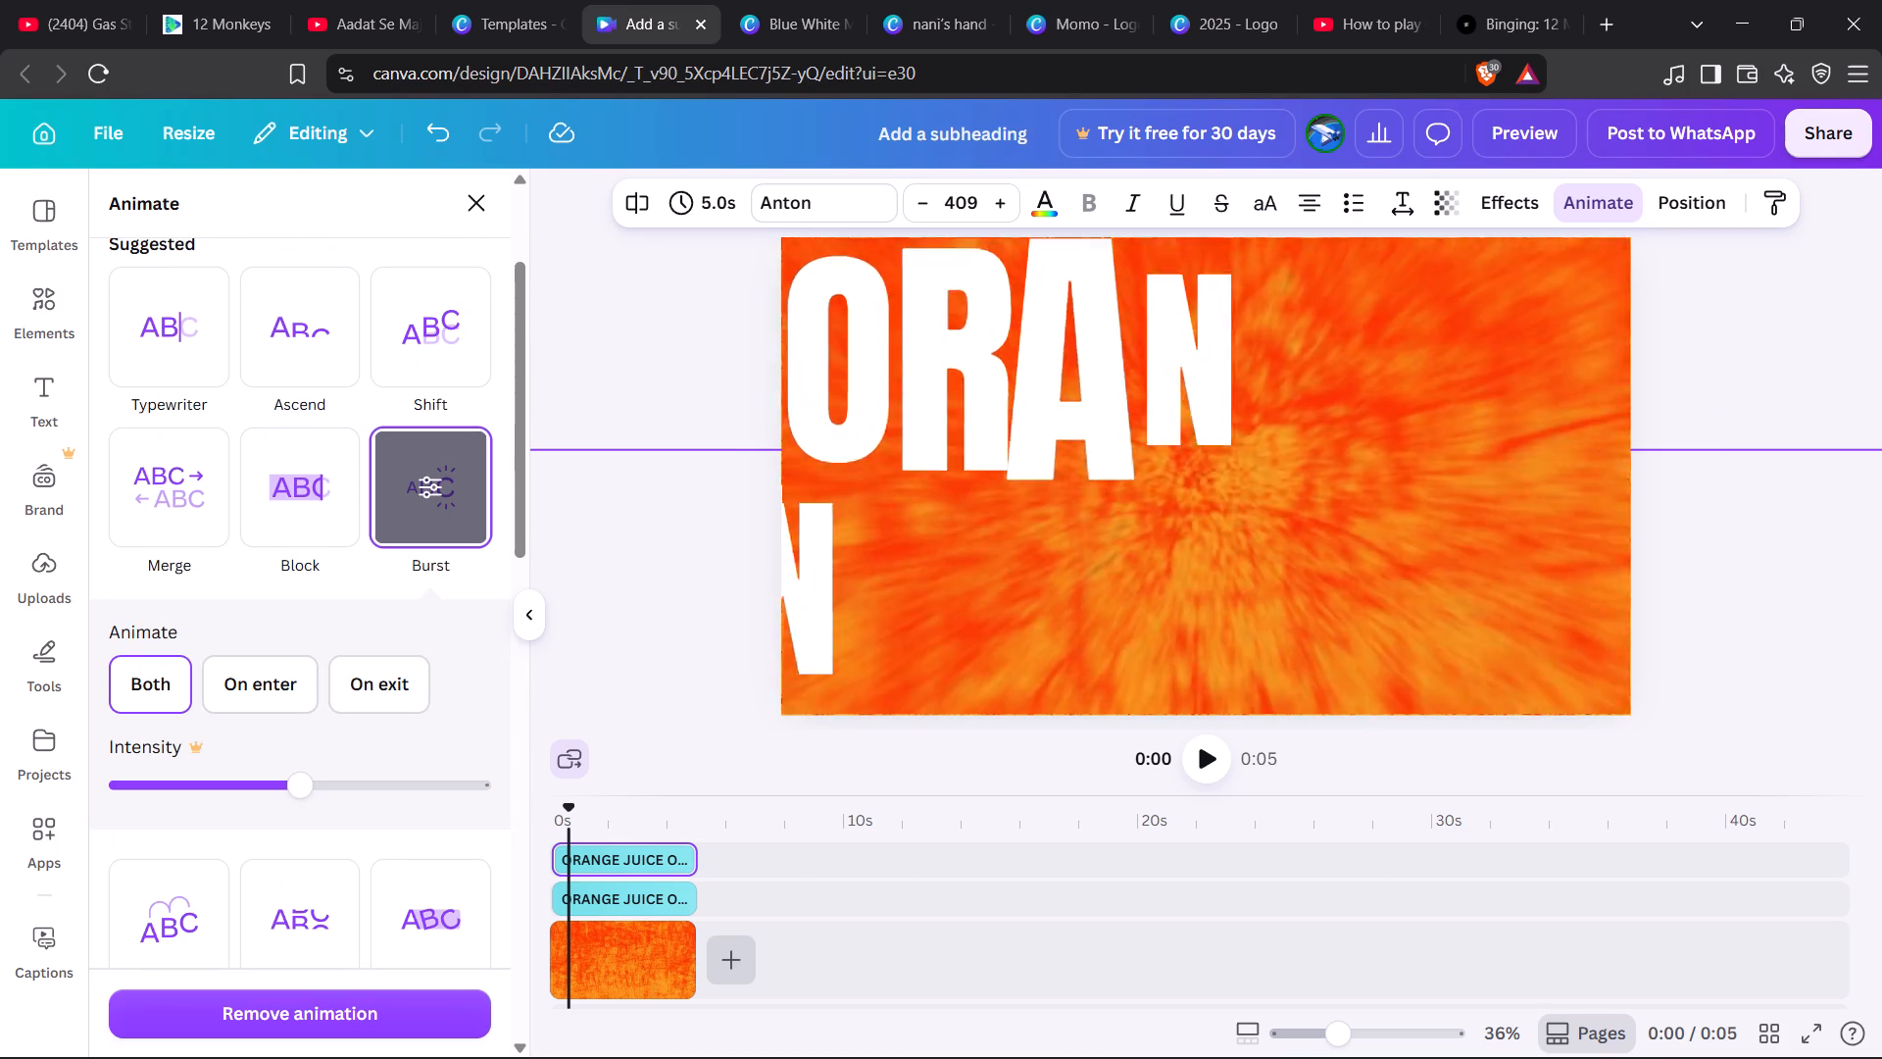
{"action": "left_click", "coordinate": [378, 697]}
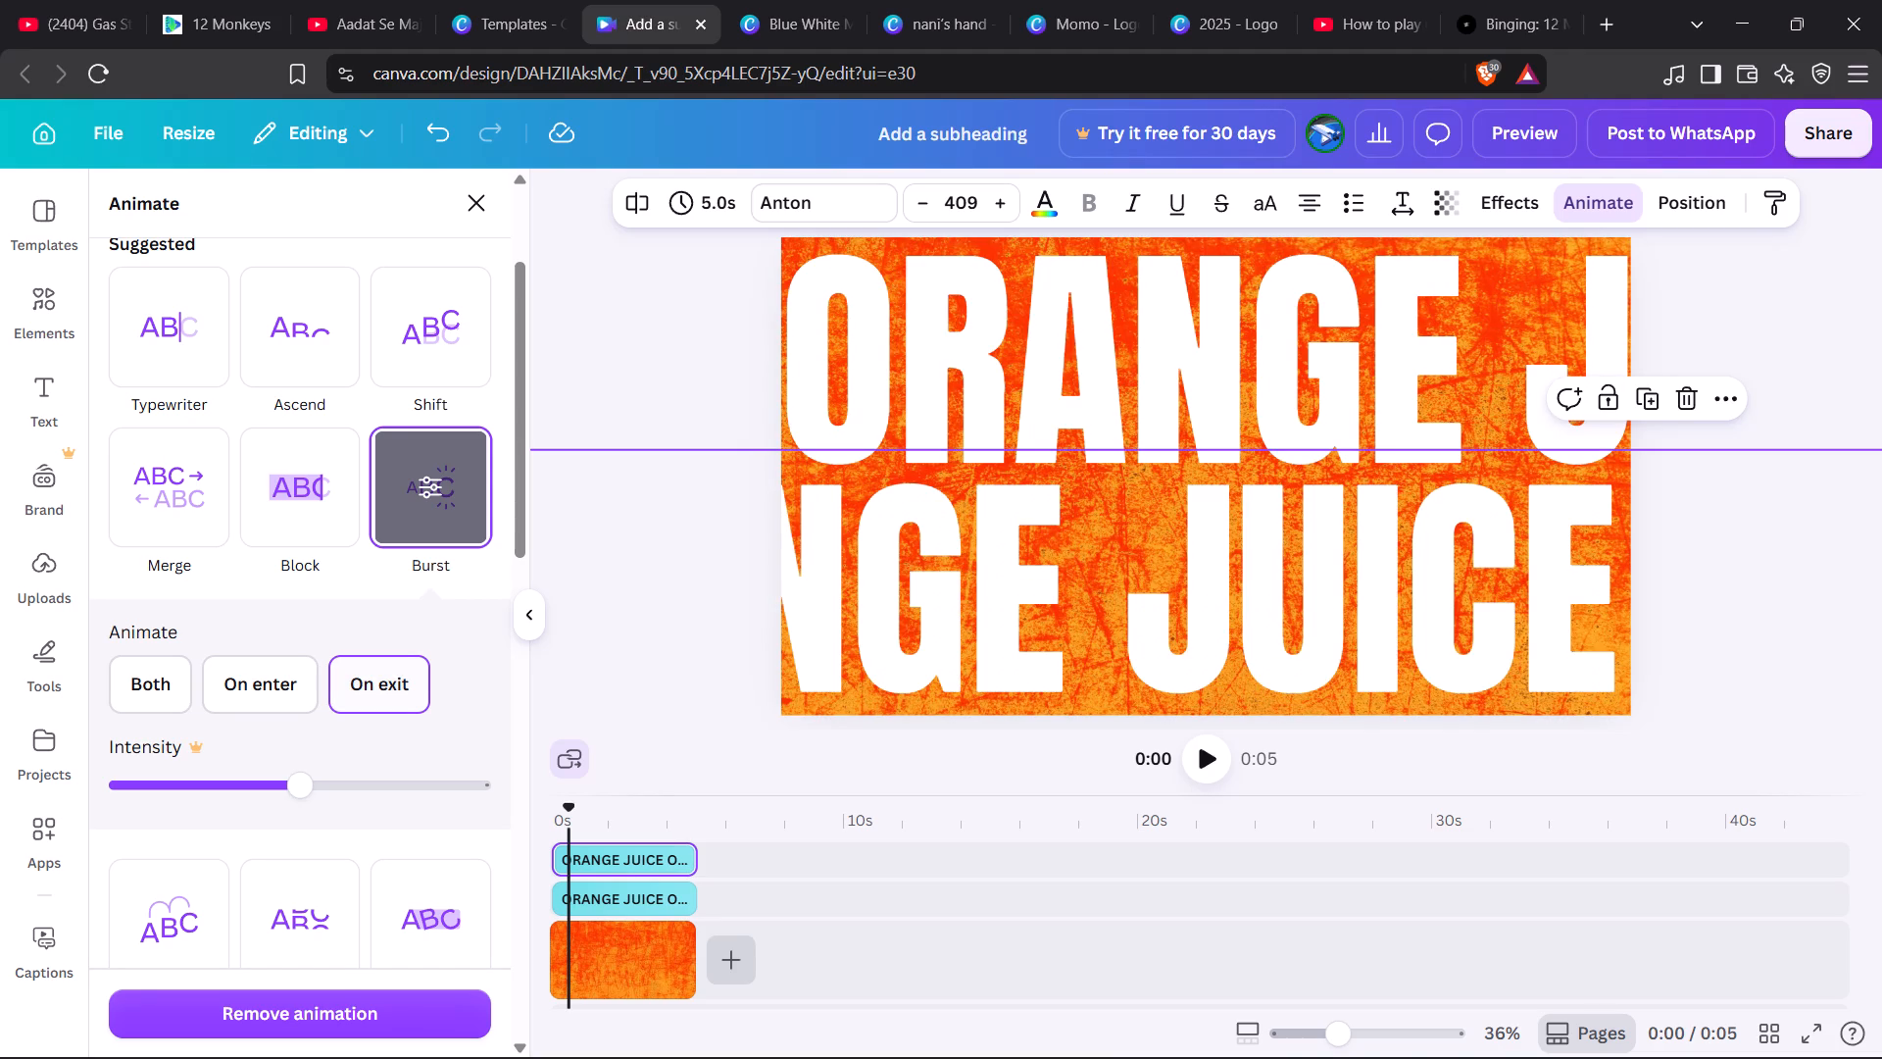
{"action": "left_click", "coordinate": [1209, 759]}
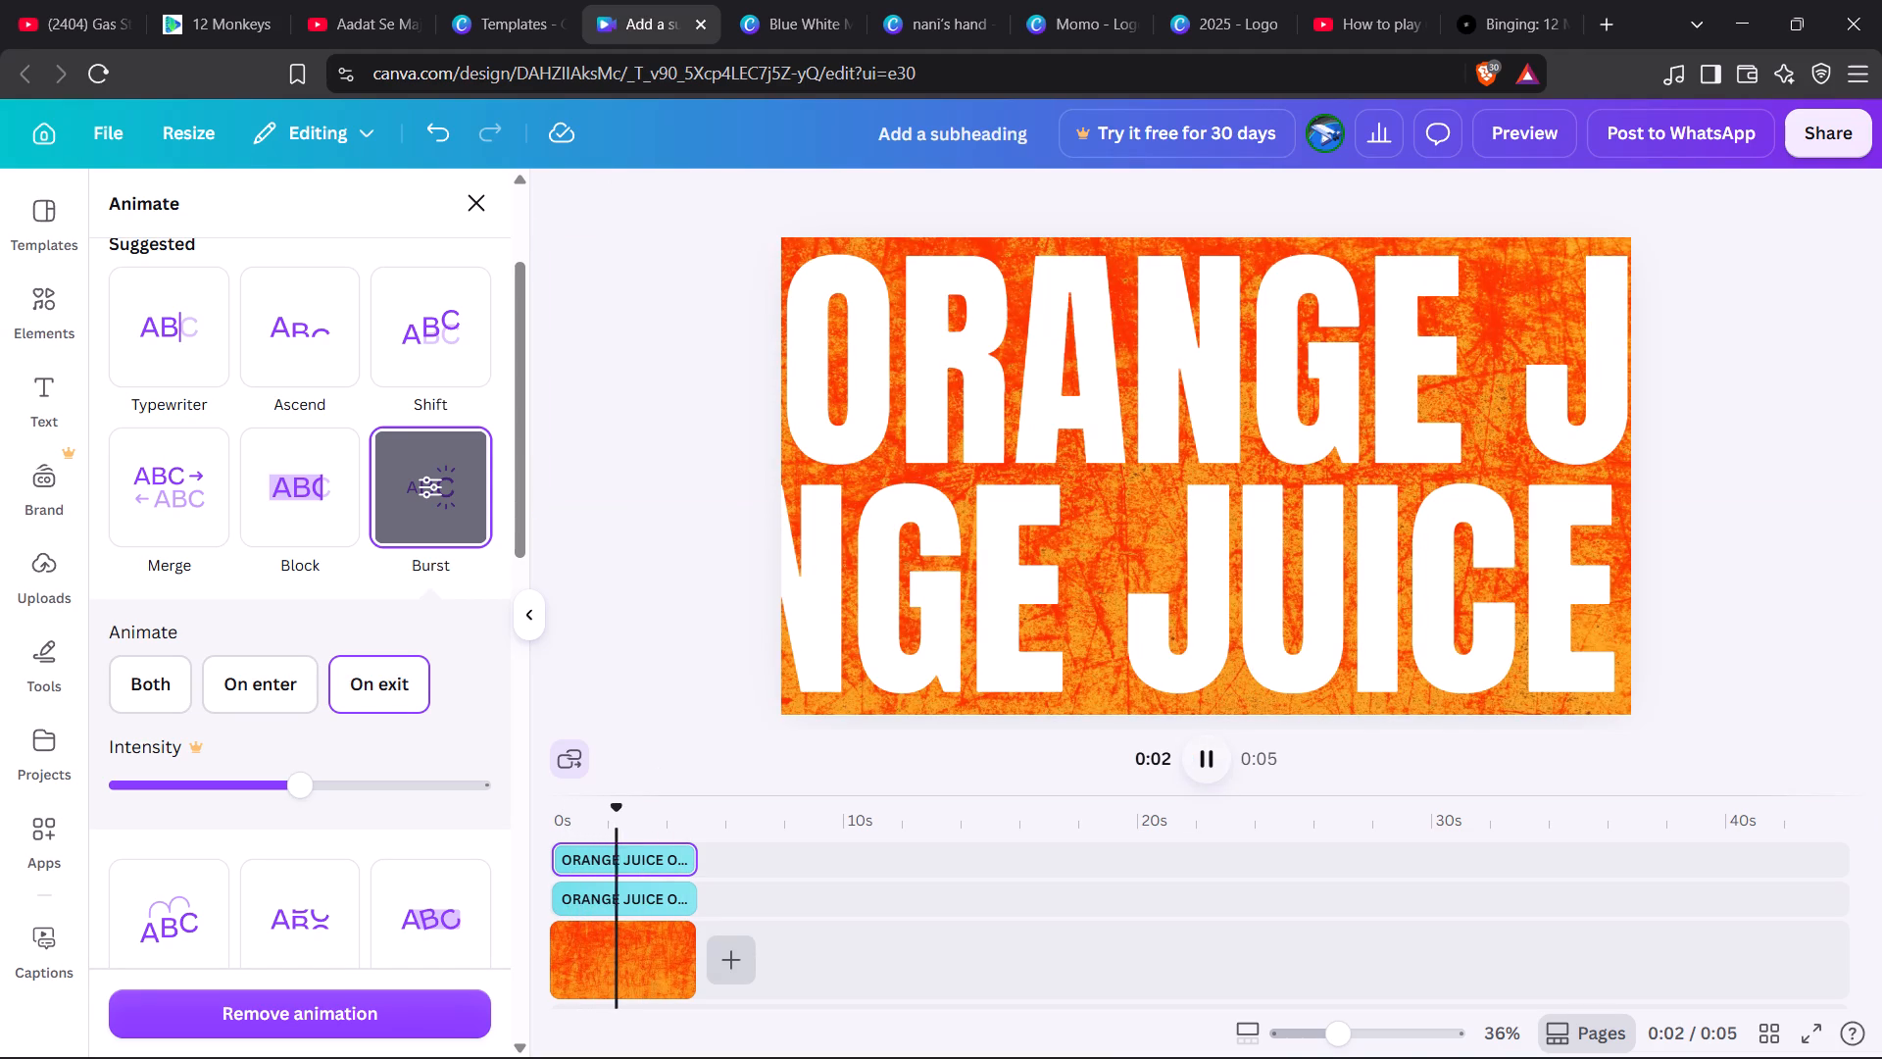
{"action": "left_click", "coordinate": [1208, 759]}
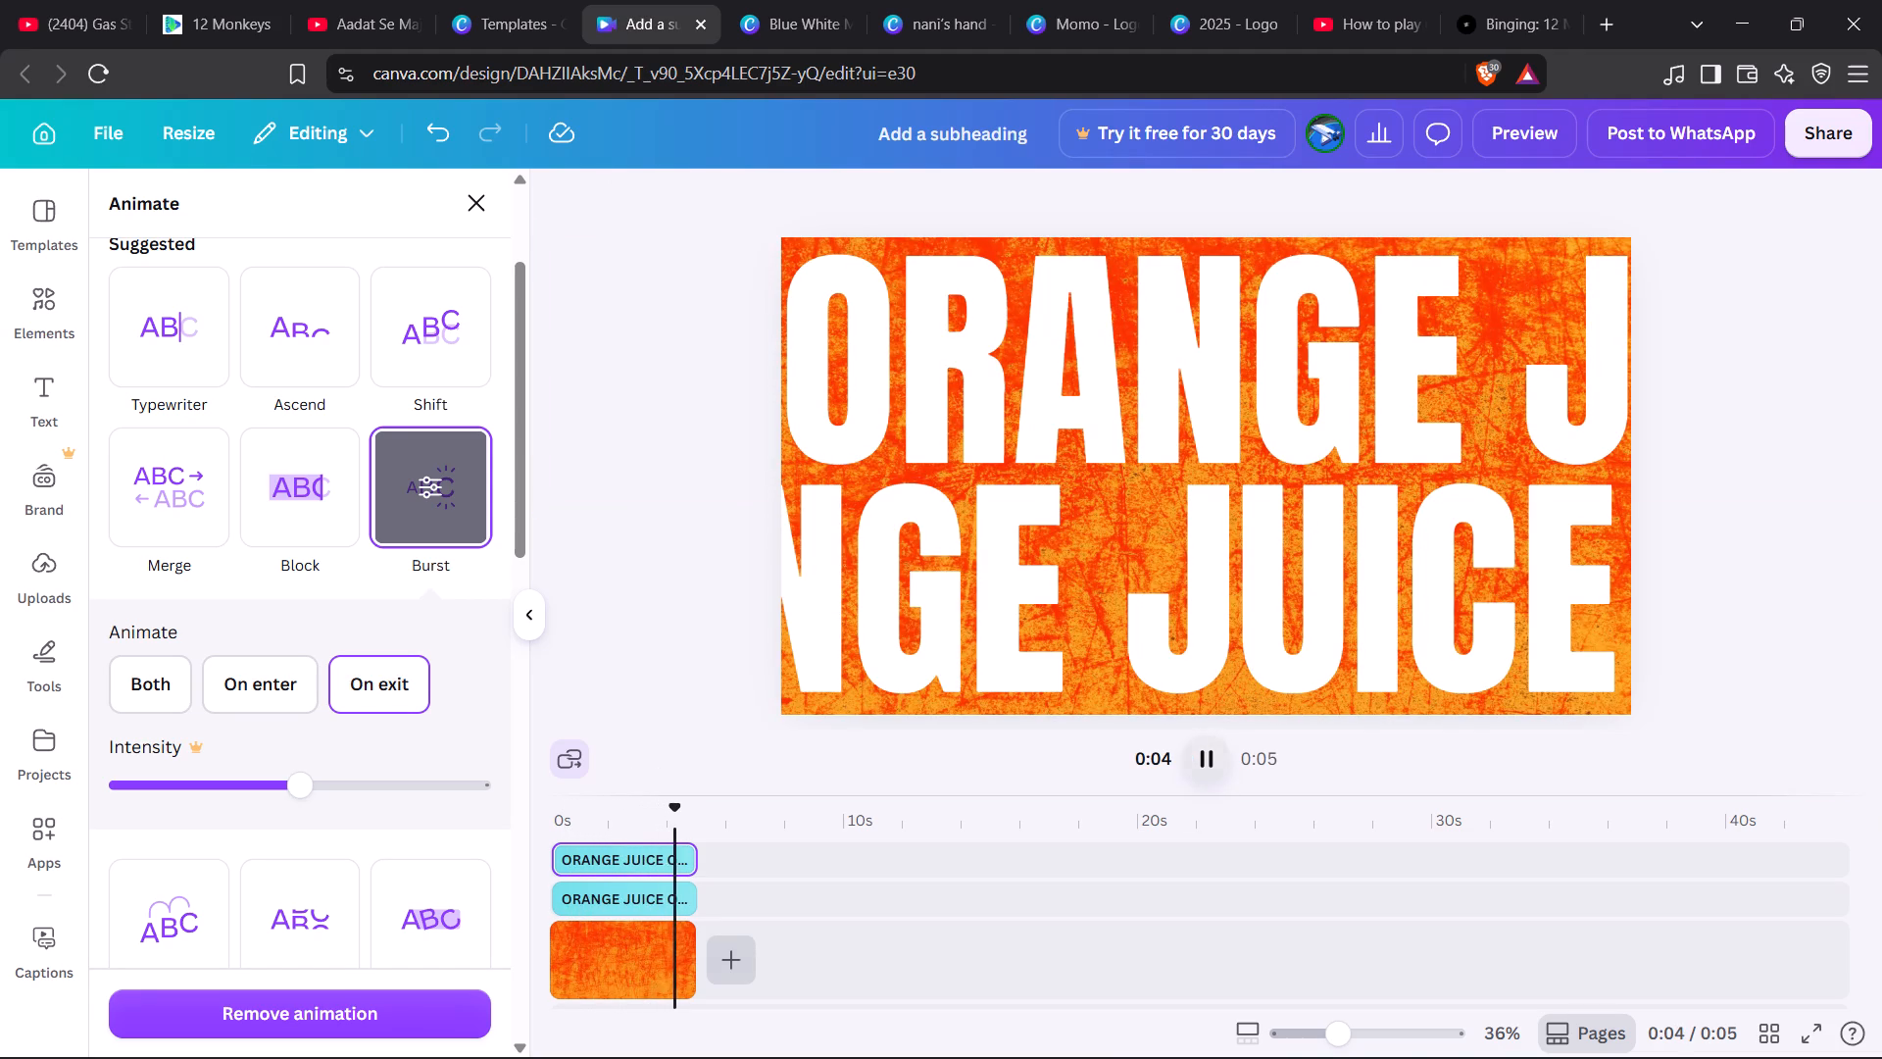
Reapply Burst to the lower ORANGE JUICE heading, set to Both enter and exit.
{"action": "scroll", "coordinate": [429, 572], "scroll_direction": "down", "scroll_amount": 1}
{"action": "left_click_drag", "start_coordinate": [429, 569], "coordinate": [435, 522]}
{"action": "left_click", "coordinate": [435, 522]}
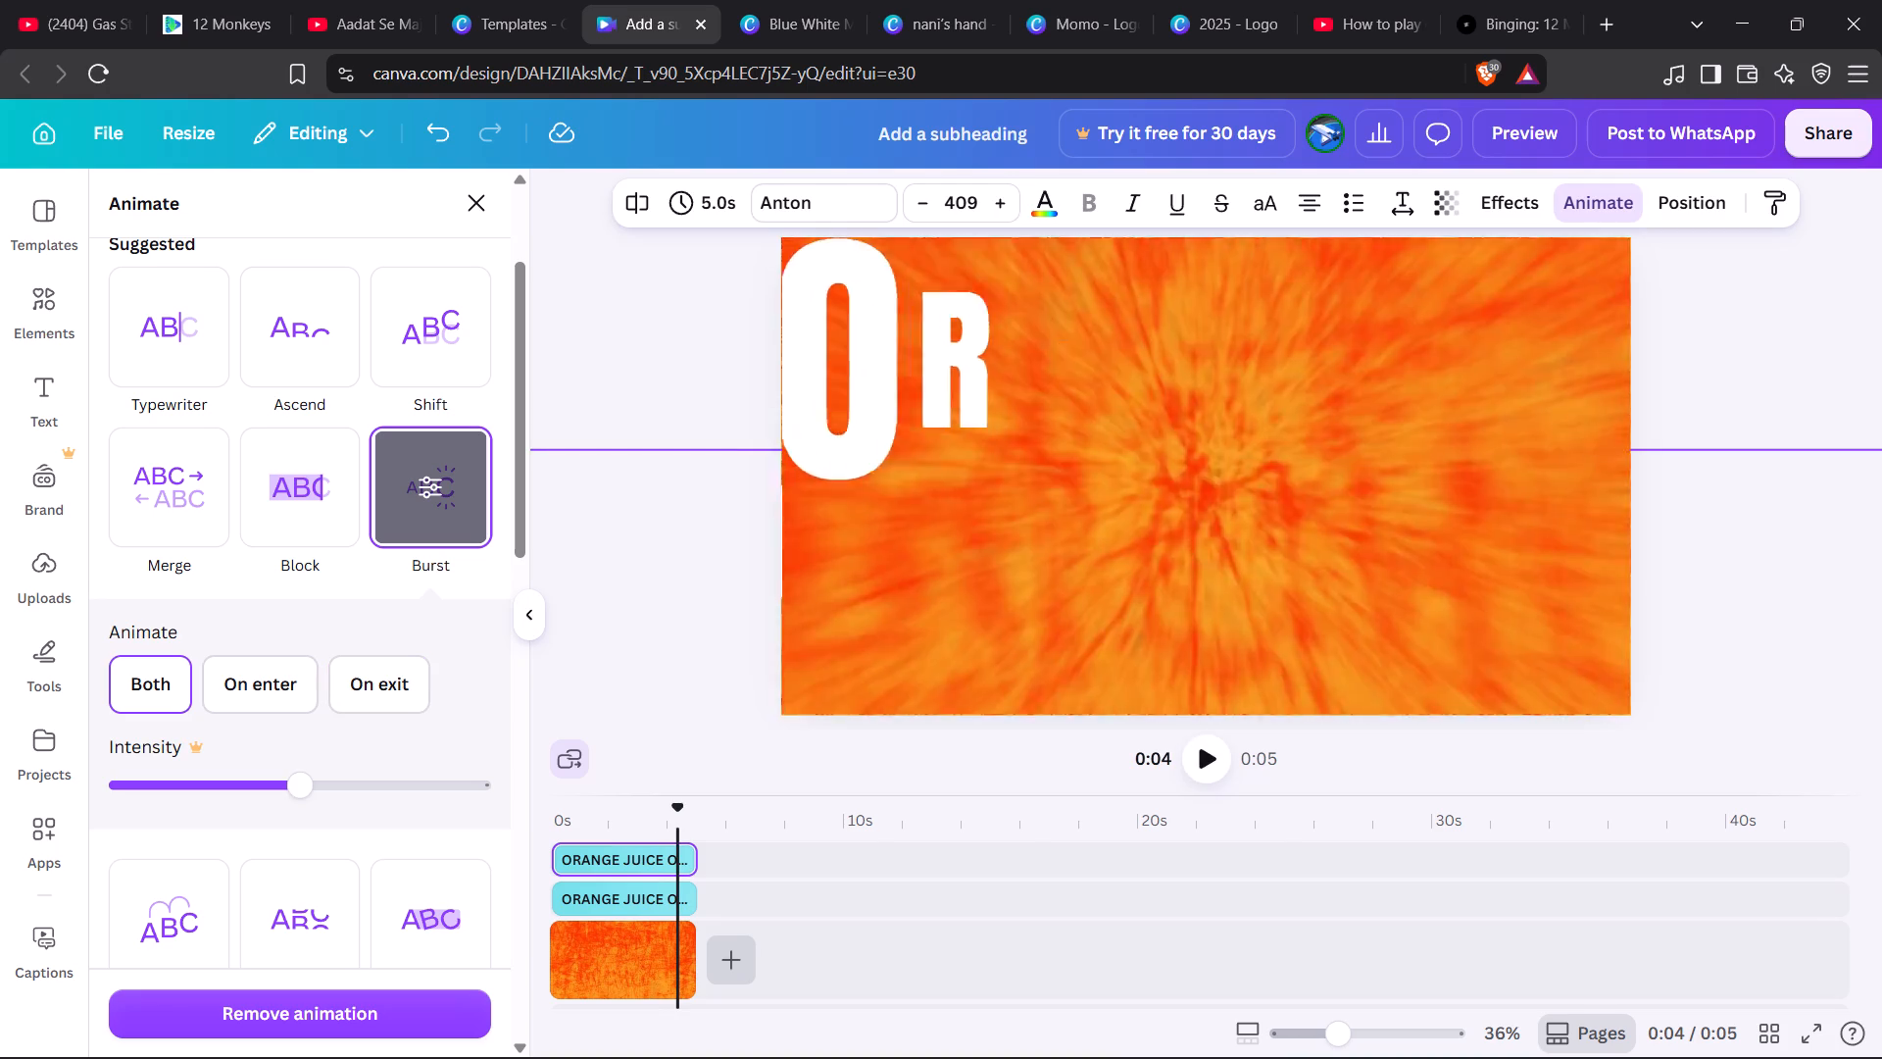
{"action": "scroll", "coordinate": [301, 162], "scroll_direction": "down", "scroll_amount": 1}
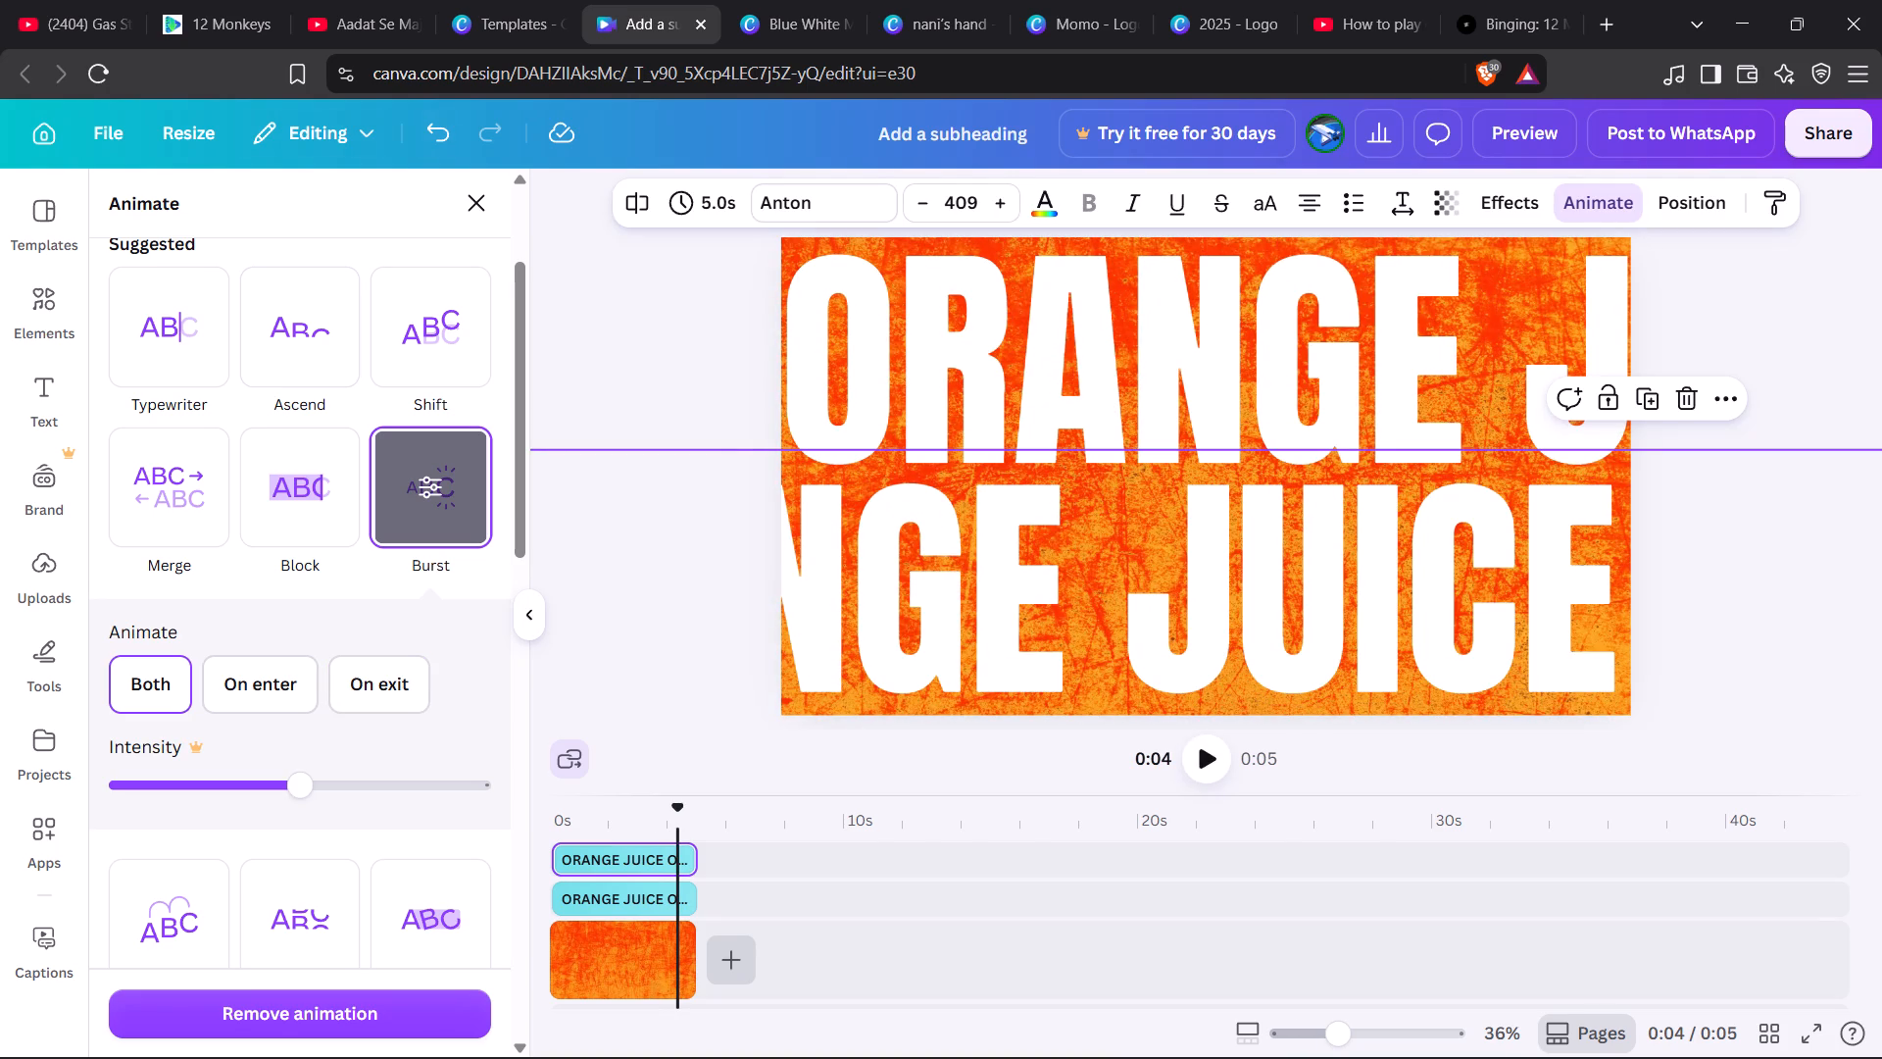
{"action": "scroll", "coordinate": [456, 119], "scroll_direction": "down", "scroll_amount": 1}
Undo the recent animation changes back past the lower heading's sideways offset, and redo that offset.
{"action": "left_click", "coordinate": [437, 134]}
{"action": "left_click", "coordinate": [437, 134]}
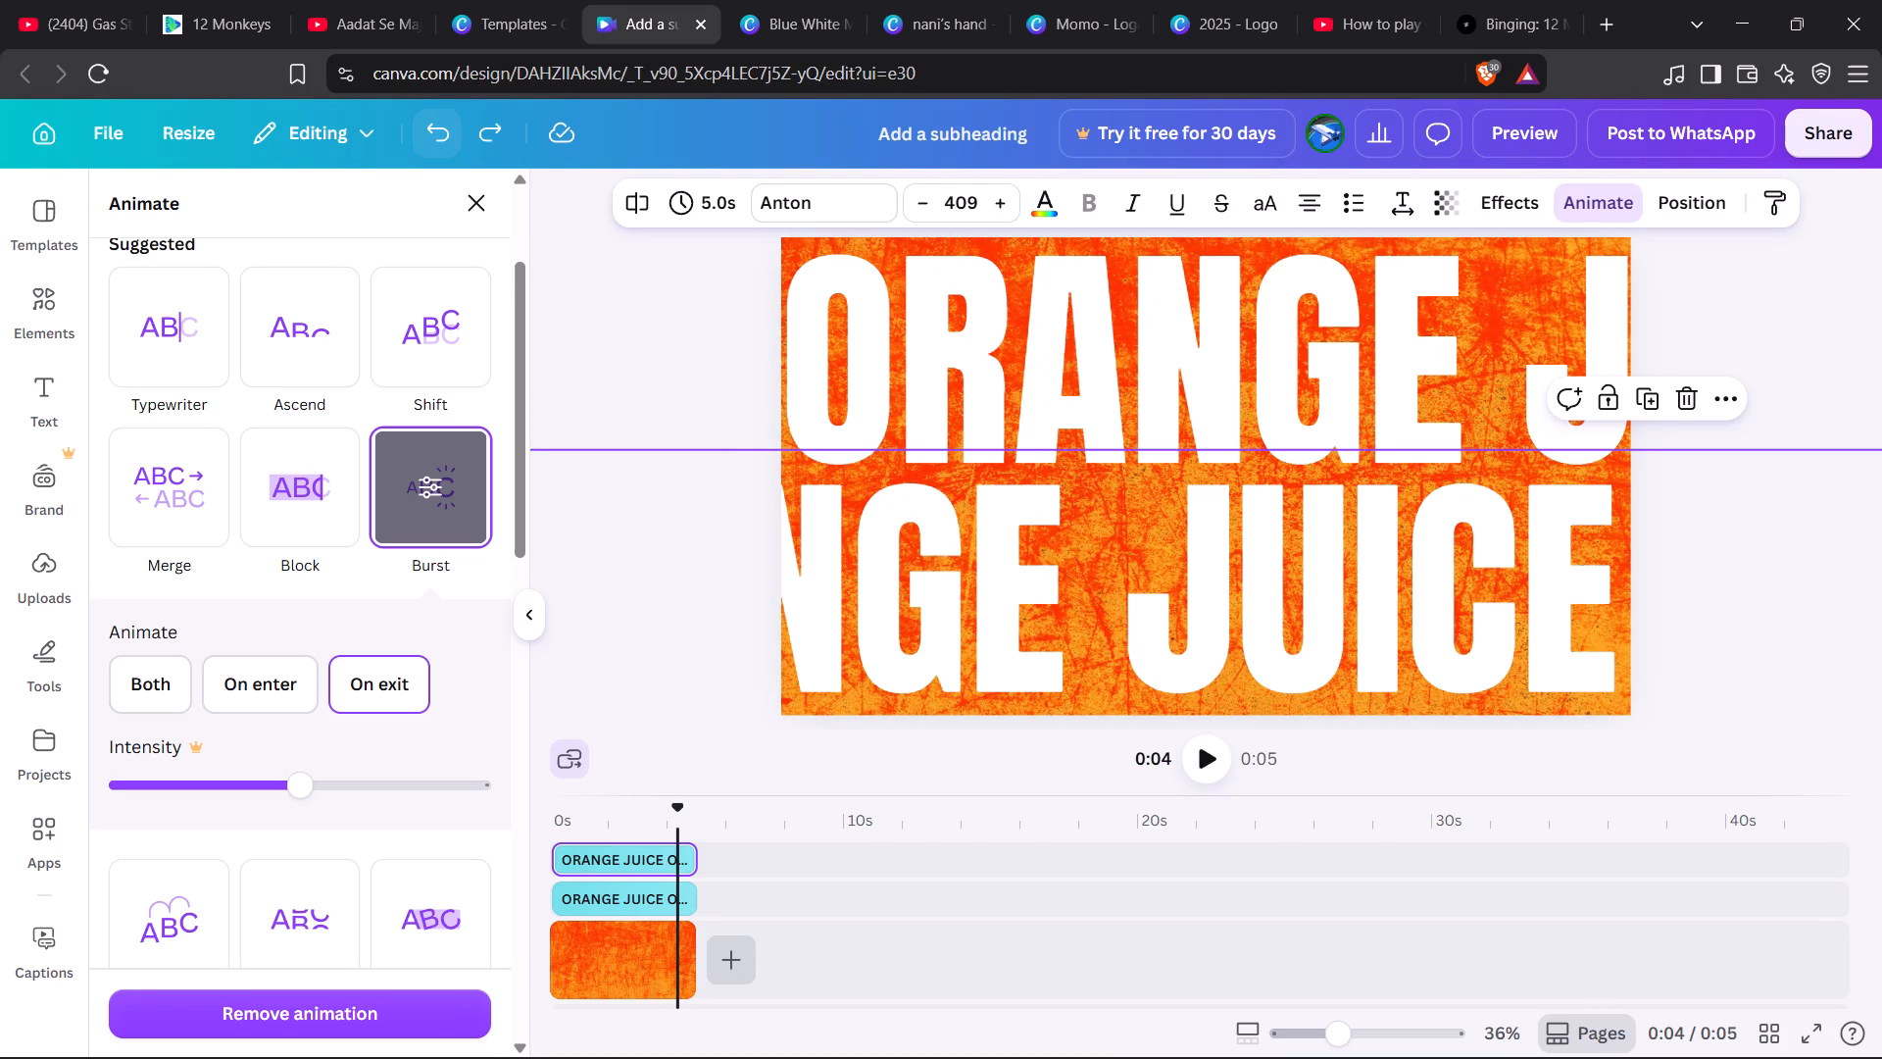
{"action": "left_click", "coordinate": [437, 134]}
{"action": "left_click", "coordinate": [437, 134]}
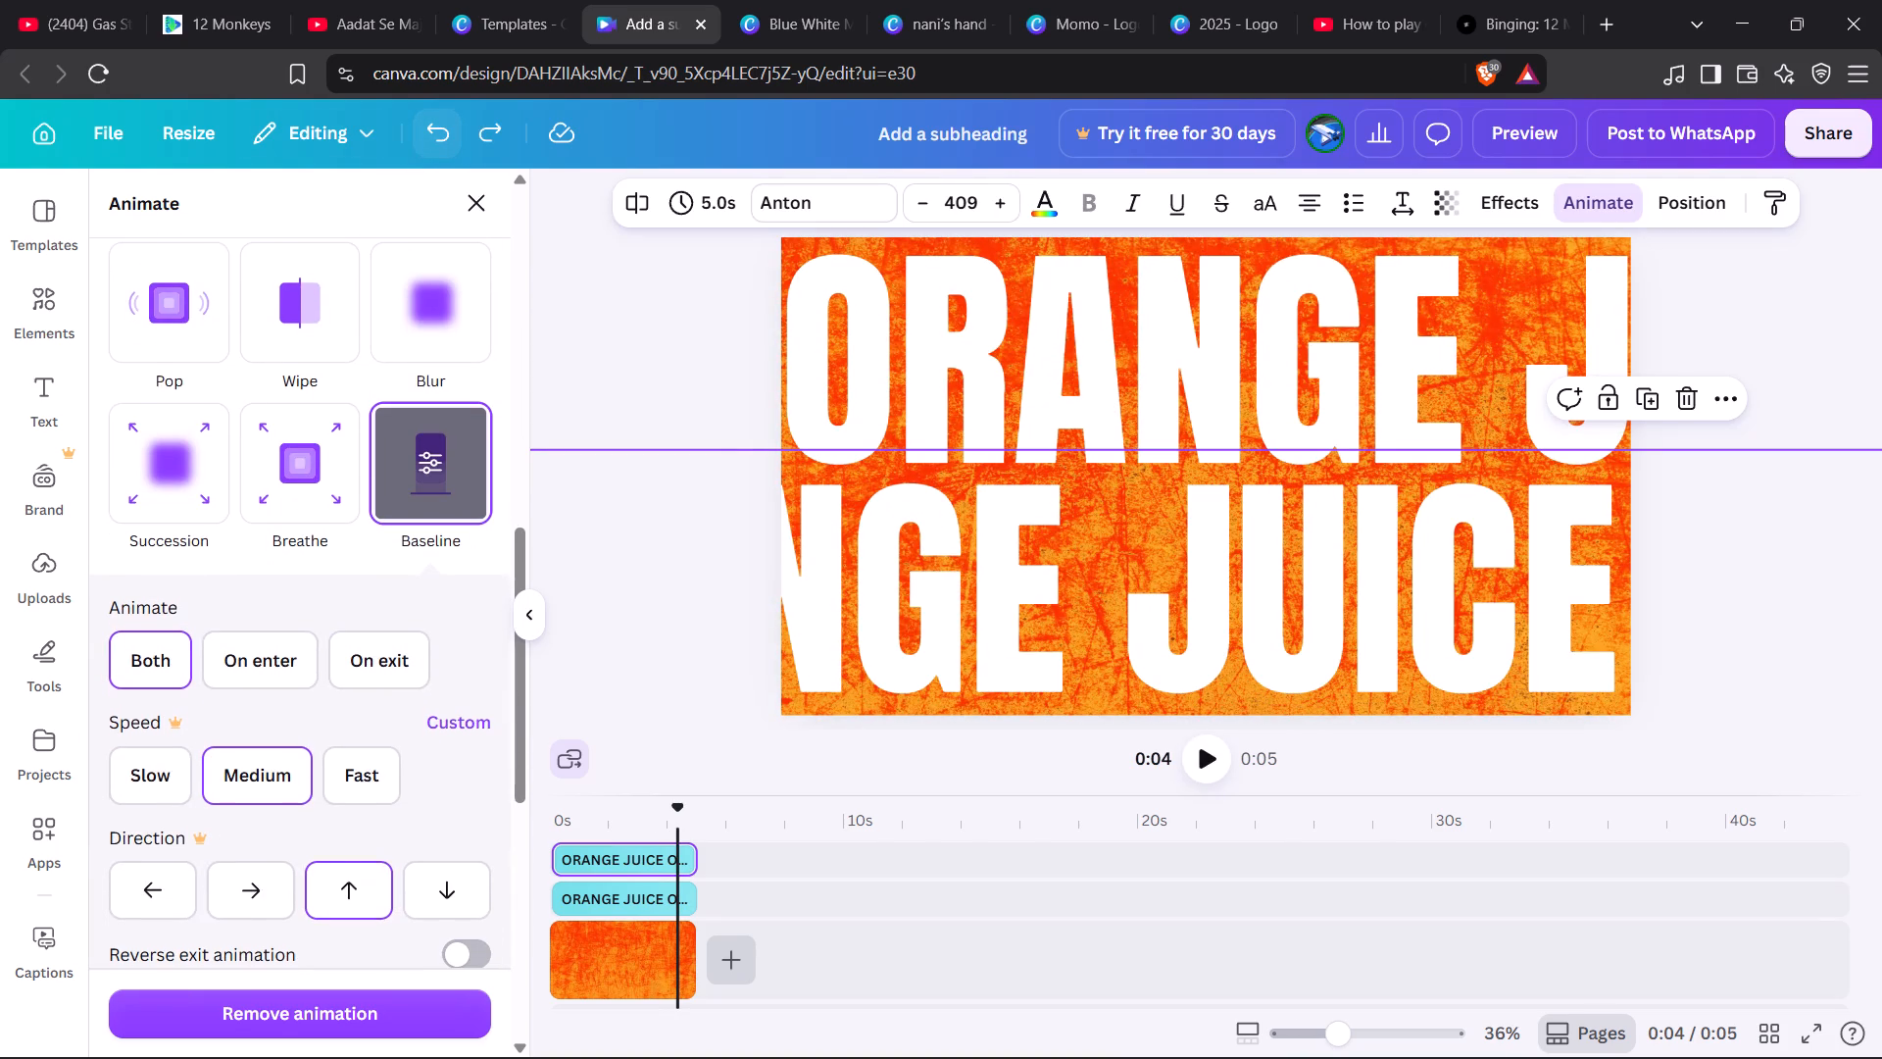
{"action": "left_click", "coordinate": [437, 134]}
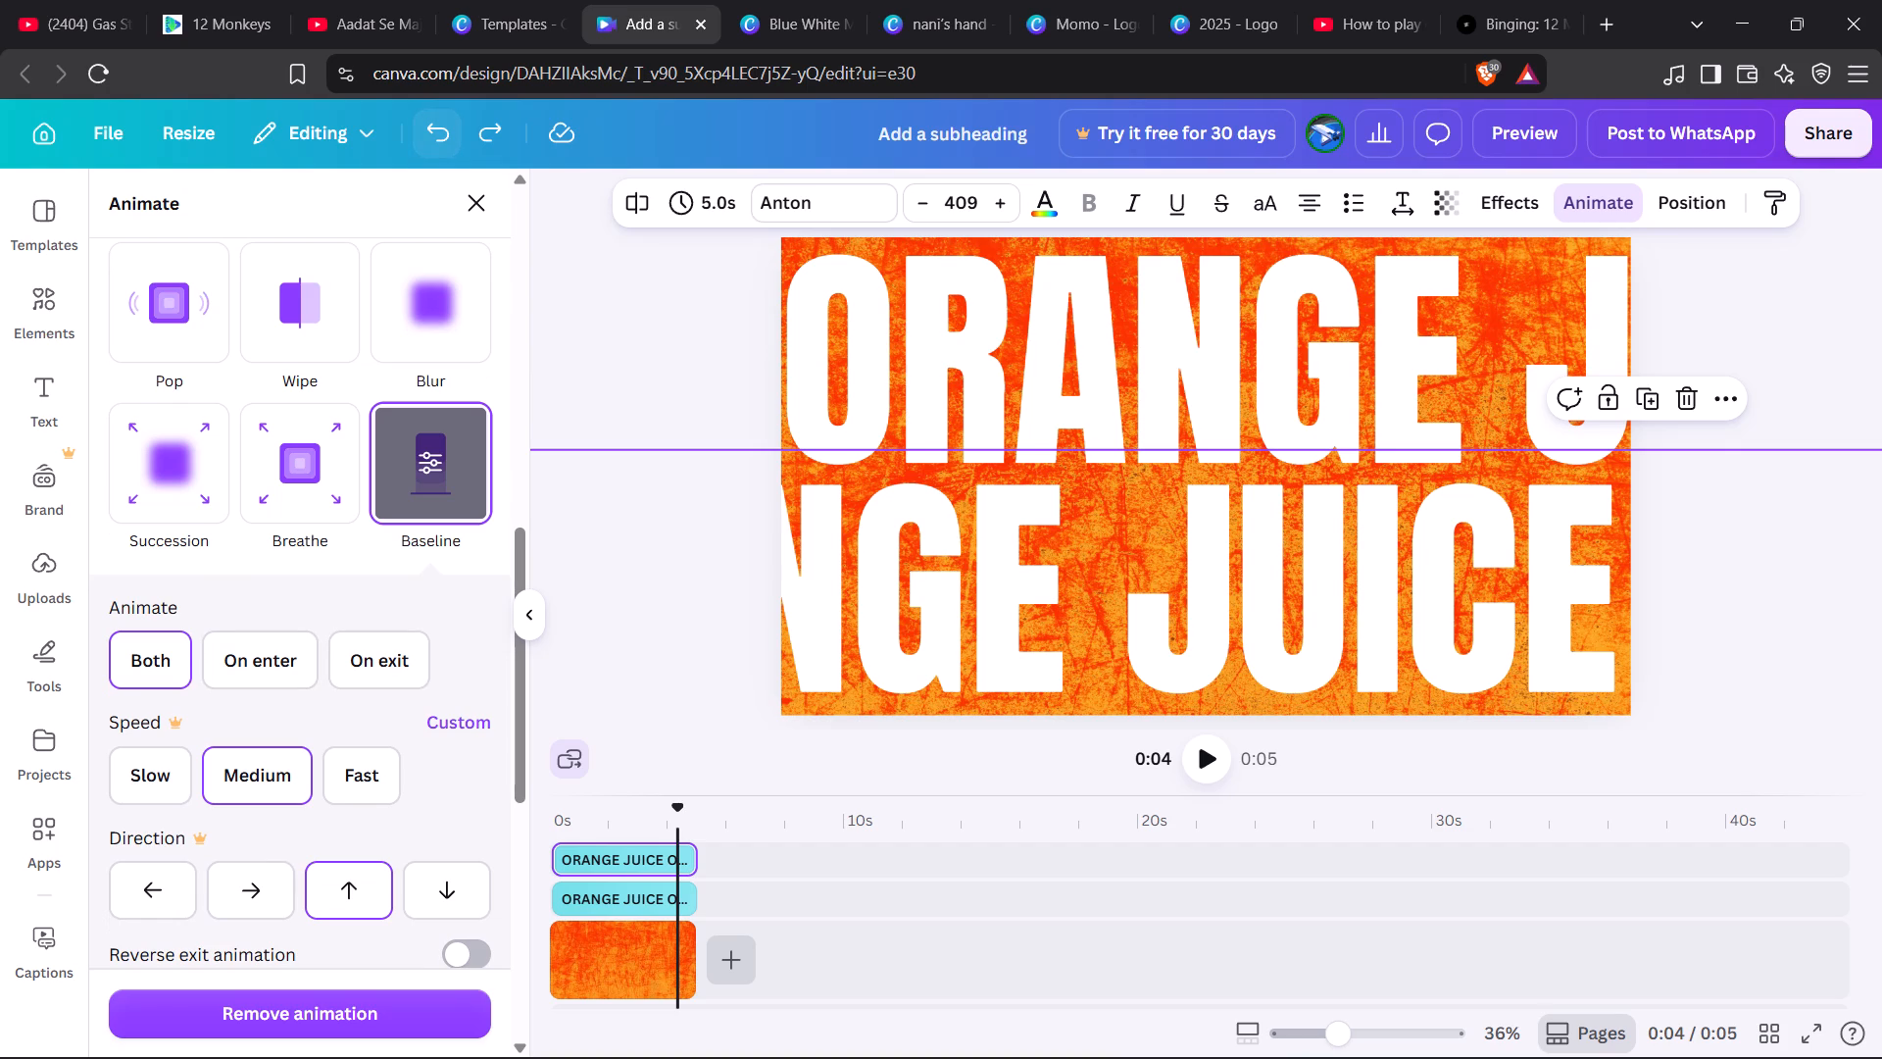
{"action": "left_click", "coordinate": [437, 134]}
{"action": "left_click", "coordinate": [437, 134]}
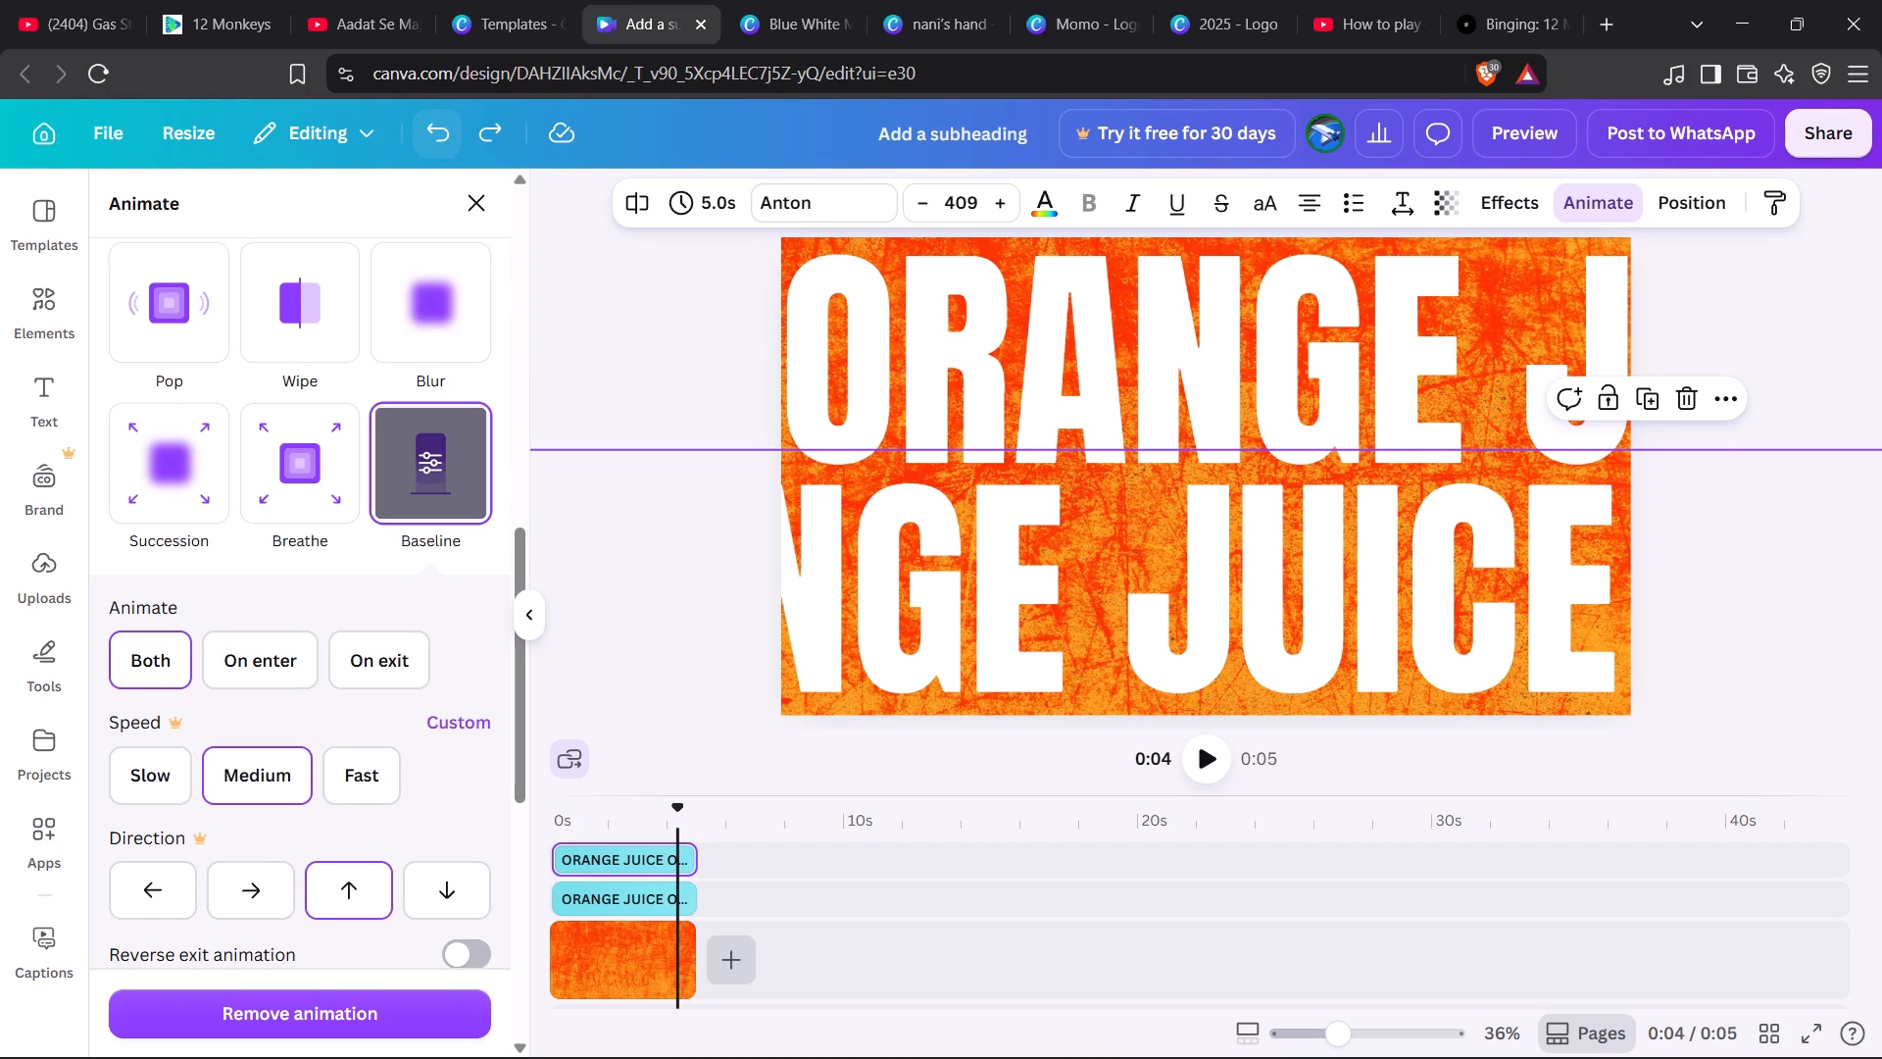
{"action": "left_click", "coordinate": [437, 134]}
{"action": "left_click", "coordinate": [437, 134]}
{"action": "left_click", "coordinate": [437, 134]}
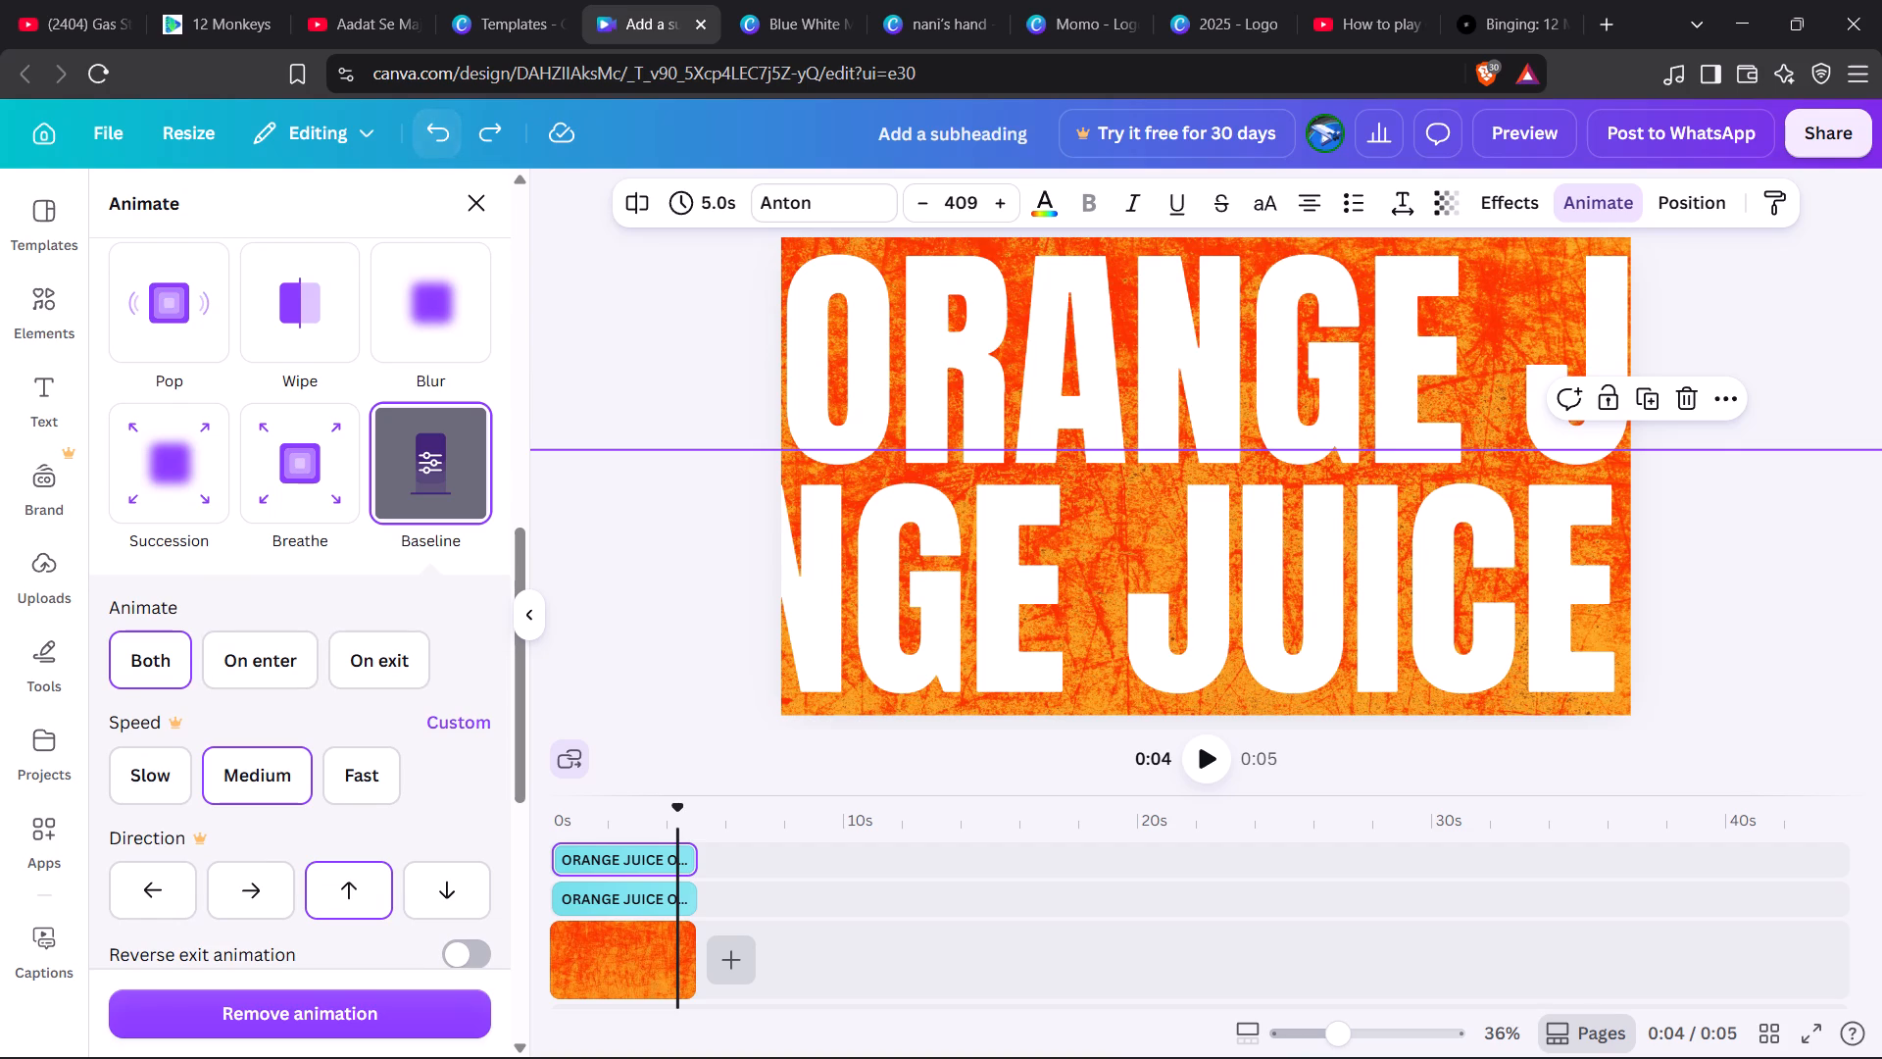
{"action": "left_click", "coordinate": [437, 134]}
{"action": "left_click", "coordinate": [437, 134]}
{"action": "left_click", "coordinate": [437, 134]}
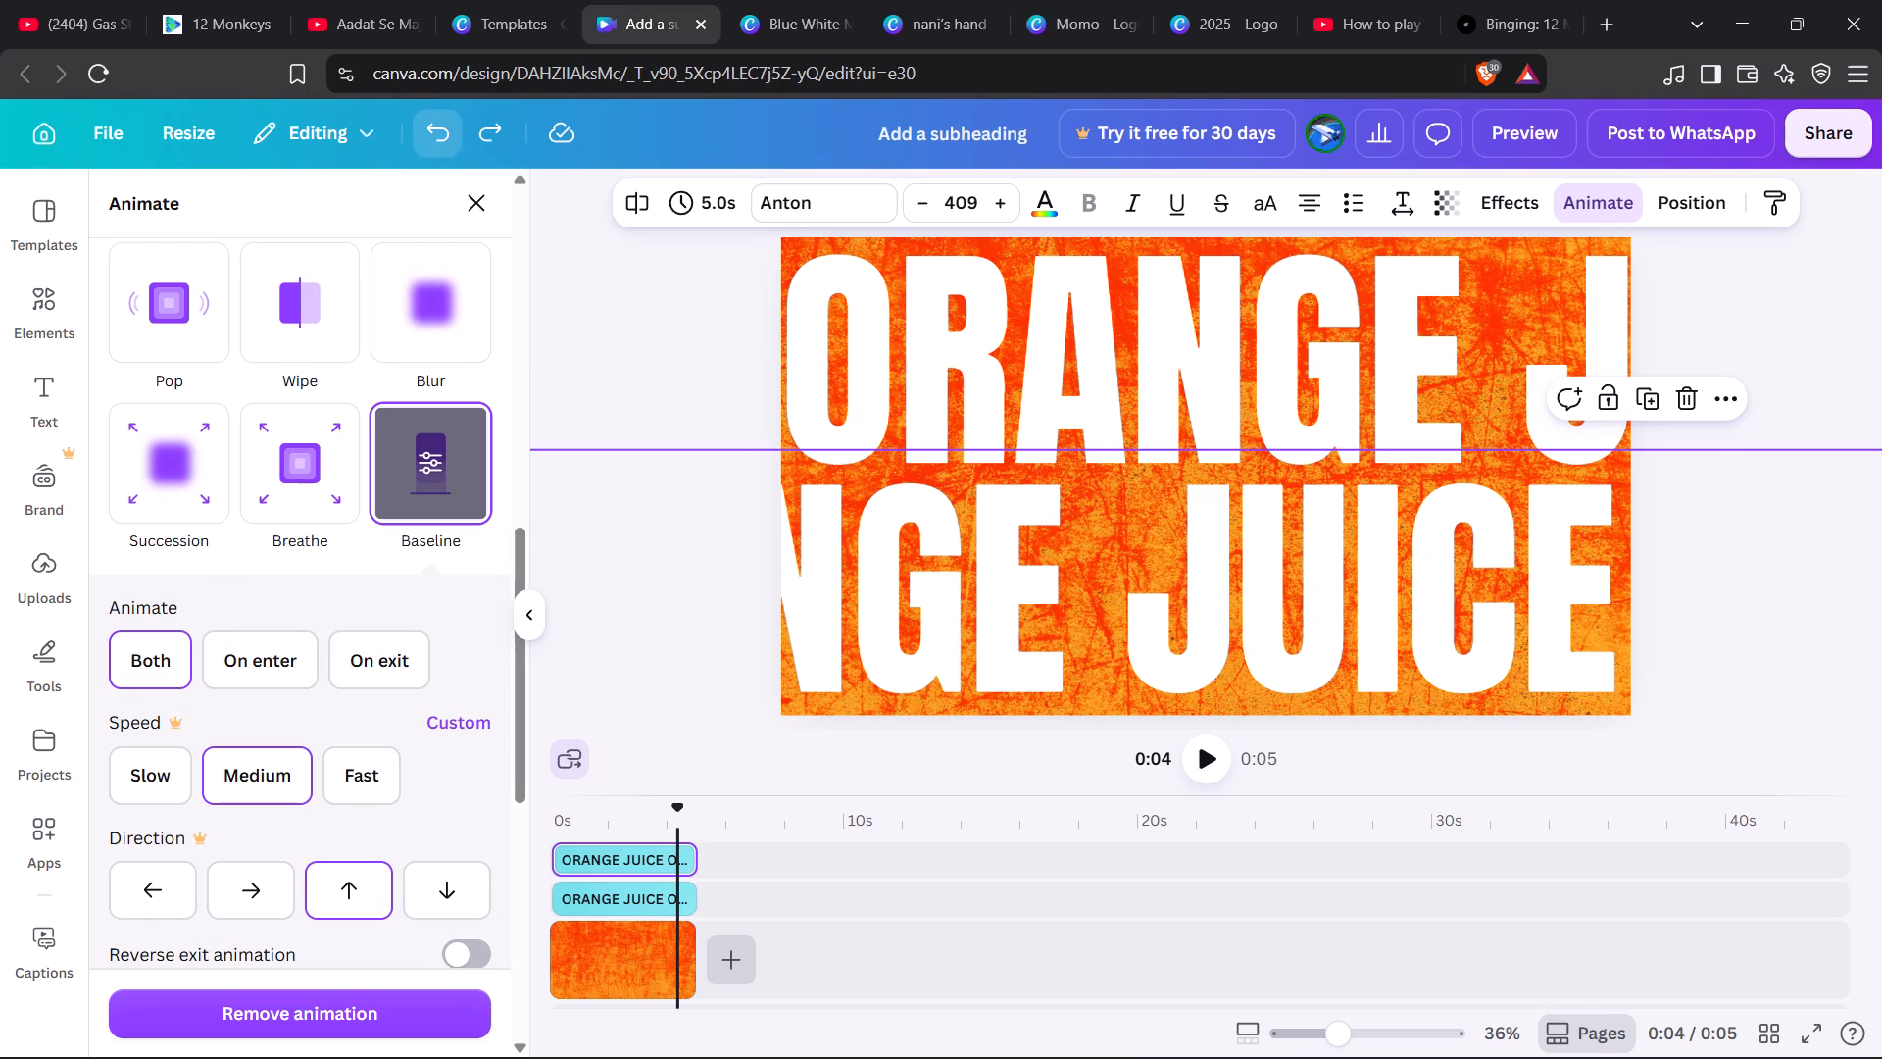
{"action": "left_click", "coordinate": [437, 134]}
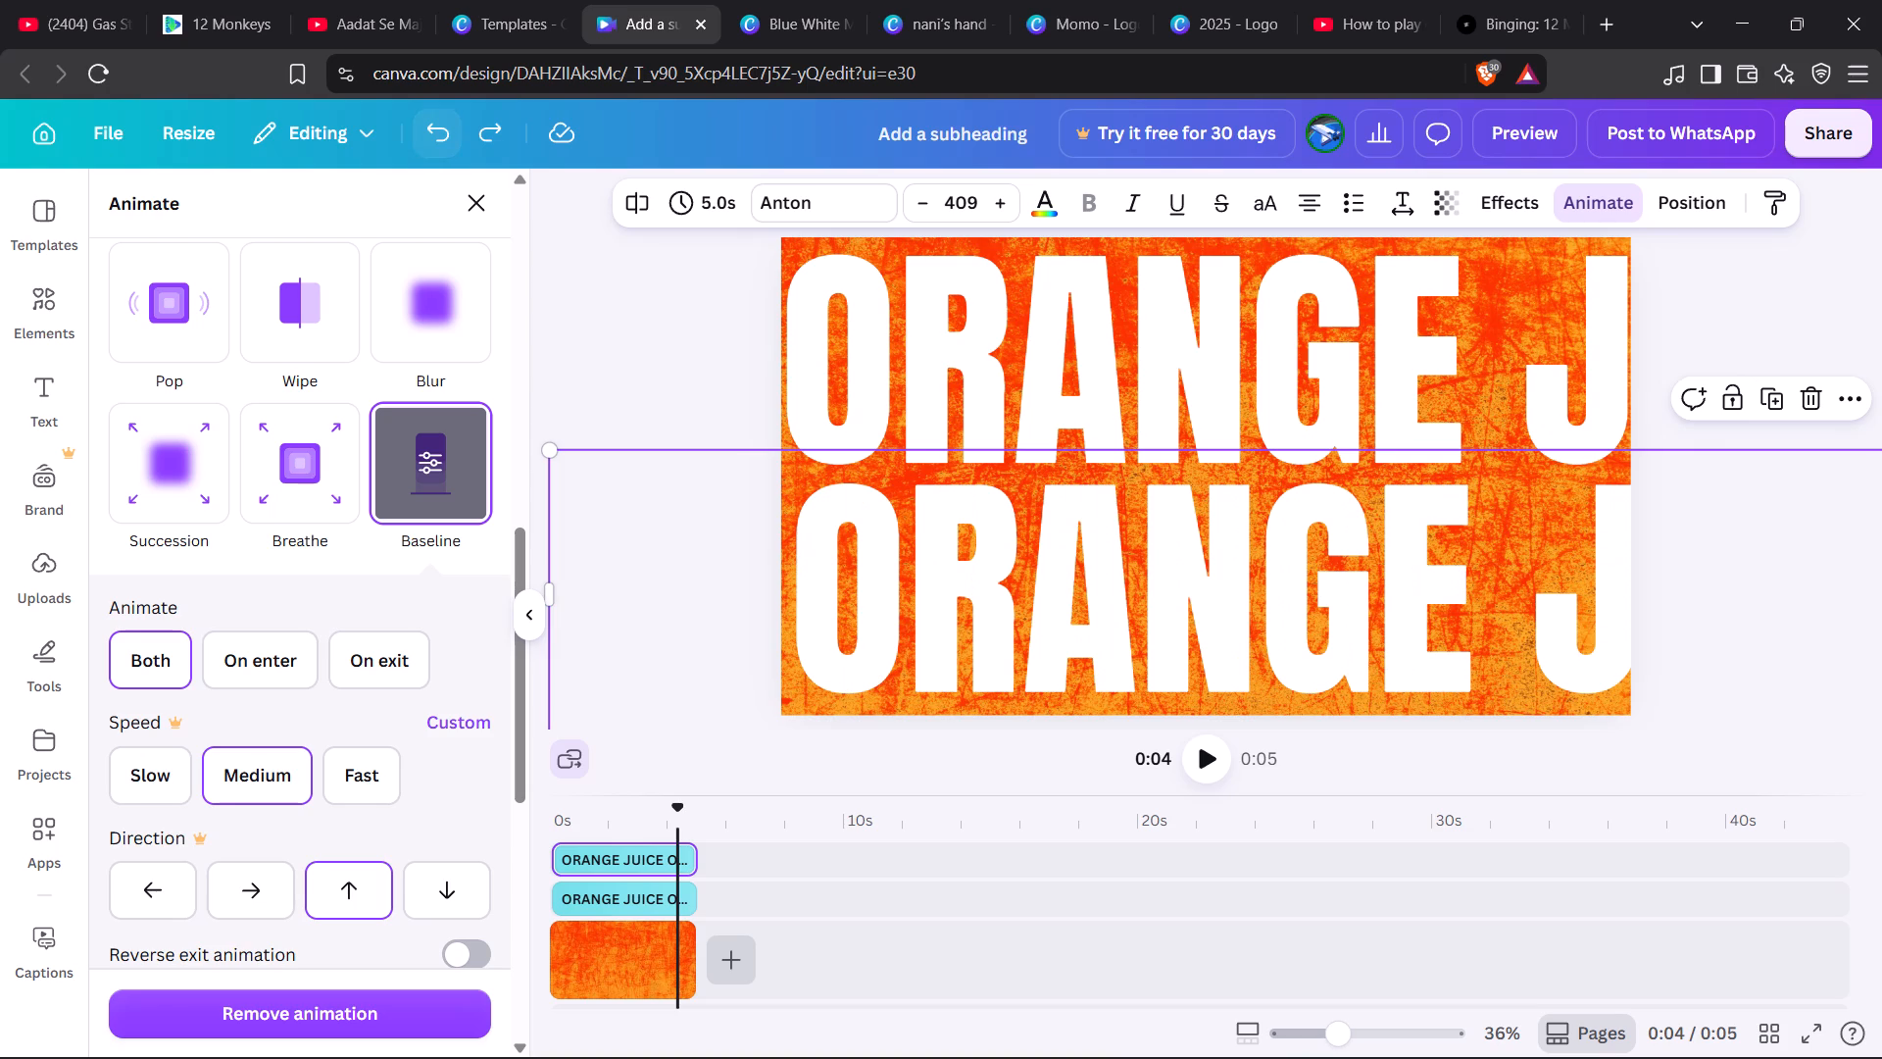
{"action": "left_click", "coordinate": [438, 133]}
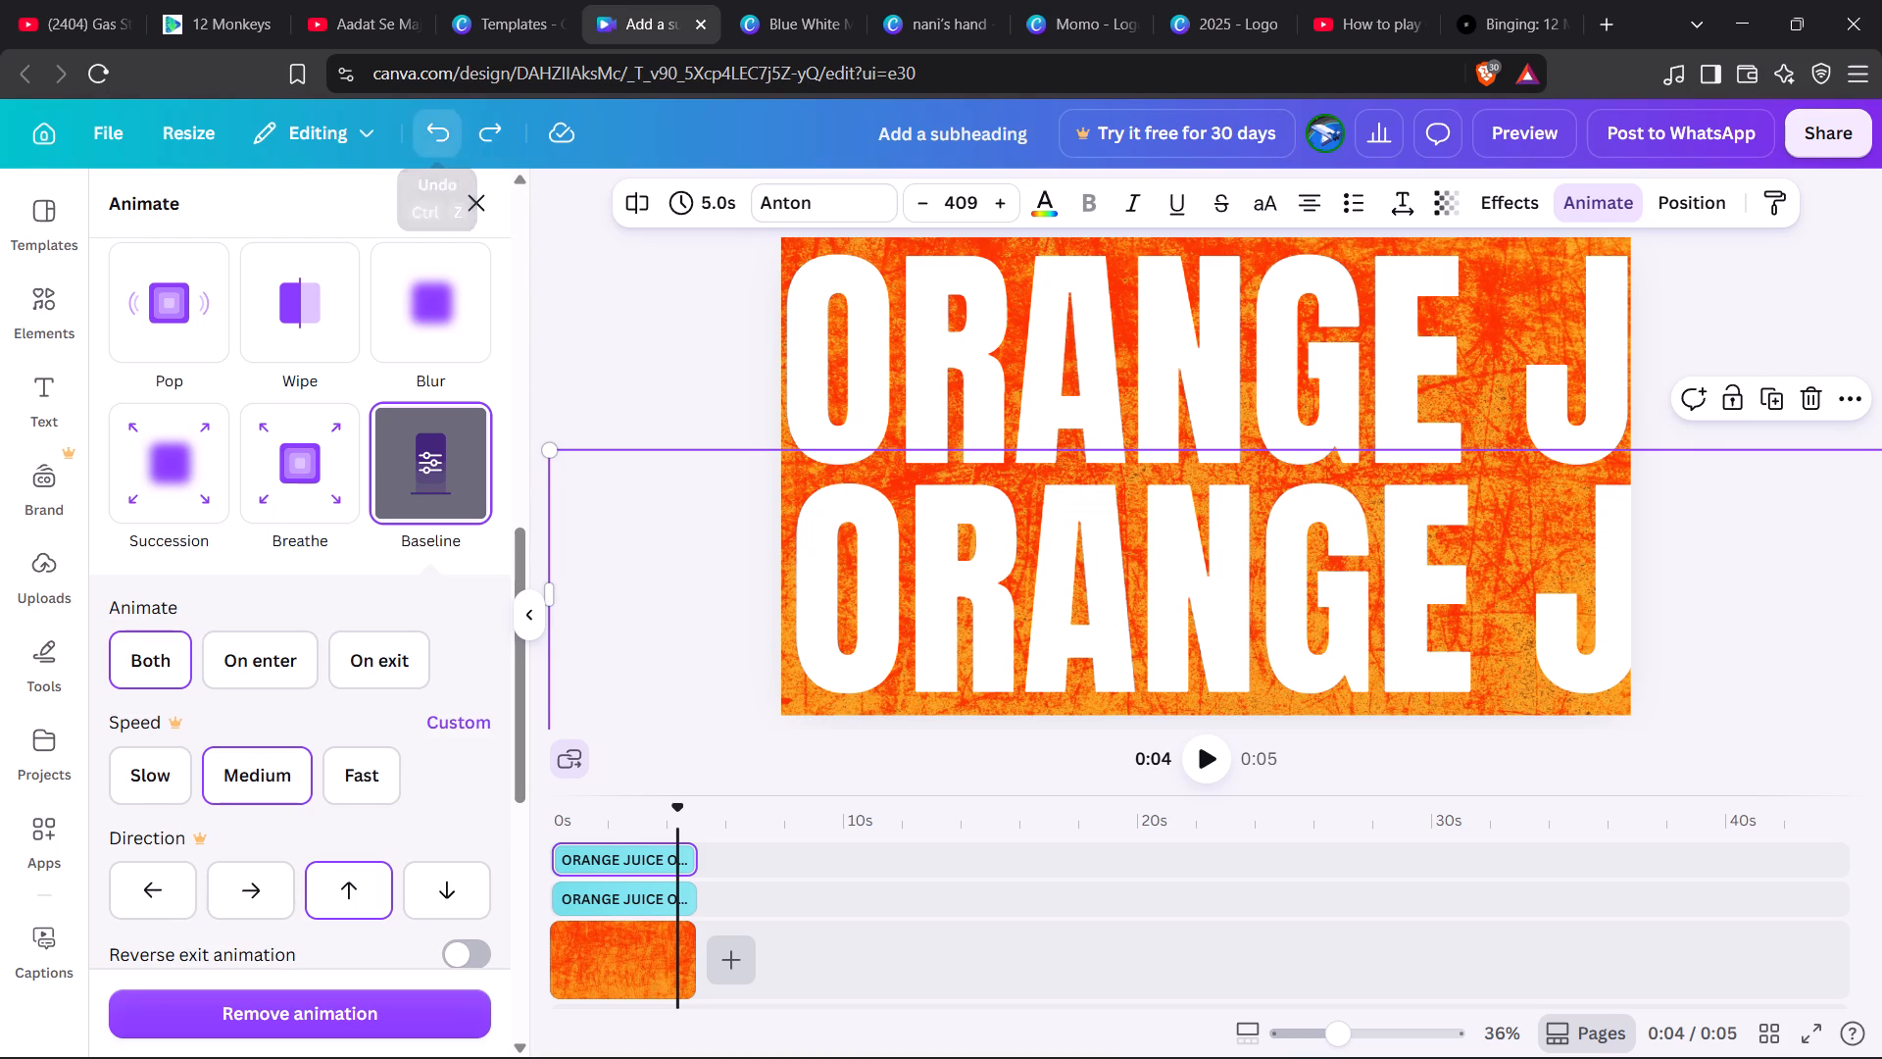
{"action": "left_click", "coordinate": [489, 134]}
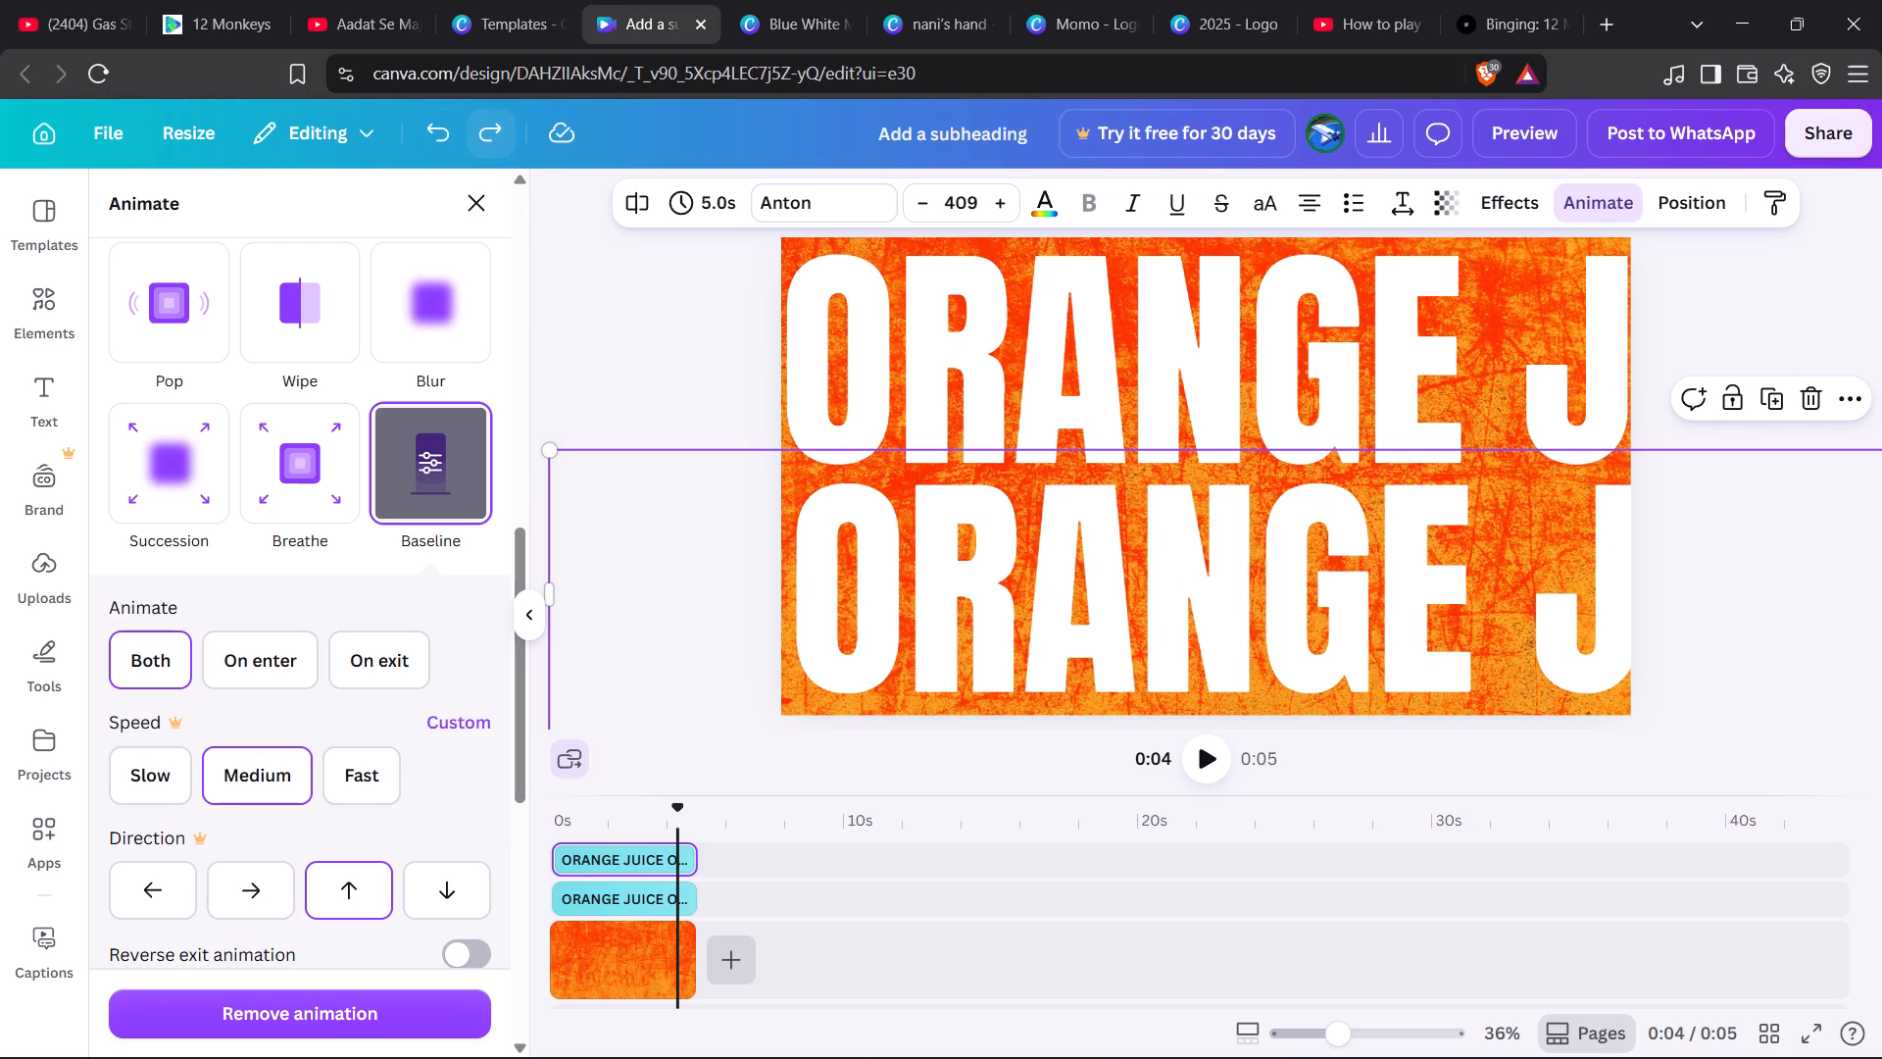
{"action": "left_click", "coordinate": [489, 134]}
Apply the Tectonic animation from the General group to the lower ORANGE JUICE heading.
{"action": "scroll", "coordinate": [489, 134], "scroll_direction": "up", "scroll_amount": 4}
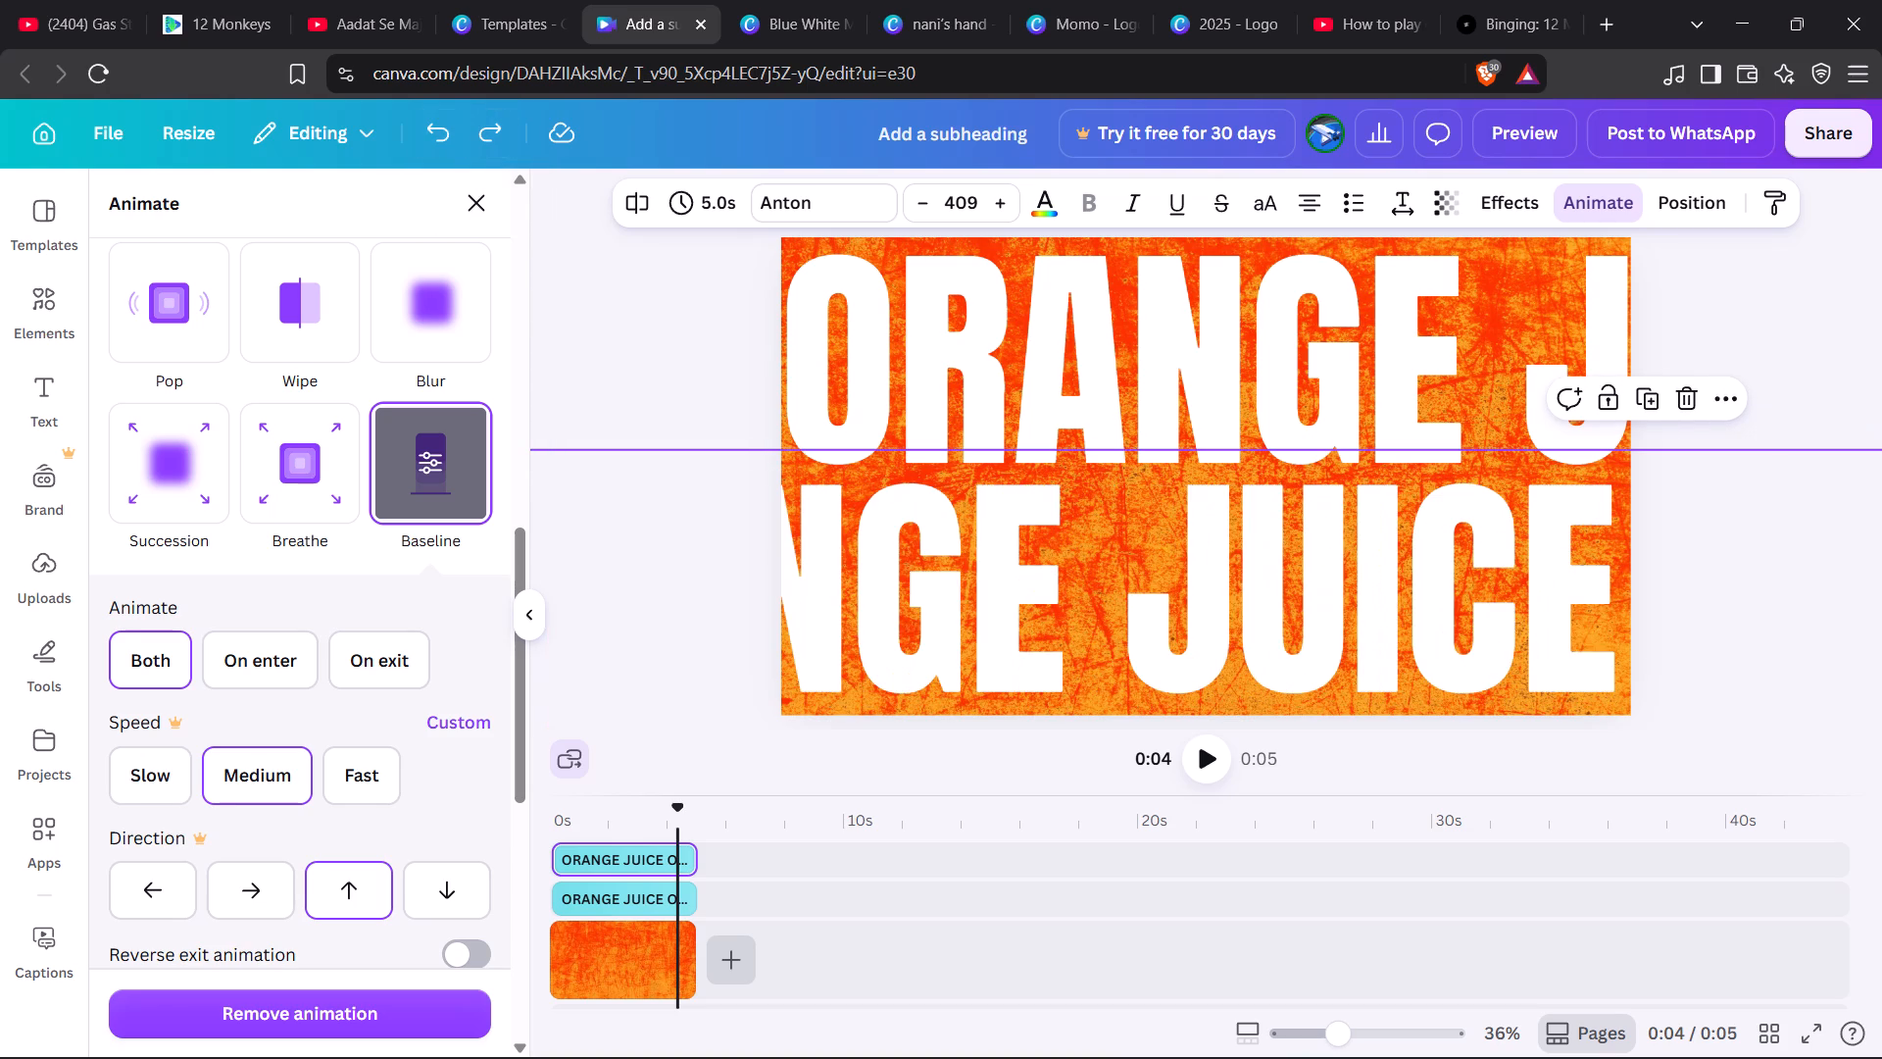
{"action": "left_click", "coordinate": [600, 317]}
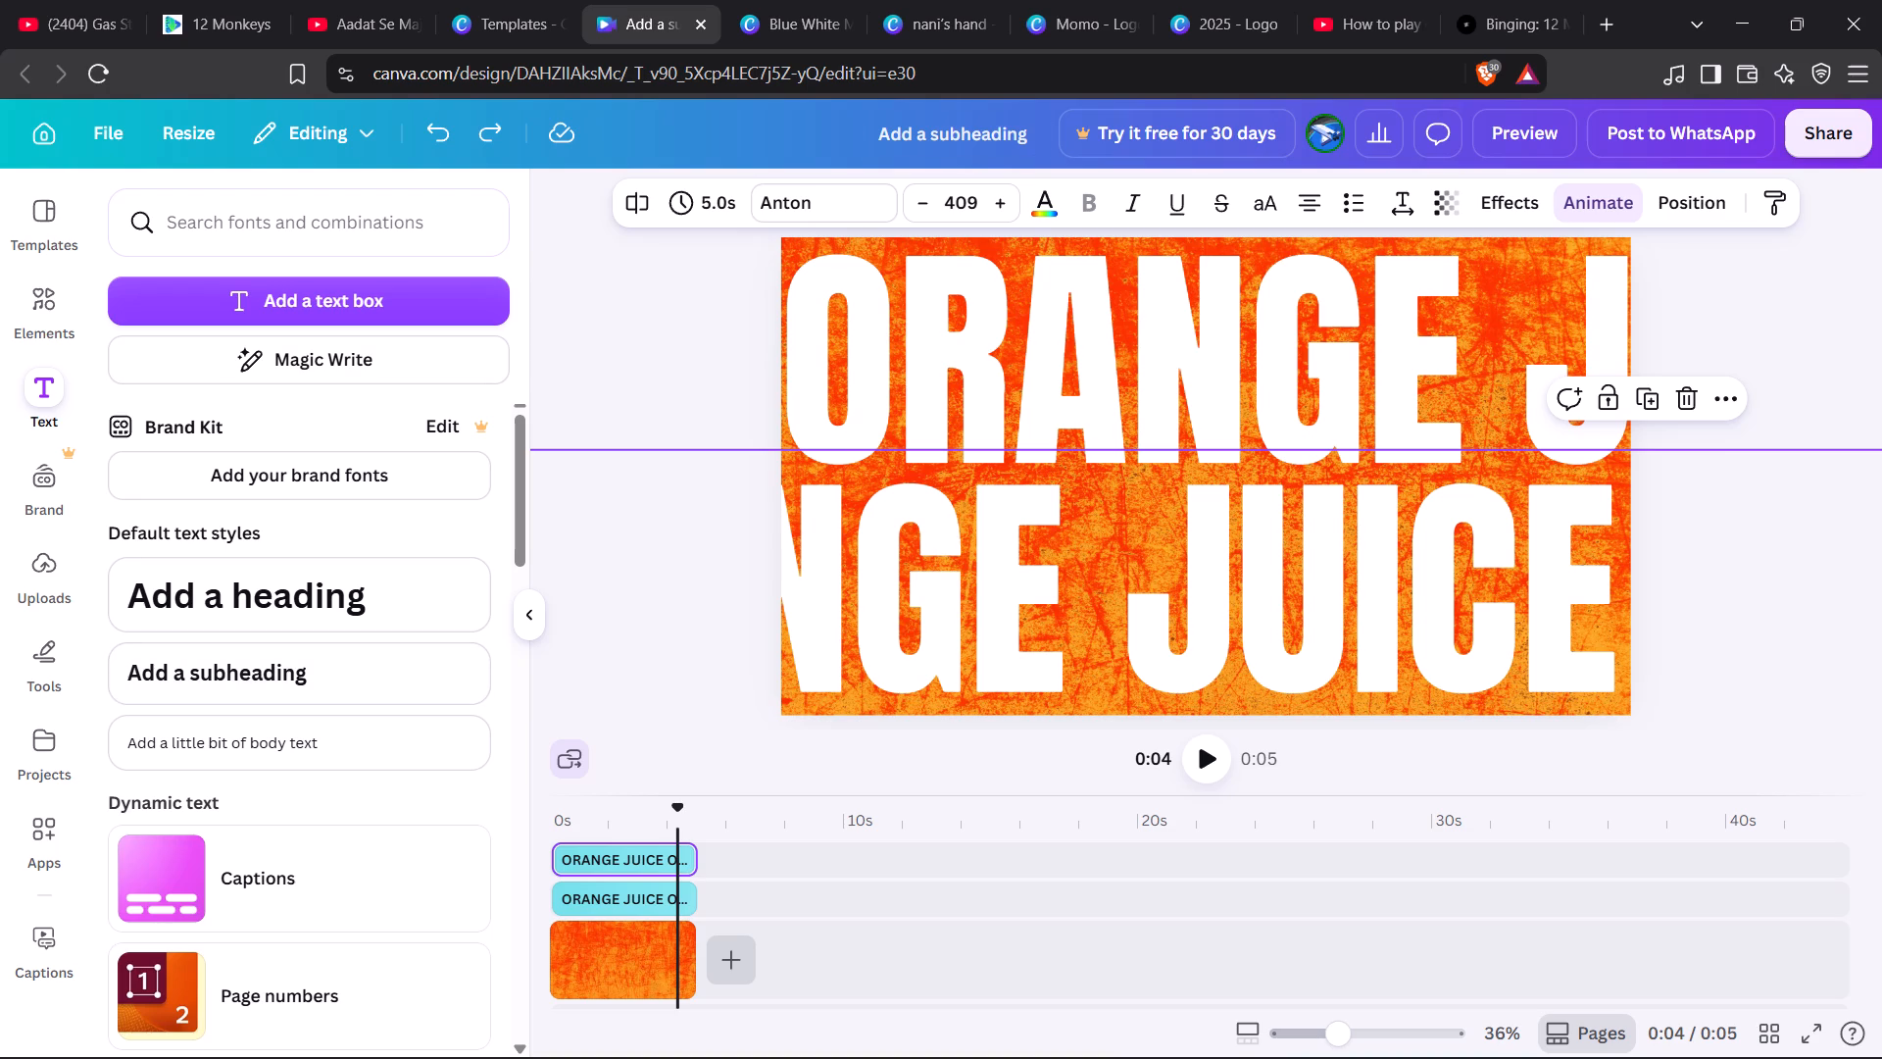
{"action": "scroll", "coordinate": [1442, 130], "scroll_direction": "right", "scroll_amount": 1}
{"action": "left_click", "coordinate": [1601, 210]}
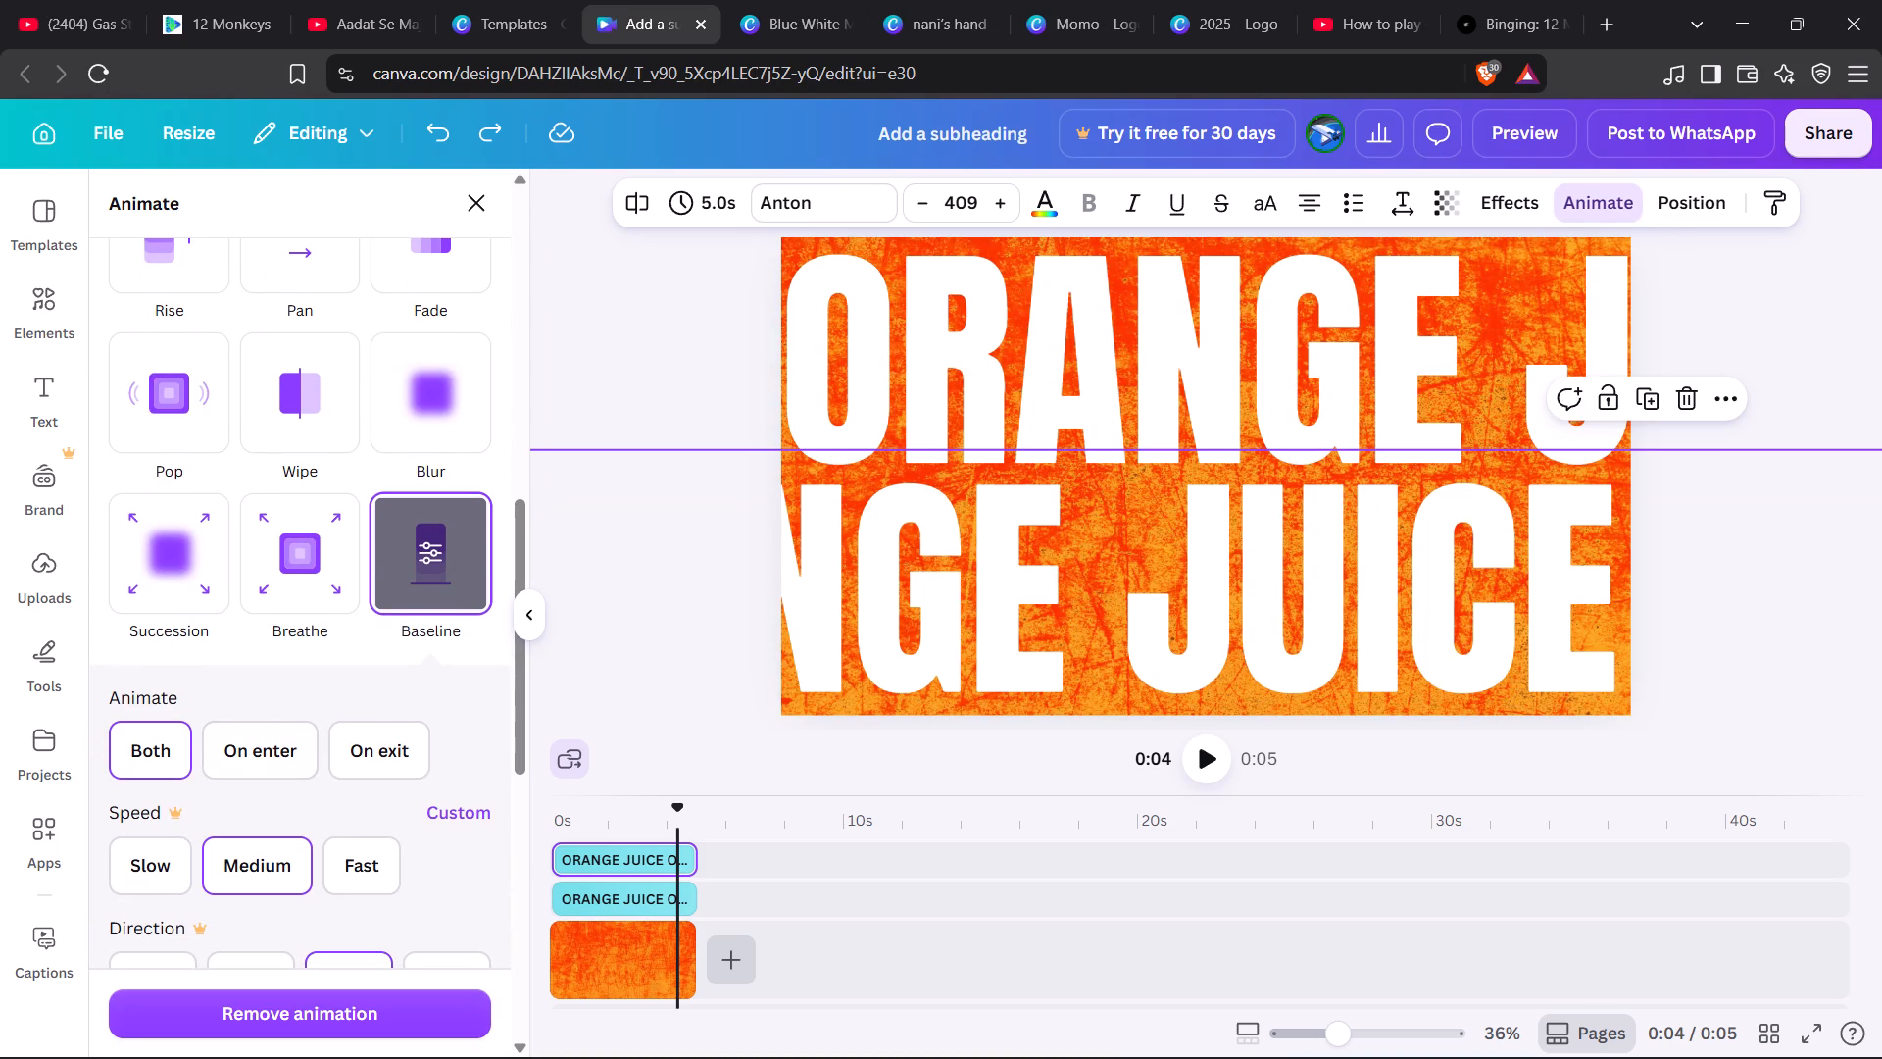
{"action": "scroll", "coordinate": [343, 760], "scroll_direction": "down", "scroll_amount": 3}
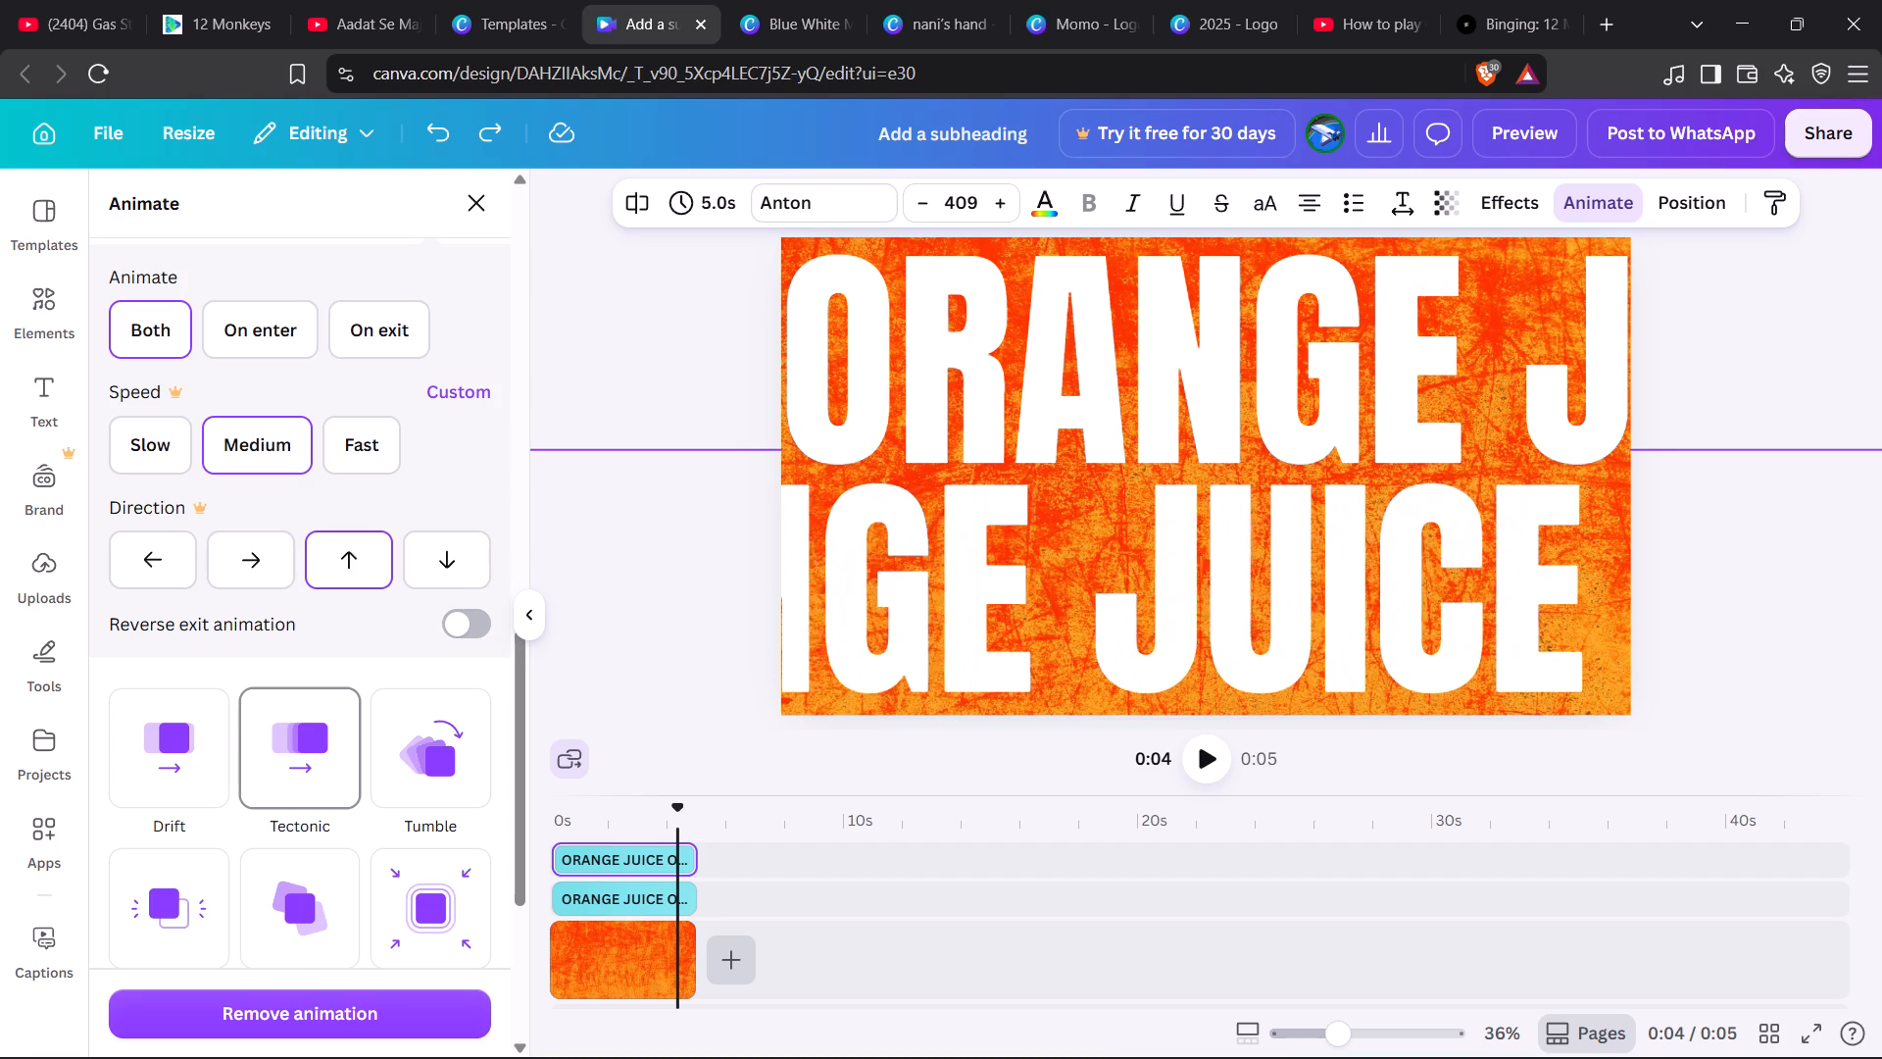
{"action": "left_click", "coordinate": [330, 760]}
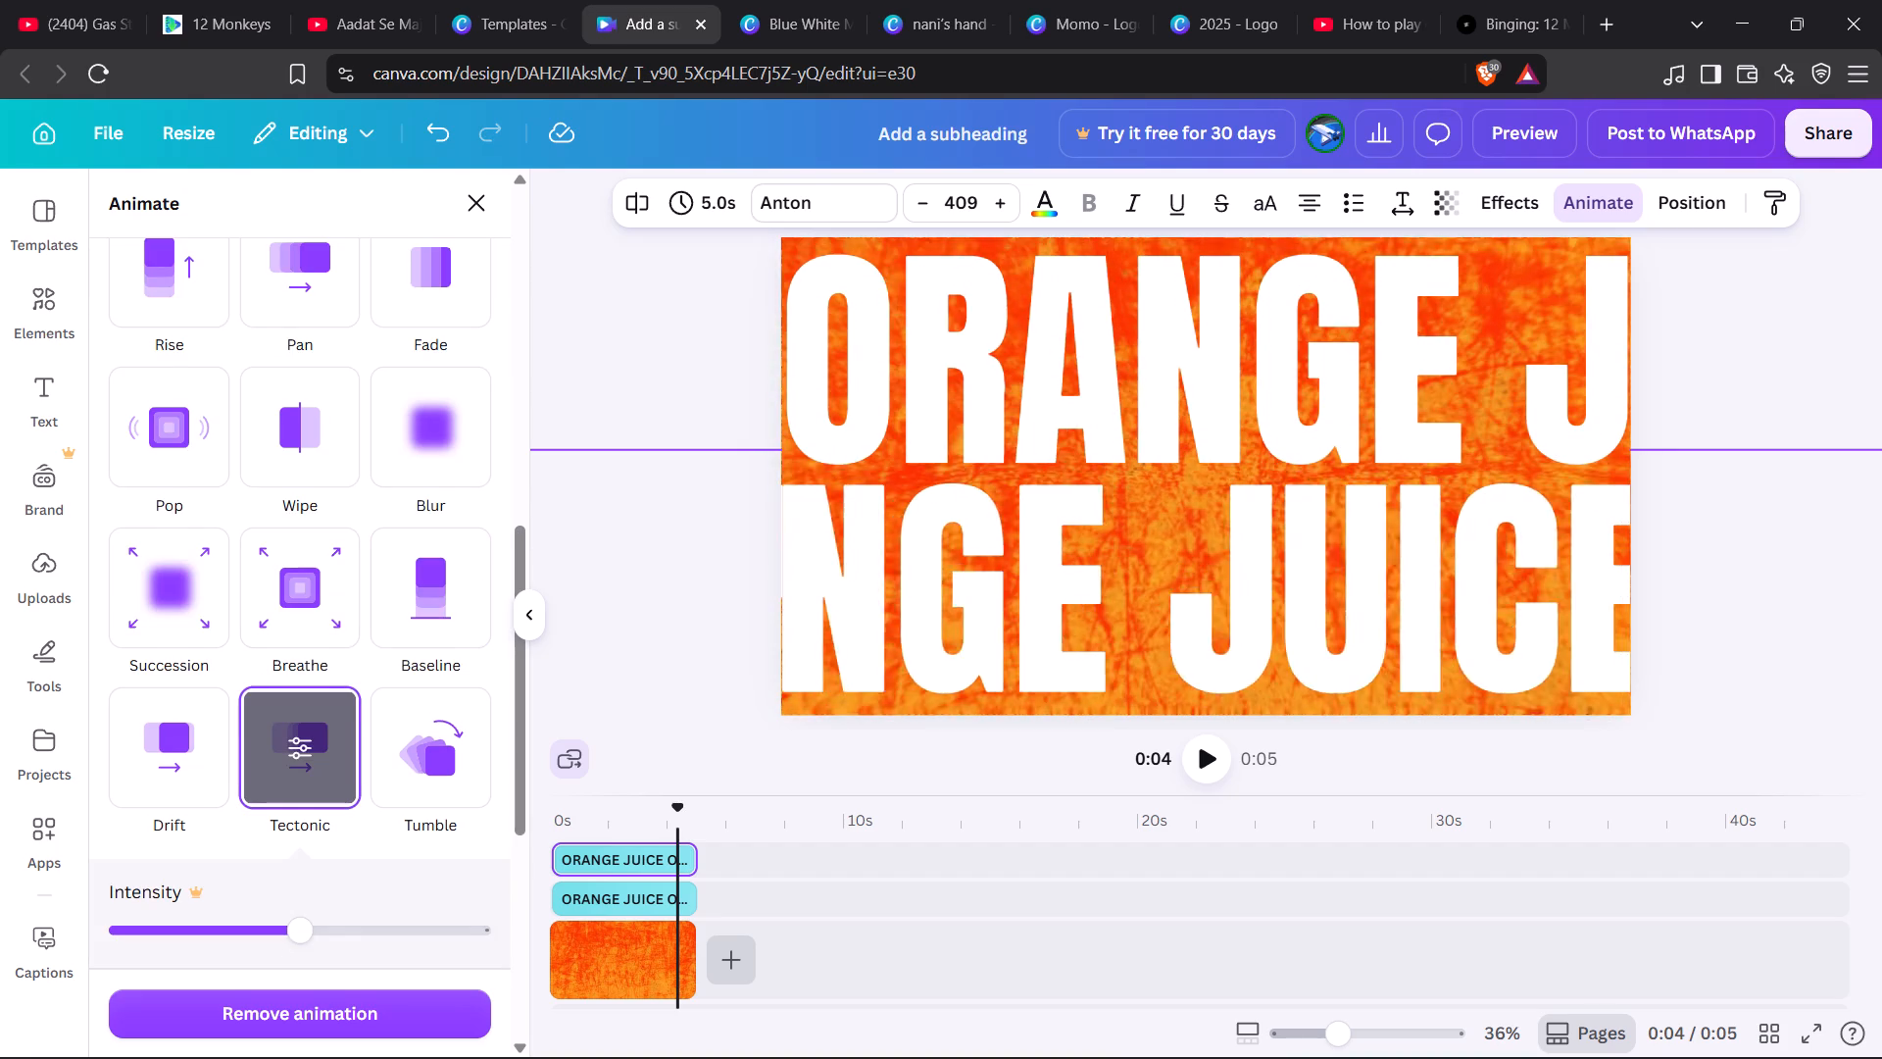
Apply the Tectonic animation from the General group to the upper ORANGE JUICE heading.
{"action": "scroll", "coordinate": [330, 760], "scroll_direction": "up", "scroll_amount": 4}
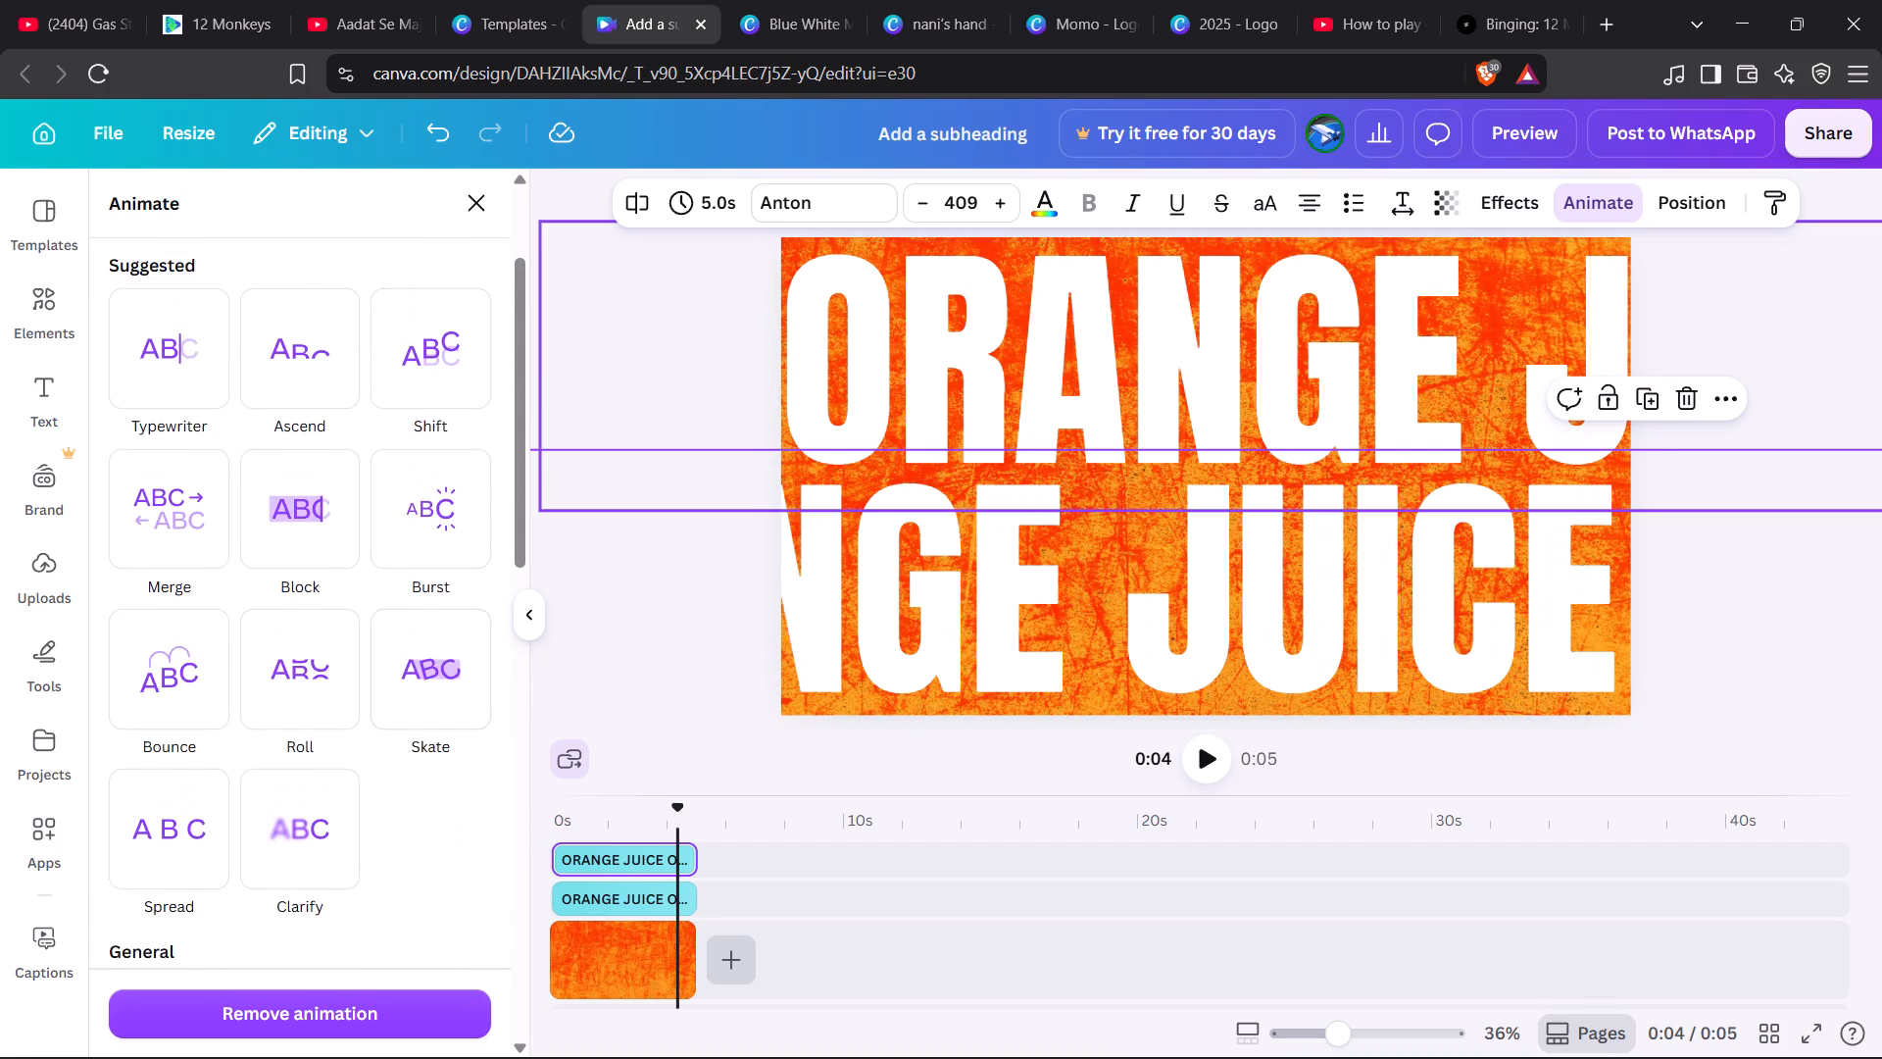
{"action": "left_click", "coordinate": [934, 334]}
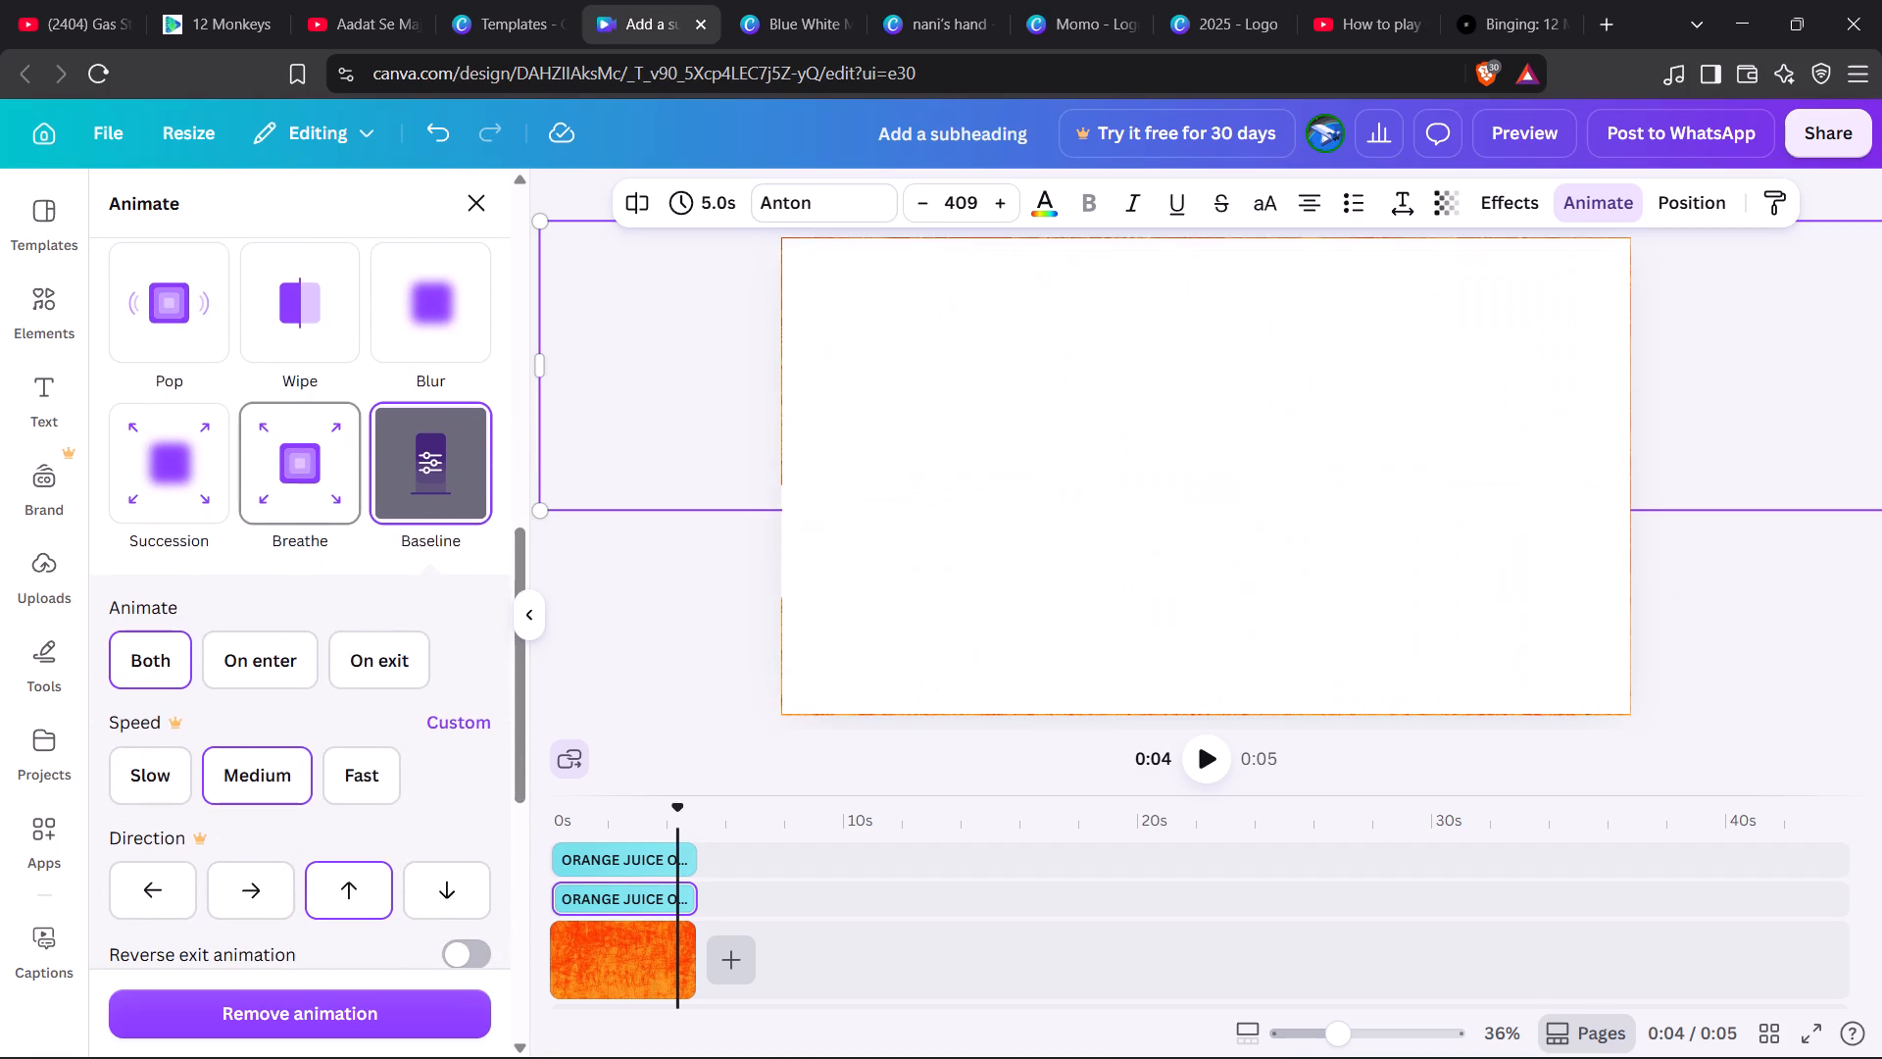
{"action": "scroll", "coordinate": [346, 509], "scroll_direction": "up", "scroll_amount": 4}
{"action": "scroll", "coordinate": [336, 583], "scroll_direction": "down", "scroll_amount": 5}
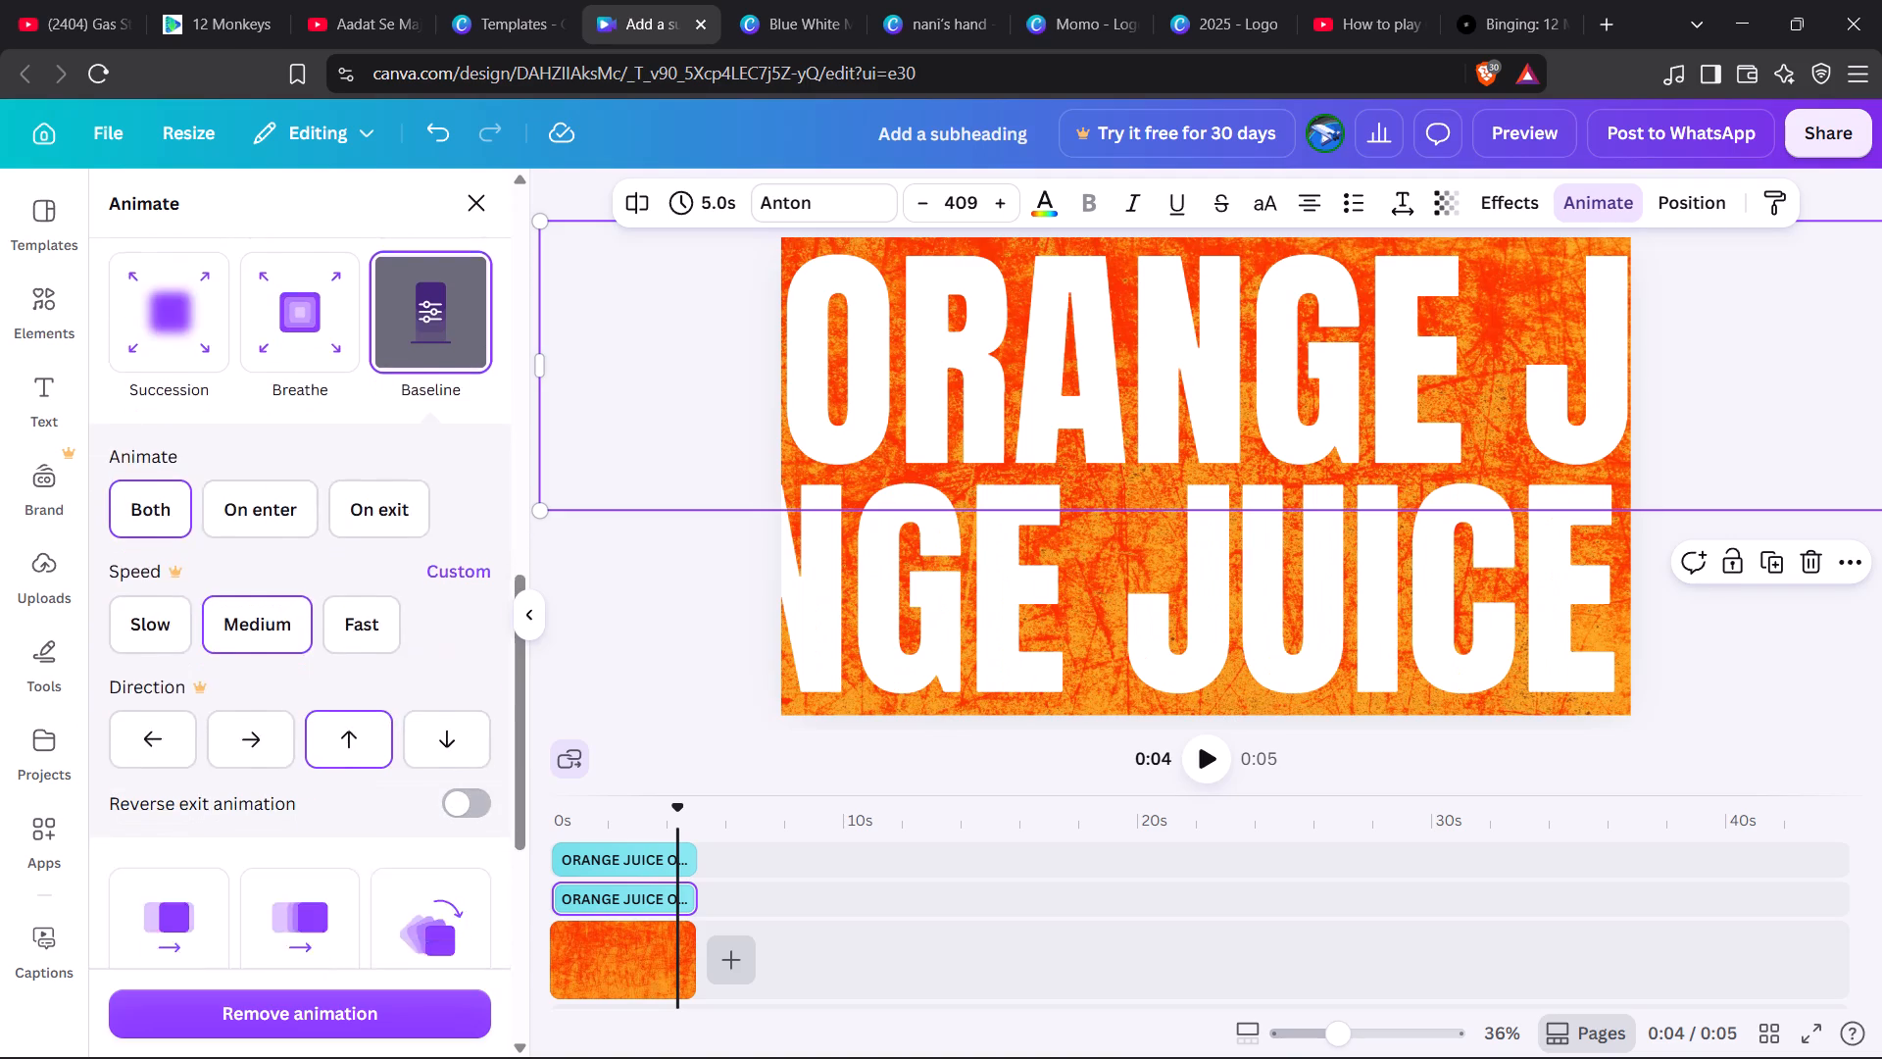
{"action": "scroll", "coordinate": [336, 583], "scroll_direction": "down", "scroll_amount": 1}
{"action": "left_click", "coordinate": [325, 472]}
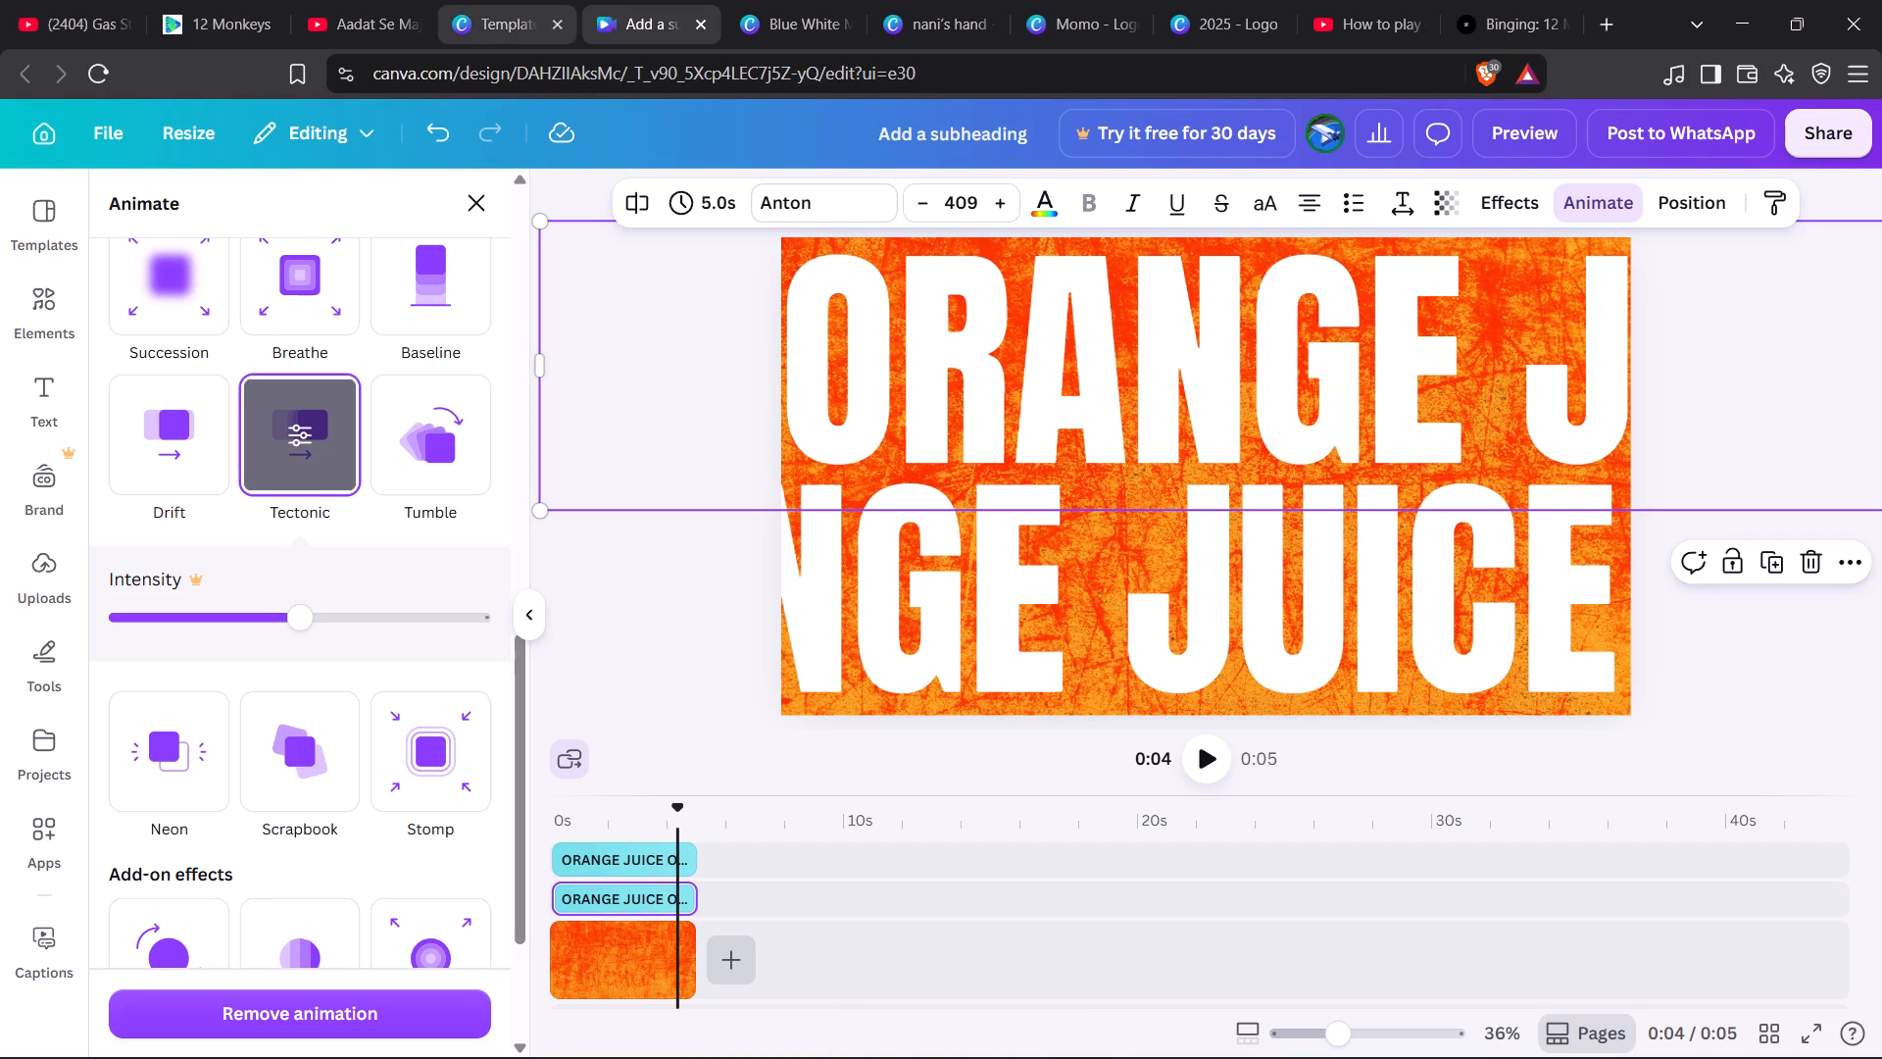
Switch the Canva account theme to Dark from the templates page, return to the orange juice video design and reload it.
{"action": "left_click", "coordinate": [496, 20]}
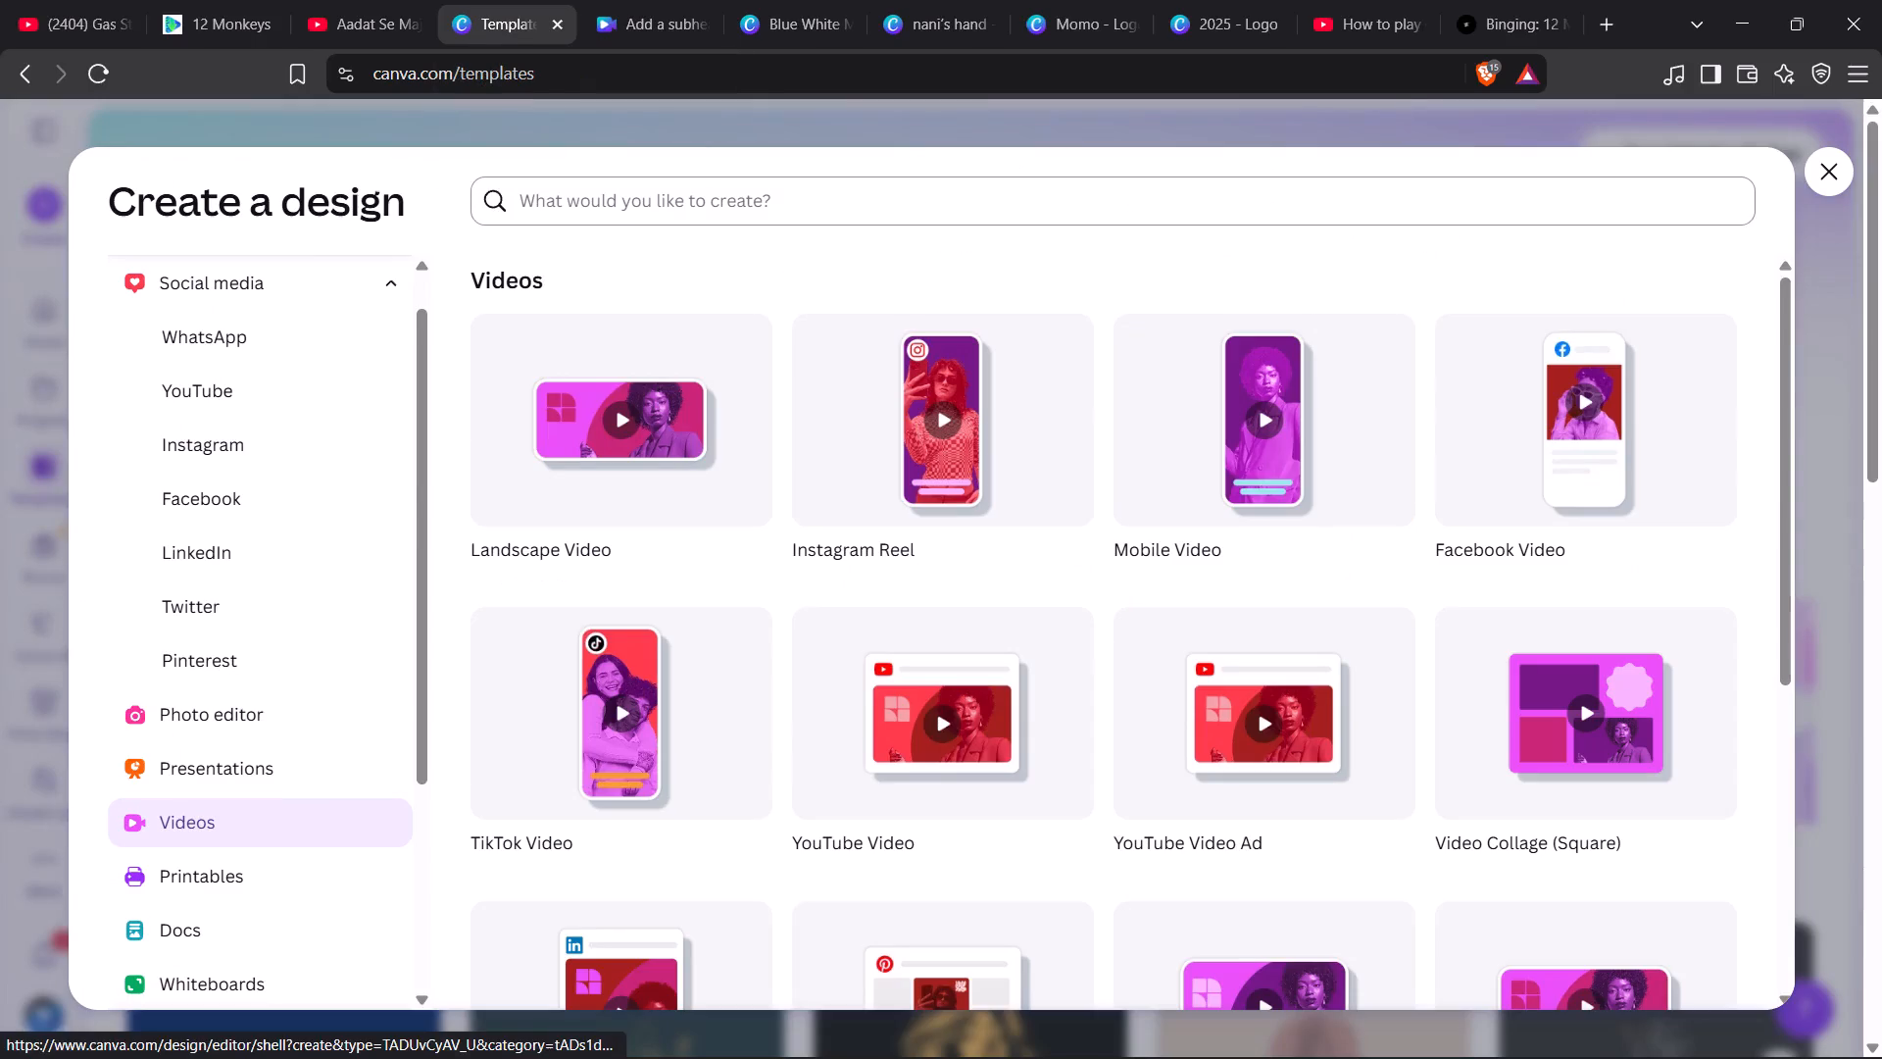
{"action": "left_click", "coordinate": [1842, 165]}
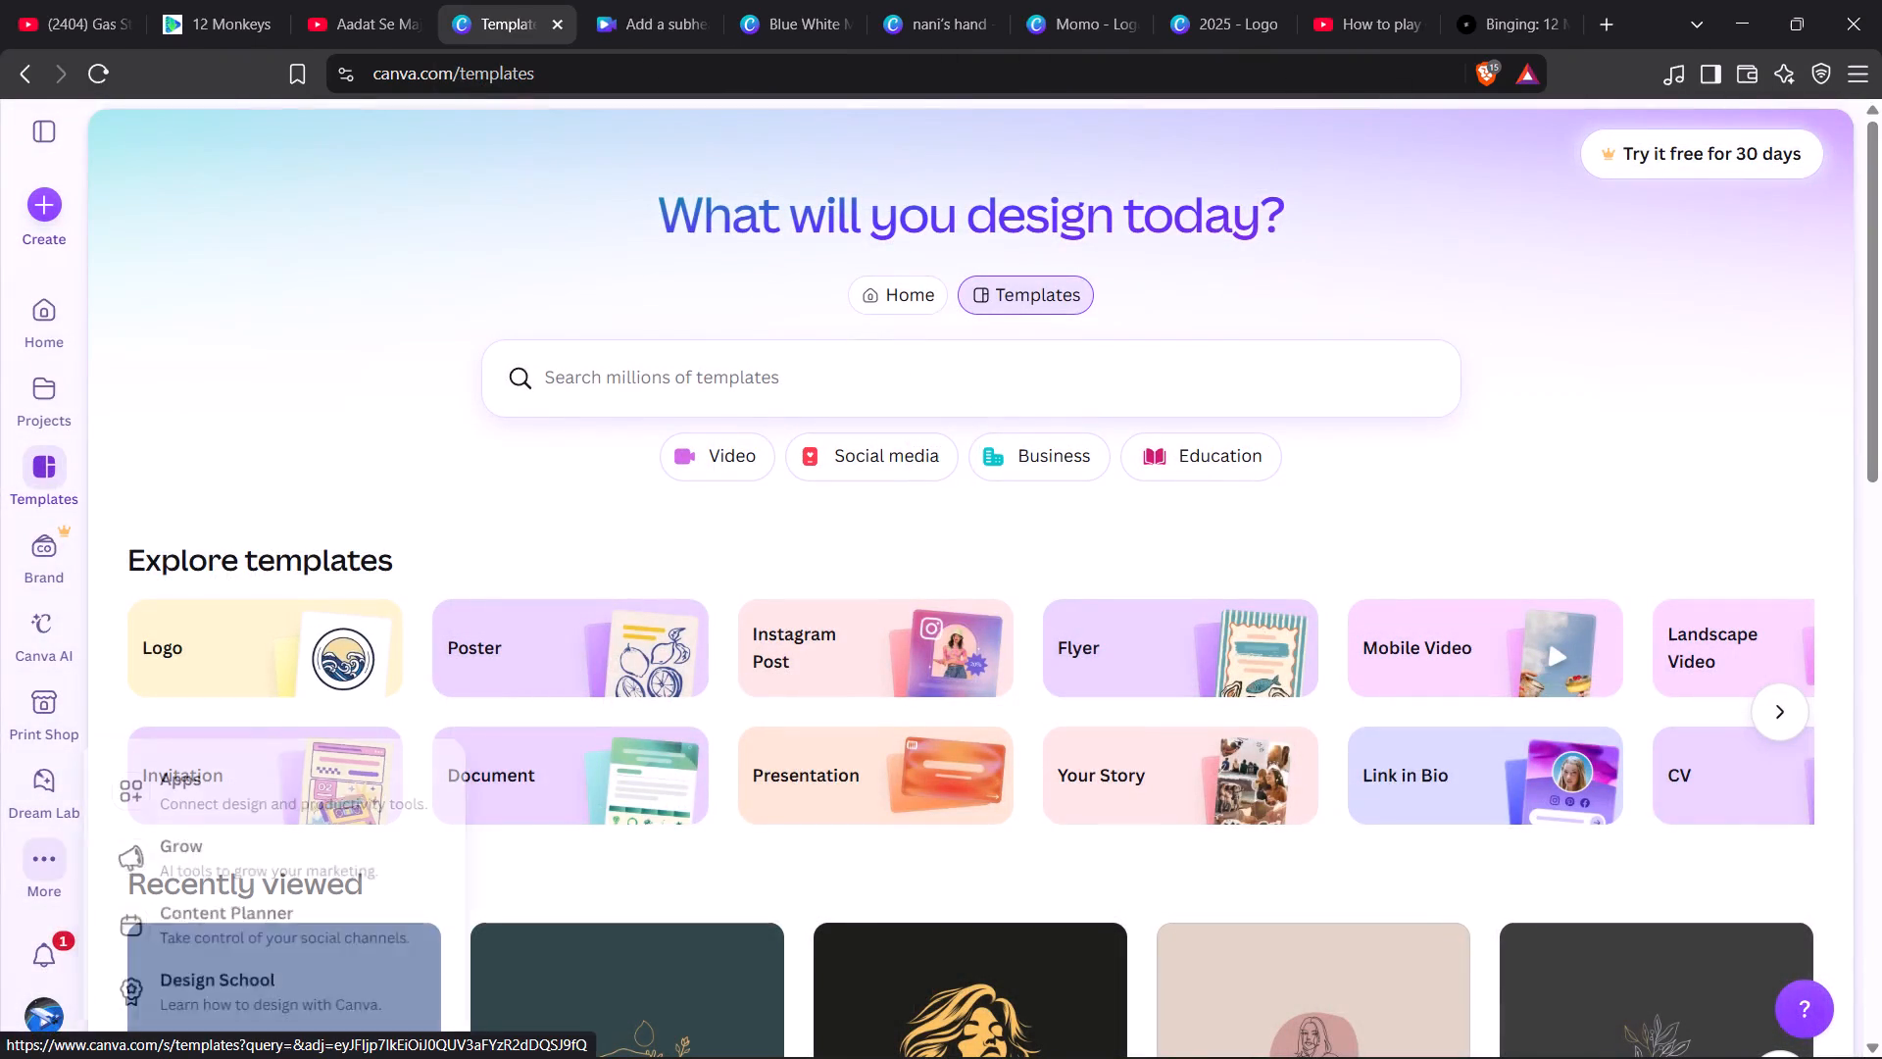
{"action": "left_click", "coordinate": [37, 1012]}
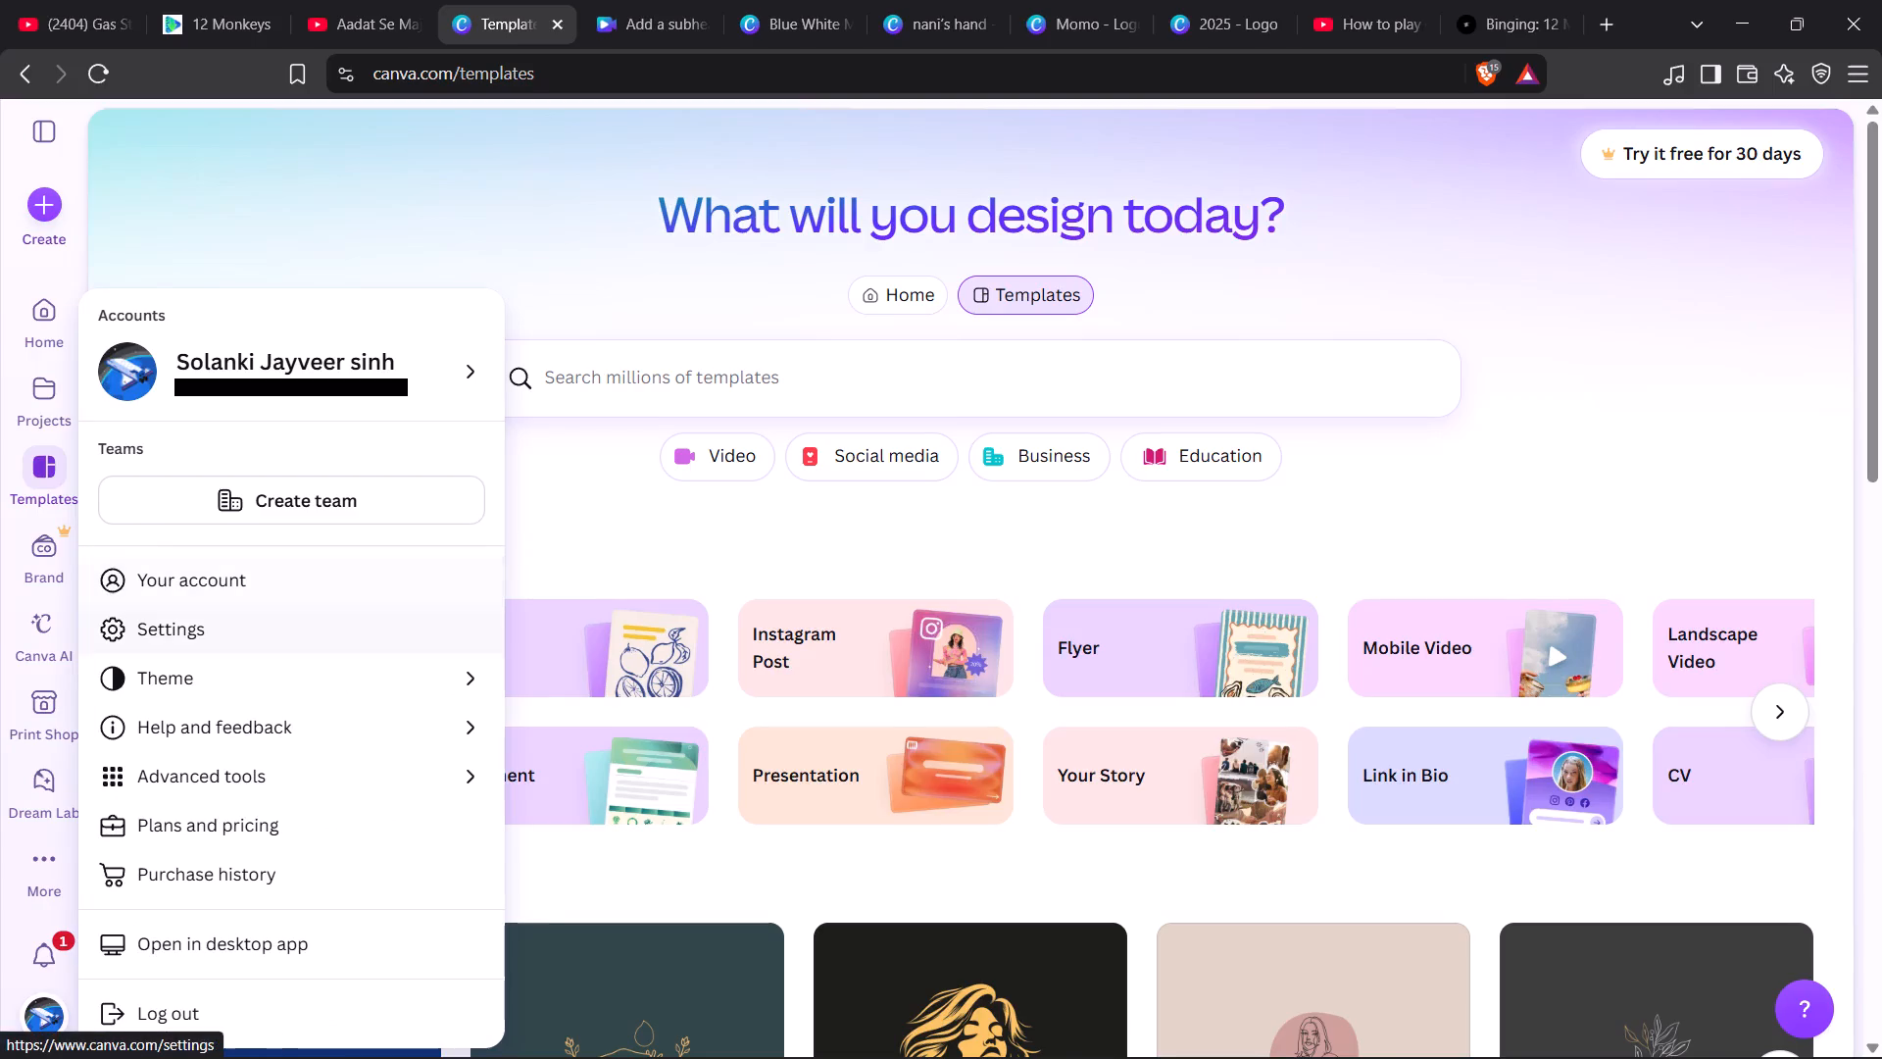
{"action": "left_click", "coordinate": [249, 674]}
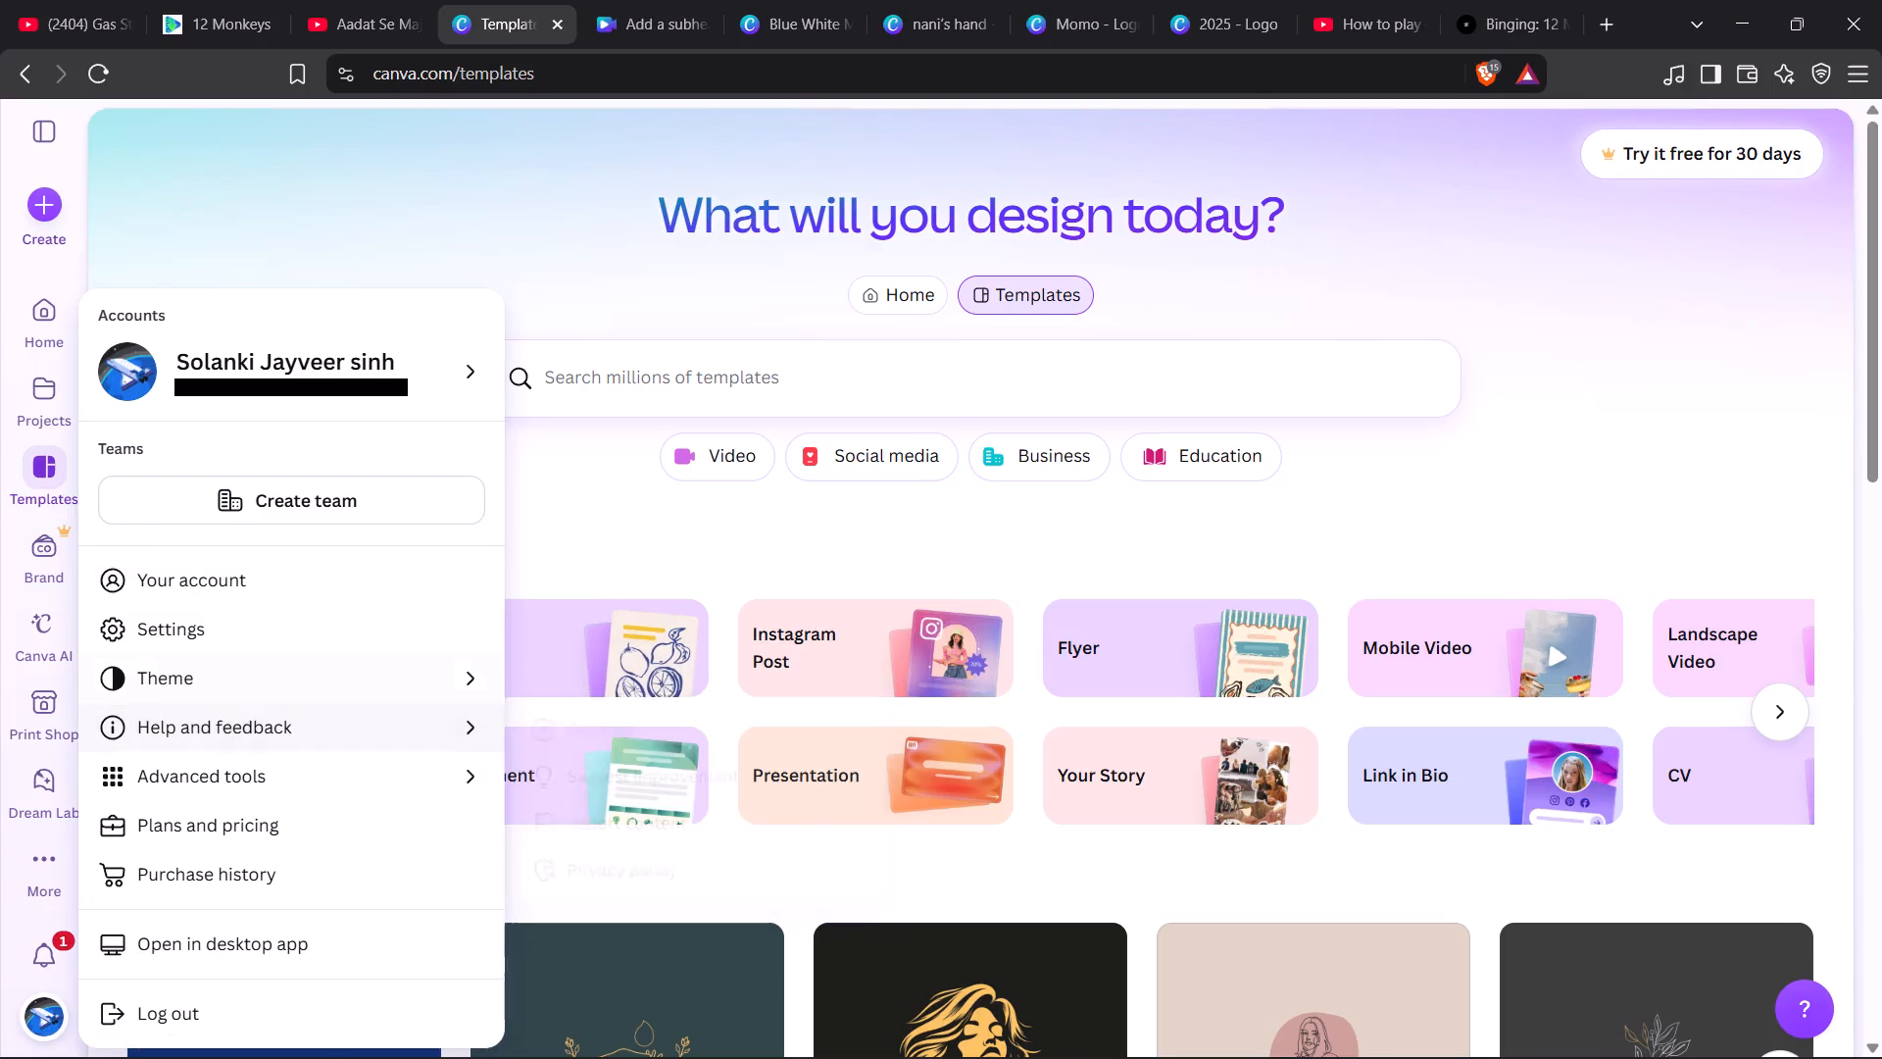
{"action": "left_click", "coordinate": [558, 732]}
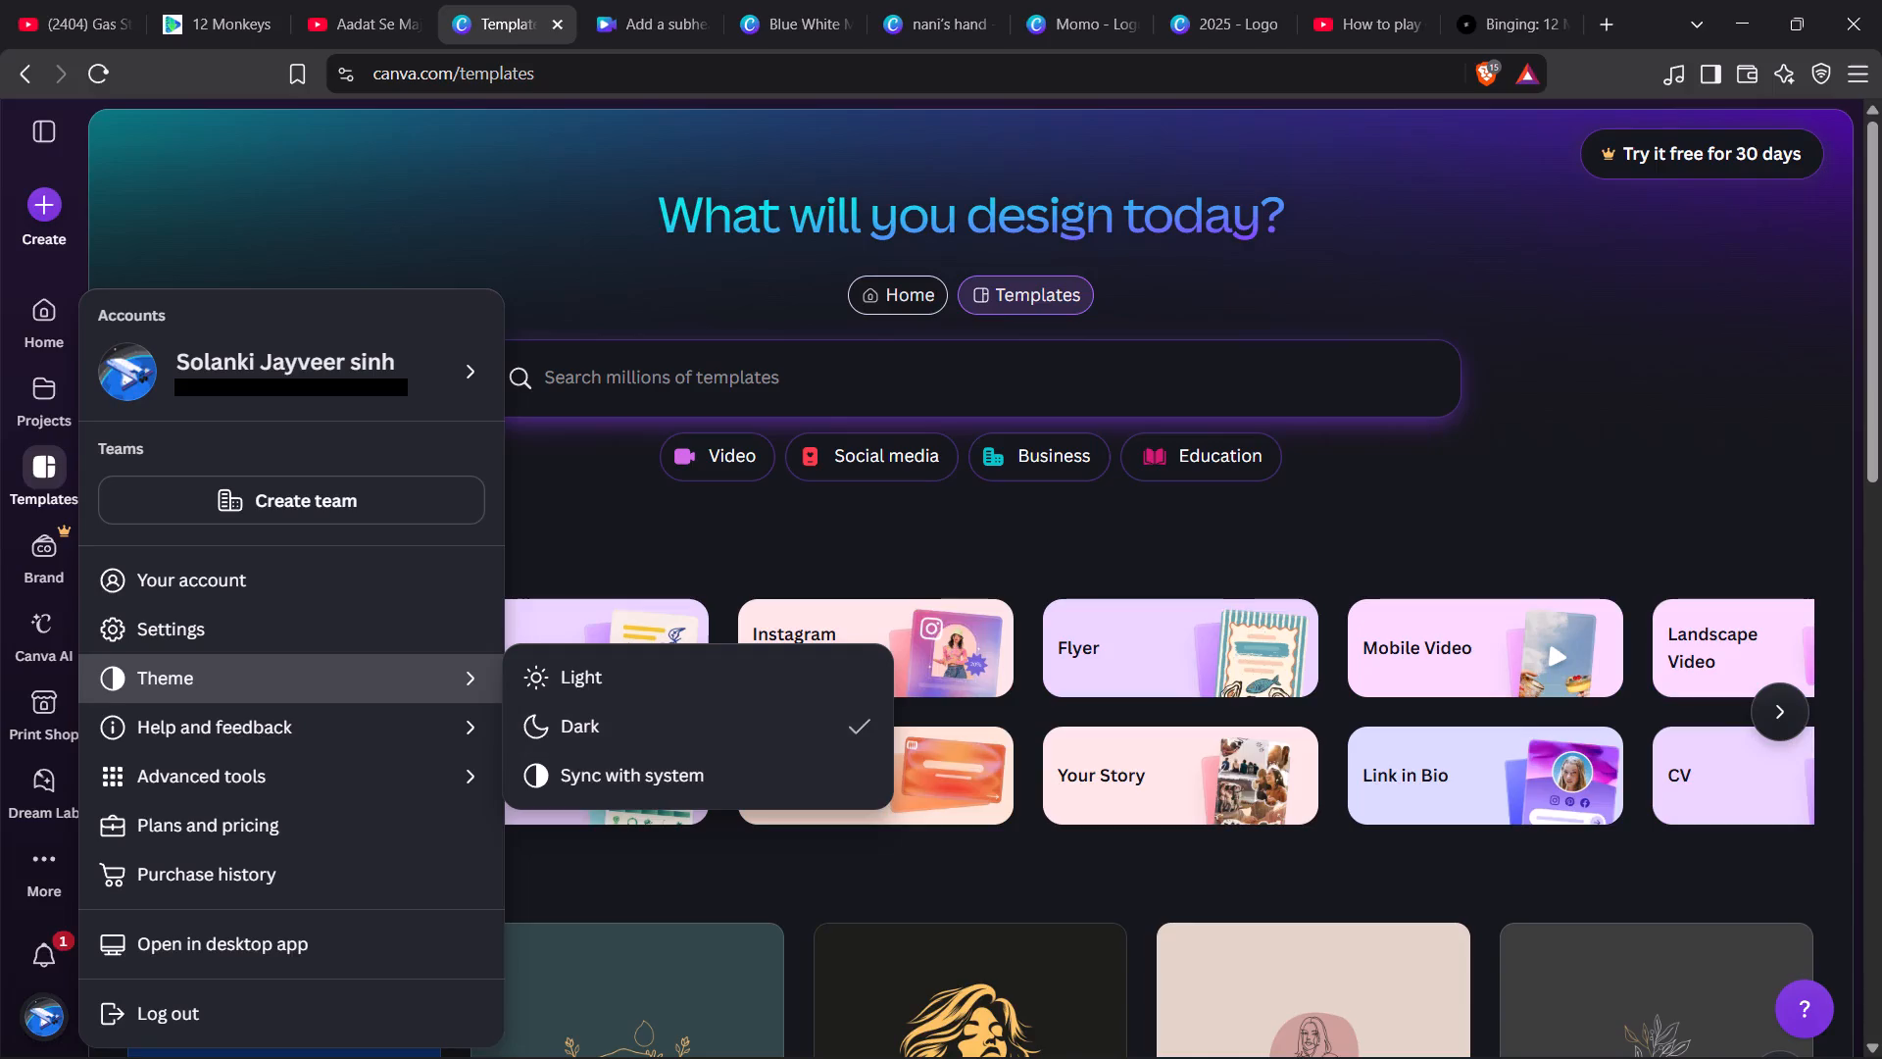
{"action": "left_click", "coordinate": [1058, 202]}
{"action": "left_click", "coordinate": [640, 16]}
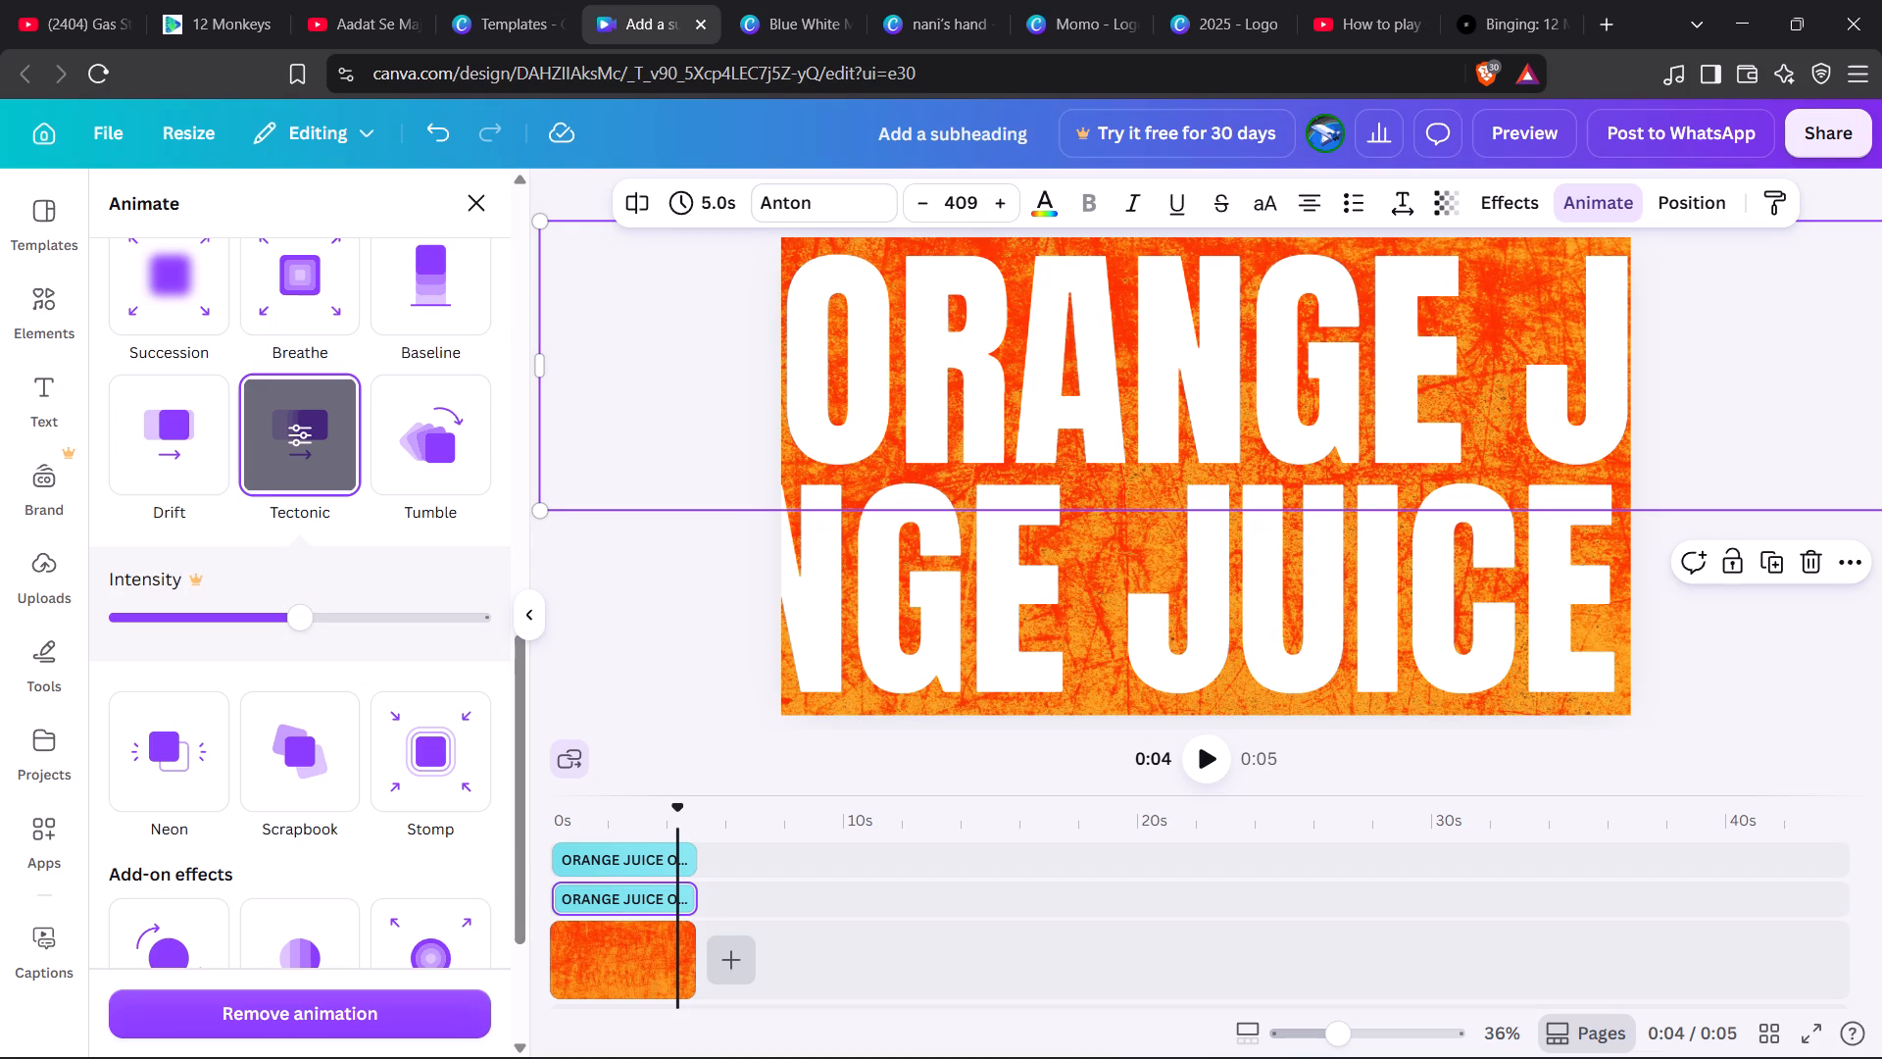
{"action": "left_click", "coordinate": [105, 79]}
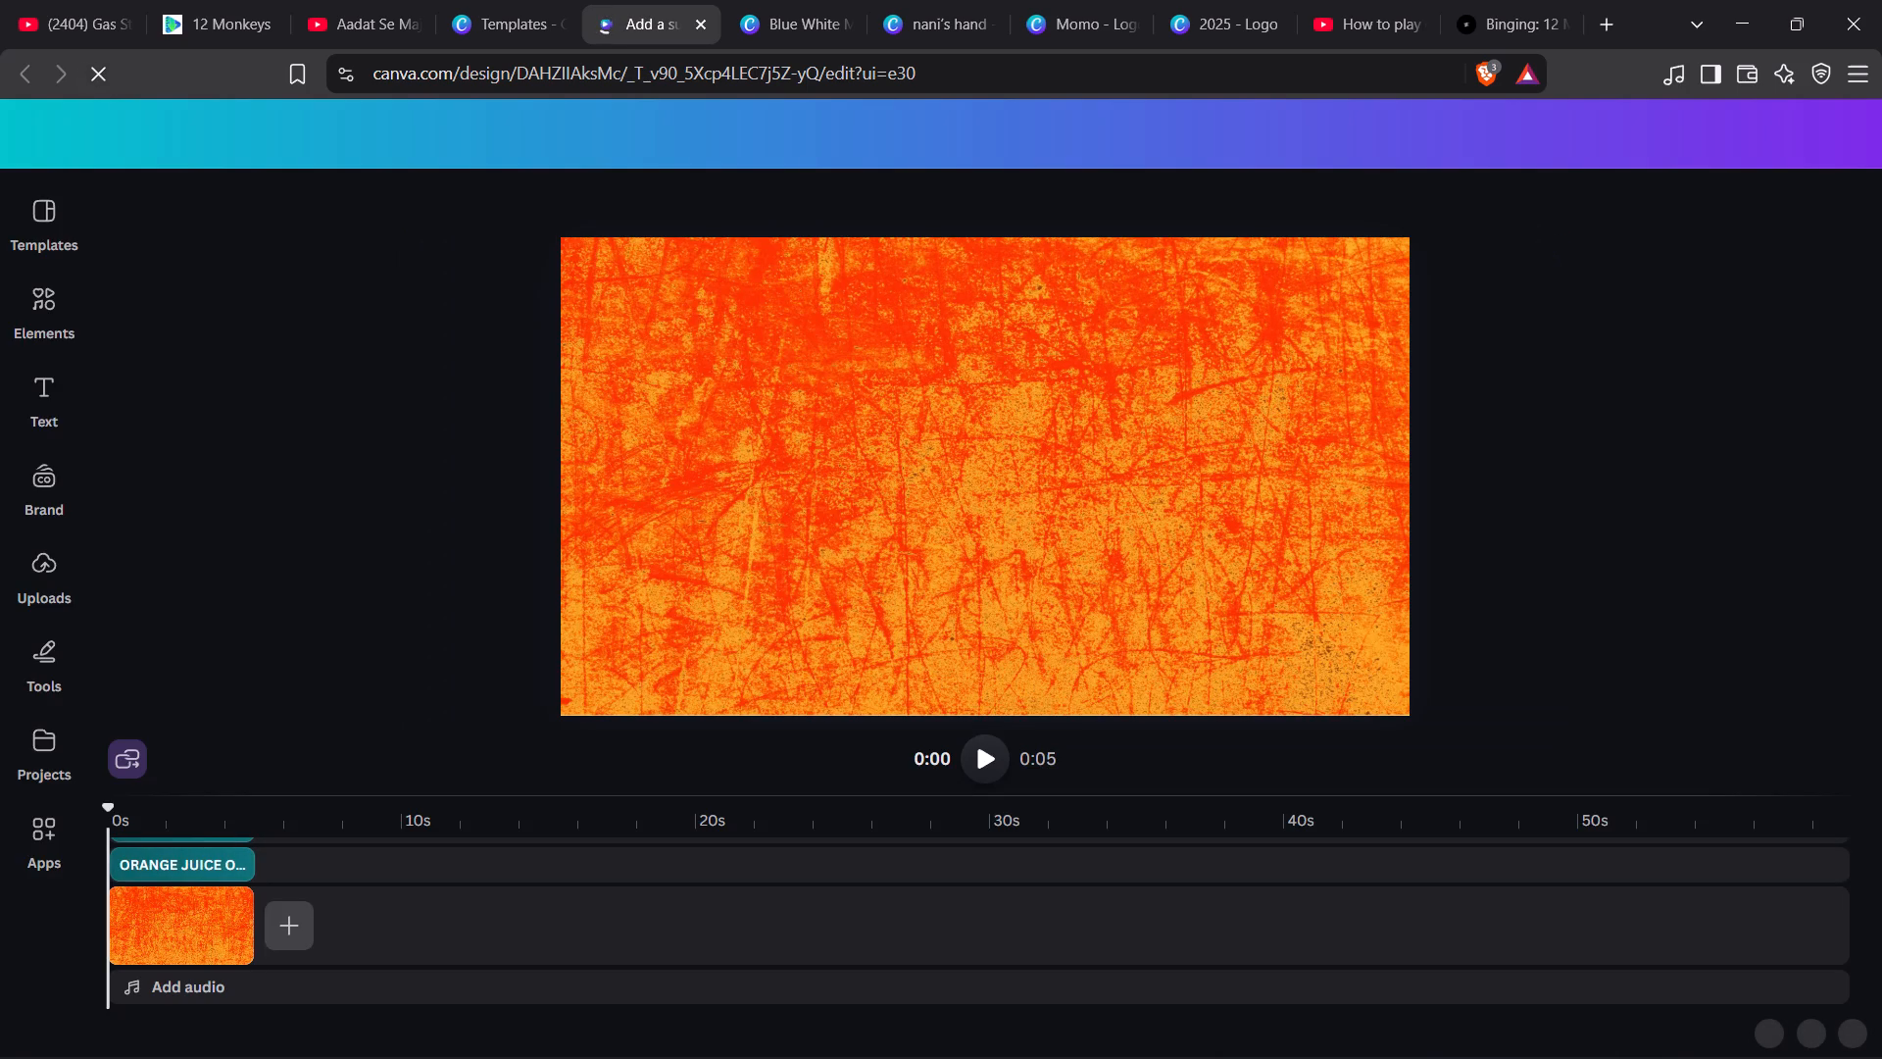
Play the orange juice video to preview its animations, and return the playhead to the start.
{"action": "scroll", "coordinate": [253, 709], "scroll_direction": "down", "scroll_amount": 1}
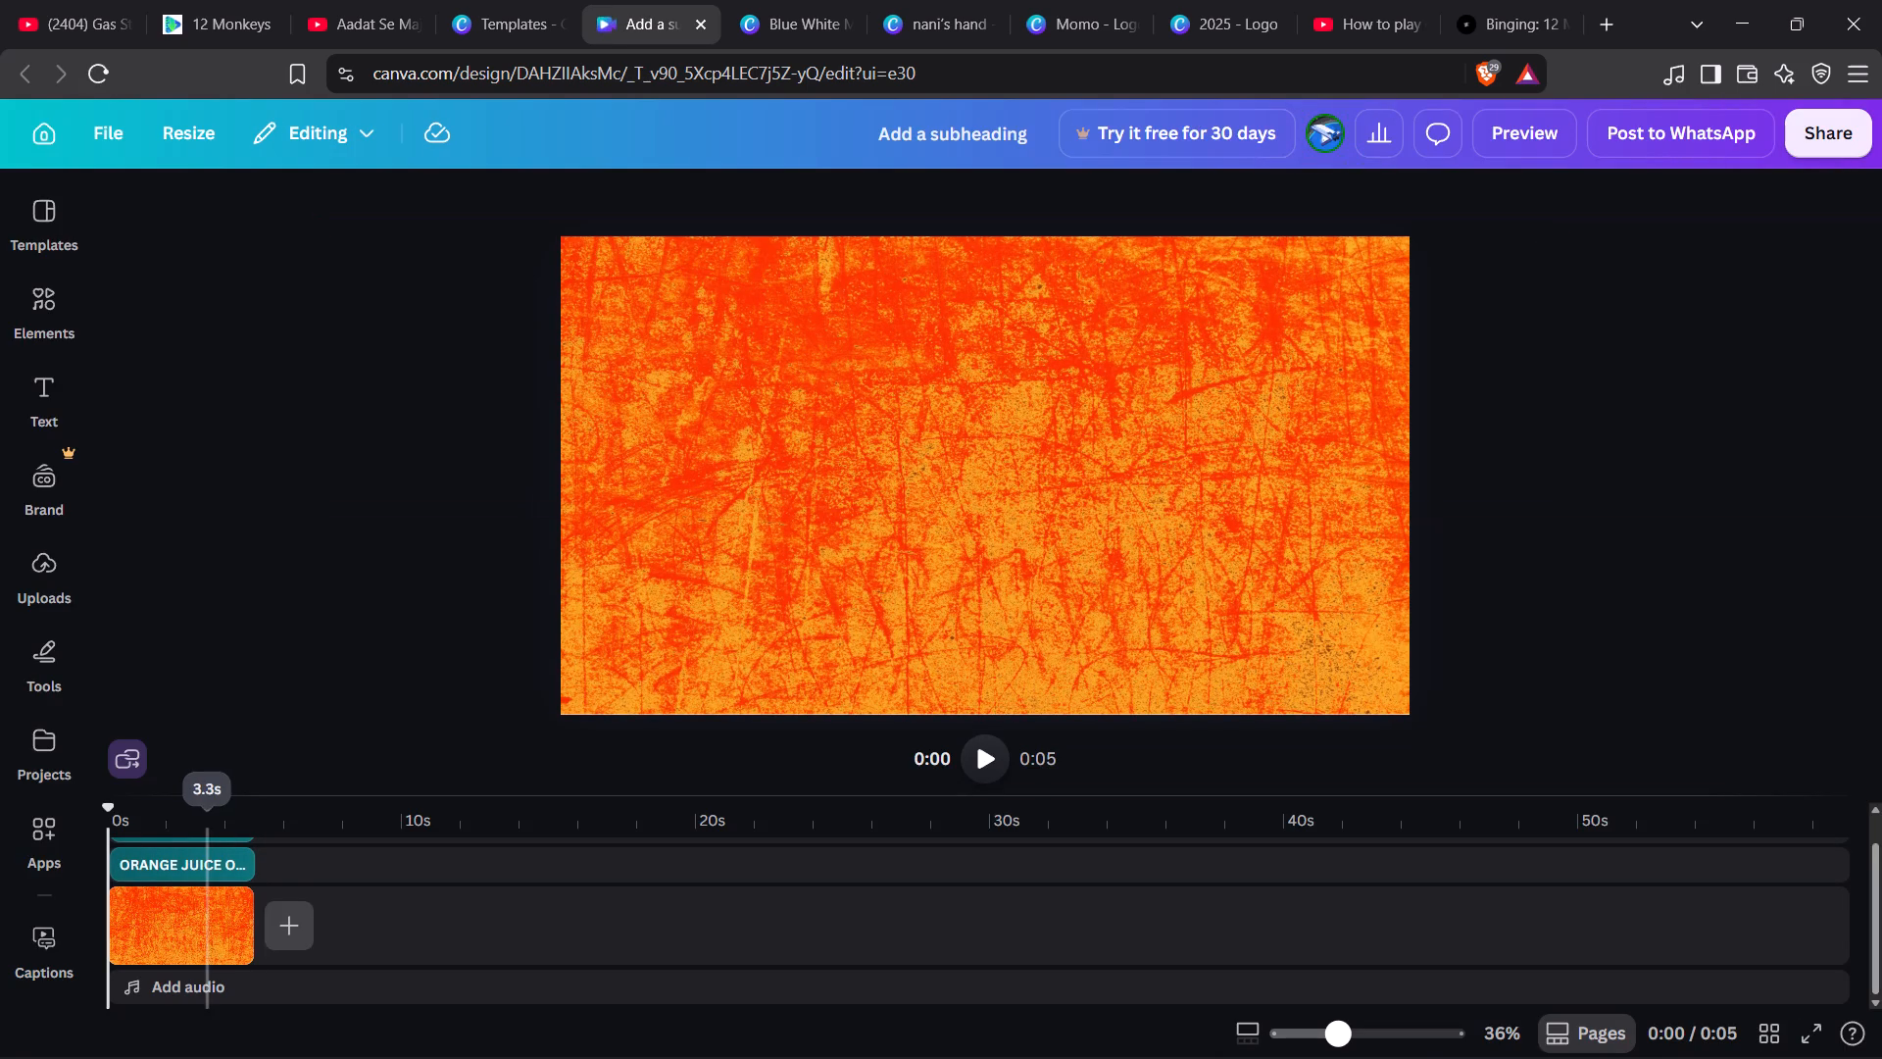
{"action": "scroll", "coordinate": [208, 903], "scroll_direction": "up", "scroll_amount": 1}
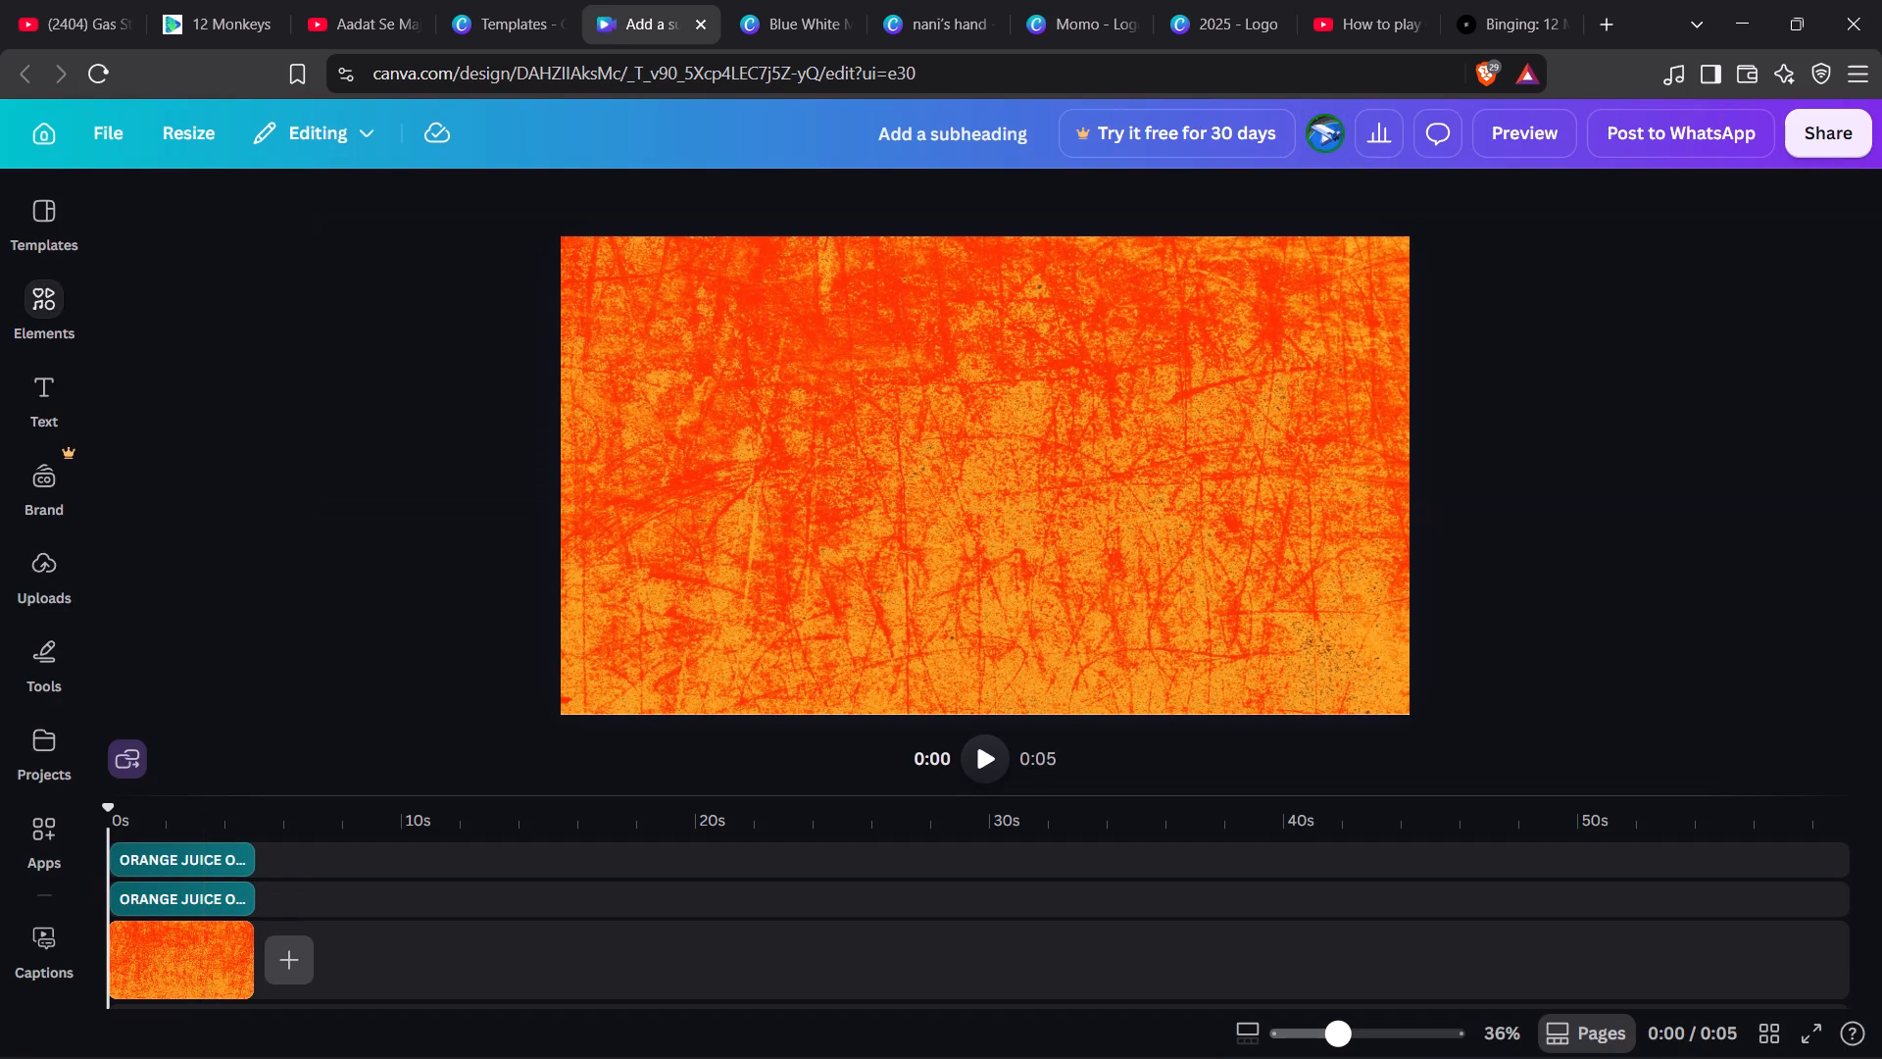
{"action": "left_click", "coordinate": [46, 328]}
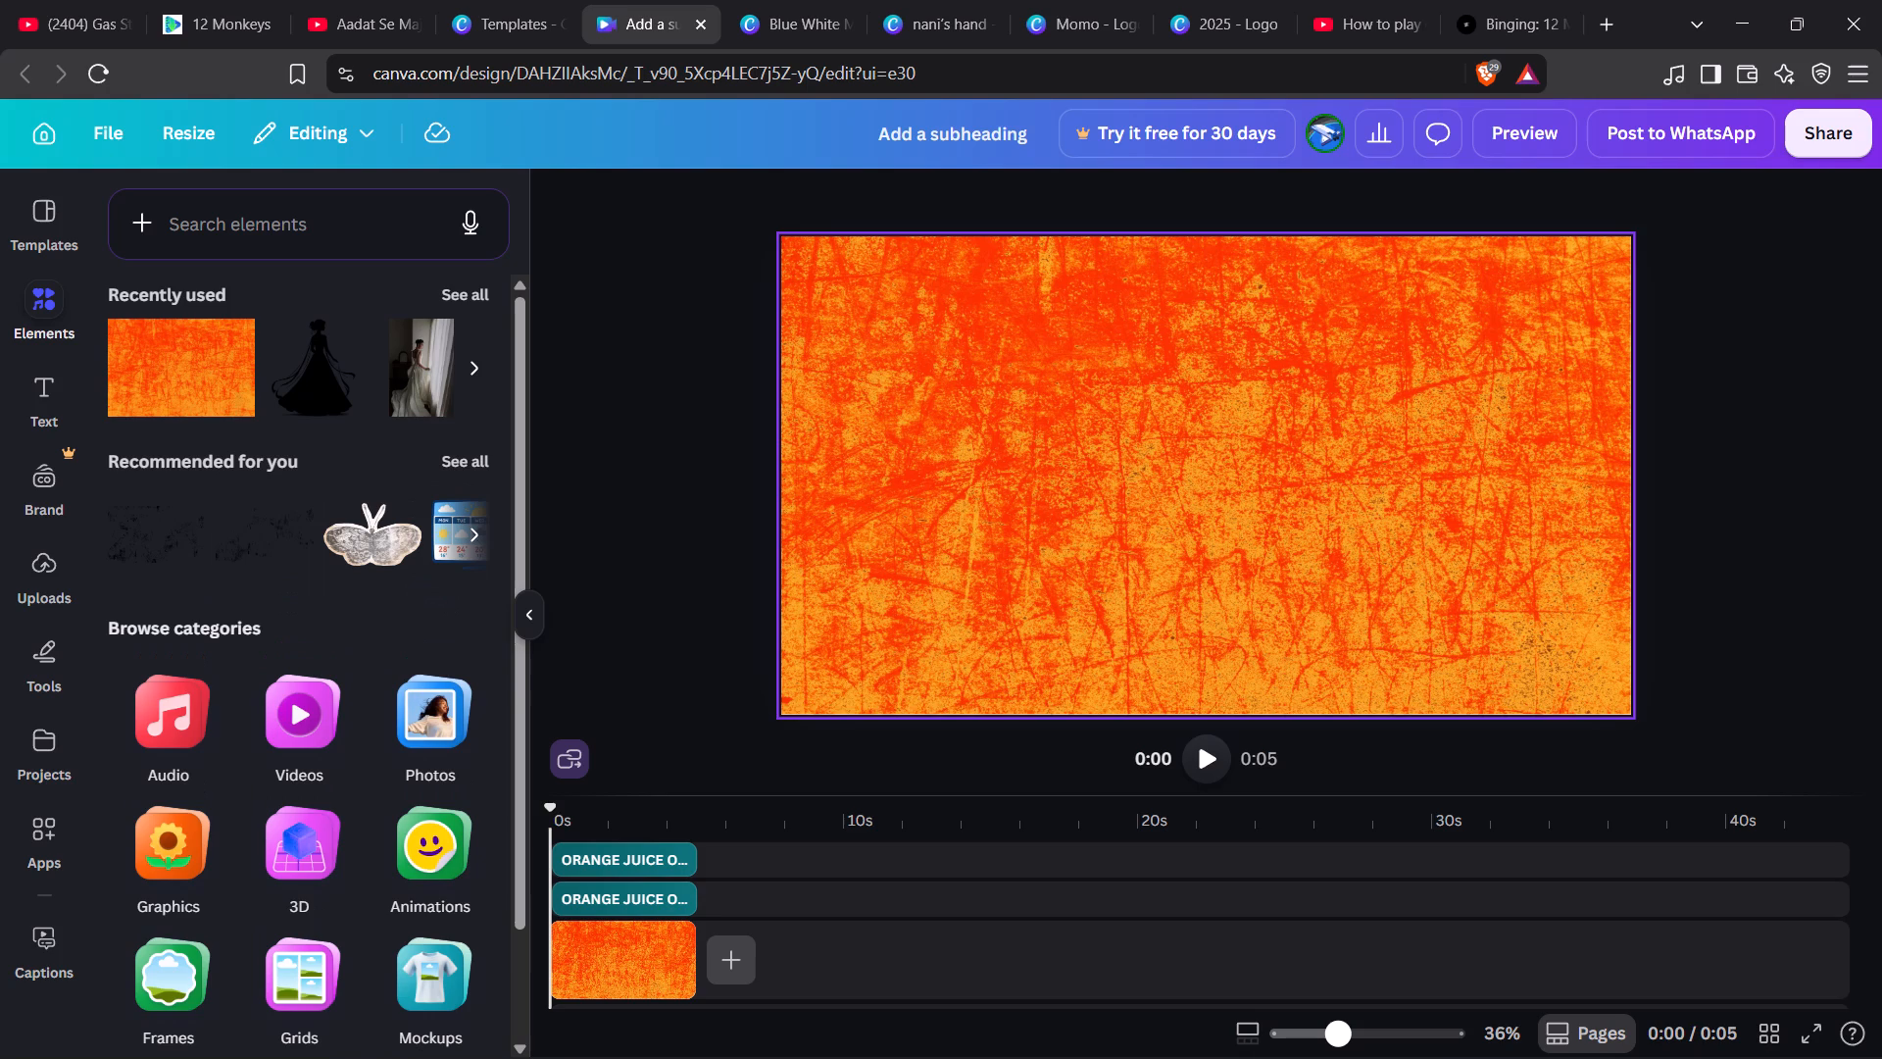
{"action": "left_click", "coordinate": [1206, 746]}
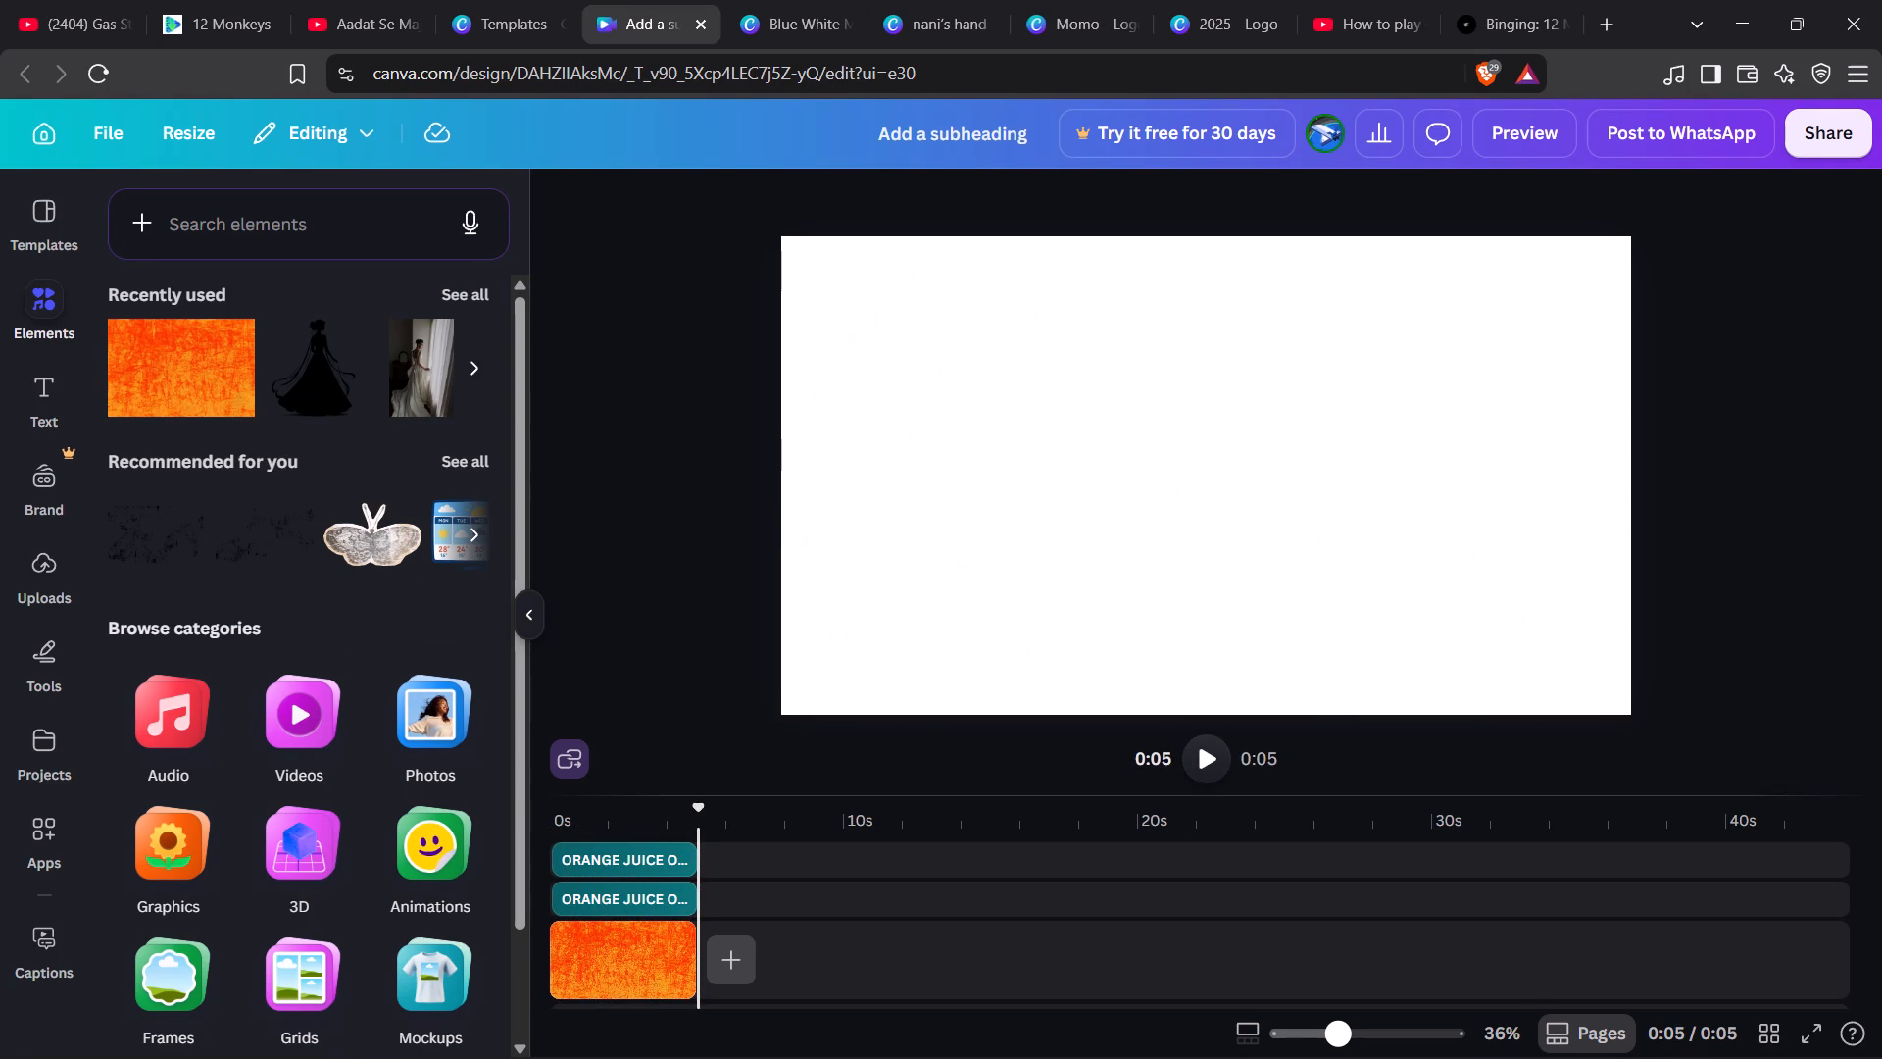
{"action": "left_click", "coordinate": [1204, 758]}
{"action": "left_click", "coordinate": [1204, 758]}
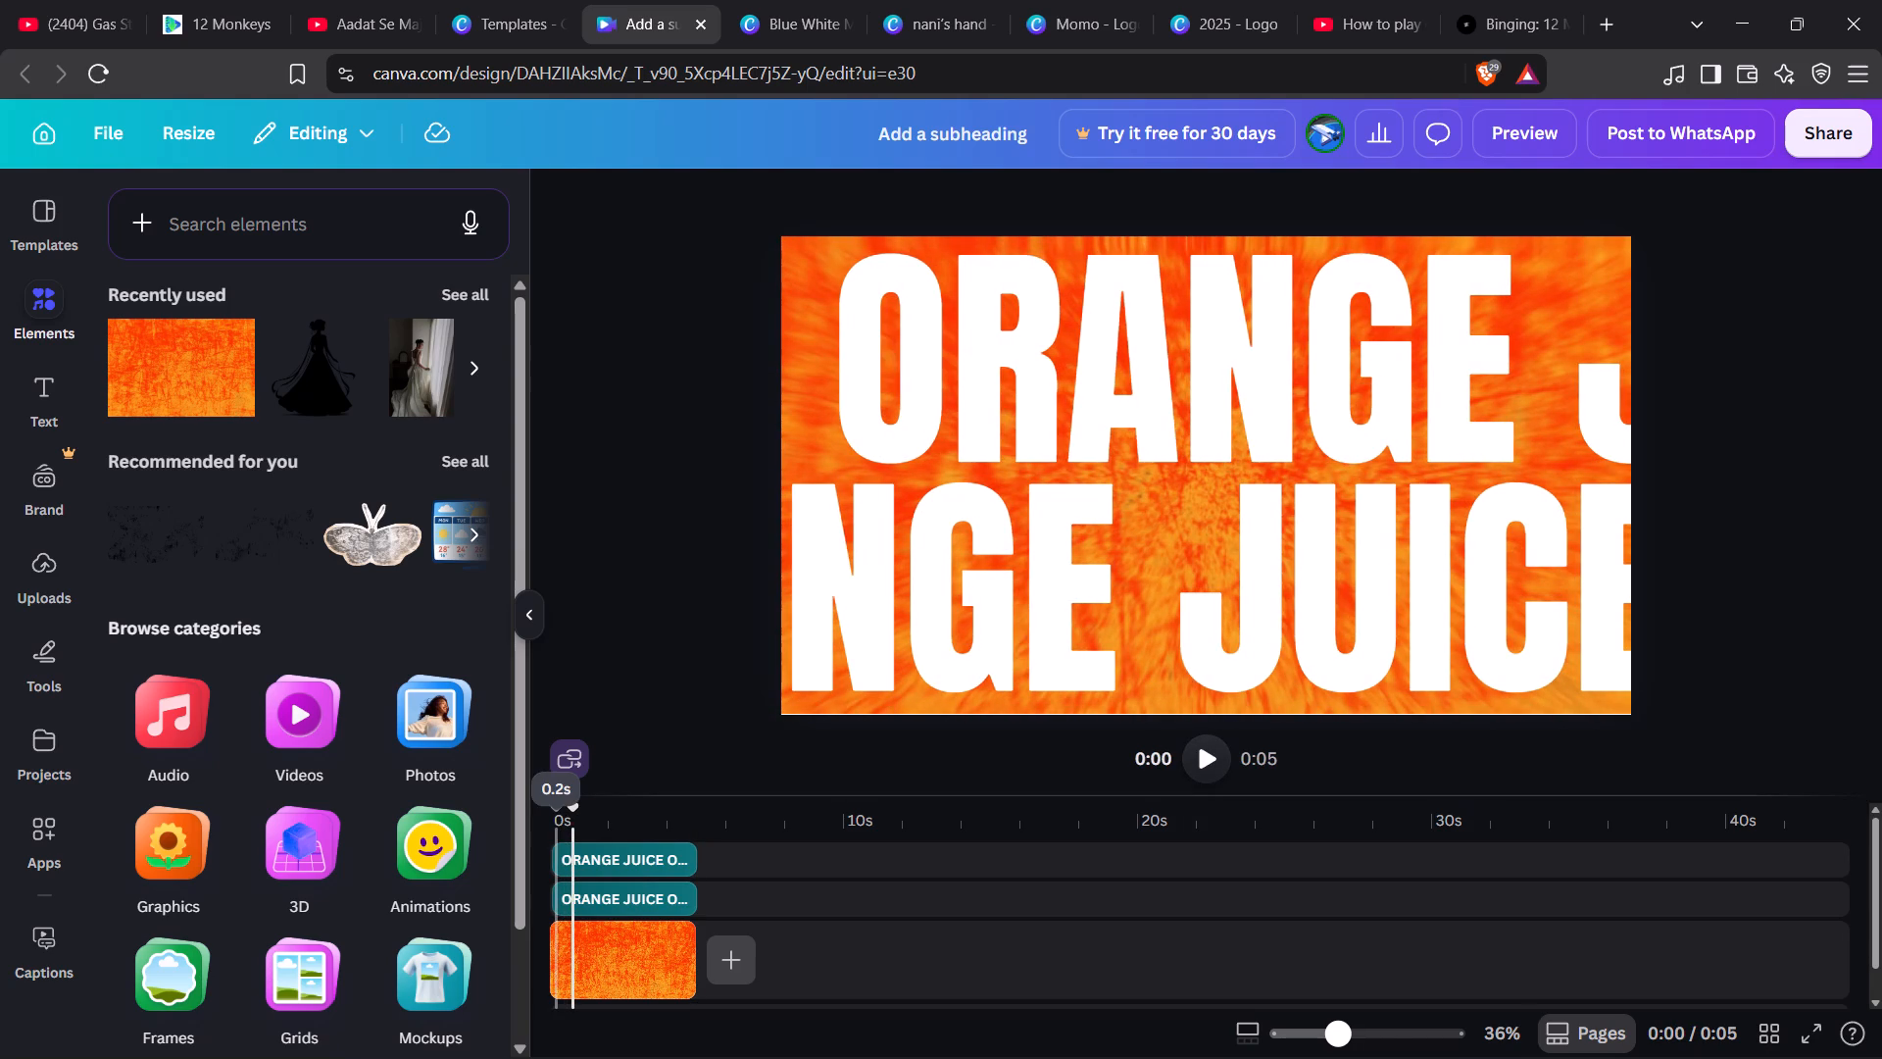
{"action": "left_click_drag", "start_coordinate": [572, 833], "coordinate": [536, 837]}
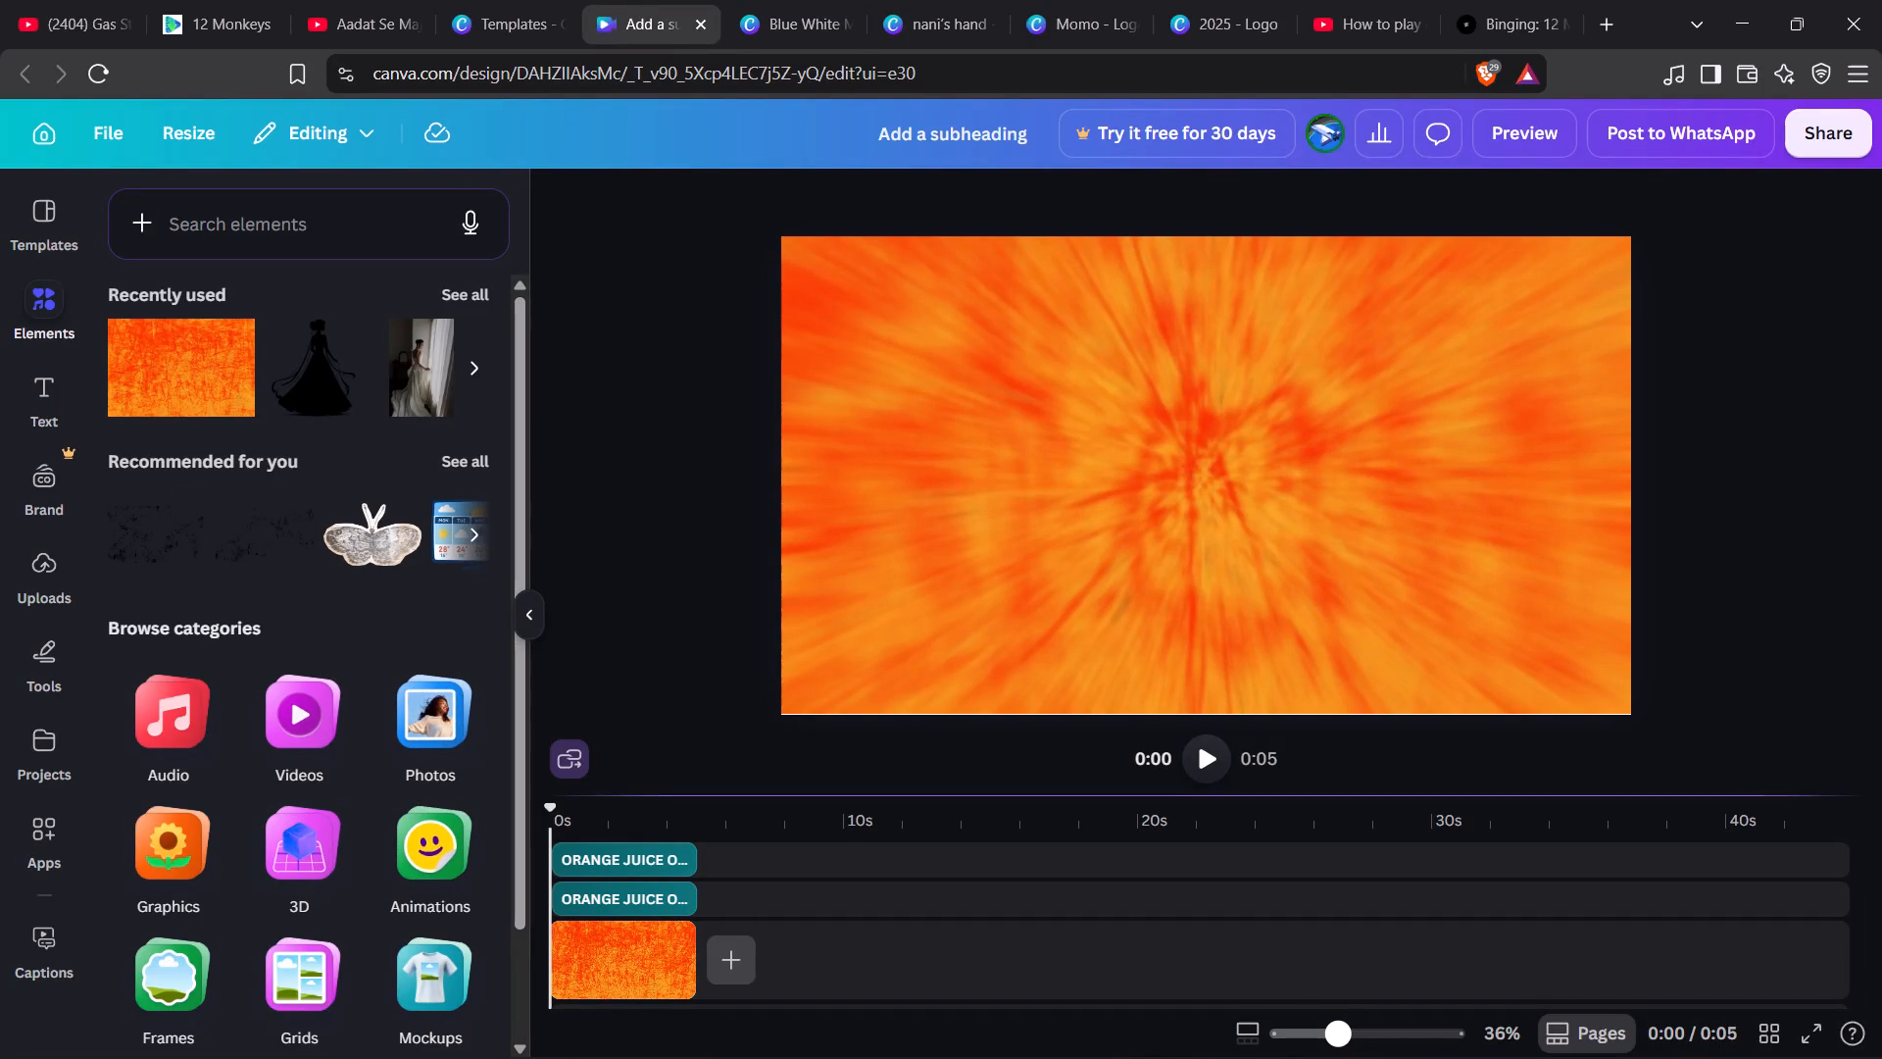
Examine the animation options available for the lower ORANGE JUICE heading, including the Tectonic settings and add-on effects.
{"action": "left_click", "coordinate": [598, 862]}
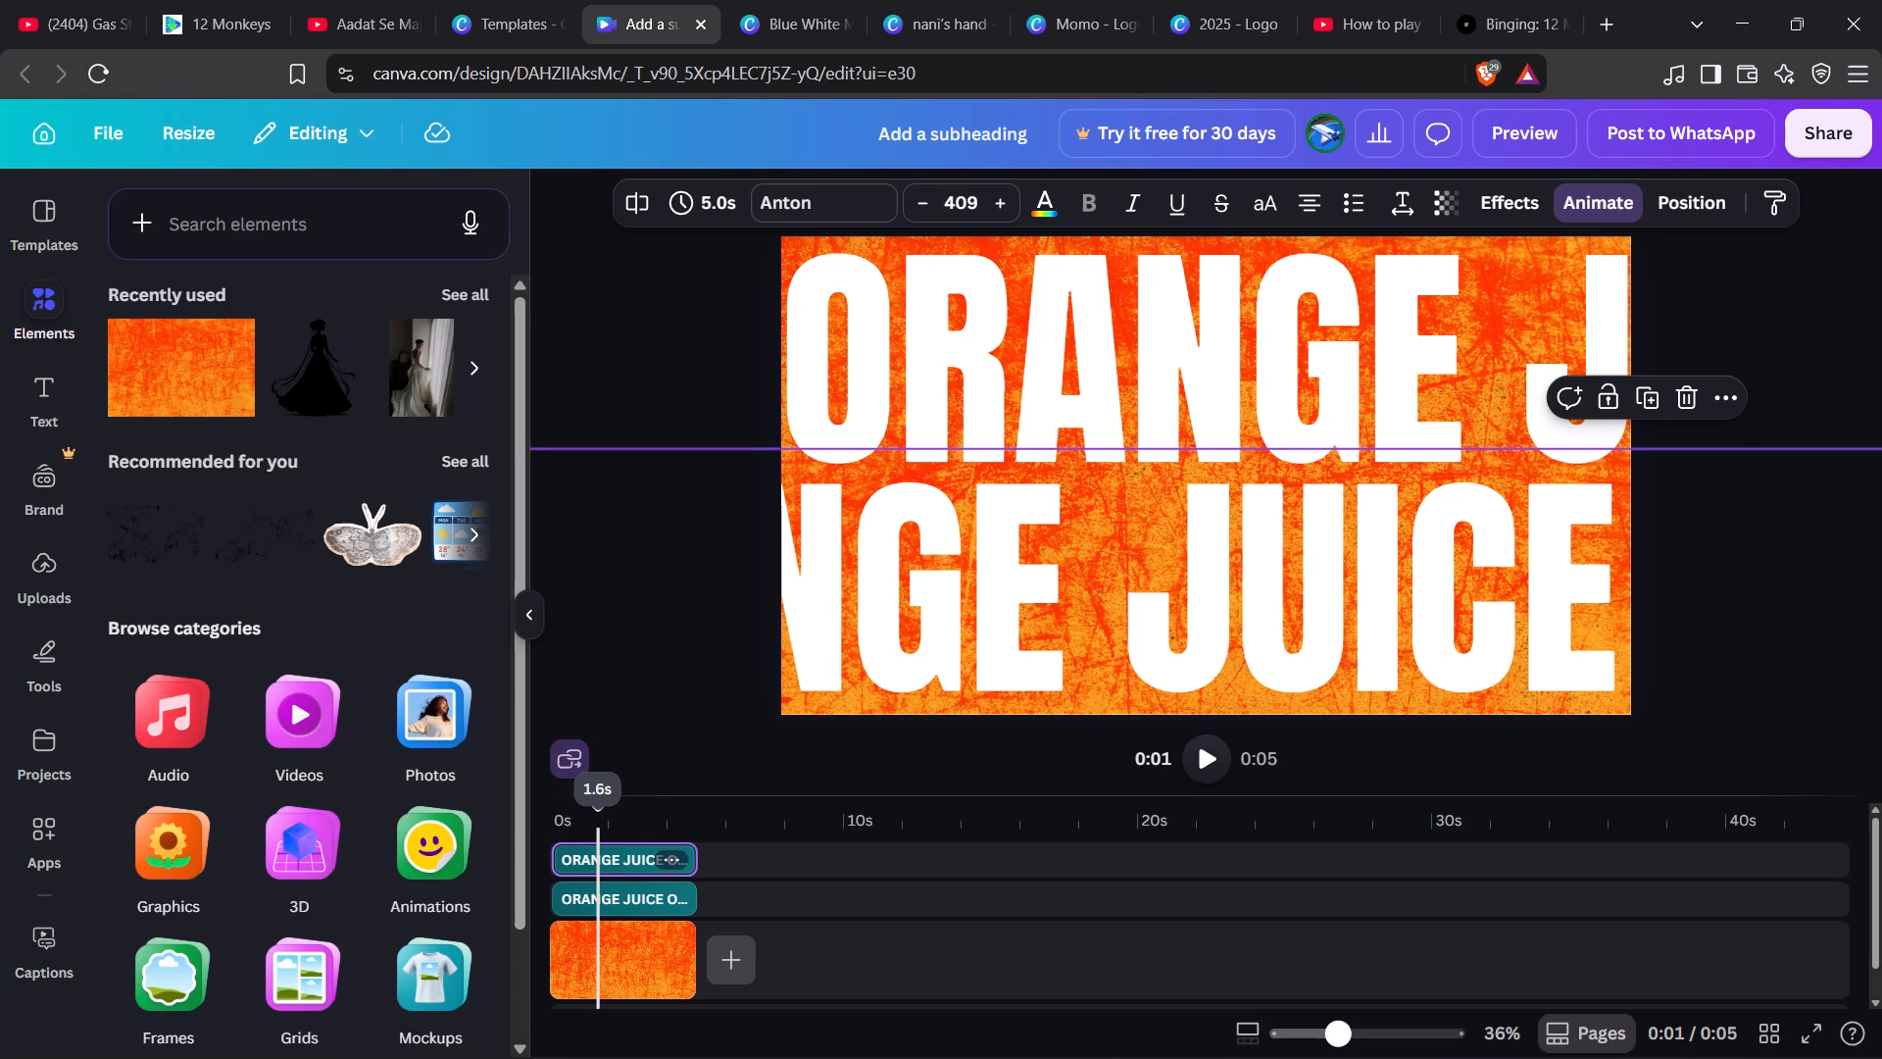
{"action": "left_click", "coordinate": [599, 843]}
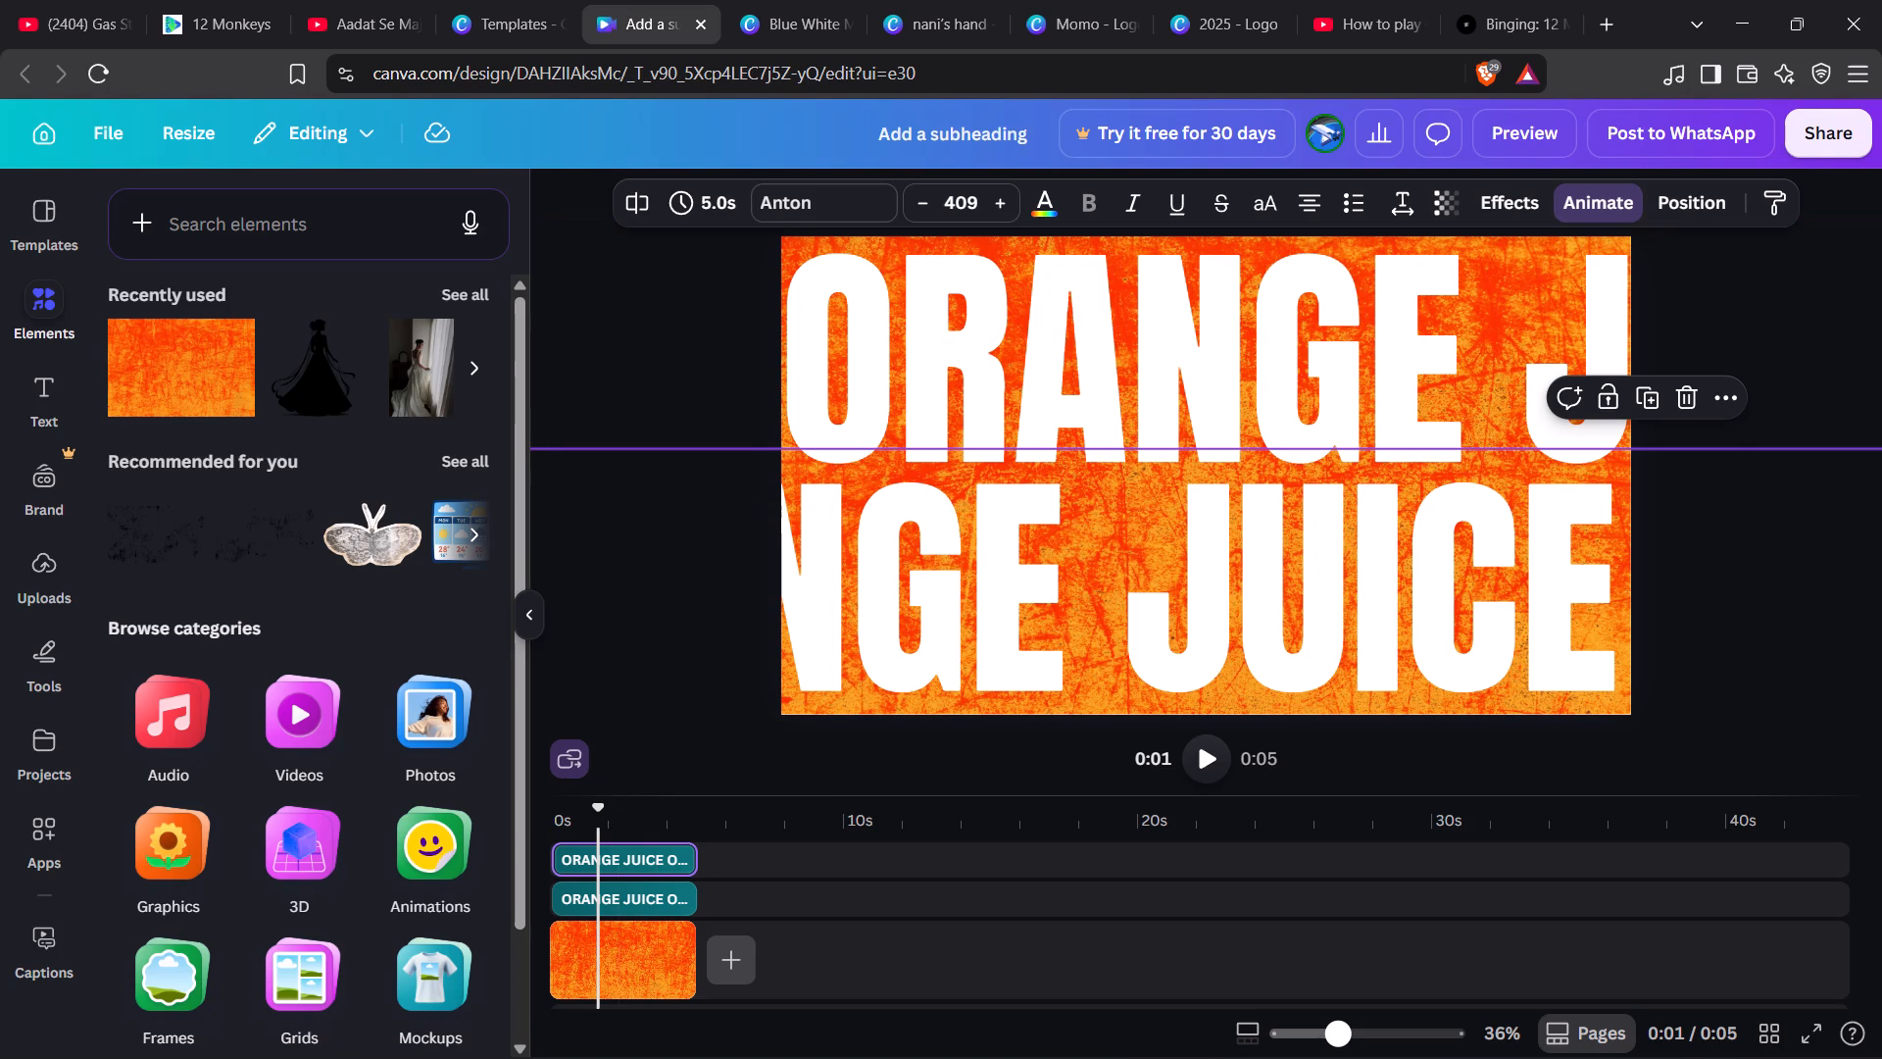
{"action": "left_click", "coordinate": [1607, 209]}
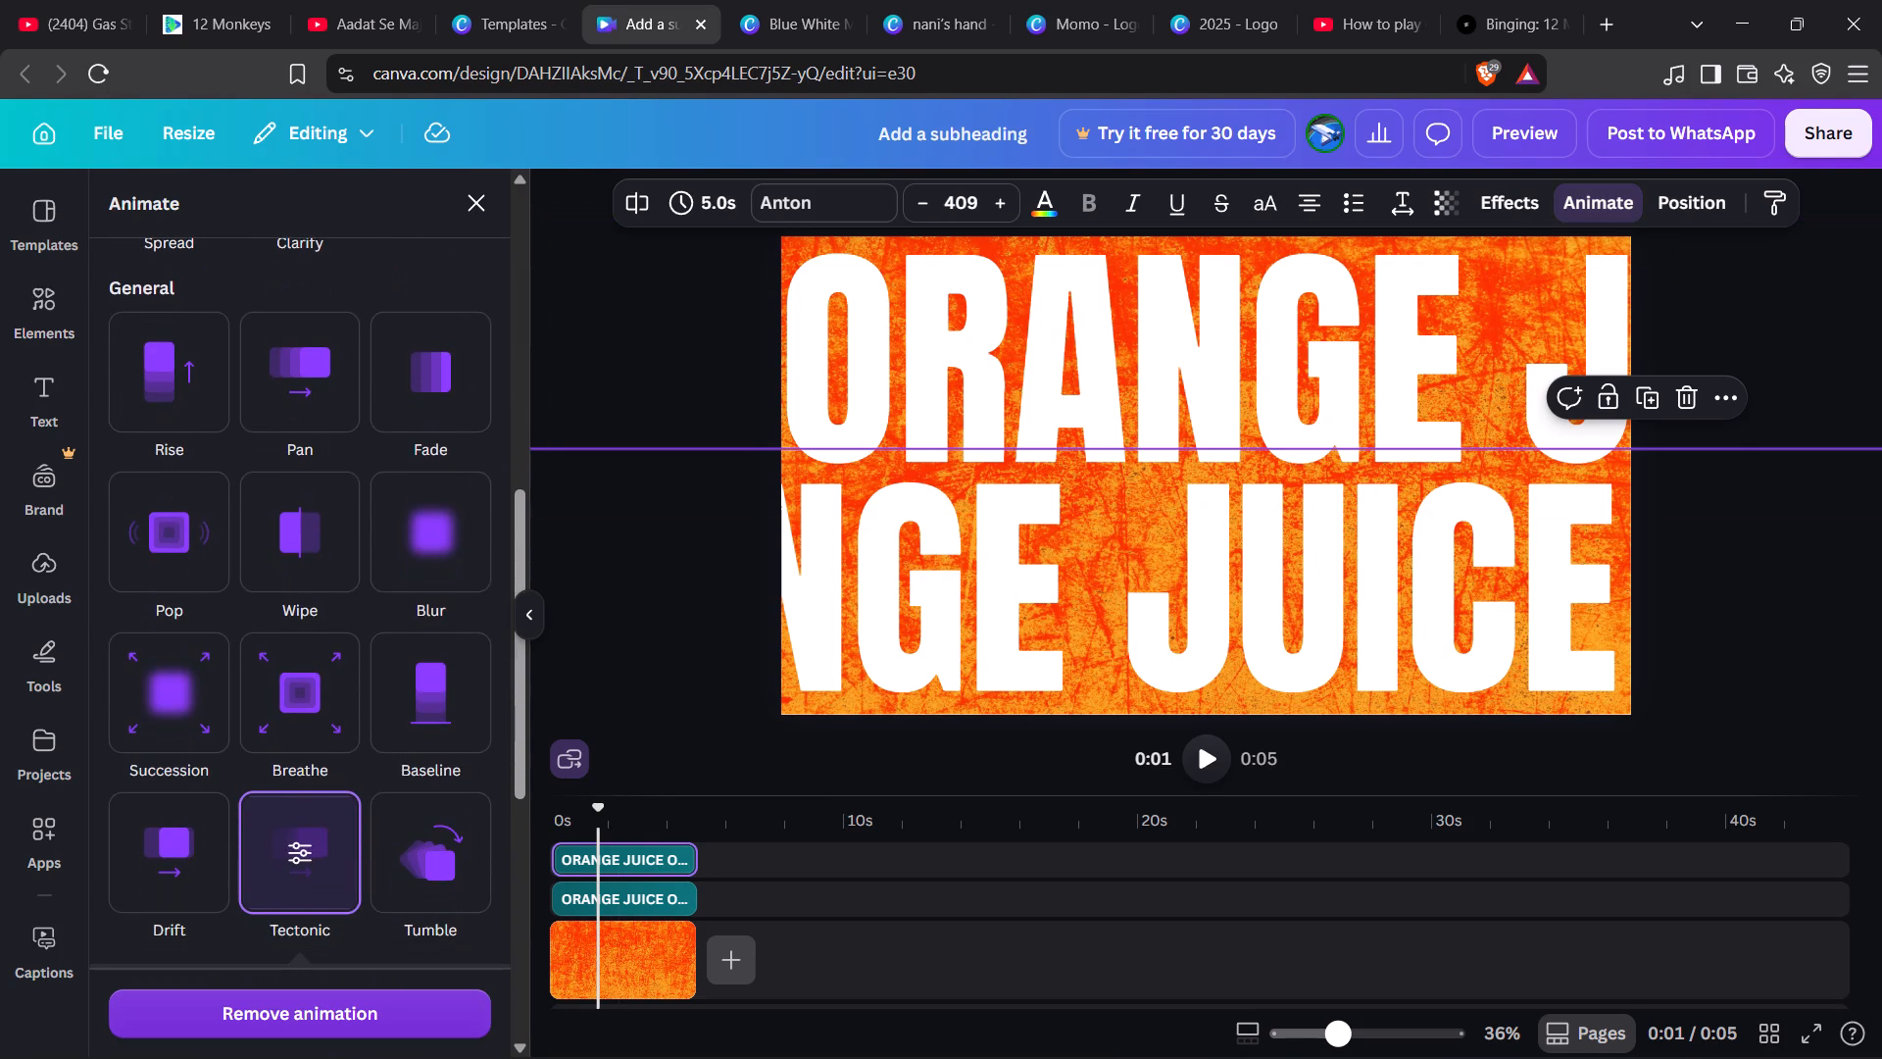
{"action": "scroll", "coordinate": [299, 561], "scroll_direction": "up", "scroll_amount": 8}
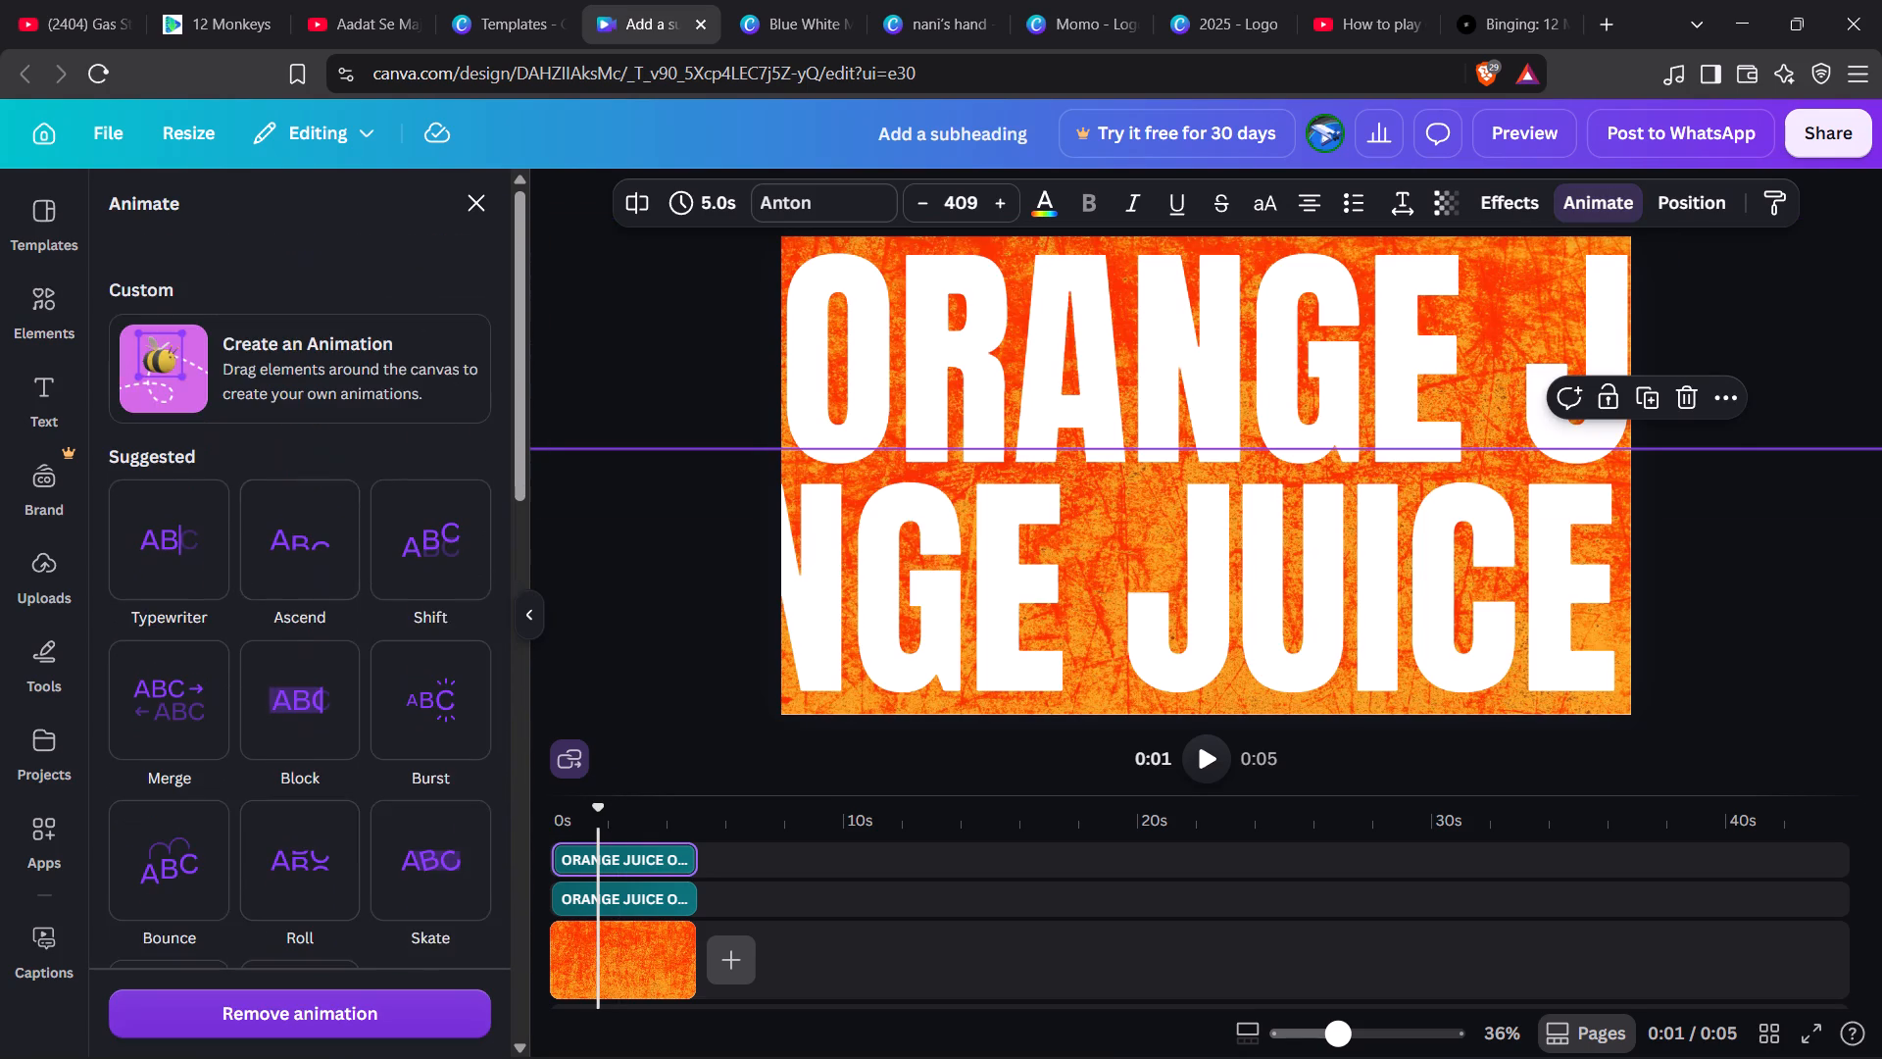
{"action": "scroll", "coordinate": [299, 561], "scroll_direction": "down", "scroll_amount": 7}
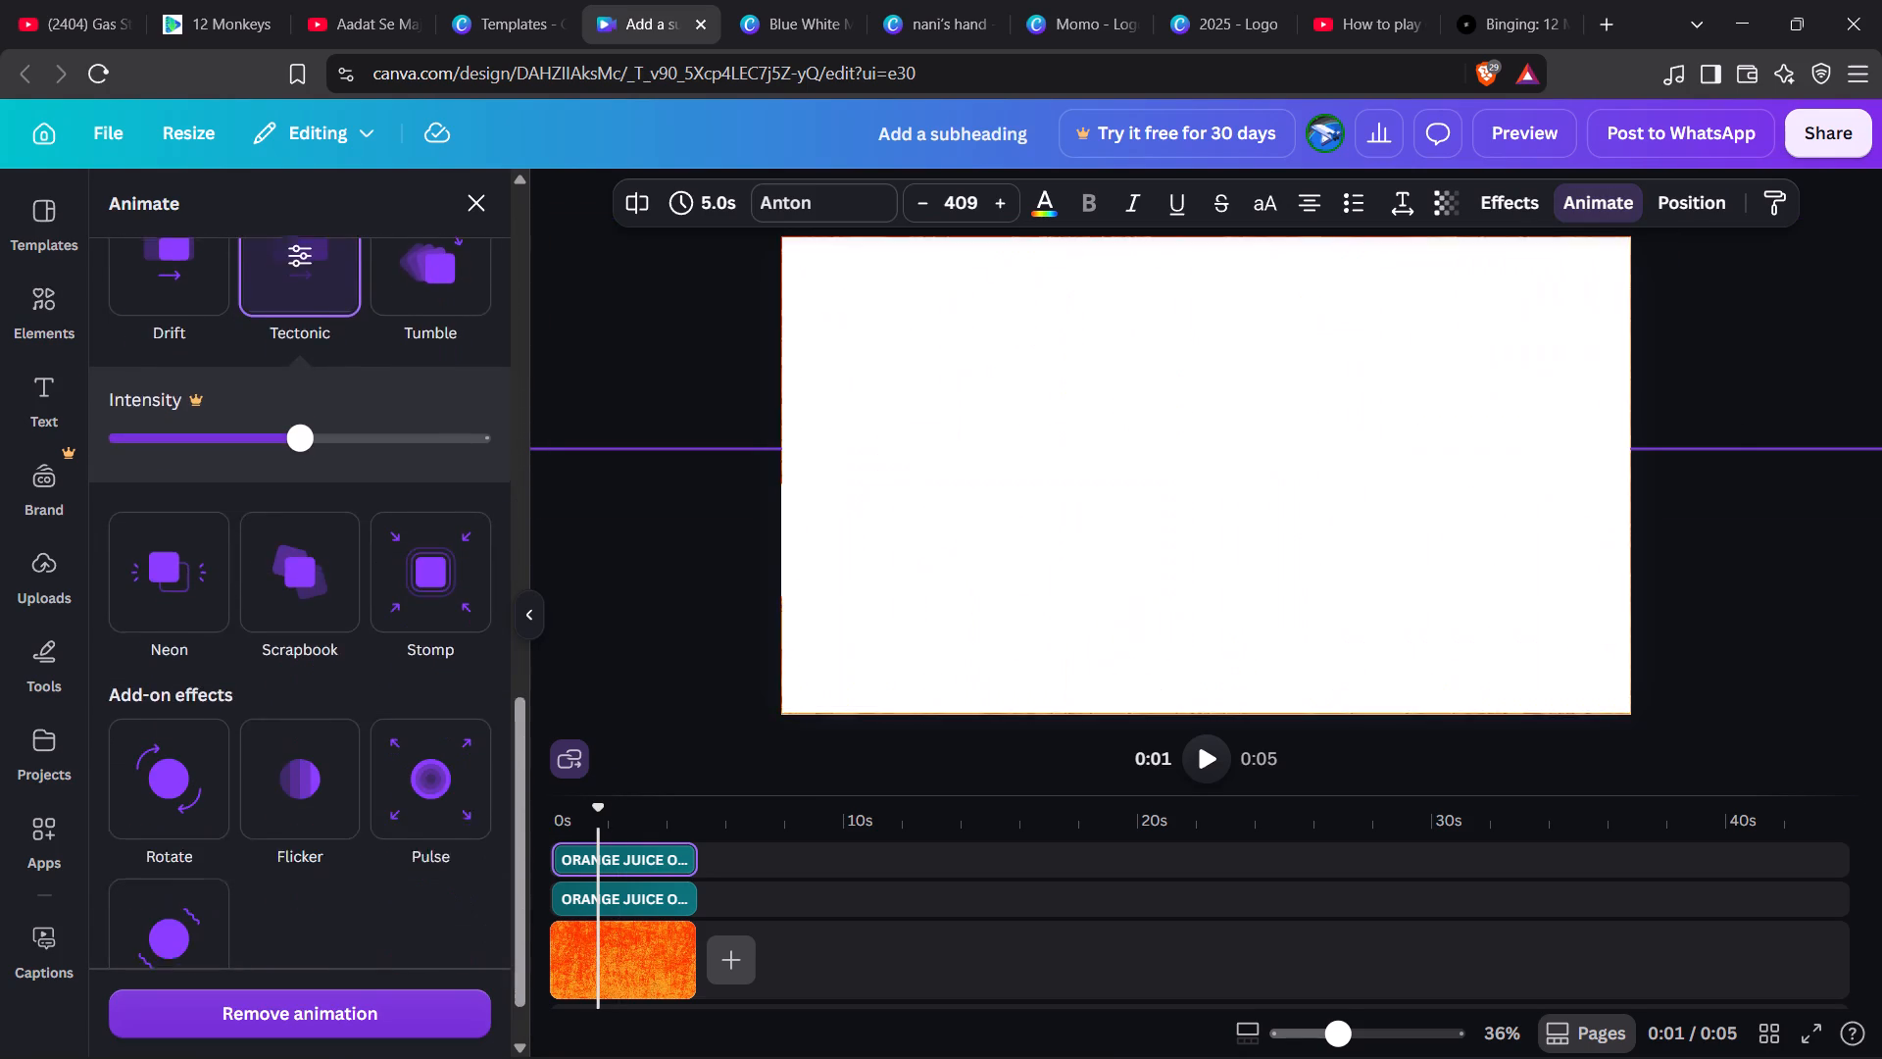
{"action": "scroll", "coordinate": [299, 561], "scroll_direction": "down", "scroll_amount": 2}
{"action": "scroll", "coordinate": [299, 561], "scroll_direction": "up", "scroll_amount": 2}
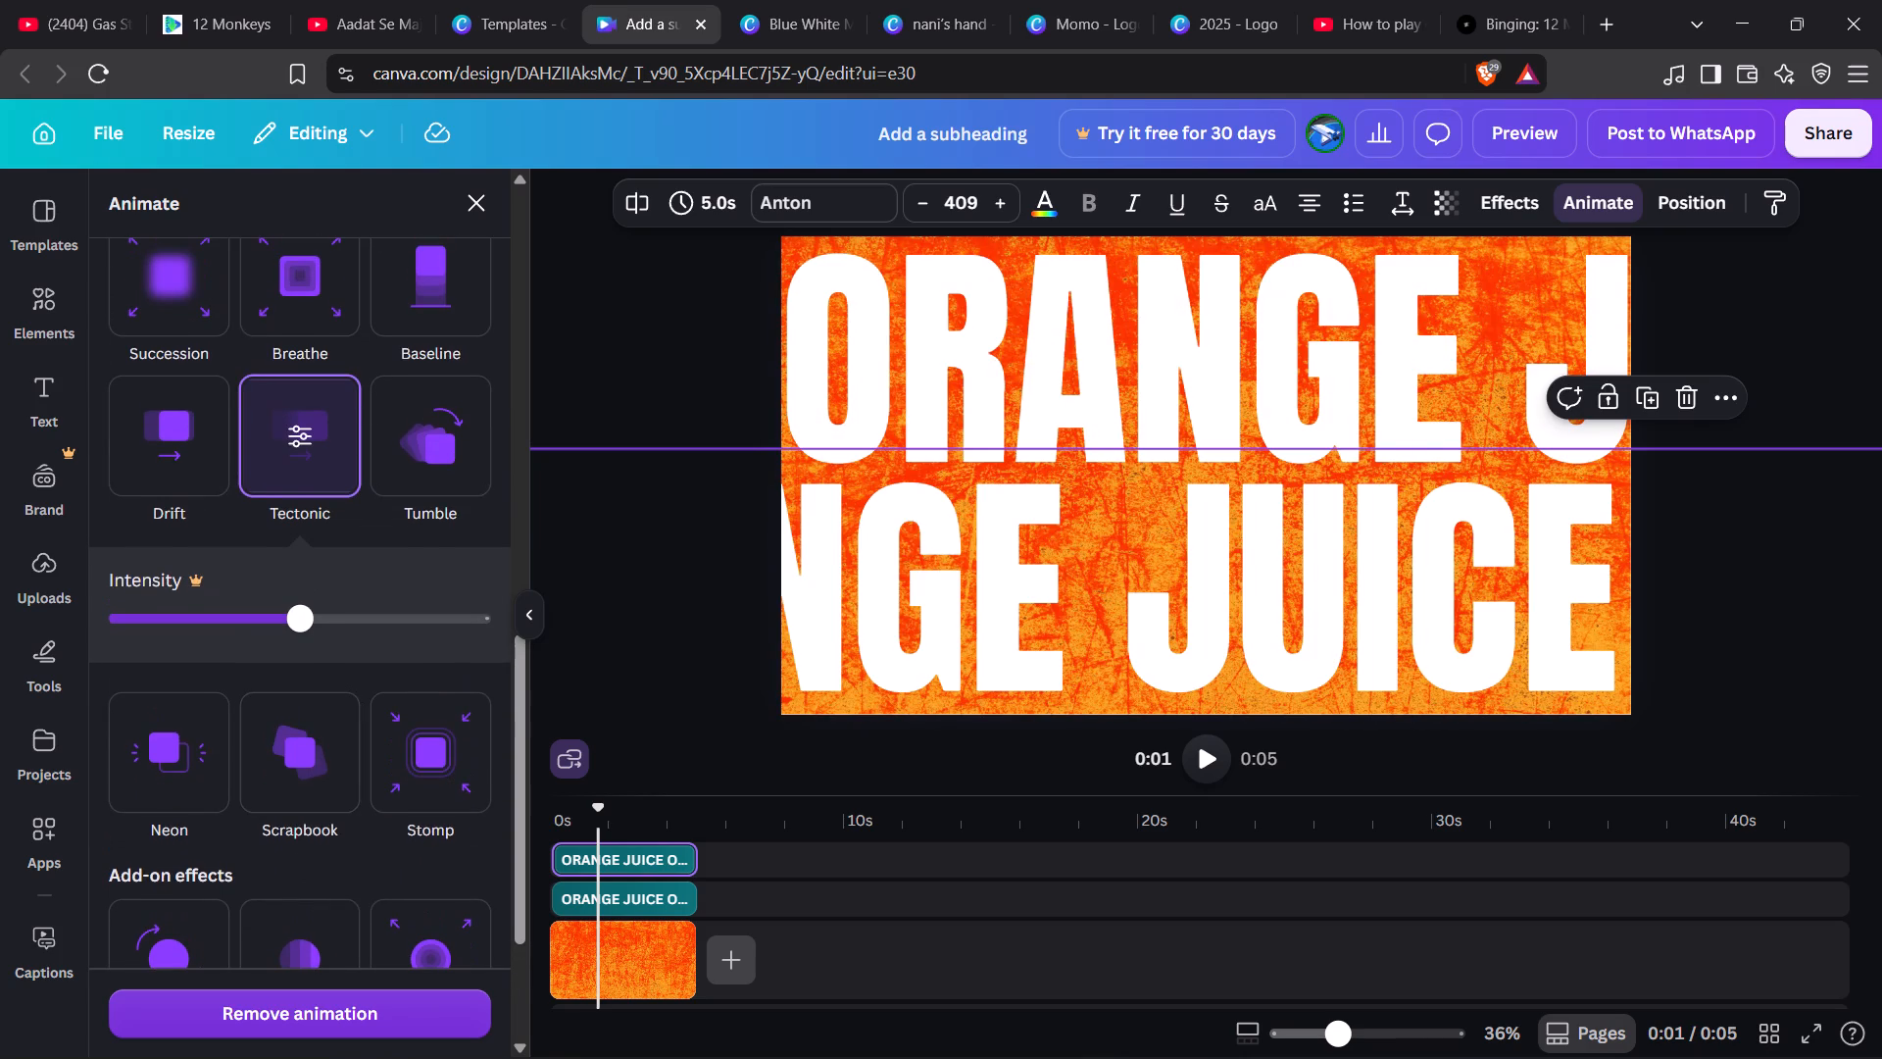
{"action": "scroll", "coordinate": [368, 581], "scroll_direction": "up", "scroll_amount": 2}
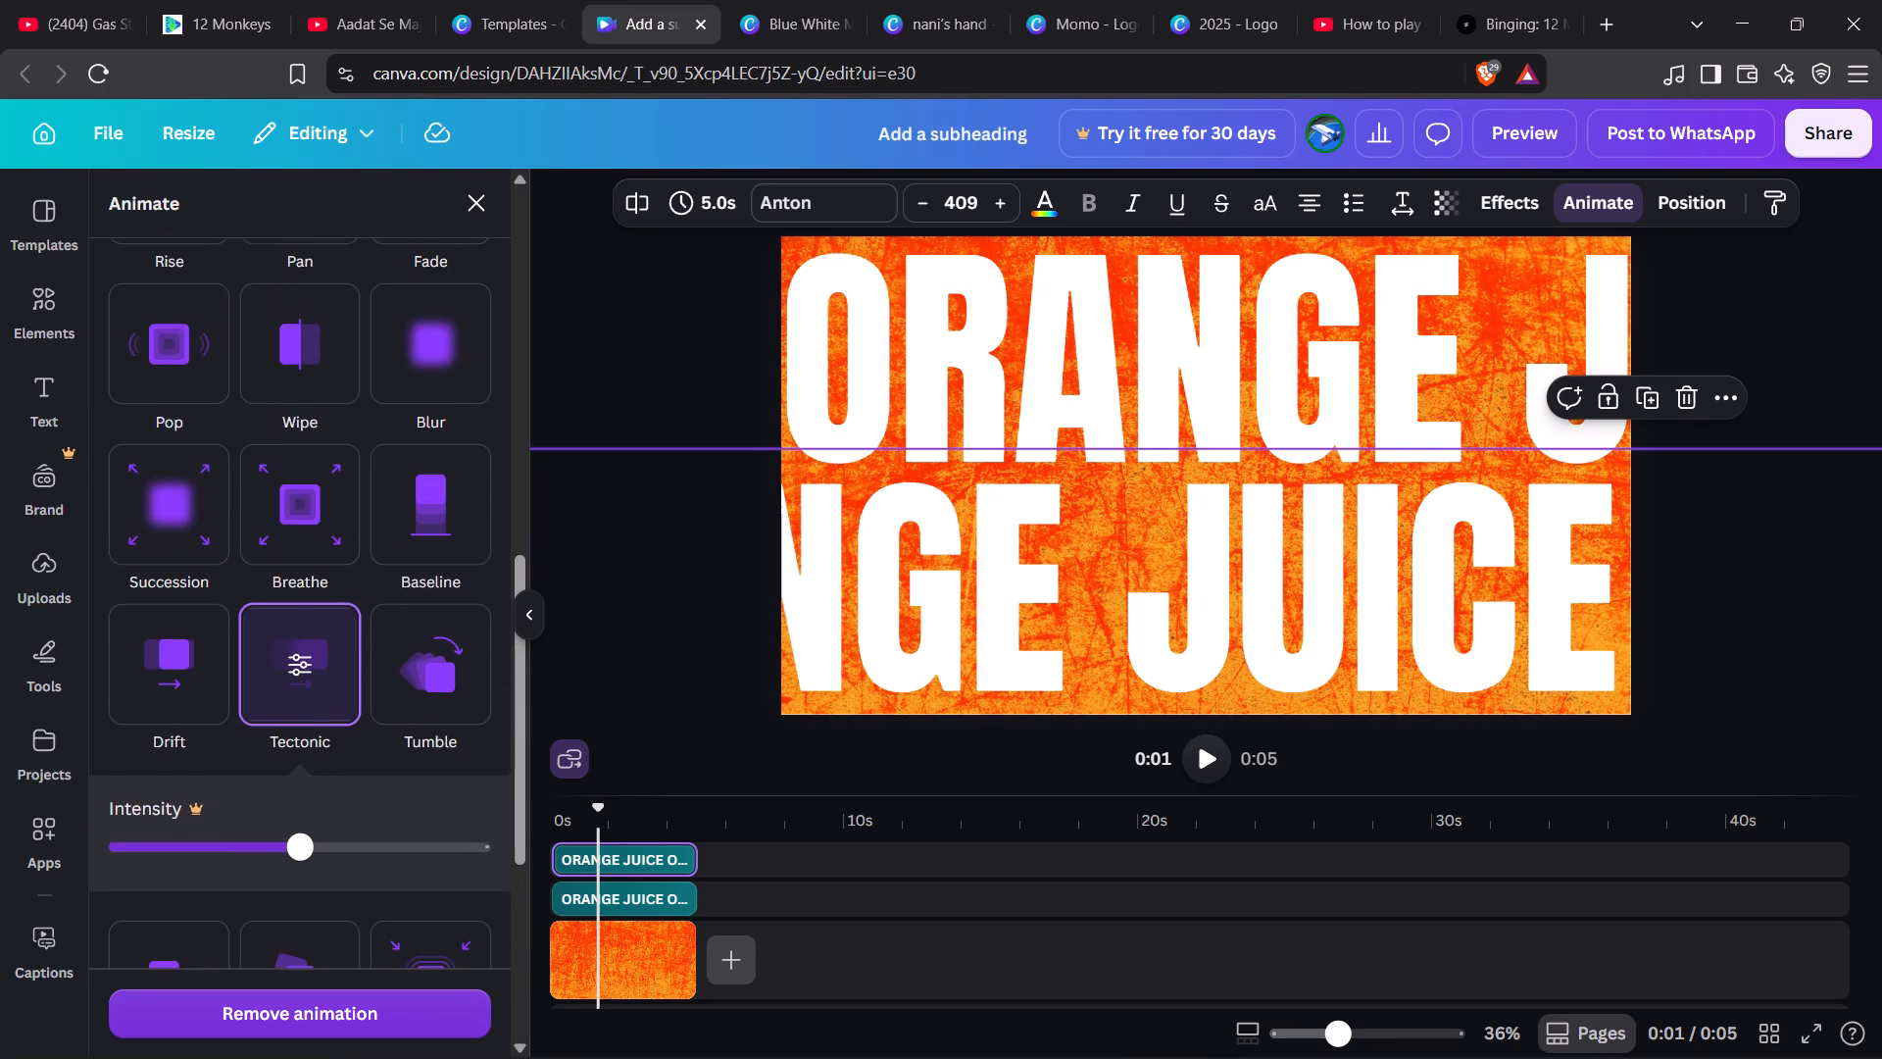
{"action": "scroll", "coordinate": [368, 581], "scroll_direction": "down", "scroll_amount": 3}
{"action": "scroll", "coordinate": [368, 581], "scroll_direction": "up", "scroll_amount": 4}
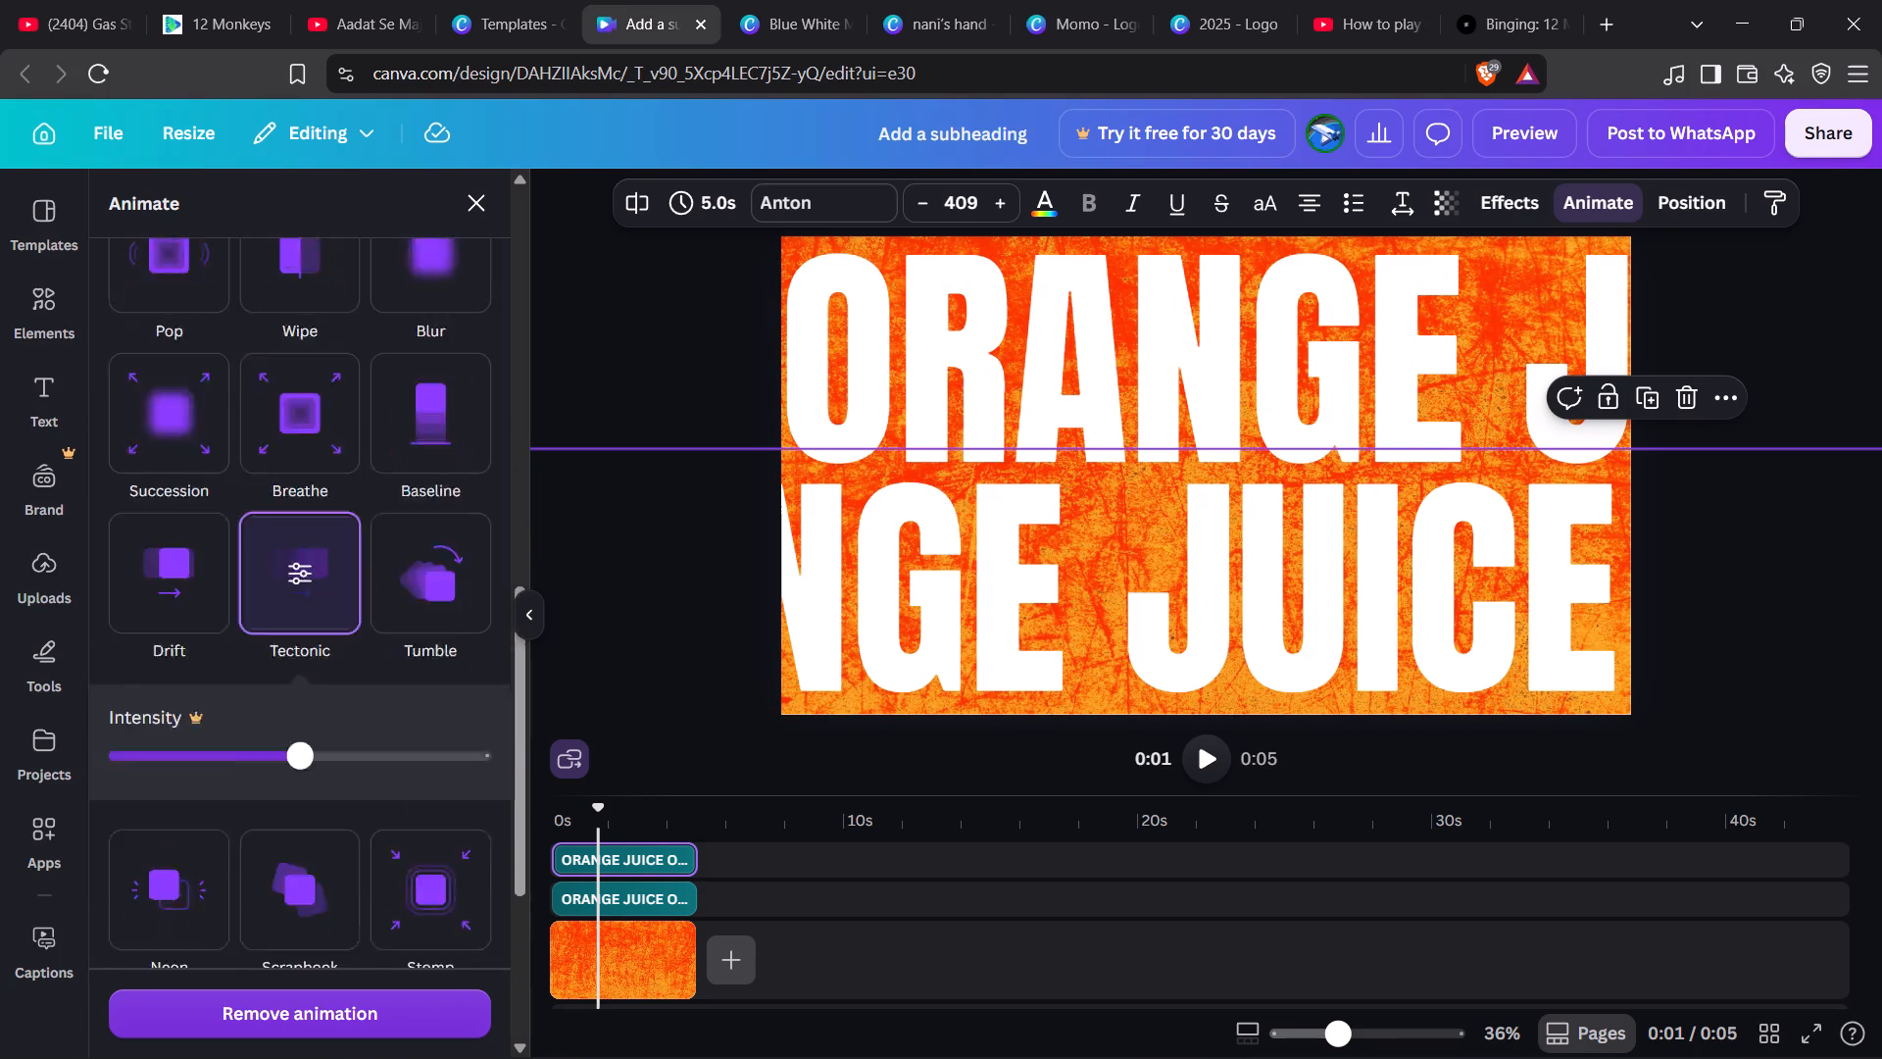
{"action": "scroll", "coordinate": [368, 581], "scroll_direction": "up", "scroll_amount": 2}
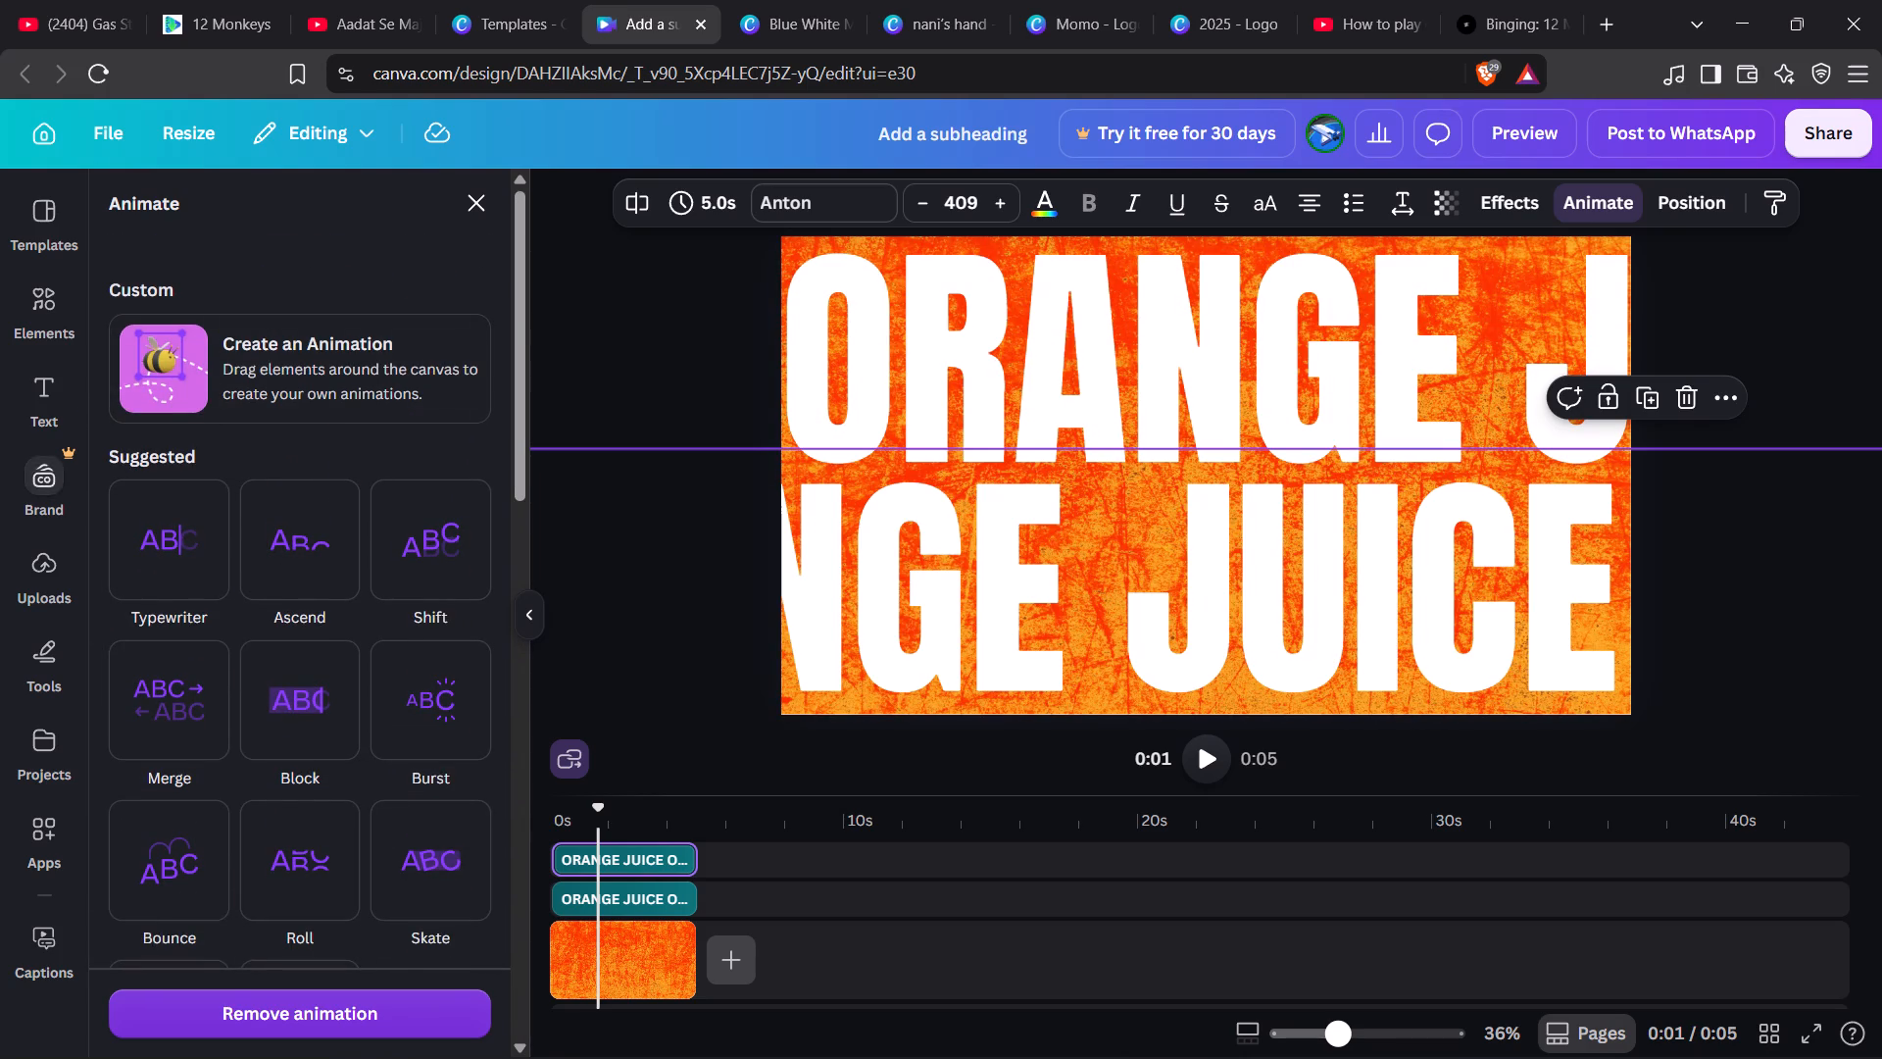
Search the elements library for "orange juice can".
{"action": "left_click", "coordinate": [42, 306]}
{"action": "left_click", "coordinate": [280, 230]}
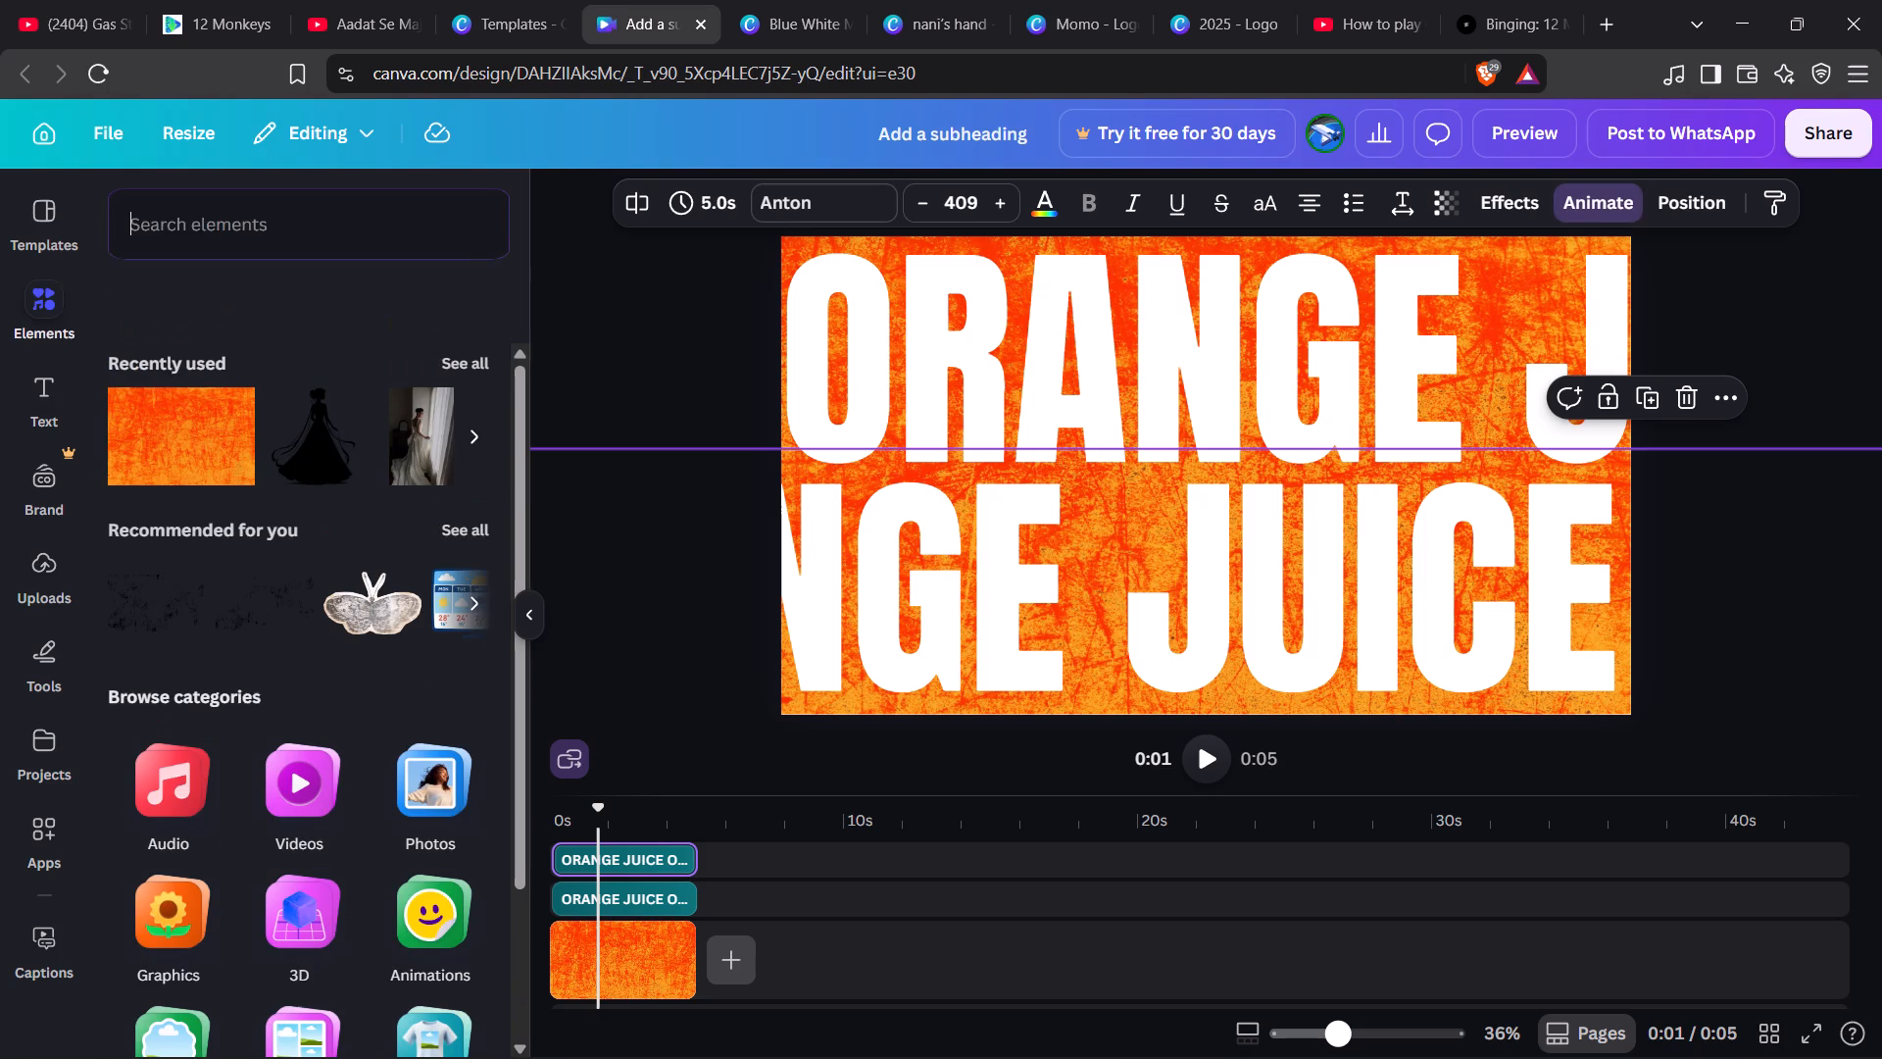
{"action": "type", "text": "orange"}
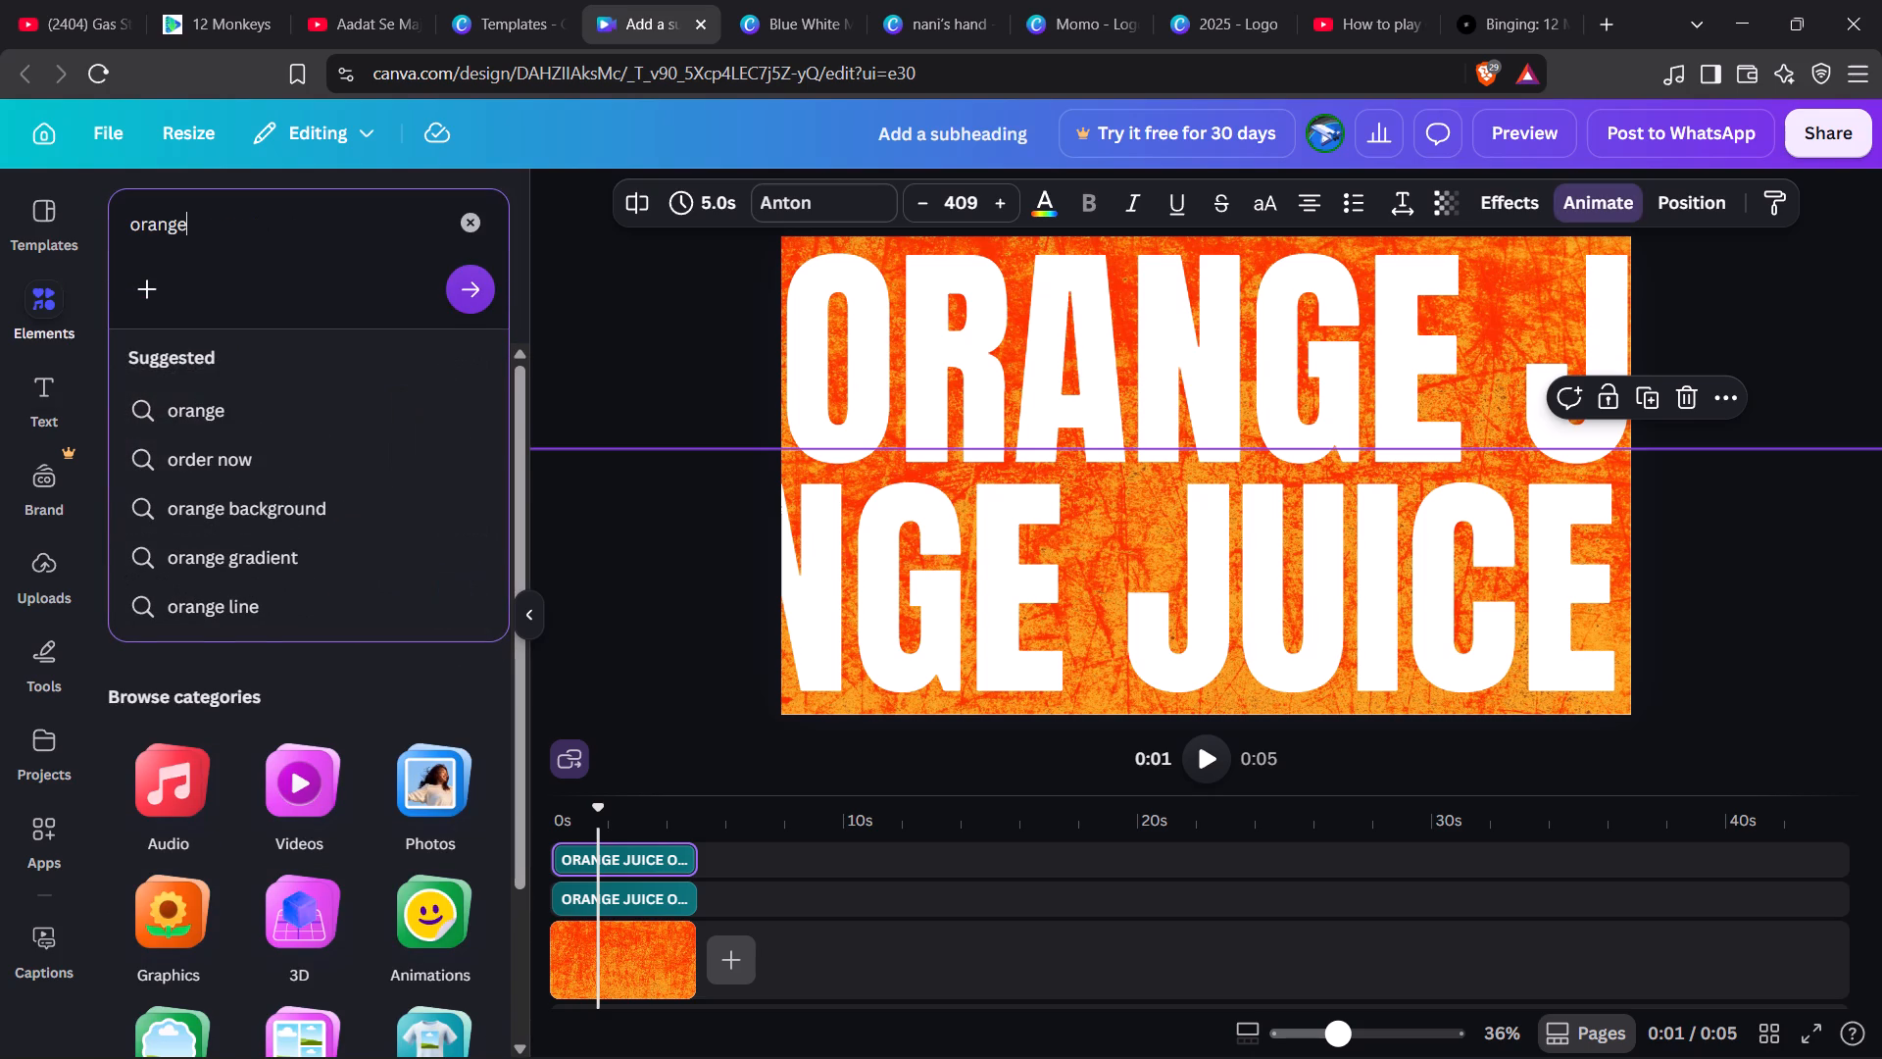
{"action": "key", "text": "space"}
{"action": "type", "text": "can"}
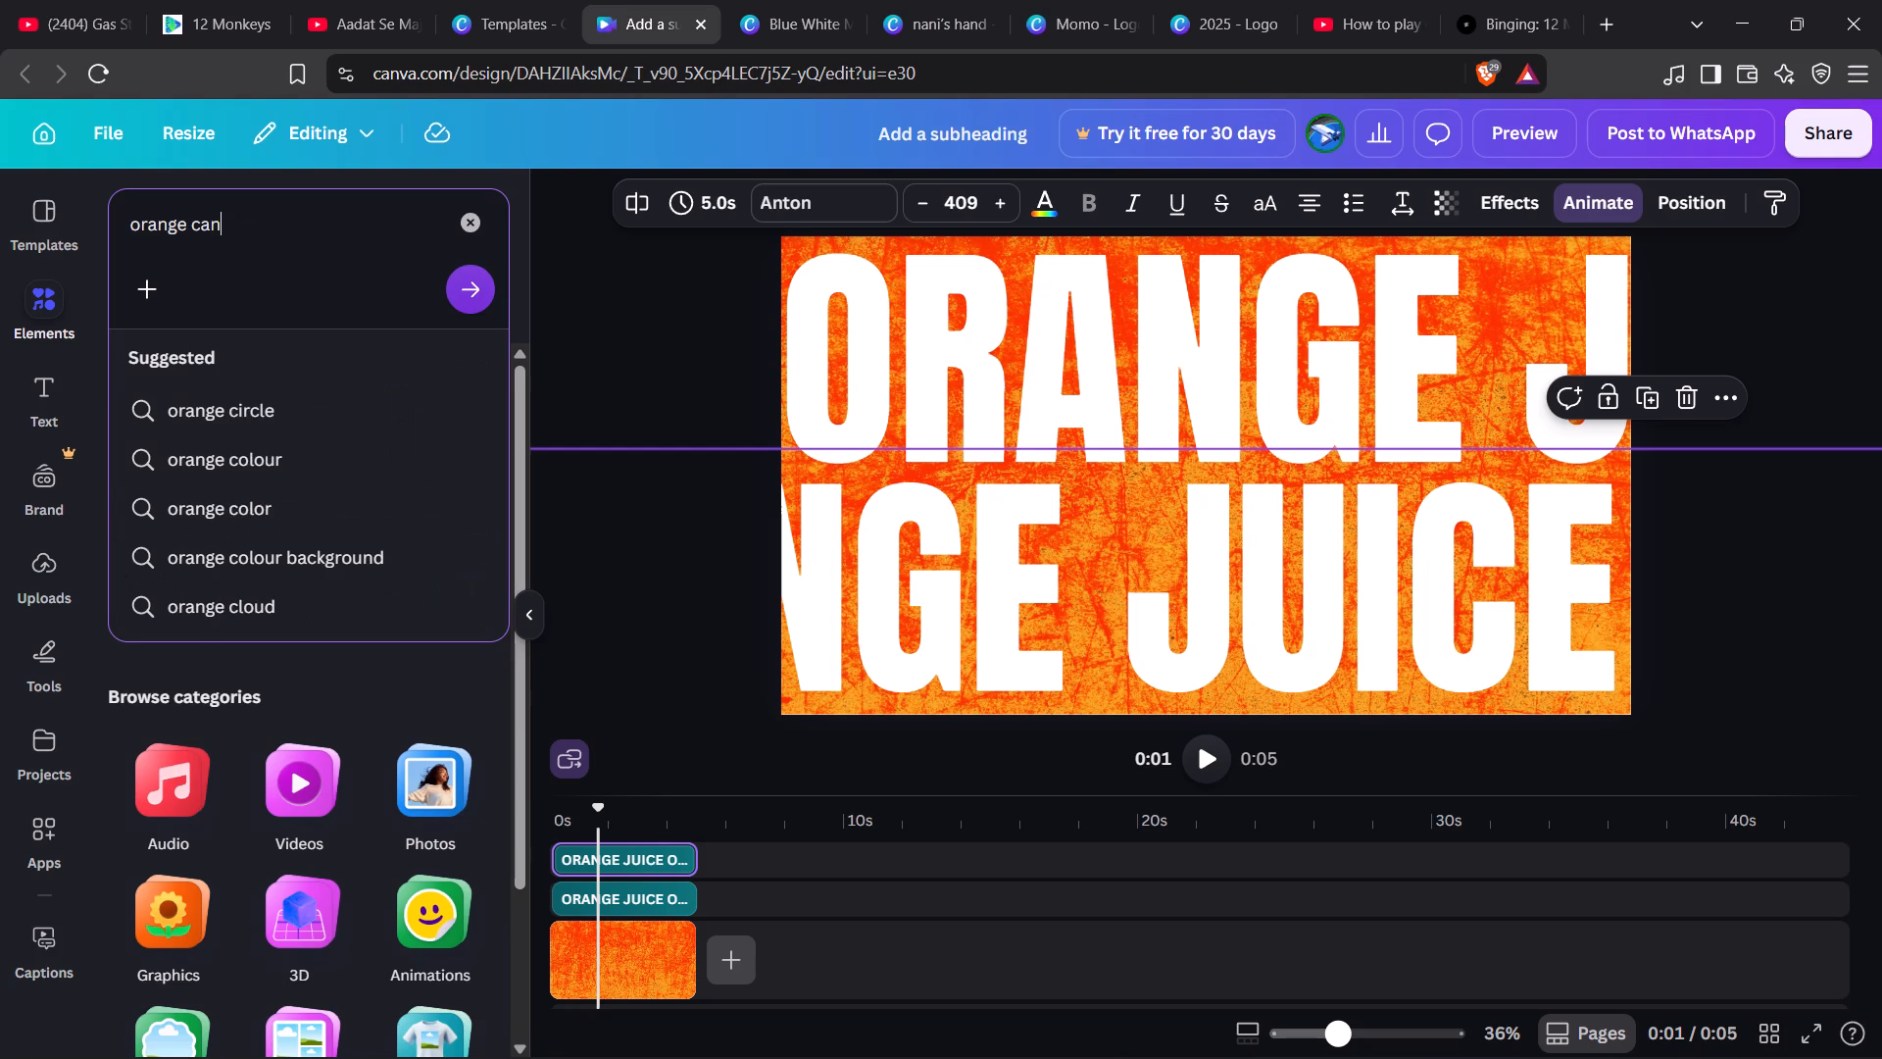
{"action": "key", "text": "Down"}
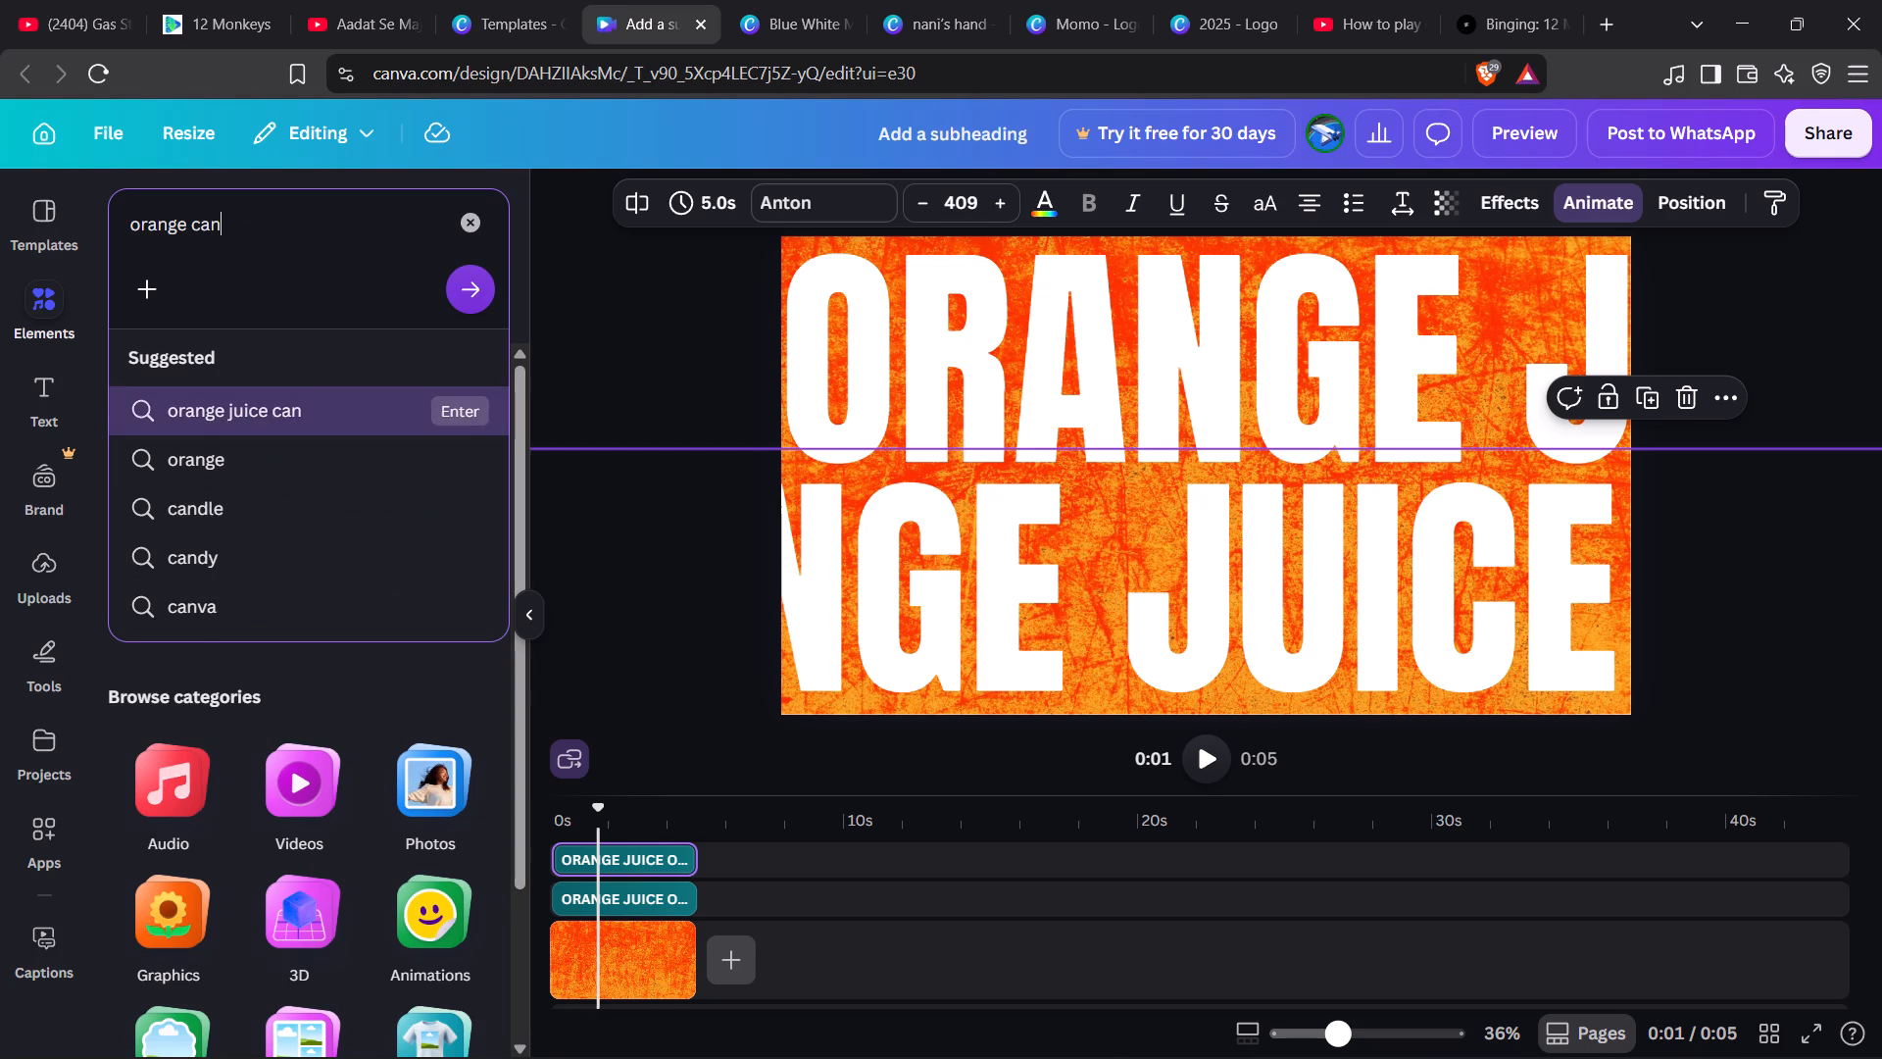
{"action": "key", "text": "Return"}
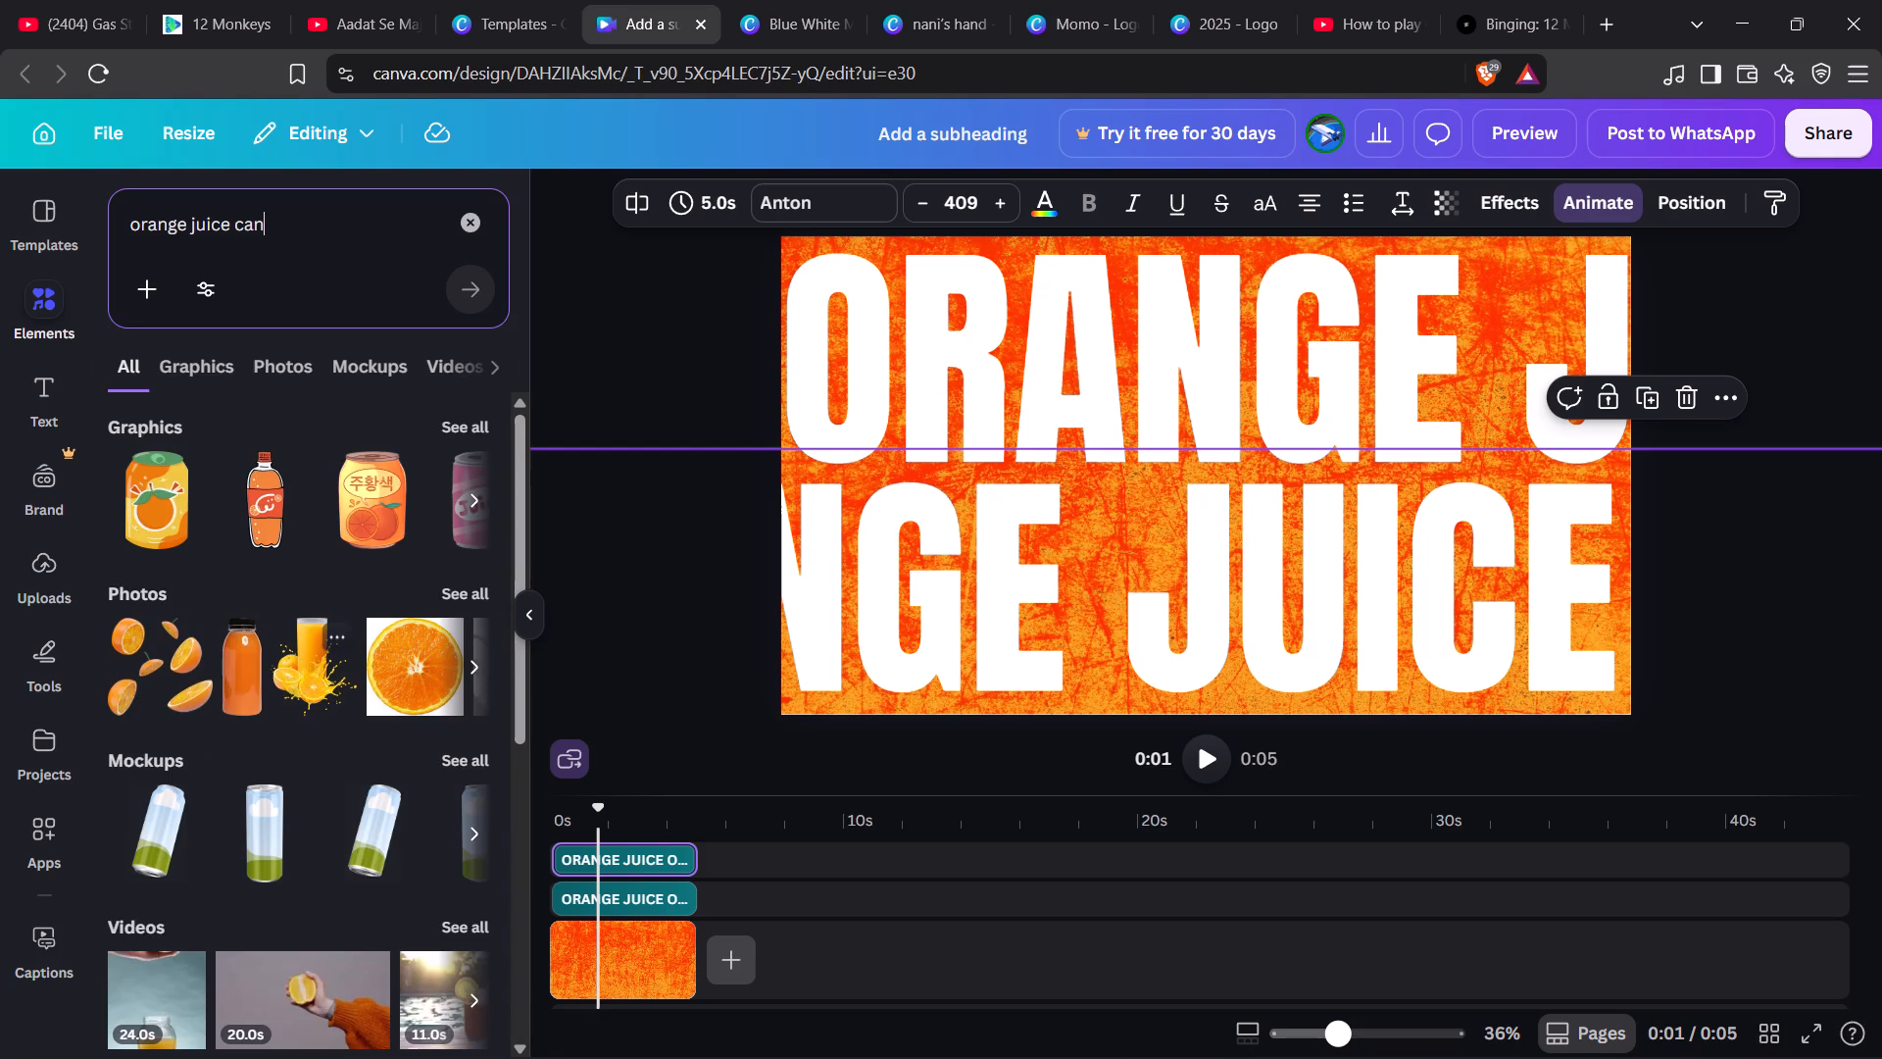
Examine the "orange juice can" results across all element types and in graphics for a suitable can image.
{"action": "scroll", "coordinate": [344, 703], "scroll_direction": "left", "scroll_amount": 2}
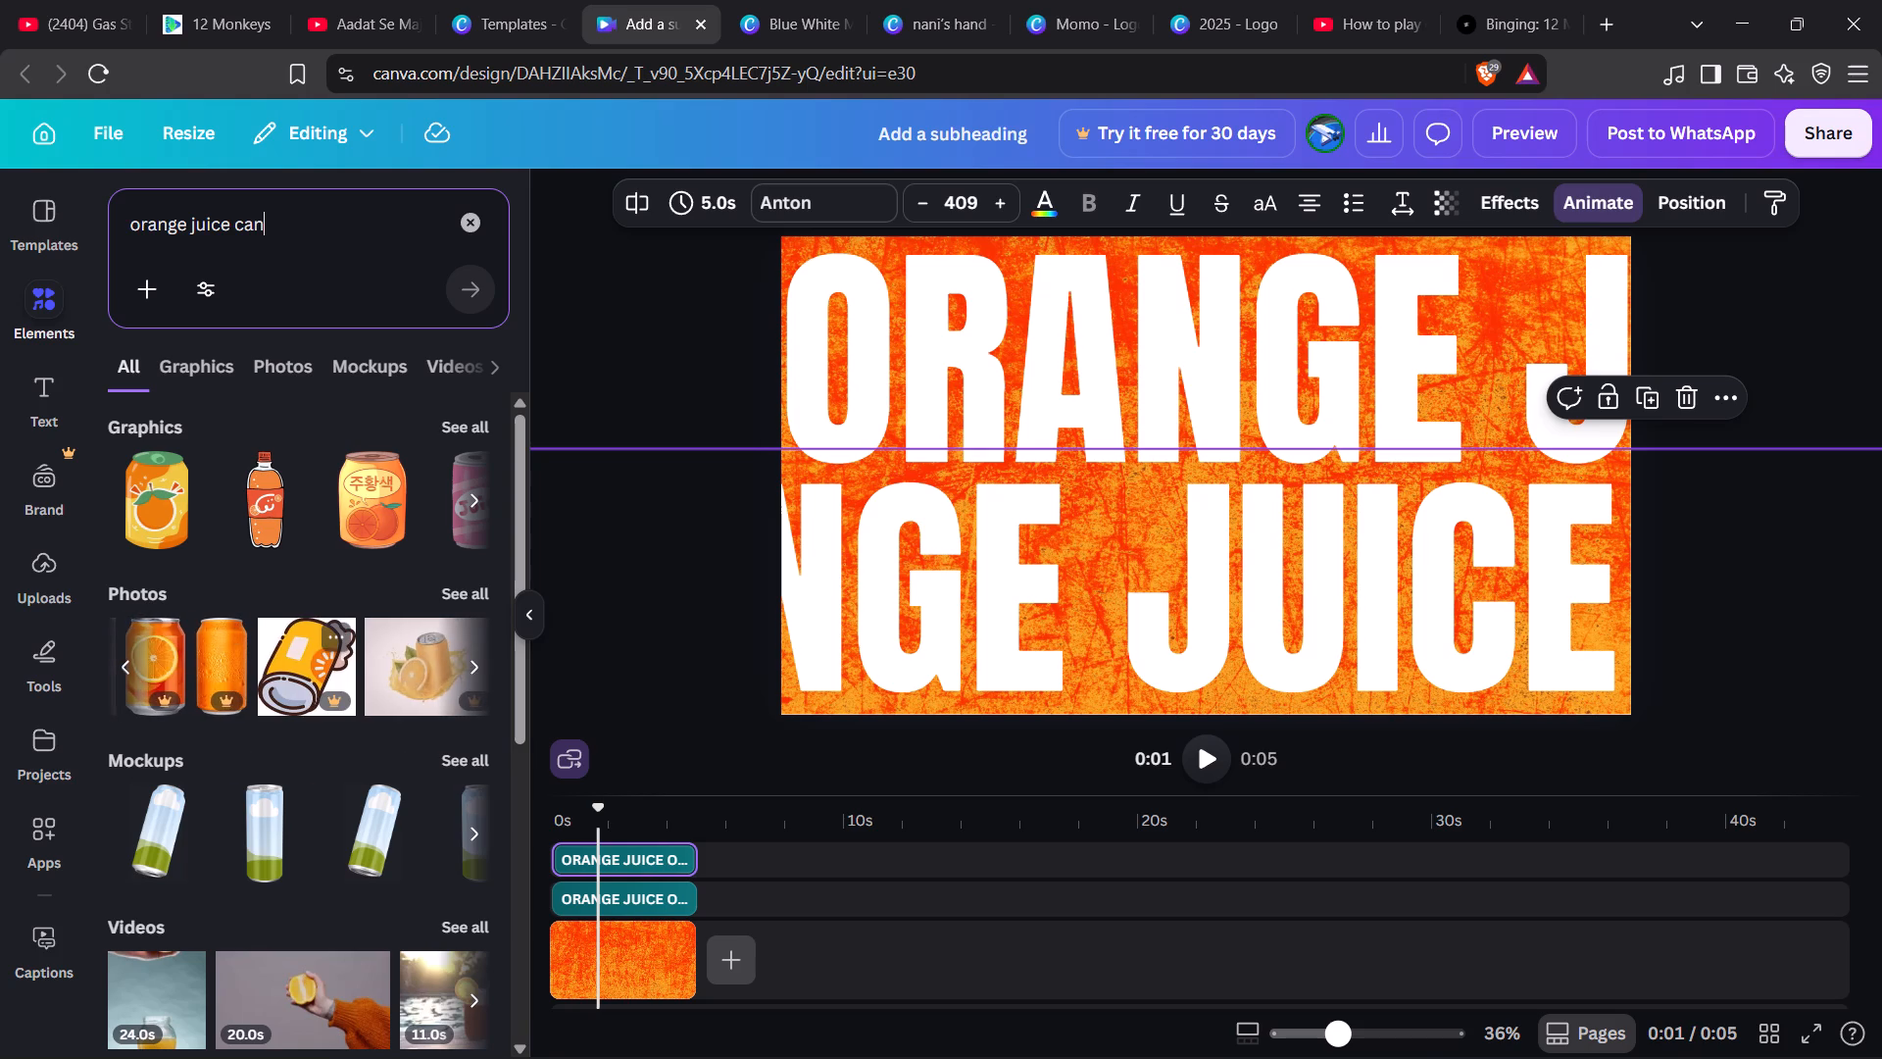
{"action": "scroll", "coordinate": [344, 703], "scroll_direction": "left", "scroll_amount": 1}
{"action": "scroll", "coordinate": [344, 703], "scroll_direction": "down", "scroll_amount": 2}
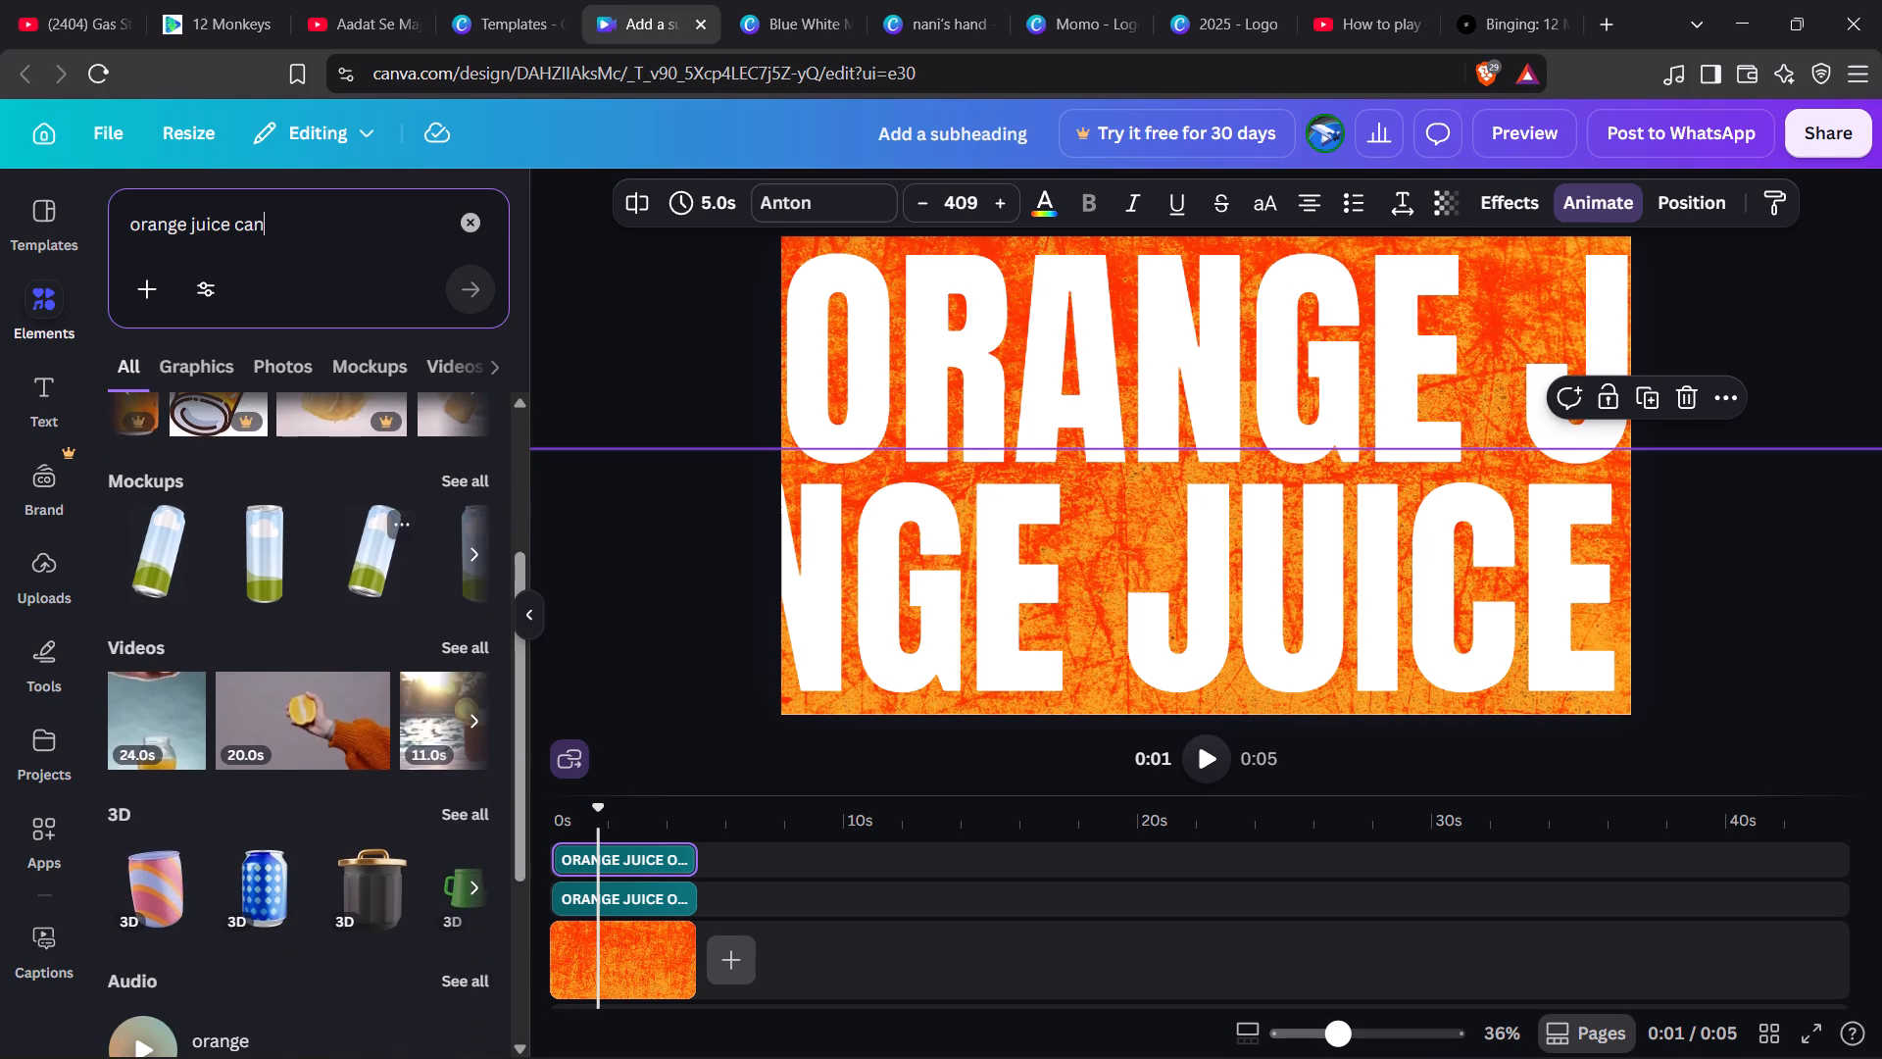
{"action": "scroll", "coordinate": [344, 703], "scroll_direction": "down", "scroll_amount": 2}
{"action": "scroll", "coordinate": [344, 703], "scroll_direction": "up", "scroll_amount": 4}
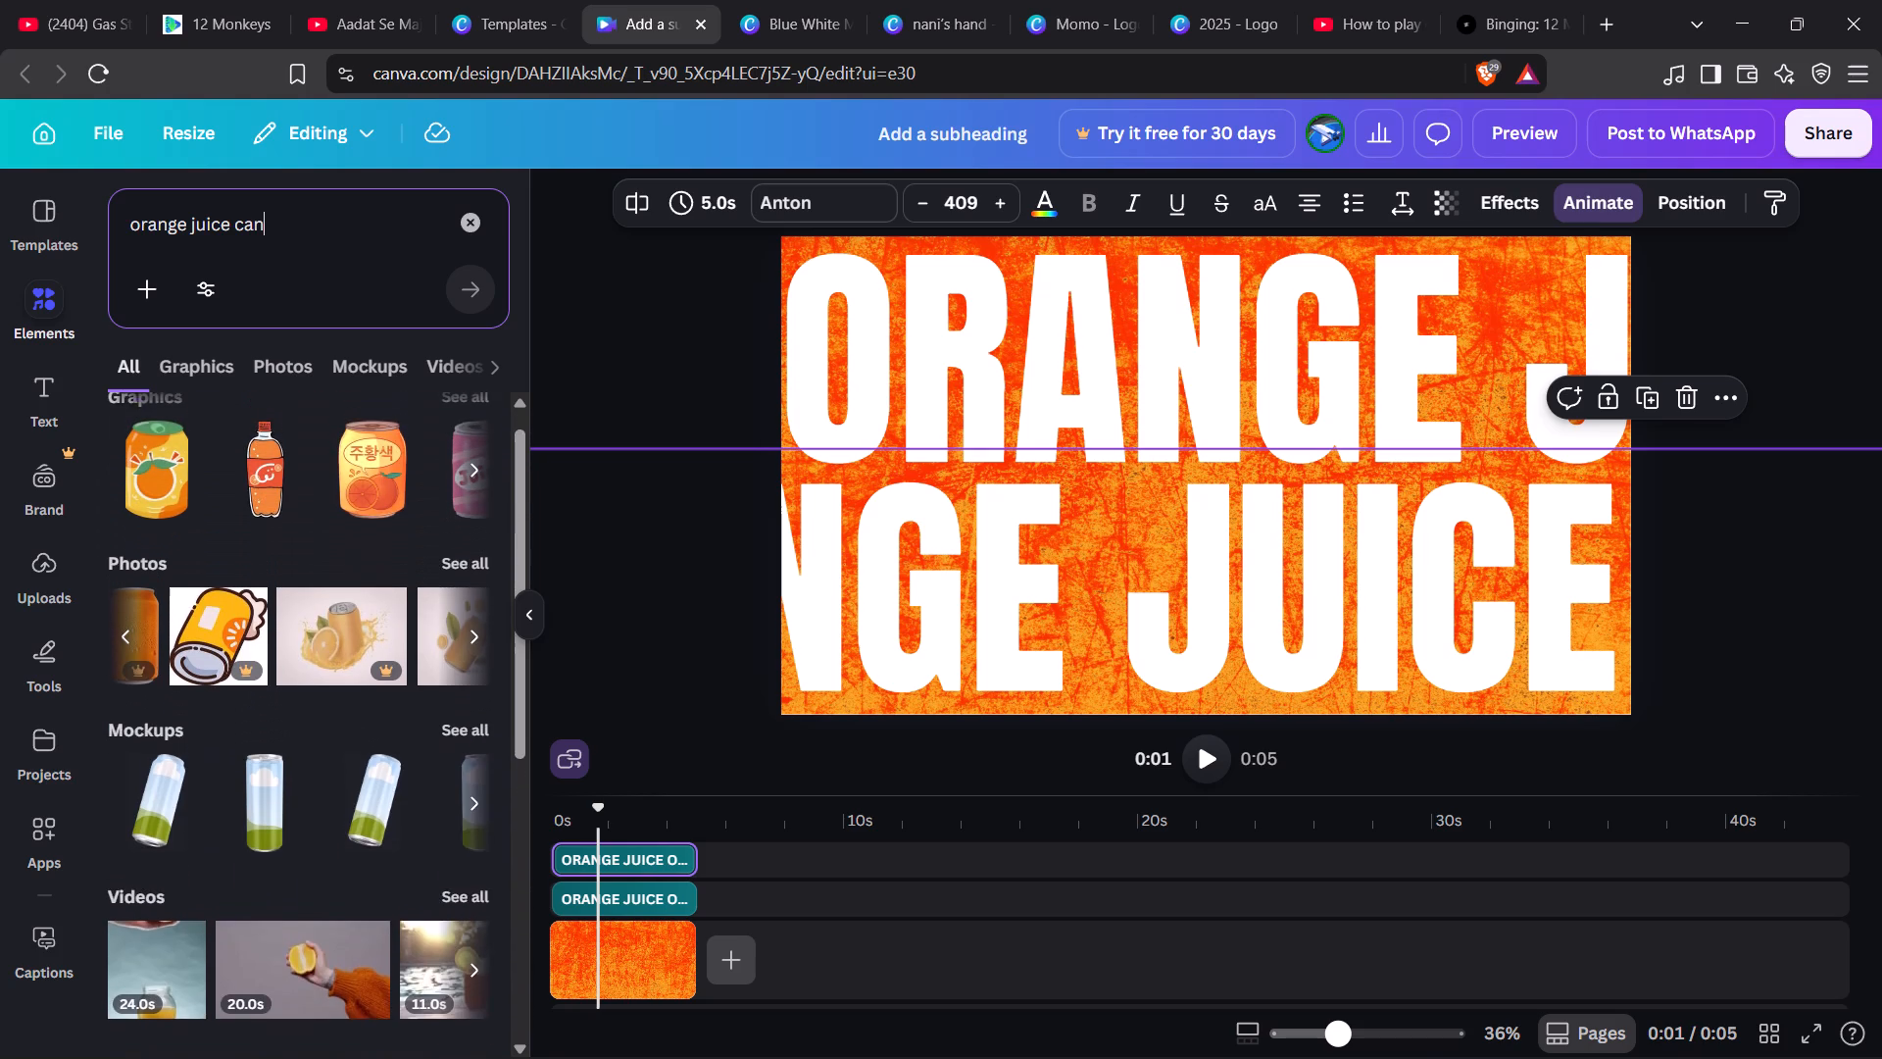
{"action": "scroll", "coordinate": [344, 703], "scroll_direction": "up", "scroll_amount": 2}
{"action": "left_click", "coordinate": [456, 413]}
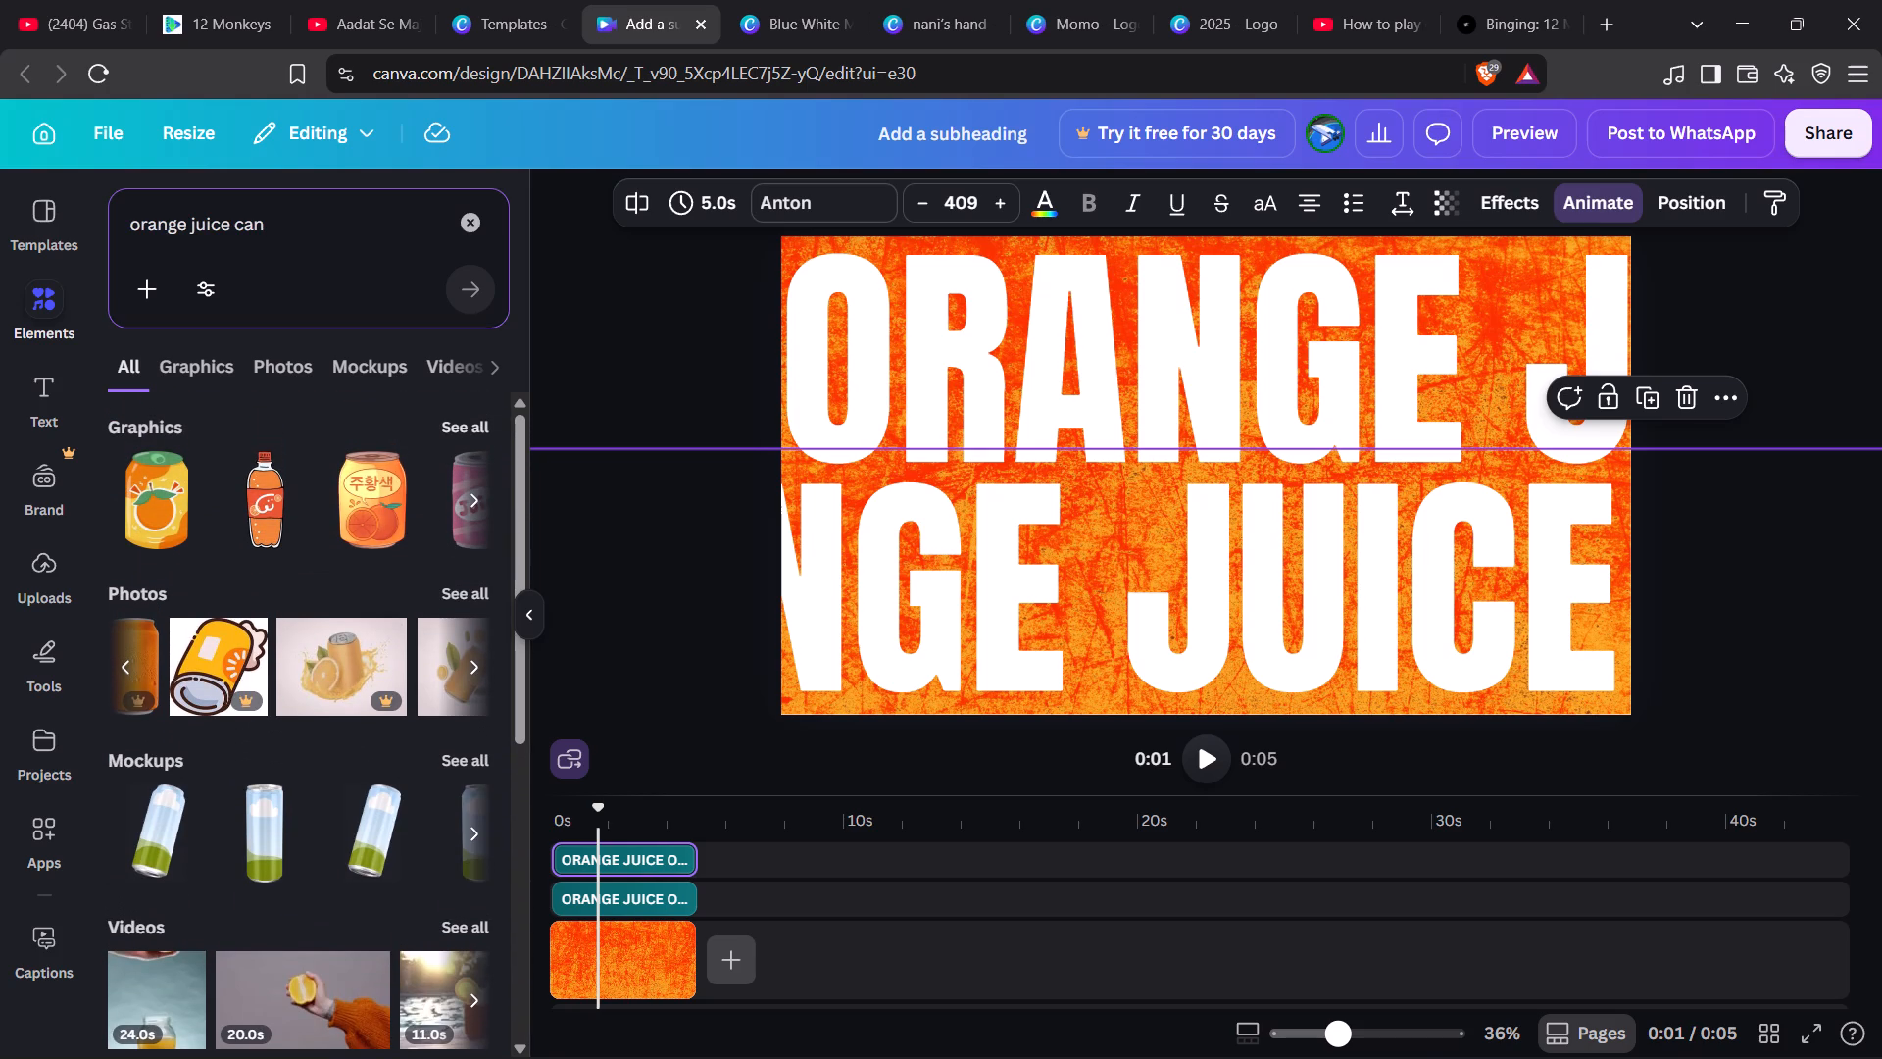
{"action": "scroll", "coordinate": [355, 679], "scroll_direction": "down", "scroll_amount": 2}
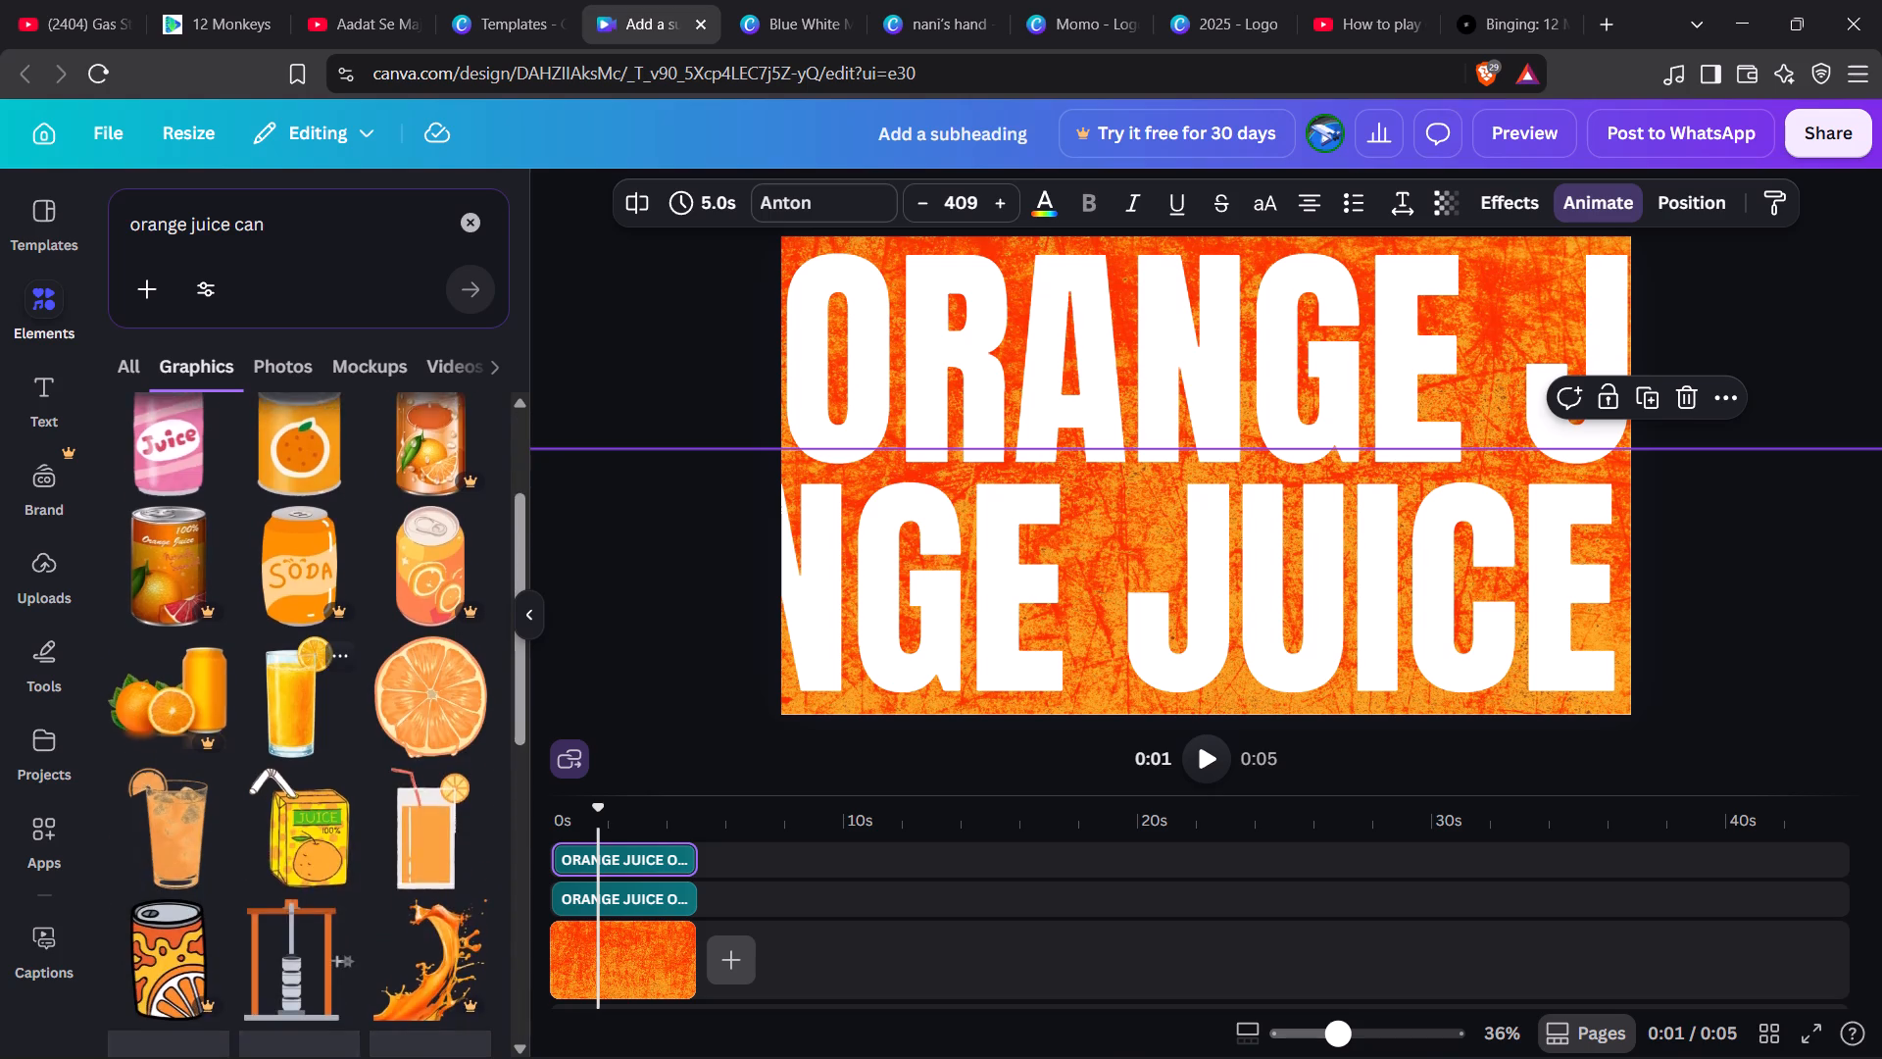
{"action": "scroll", "coordinate": [355, 679], "scroll_direction": "down", "scroll_amount": 3}
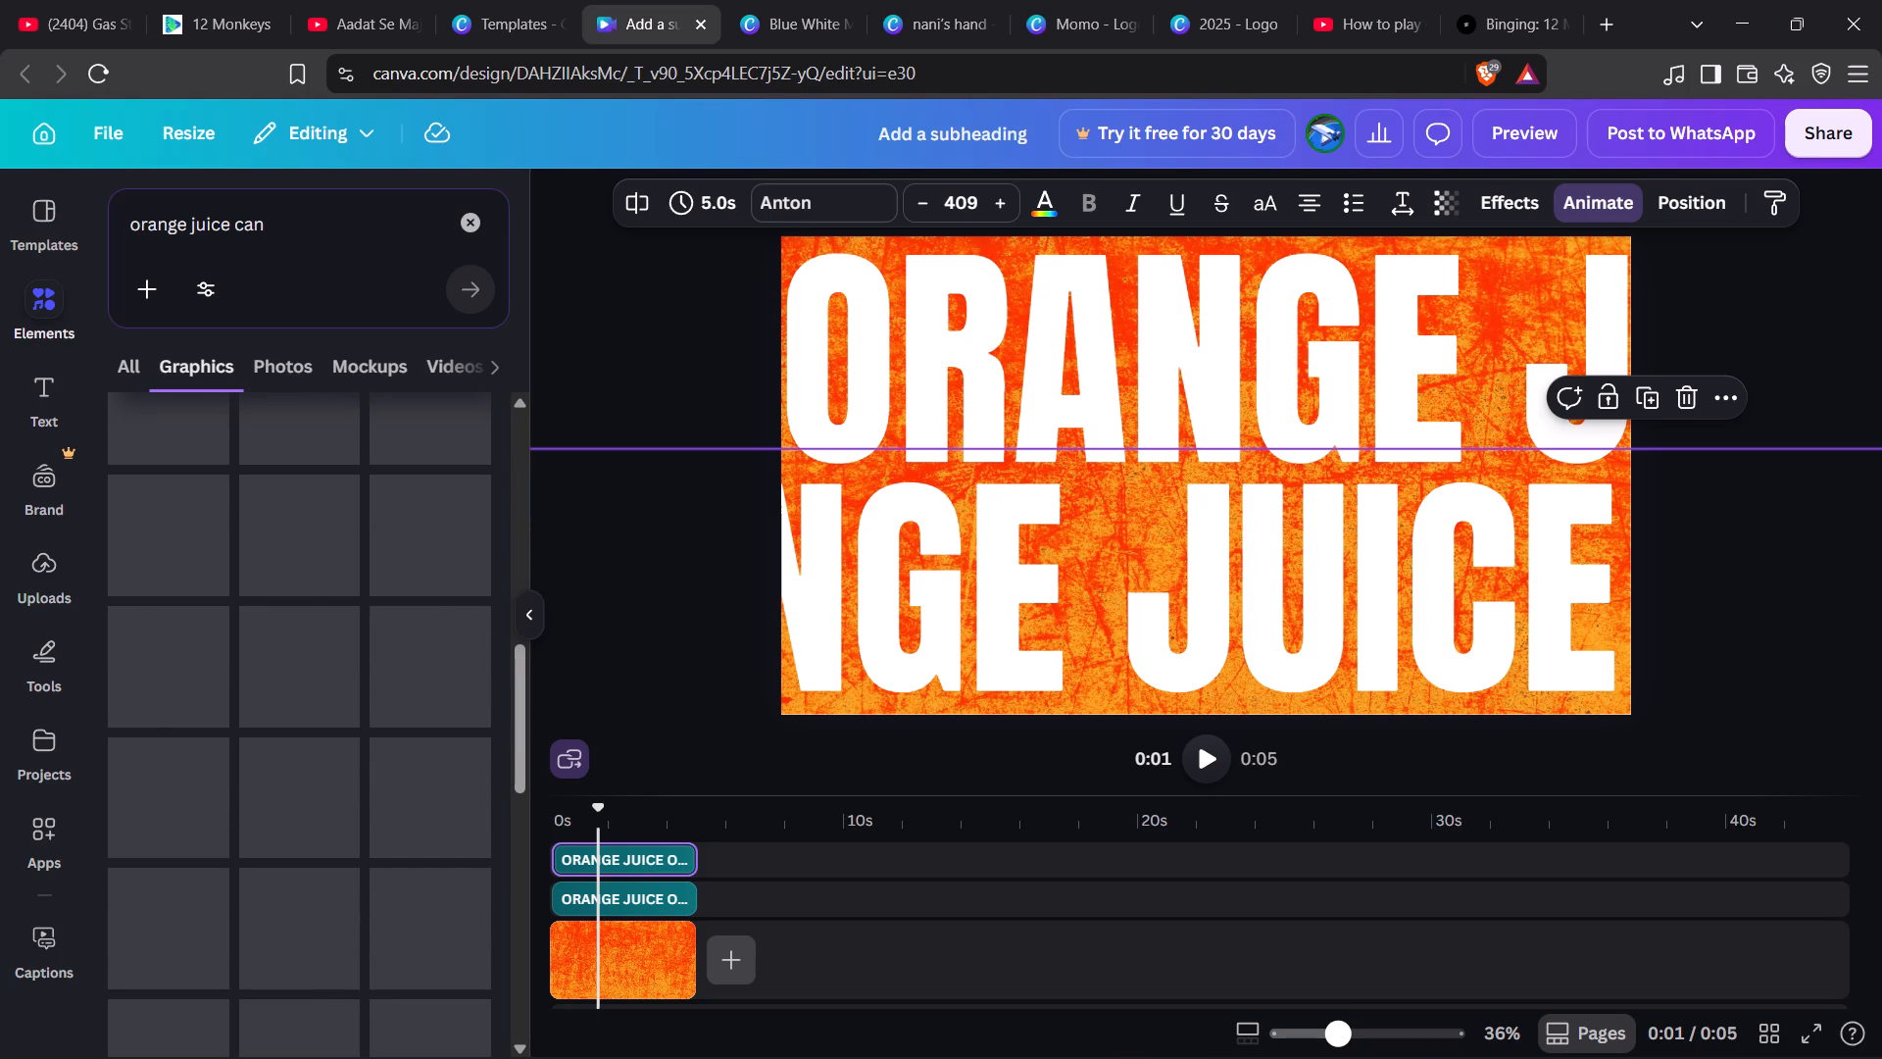
Examine the photo results for "orange juice can" to find a suitable juice can or bottle cutout.
{"action": "left_click", "coordinate": [284, 364]}
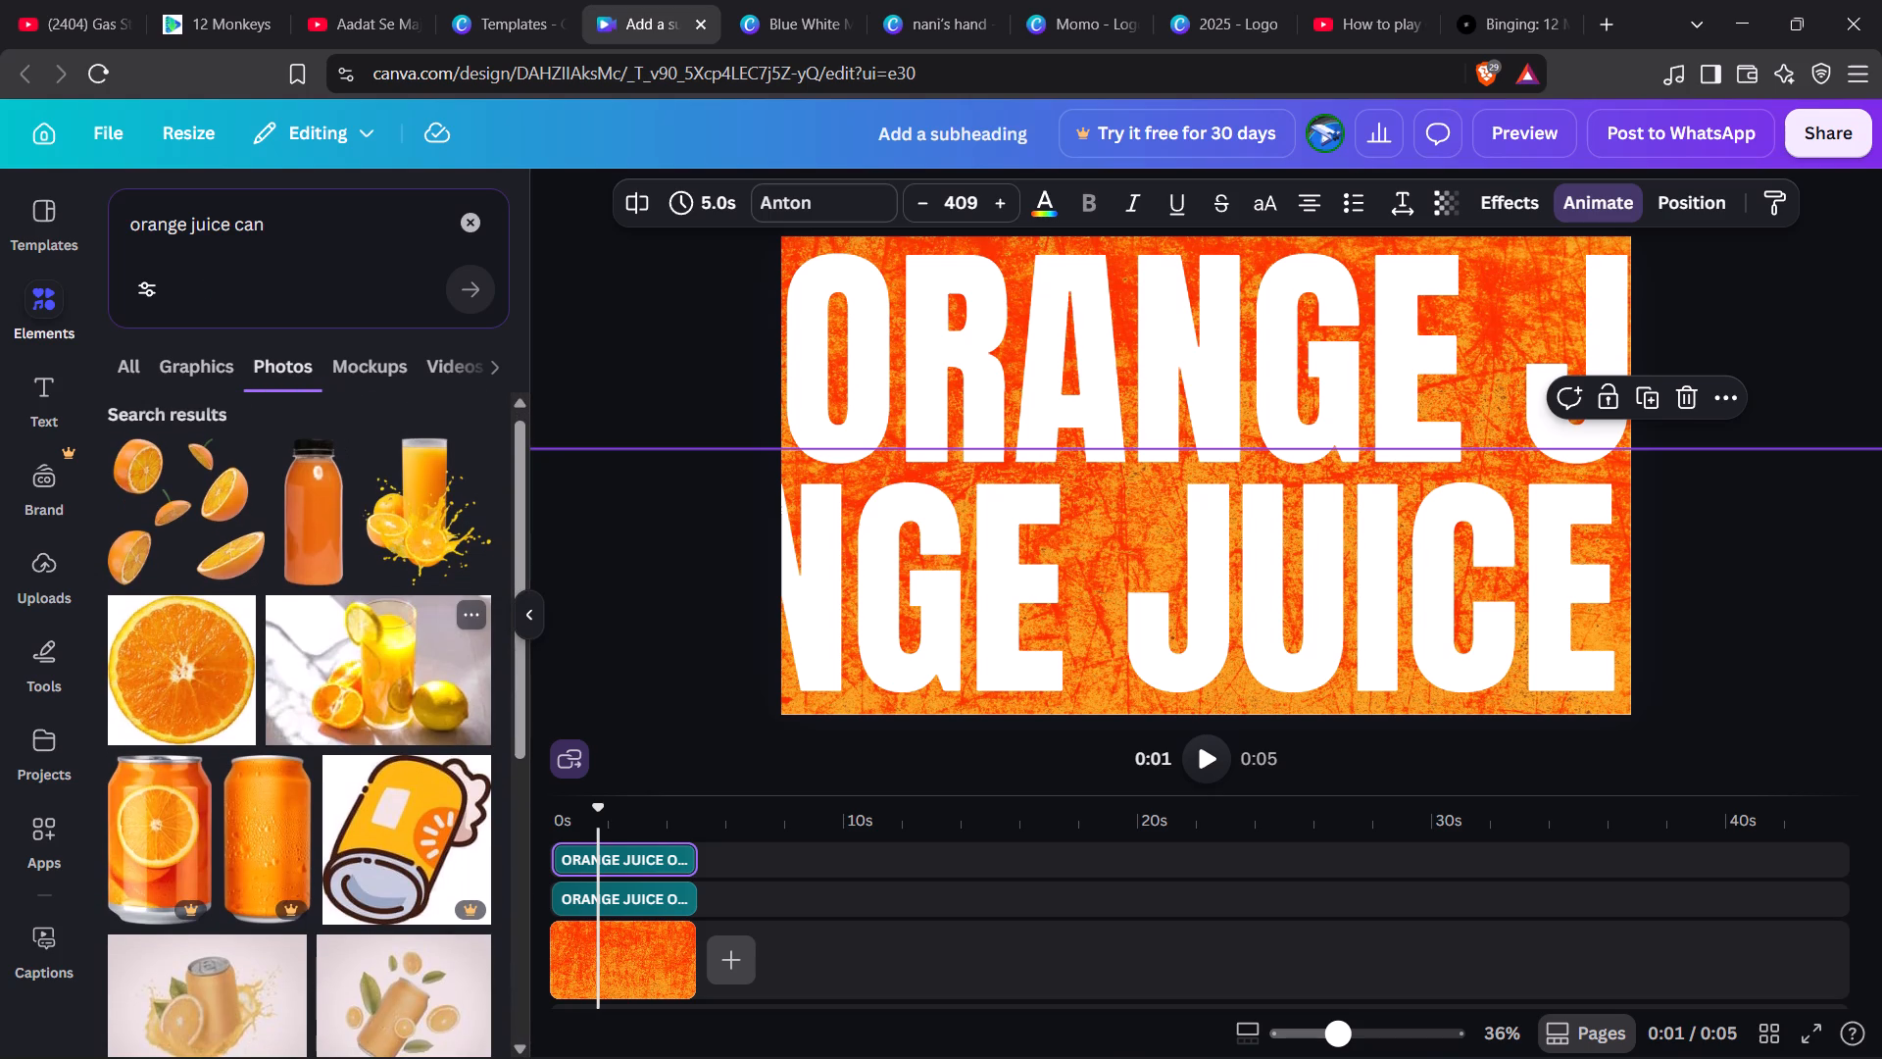
{"action": "scroll", "coordinate": [335, 580], "scroll_direction": "down", "scroll_amount": 2}
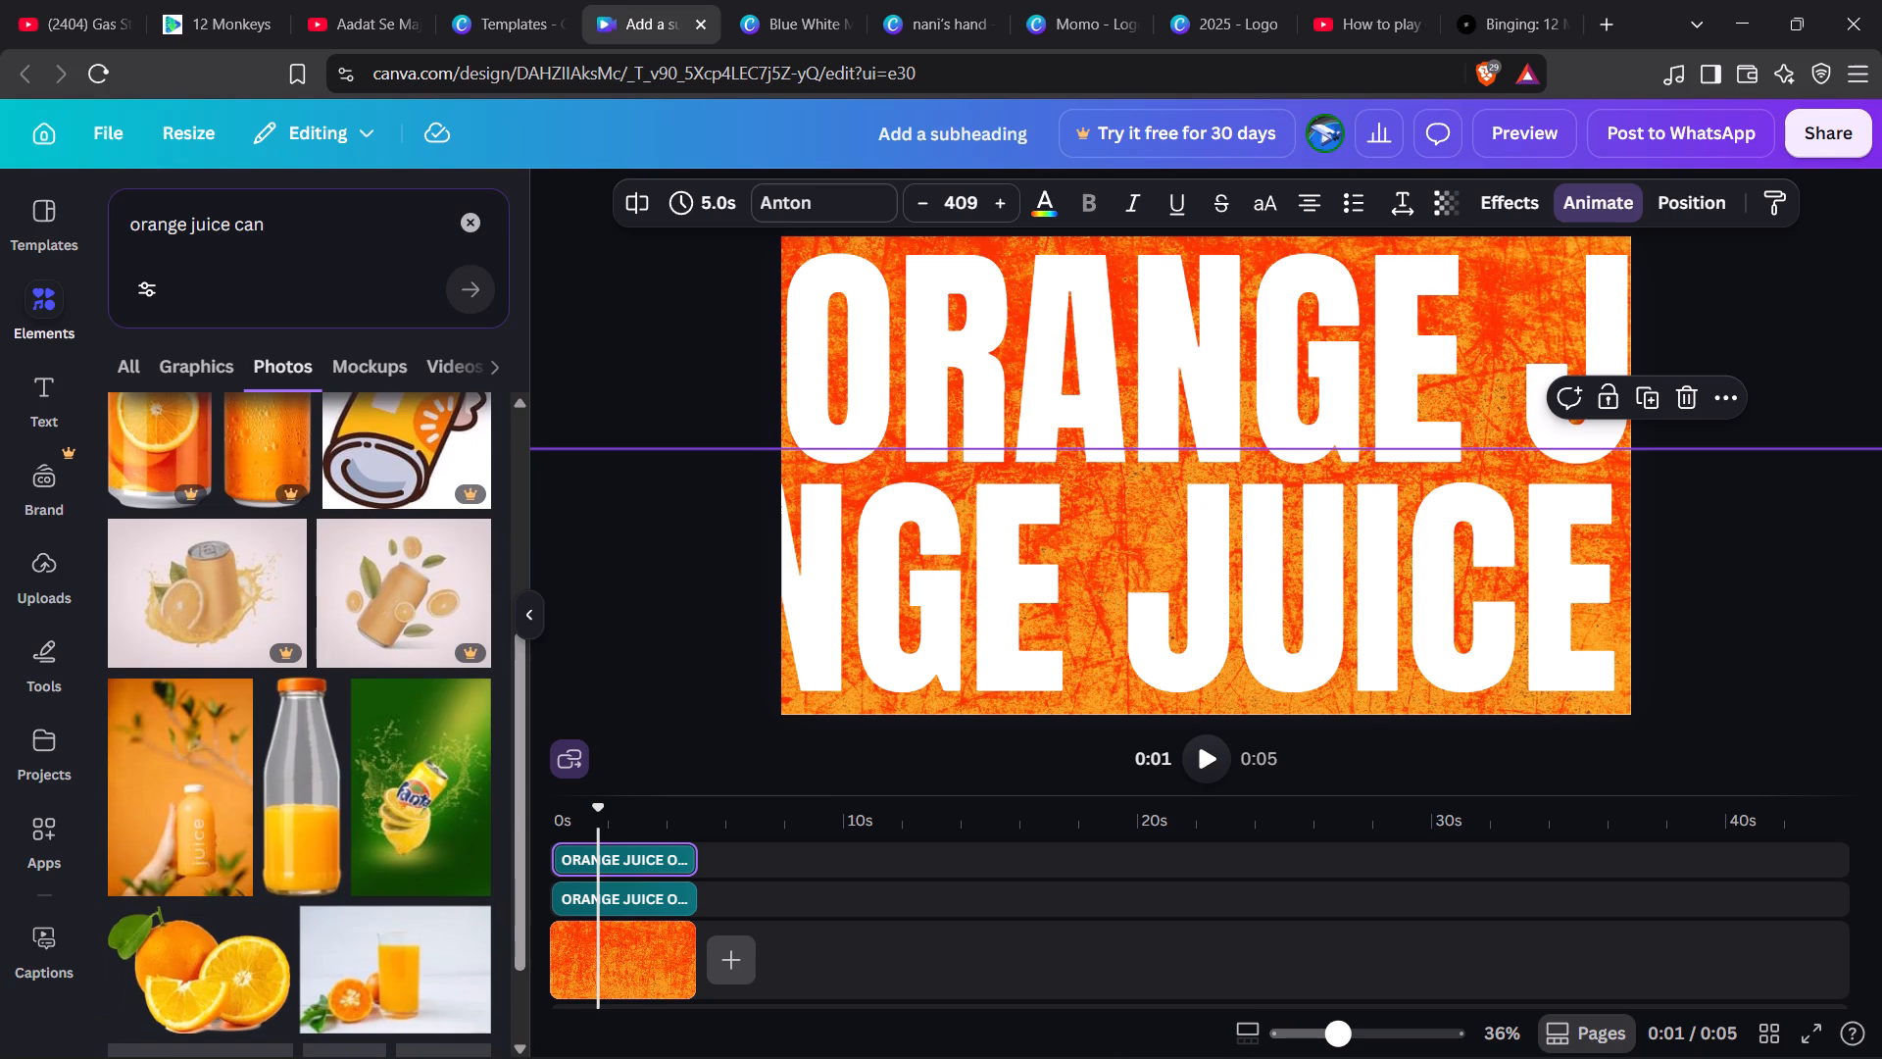
{"action": "scroll", "coordinate": [335, 580], "scroll_direction": "down", "scroll_amount": 1}
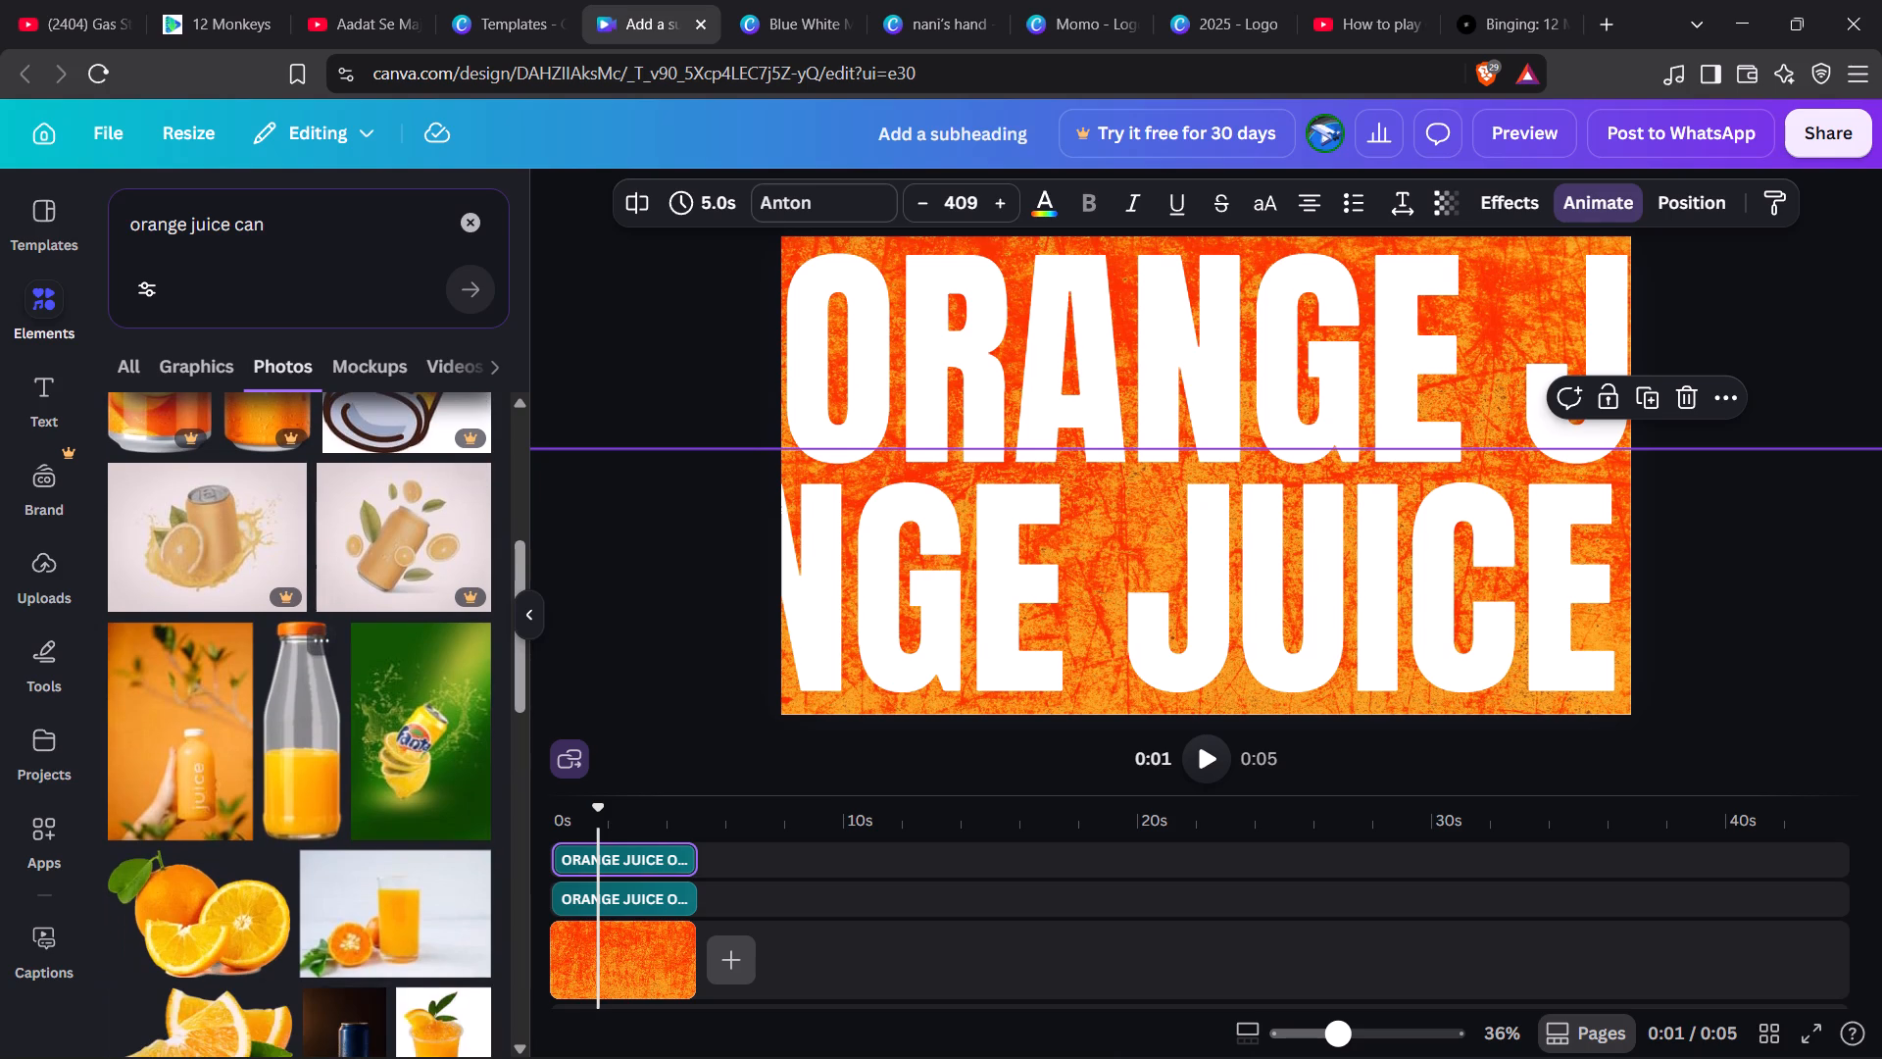
{"action": "scroll", "coordinate": [310, 711], "scroll_direction": "down", "scroll_amount": 1}
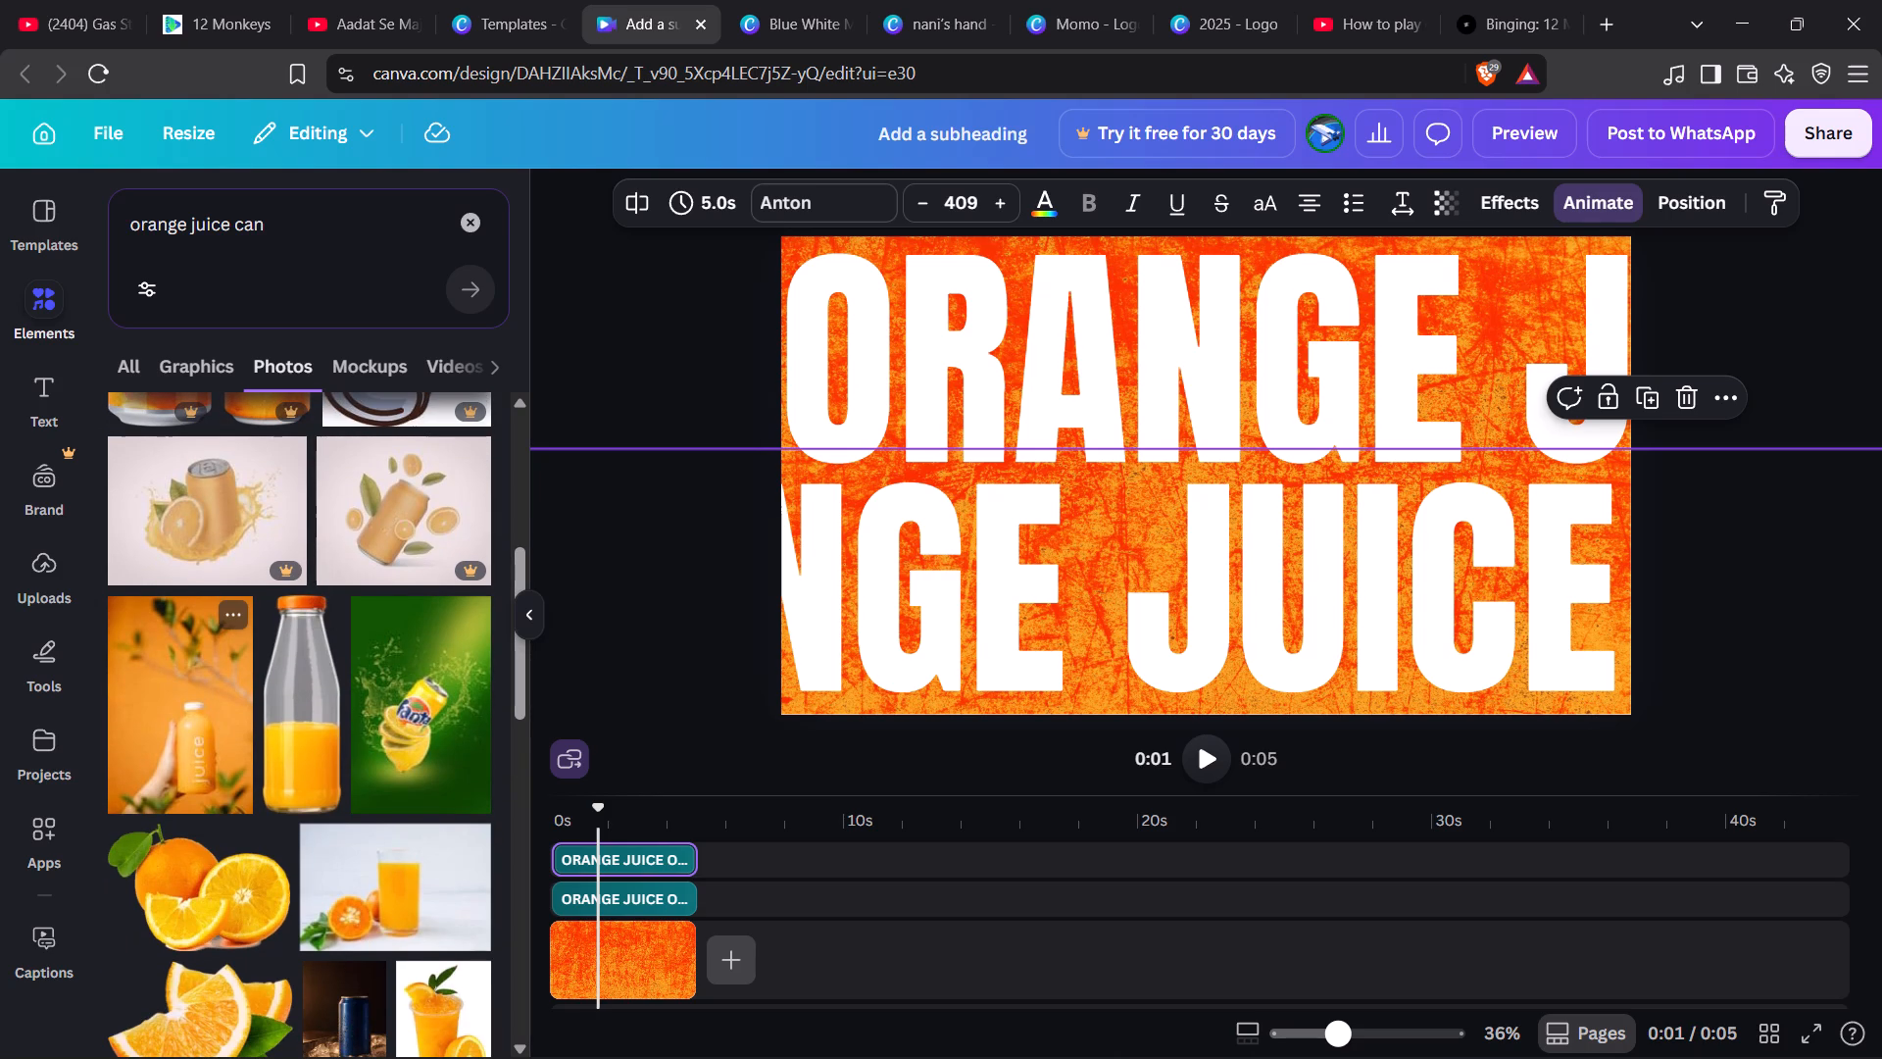
{"action": "scroll", "coordinate": [219, 733], "scroll_direction": "down", "scroll_amount": 3}
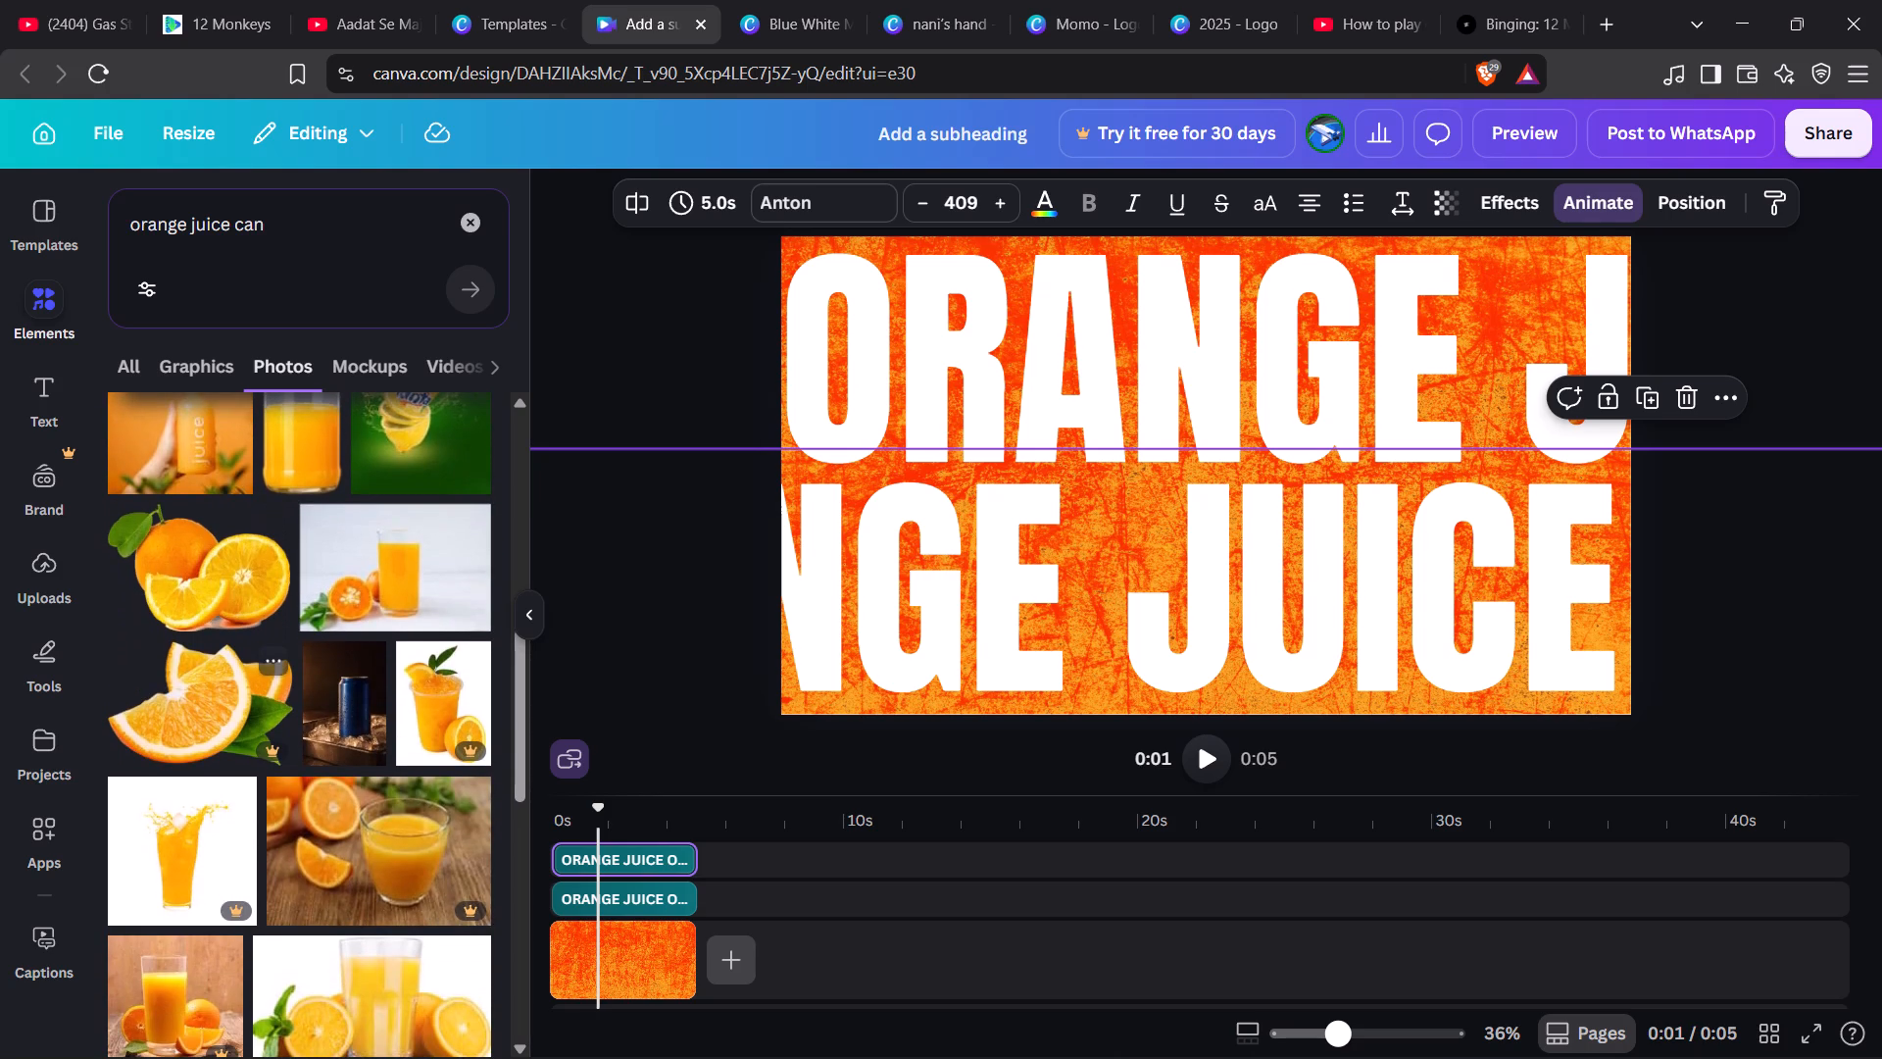
{"action": "scroll", "coordinate": [219, 733], "scroll_direction": "down", "scroll_amount": 3}
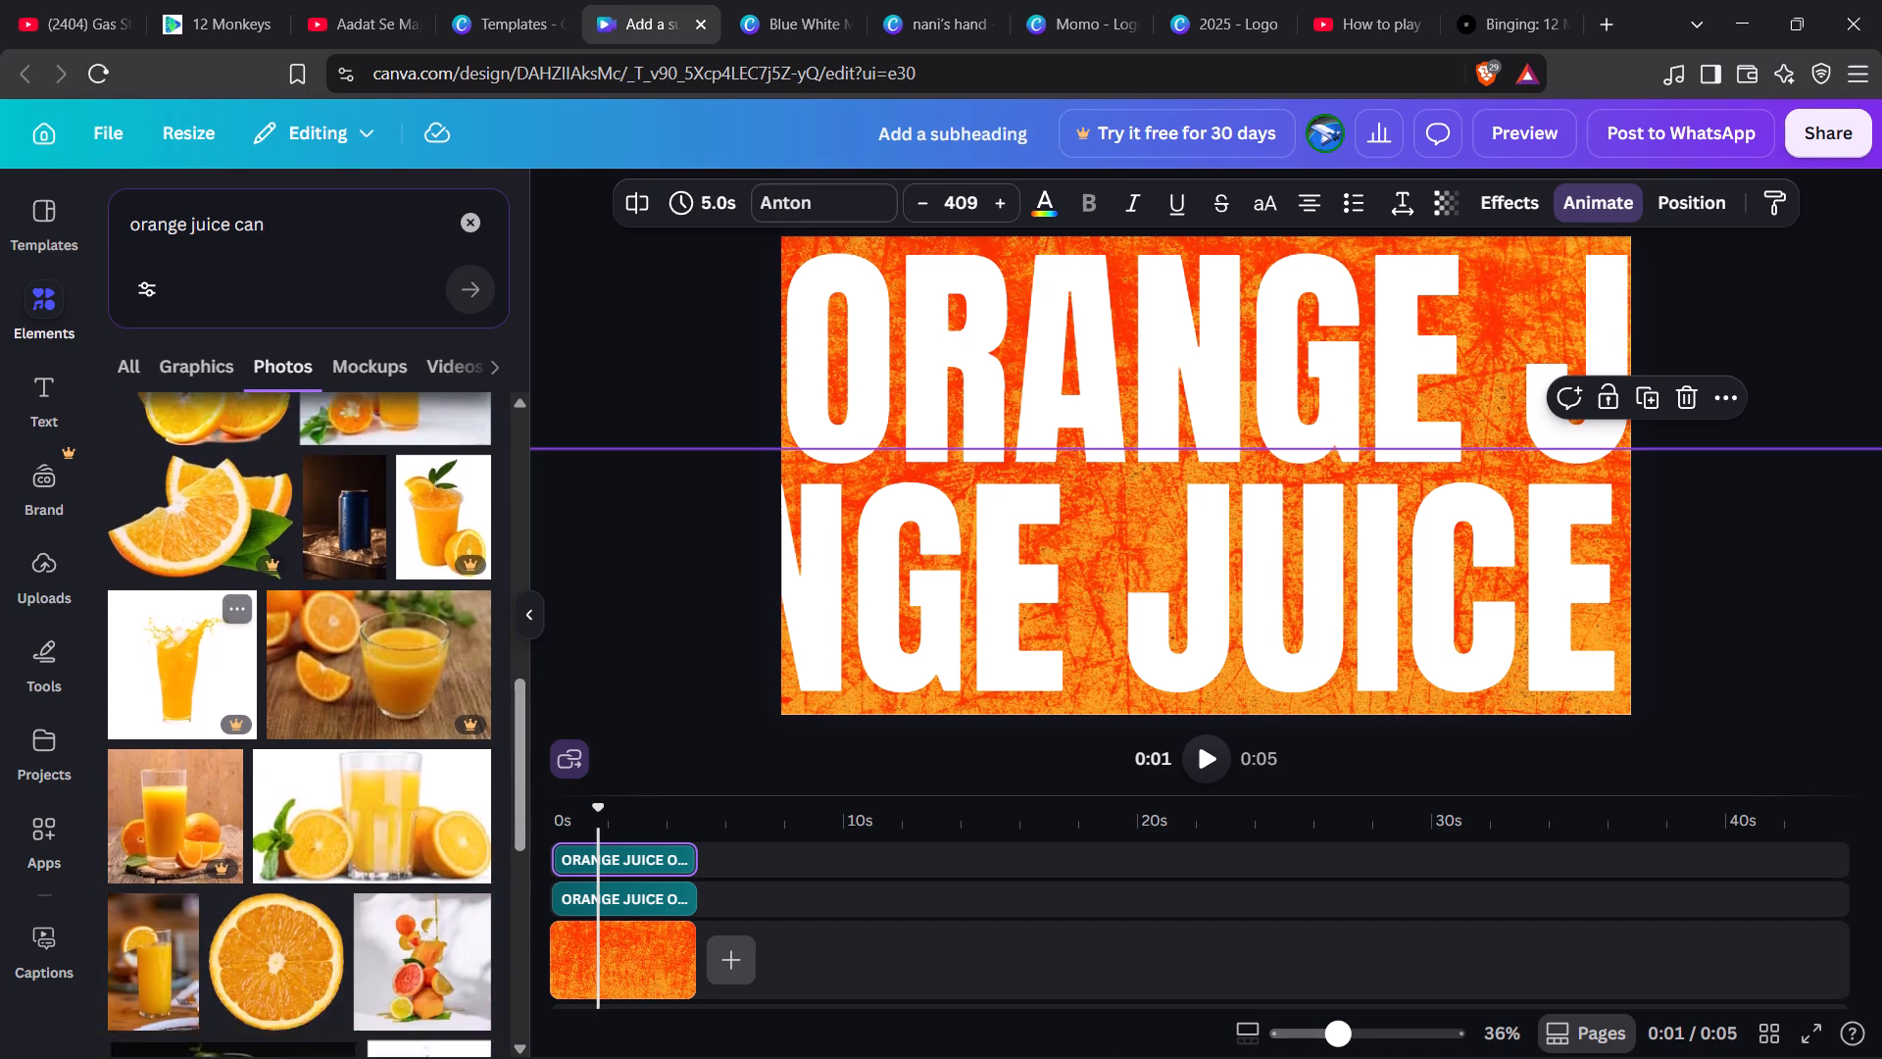
{"action": "scroll", "coordinate": [219, 733], "scroll_direction": "down", "scroll_amount": 4}
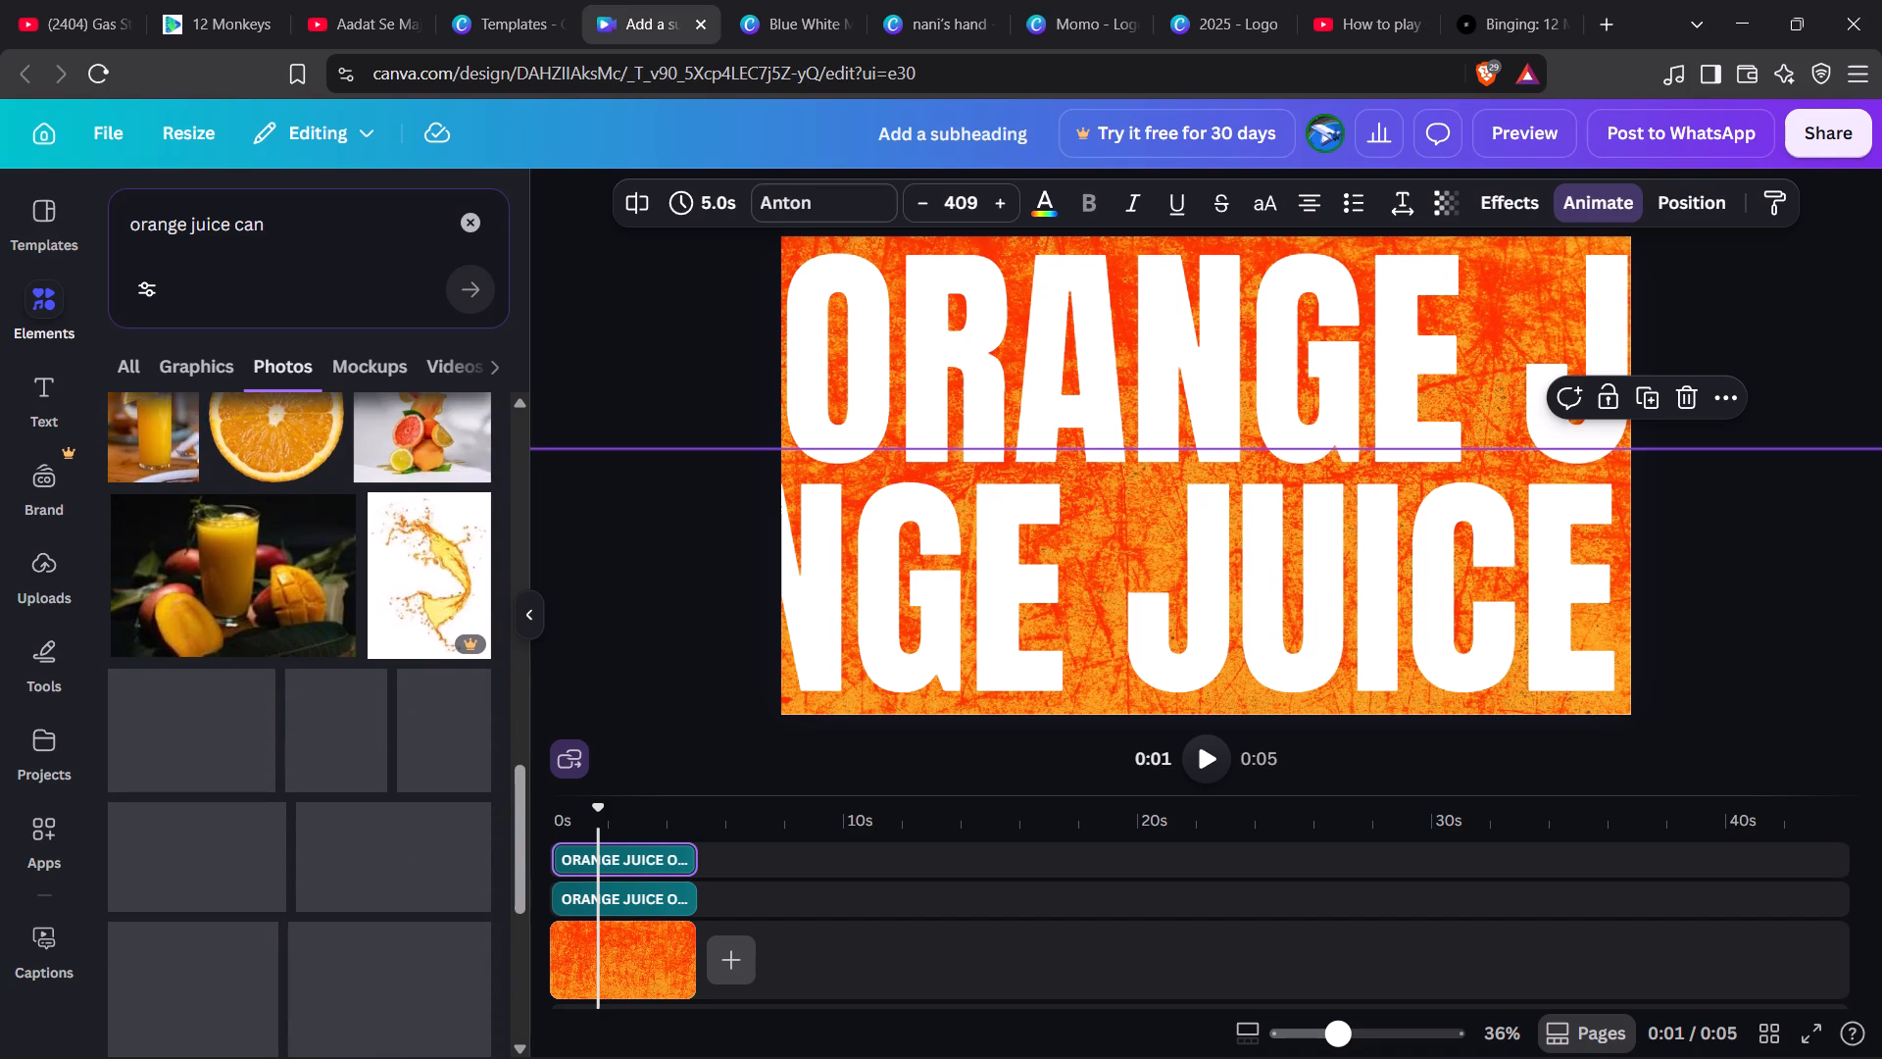
{"action": "scroll", "coordinate": [219, 733], "scroll_direction": "down", "scroll_amount": 1}
{"action": "scroll", "coordinate": [219, 733], "scroll_direction": "up", "scroll_amount": 2}
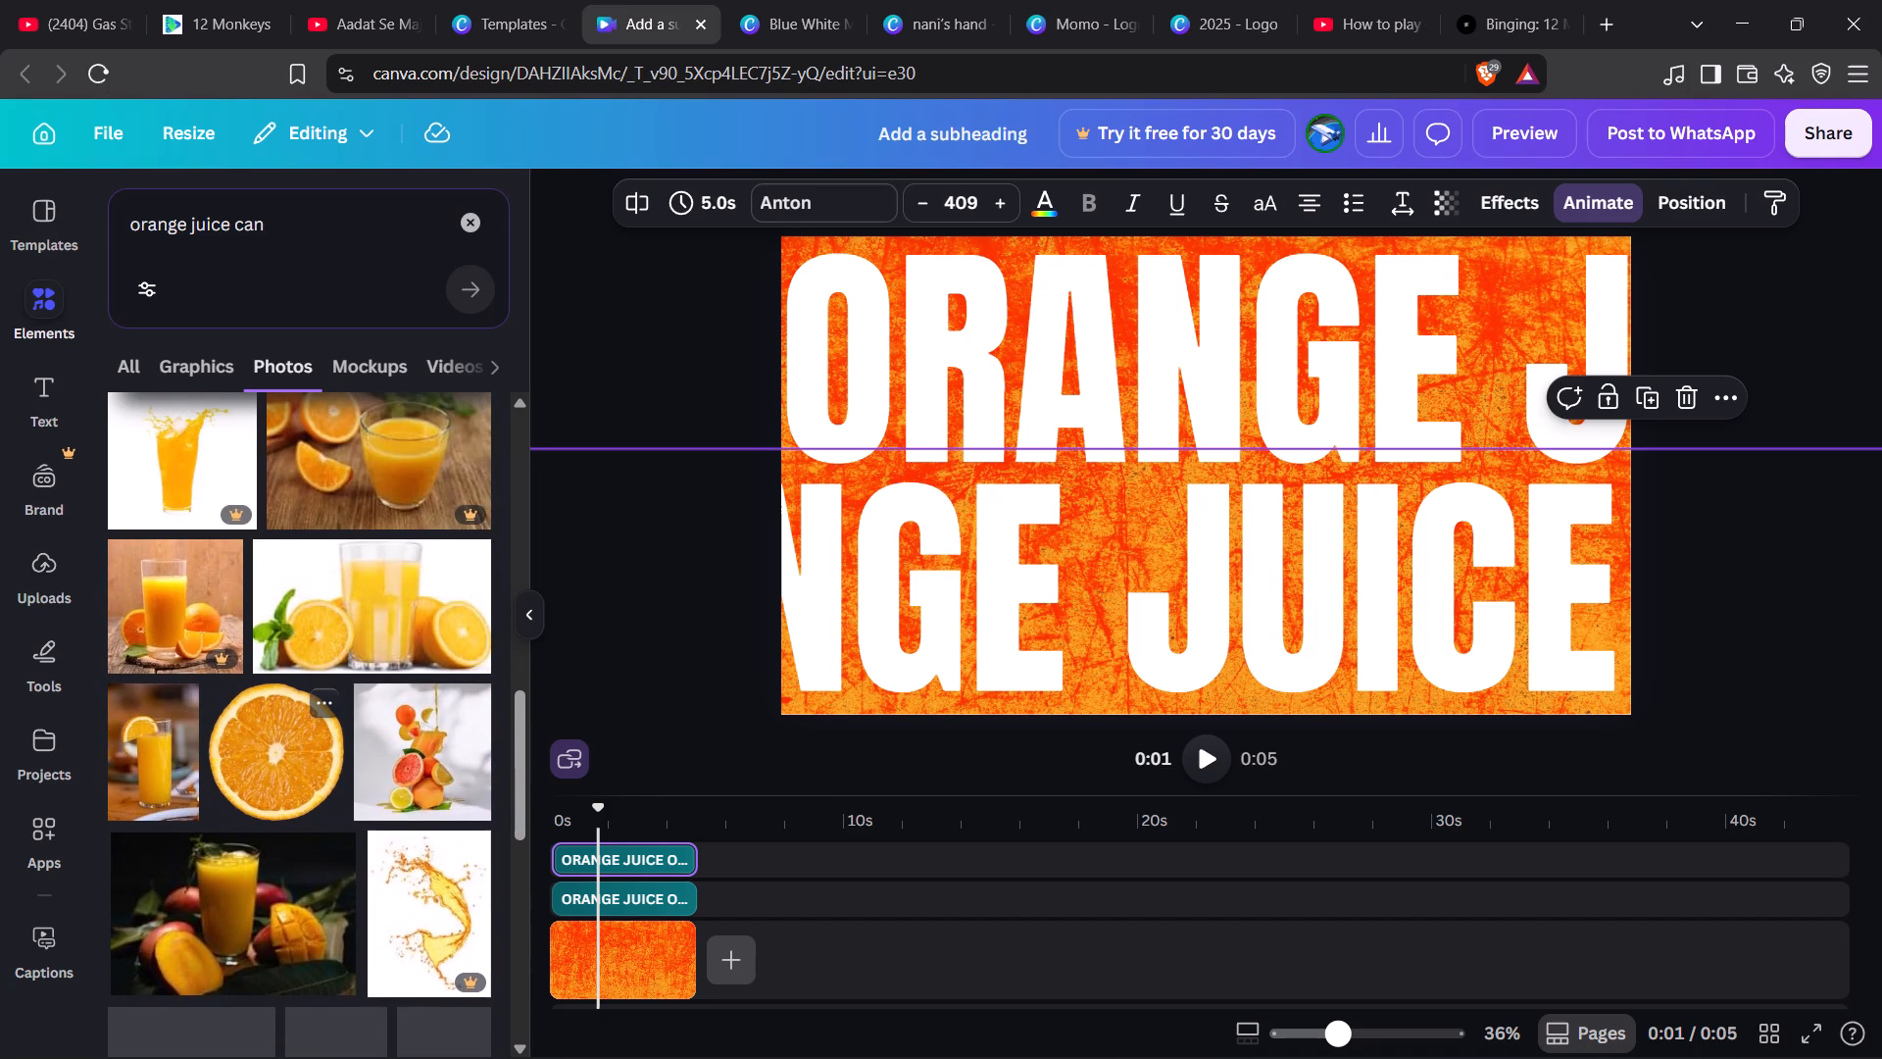
{"action": "scroll", "coordinate": [219, 733], "scroll_direction": "up", "scroll_amount": 1}
{"action": "scroll", "coordinate": [351, 676], "scroll_direction": "up", "scroll_amount": 1}
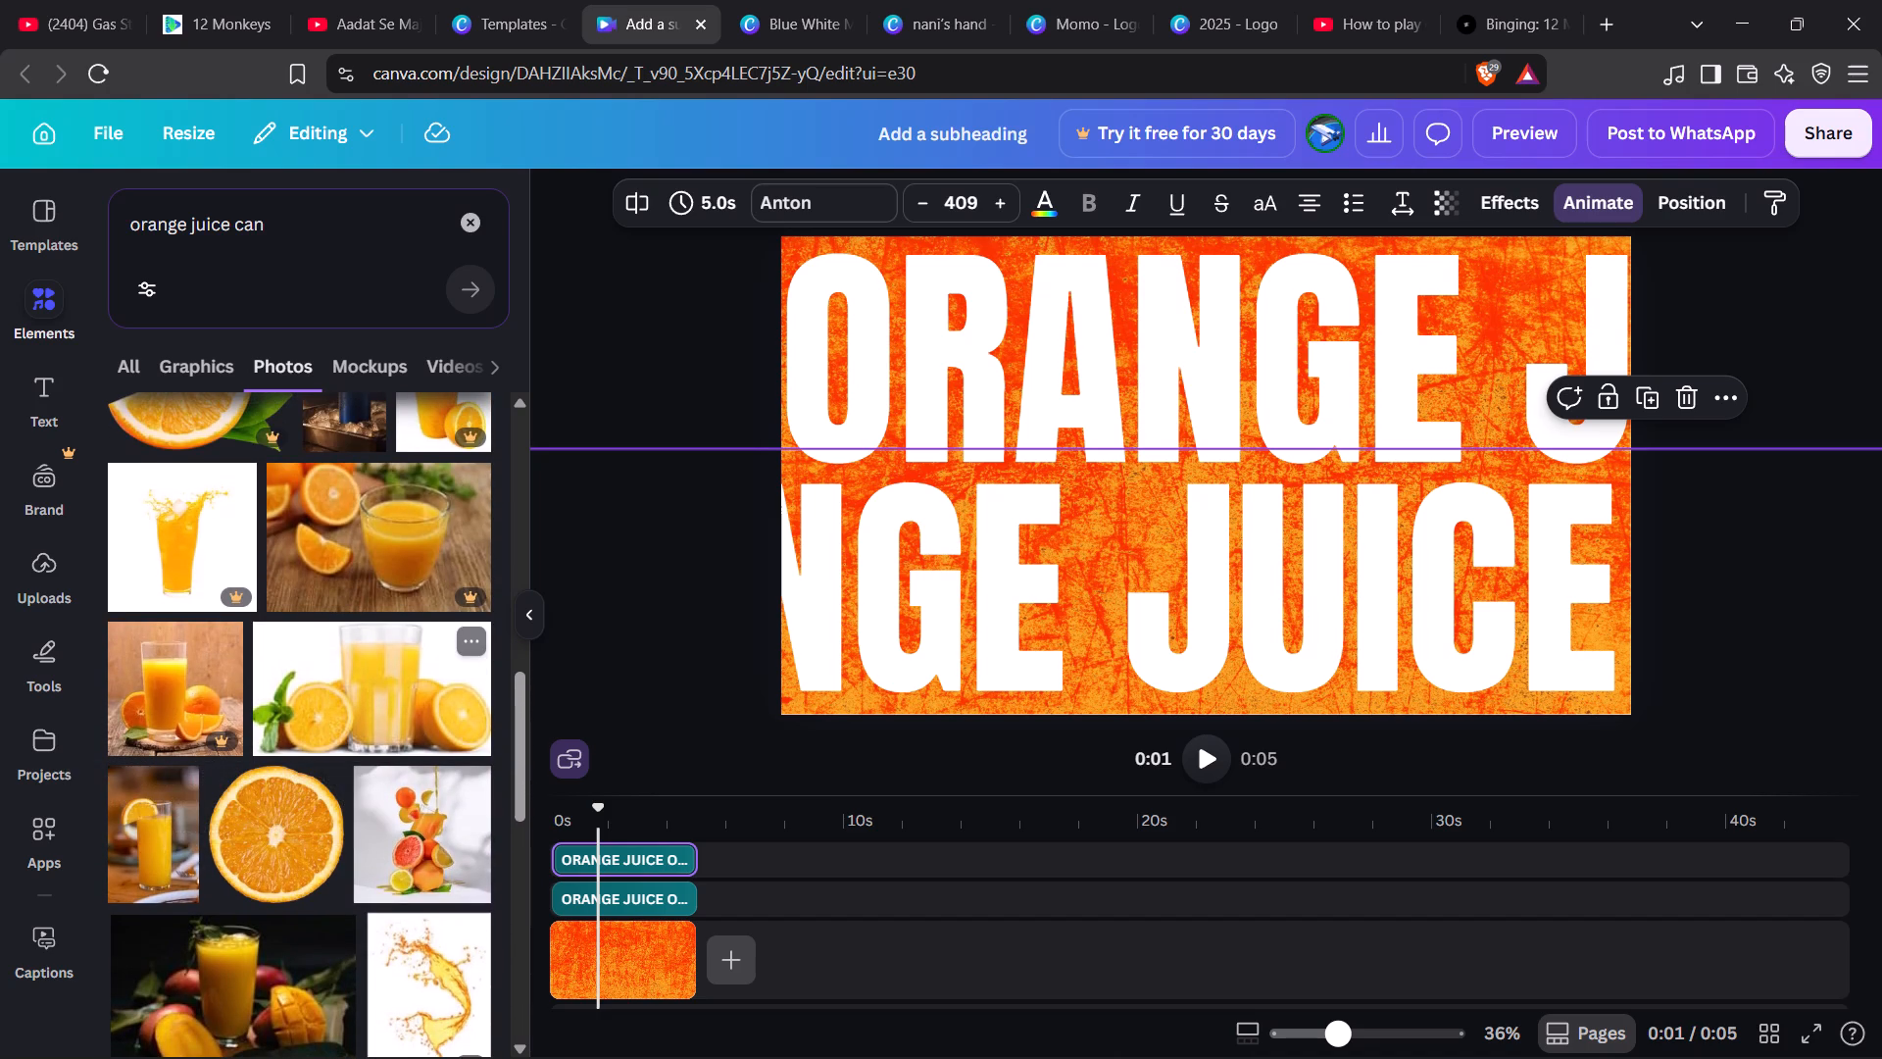
{"action": "scroll", "coordinate": [351, 676], "scroll_direction": "up", "scroll_amount": 3}
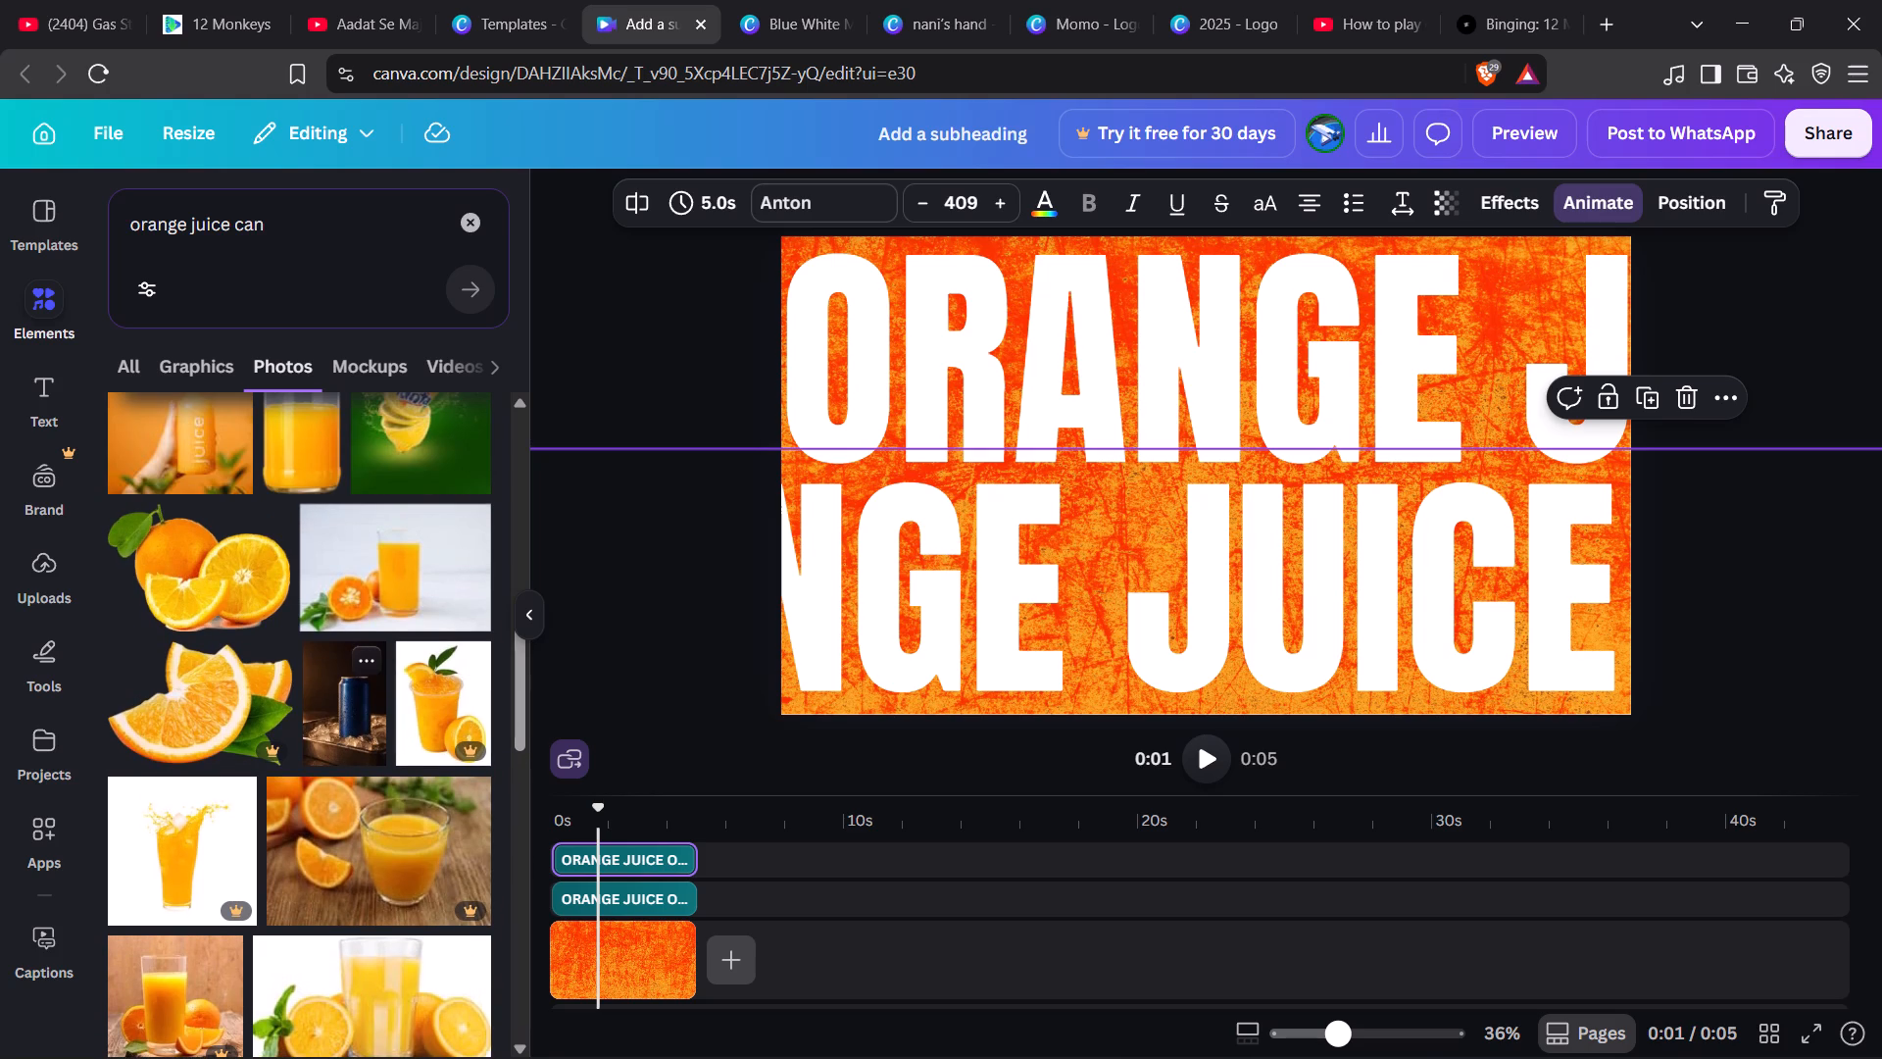
{"action": "scroll", "coordinate": [357, 731], "scroll_direction": "down", "scroll_amount": 3}
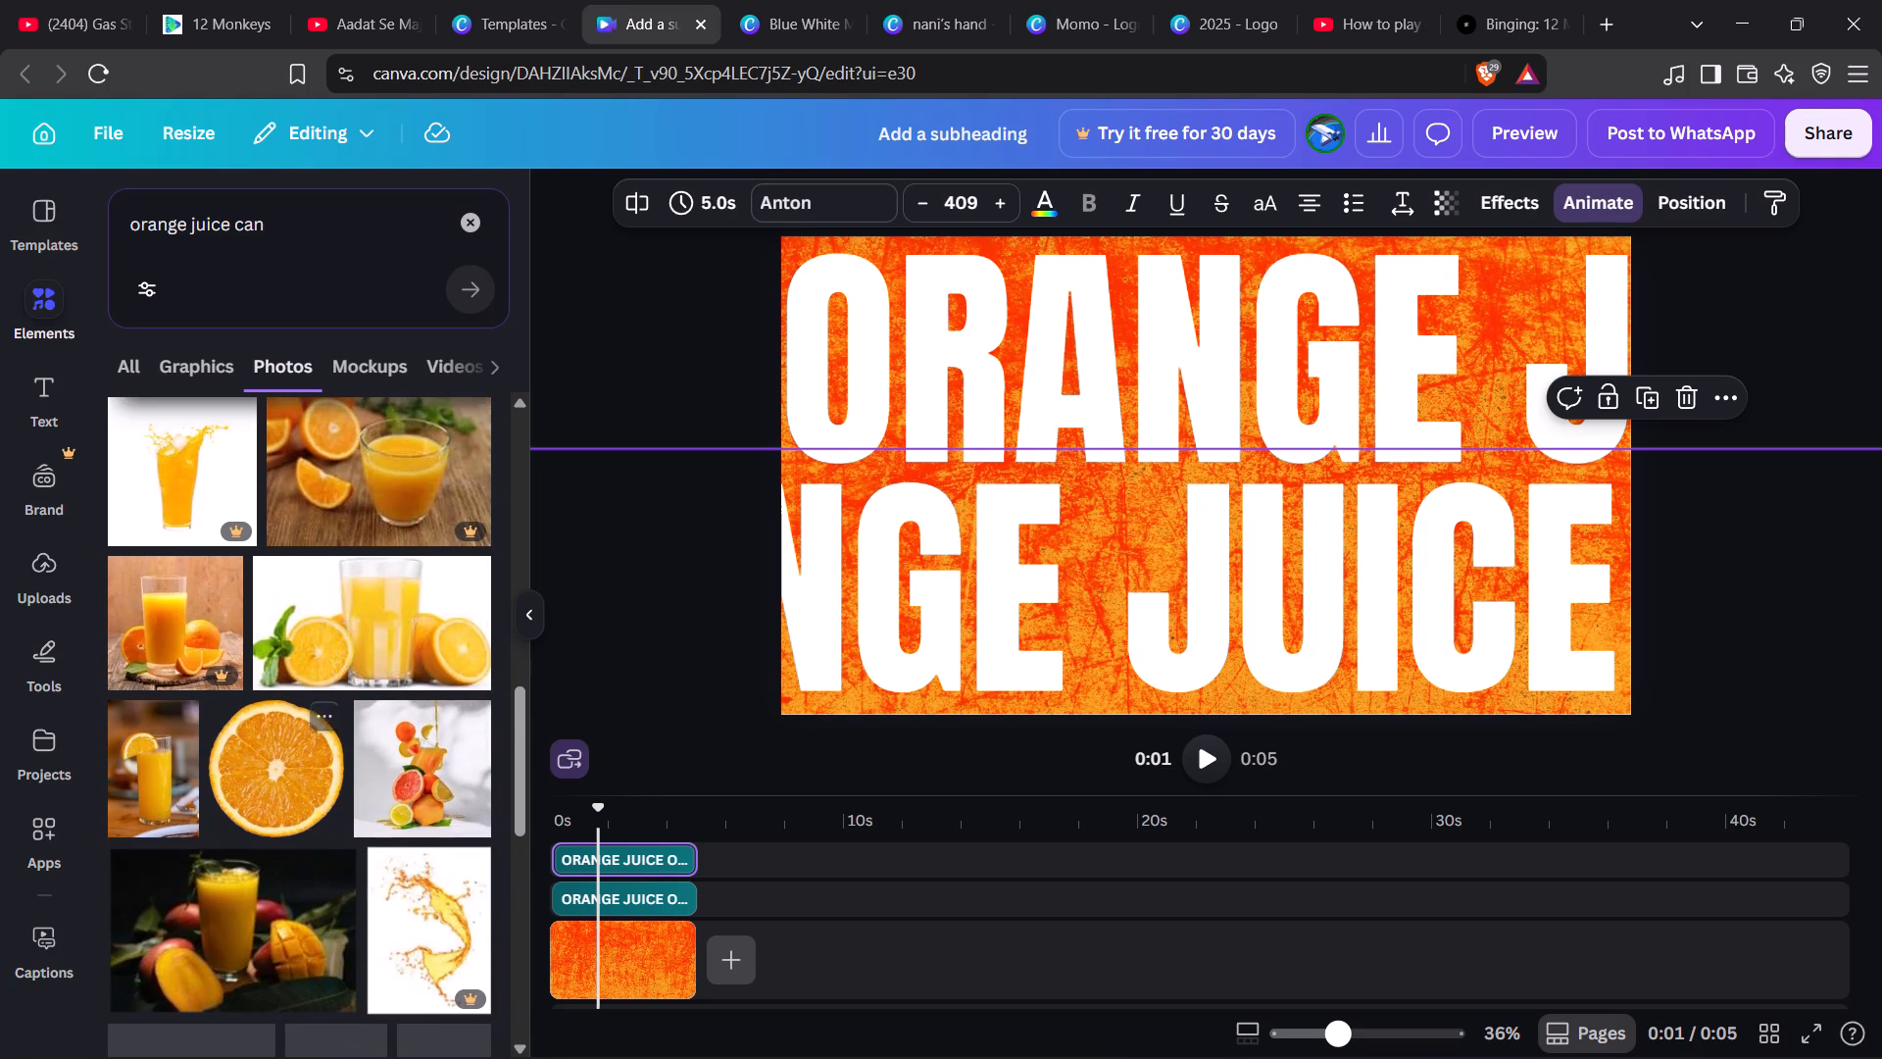
{"action": "scroll", "coordinate": [173, 776], "scroll_direction": "down", "scroll_amount": 2}
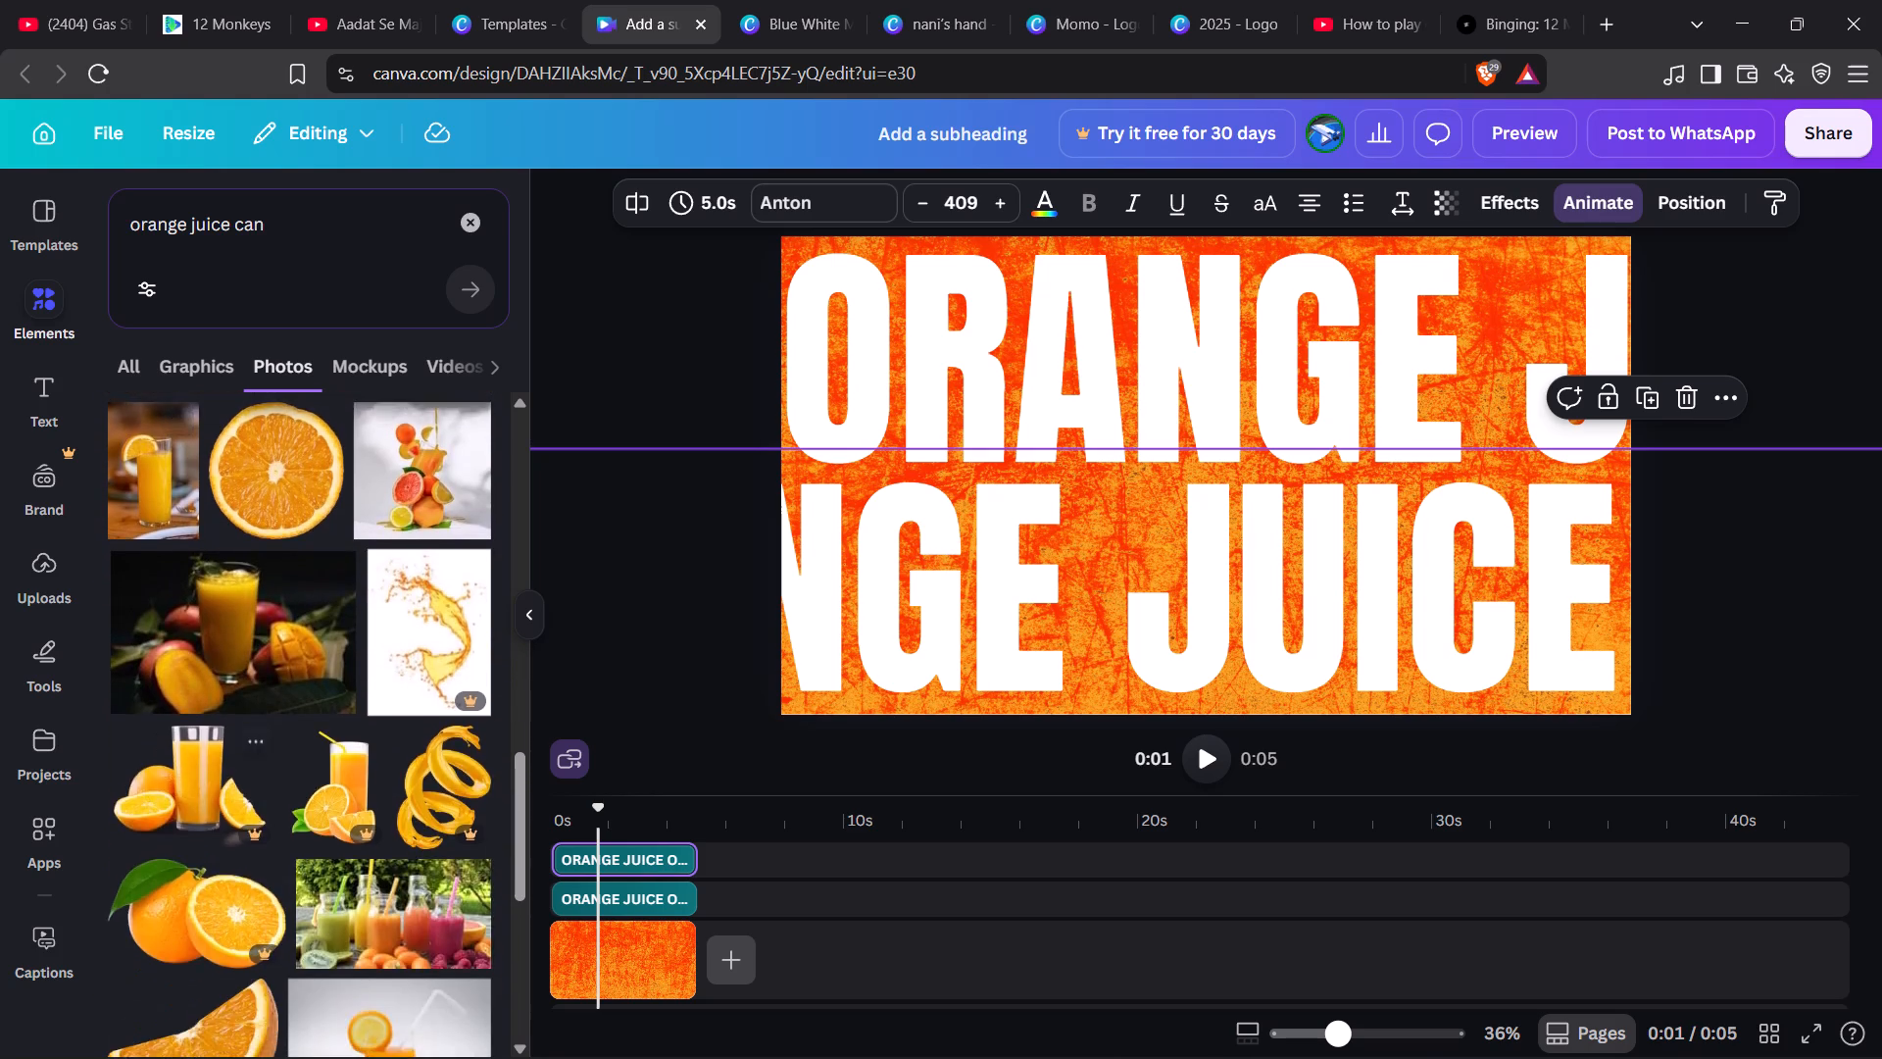
{"action": "scroll", "coordinate": [173, 776], "scroll_direction": "down", "scroll_amount": 2}
{"action": "scroll", "coordinate": [173, 776], "scroll_direction": "up", "scroll_amount": 14}
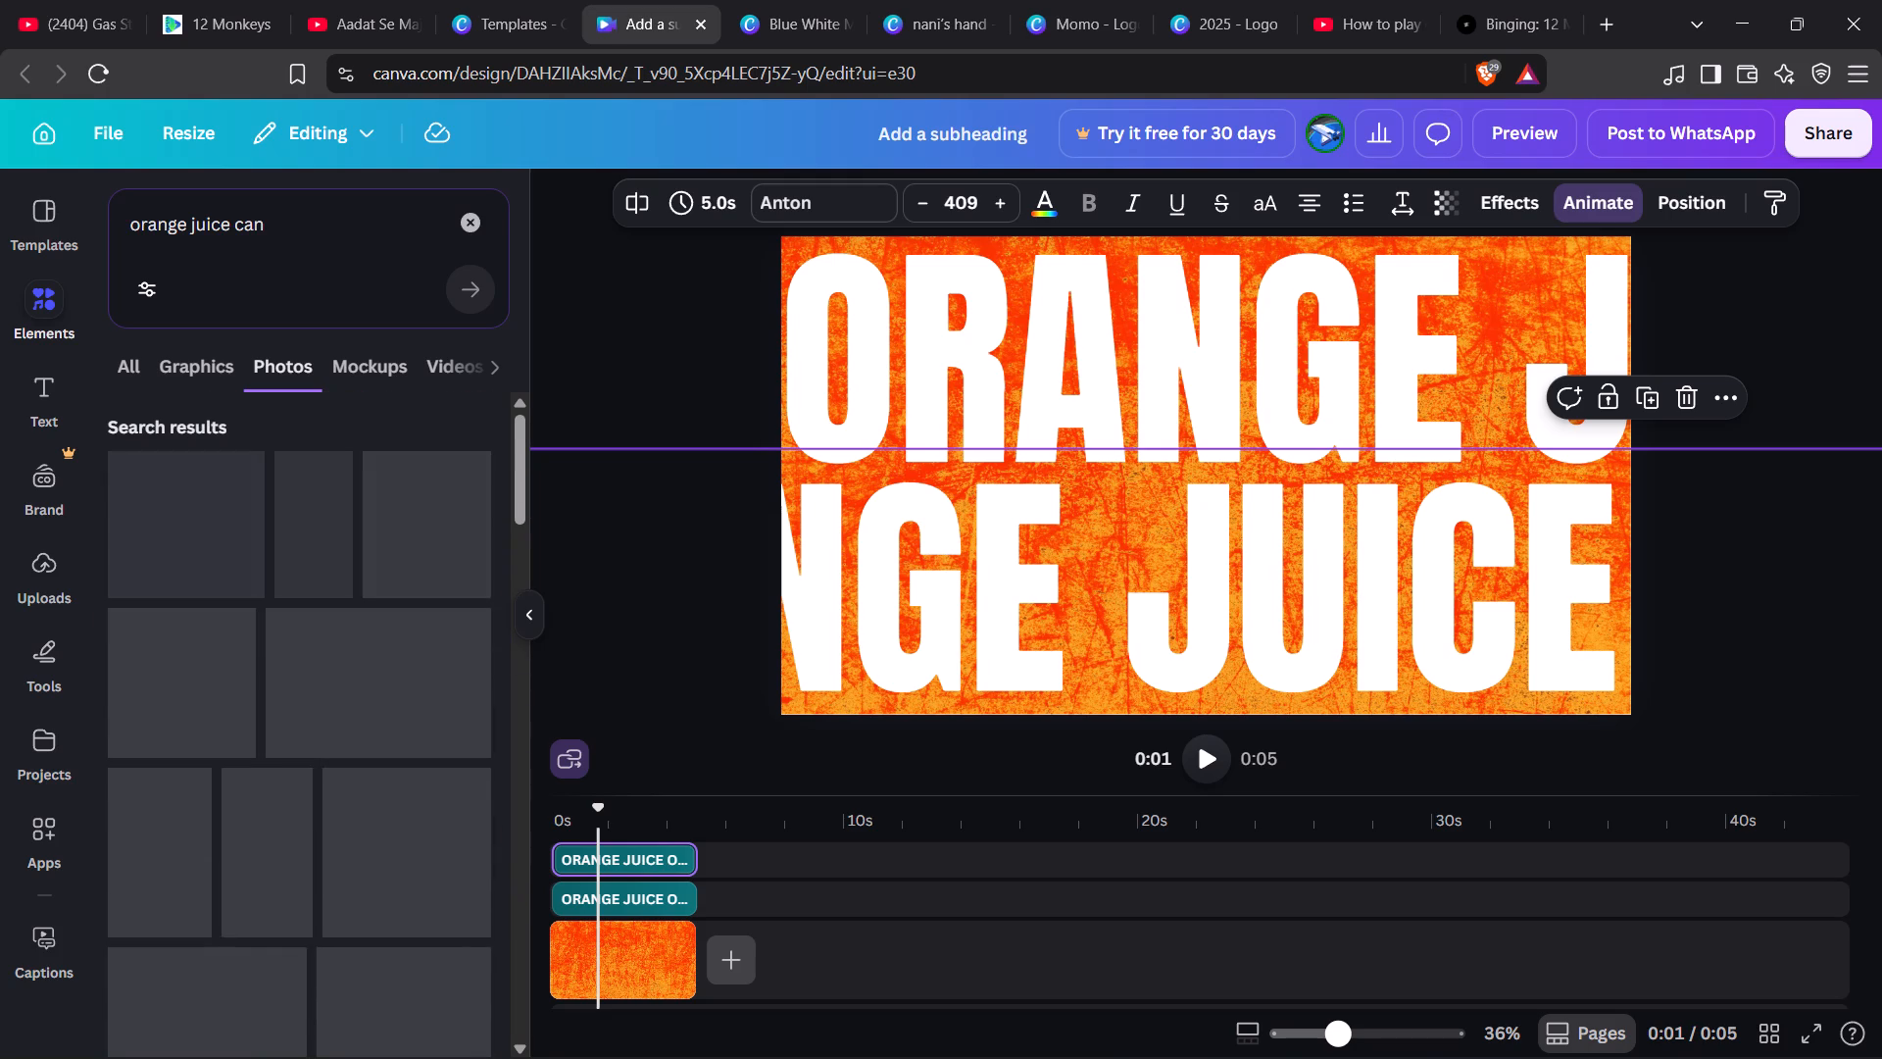
{"action": "scroll", "coordinate": [173, 776], "scroll_direction": "up", "scroll_amount": 3}
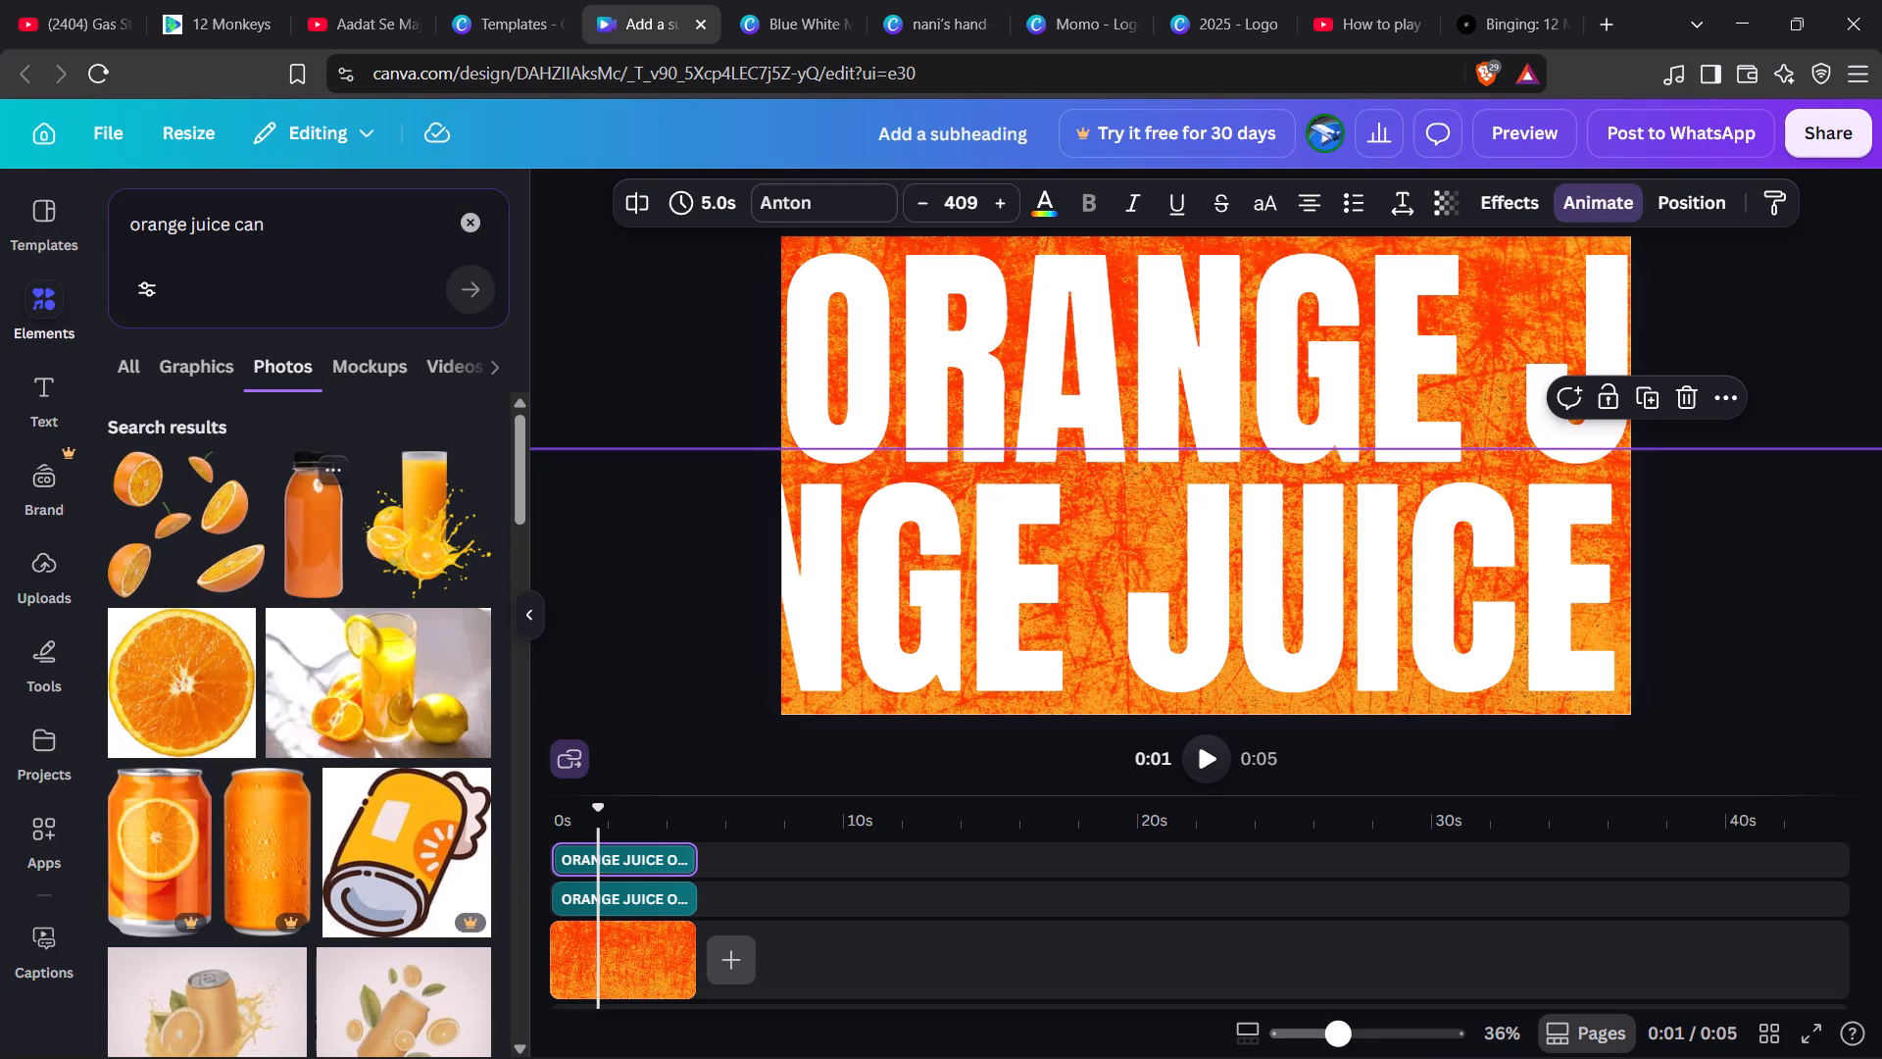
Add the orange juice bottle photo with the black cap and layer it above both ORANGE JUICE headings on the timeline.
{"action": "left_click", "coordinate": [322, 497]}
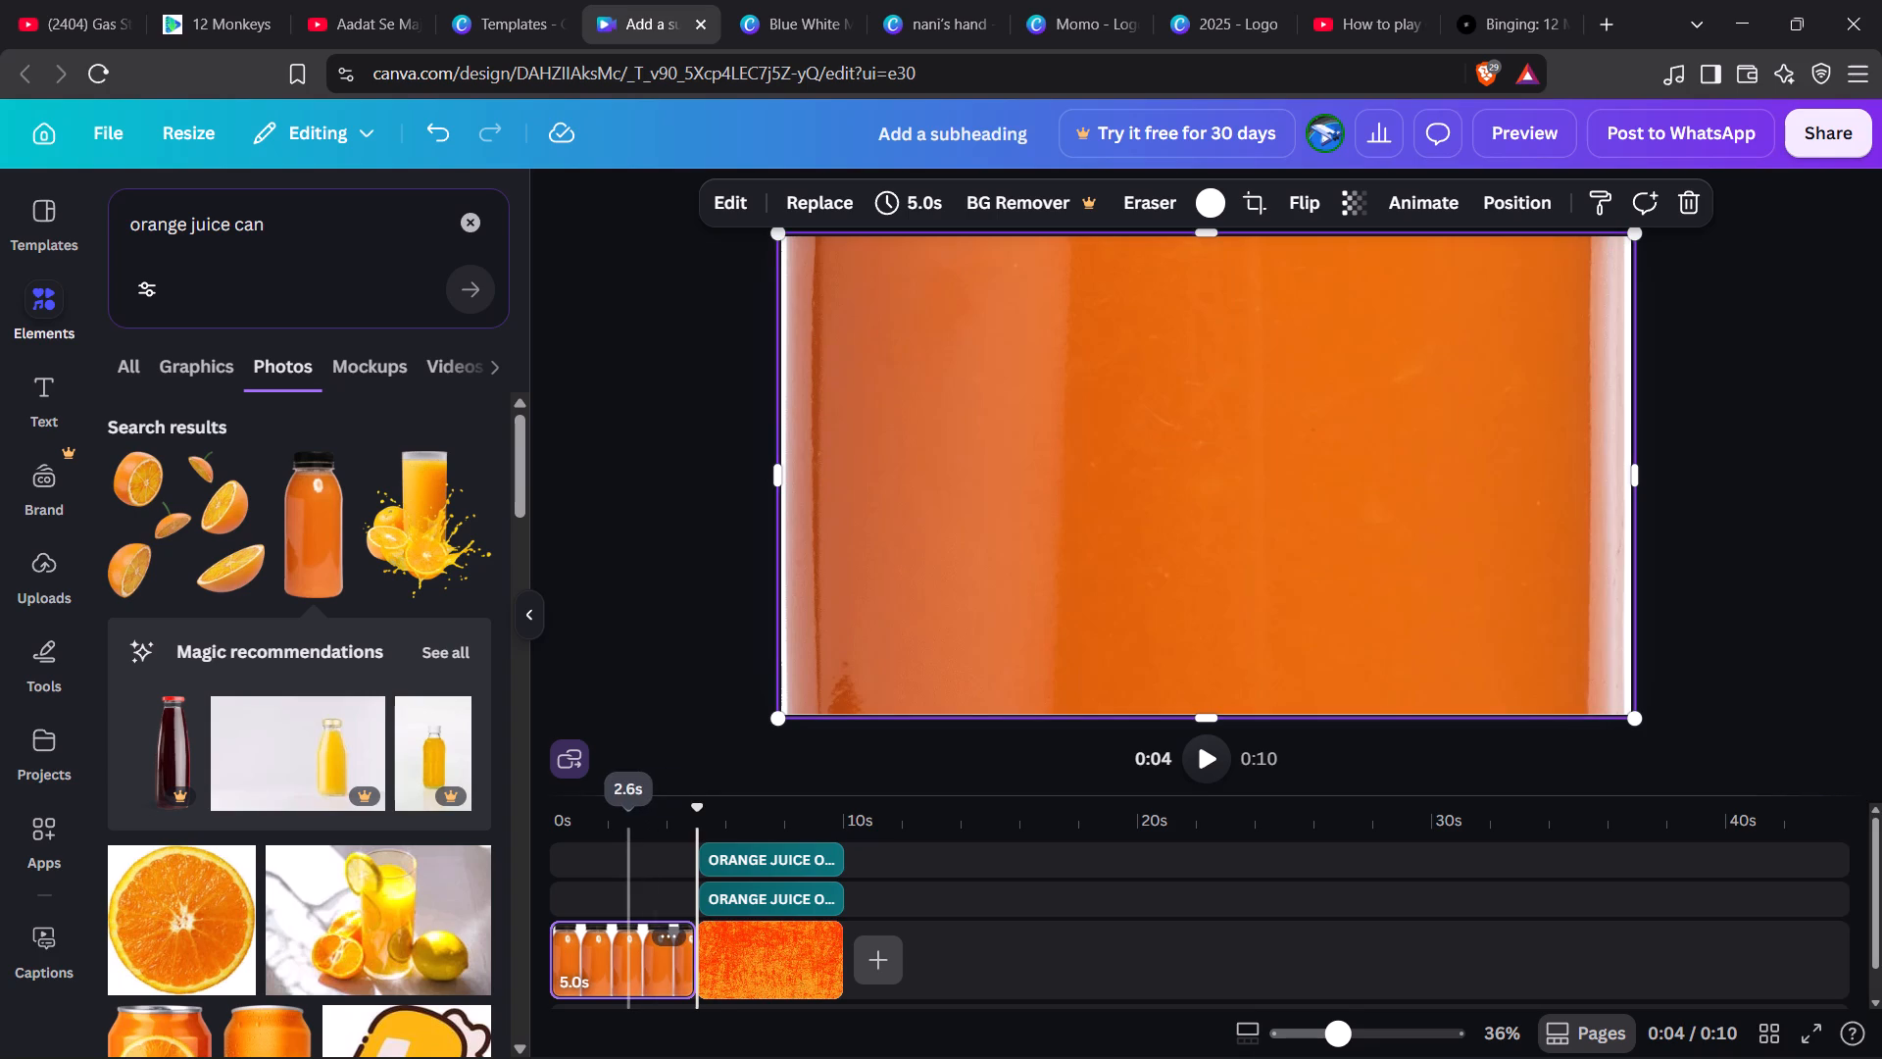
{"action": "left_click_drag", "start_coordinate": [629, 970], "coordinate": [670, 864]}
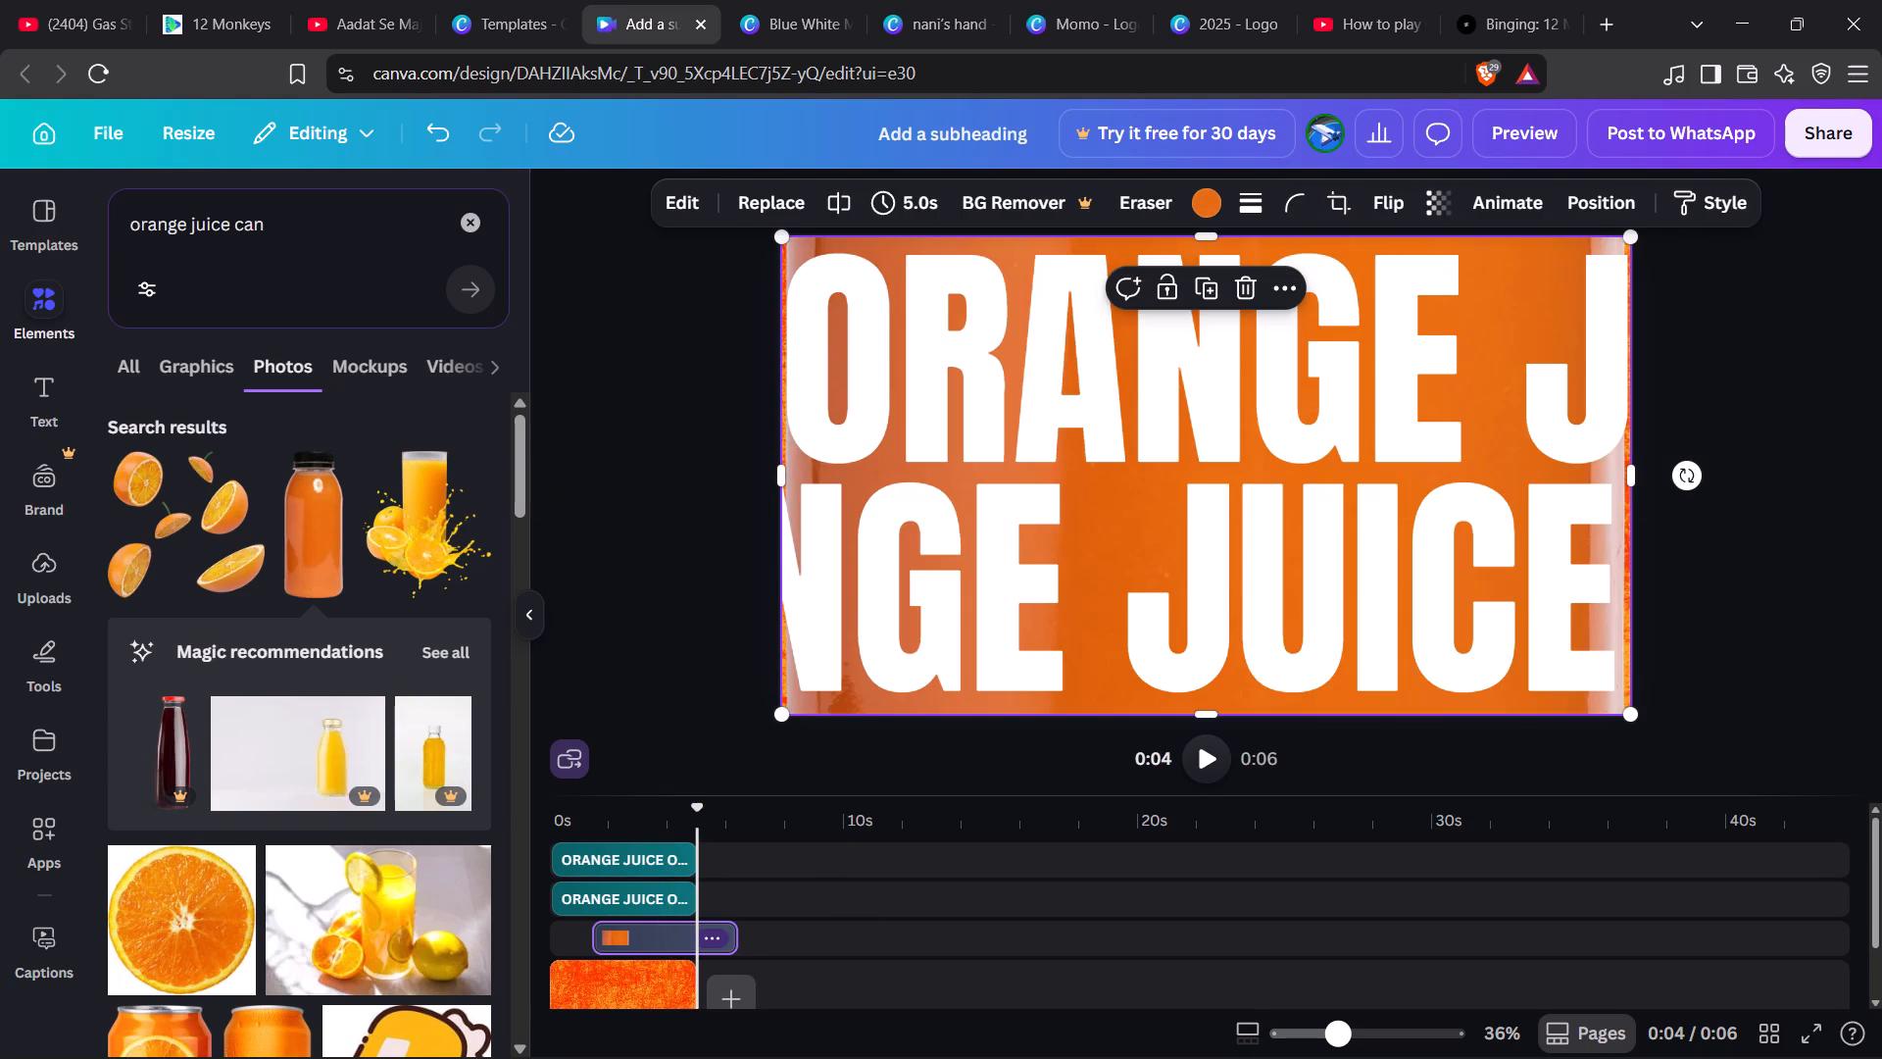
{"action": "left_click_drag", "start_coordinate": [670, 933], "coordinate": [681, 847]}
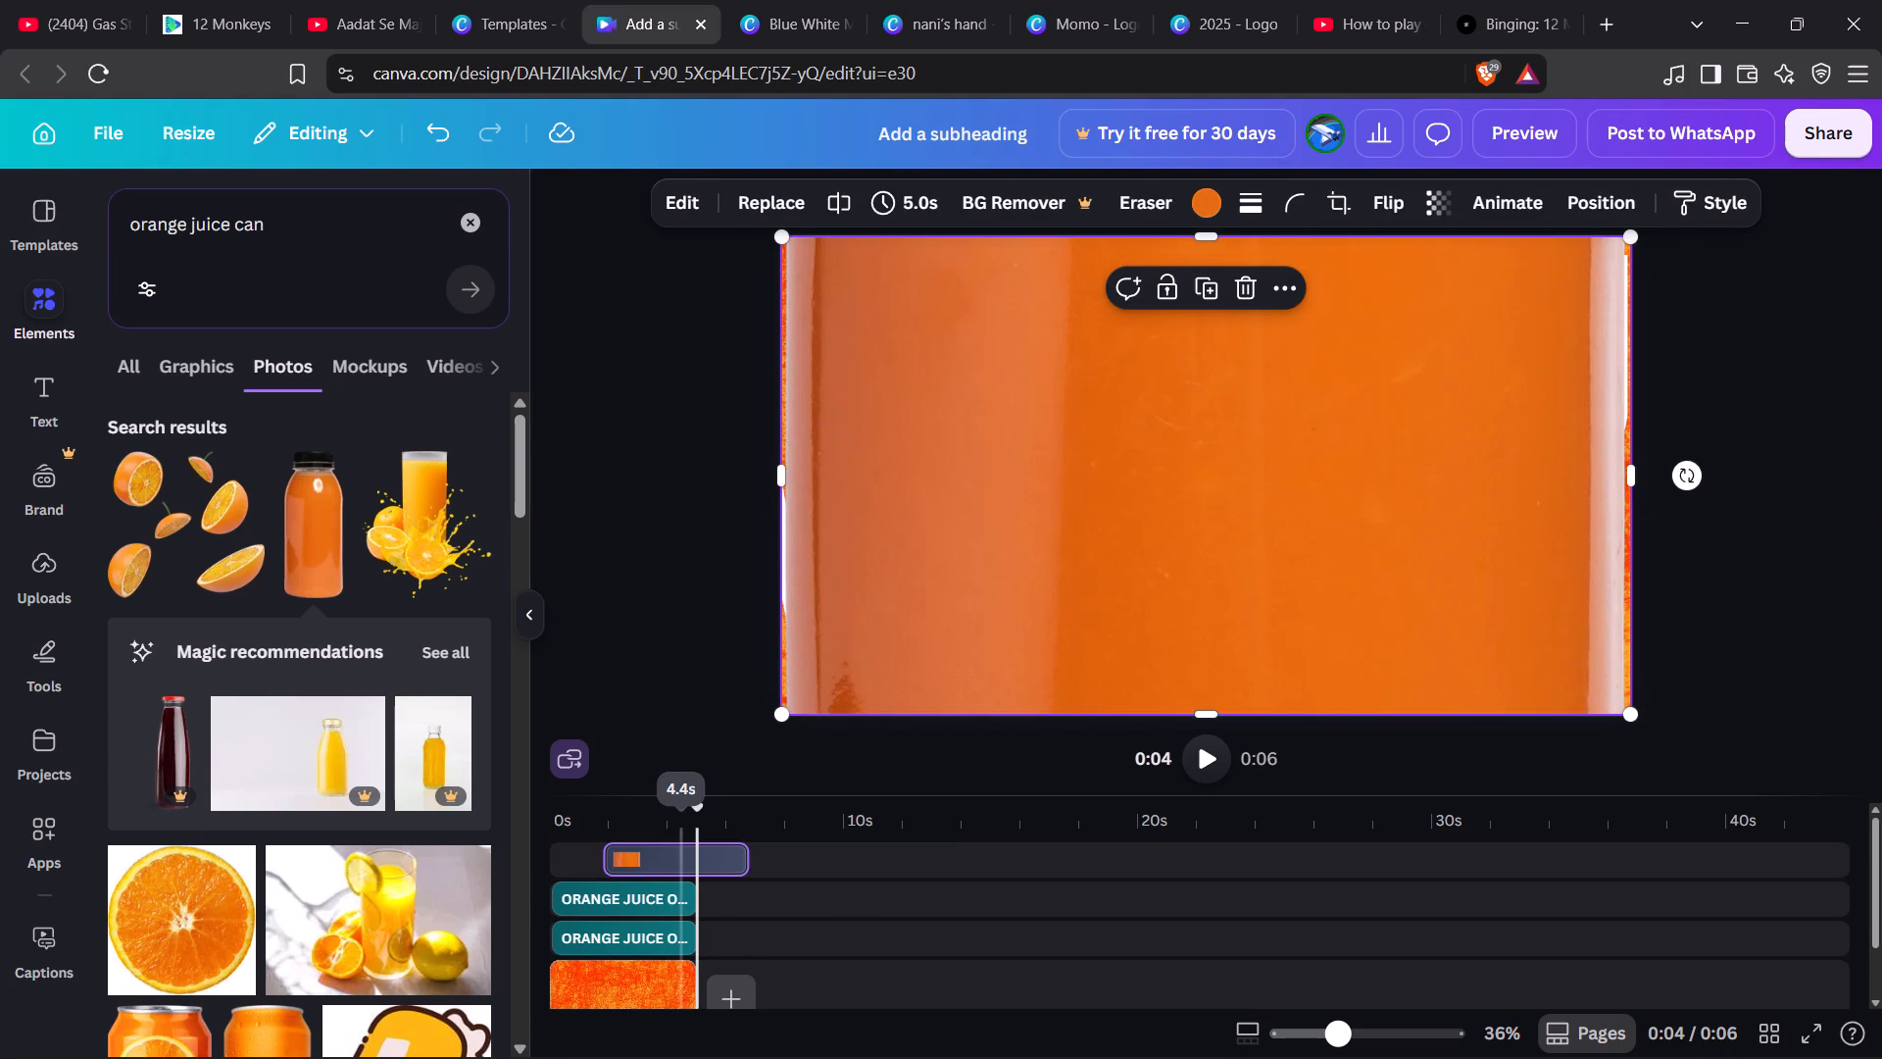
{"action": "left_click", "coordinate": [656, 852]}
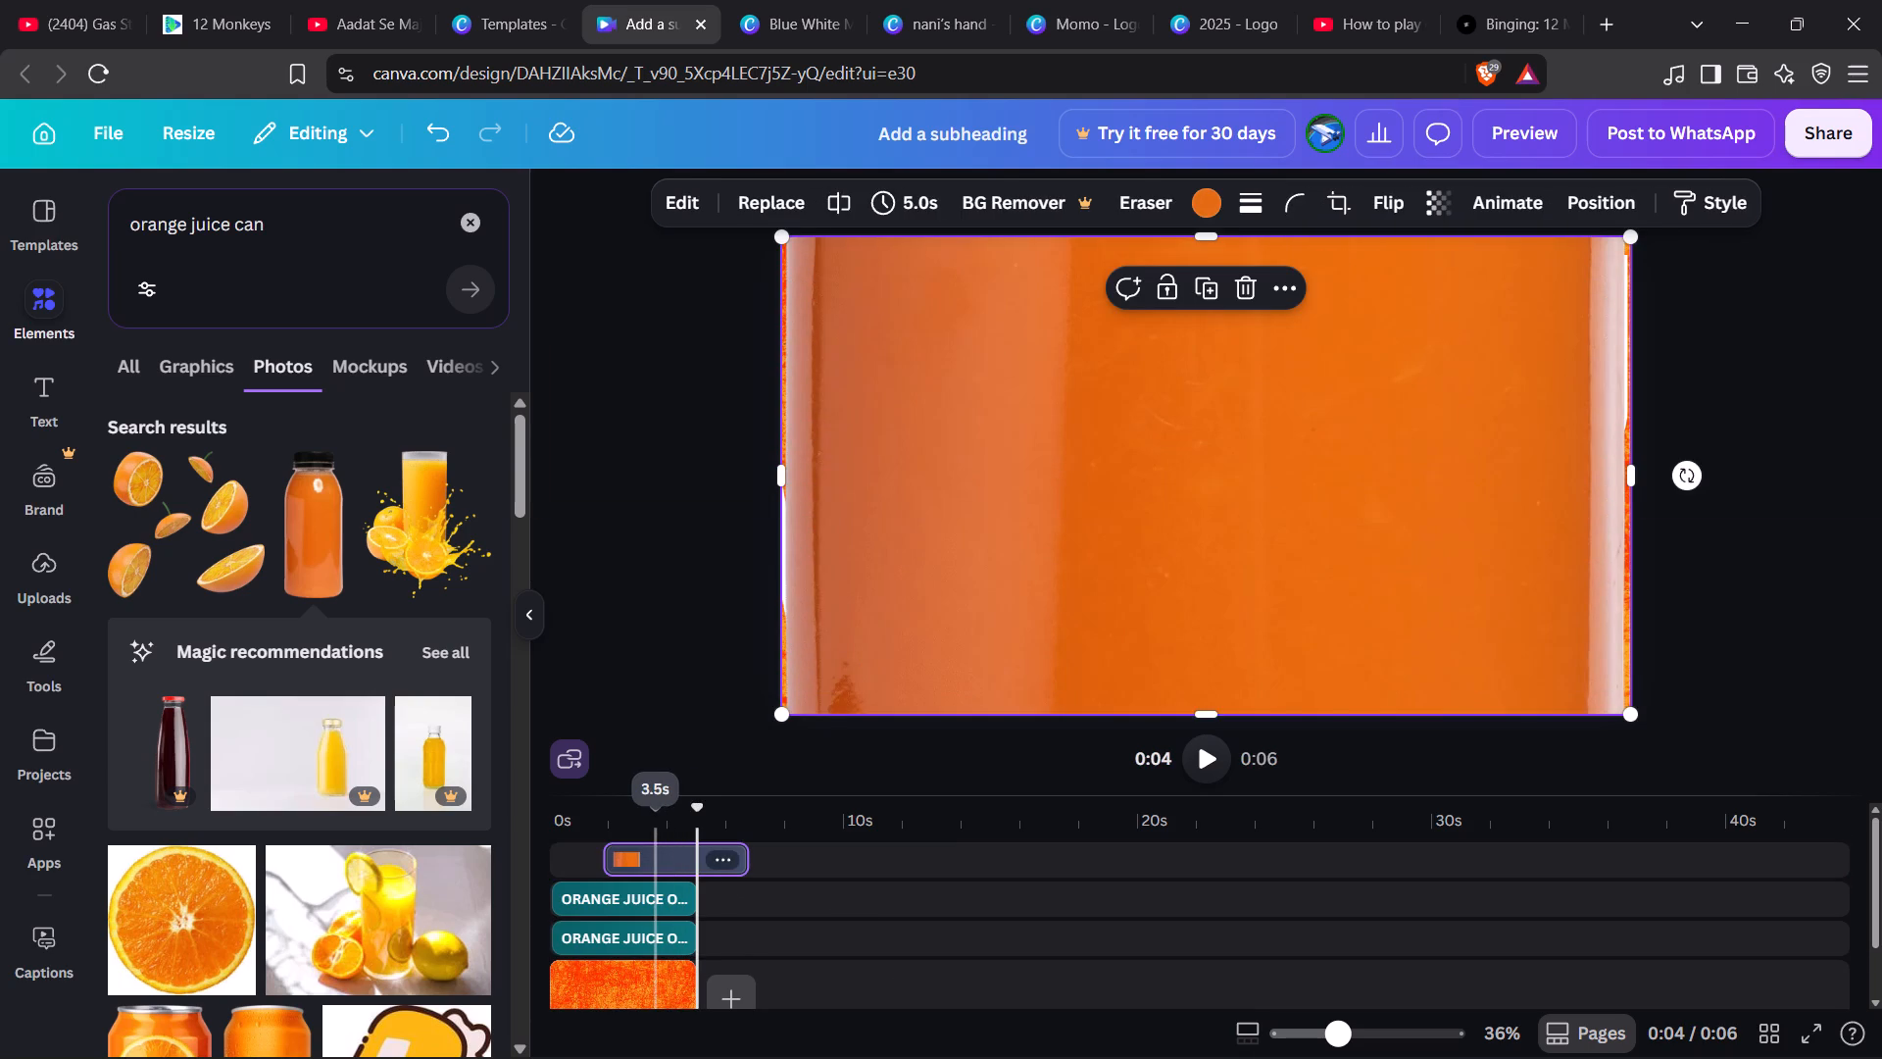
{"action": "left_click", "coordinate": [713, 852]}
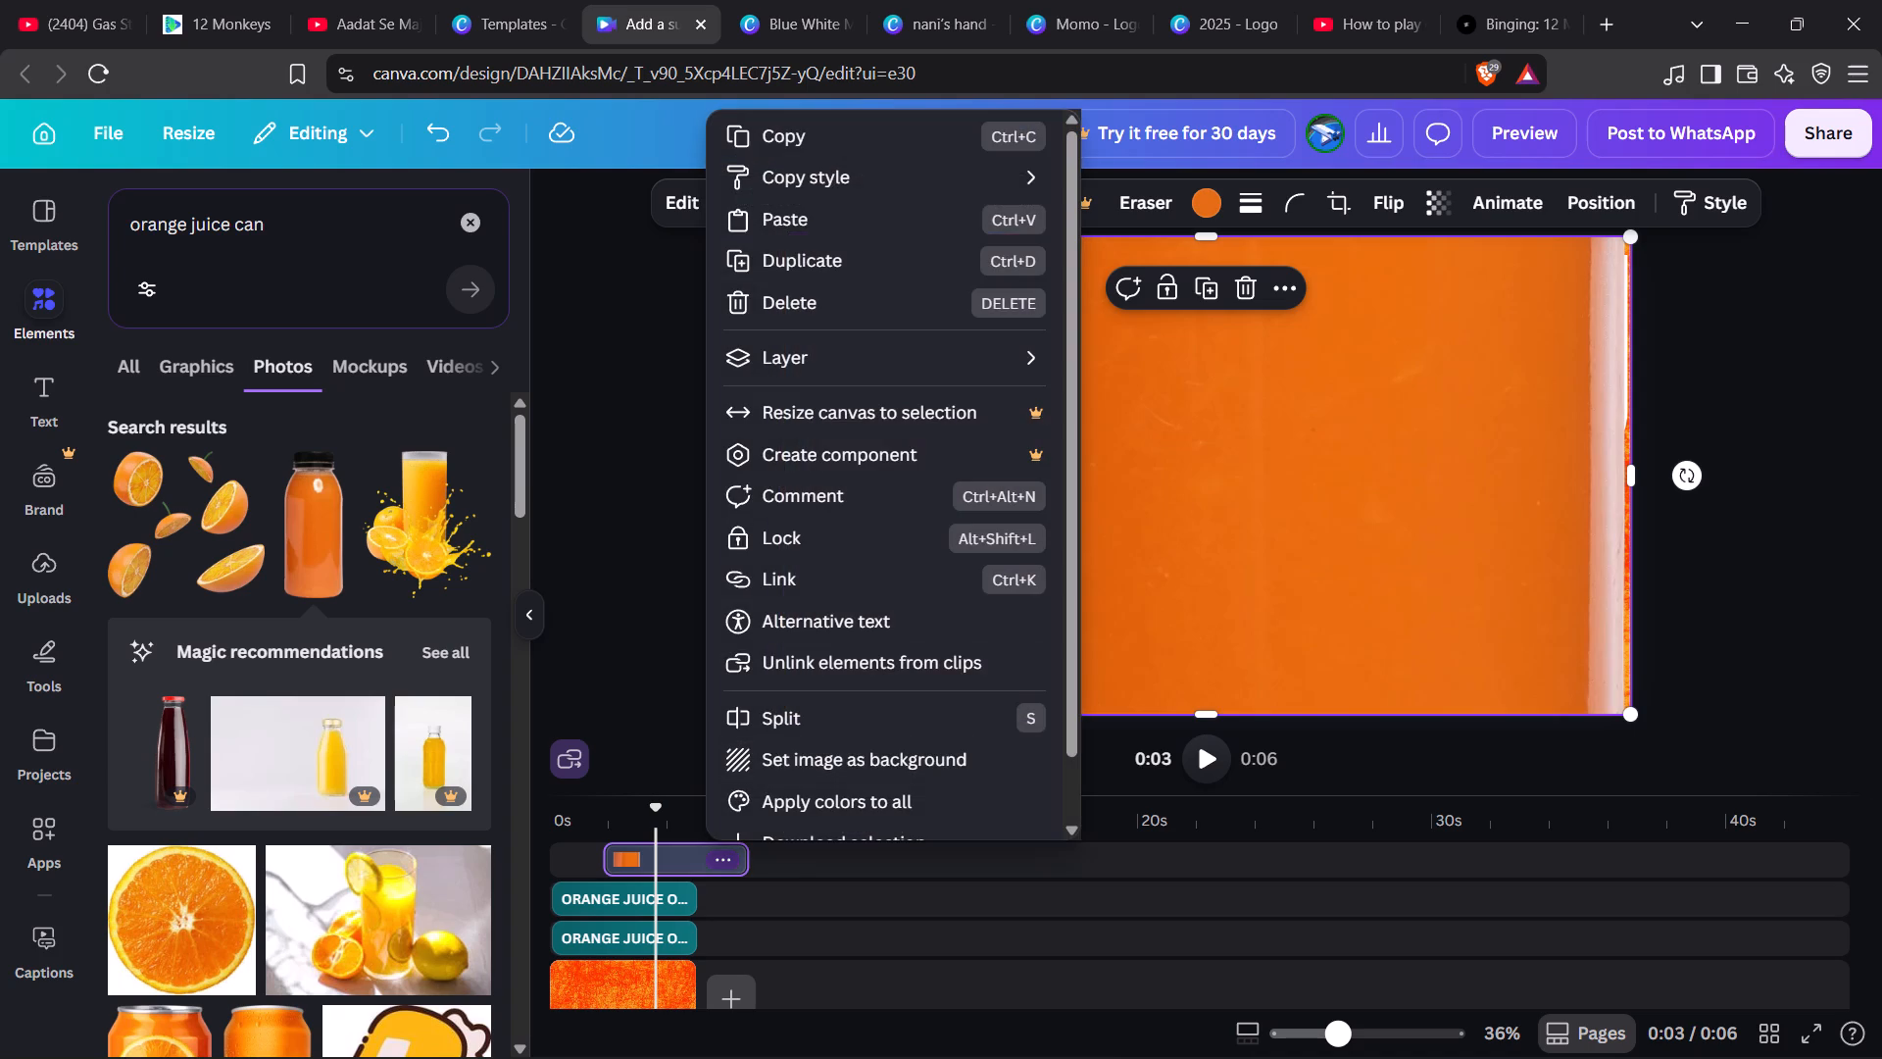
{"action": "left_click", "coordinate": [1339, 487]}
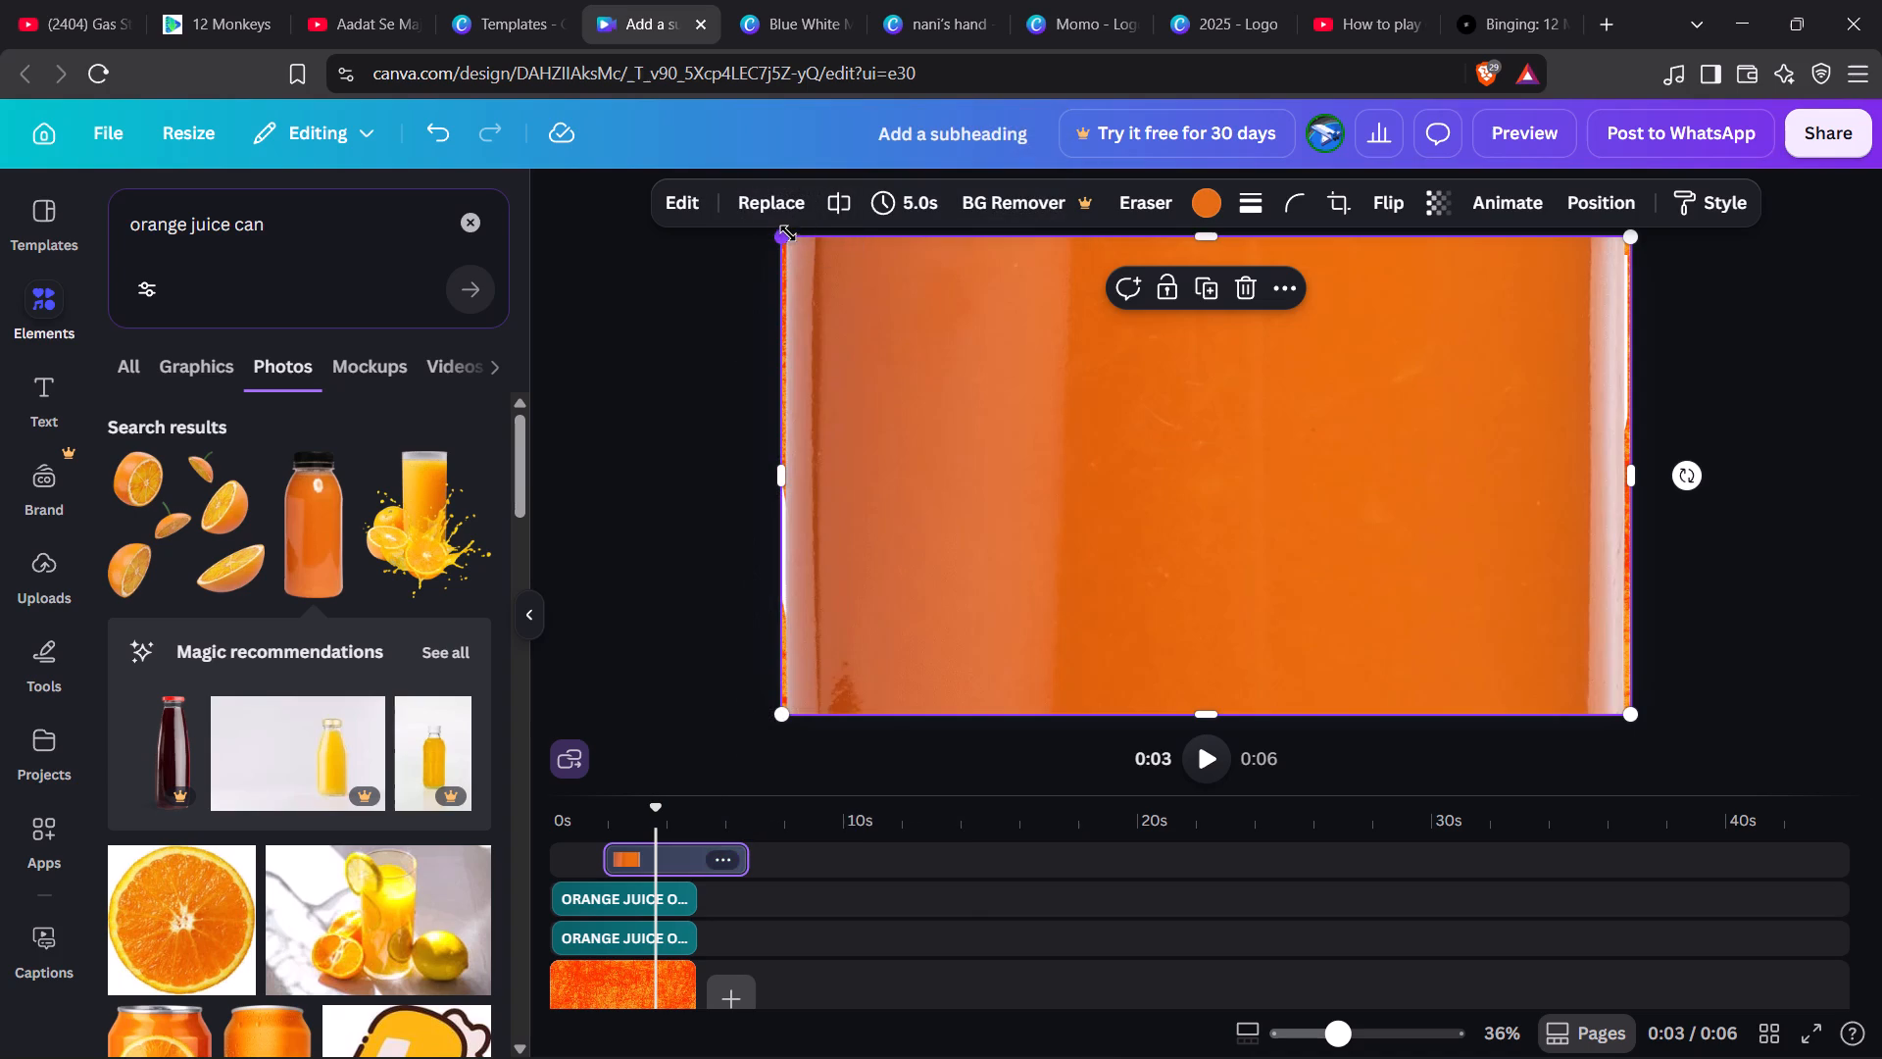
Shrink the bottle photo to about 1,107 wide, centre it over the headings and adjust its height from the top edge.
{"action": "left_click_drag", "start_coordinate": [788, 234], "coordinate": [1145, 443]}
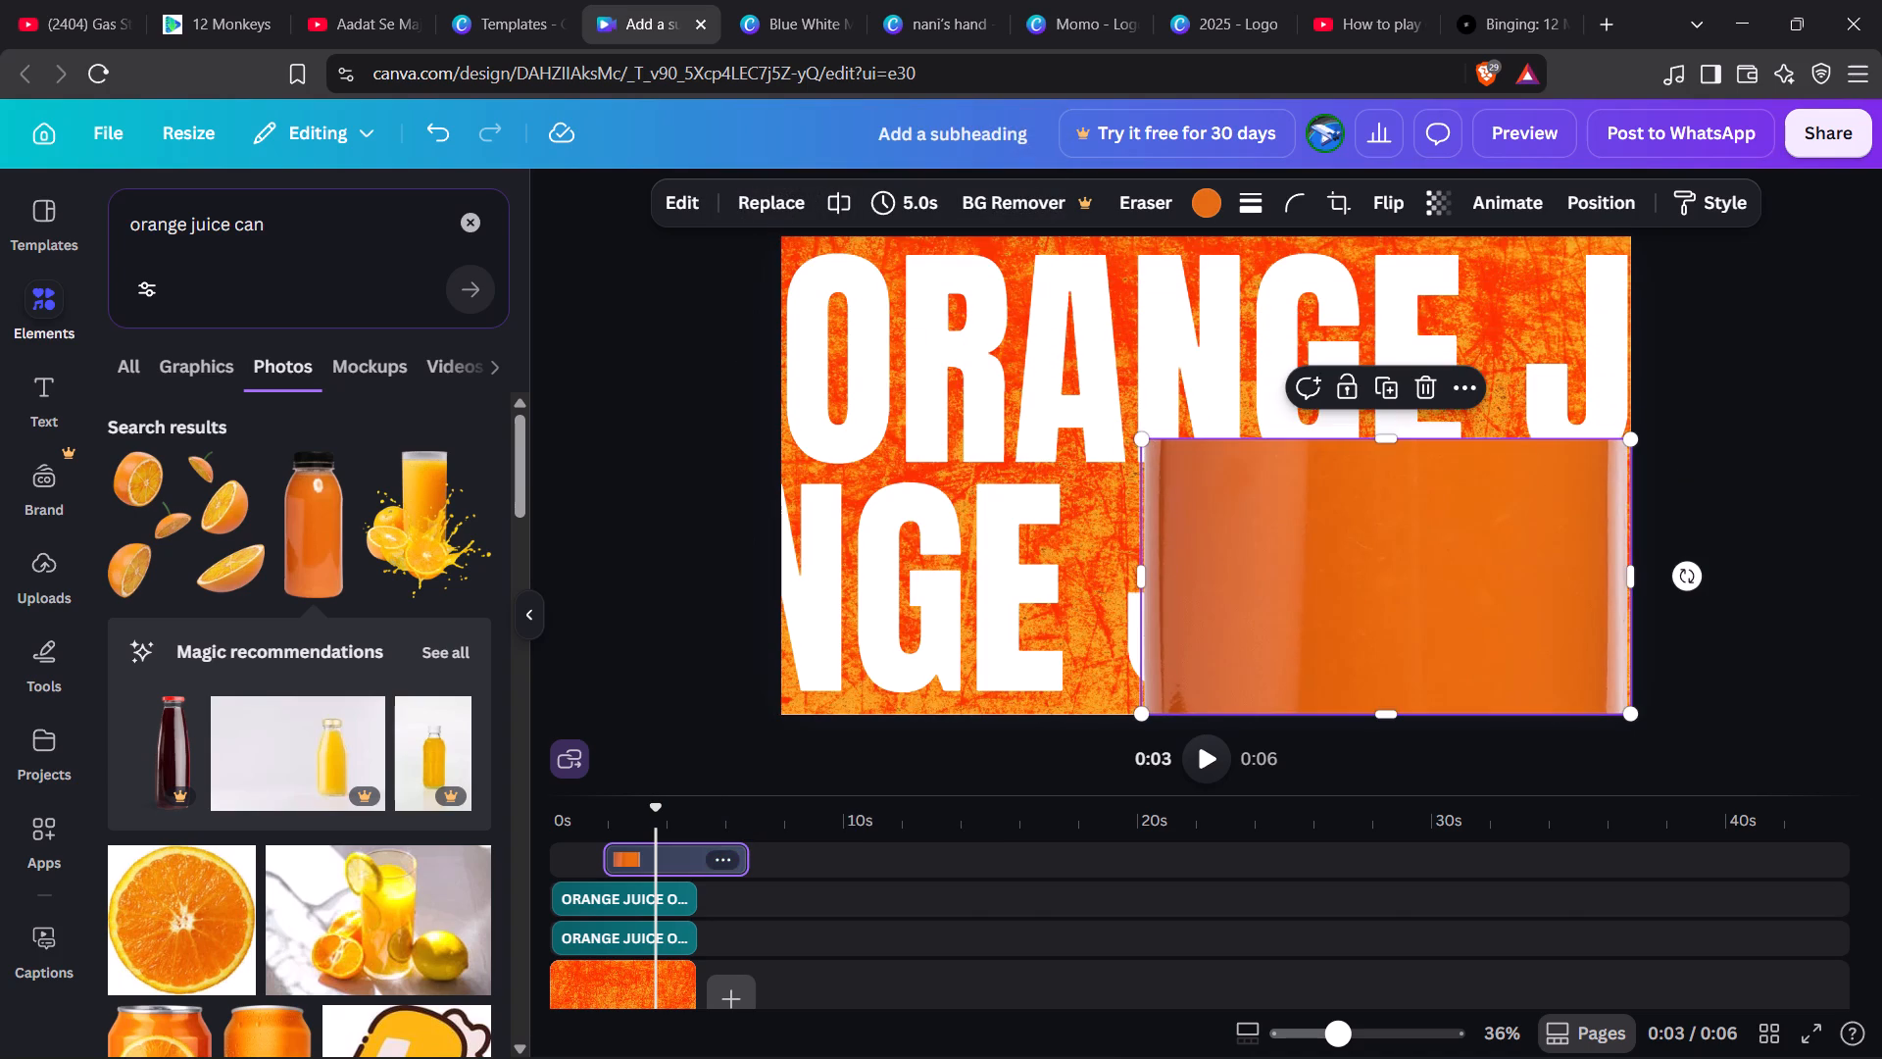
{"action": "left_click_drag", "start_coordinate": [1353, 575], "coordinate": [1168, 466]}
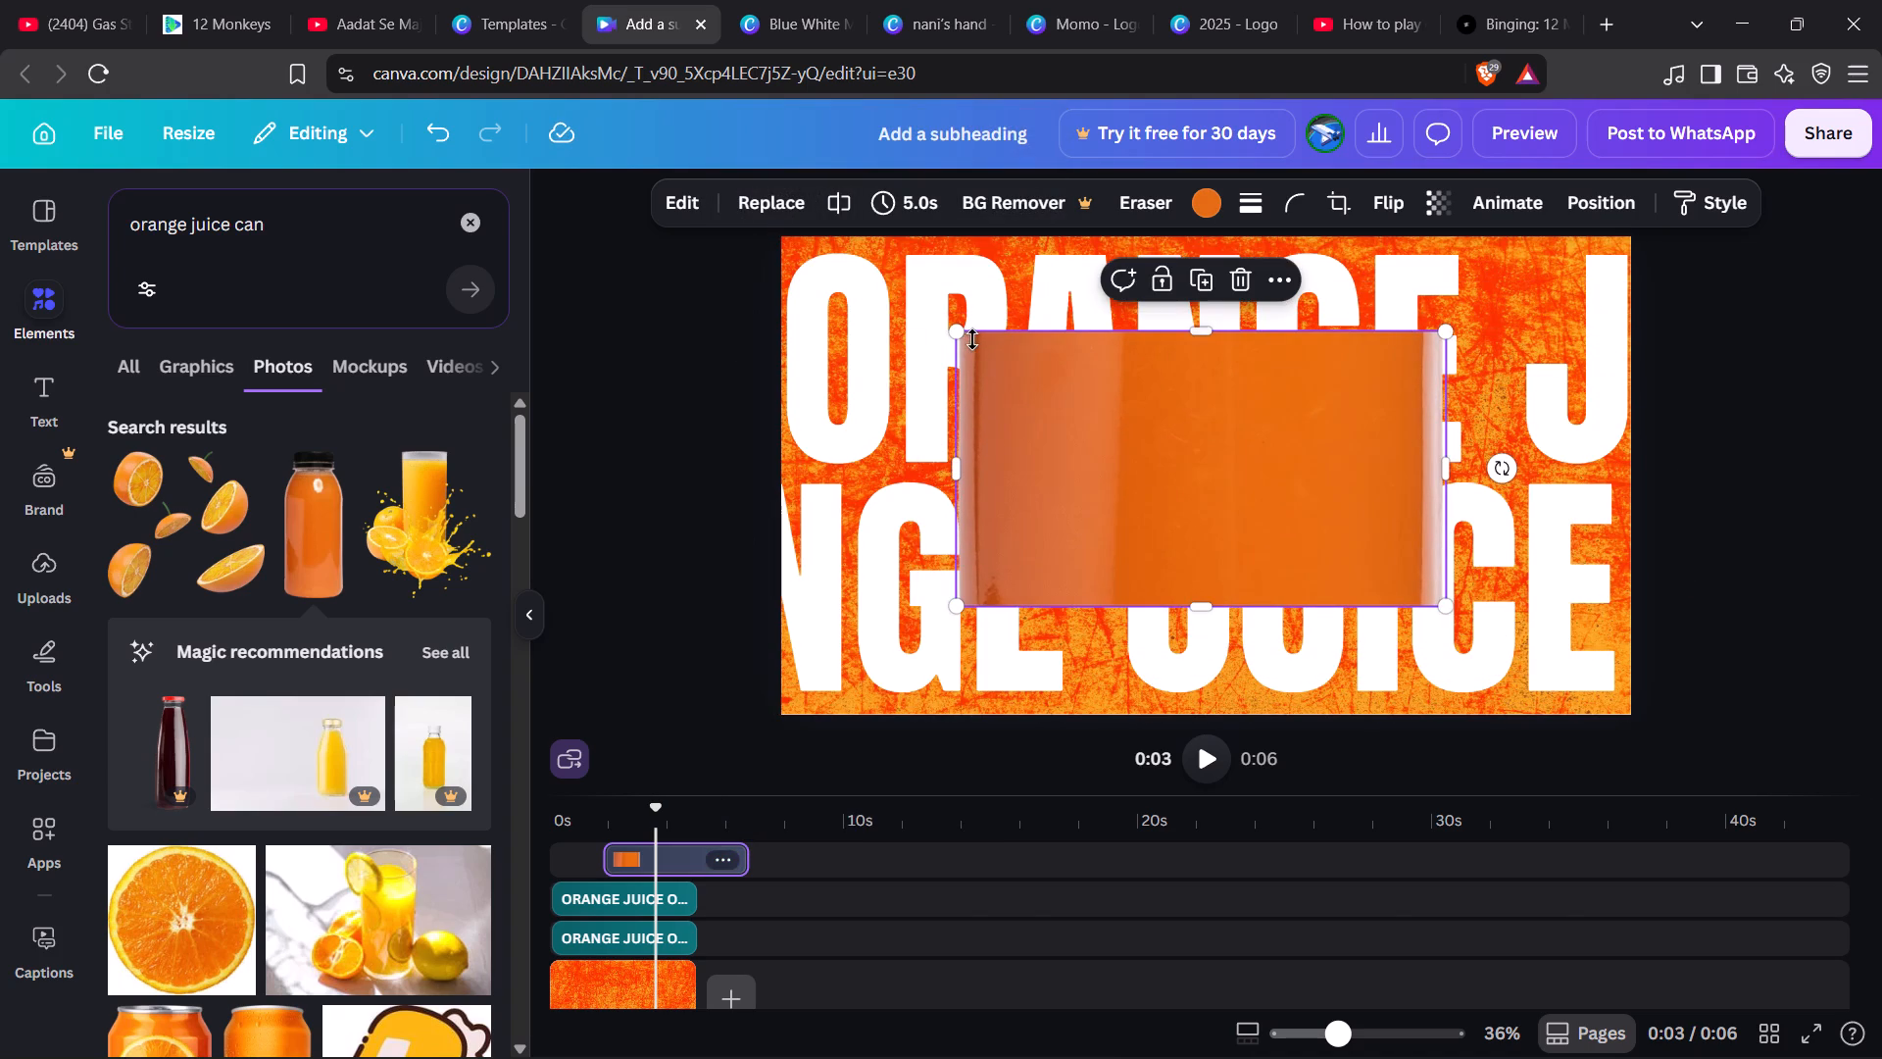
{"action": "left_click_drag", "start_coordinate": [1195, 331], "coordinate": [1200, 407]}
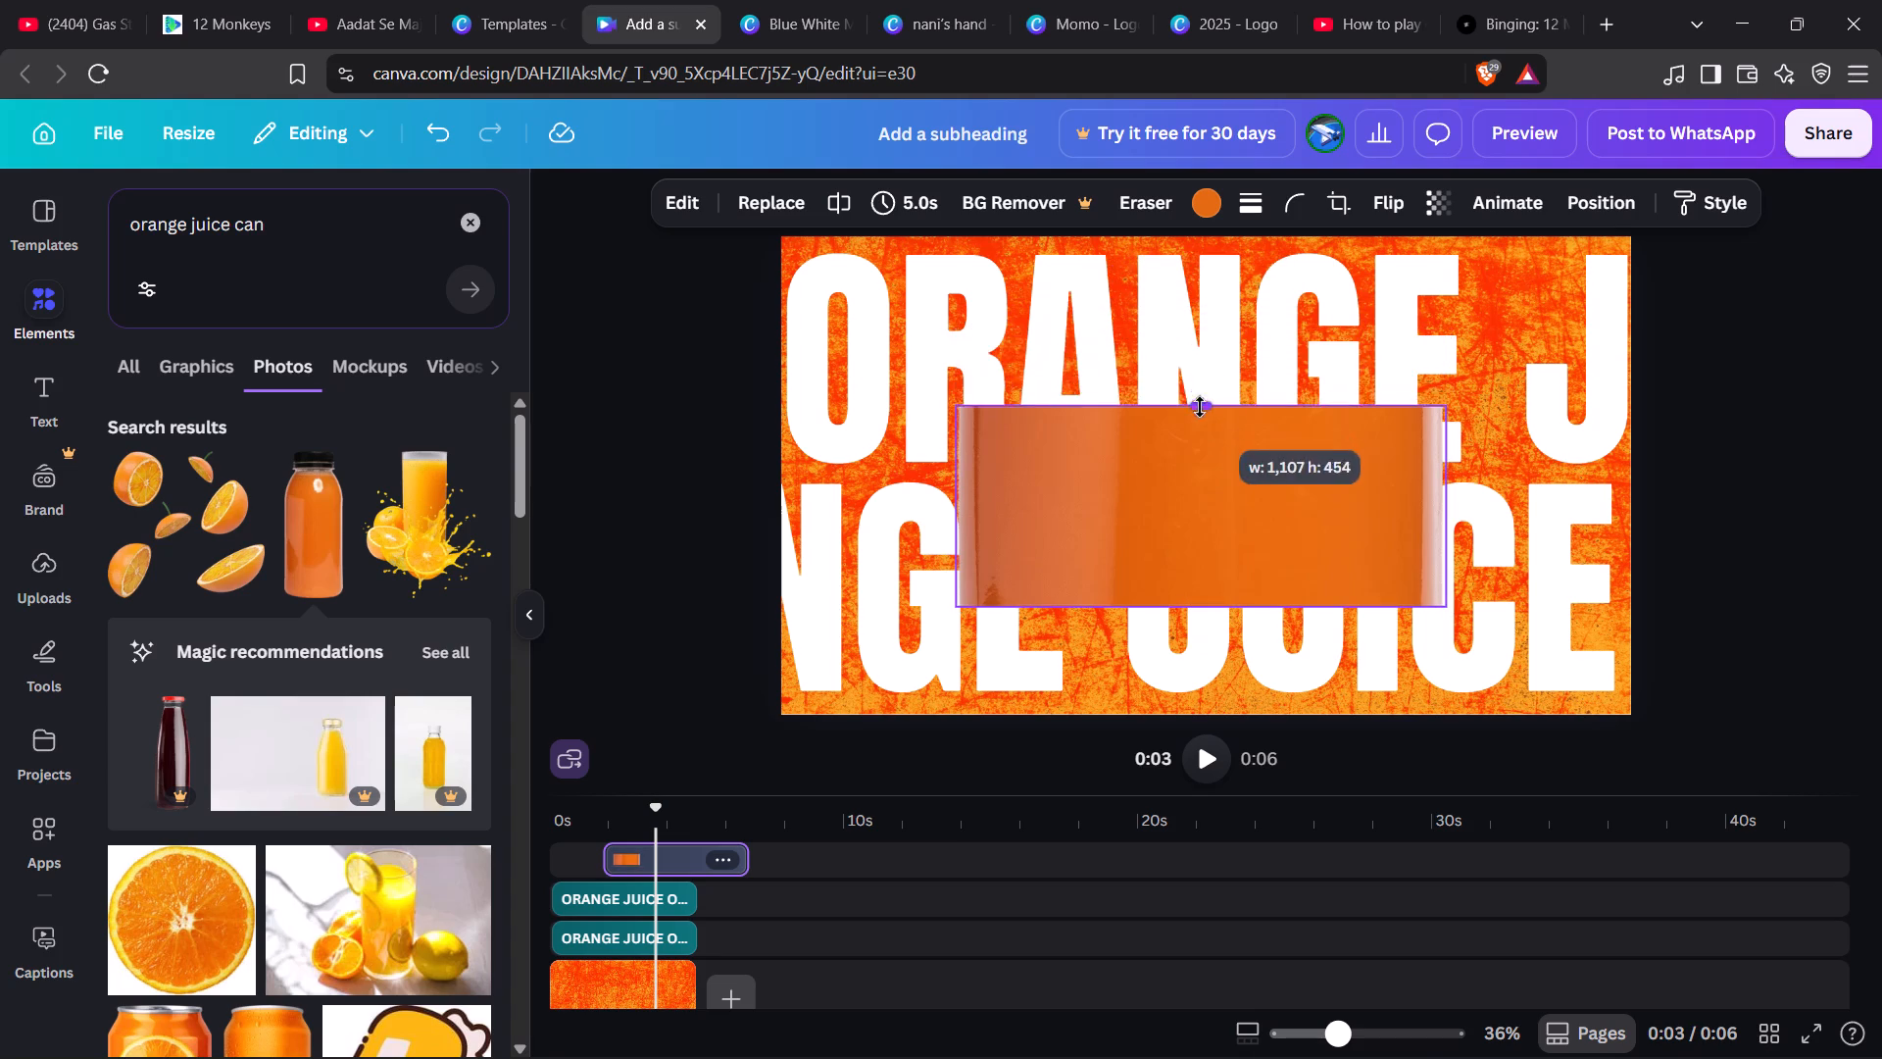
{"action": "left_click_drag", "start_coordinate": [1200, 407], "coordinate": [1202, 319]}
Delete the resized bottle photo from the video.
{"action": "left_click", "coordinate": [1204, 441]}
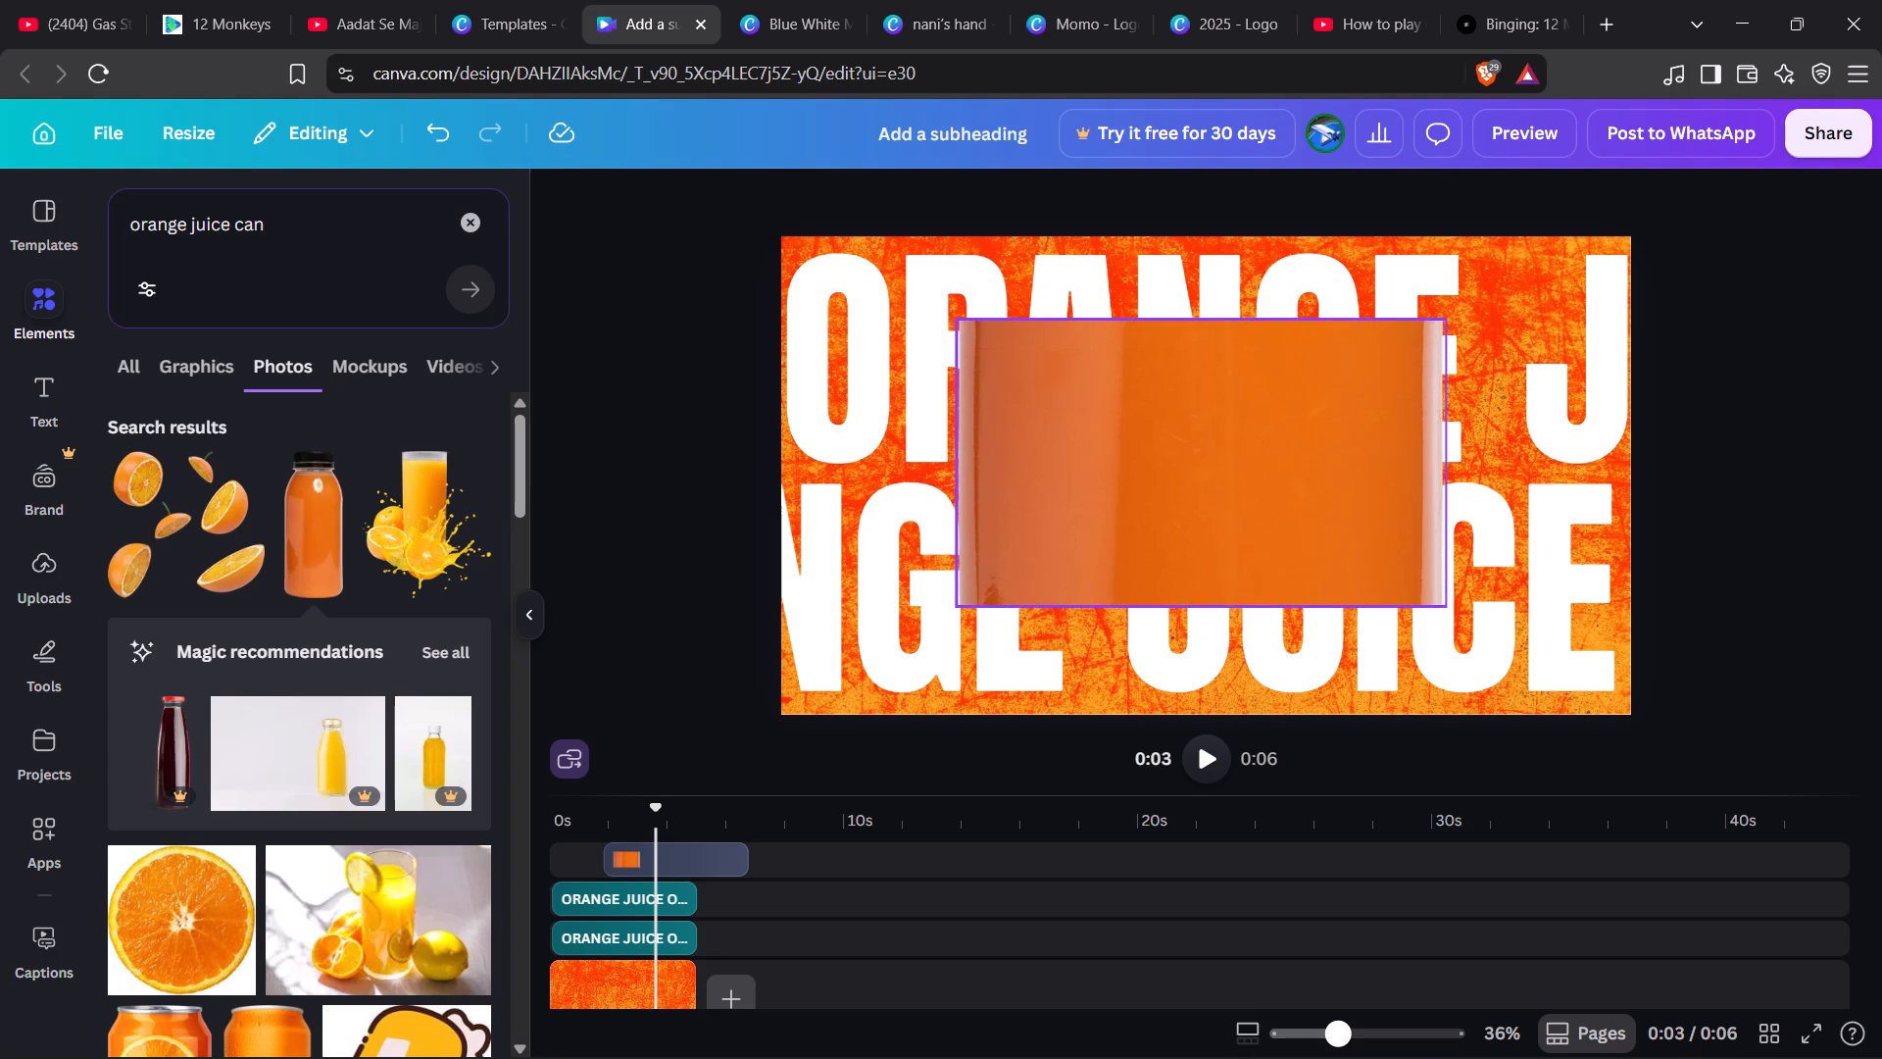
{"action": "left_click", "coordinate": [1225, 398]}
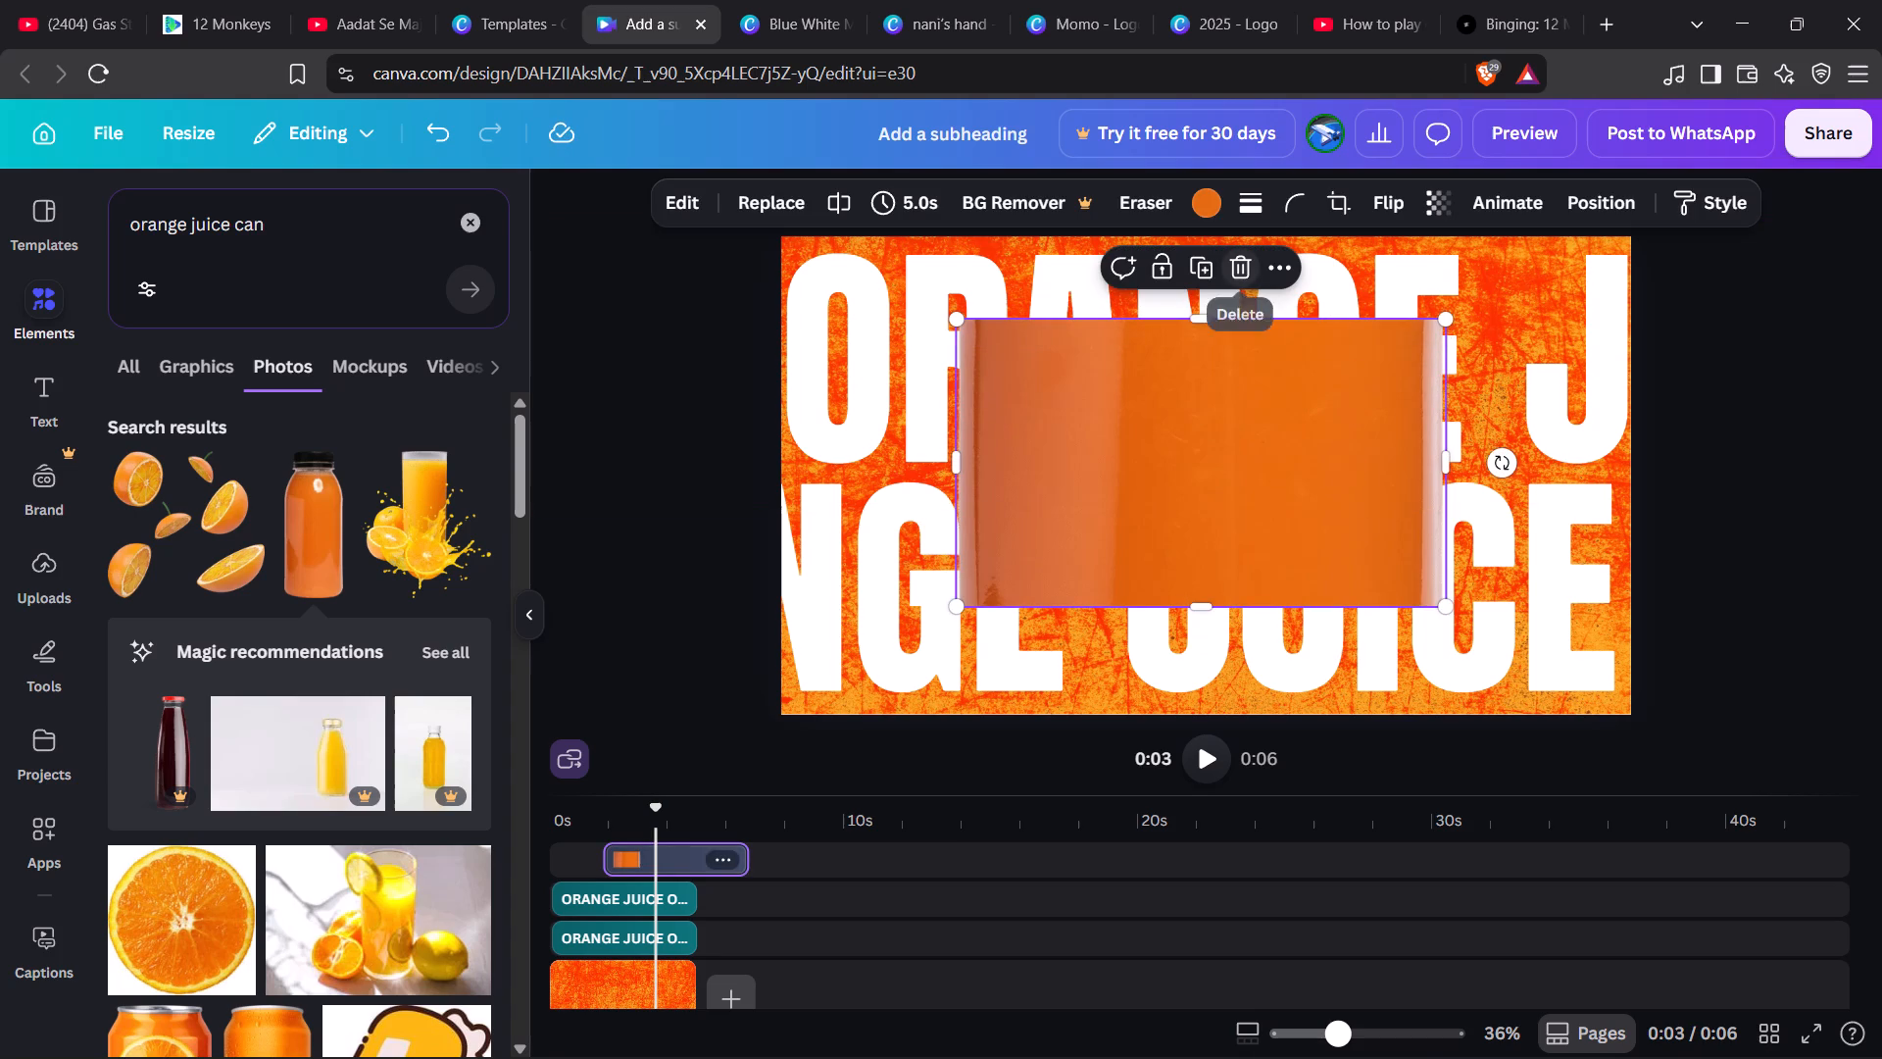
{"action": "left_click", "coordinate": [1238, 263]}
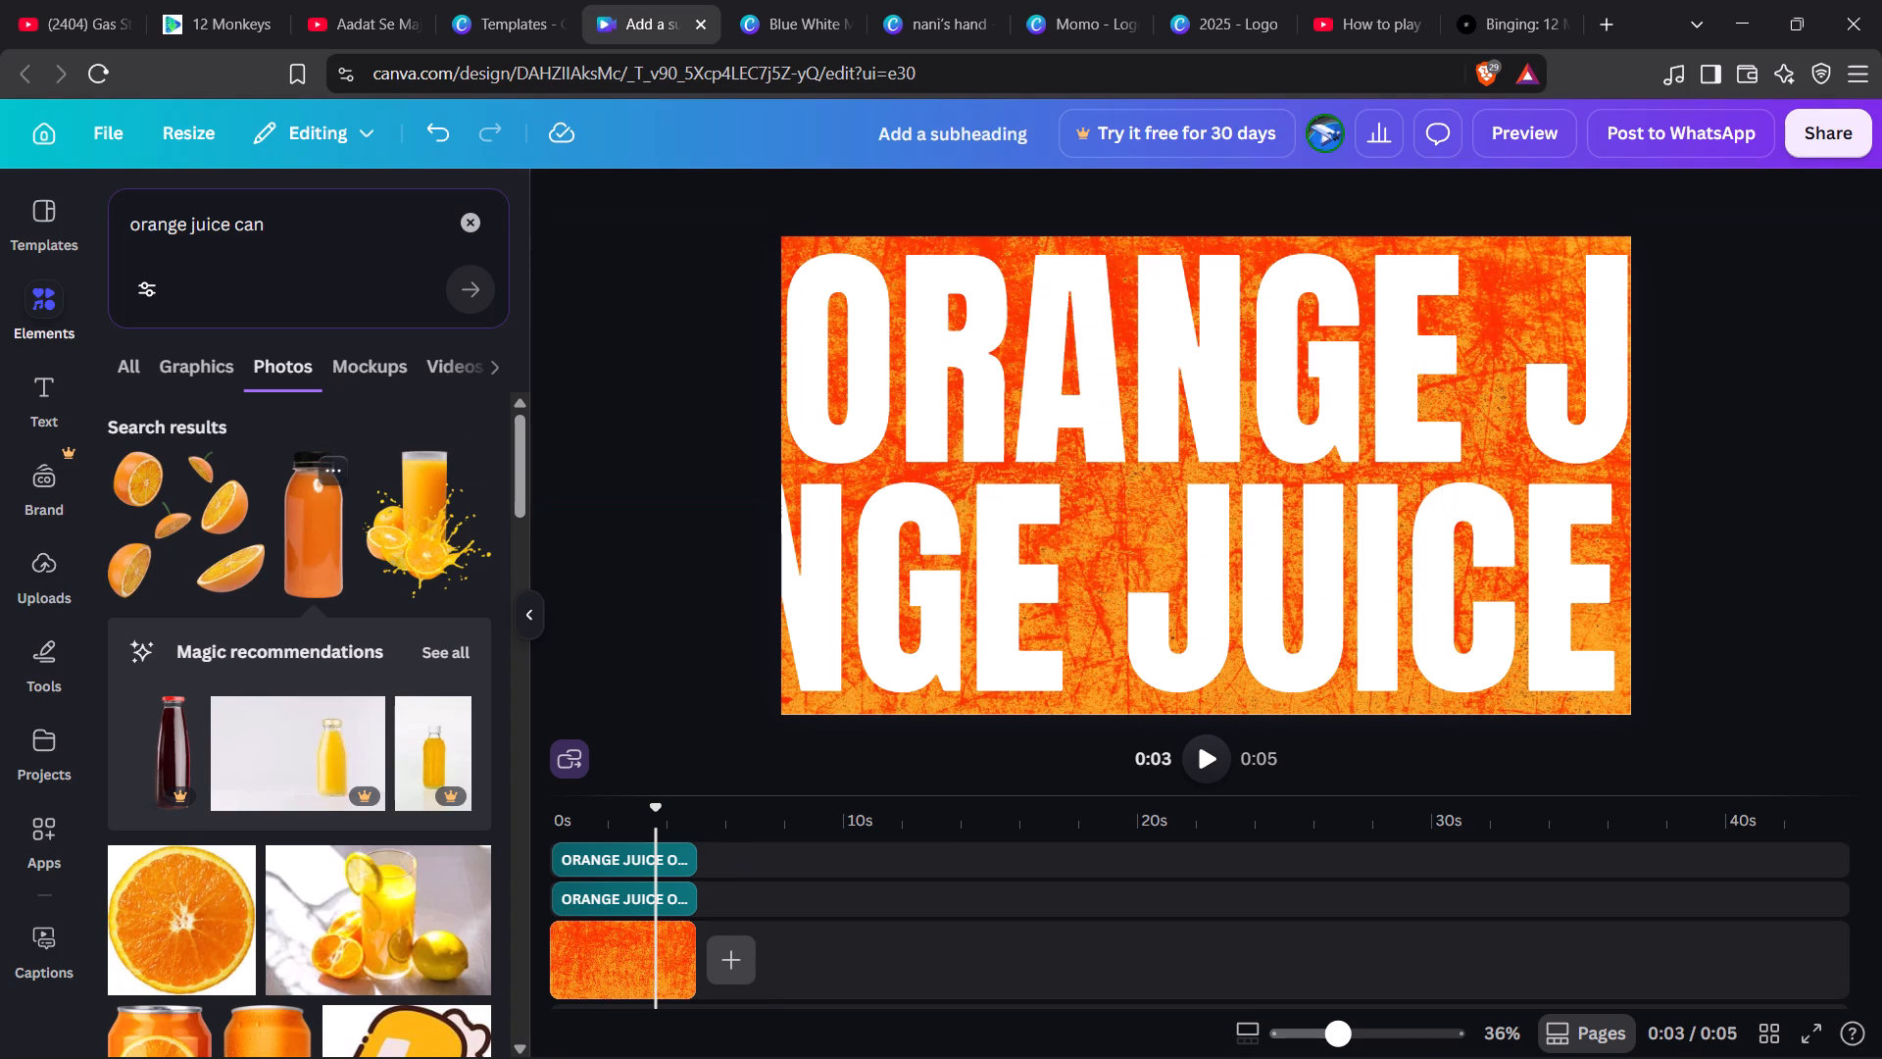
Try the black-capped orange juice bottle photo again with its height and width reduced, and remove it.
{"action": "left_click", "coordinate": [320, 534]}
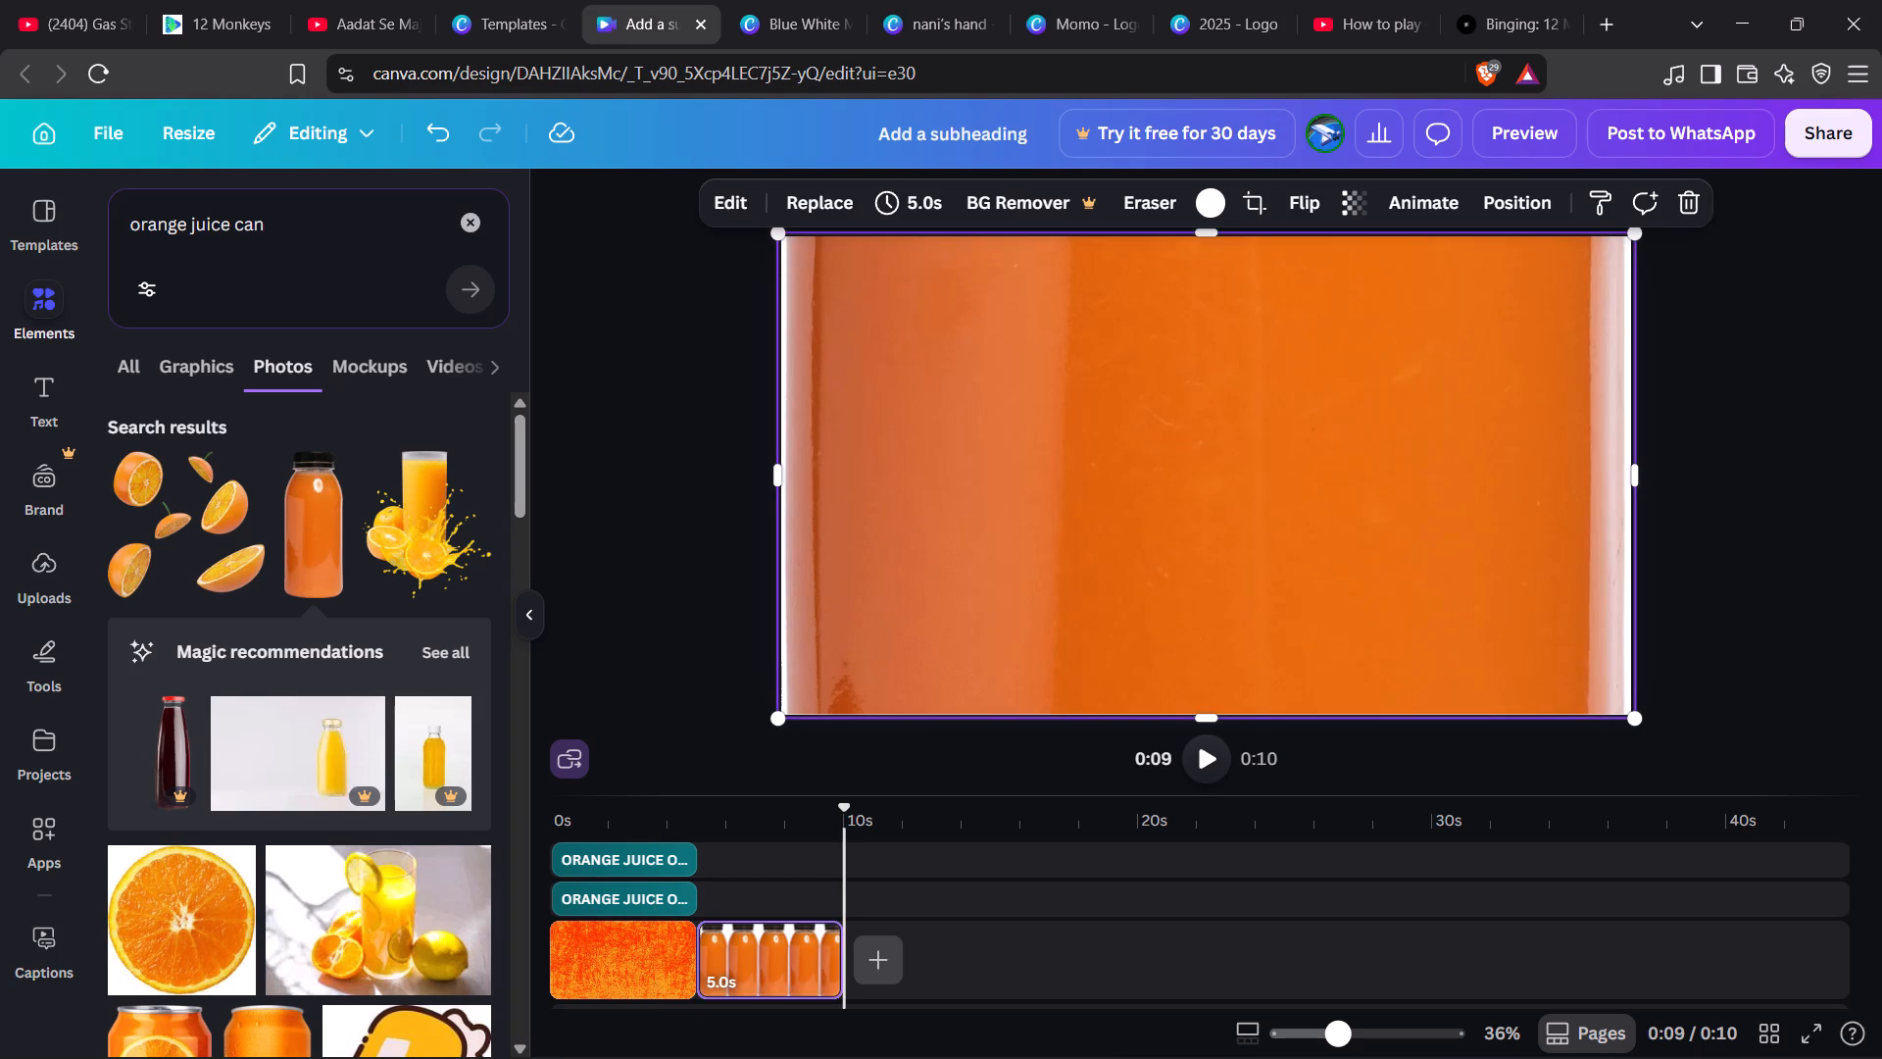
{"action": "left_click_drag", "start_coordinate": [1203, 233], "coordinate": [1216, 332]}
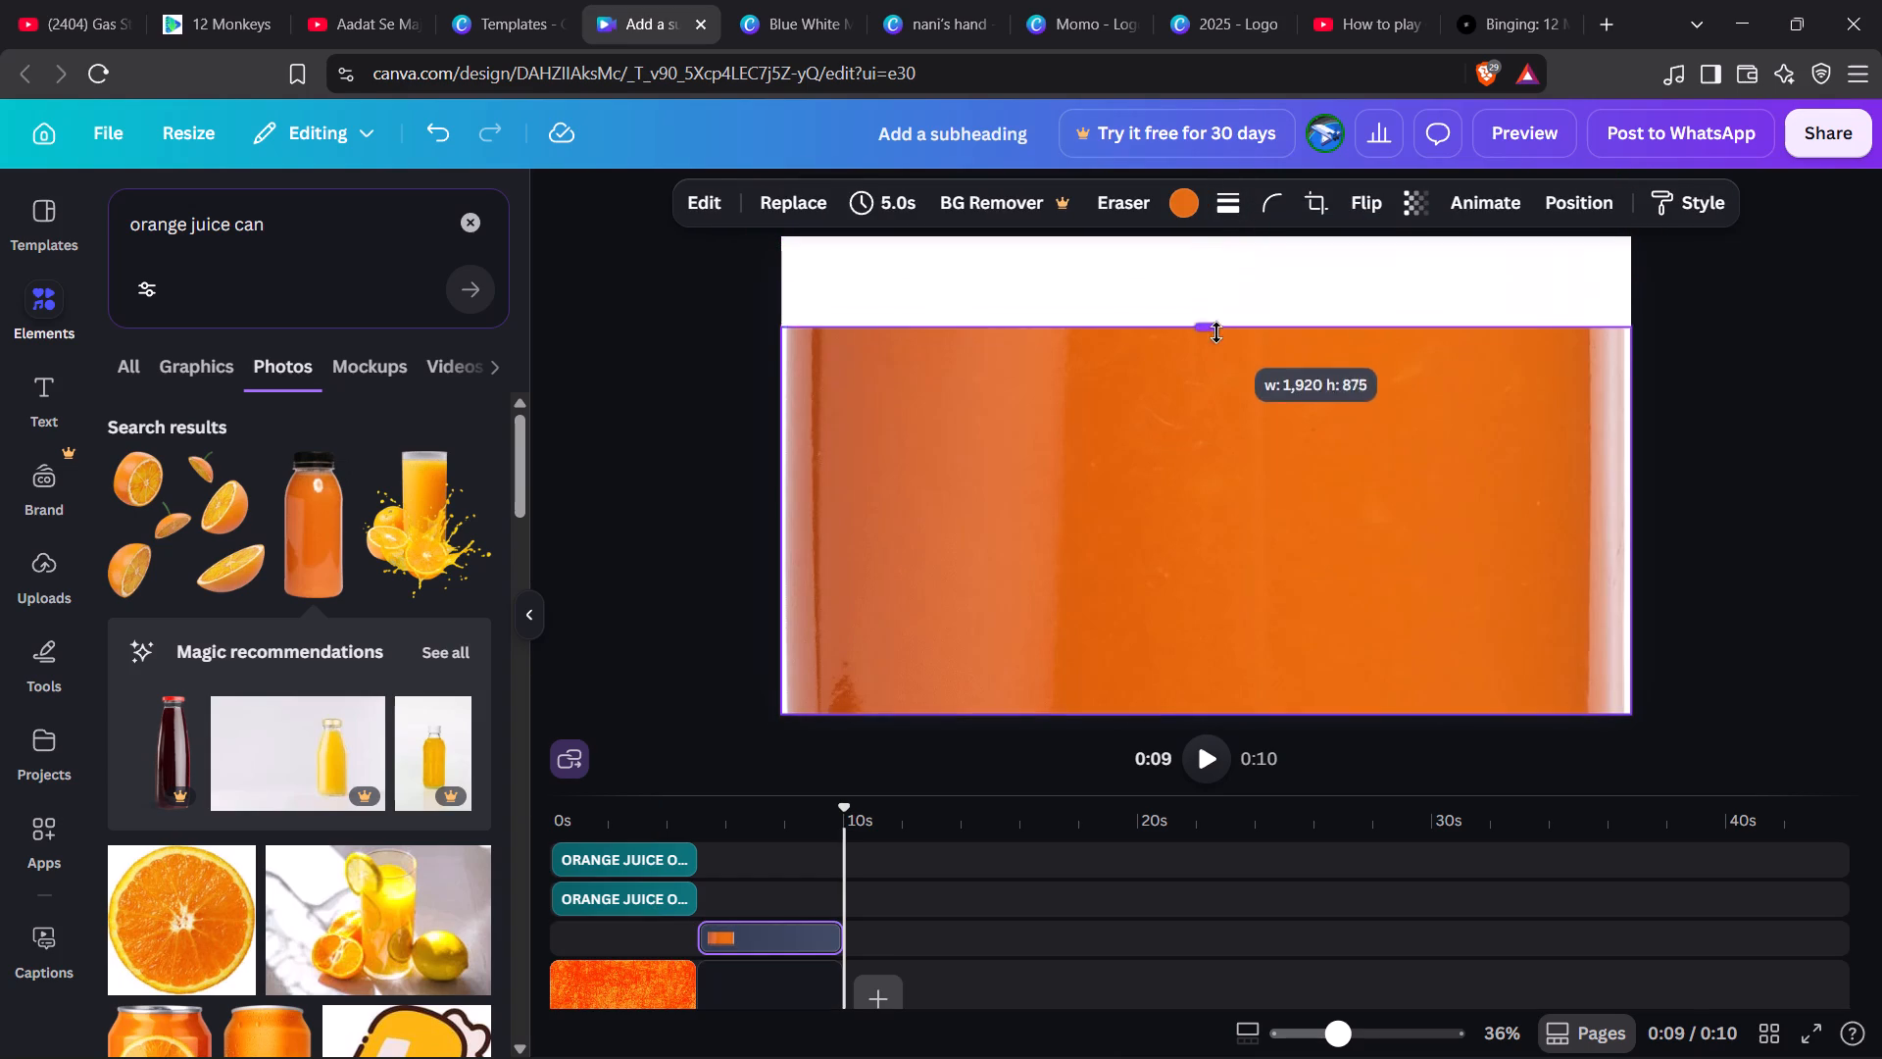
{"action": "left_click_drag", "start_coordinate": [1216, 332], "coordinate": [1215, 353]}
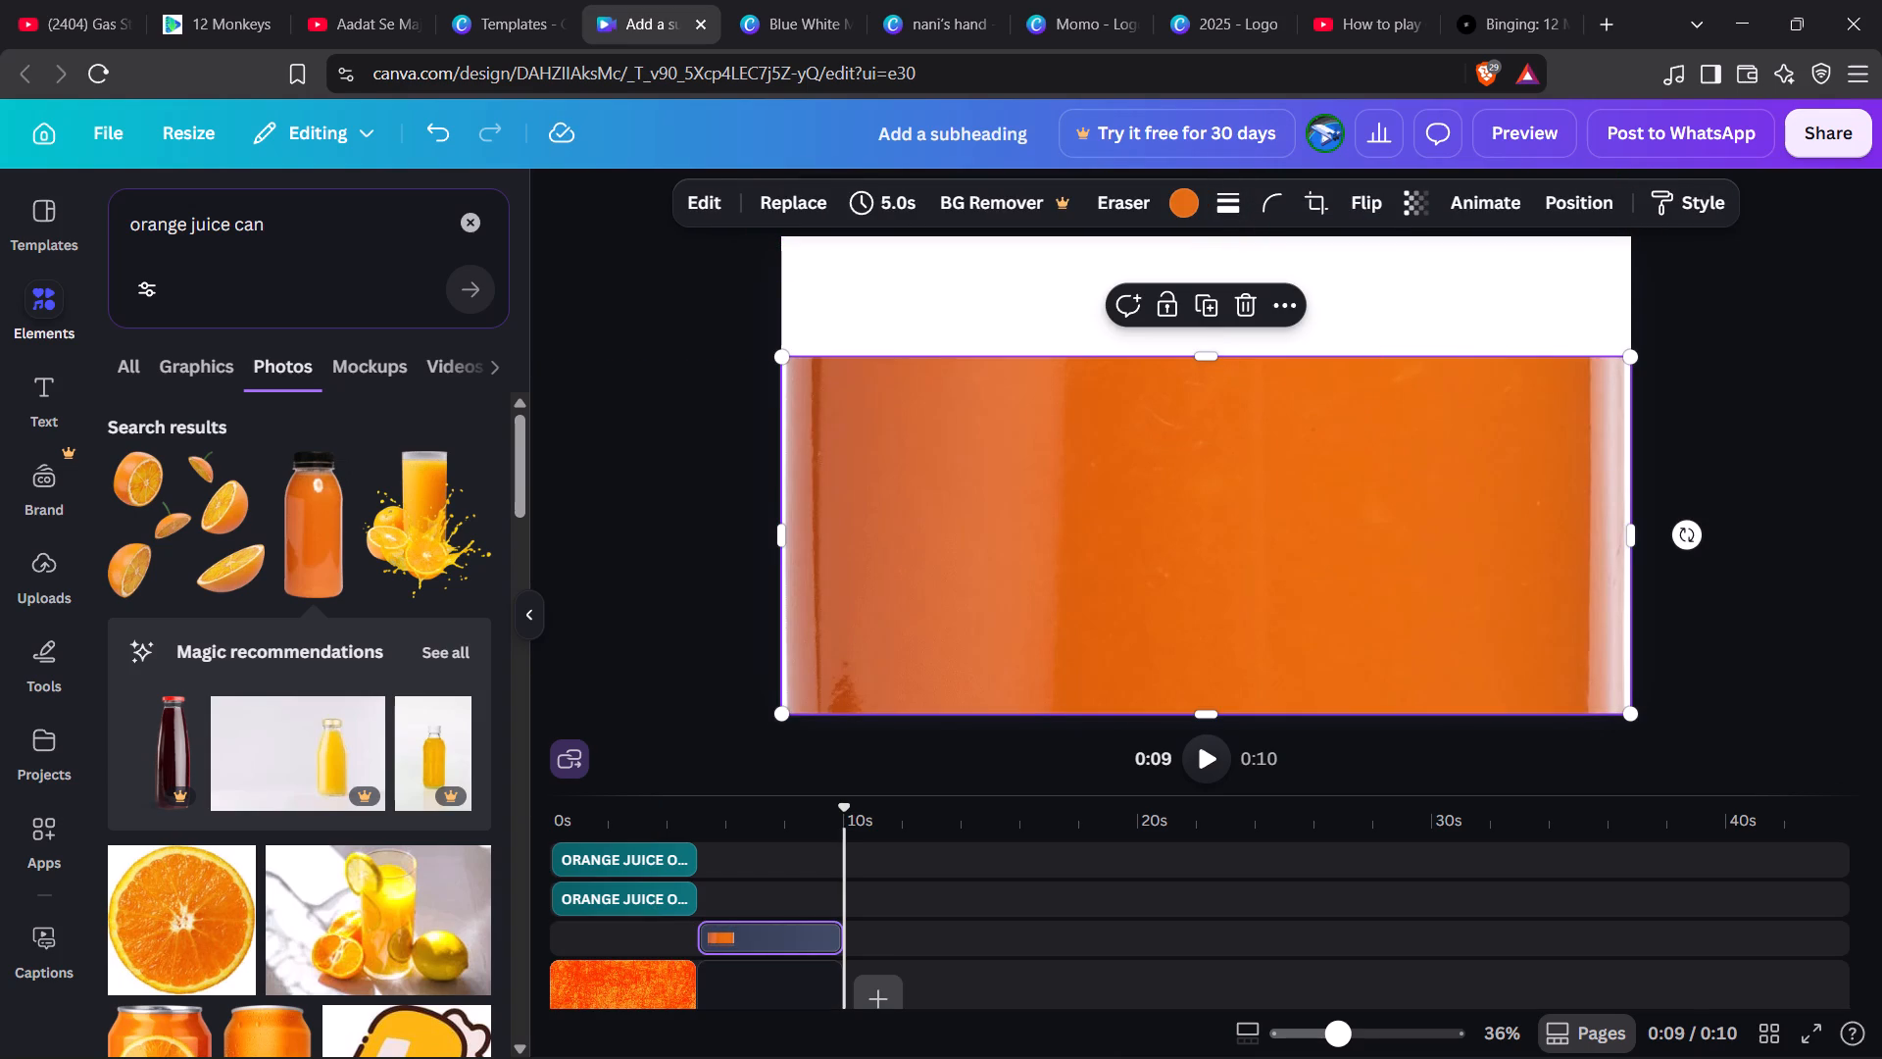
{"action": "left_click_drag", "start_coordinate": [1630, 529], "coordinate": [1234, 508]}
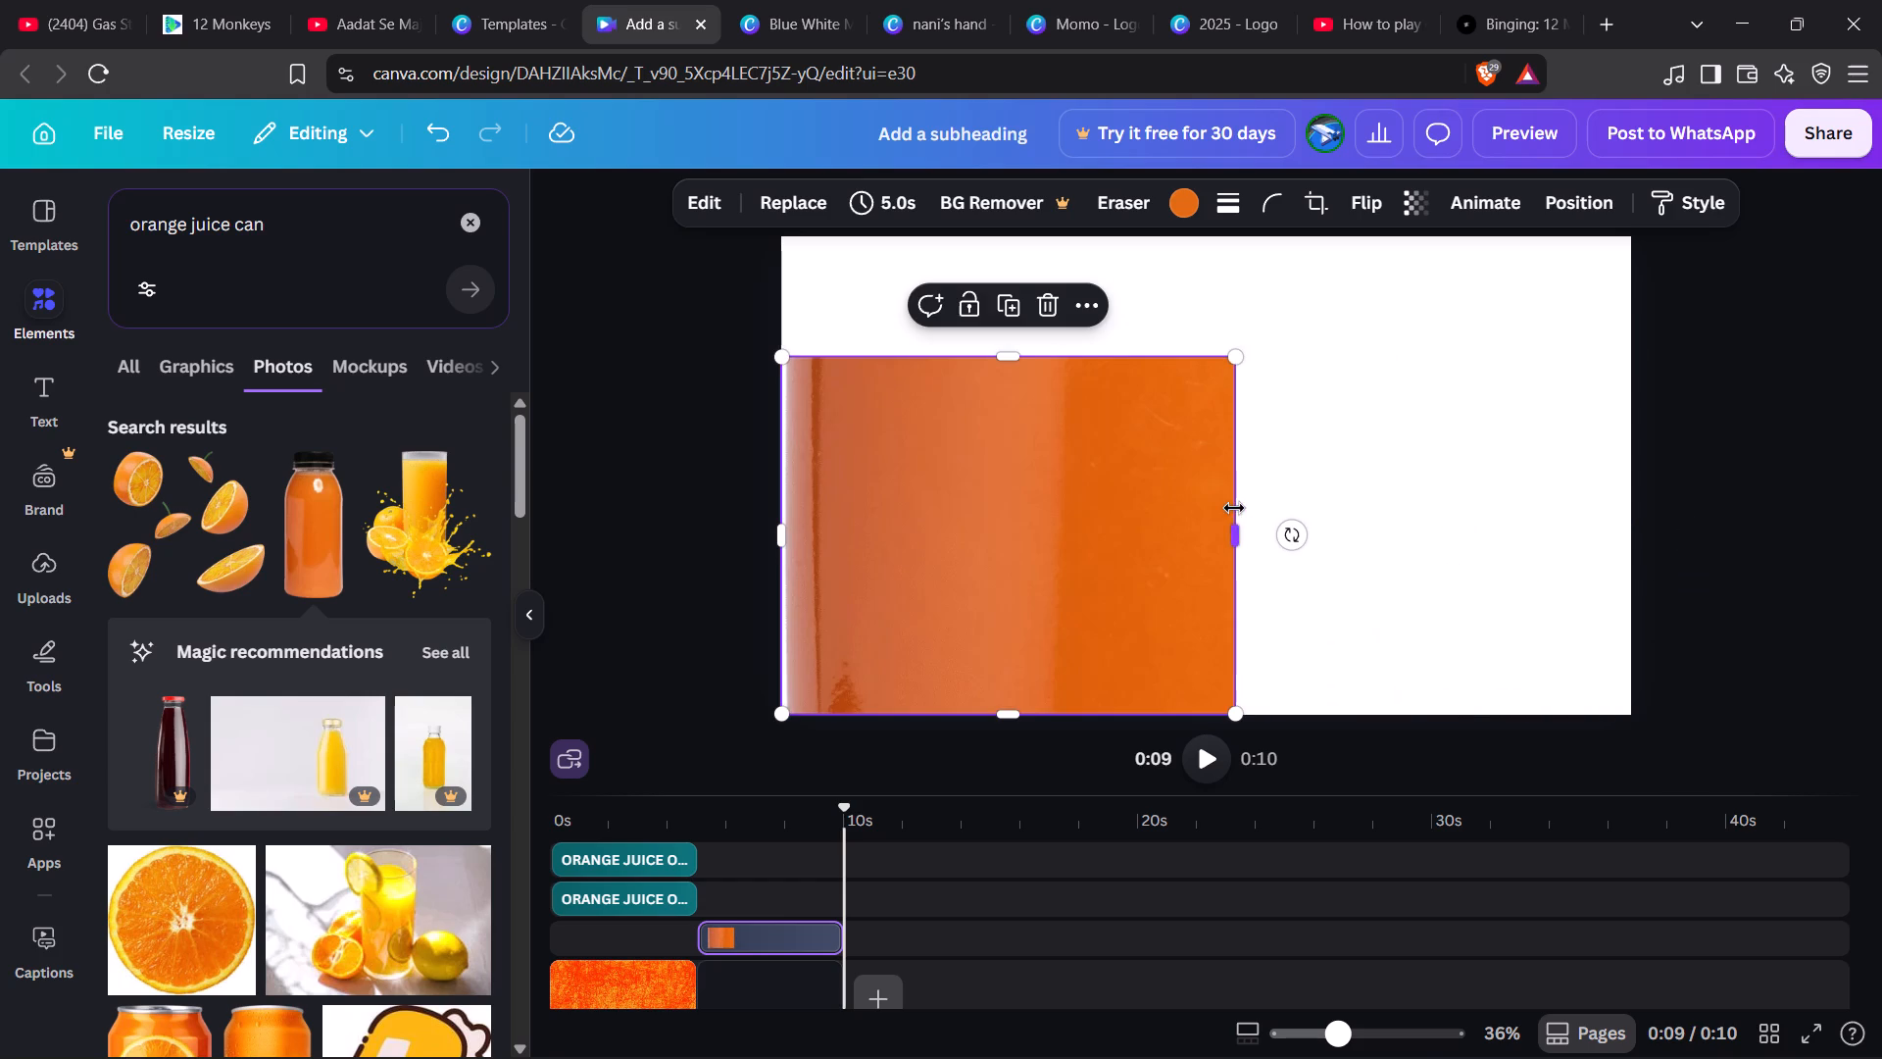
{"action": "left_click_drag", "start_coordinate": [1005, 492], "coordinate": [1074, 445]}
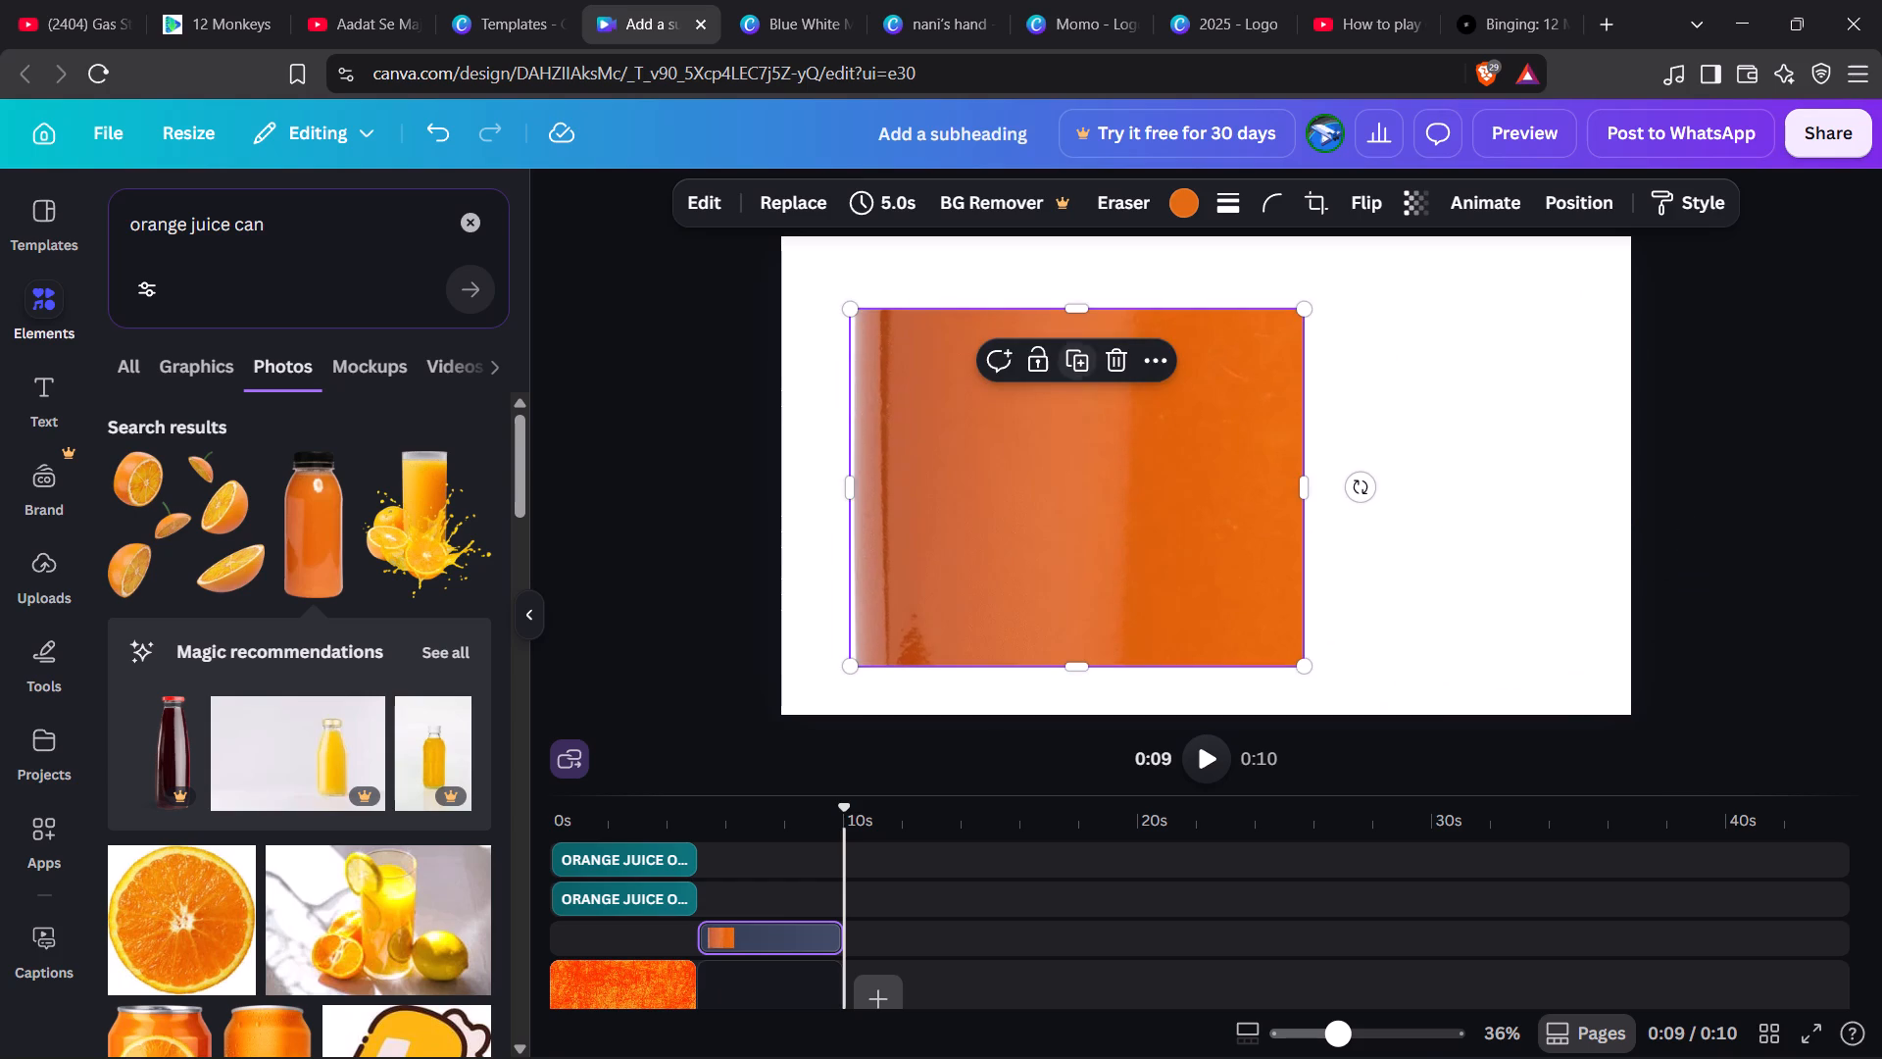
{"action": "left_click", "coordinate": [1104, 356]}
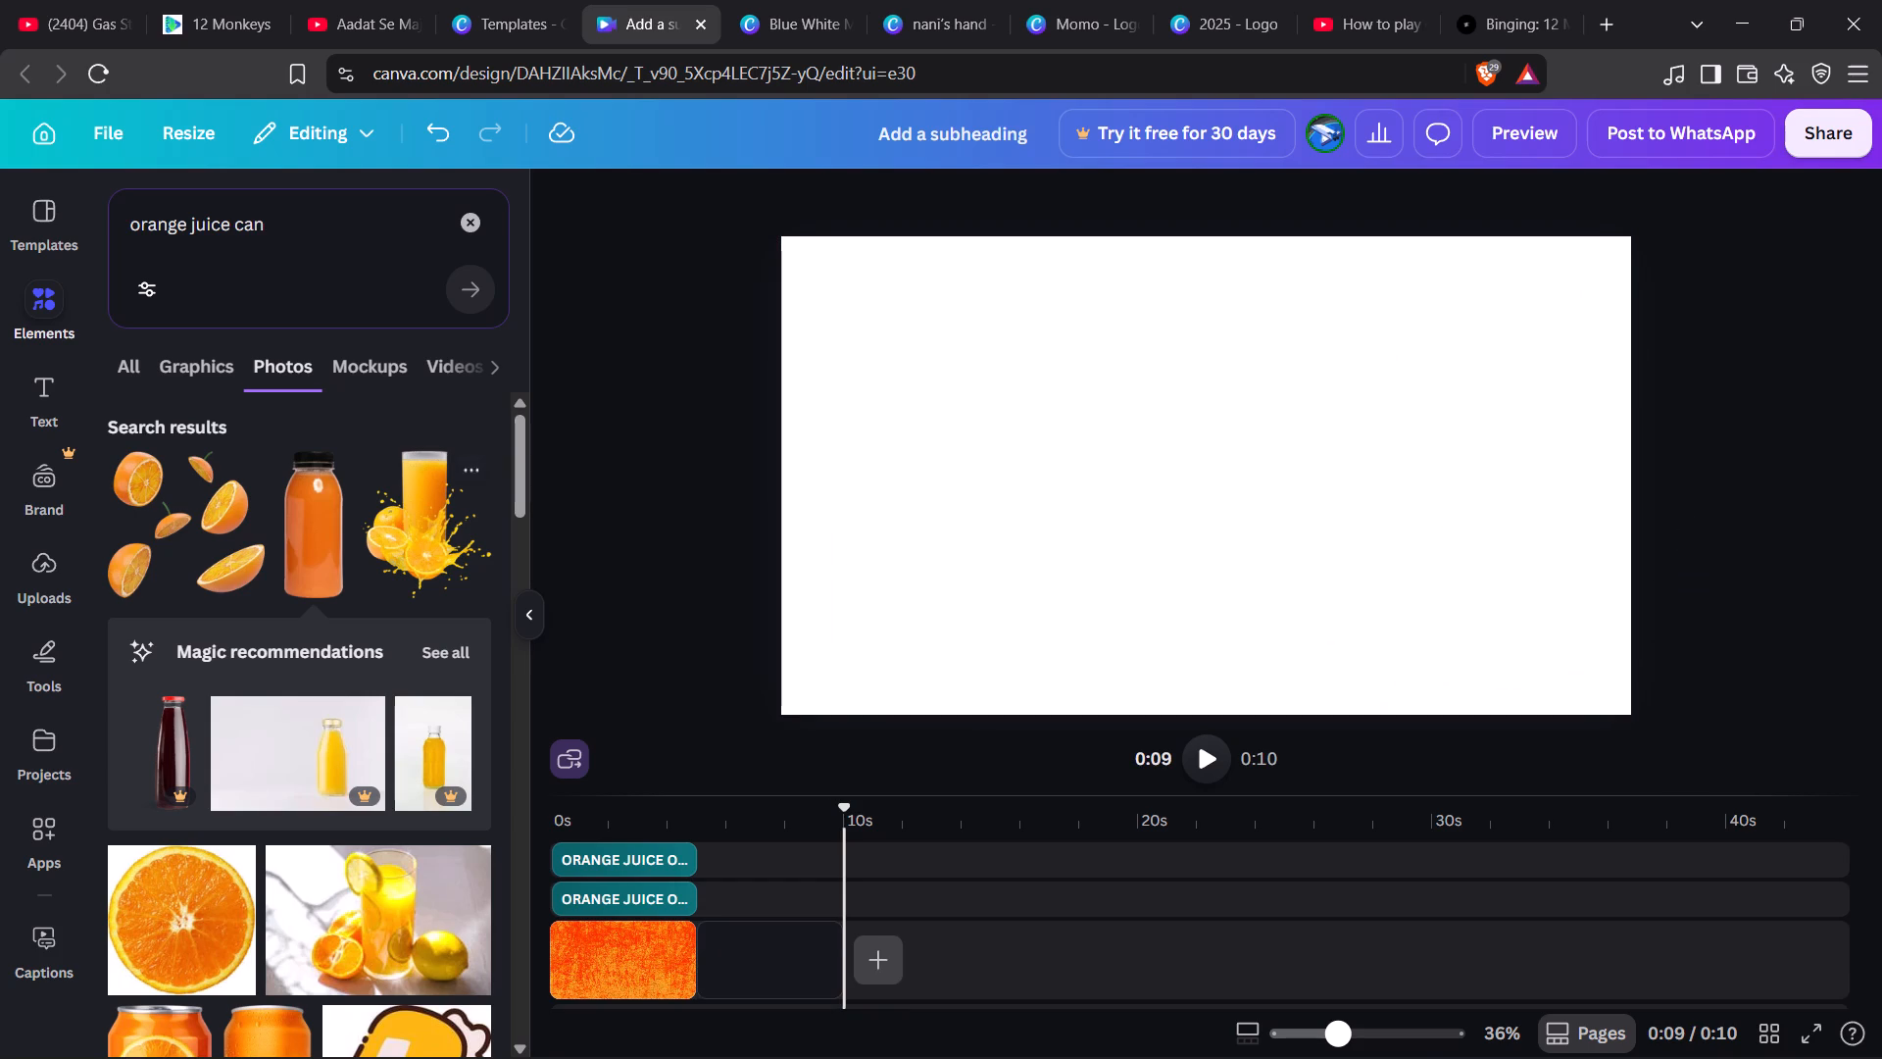
Examine the full set of related recommendations for the bottle photo to find a suitable can or fruit cutout.
{"action": "left_click", "coordinate": [448, 664]}
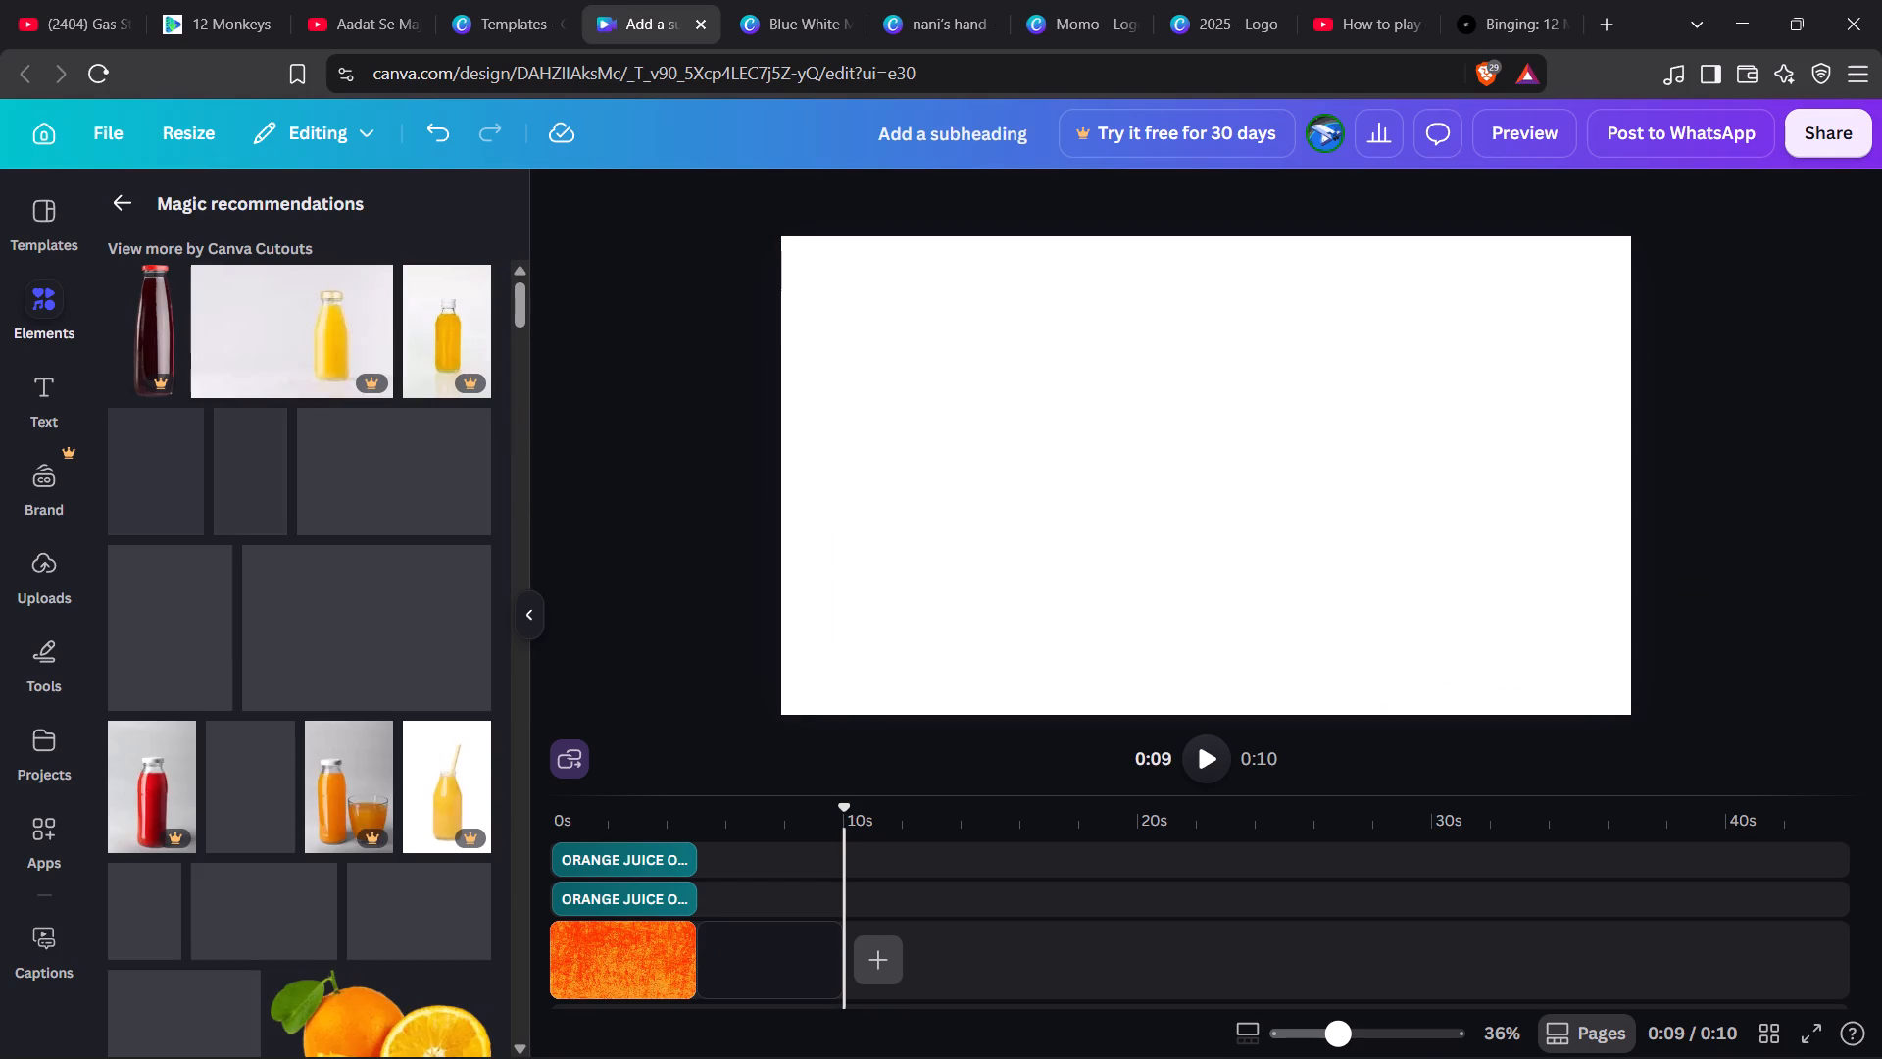
{"action": "scroll", "coordinate": [448, 664], "scroll_direction": "down", "scroll_amount": 2}
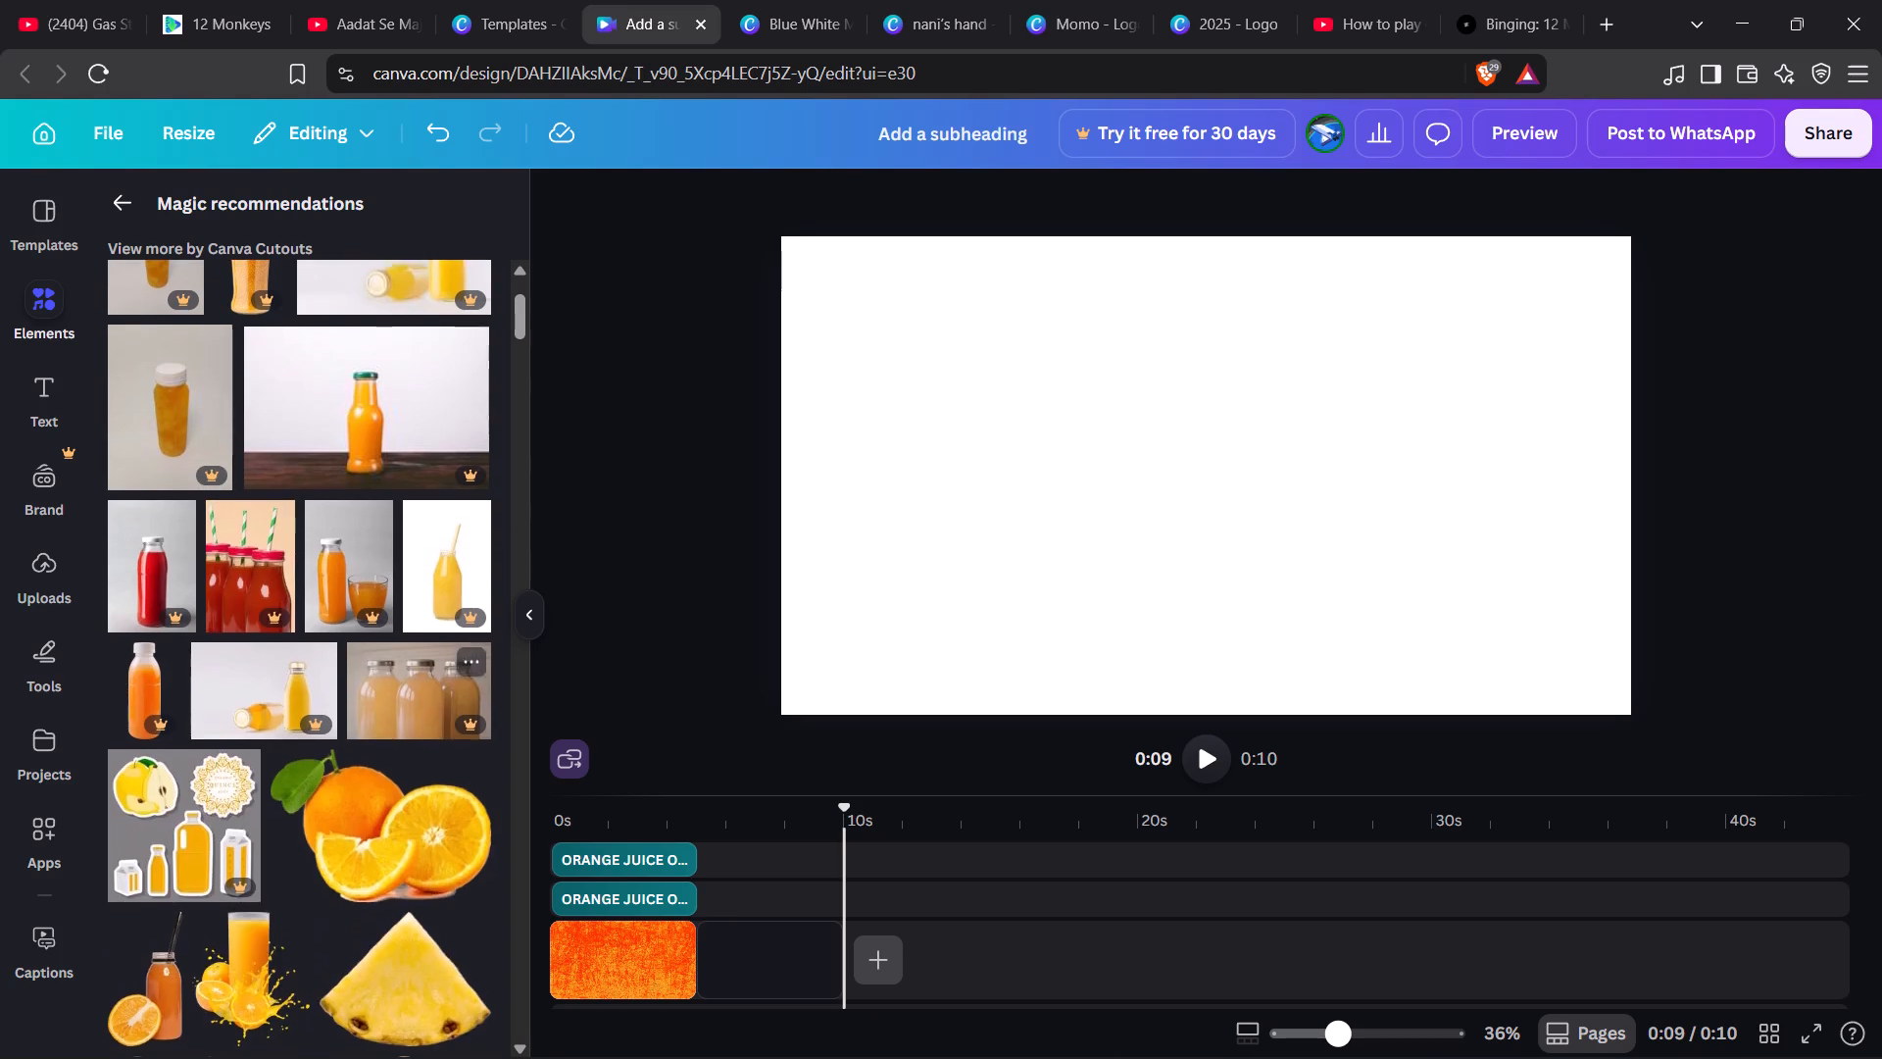
{"action": "scroll", "coordinate": [448, 664], "scroll_direction": "down", "scroll_amount": 4}
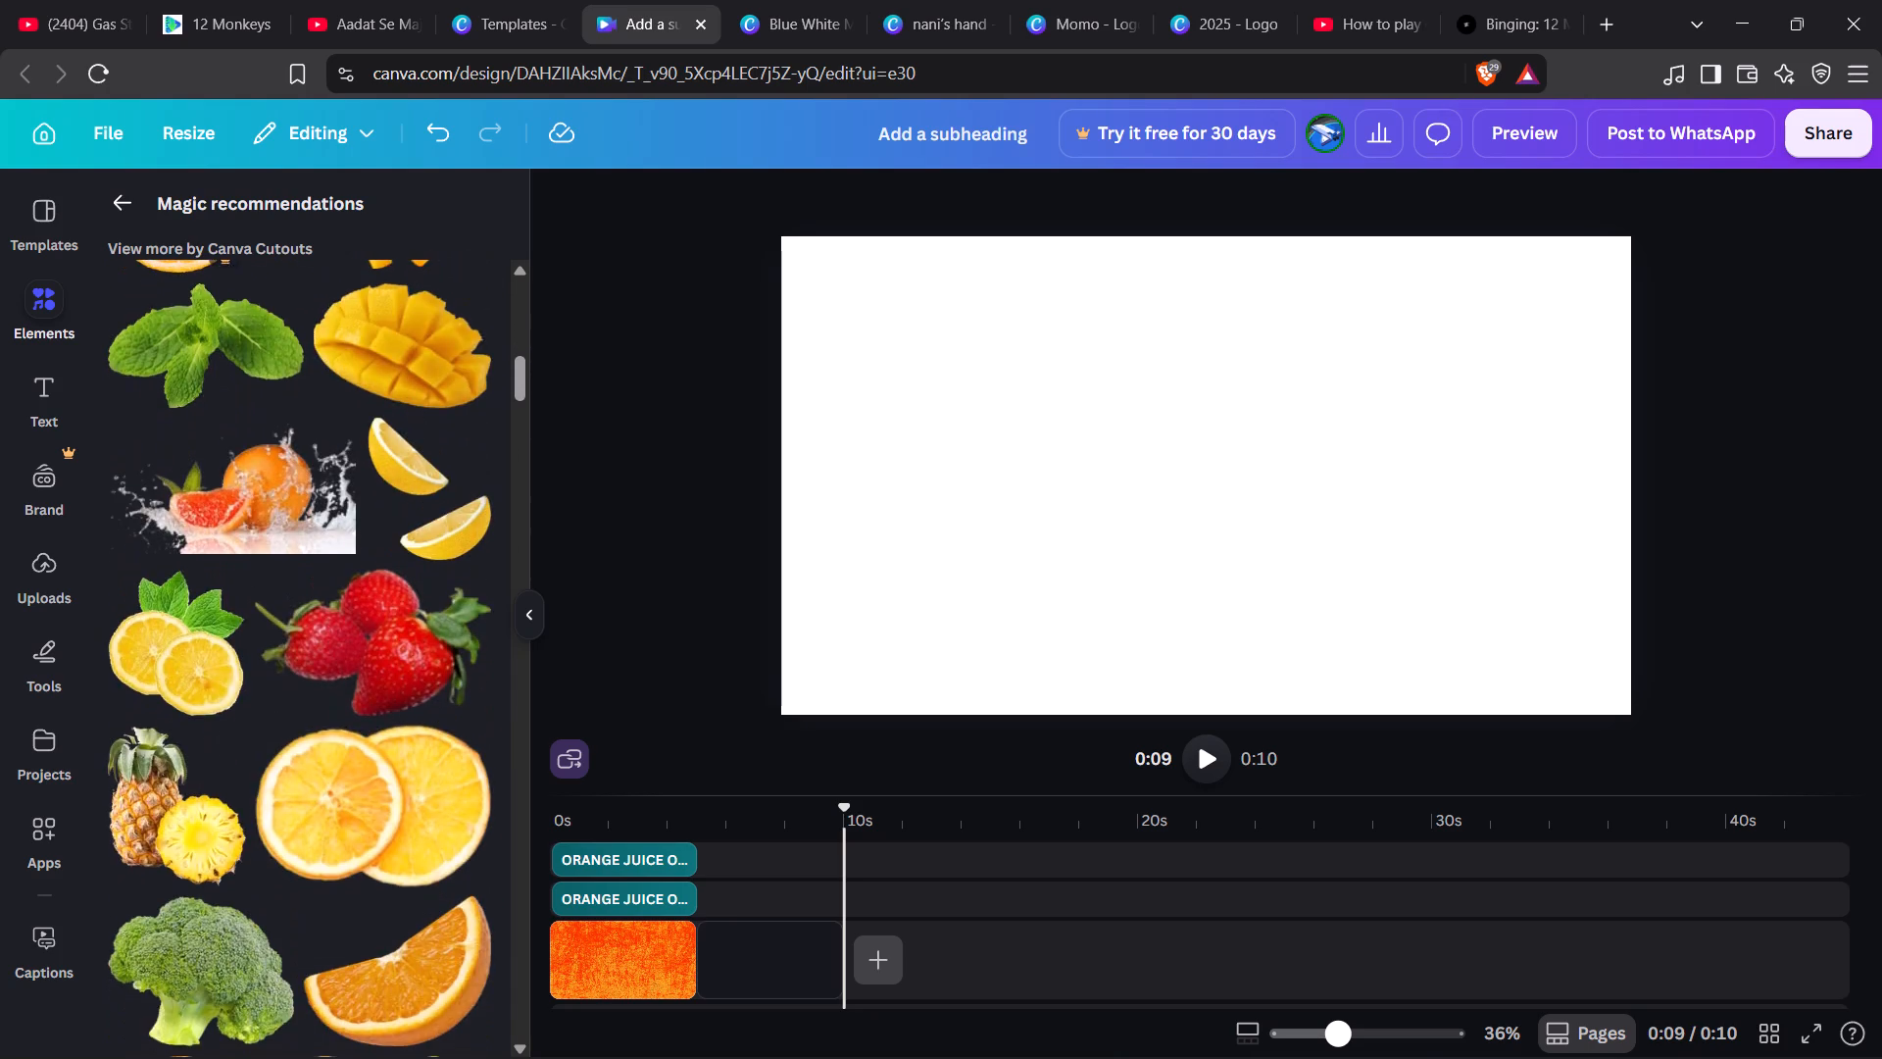
{"action": "scroll", "coordinate": [448, 664], "scroll_direction": "down", "scroll_amount": 2}
{"action": "scroll", "coordinate": [448, 664], "scroll_direction": "up", "scroll_amount": 4}
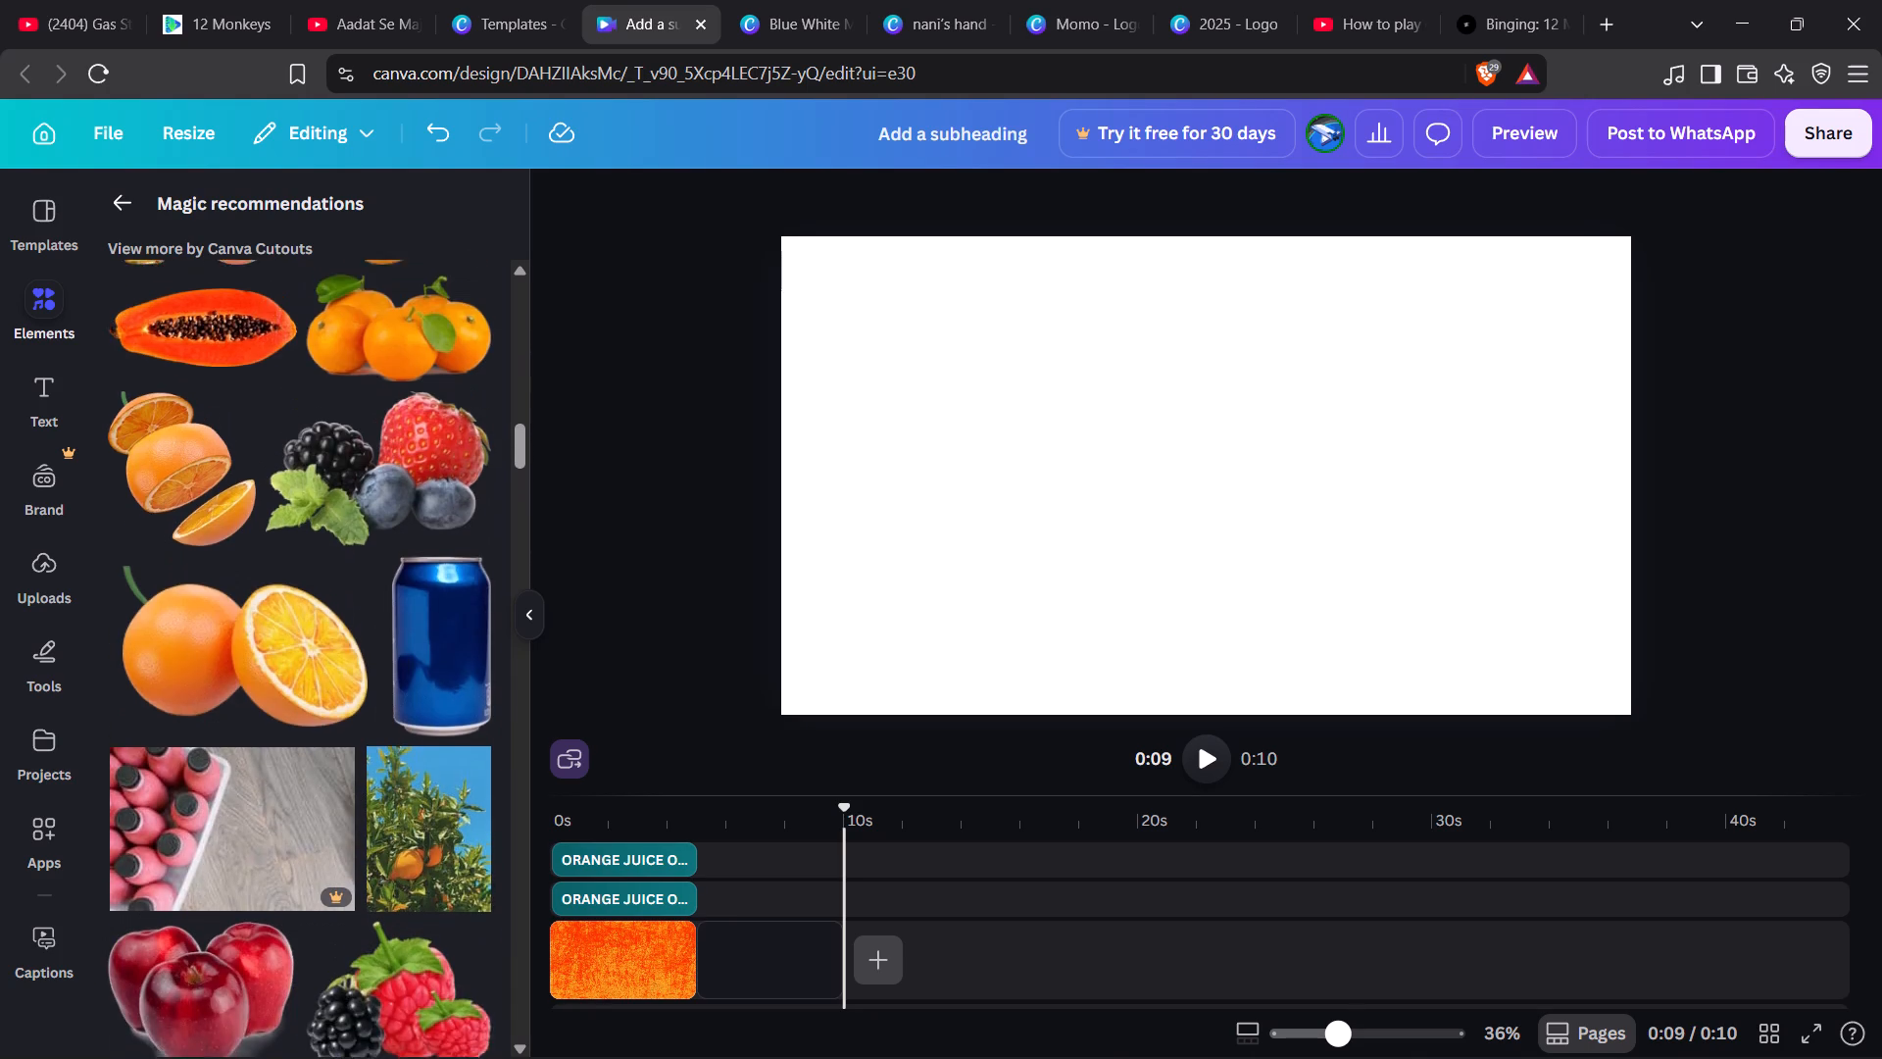
{"action": "scroll", "coordinate": [448, 664], "scroll_direction": "down", "scroll_amount": 1}
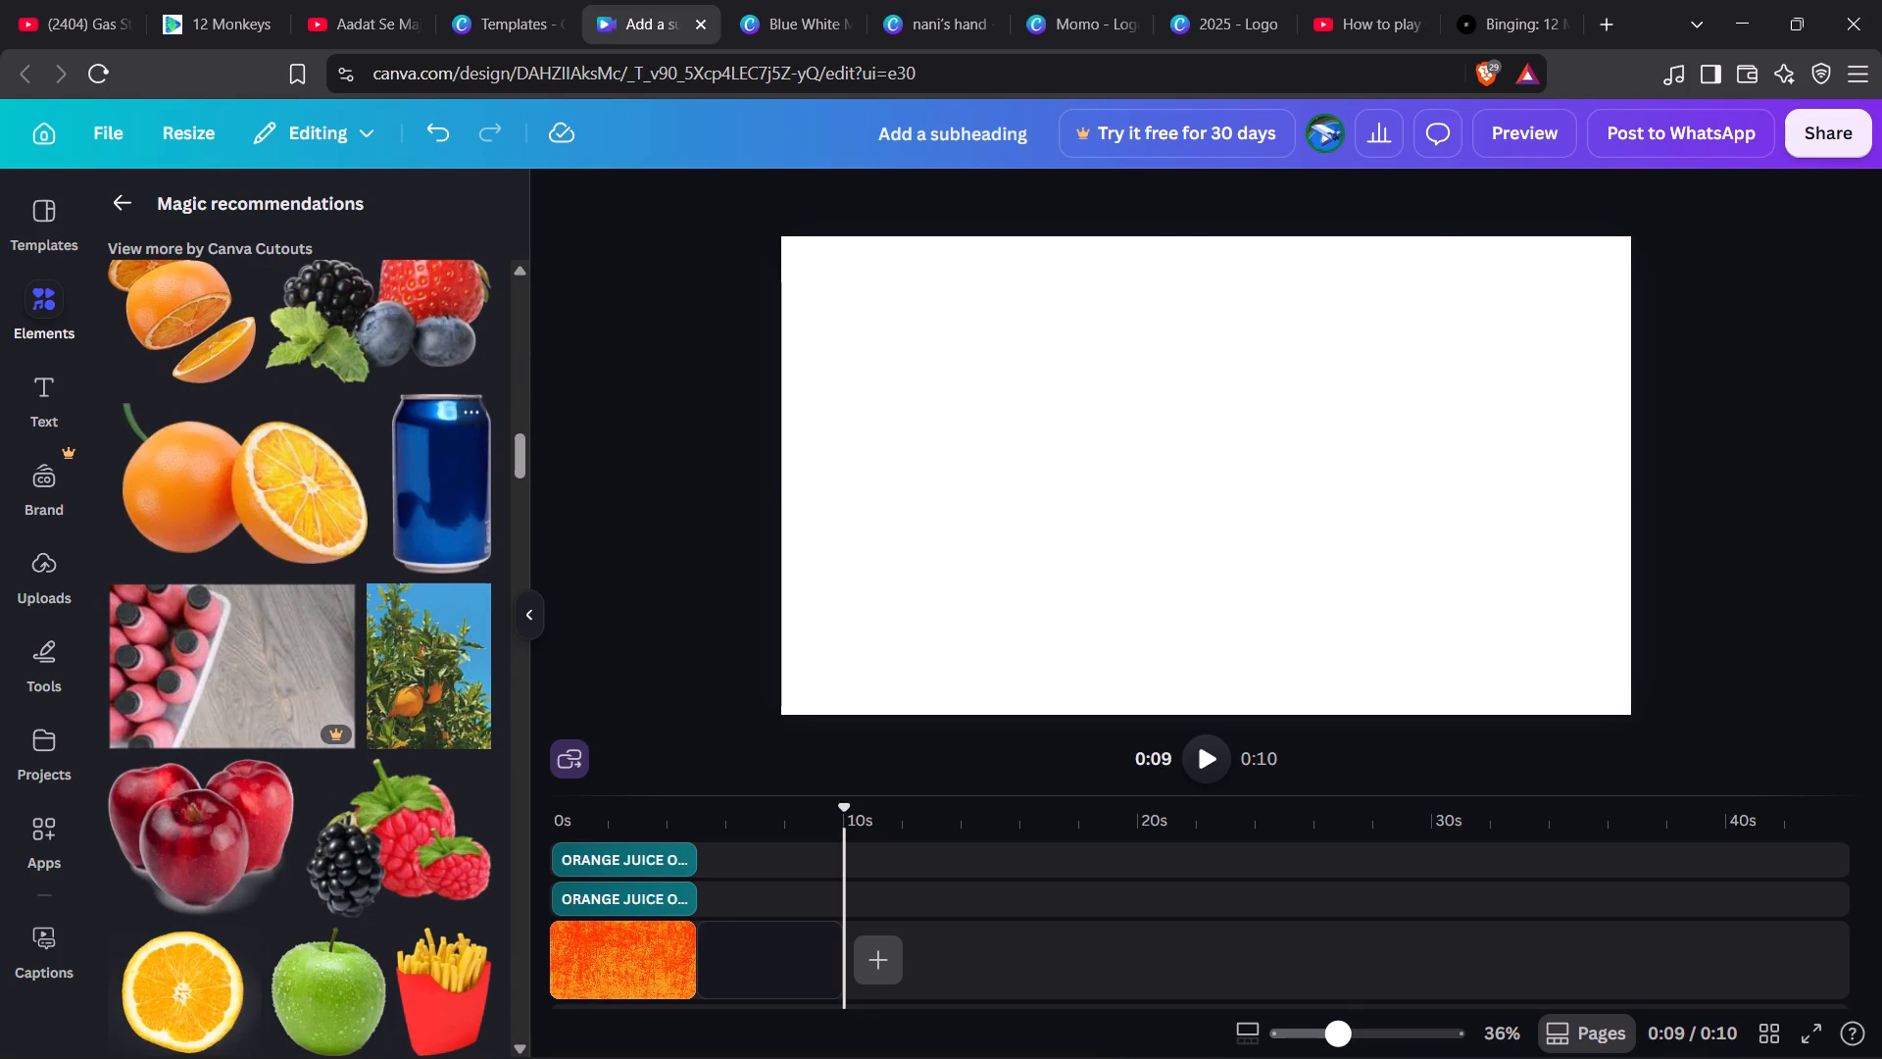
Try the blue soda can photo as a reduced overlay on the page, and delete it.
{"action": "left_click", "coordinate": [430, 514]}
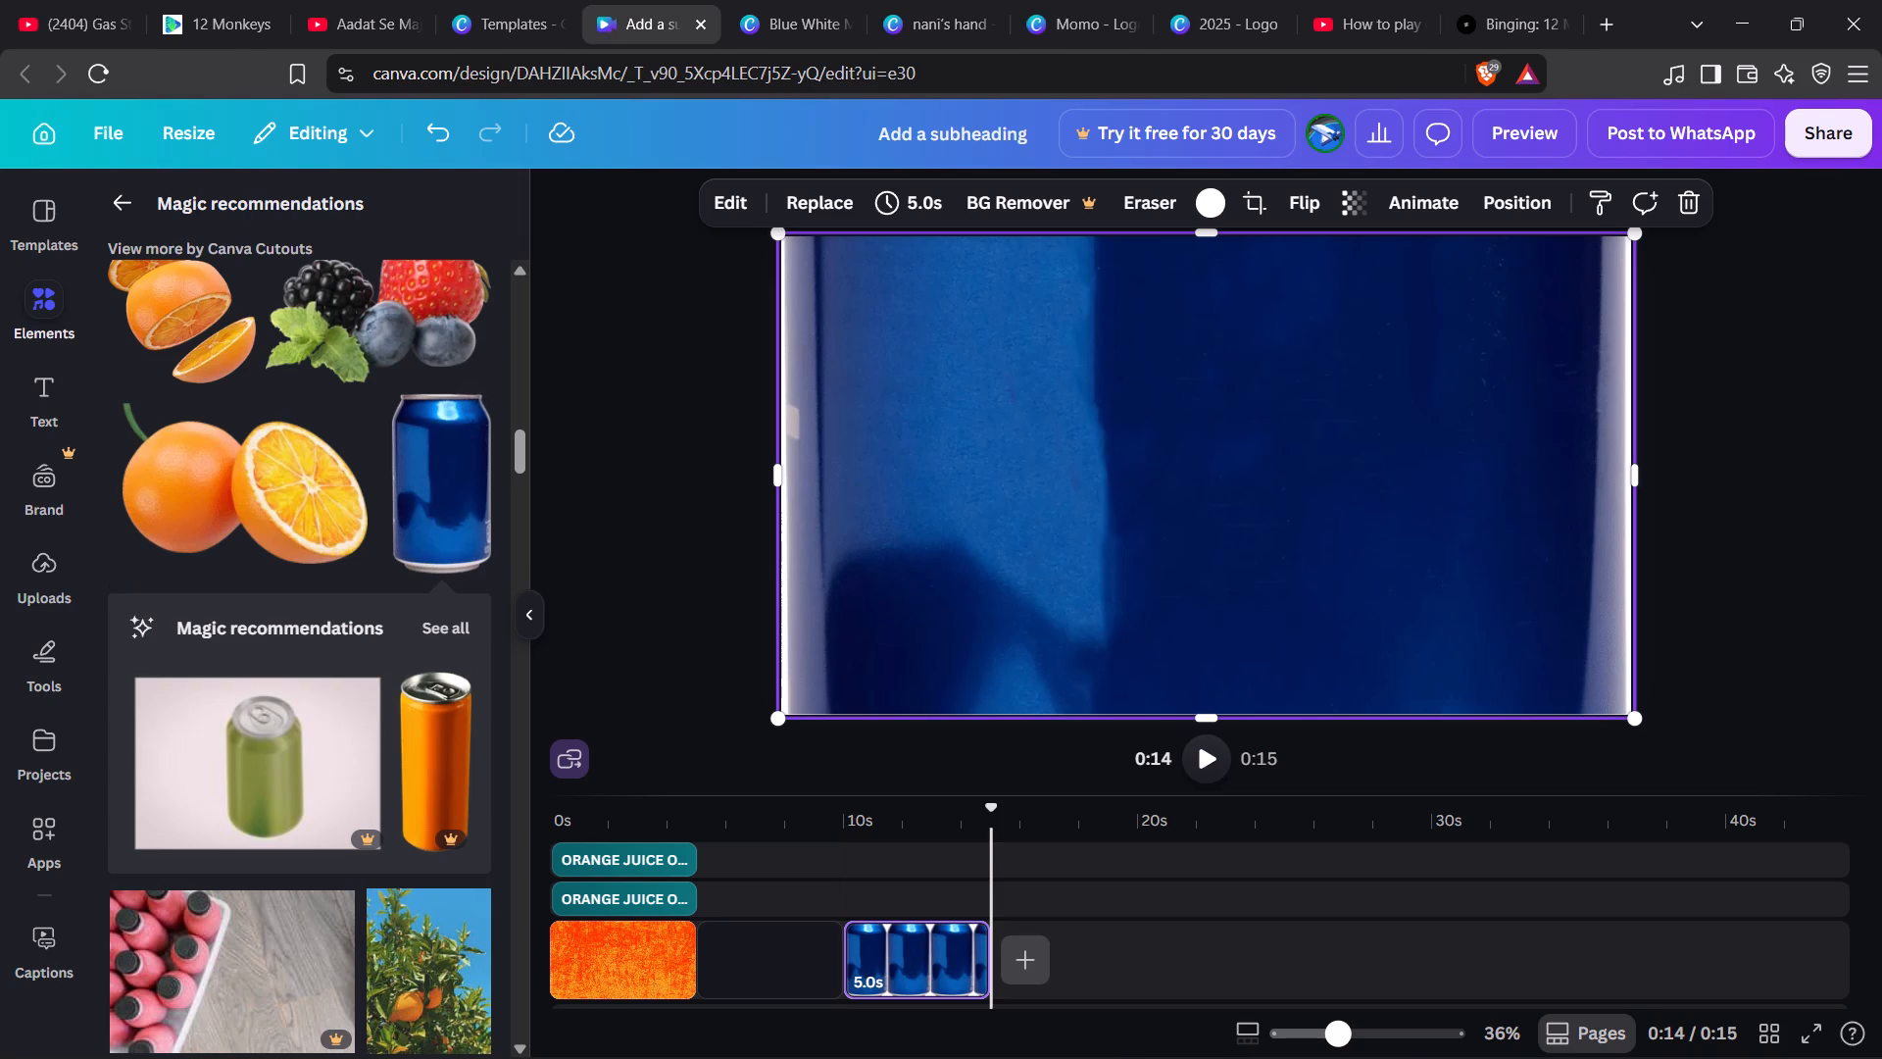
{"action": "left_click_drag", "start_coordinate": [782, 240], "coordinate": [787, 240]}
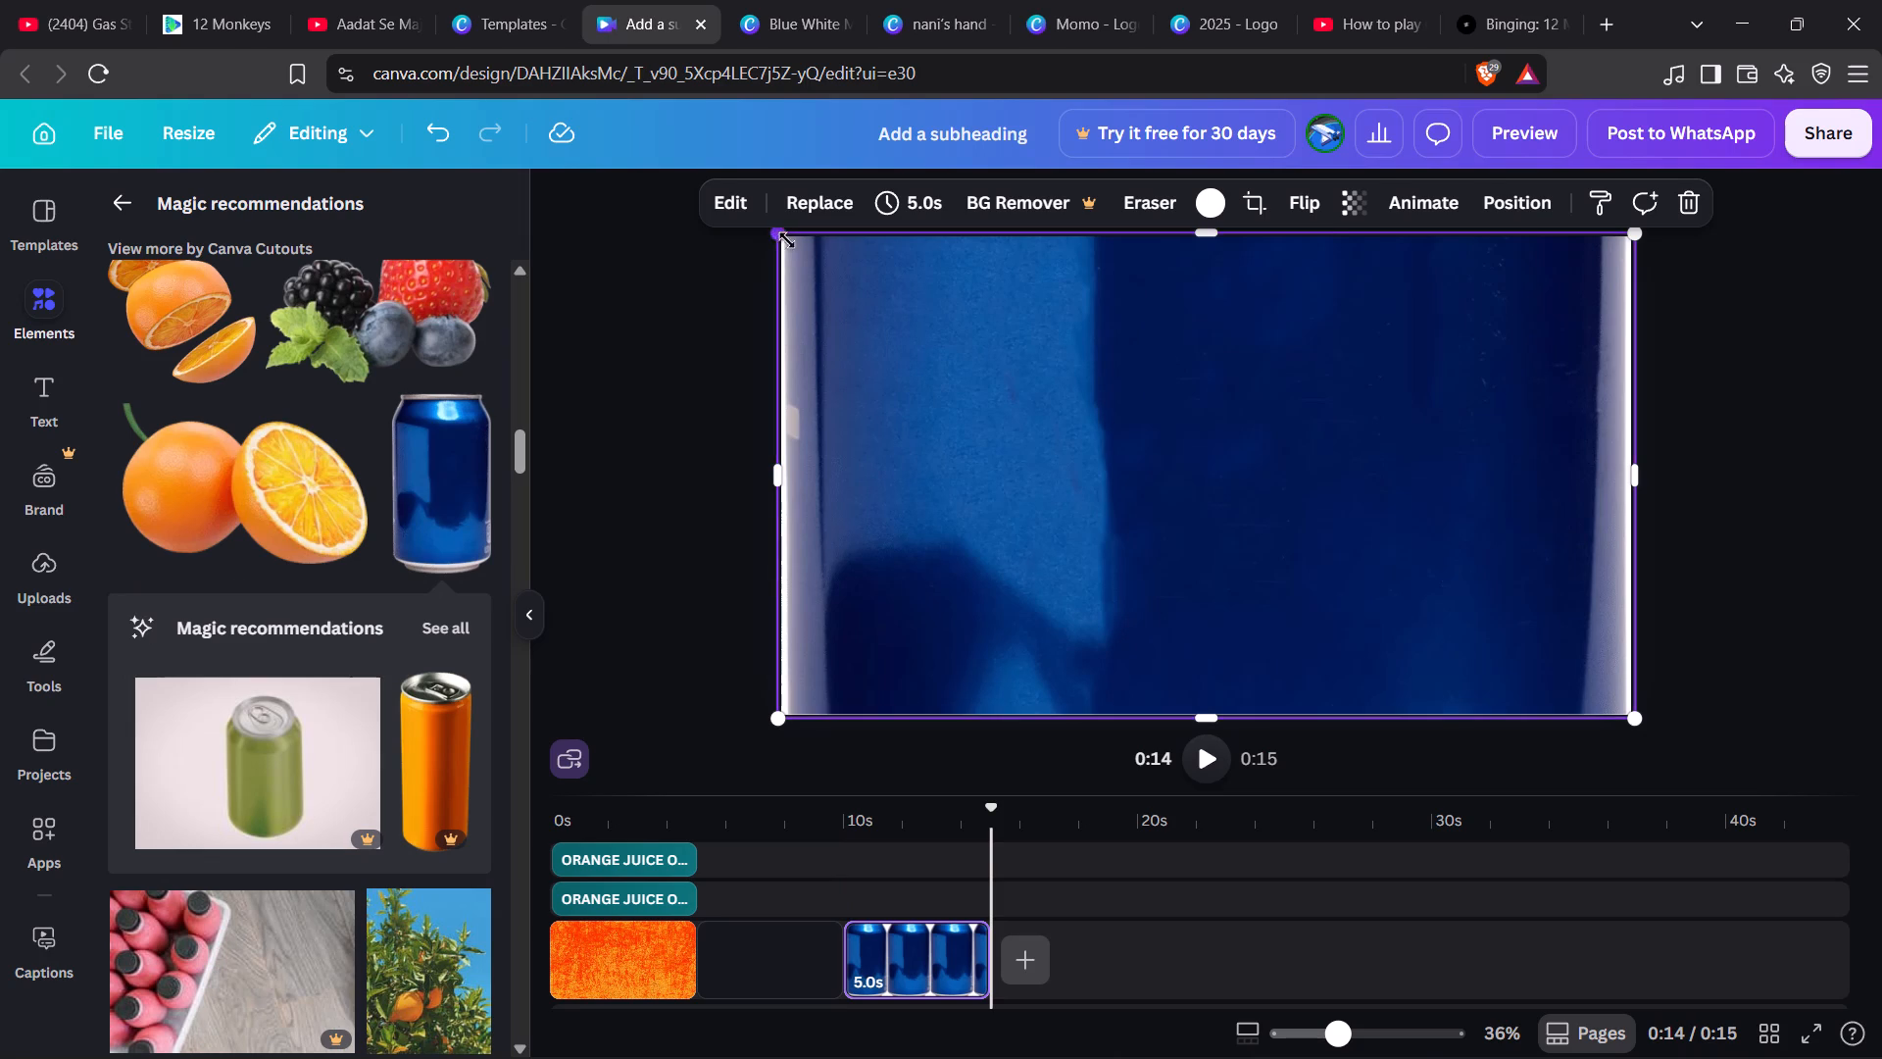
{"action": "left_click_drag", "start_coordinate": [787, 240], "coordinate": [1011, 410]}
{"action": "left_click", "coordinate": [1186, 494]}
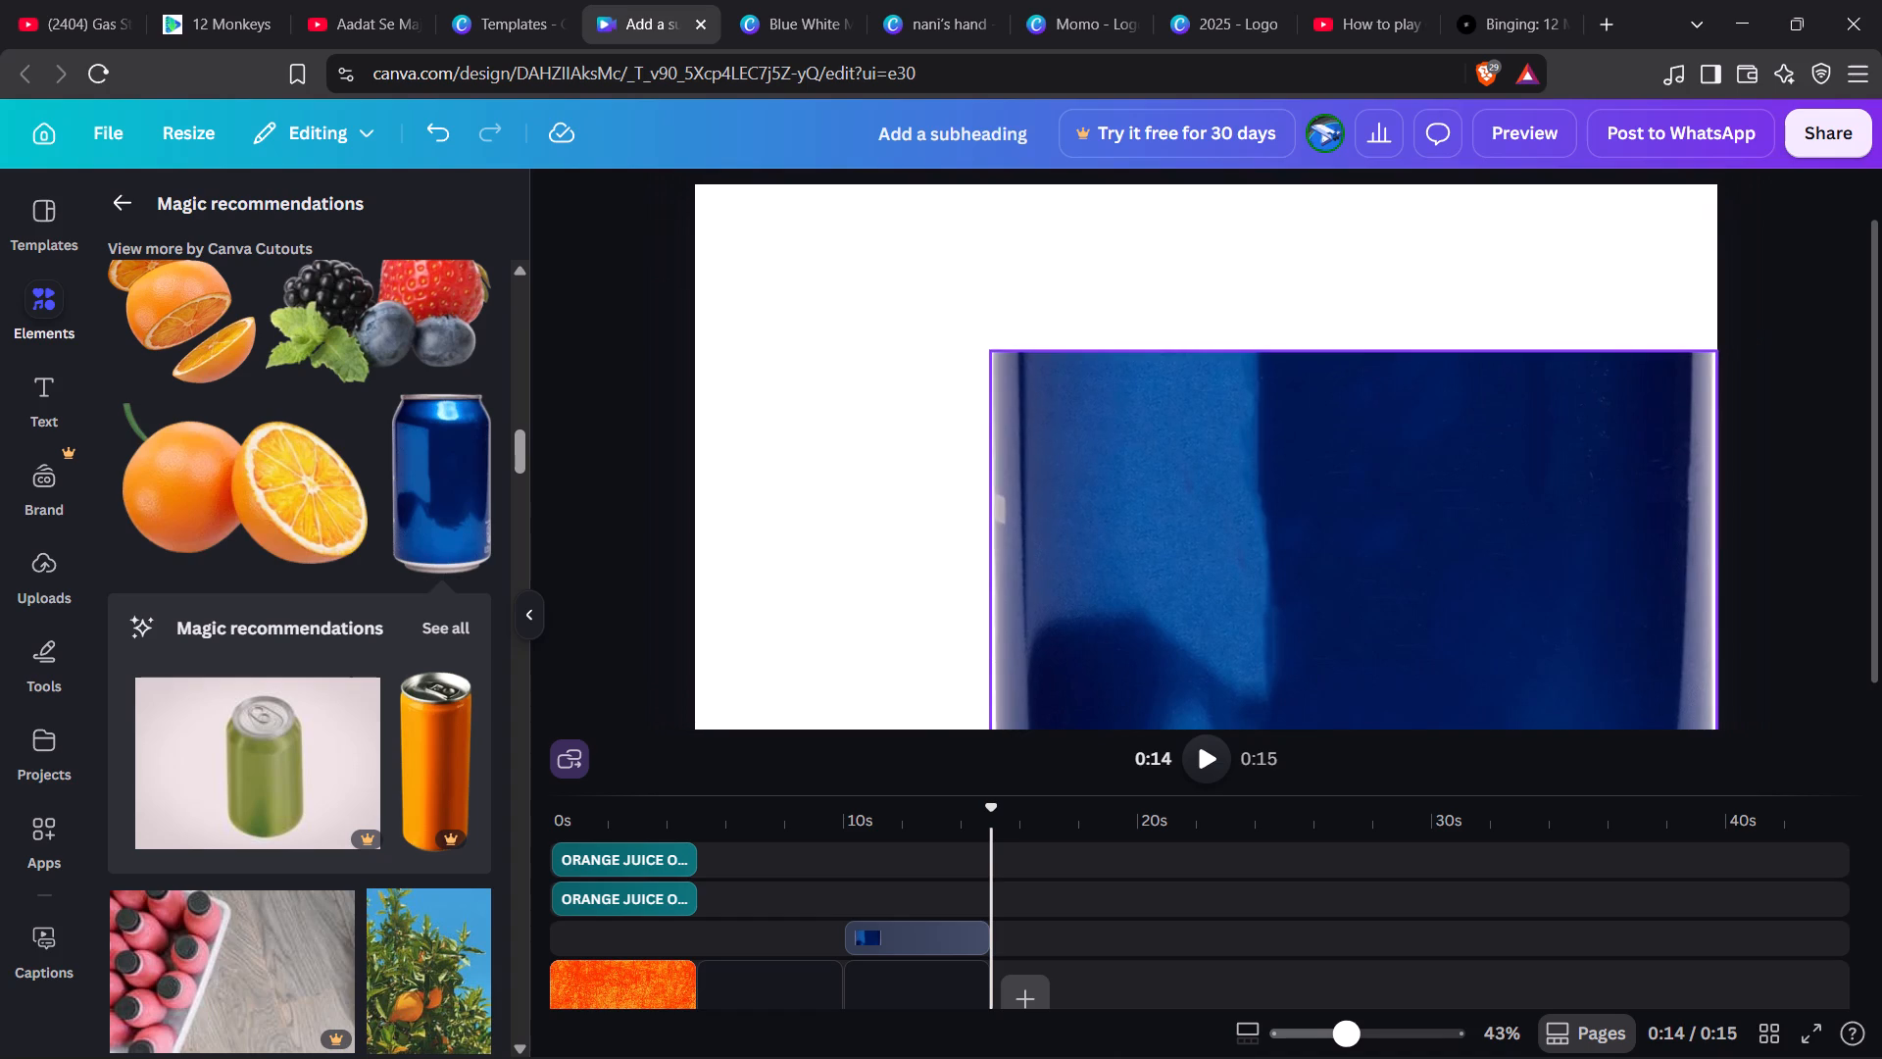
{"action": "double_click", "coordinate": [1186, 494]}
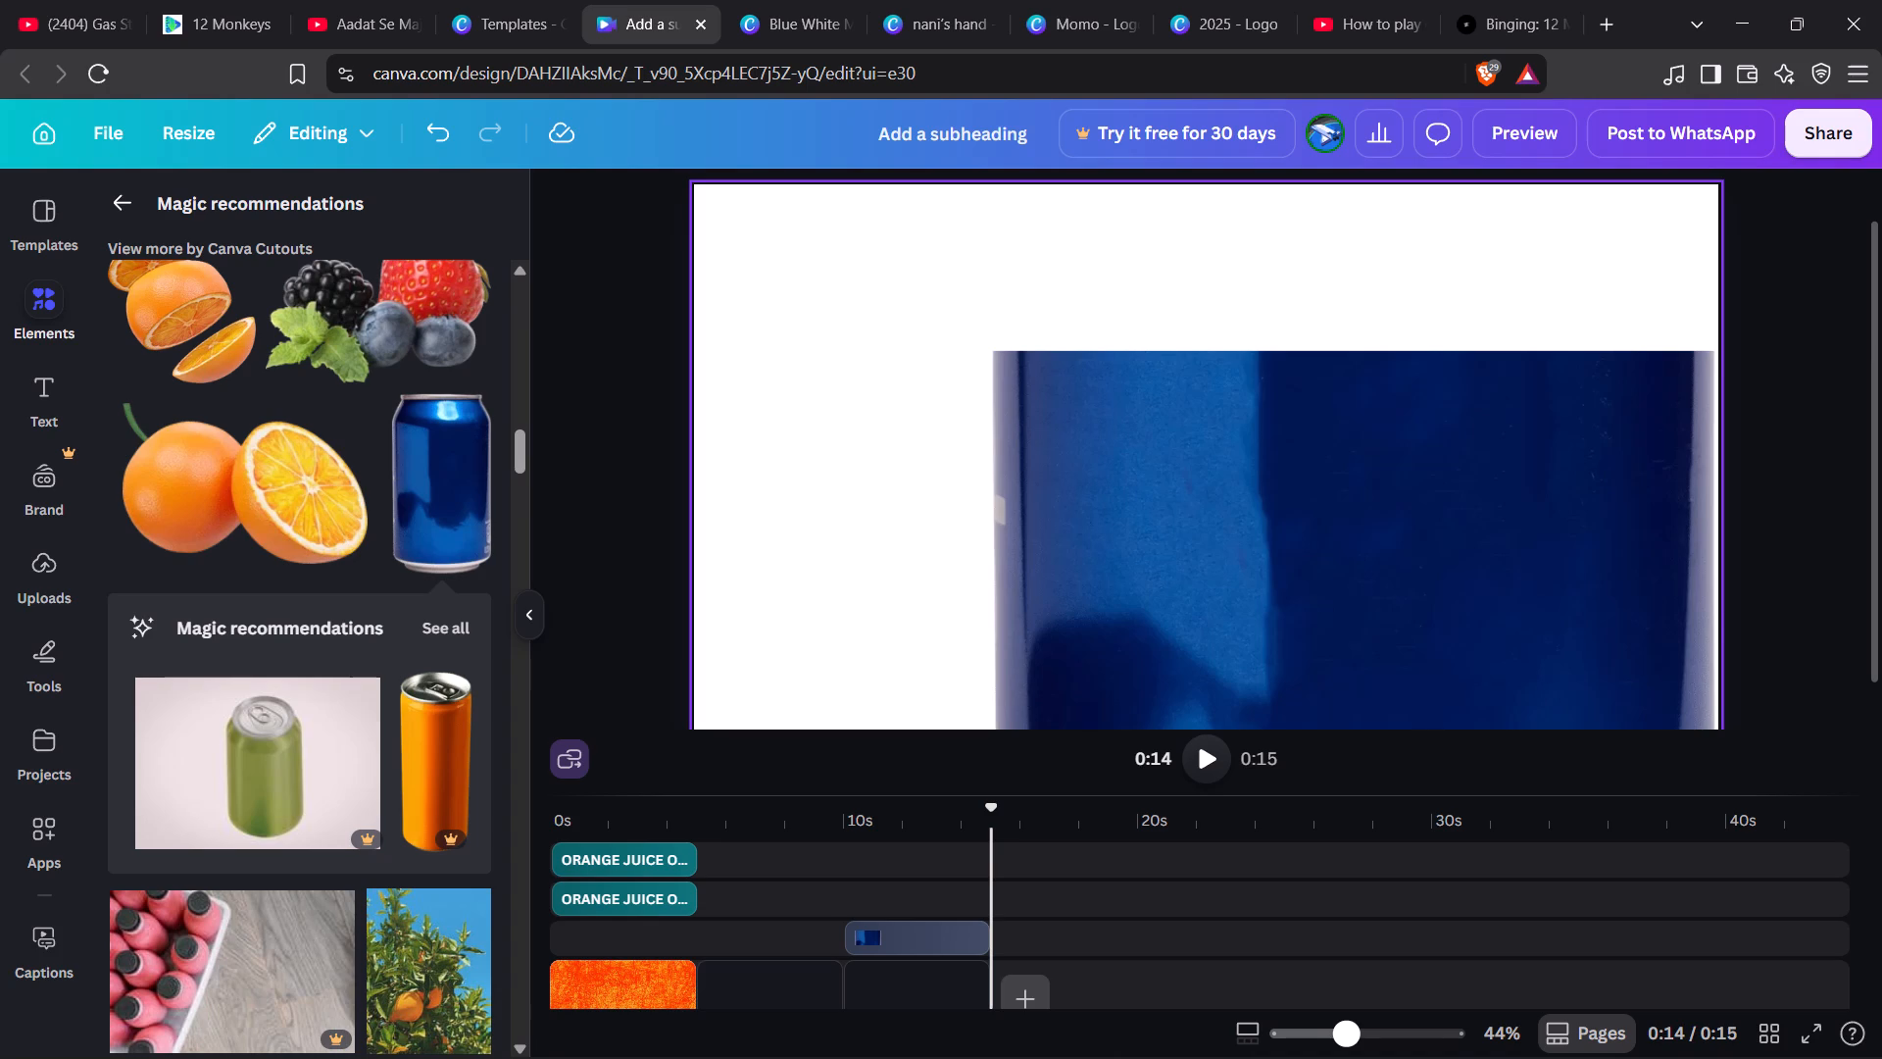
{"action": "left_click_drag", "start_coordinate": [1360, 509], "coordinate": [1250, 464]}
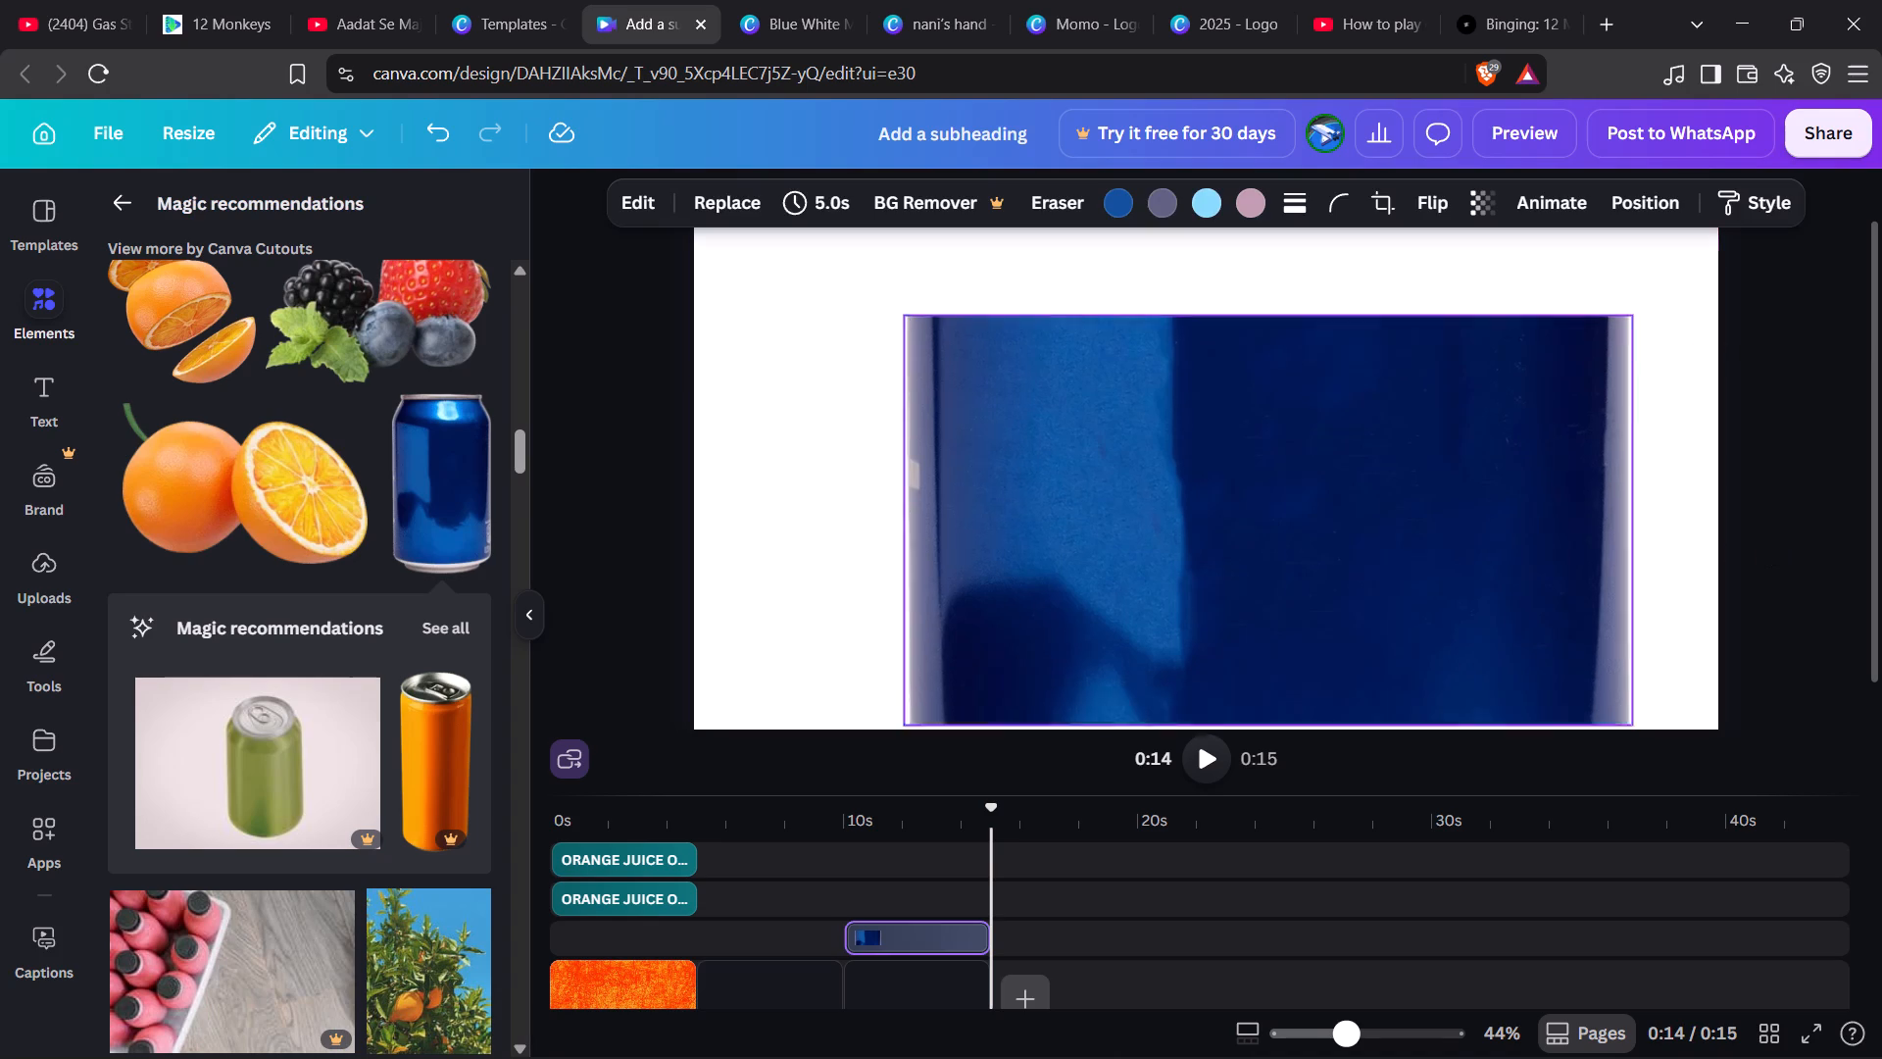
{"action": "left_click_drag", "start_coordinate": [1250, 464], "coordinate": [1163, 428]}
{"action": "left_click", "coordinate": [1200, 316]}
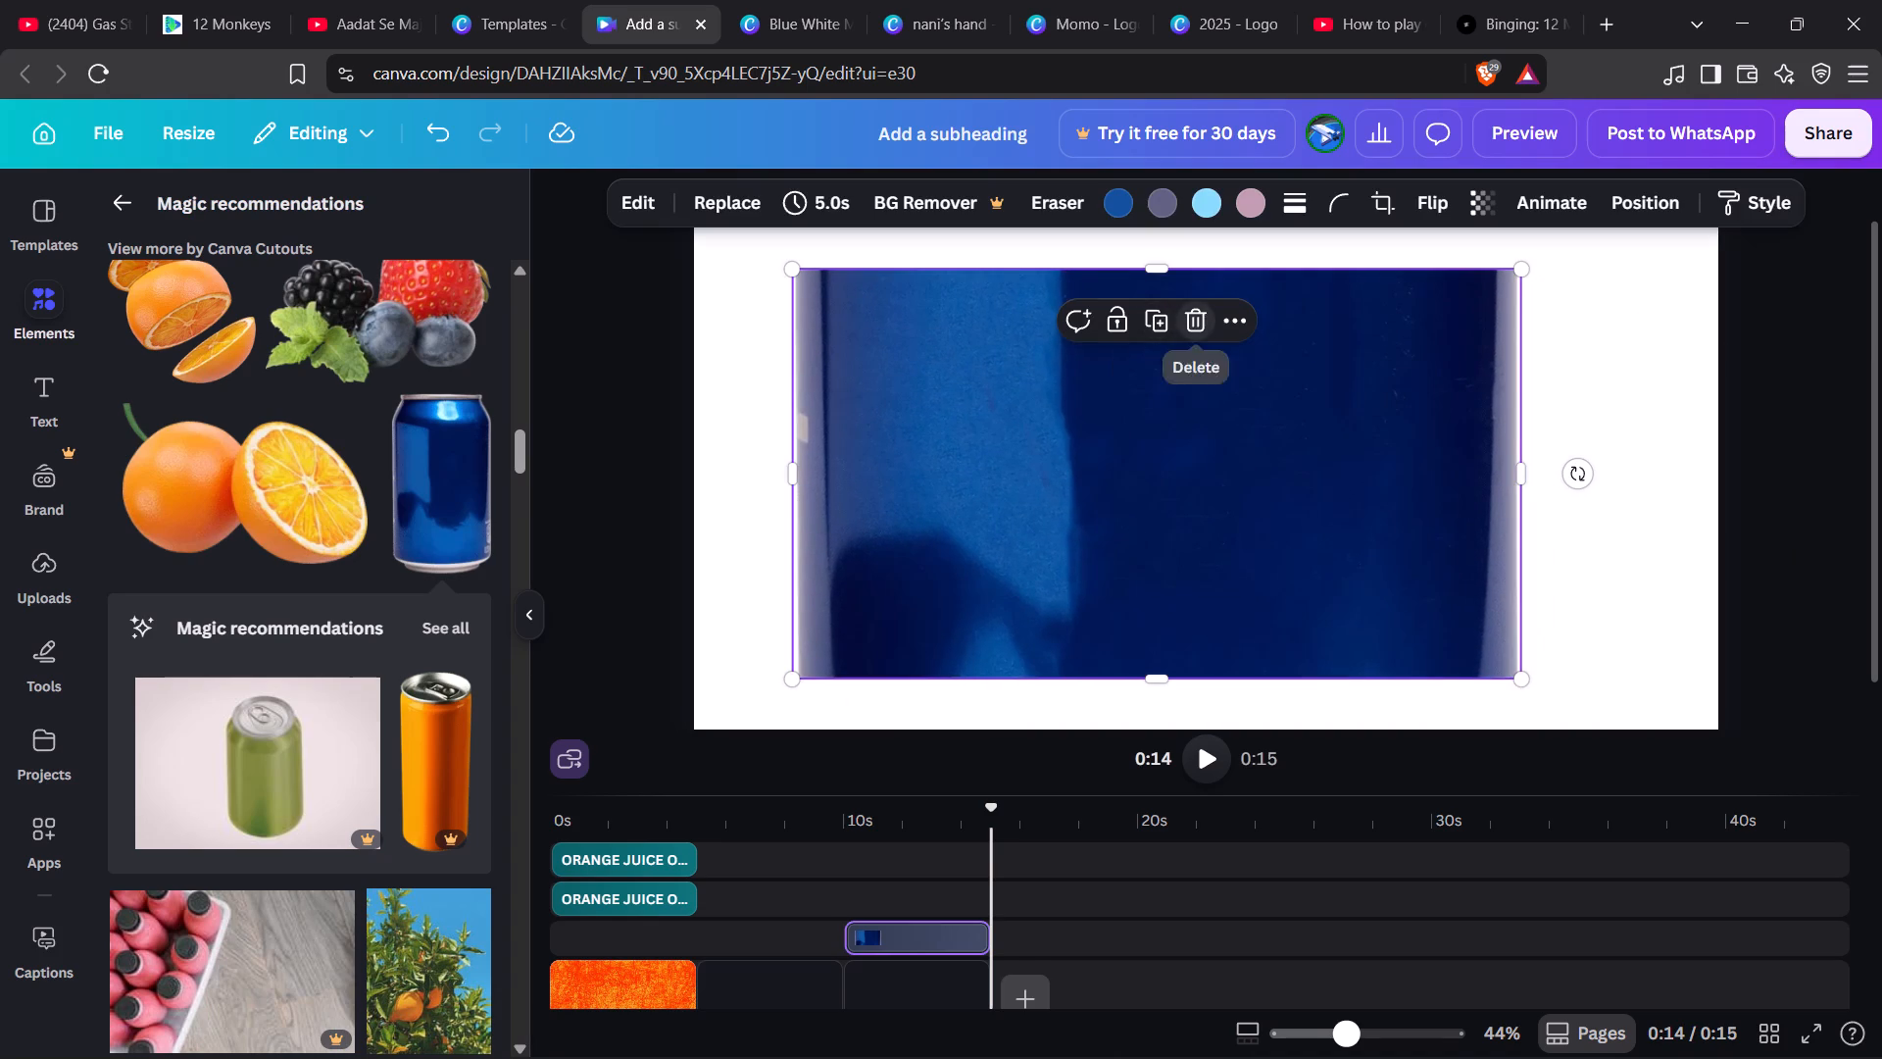
Add the whole-and-halved orange cutout with the green stem, detach it as an overlay and shrink it toward the page's upper left.
{"action": "scroll", "coordinate": [332, 598], "scroll_direction": "up", "scroll_amount": 3}
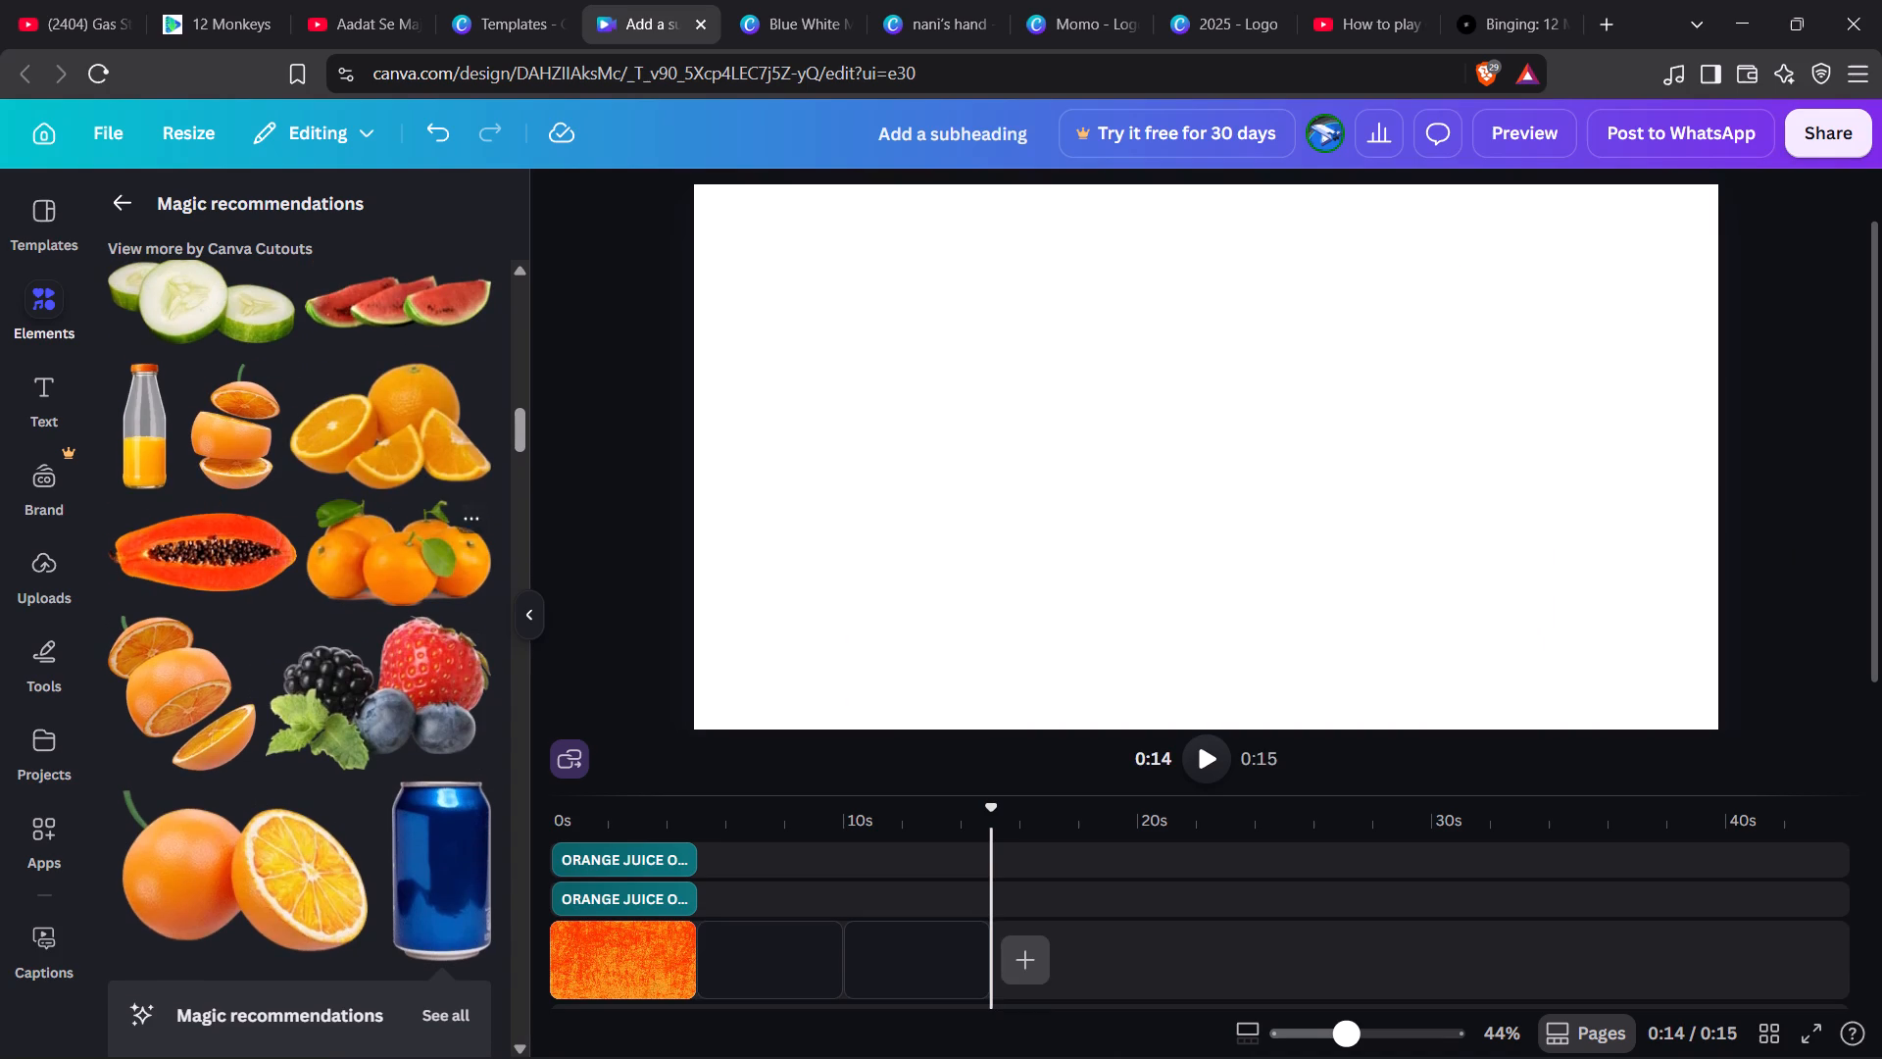
{"action": "left_click", "coordinate": [254, 881]}
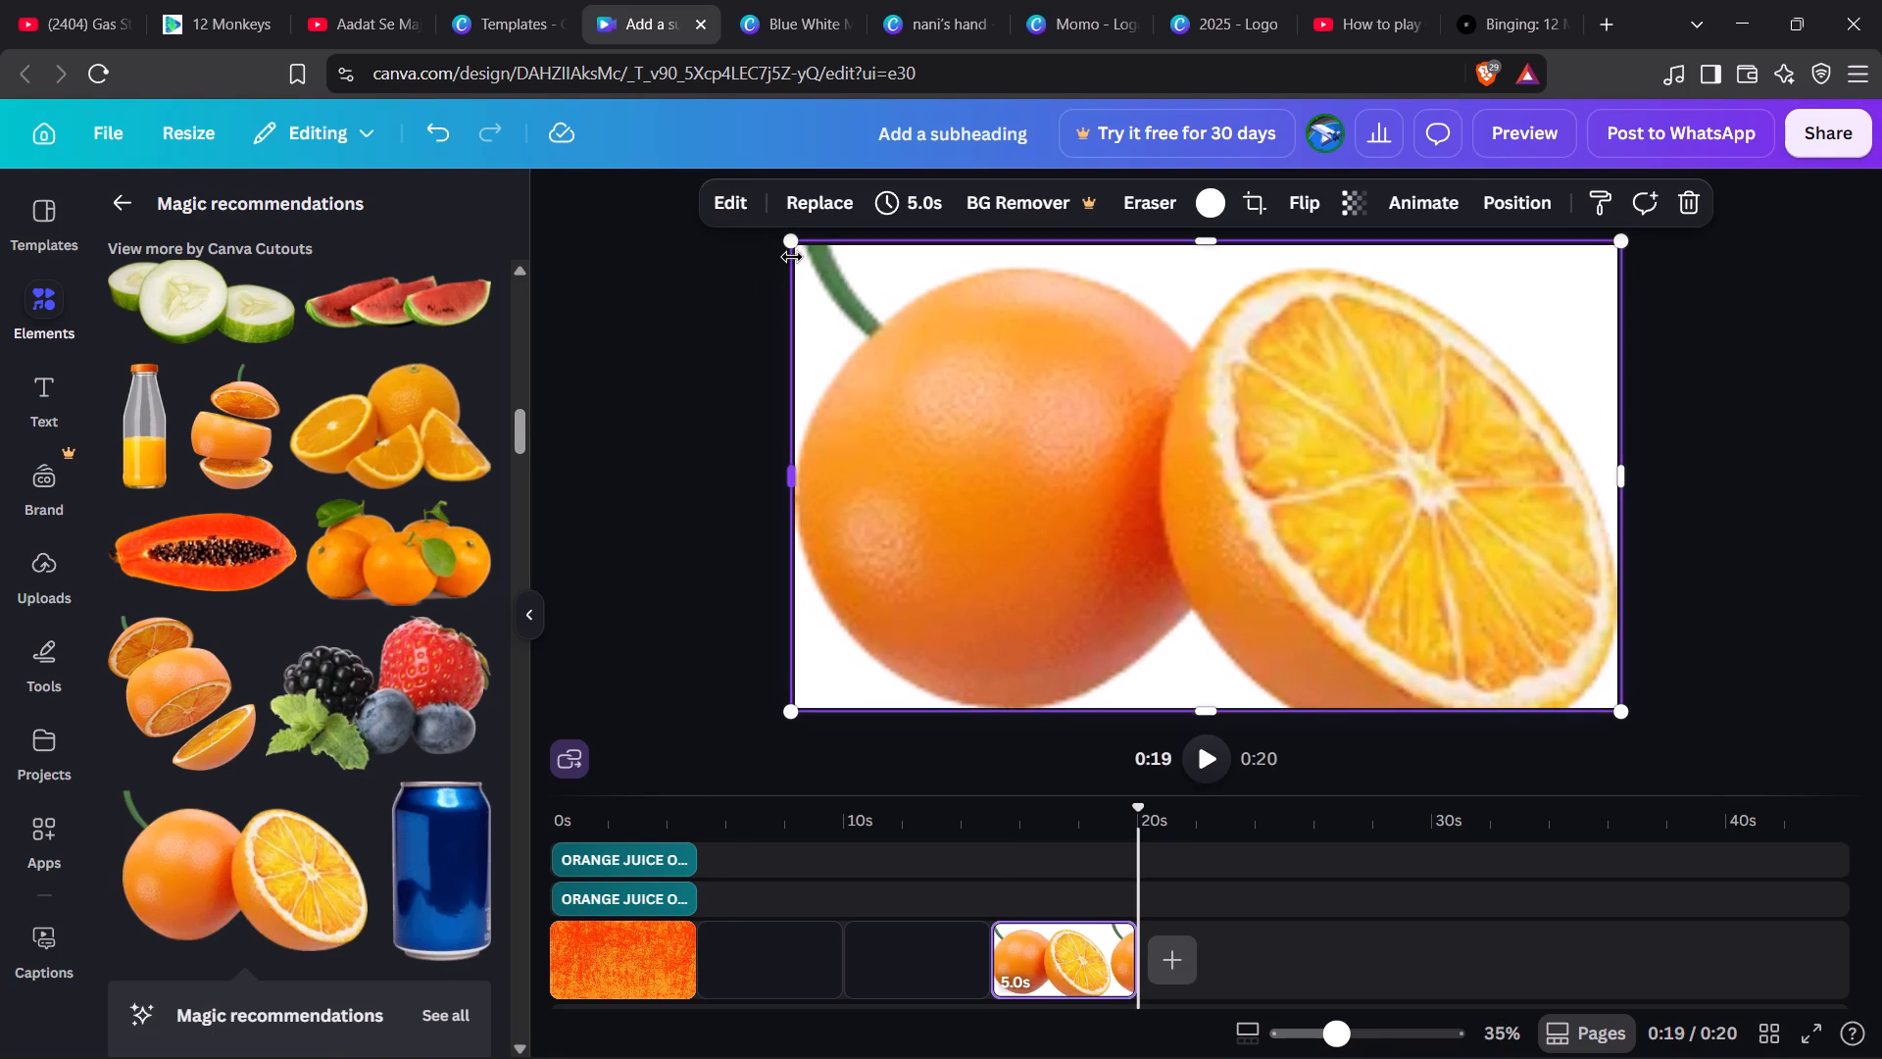
{"action": "left_click_drag", "start_coordinate": [801, 245], "coordinate": [850, 289]}
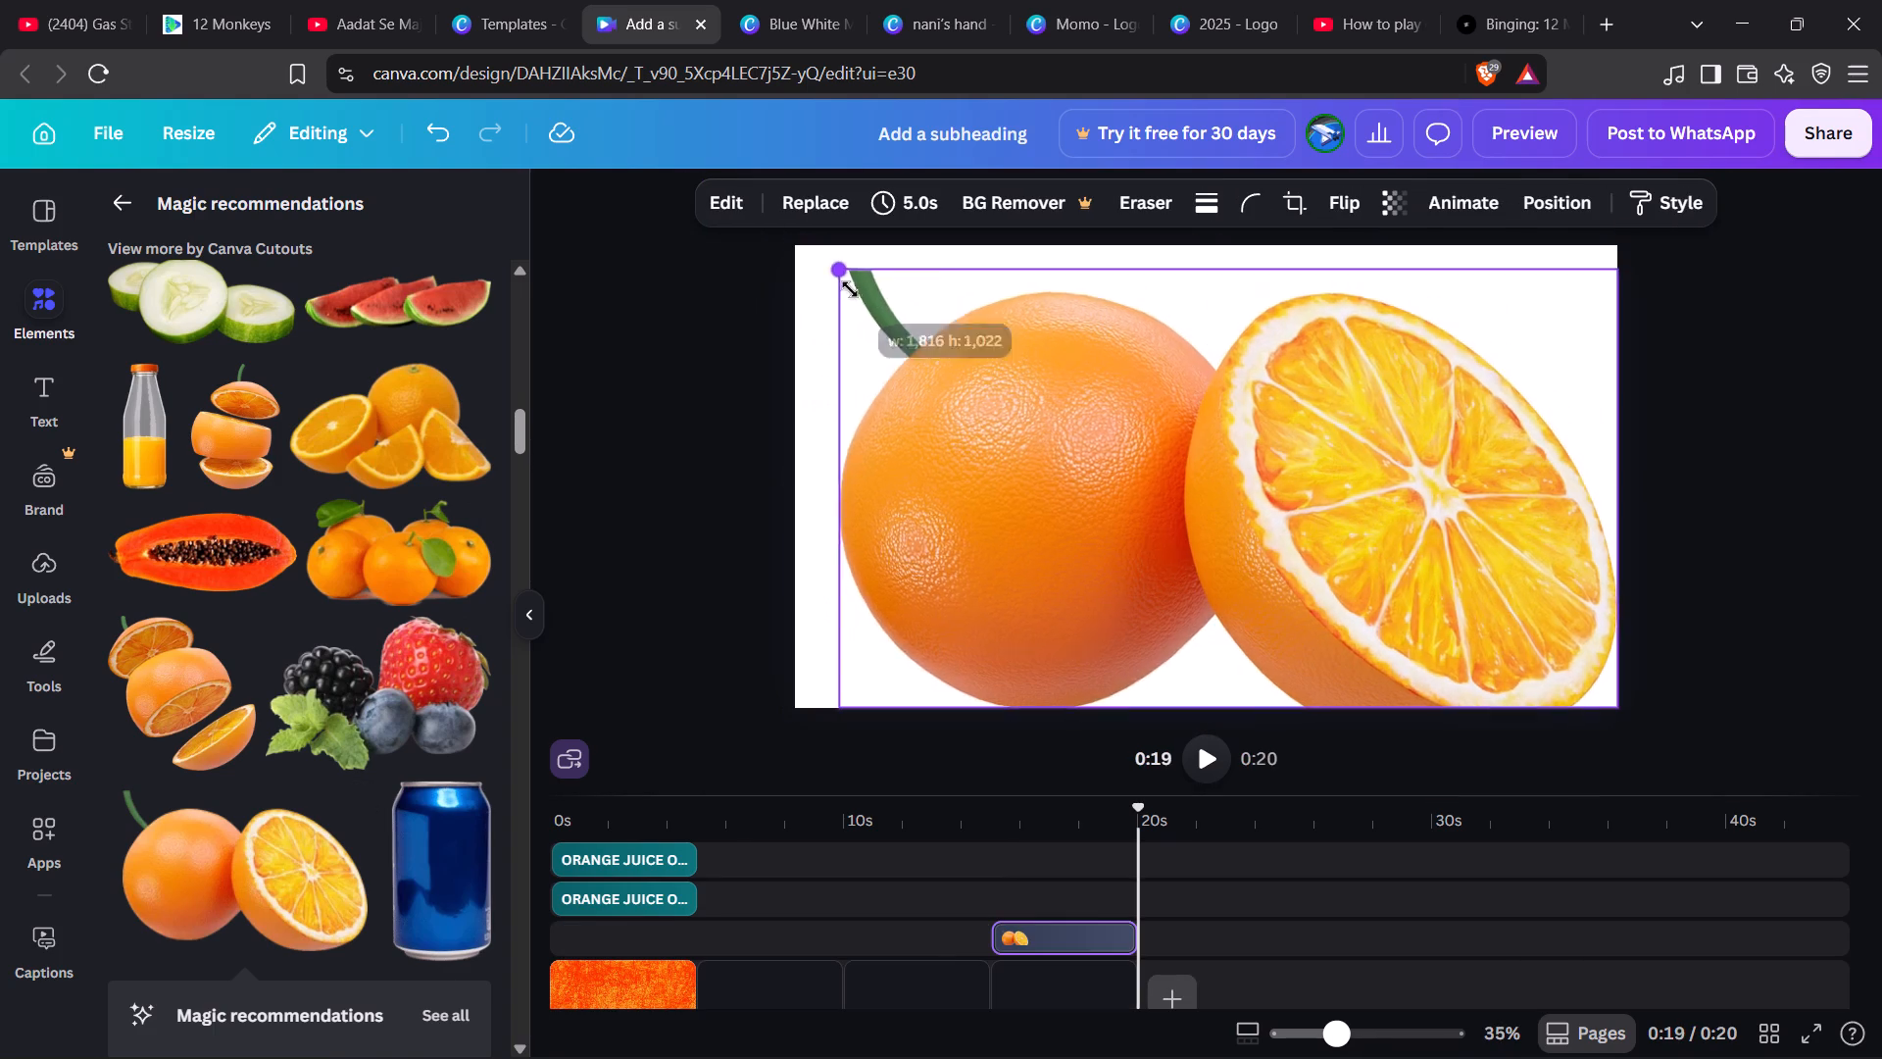
{"action": "left_click_drag", "start_coordinate": [850, 289], "coordinate": [969, 362]}
{"action": "left_click_drag", "start_coordinate": [1253, 442], "coordinate": [1132, 394]}
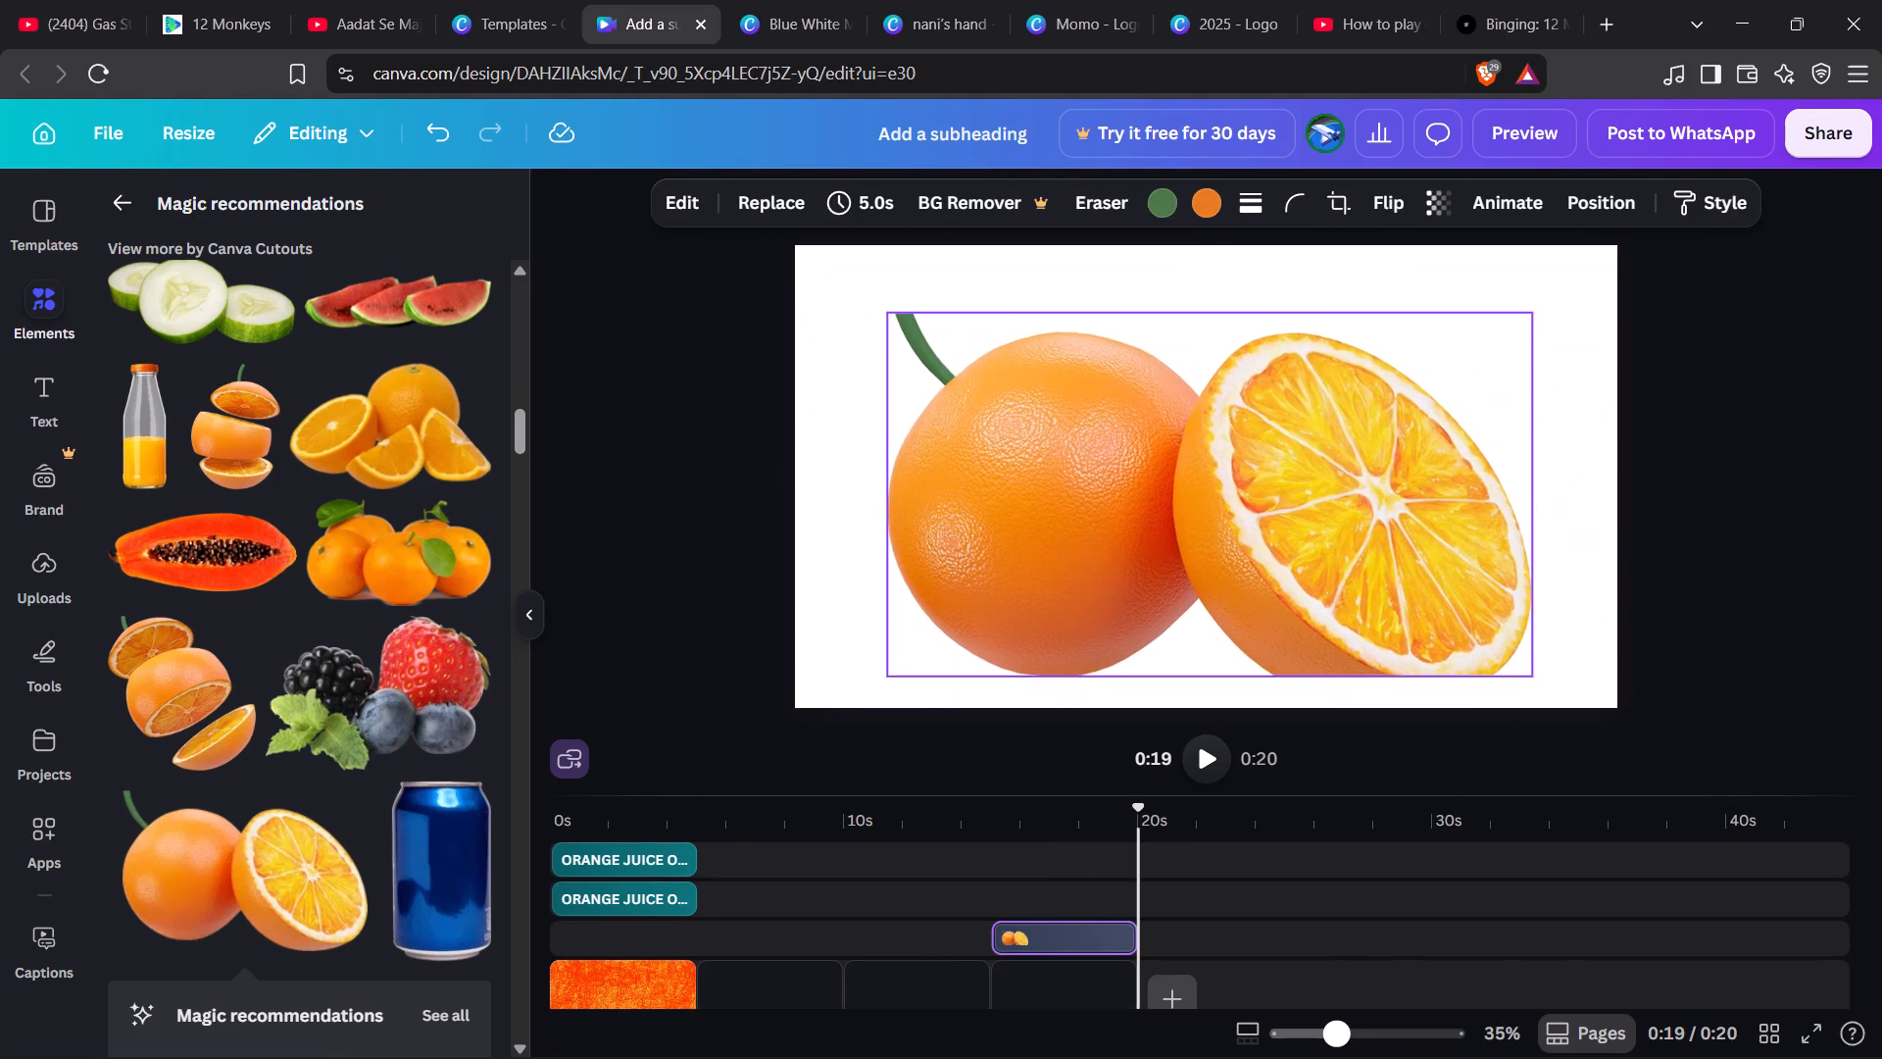
{"action": "left_click_drag", "start_coordinate": [1132, 394], "coordinate": [1083, 361]}
{"action": "left_click_drag", "start_coordinate": [1449, 630], "coordinate": [1428, 616]}
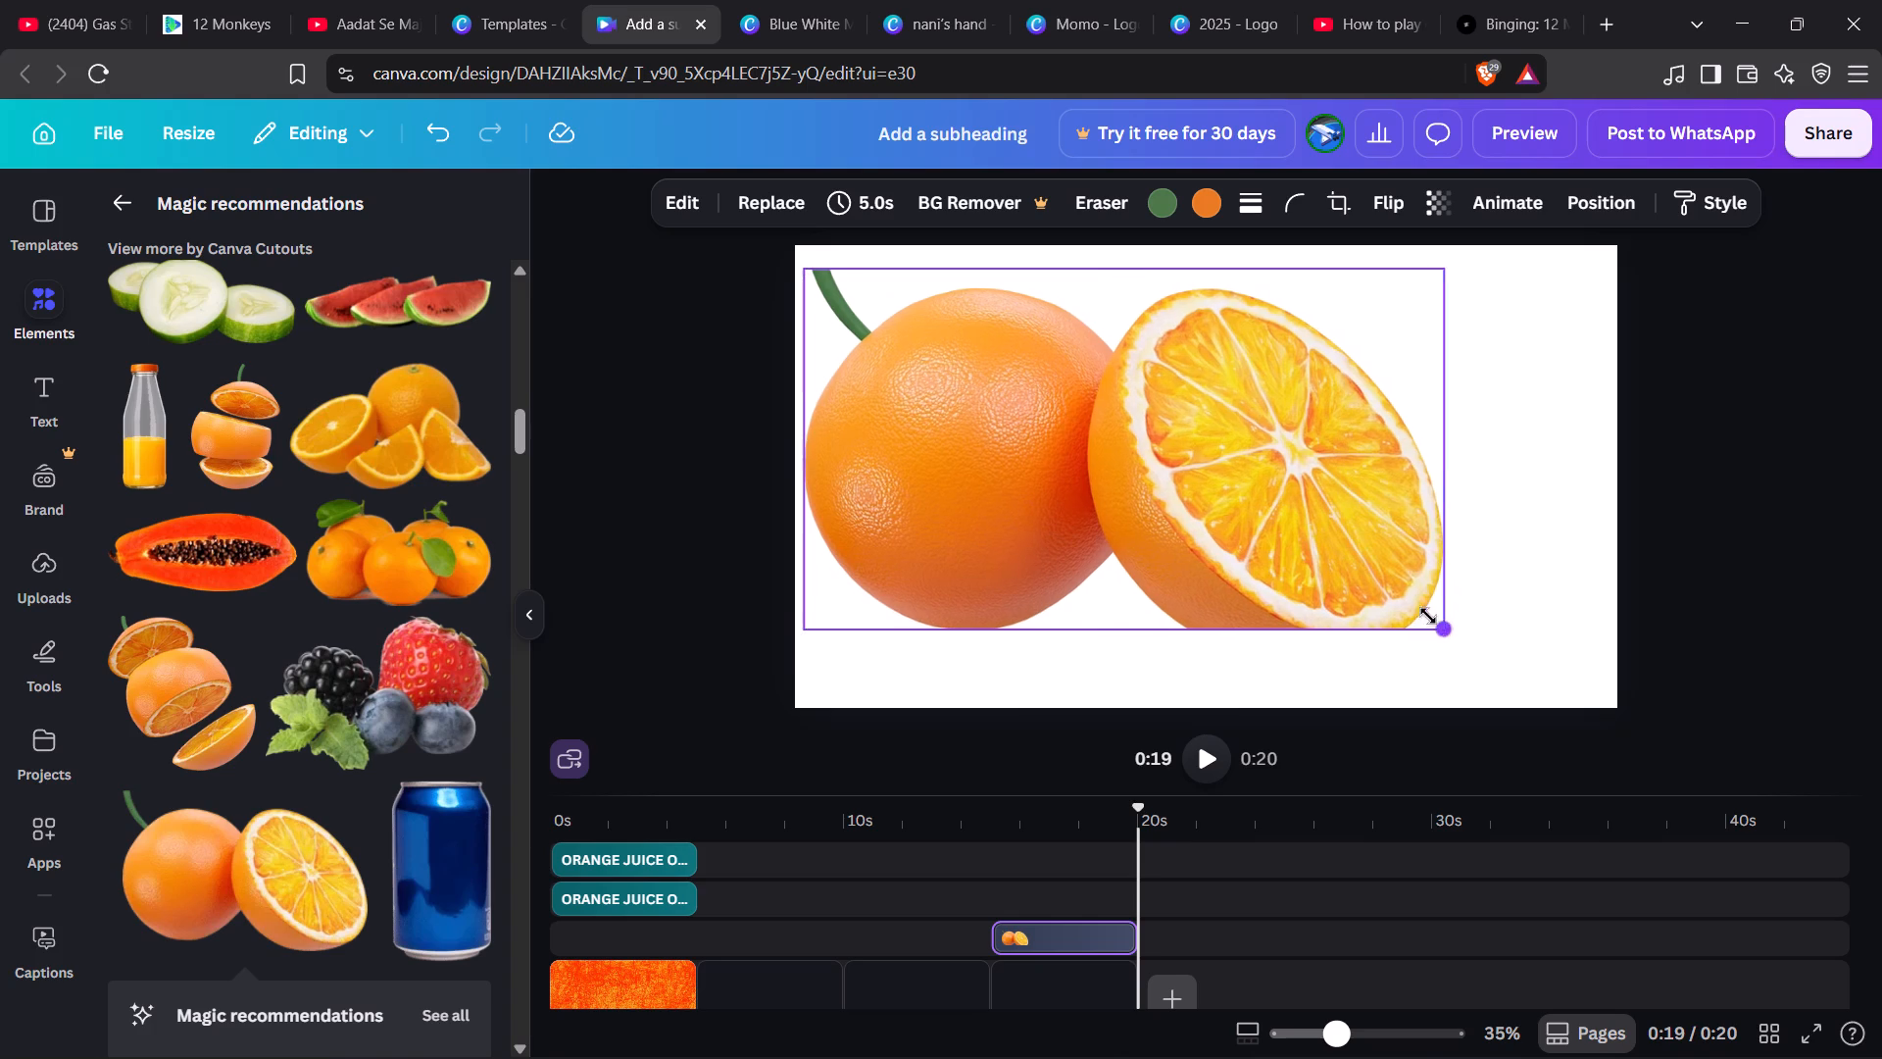
{"action": "left_click_drag", "start_coordinate": [1428, 616], "coordinate": [1409, 605]}
Move the orange cutout's clip to a timeline track above both ORANGE JUICE headings, starting at 0 s.
{"action": "left_click_drag", "start_coordinate": [1070, 933], "coordinate": [1021, 859]}
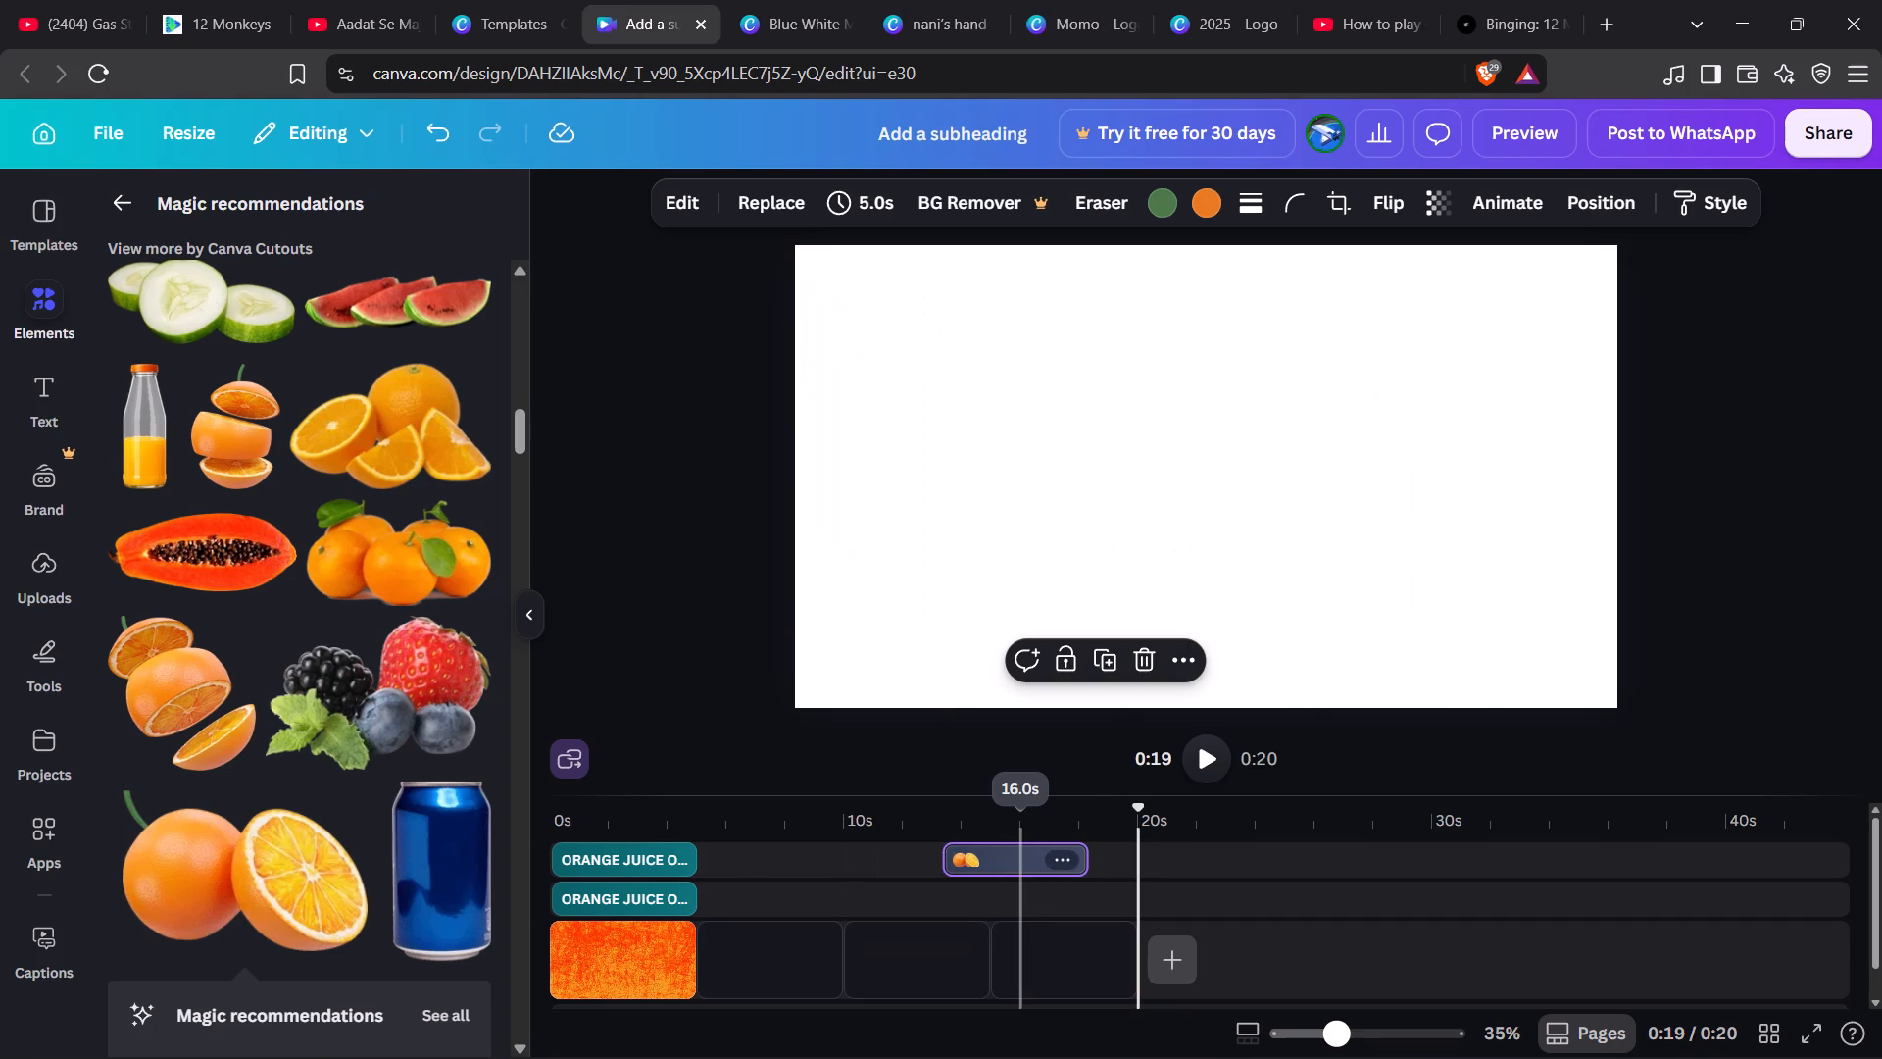
{"action": "scroll", "coordinate": [800, 892], "scroll_direction": "up", "scroll_amount": 1}
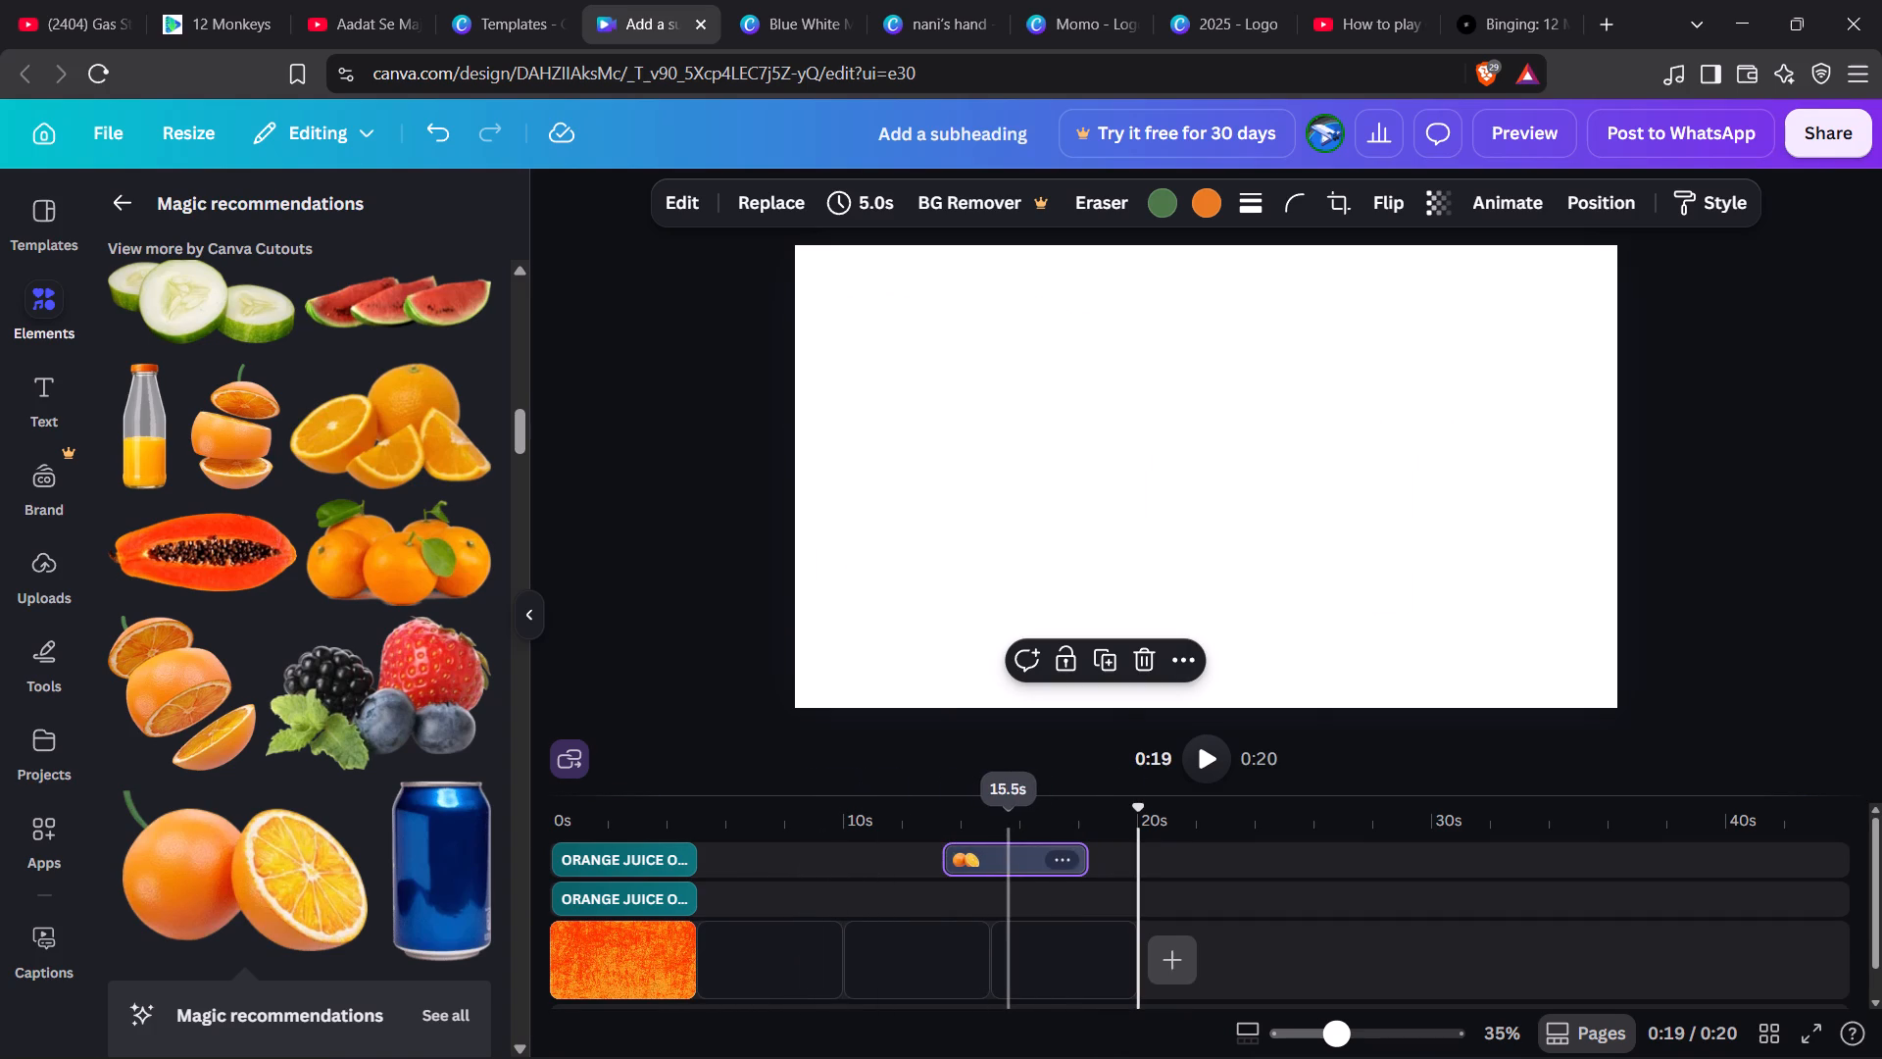
{"action": "left_click_drag", "start_coordinate": [1009, 855], "coordinate": [681, 832]}
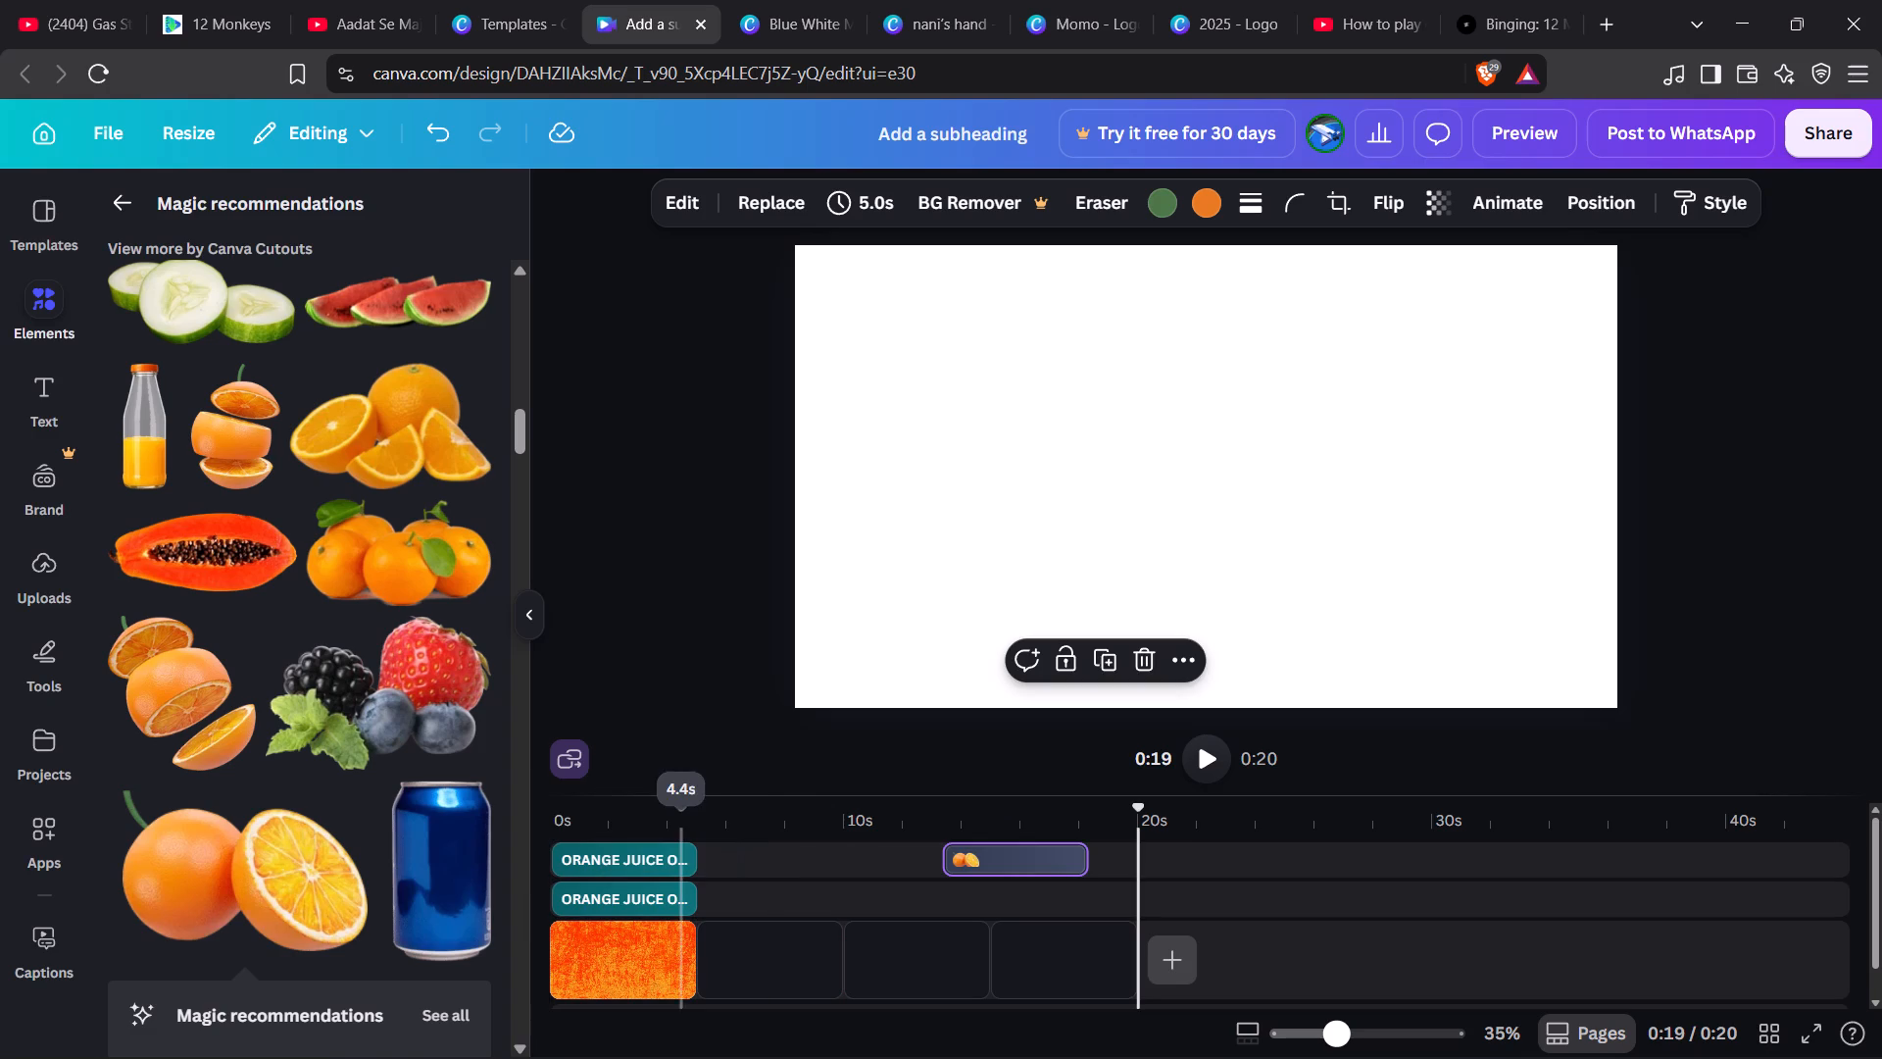
{"action": "left_click", "coordinate": [738, 905]}
{"action": "left_click_drag", "start_coordinate": [992, 842], "coordinate": [715, 877]}
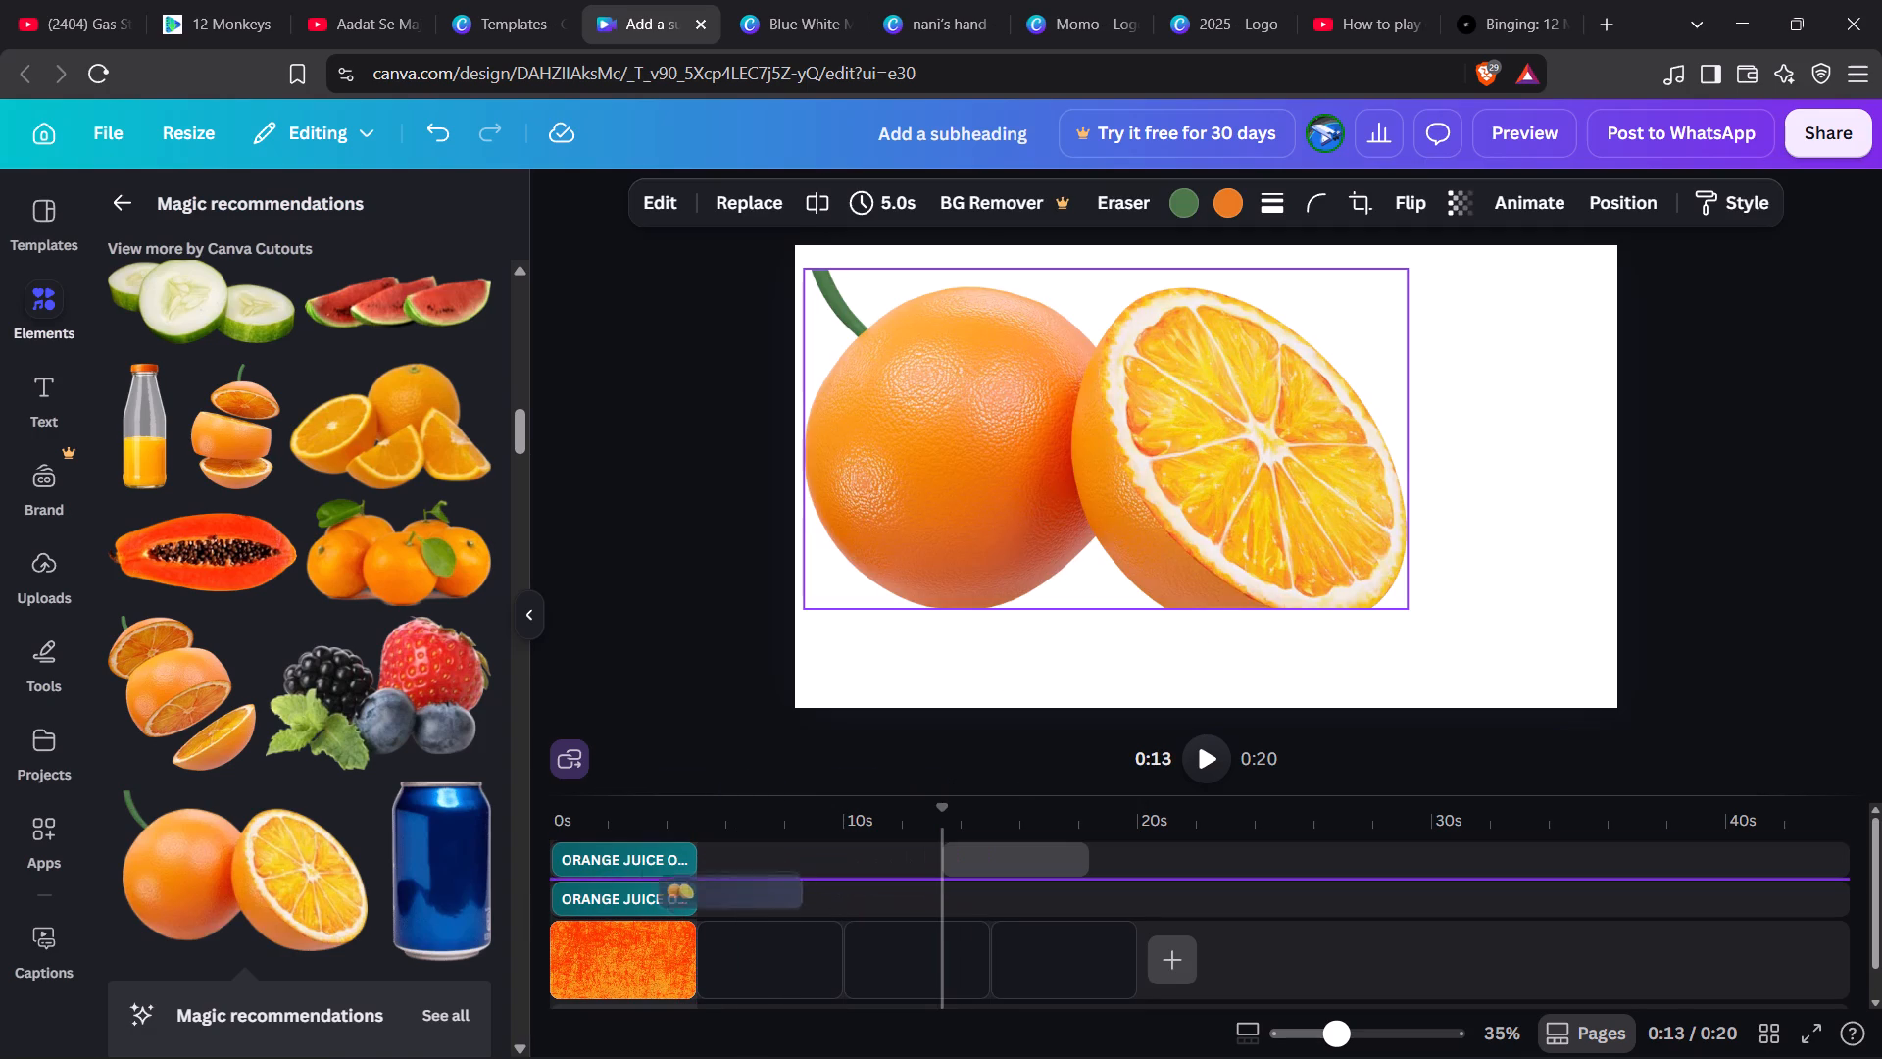
{"action": "left_click_drag", "start_coordinate": [715, 877], "coordinate": [675, 894]}
{"action": "left_click_drag", "start_coordinate": [675, 894], "coordinate": [670, 840]}
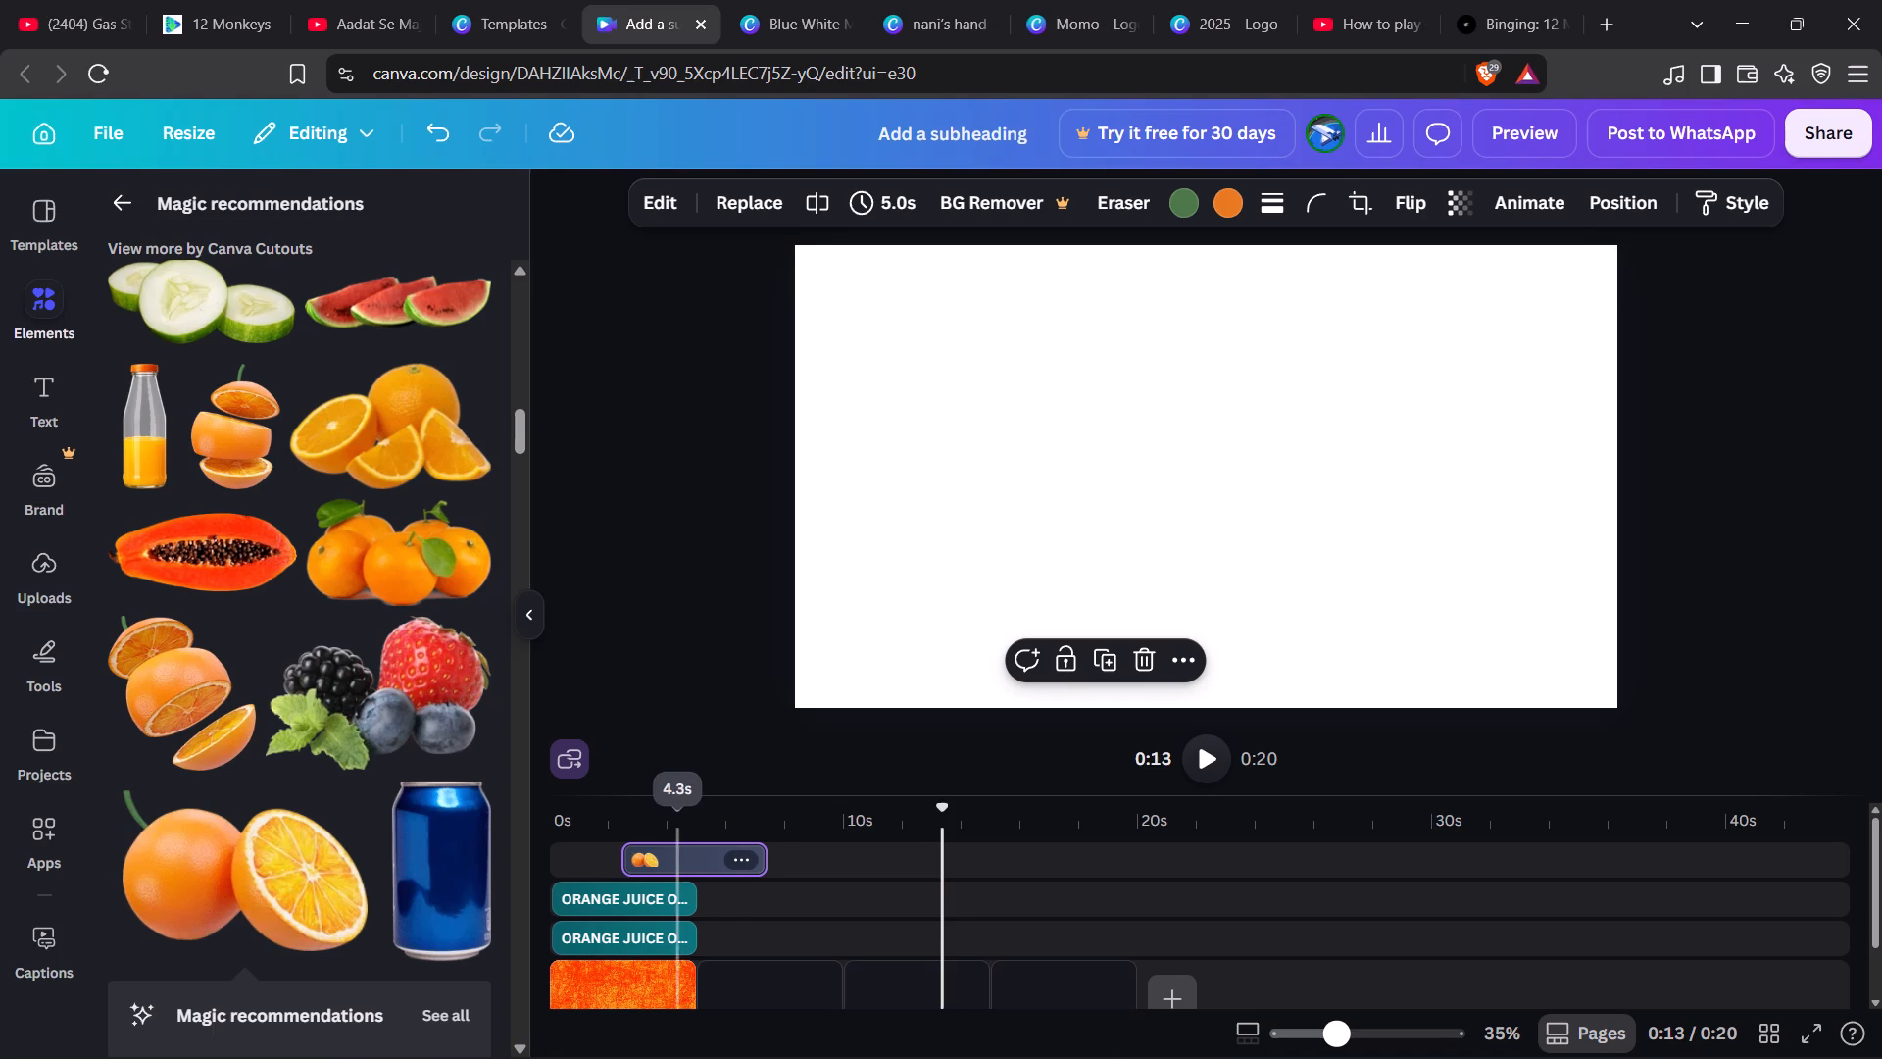
{"action": "left_click_drag", "start_coordinate": [689, 861], "coordinate": [620, 859]}
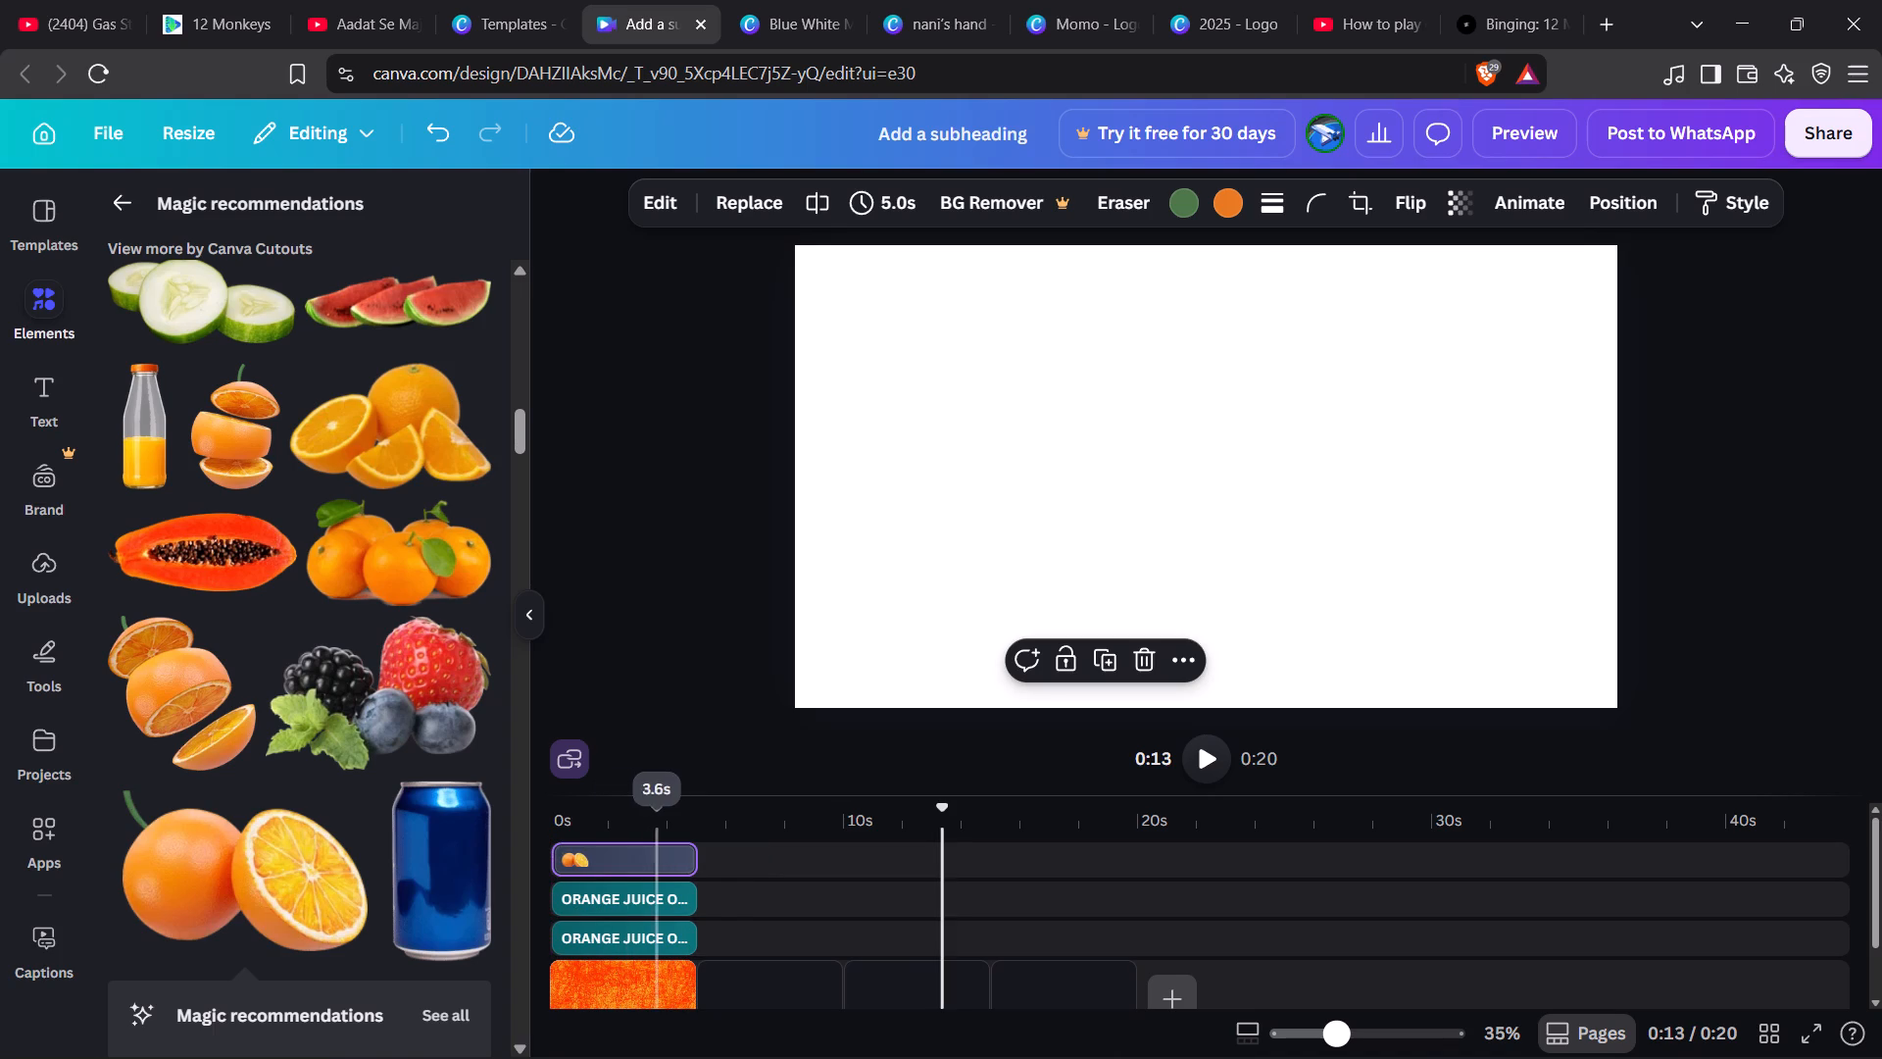
Shrink the orange cutout to about 950 wide and centre it horizontally over the two ORANGE JUICE headings, slightly above mid-height.
{"action": "left_click_drag", "start_coordinate": [939, 855], "coordinate": [464, 863]}
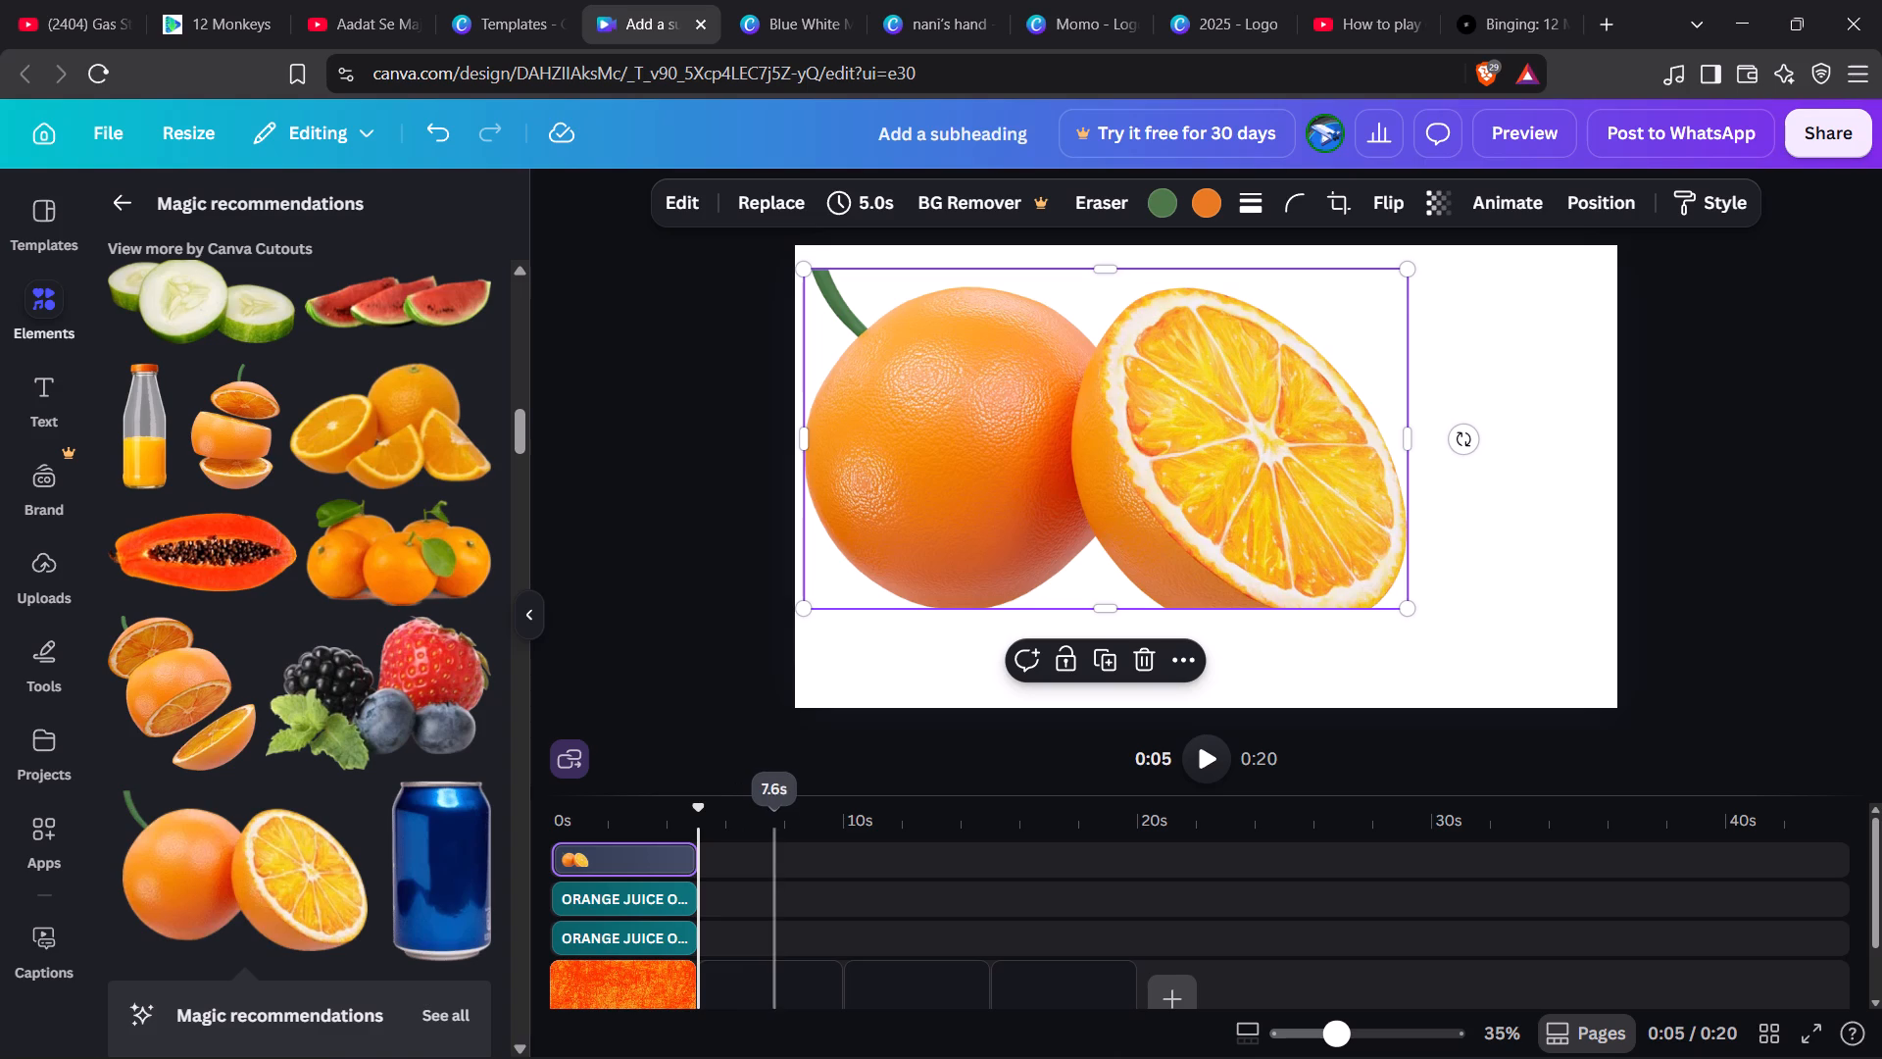
{"action": "left_click_drag", "start_coordinate": [703, 820], "coordinate": [515, 822]}
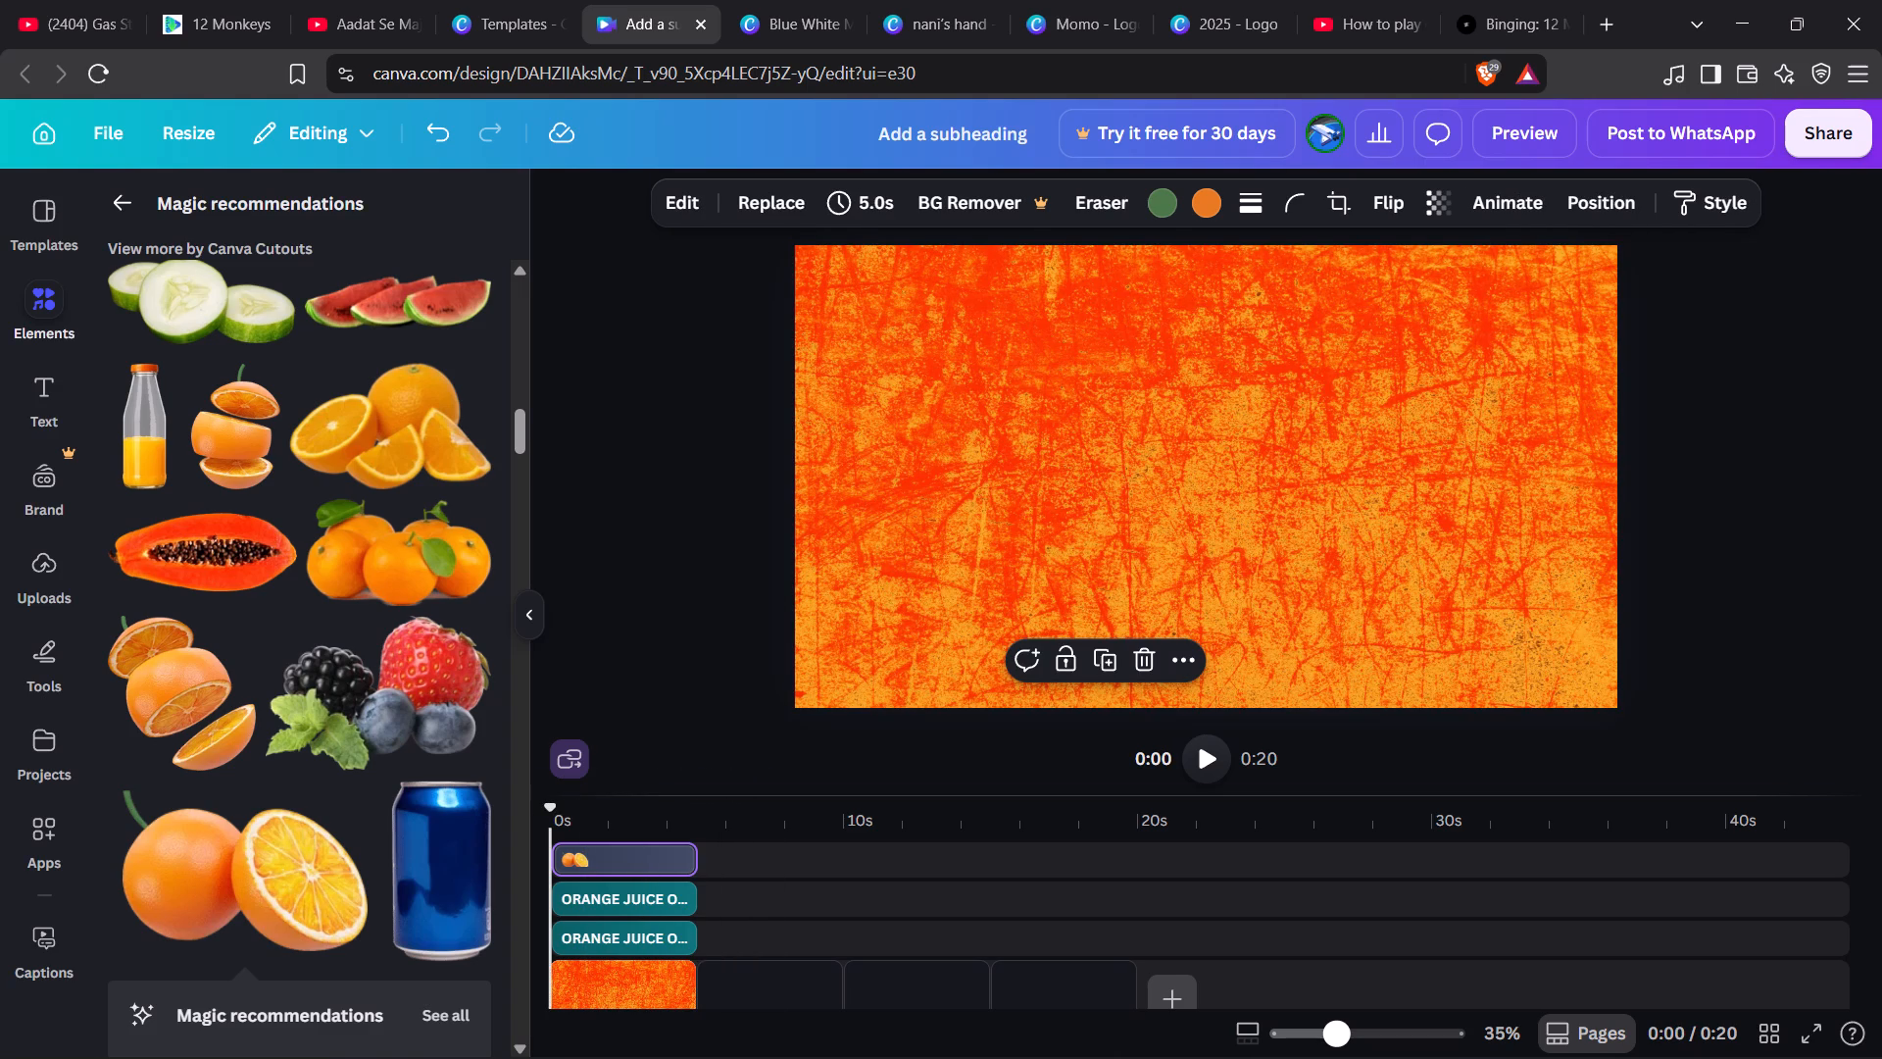
{"action": "left_click", "coordinate": [596, 891]}
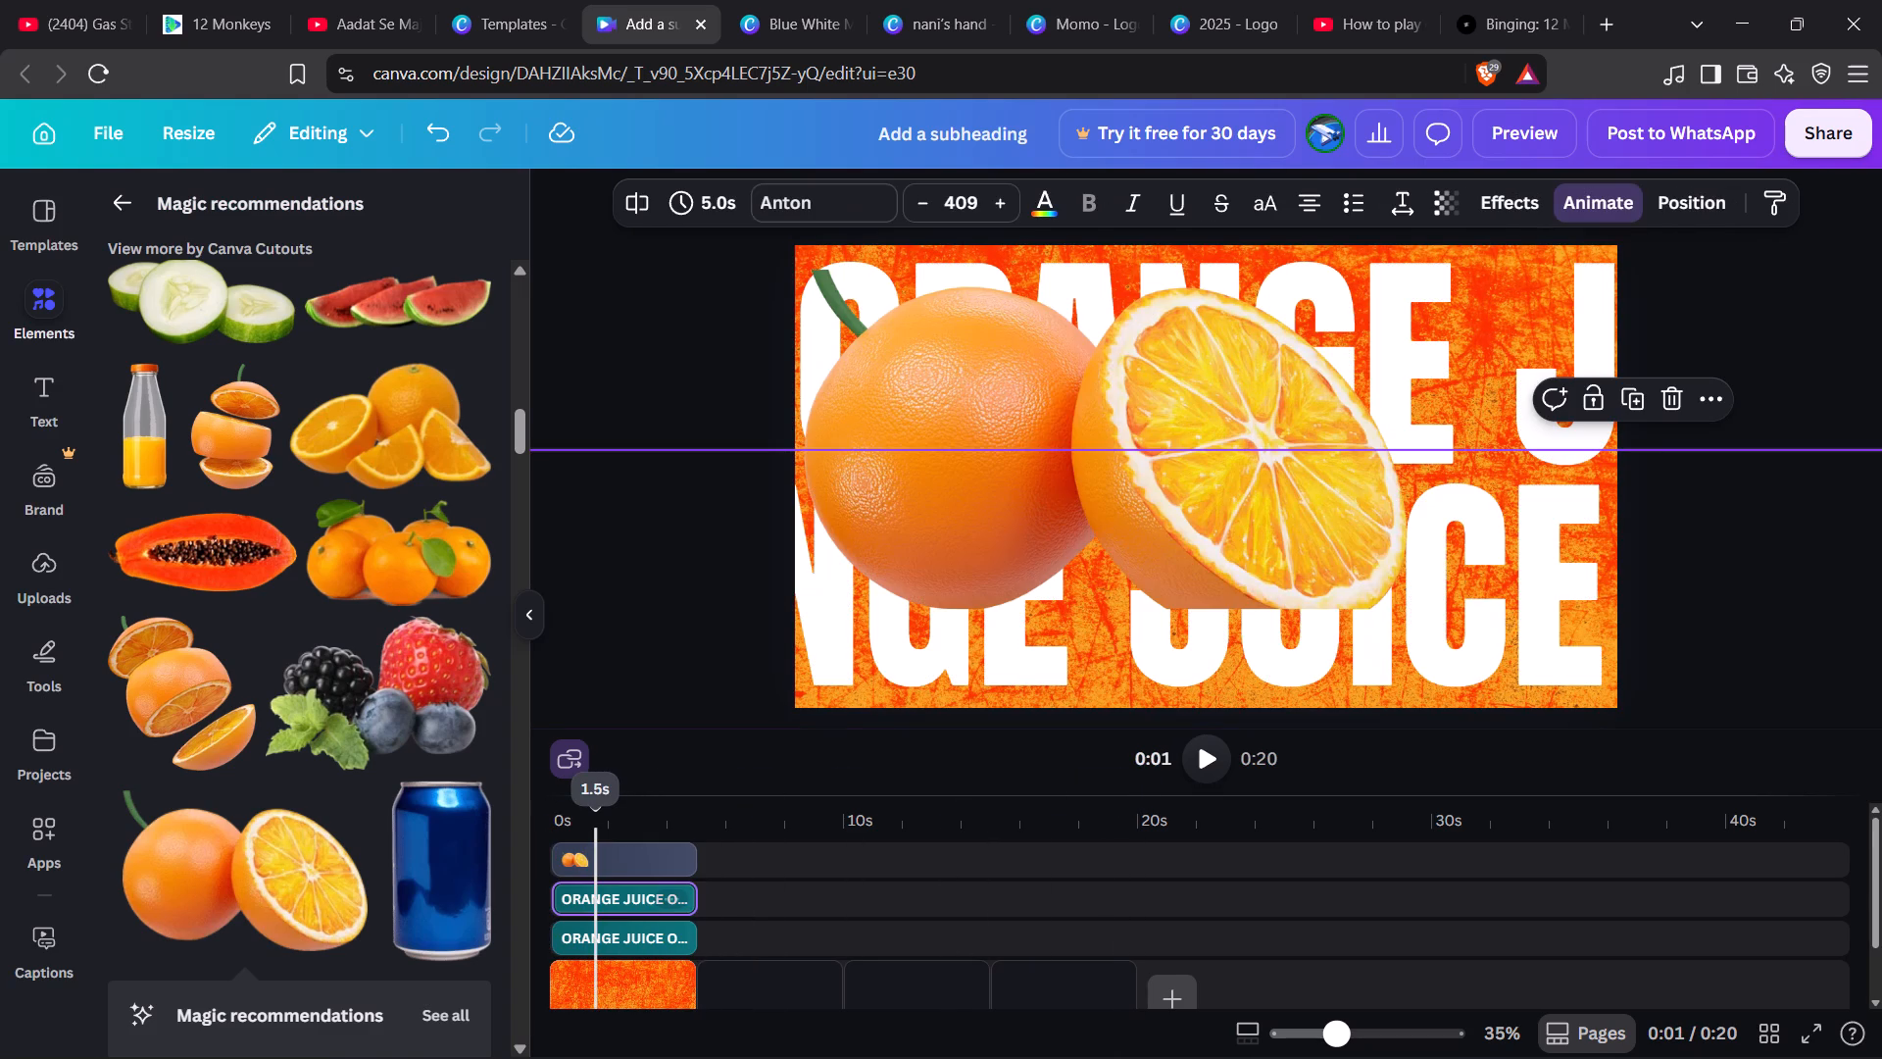
{"action": "left_click", "coordinate": [1010, 501]}
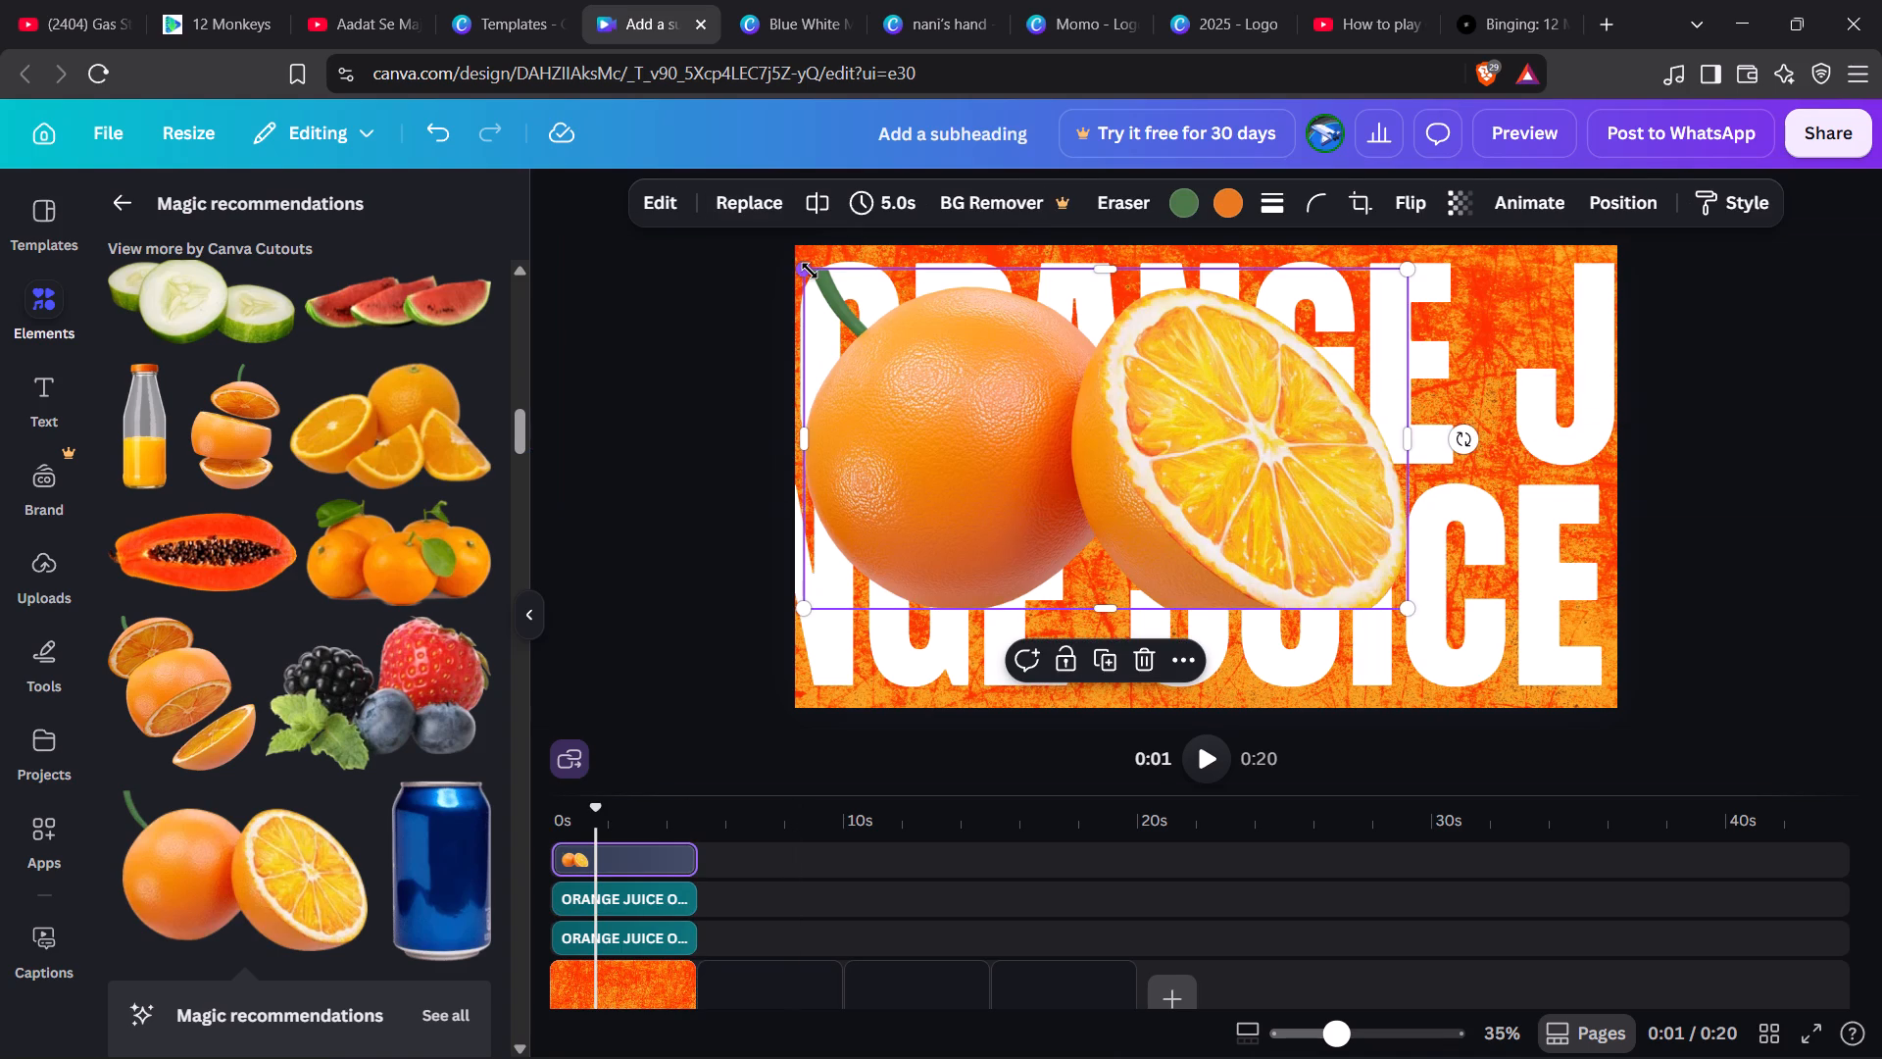
{"action": "left_click_drag", "start_coordinate": [810, 271], "coordinate": [1030, 384]}
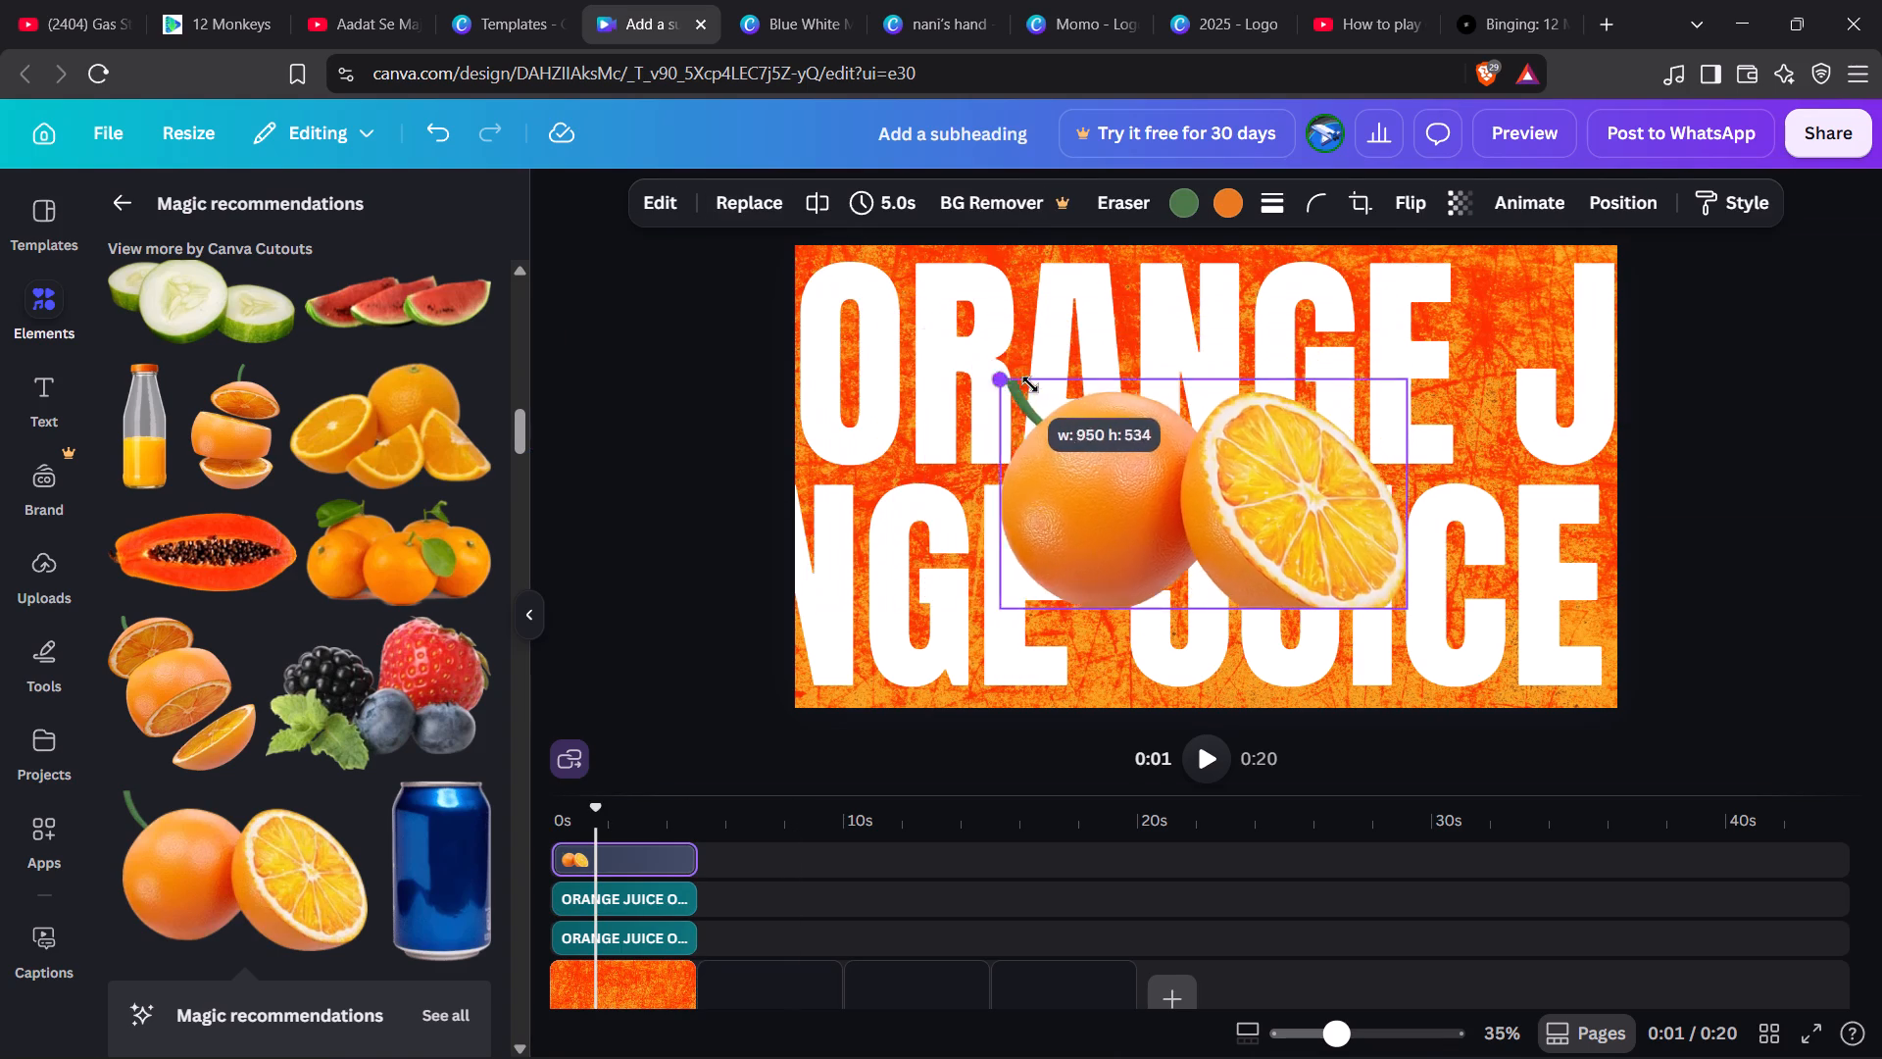
{"action": "left_click_drag", "start_coordinate": [1030, 384], "coordinate": [1035, 312]}
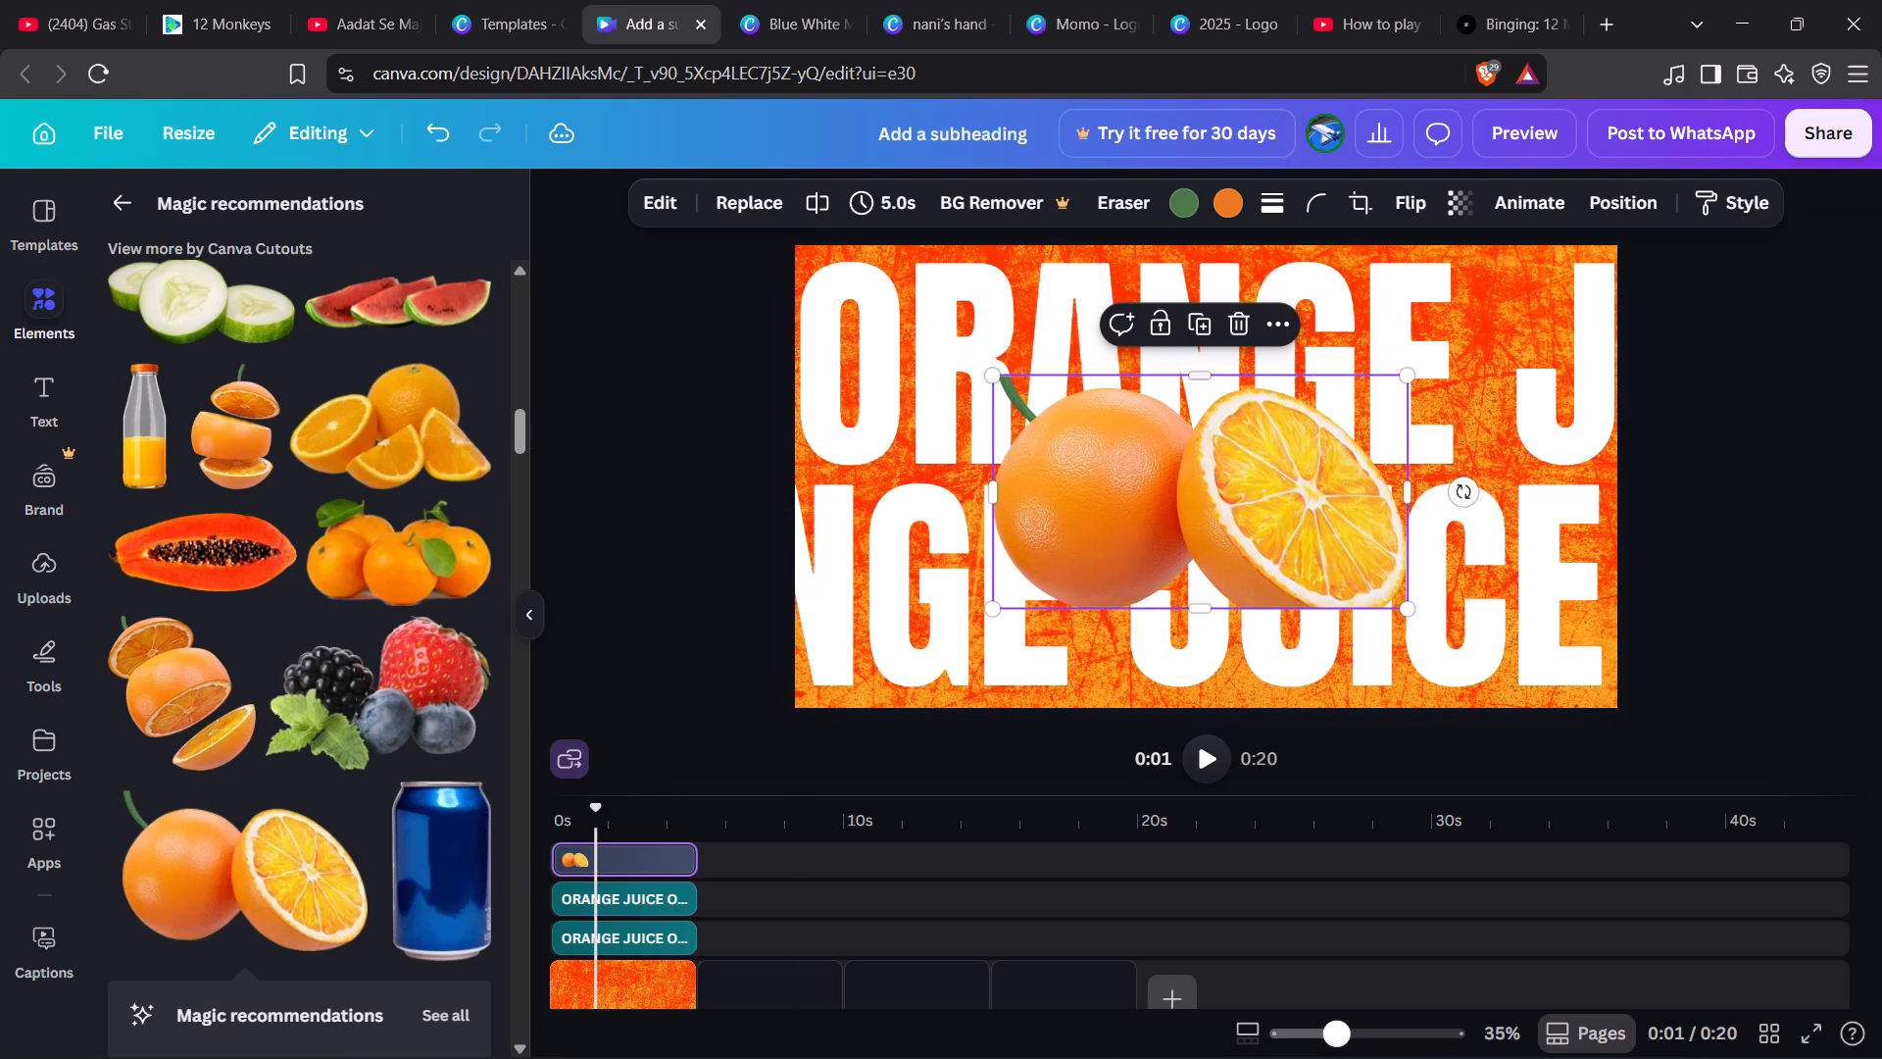
{"action": "left_click_drag", "start_coordinate": [1192, 446], "coordinate": [1192, 385]}
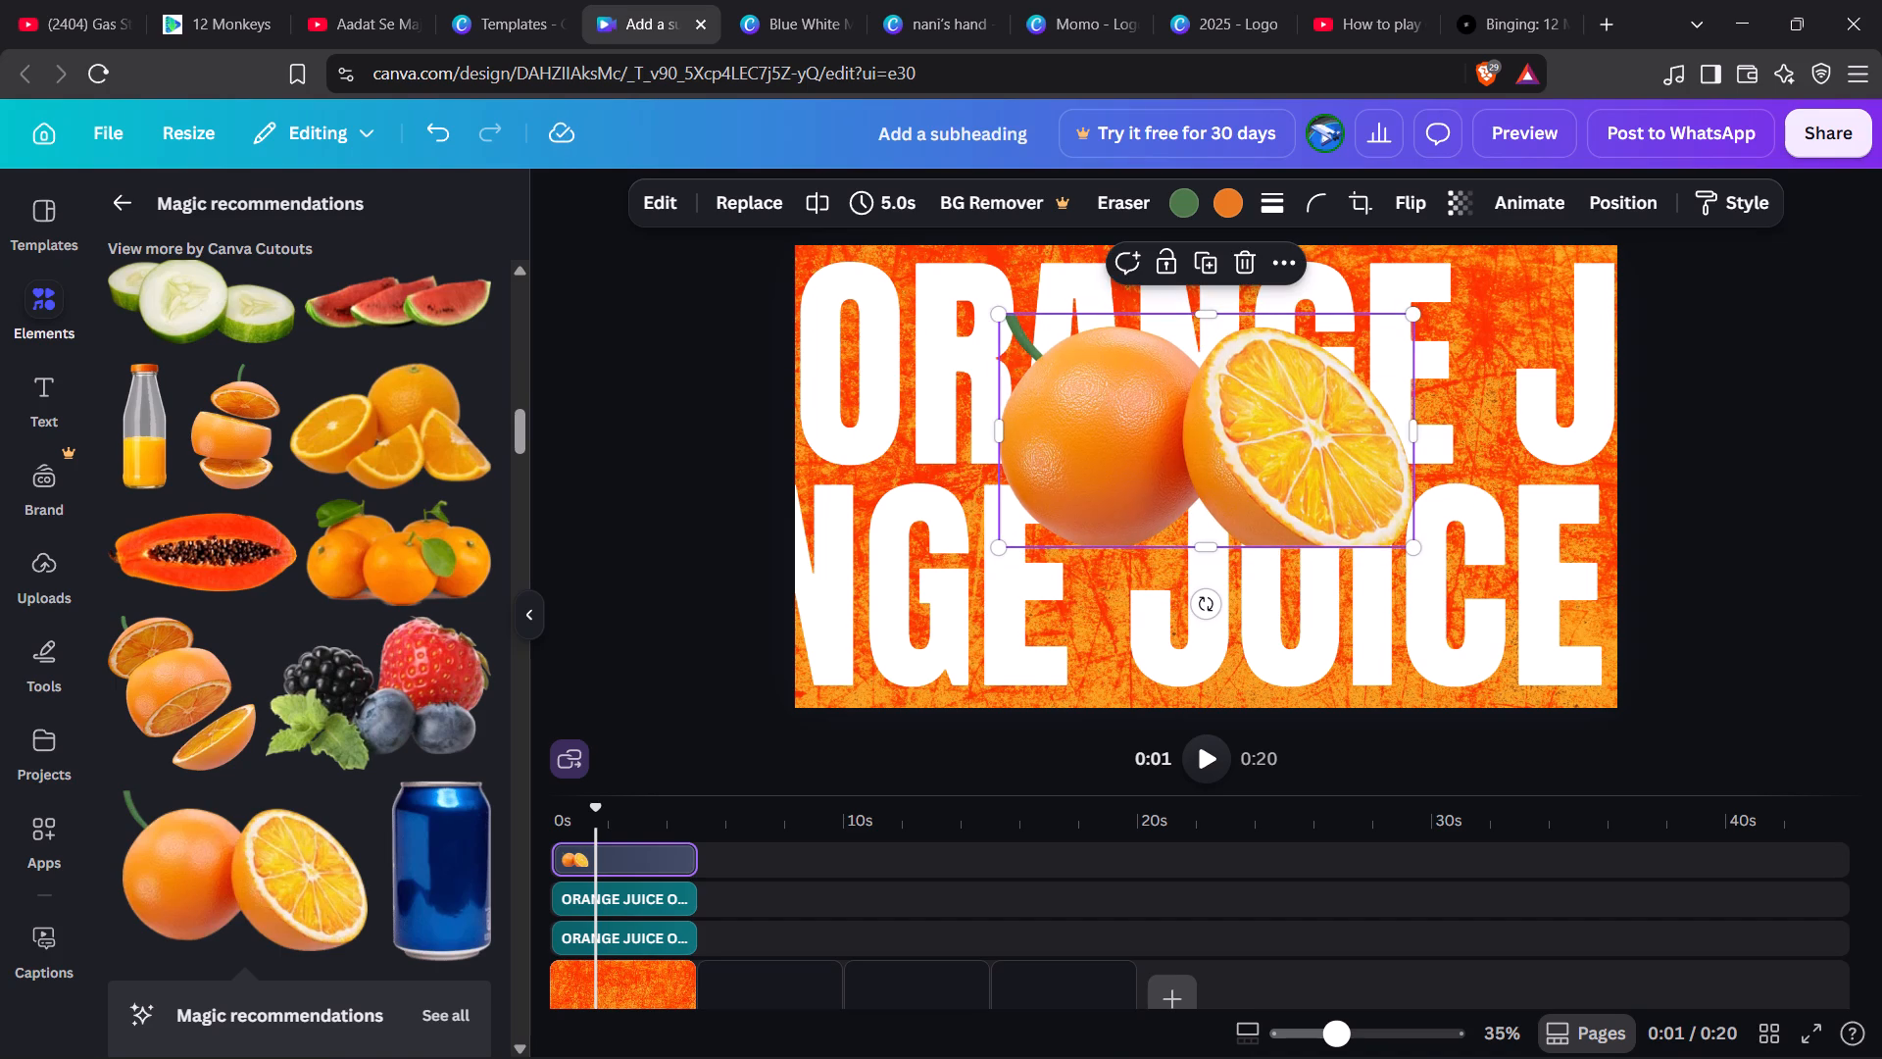
Extend the orange cutout's lower edge to reveal the whole fruit, and enlarge the cutout to about 674 high.
{"action": "left_click_drag", "start_coordinate": [1212, 540], "coordinate": [1220, 562]}
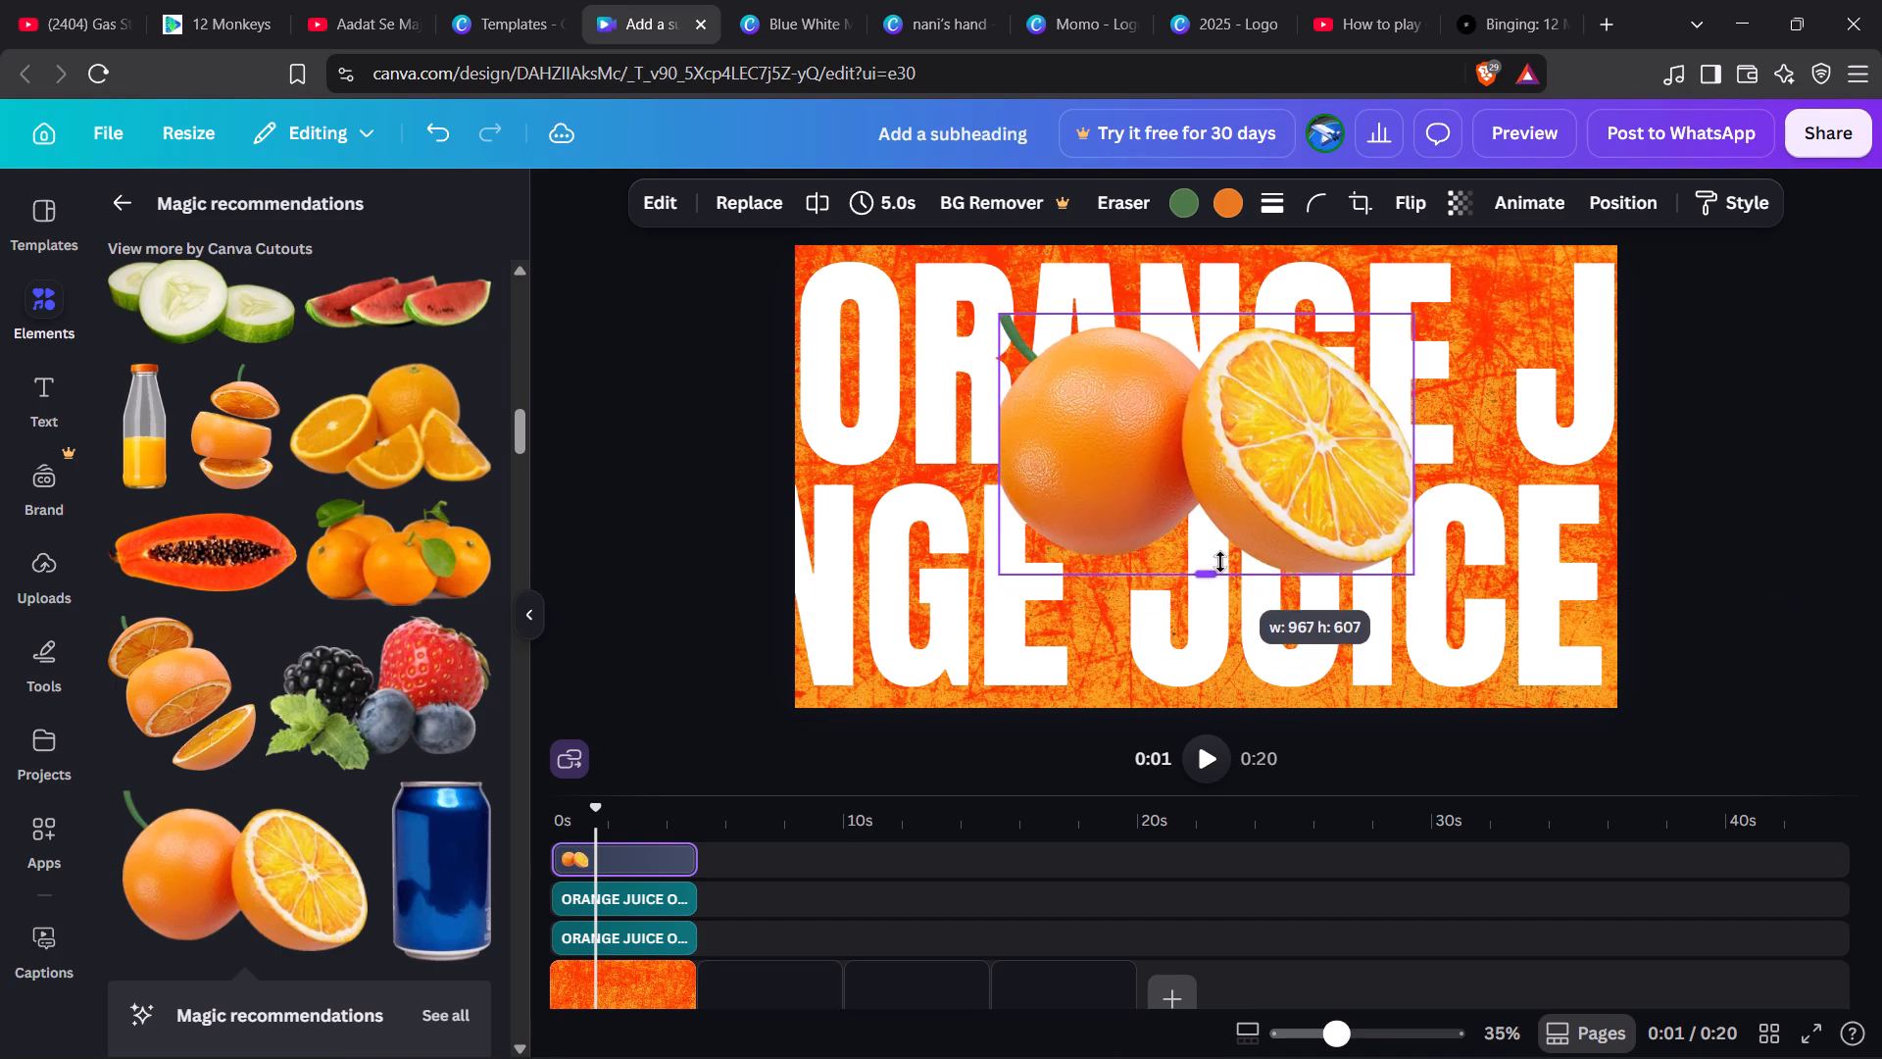
{"action": "left_click_drag", "start_coordinate": [1220, 562], "coordinate": [1225, 555]}
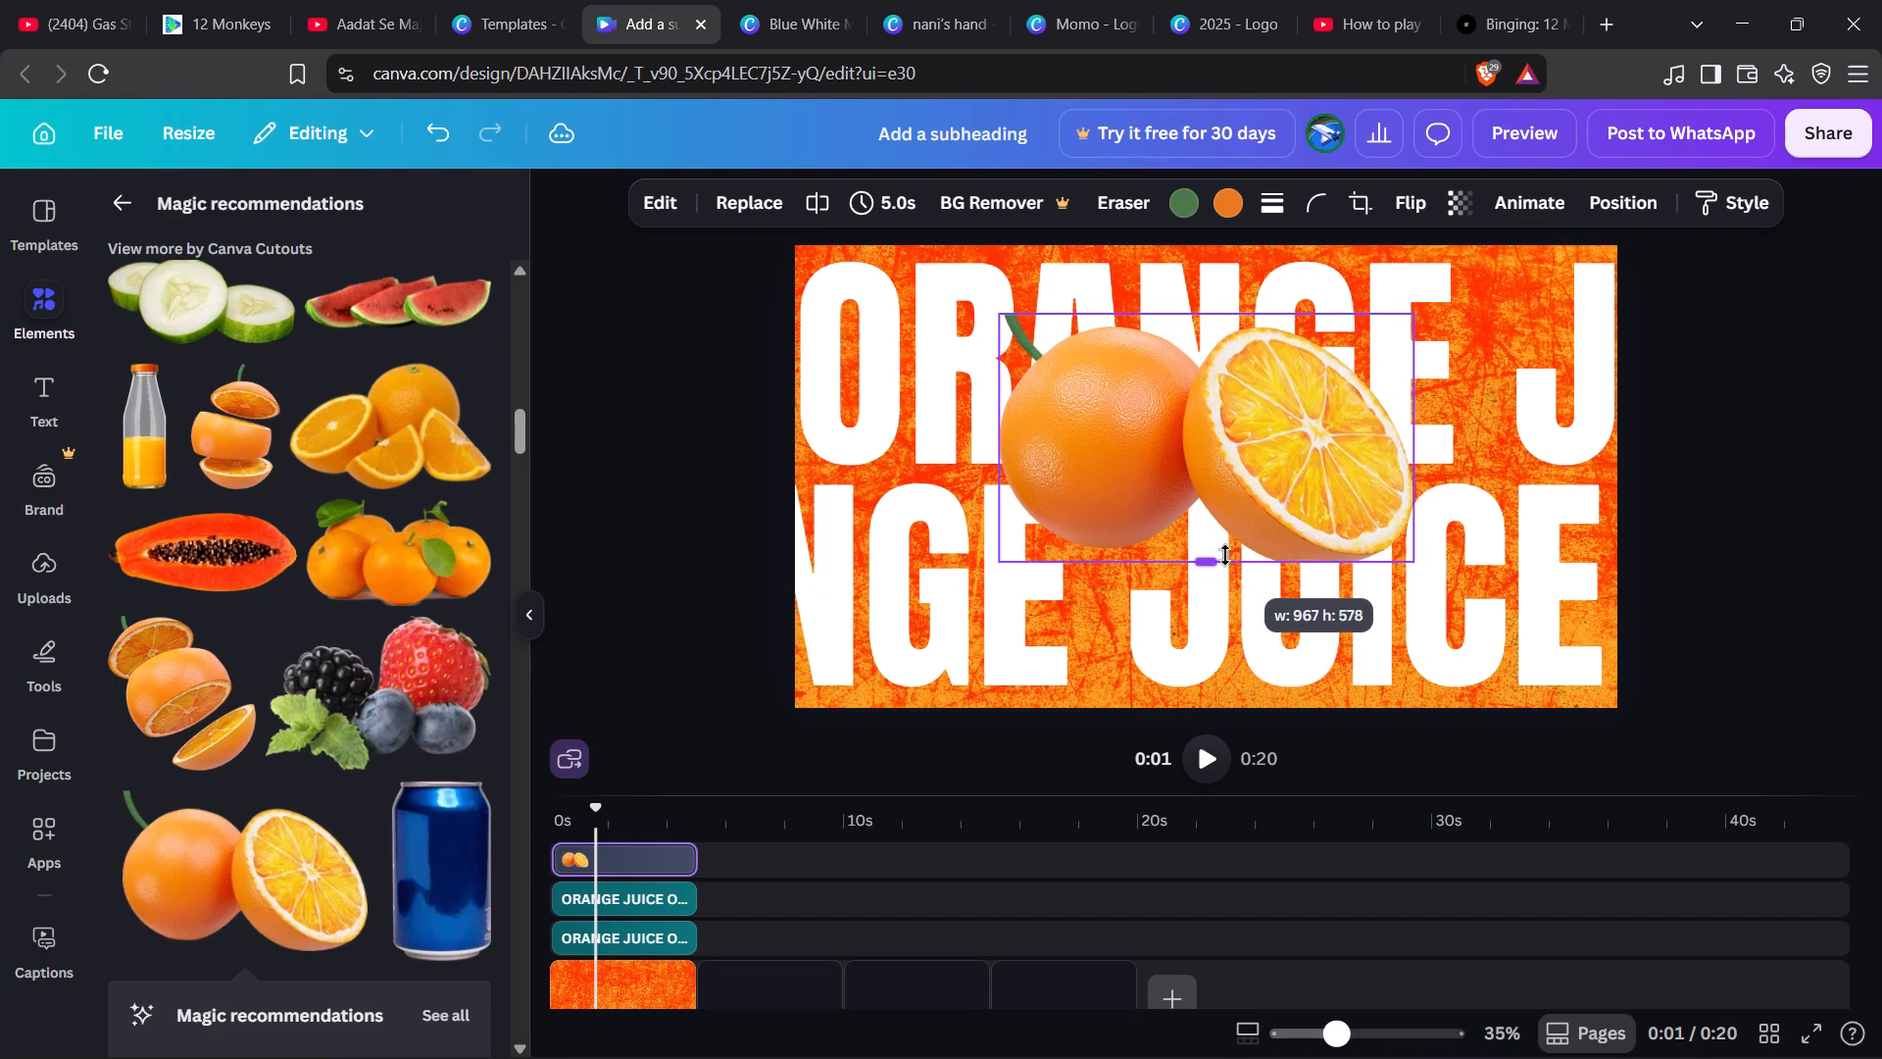
{"action": "left_click_drag", "start_coordinate": [1225, 555], "coordinate": [1227, 567]}
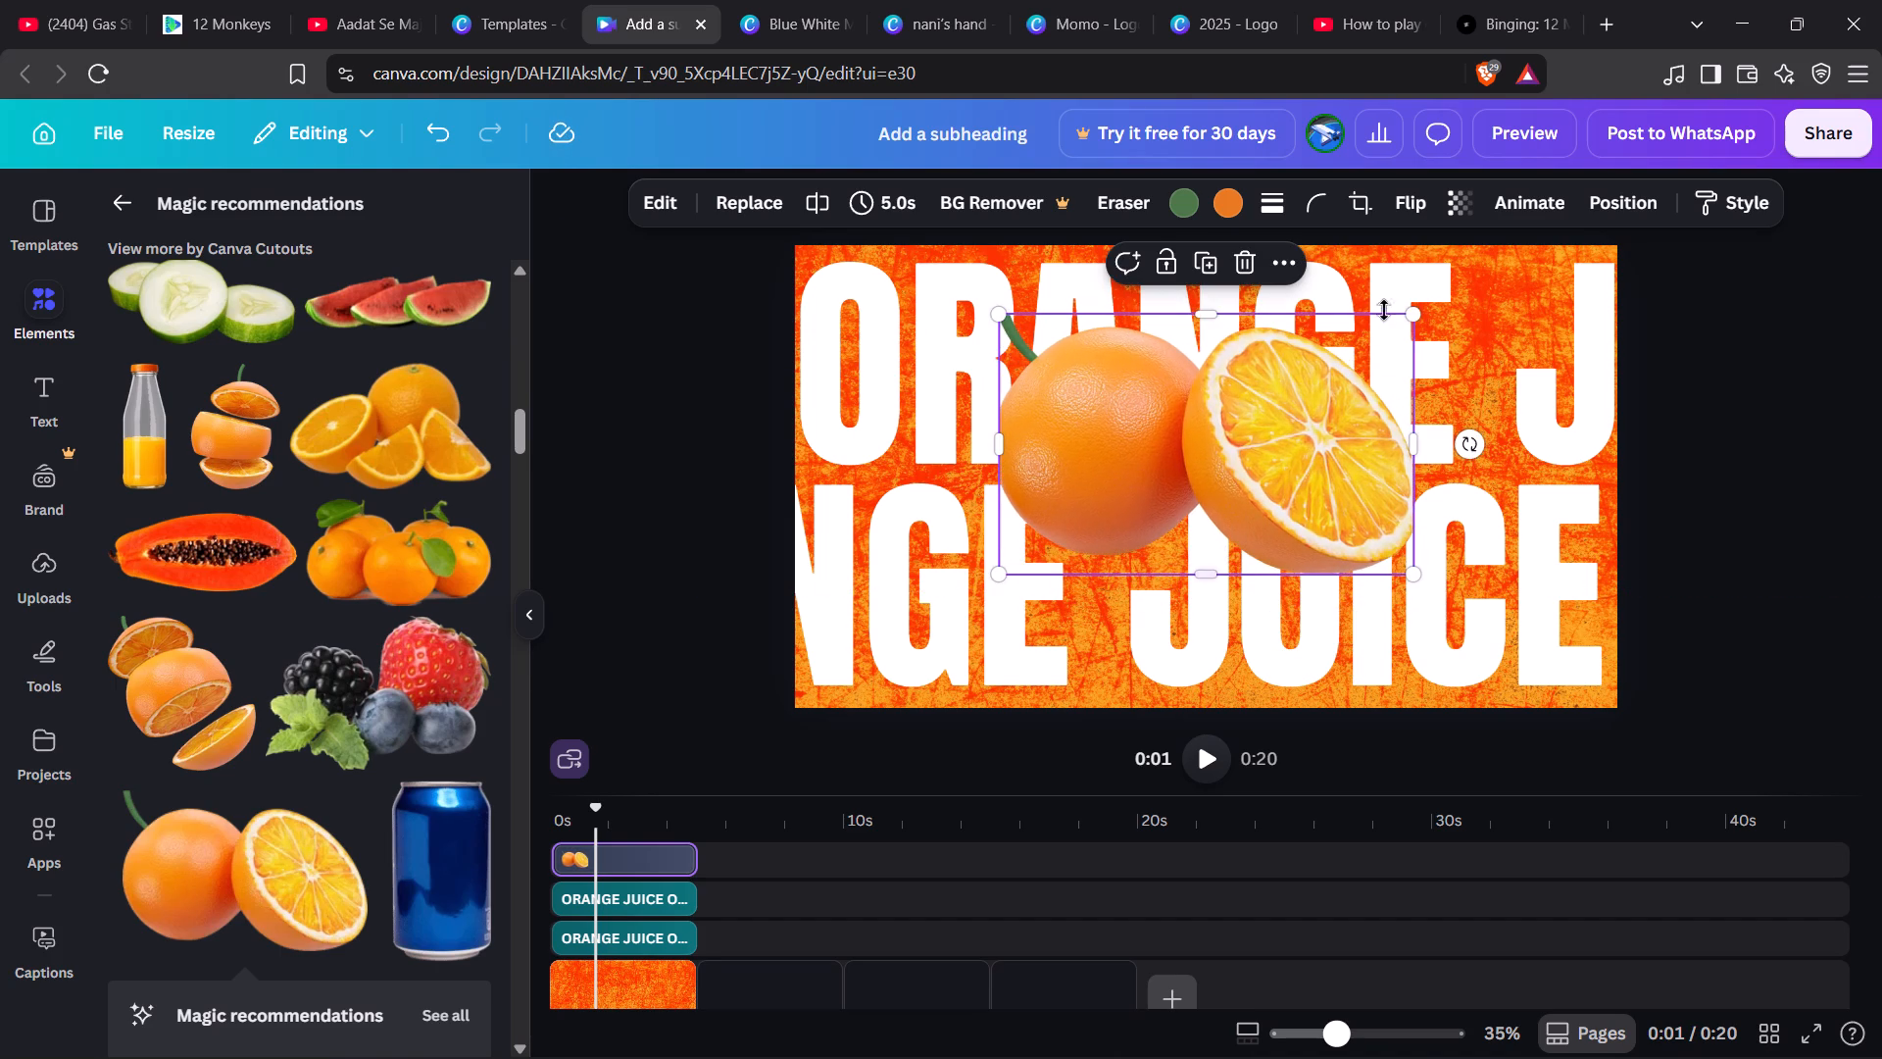
{"action": "left_click_drag", "start_coordinate": [1408, 306], "coordinate": [1416, 277]}
{"action": "left_click_drag", "start_coordinate": [1007, 572], "coordinate": [996, 598]}
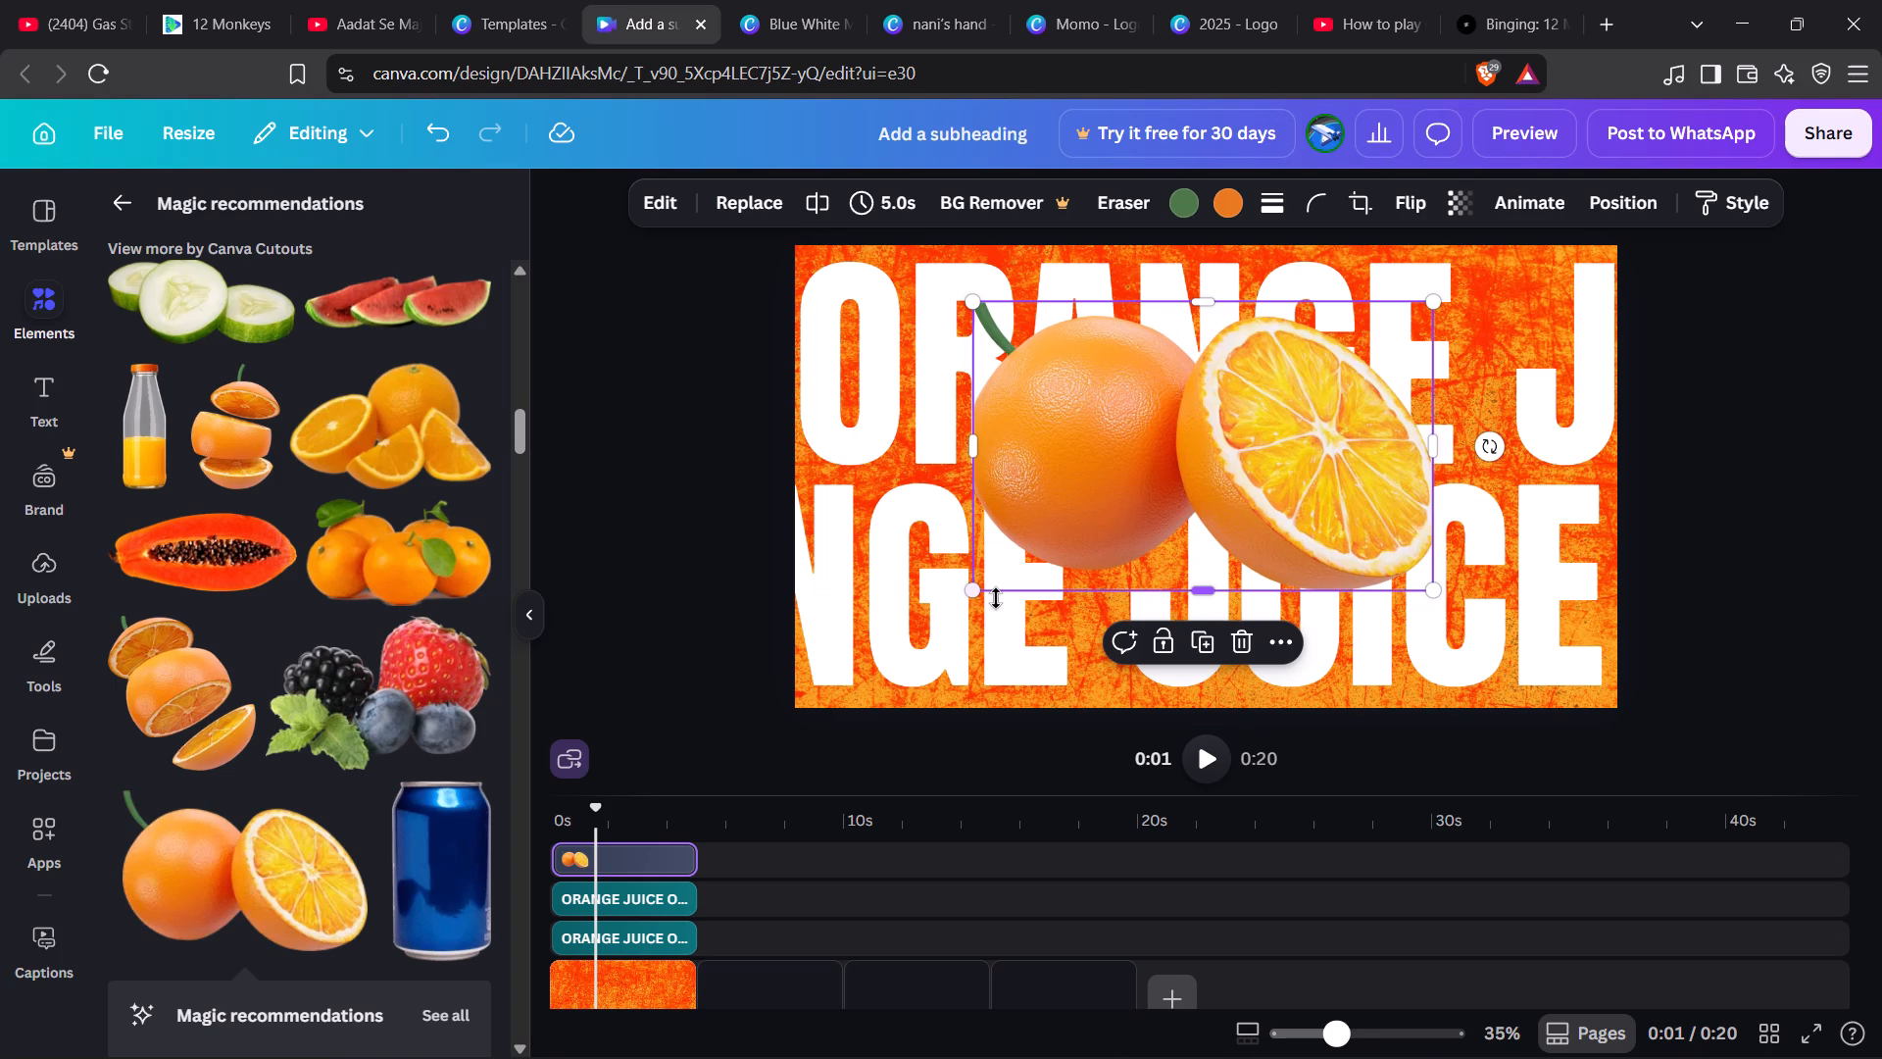
Show the layer list with the orange cutout selected.
{"action": "left_click", "coordinate": [1282, 648]}
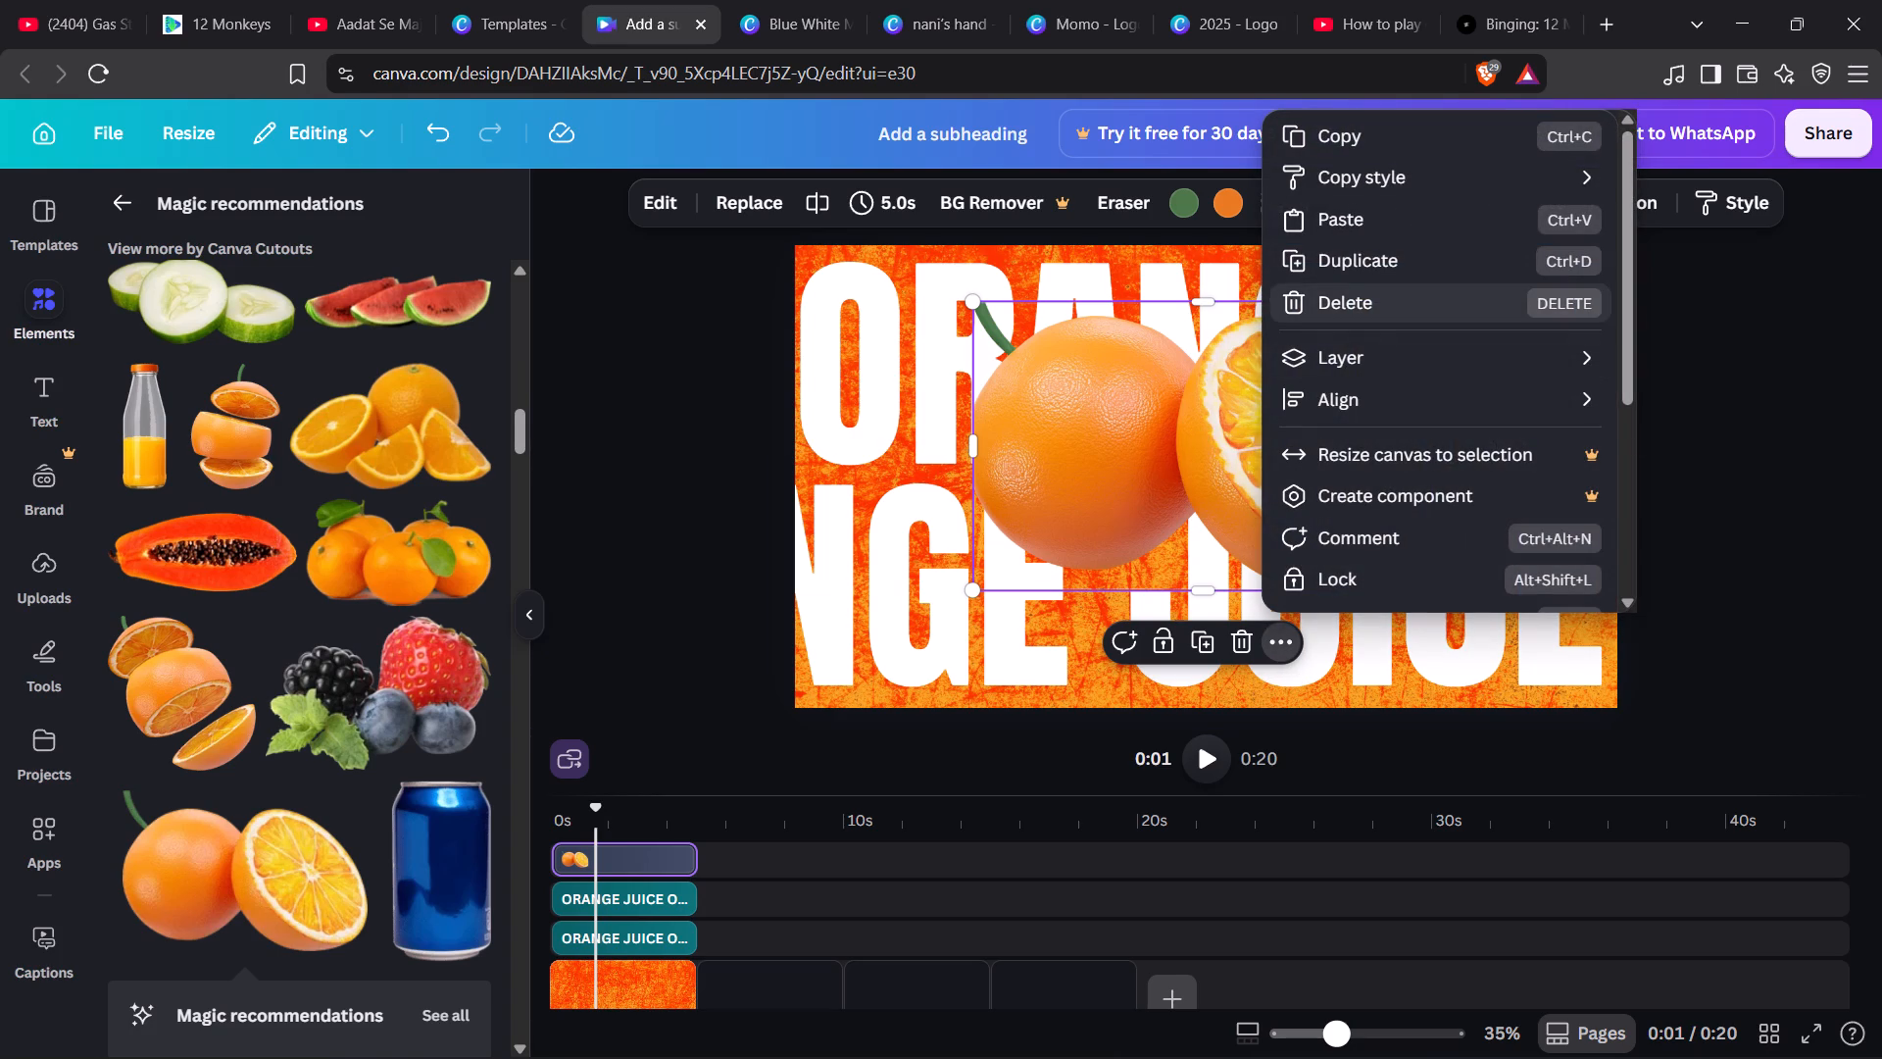
{"action": "left_click", "coordinate": [1356, 347]}
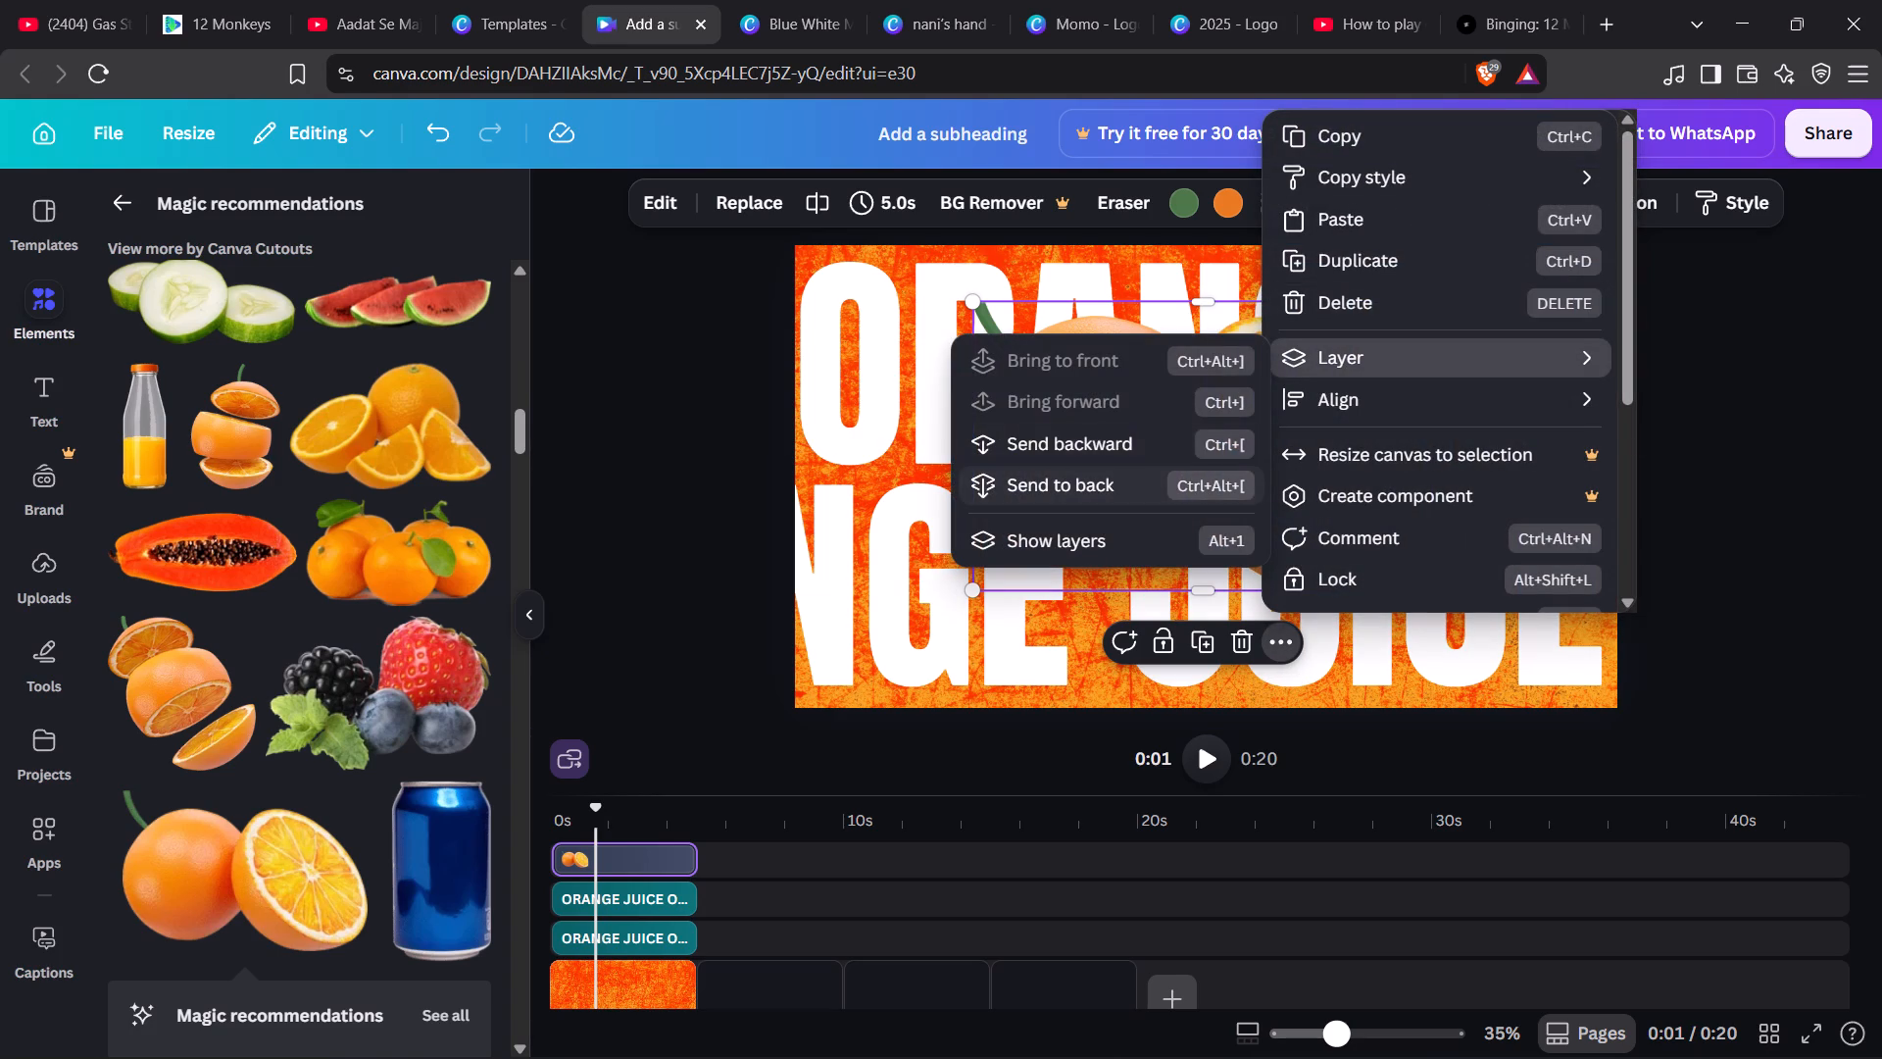
{"action": "left_click", "coordinate": [1129, 537]}
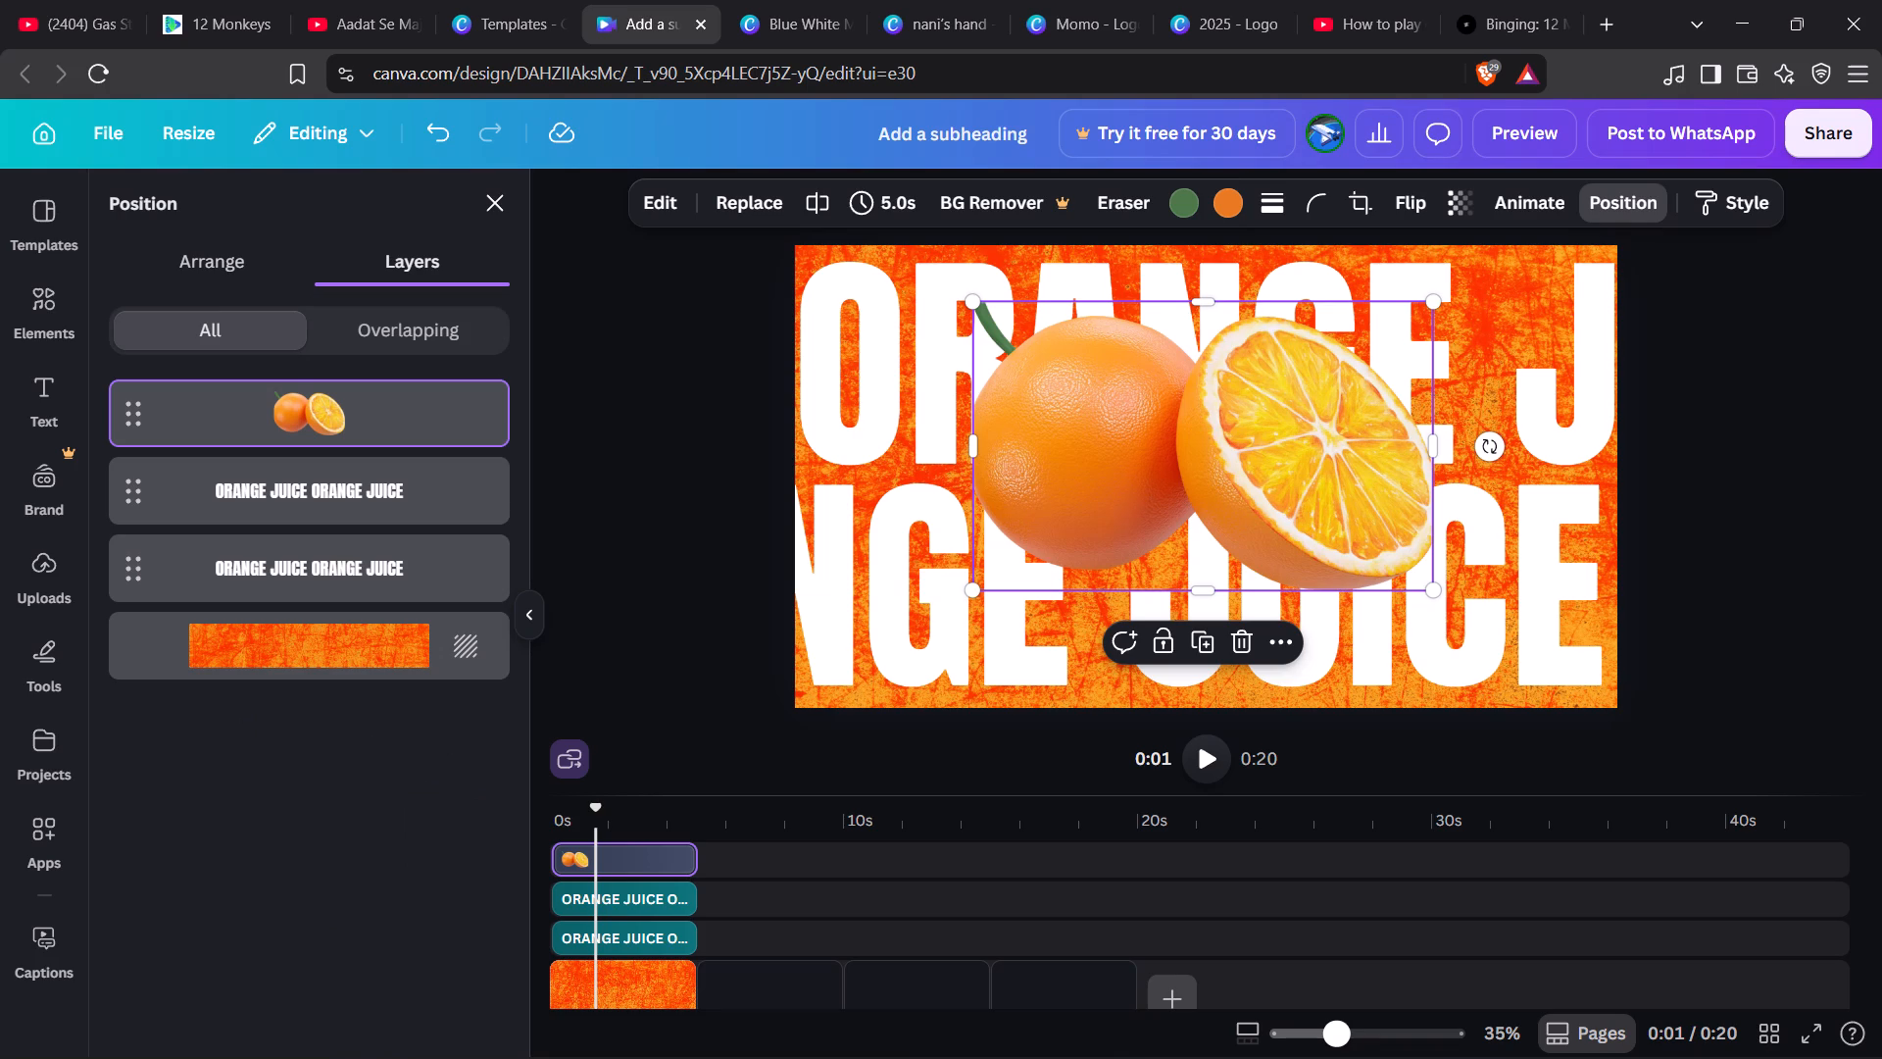
Move the orange cutout slightly lower and centre it horizontally over the two ORANGE JUICE headings.
{"action": "left_click_drag", "start_coordinate": [1184, 494], "coordinate": [1181, 510]}
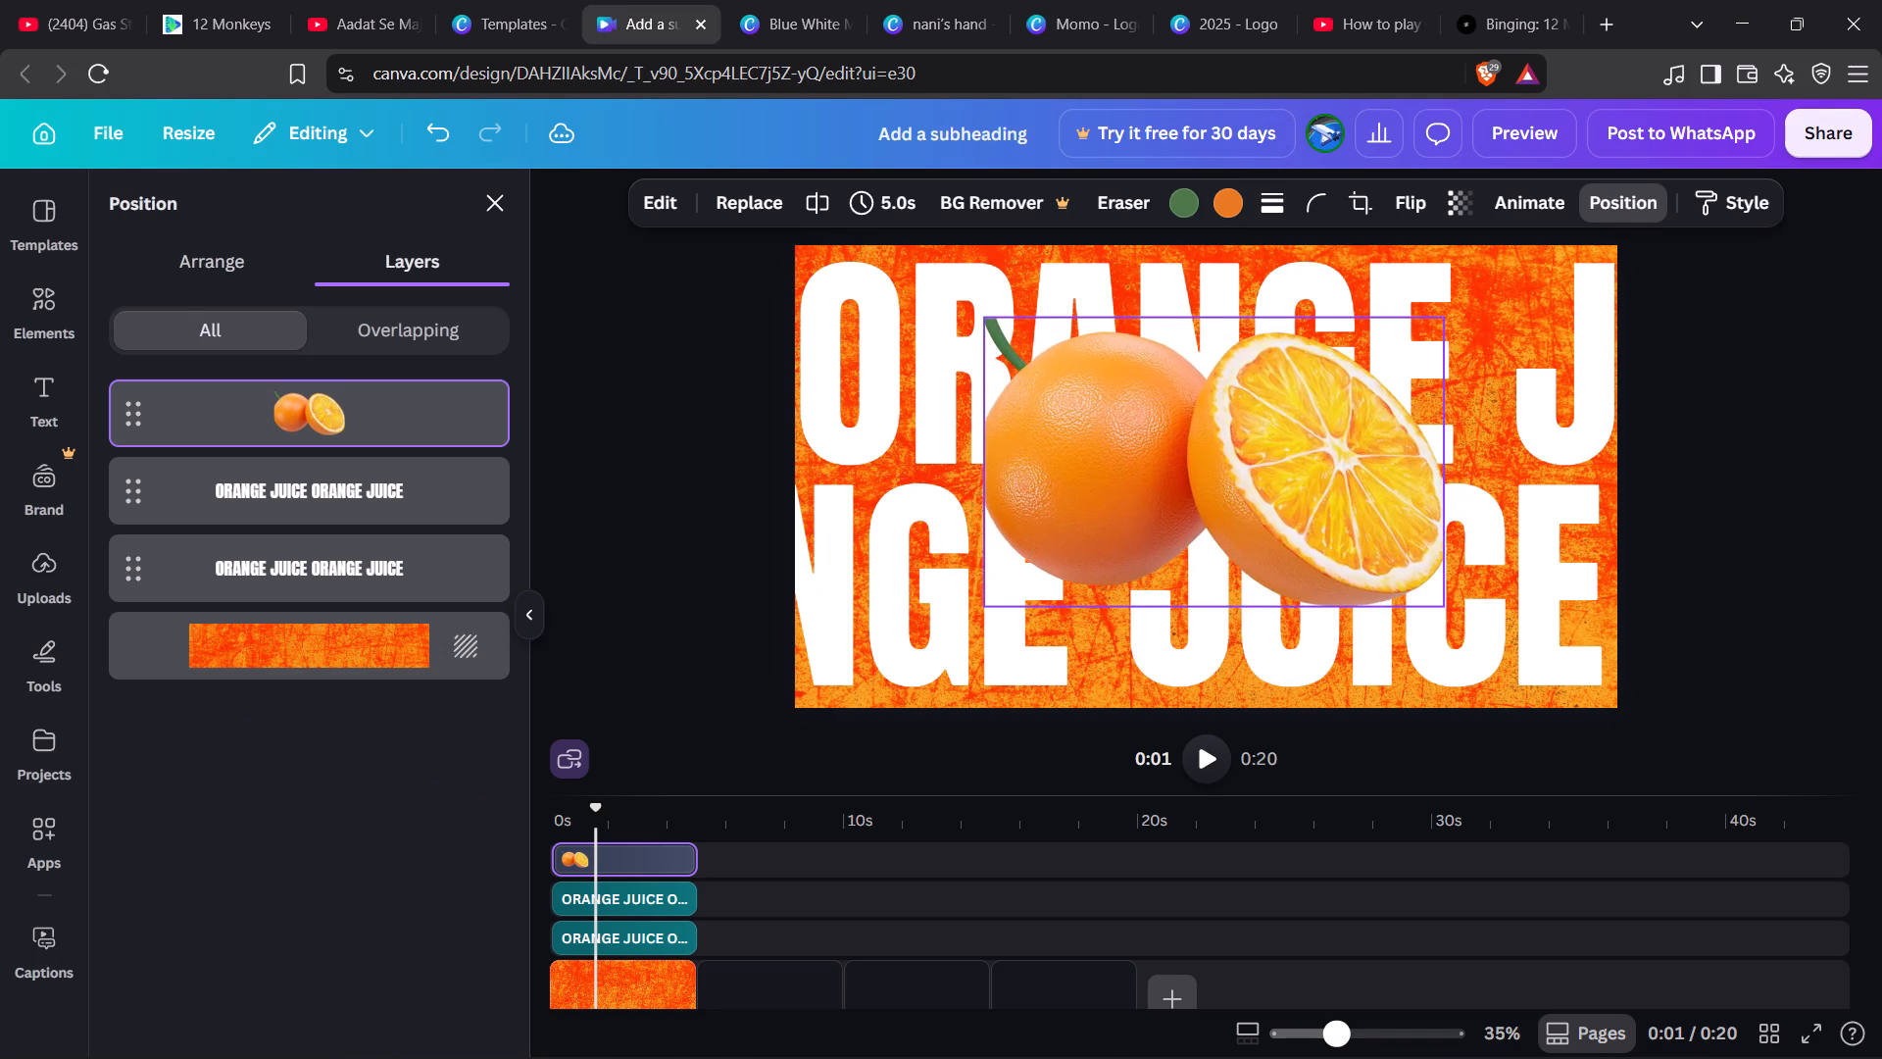
{"action": "left_click_drag", "start_coordinate": [1181, 510], "coordinate": [1191, 510]}
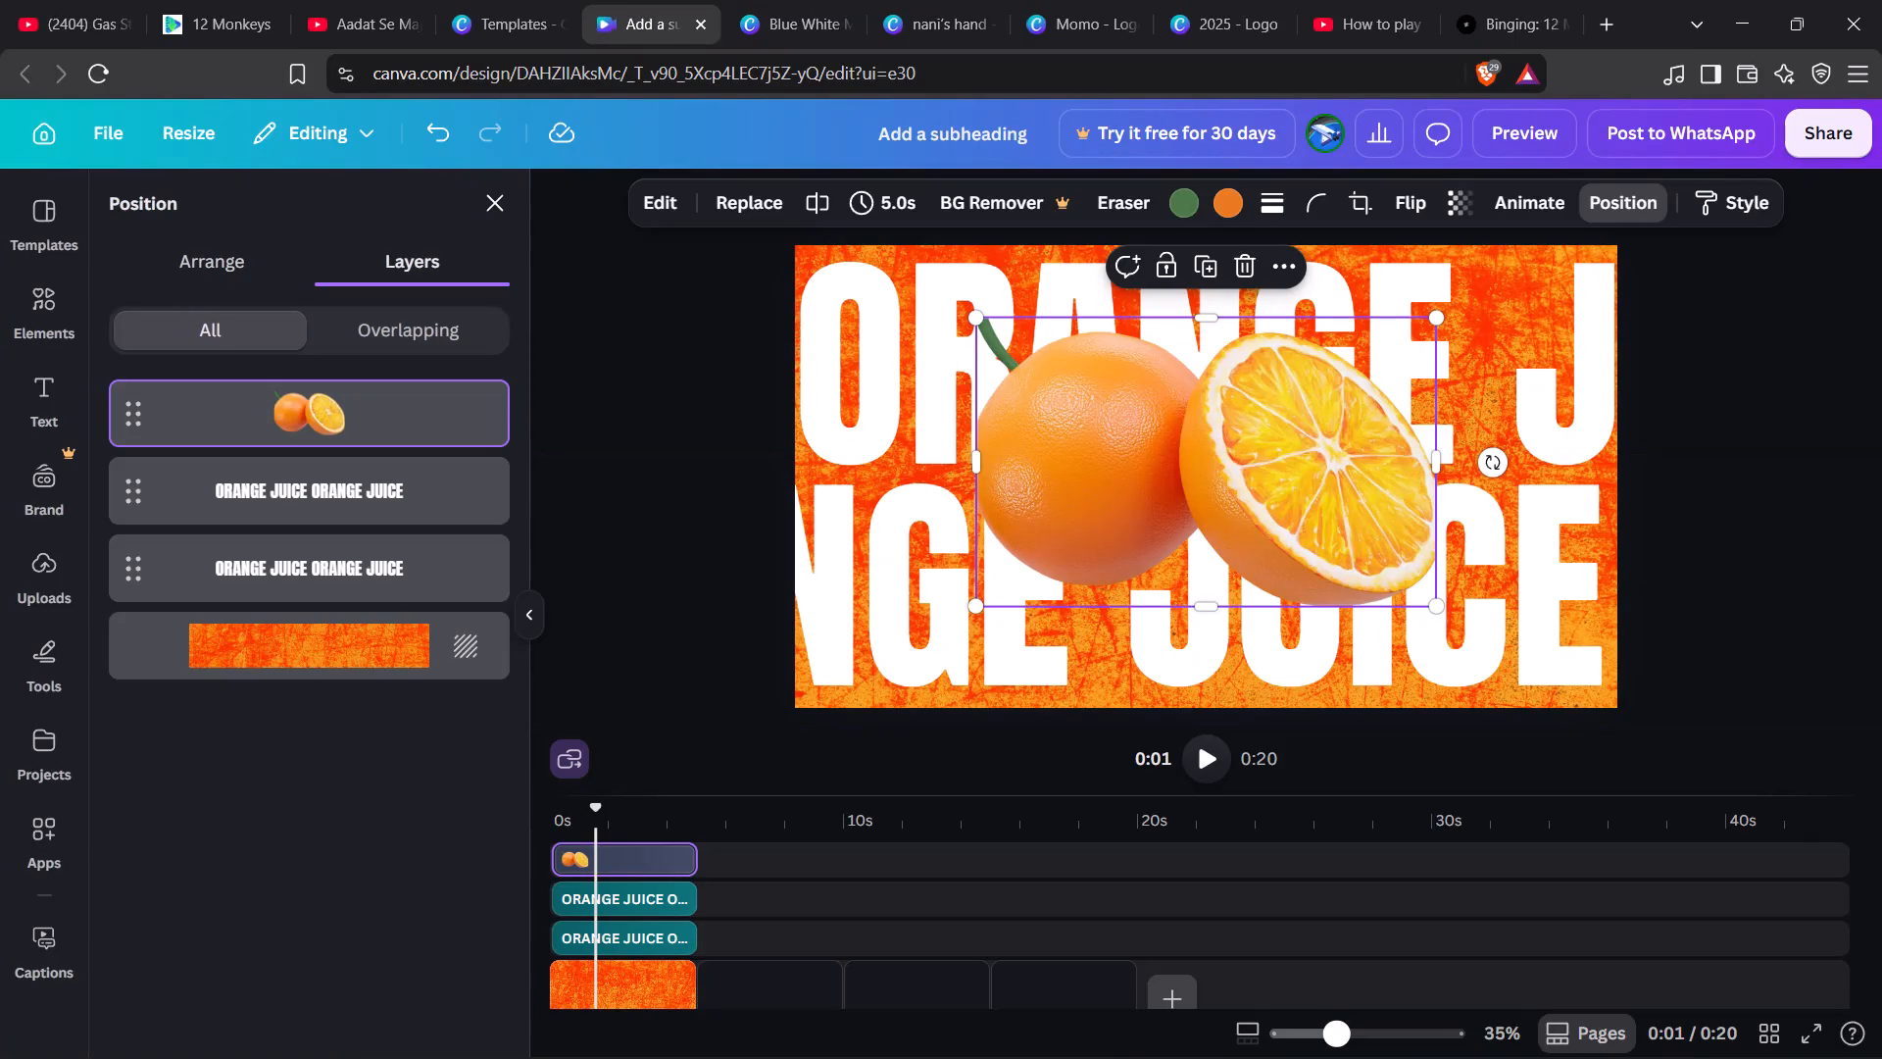
Apply the Pop animation to the orange cutout on both enter and exit.
{"action": "left_click", "coordinate": [1523, 203]}
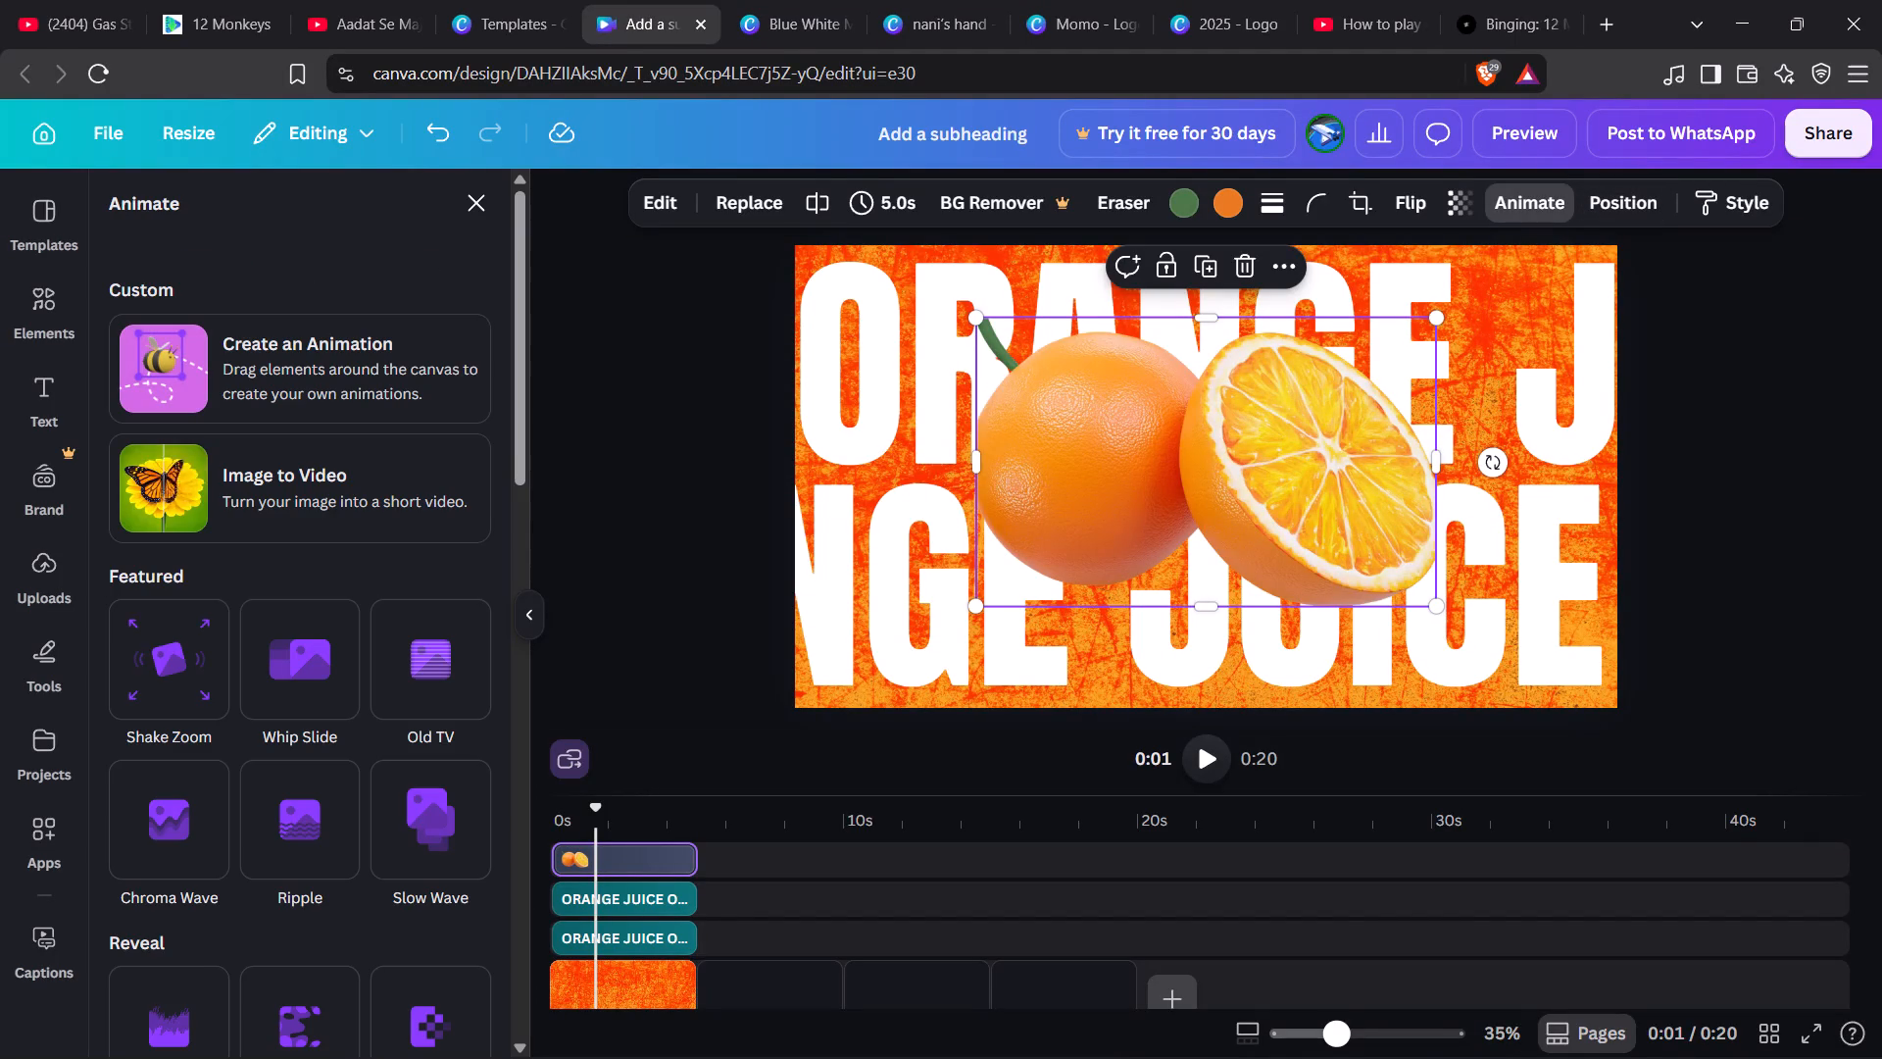
{"action": "scroll", "coordinate": [384, 851], "scroll_direction": "down", "scroll_amount": 4}
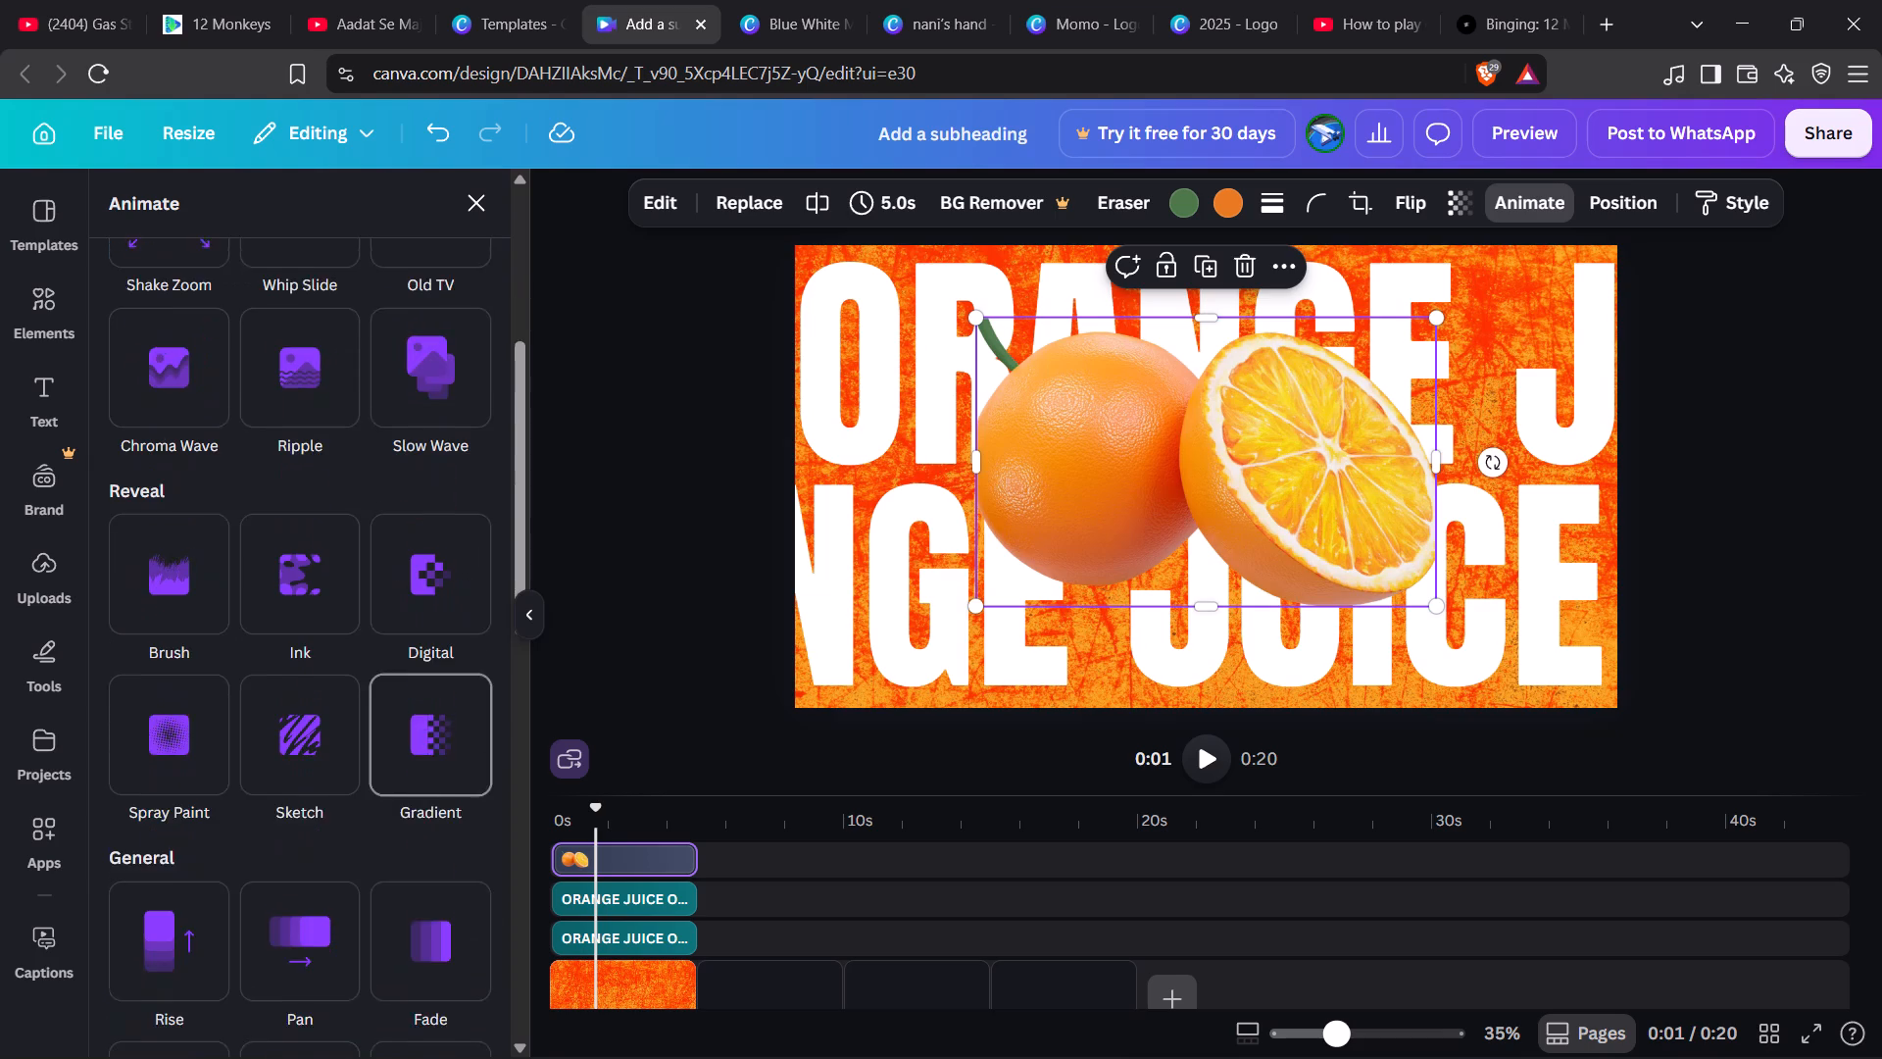
{"action": "scroll", "coordinate": [384, 851], "scroll_direction": "down", "scroll_amount": 2}
{"action": "left_click", "coordinate": [148, 957]}
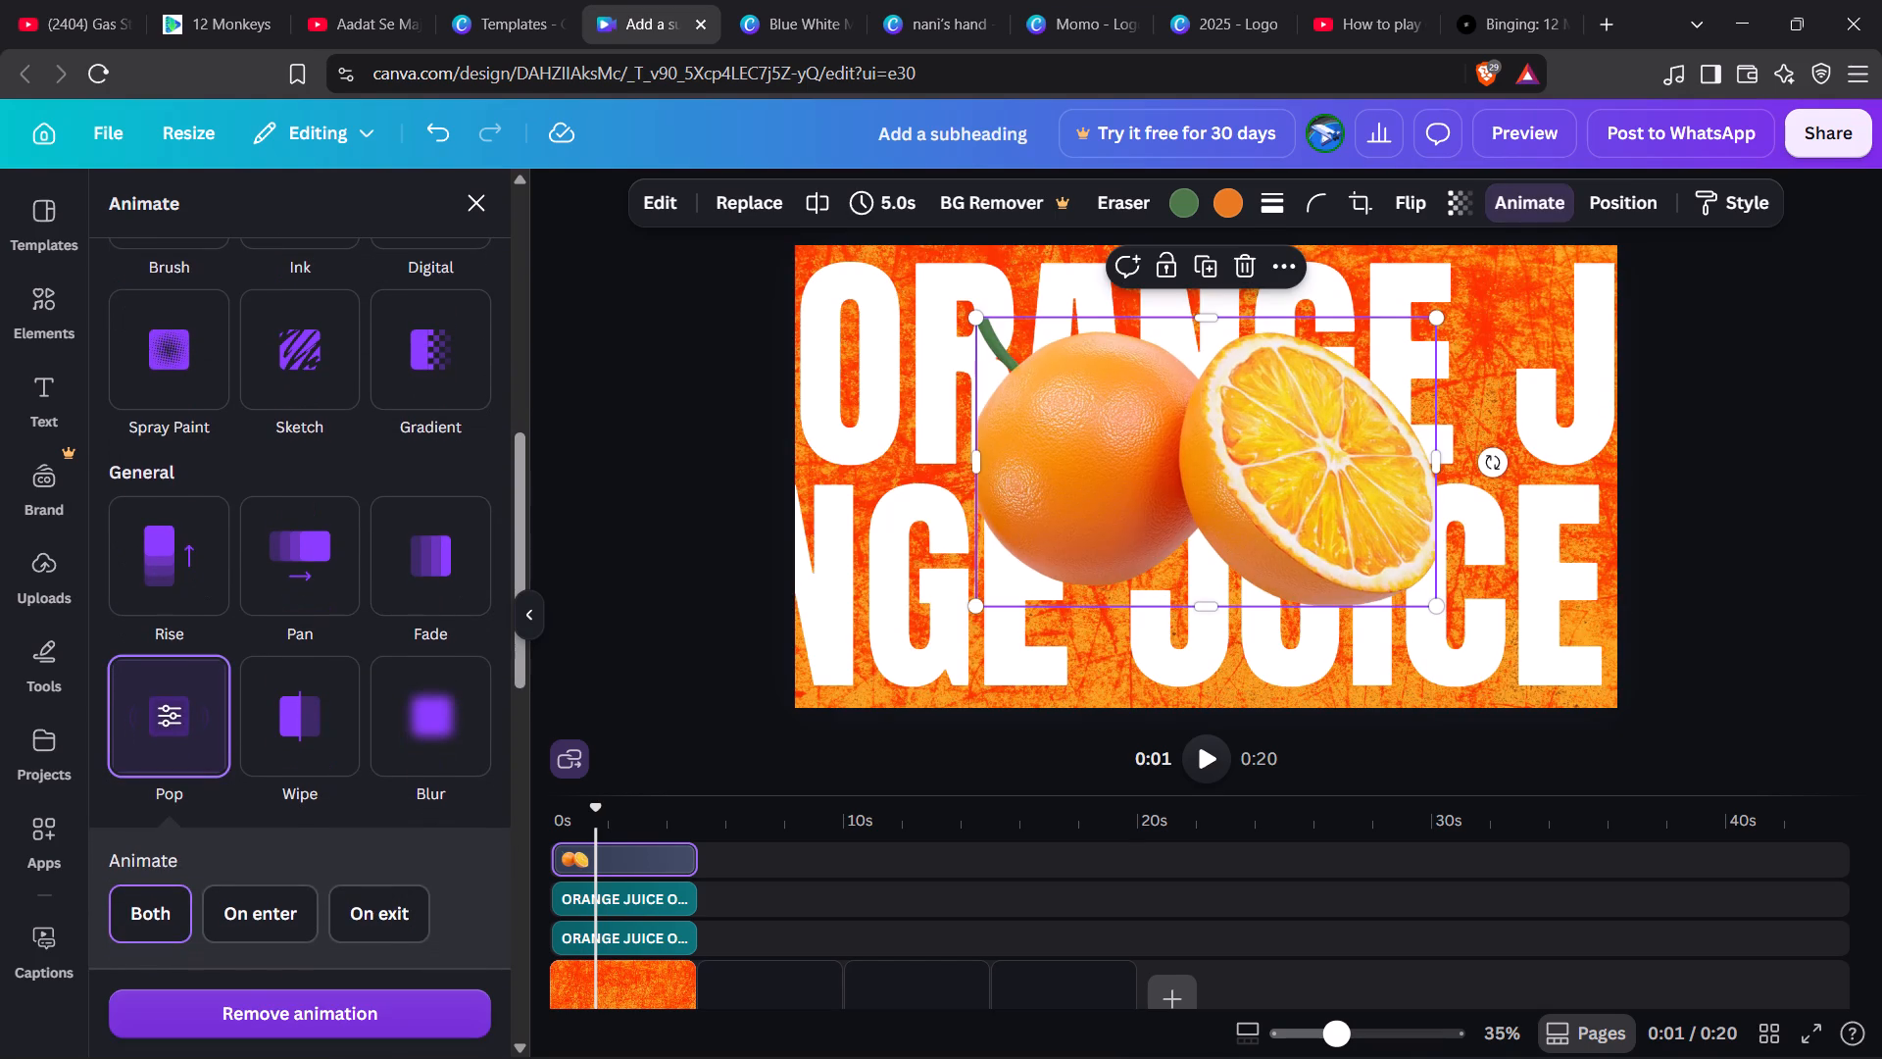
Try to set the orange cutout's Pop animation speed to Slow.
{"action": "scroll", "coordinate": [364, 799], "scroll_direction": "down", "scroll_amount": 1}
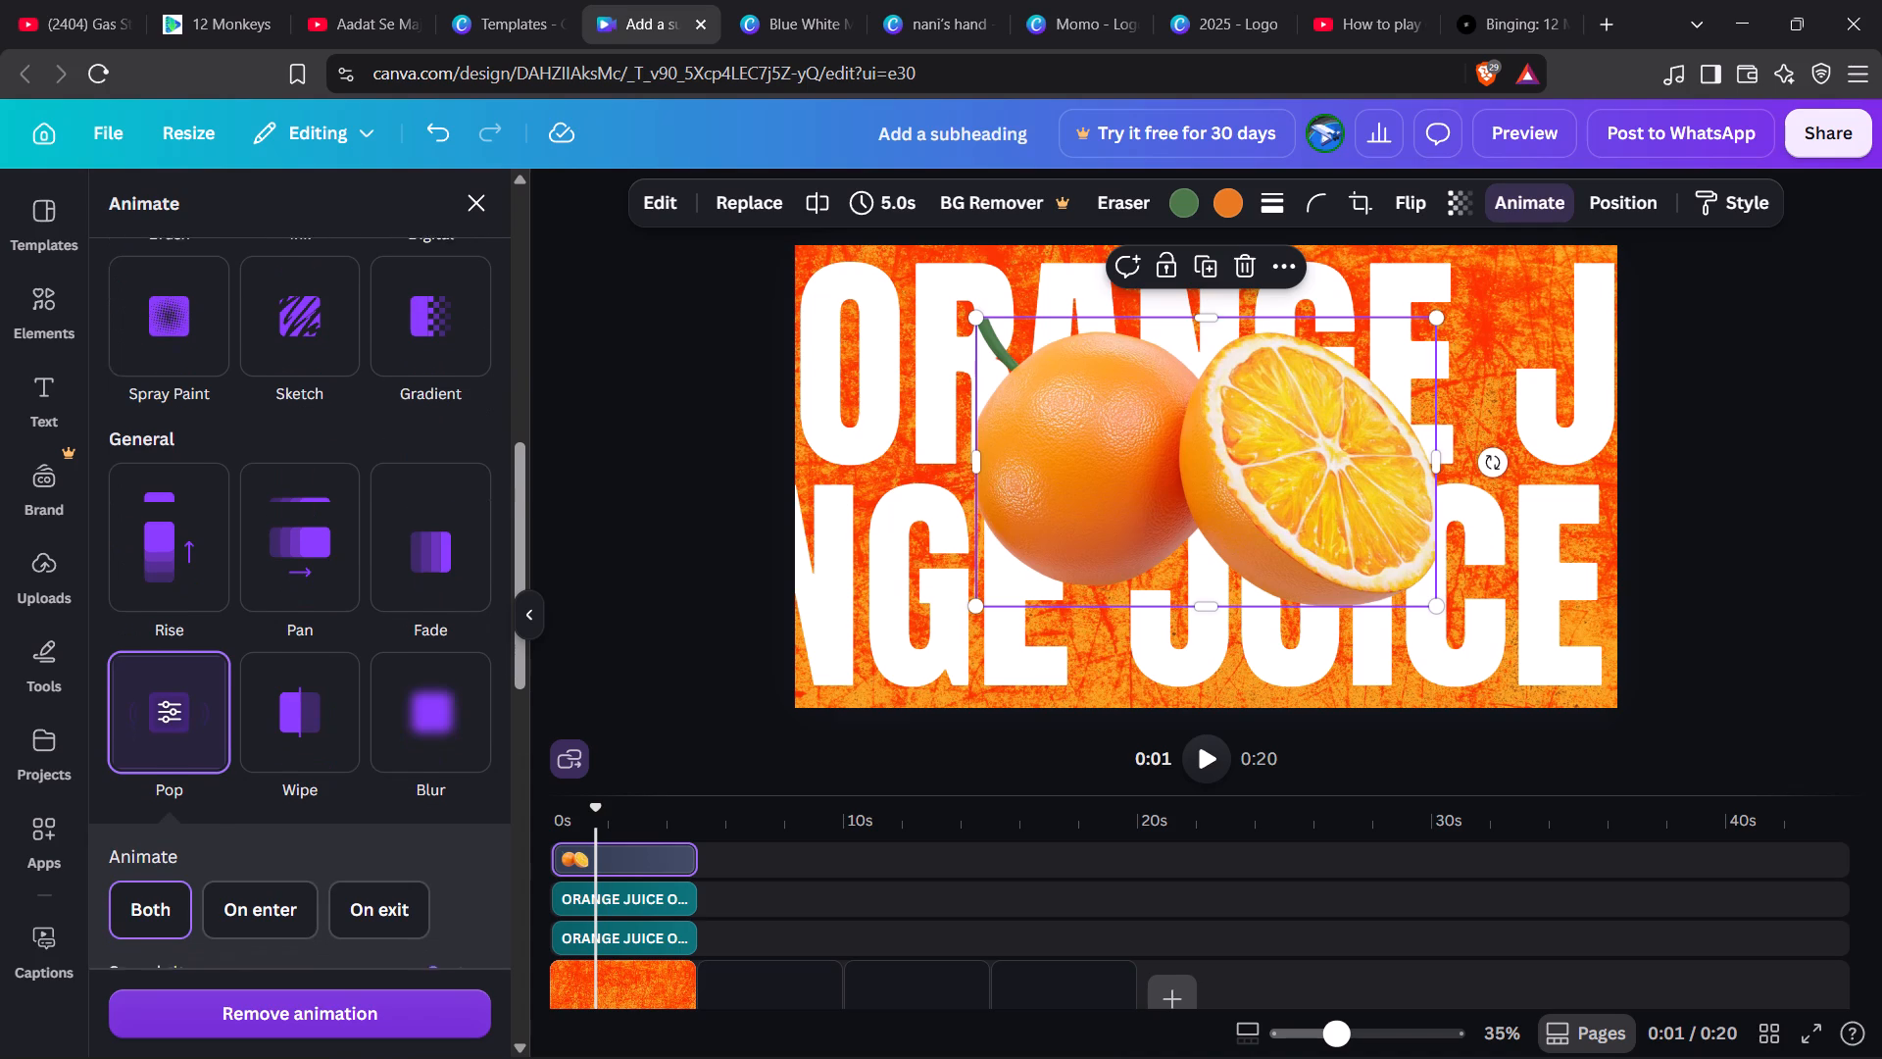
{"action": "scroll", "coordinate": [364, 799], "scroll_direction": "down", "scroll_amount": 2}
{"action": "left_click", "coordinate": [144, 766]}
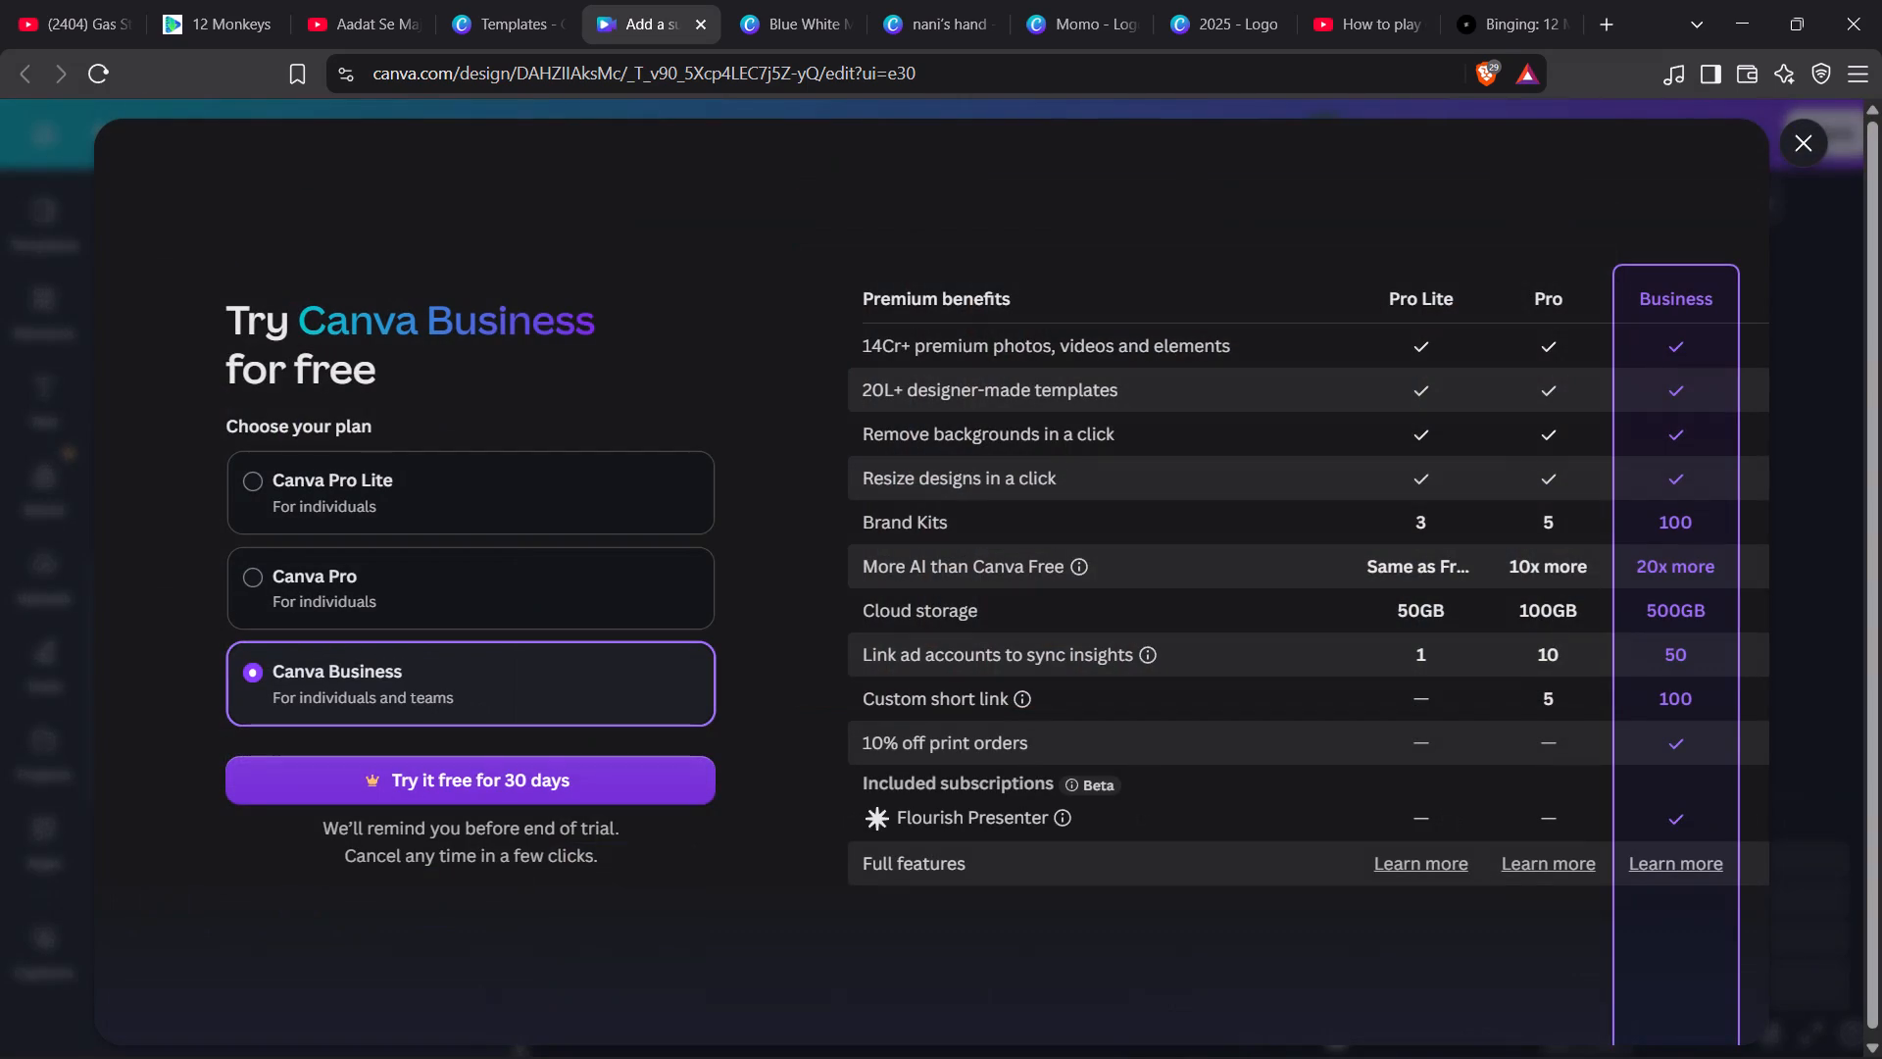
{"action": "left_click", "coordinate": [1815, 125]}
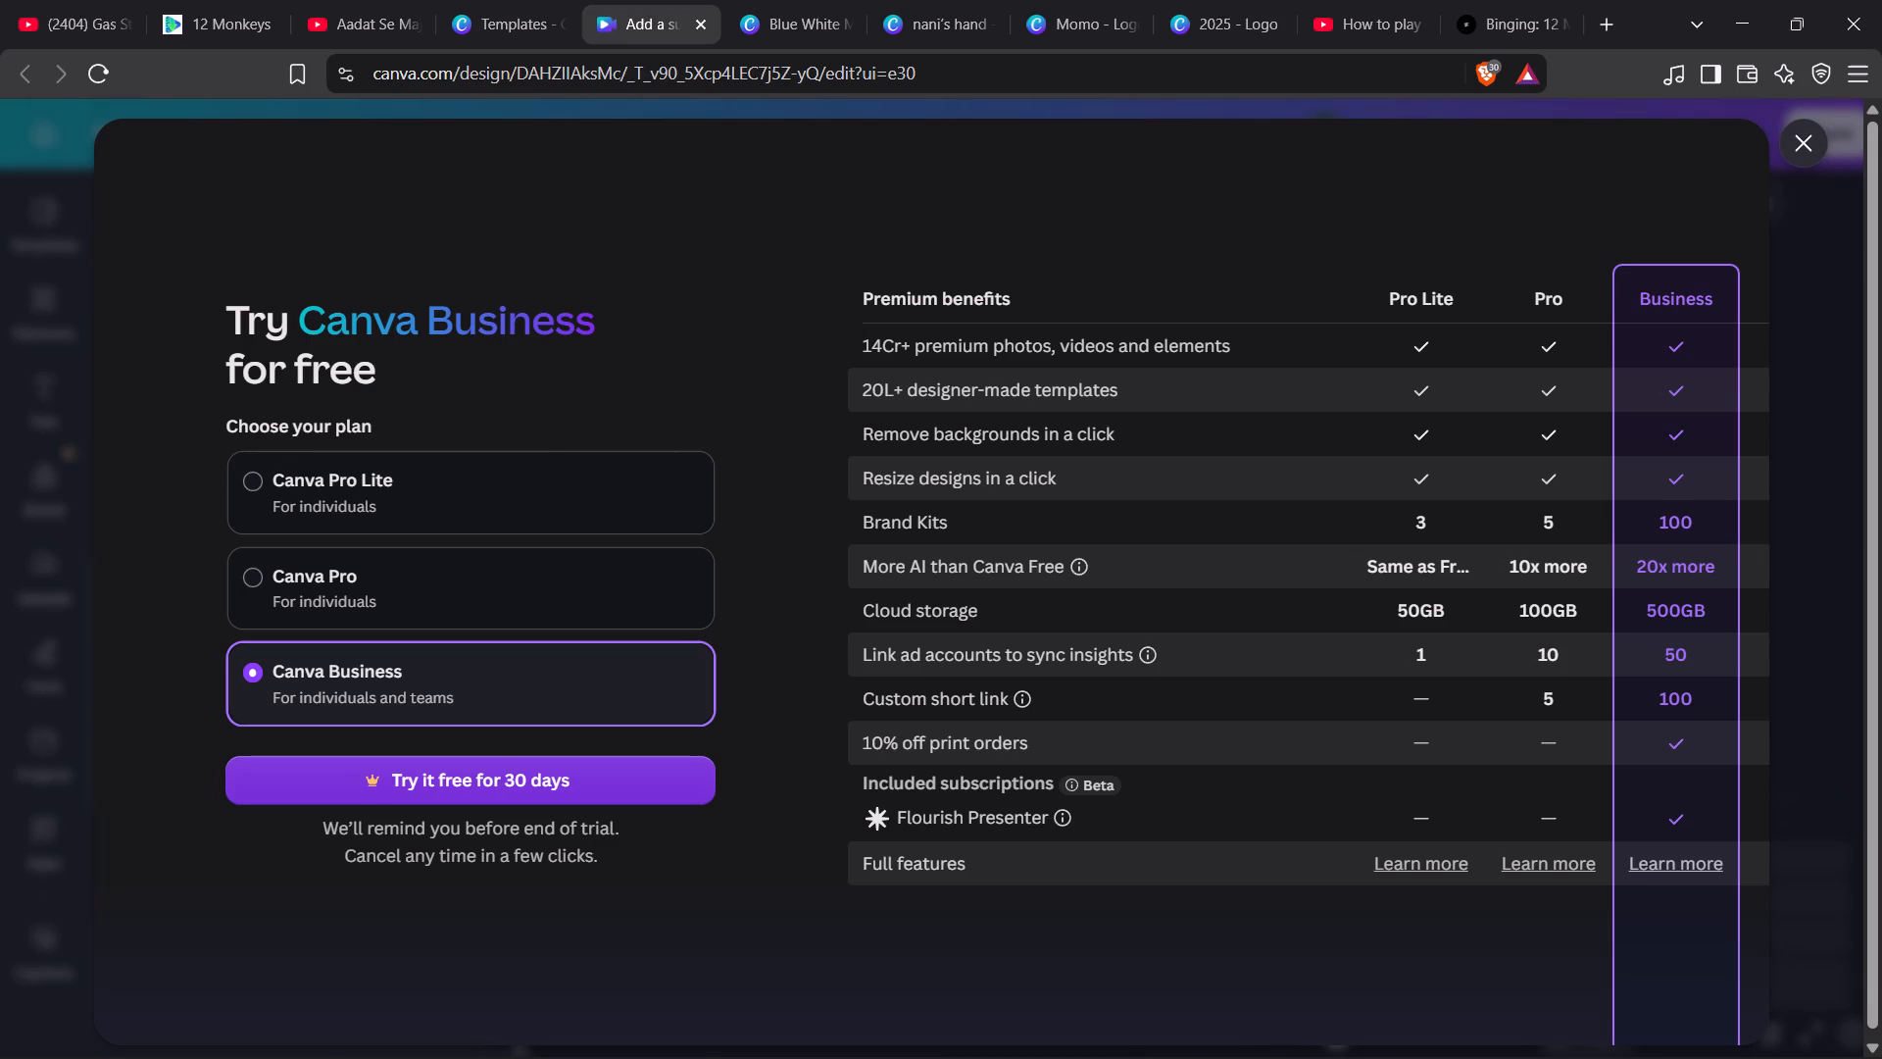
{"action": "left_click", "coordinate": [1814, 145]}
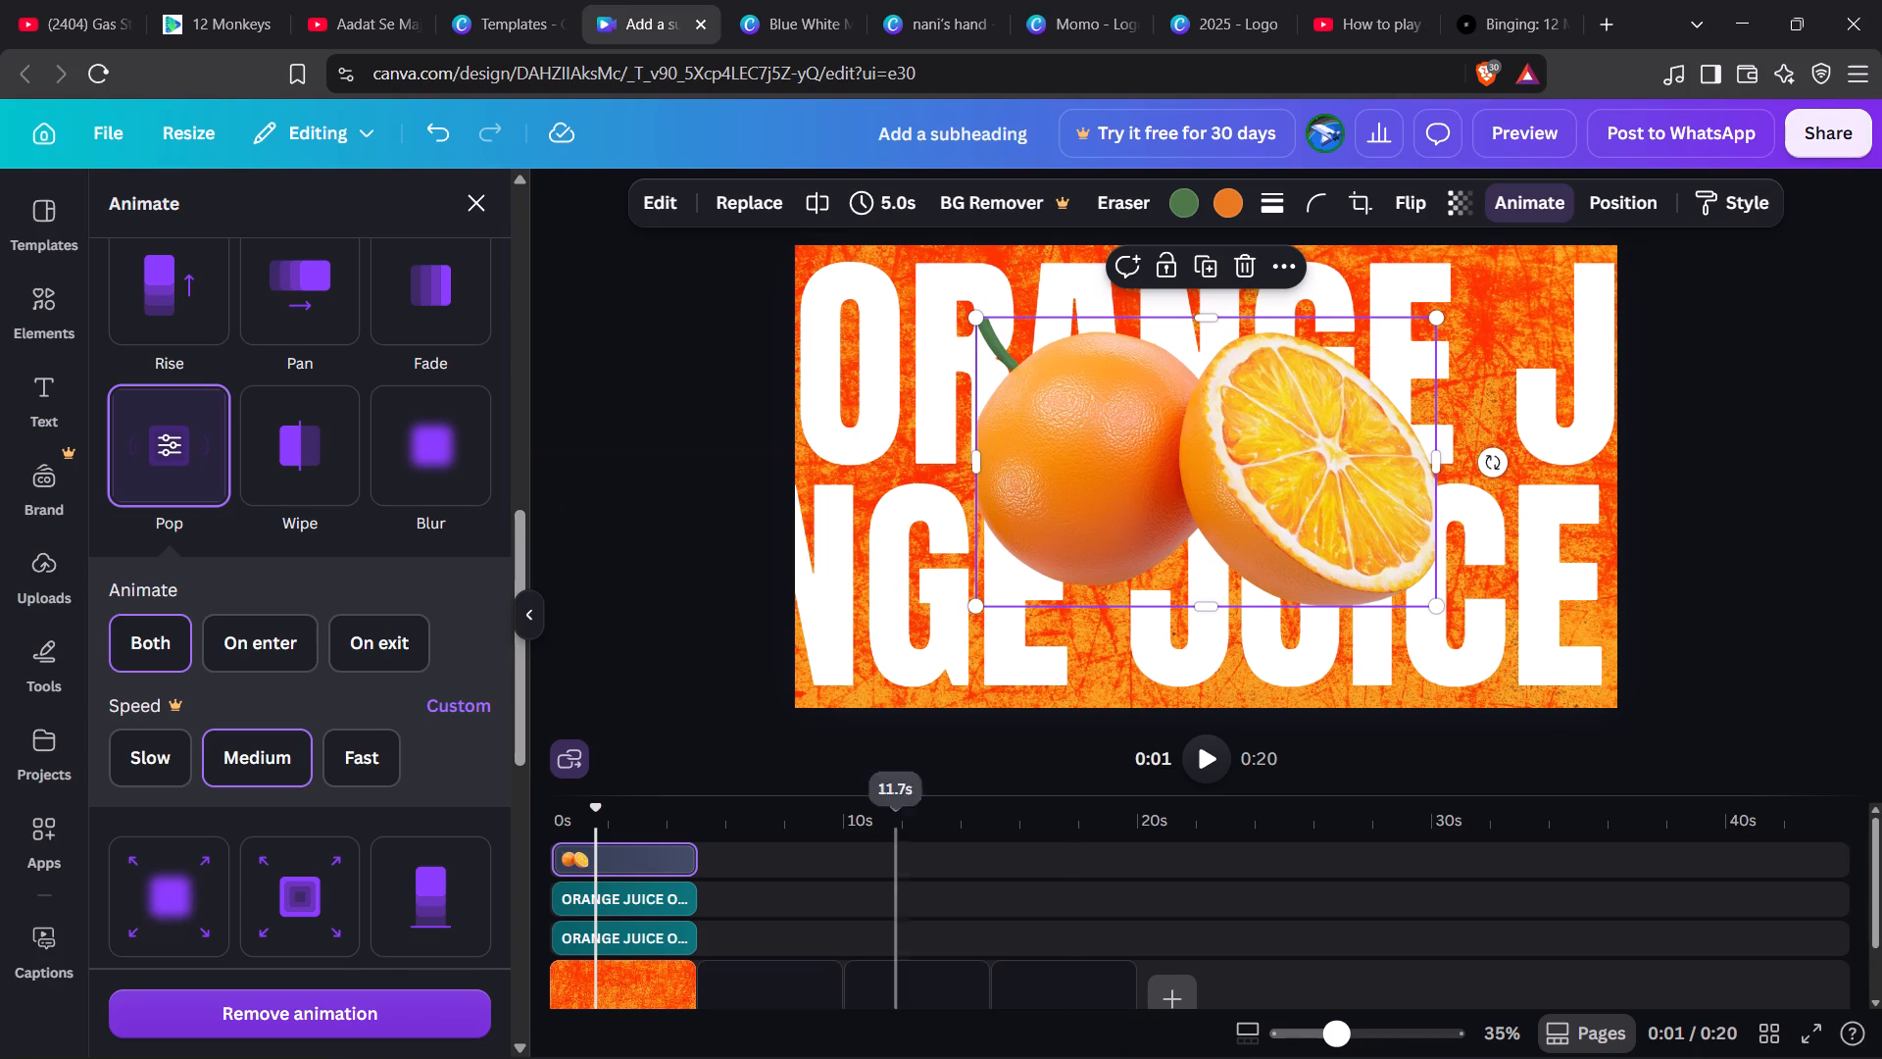
Preview the animated page with the orange cutout from 0 s.
{"action": "left_click_drag", "start_coordinate": [593, 818], "coordinate": [586, 818]}
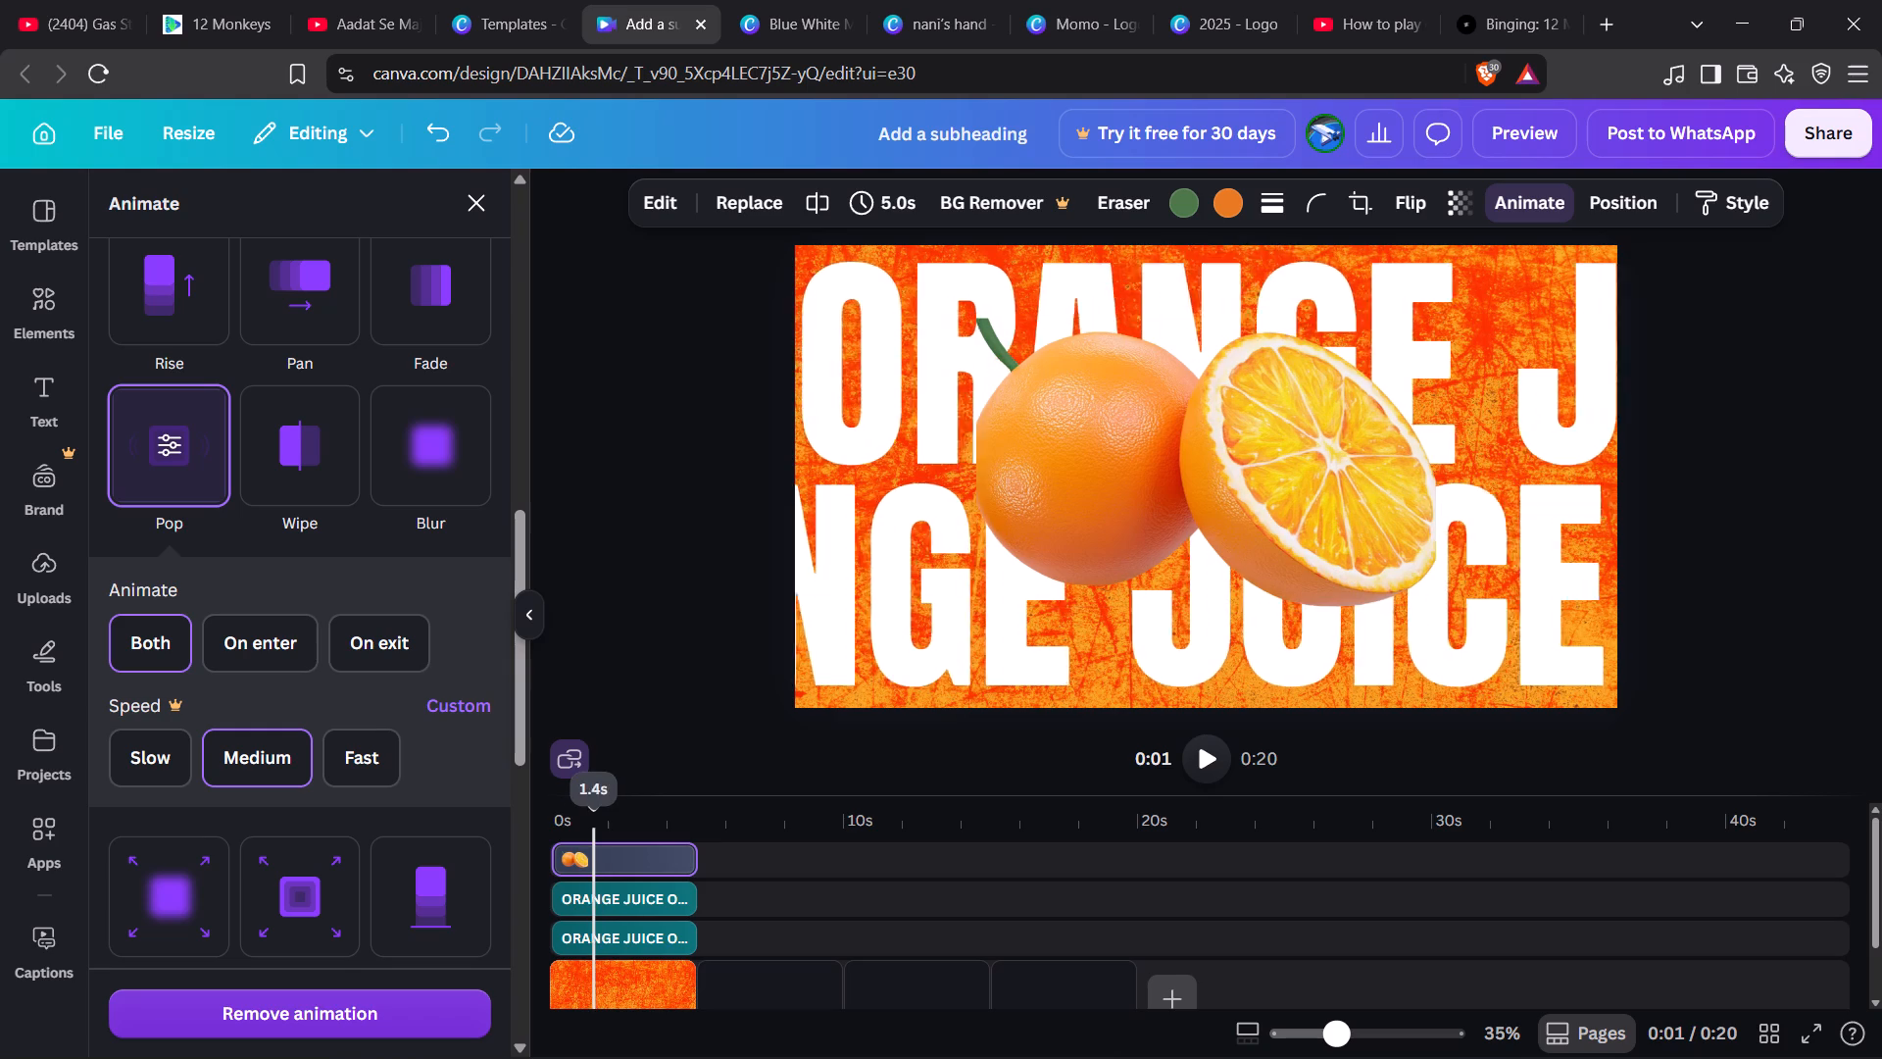
{"action": "left_click_drag", "start_coordinate": [586, 818], "coordinate": [535, 822]}
{"action": "left_click", "coordinate": [1200, 746]}
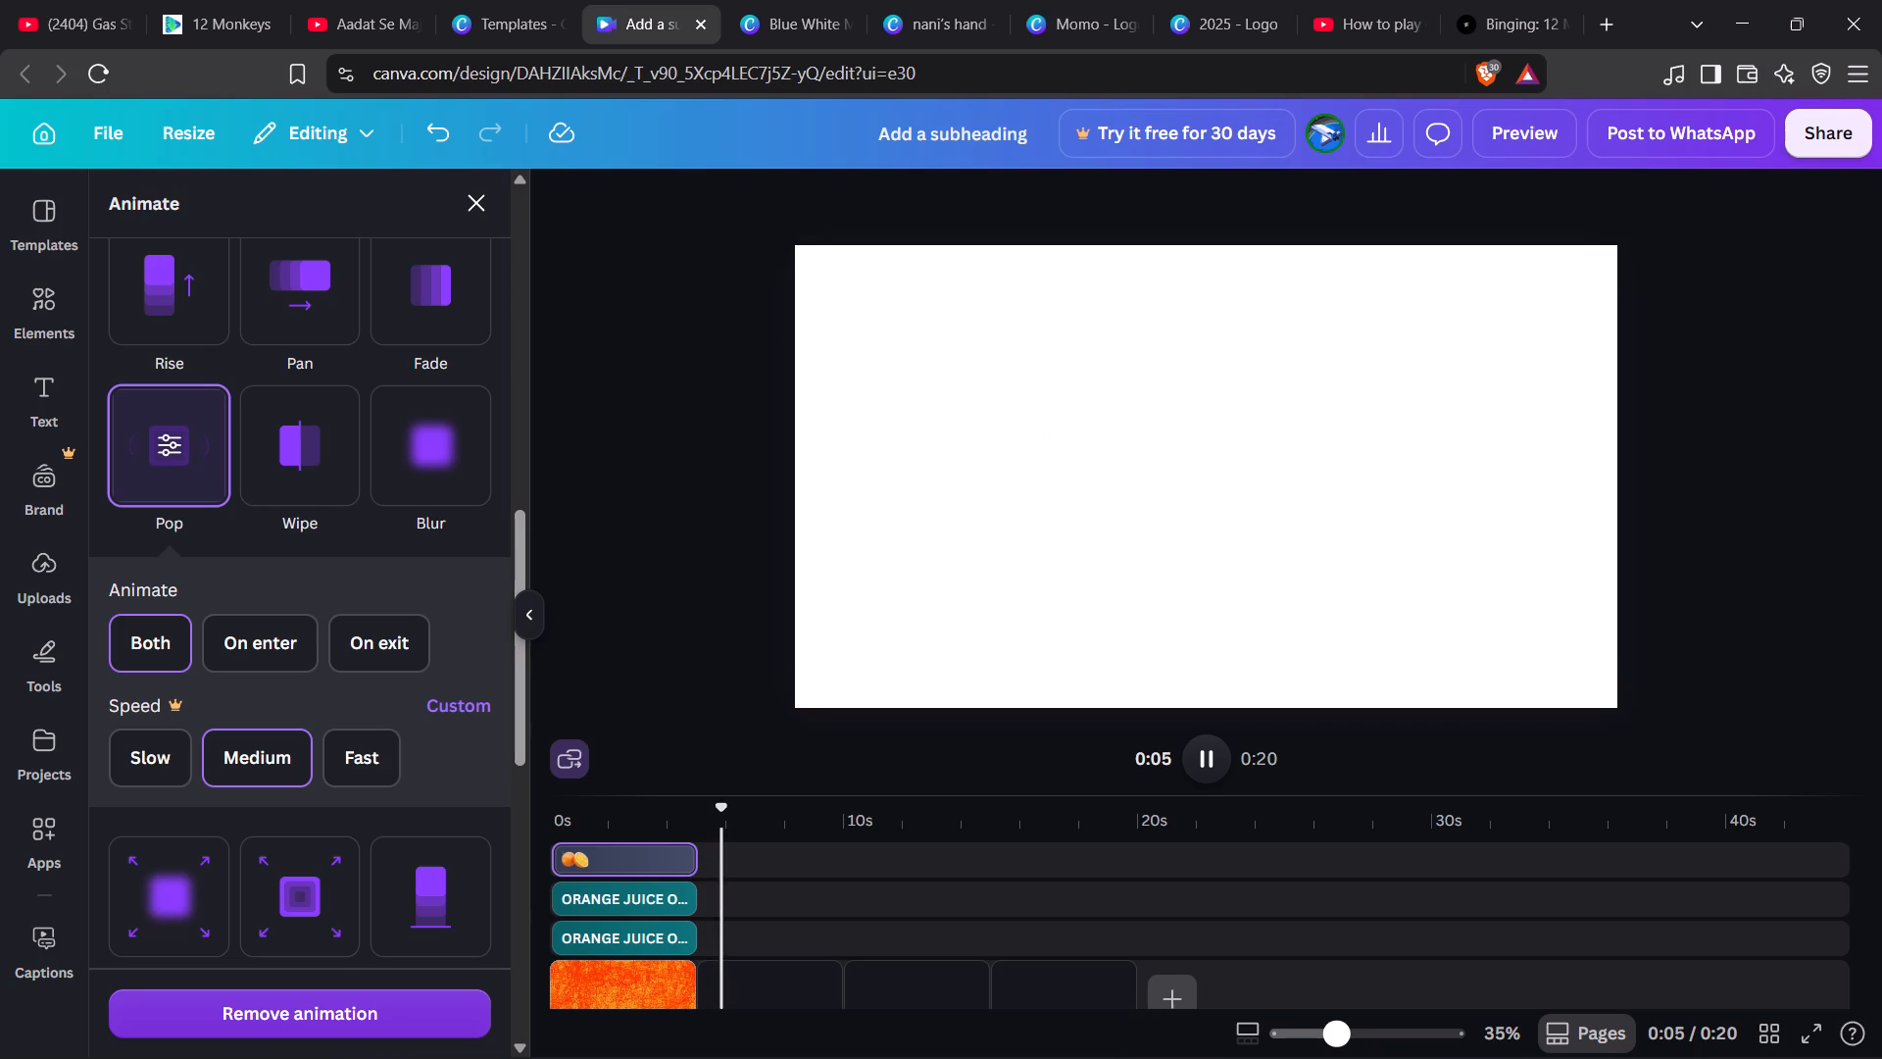
{"action": "left_click", "coordinate": [1200, 760]}
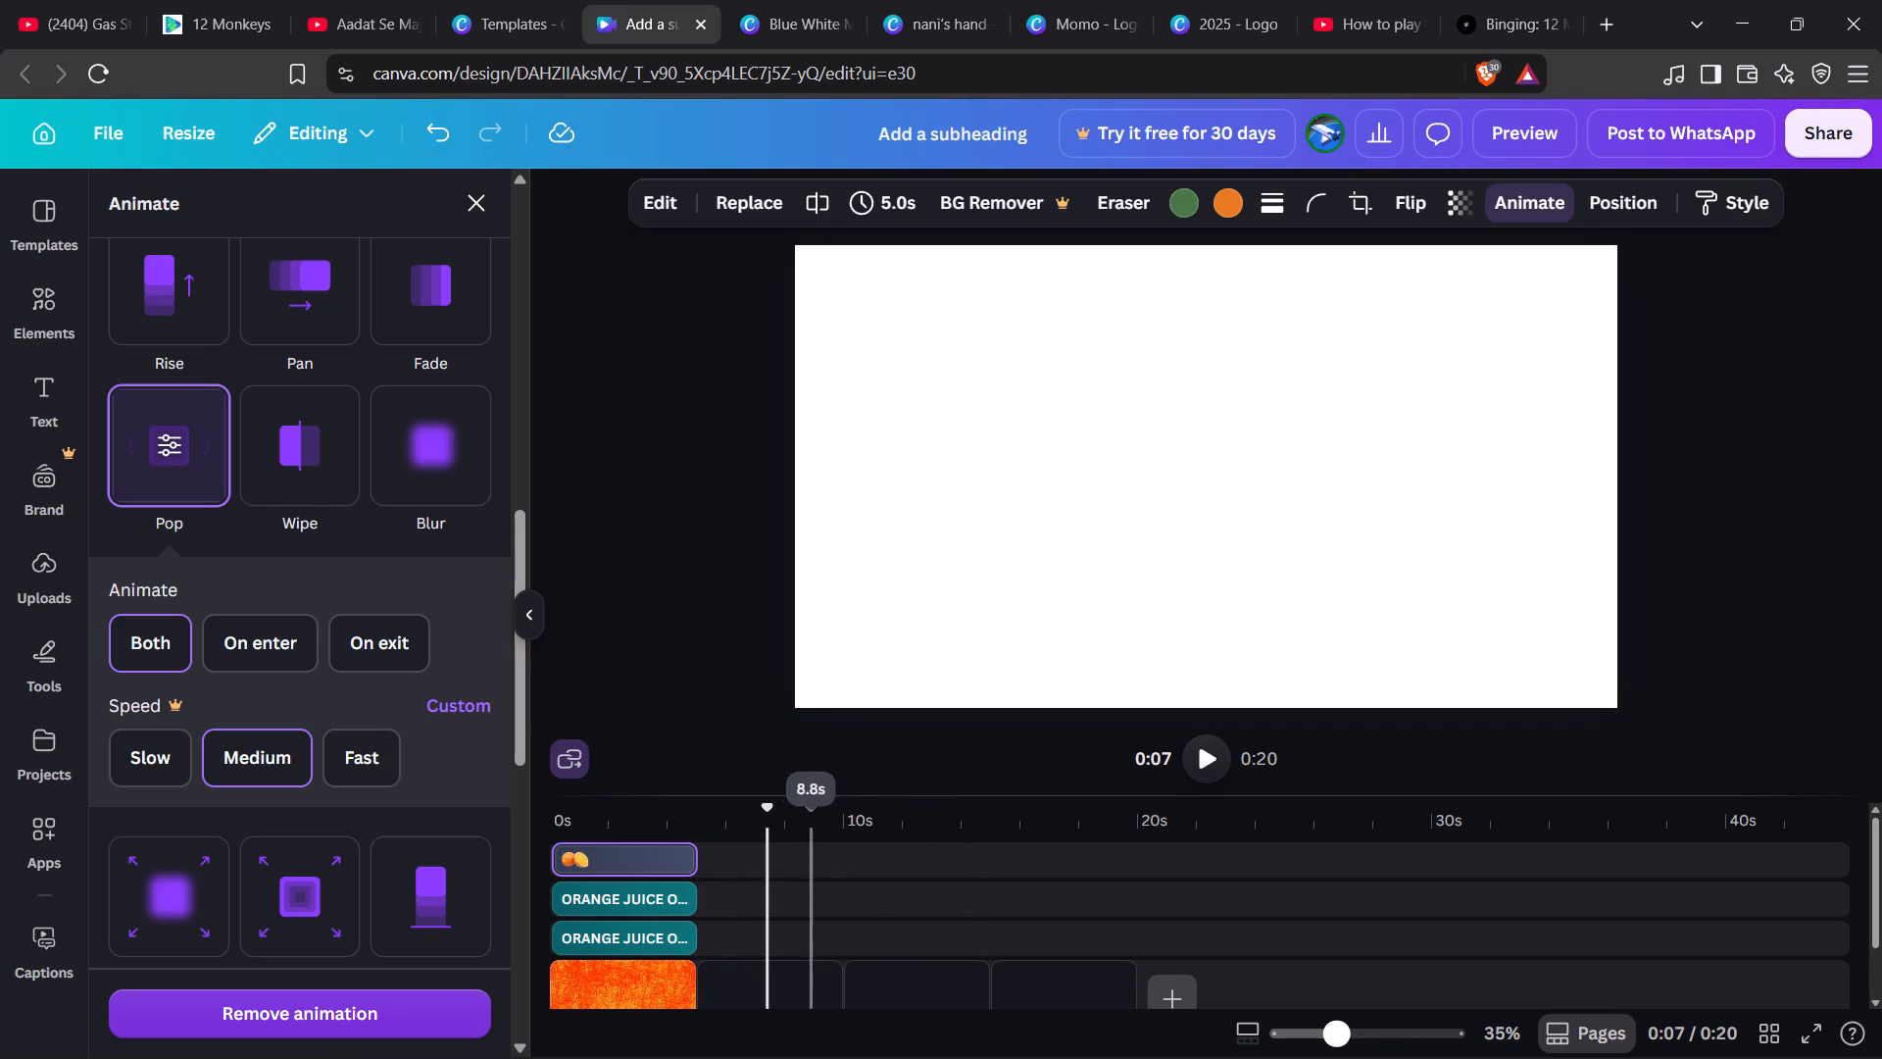
Widen the orange cutout to about 1,131 and centre it horizontally and vertically on the page.
{"action": "left_click", "coordinate": [623, 867]}
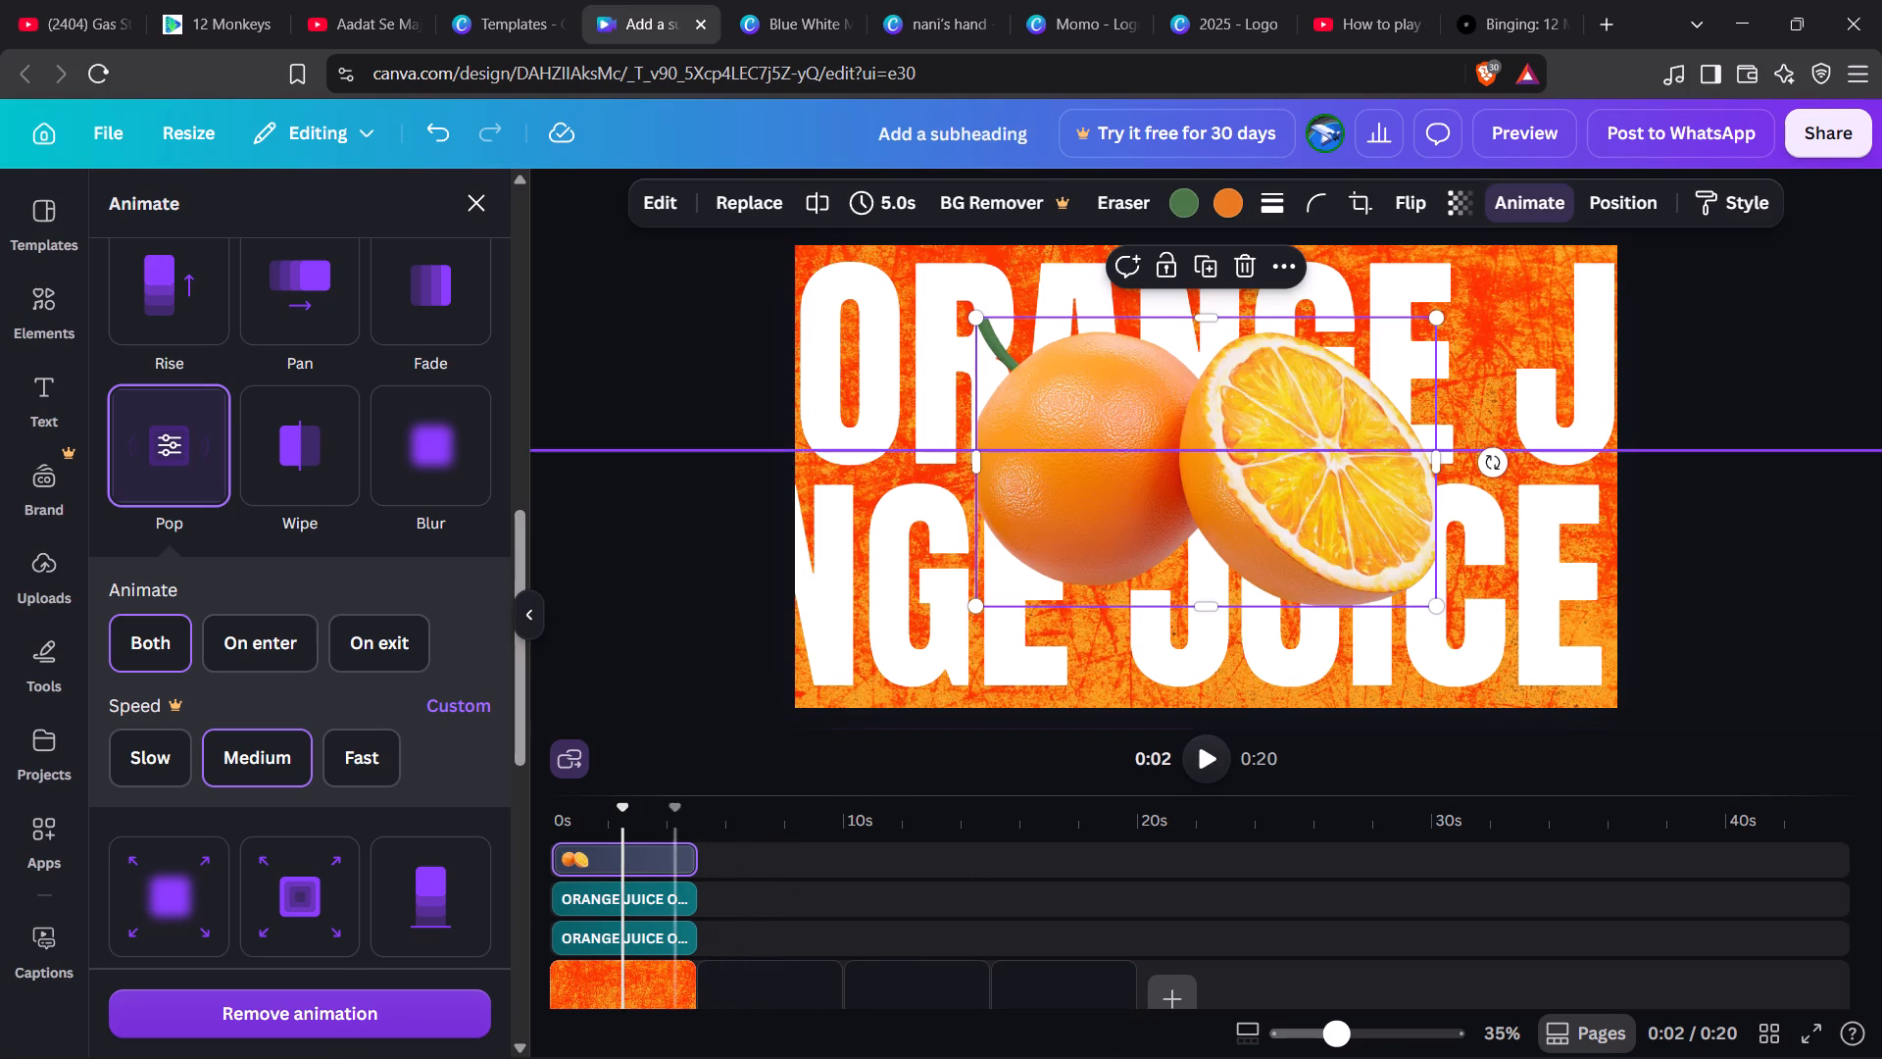
{"action": "left_click_drag", "start_coordinate": [979, 460], "coordinate": [951, 464]}
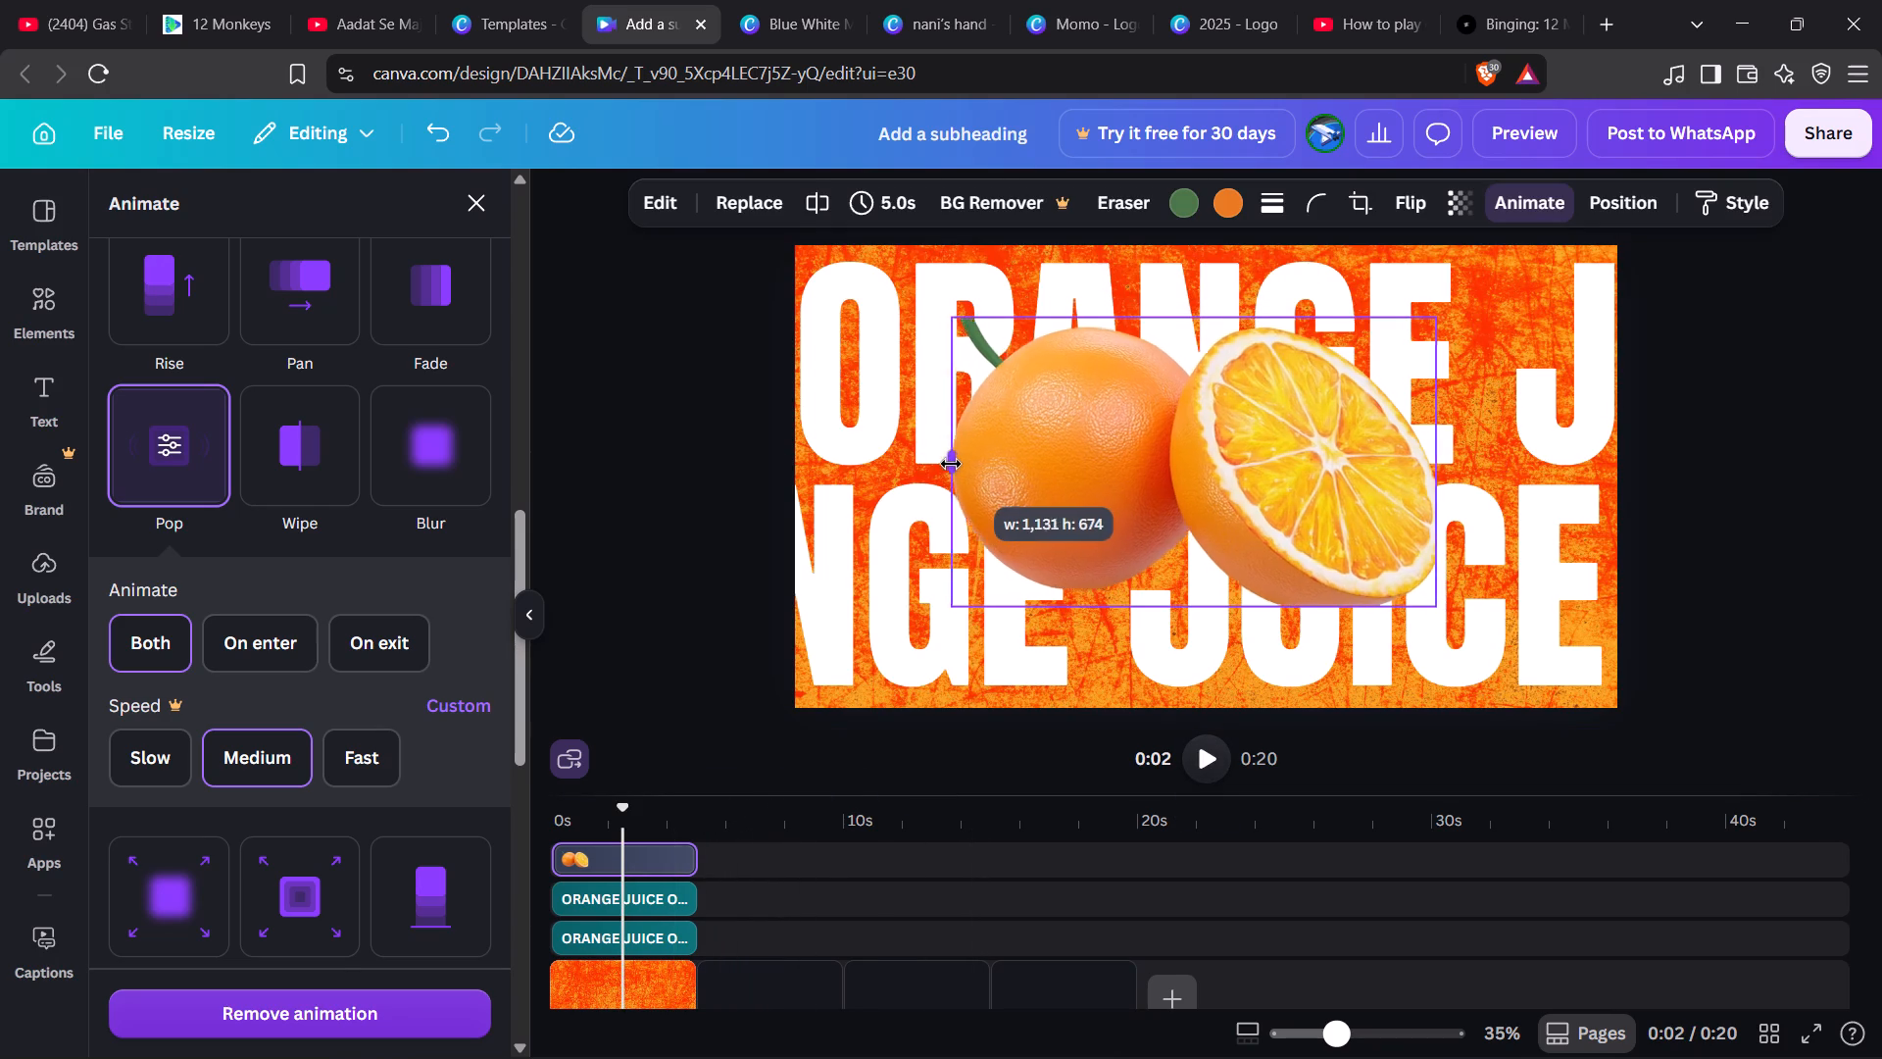
{"action": "left_click_drag", "start_coordinate": [951, 464], "coordinate": [952, 465]}
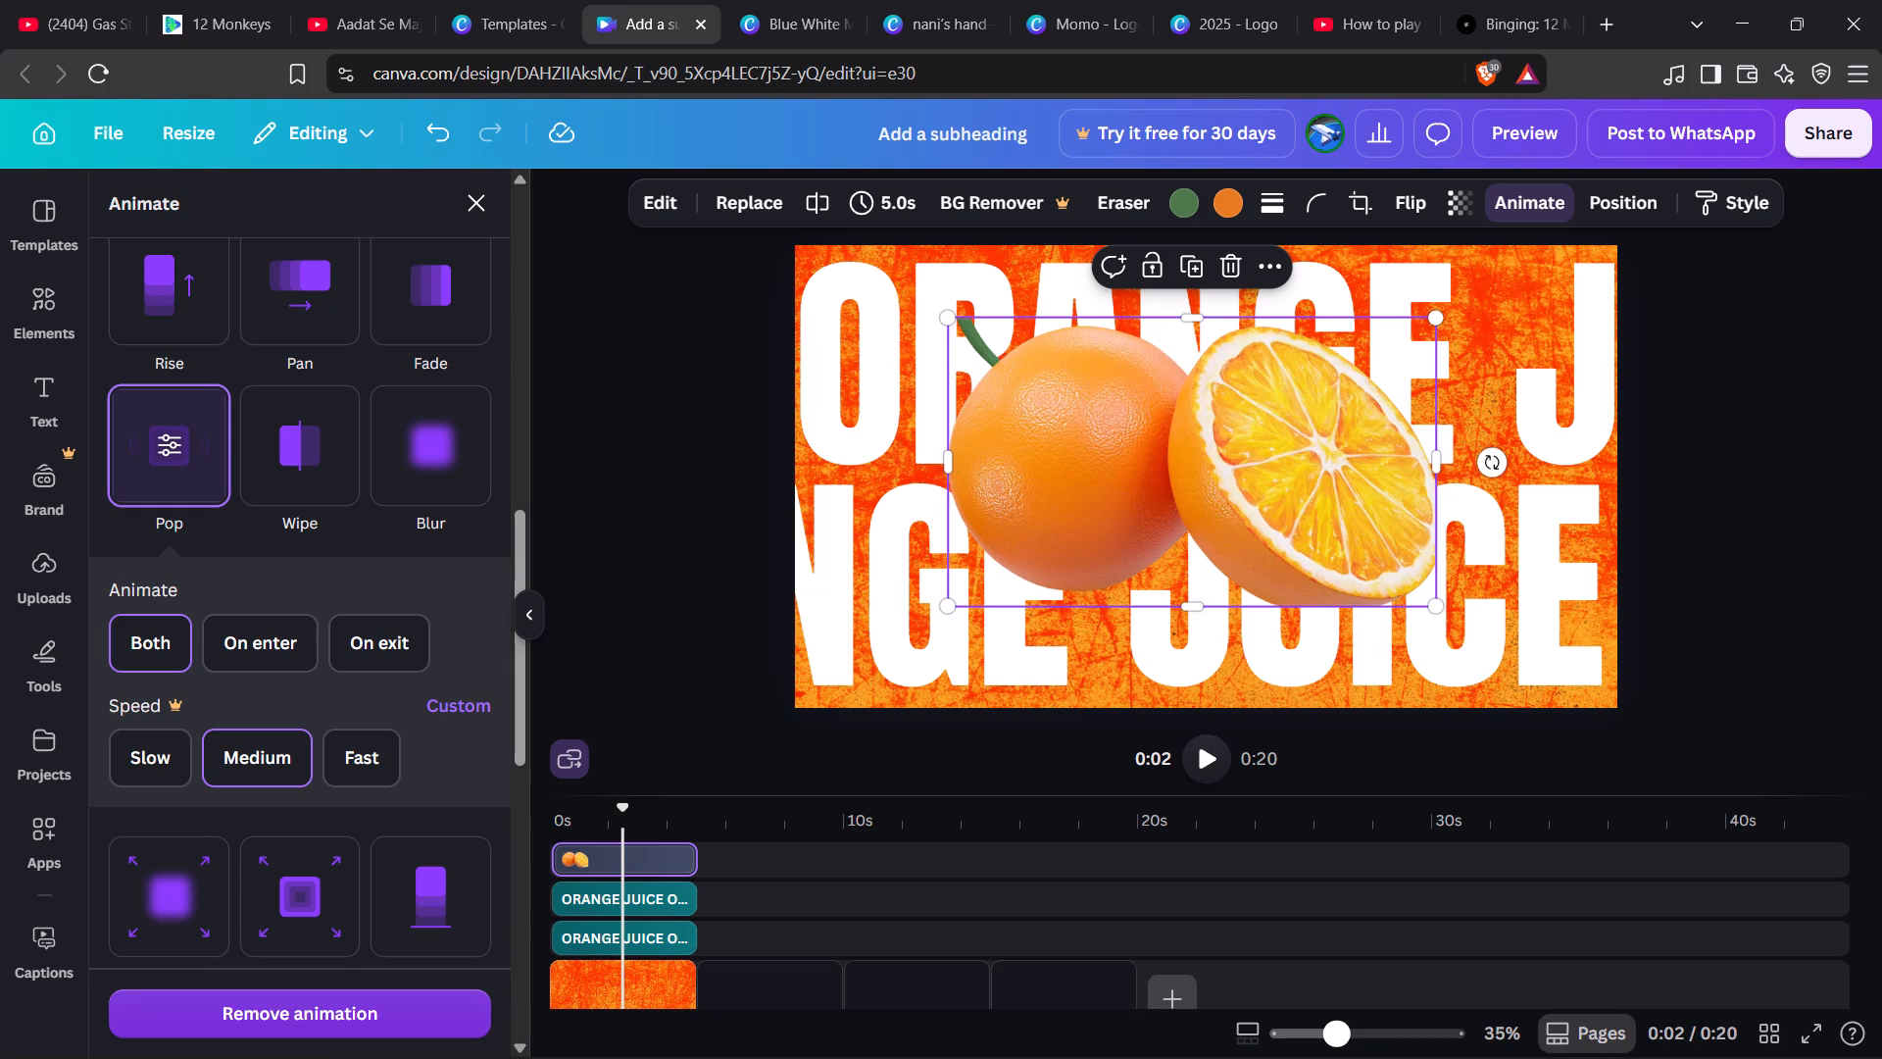
{"action": "left_click", "coordinate": [1186, 588]}
{"action": "left_click_drag", "start_coordinate": [1186, 592], "coordinate": [1186, 615]}
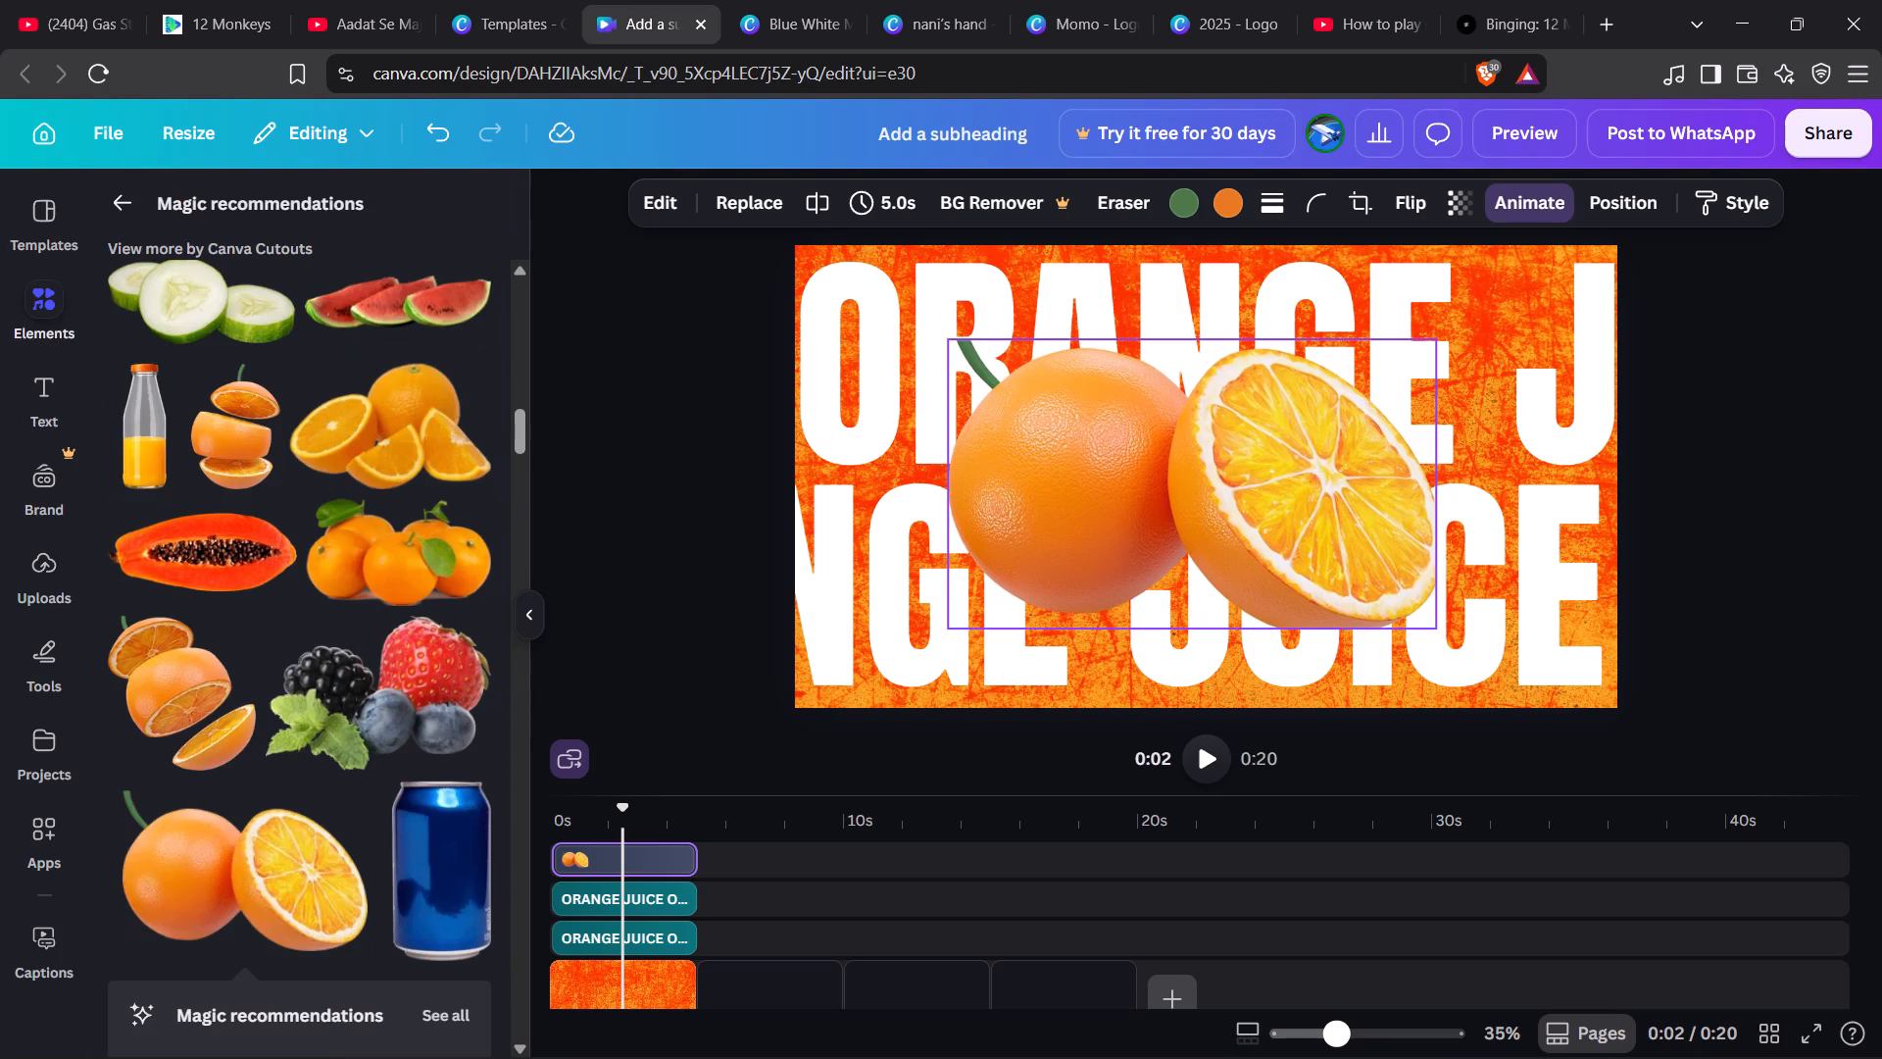
{"action": "left_click_drag", "start_coordinate": [1186, 615], "coordinate": [1192, 611]}
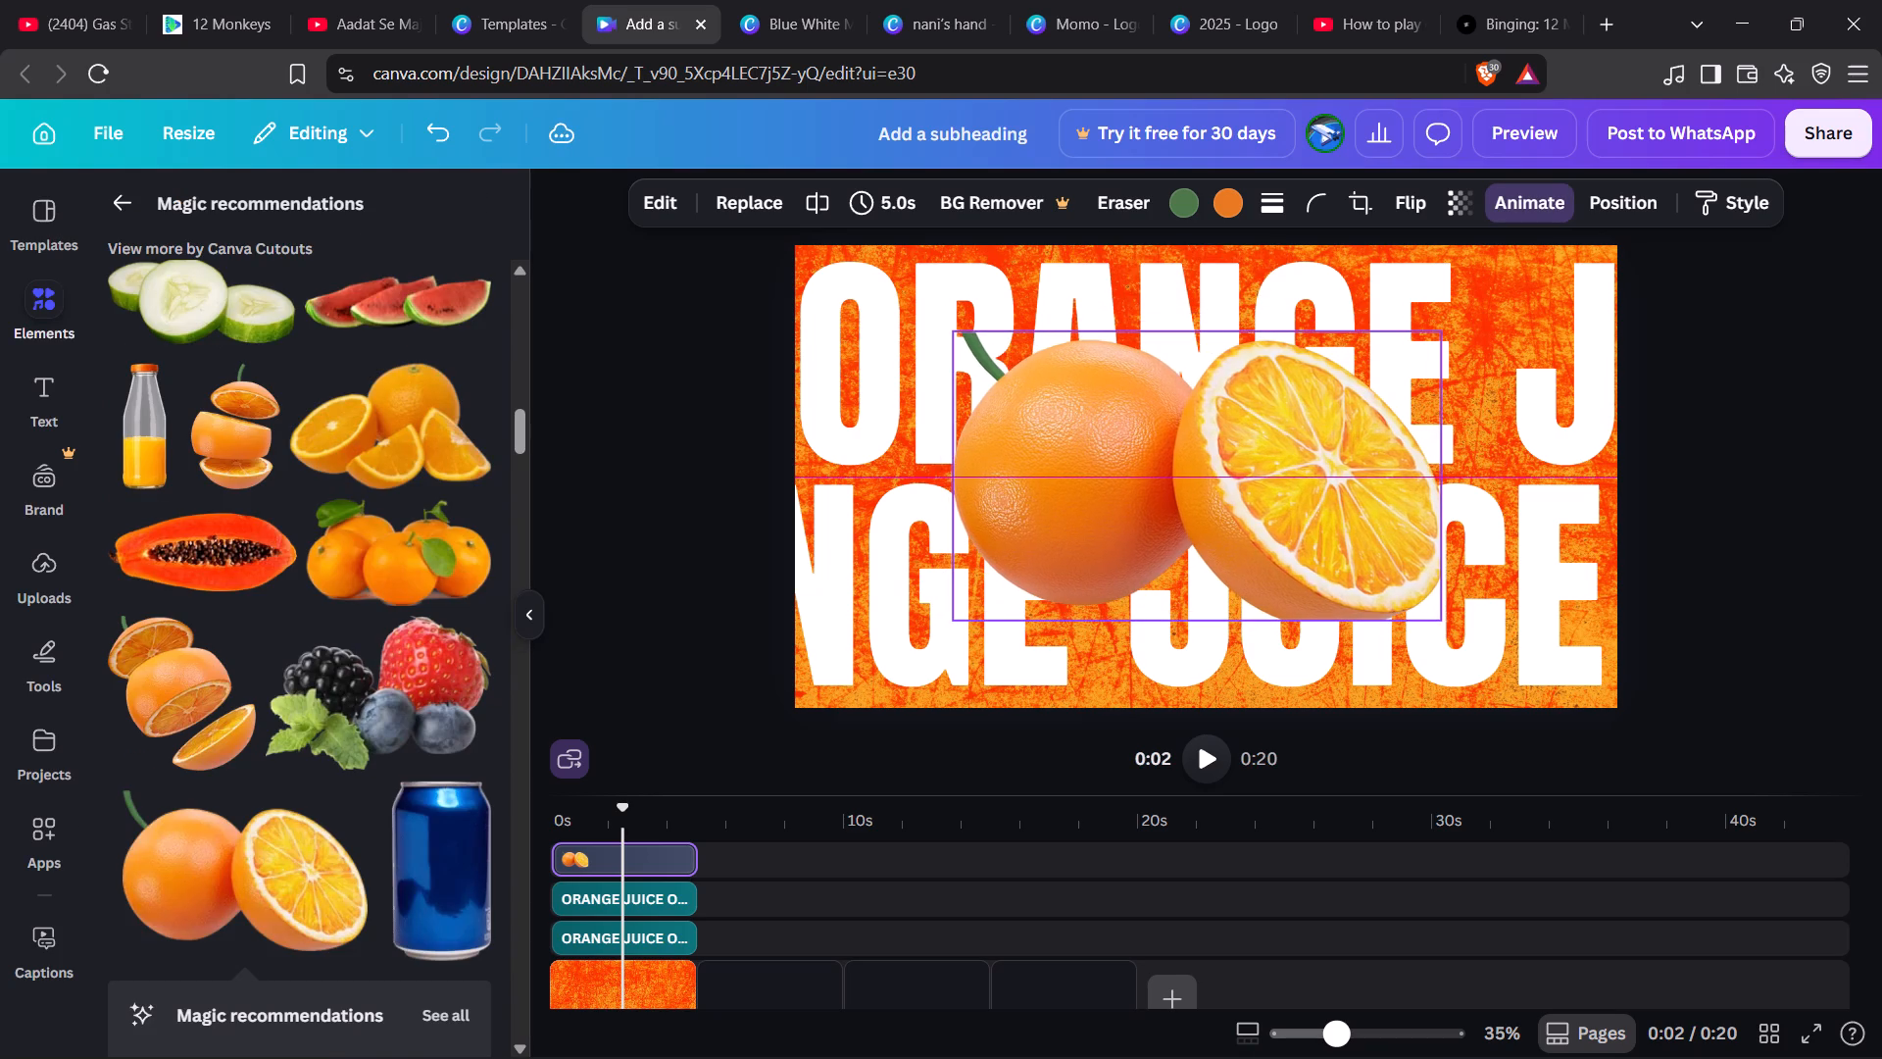
{"action": "left_click_drag", "start_coordinate": [1192, 611], "coordinate": [1195, 609]}
{"action": "left_click", "coordinate": [1195, 549]}
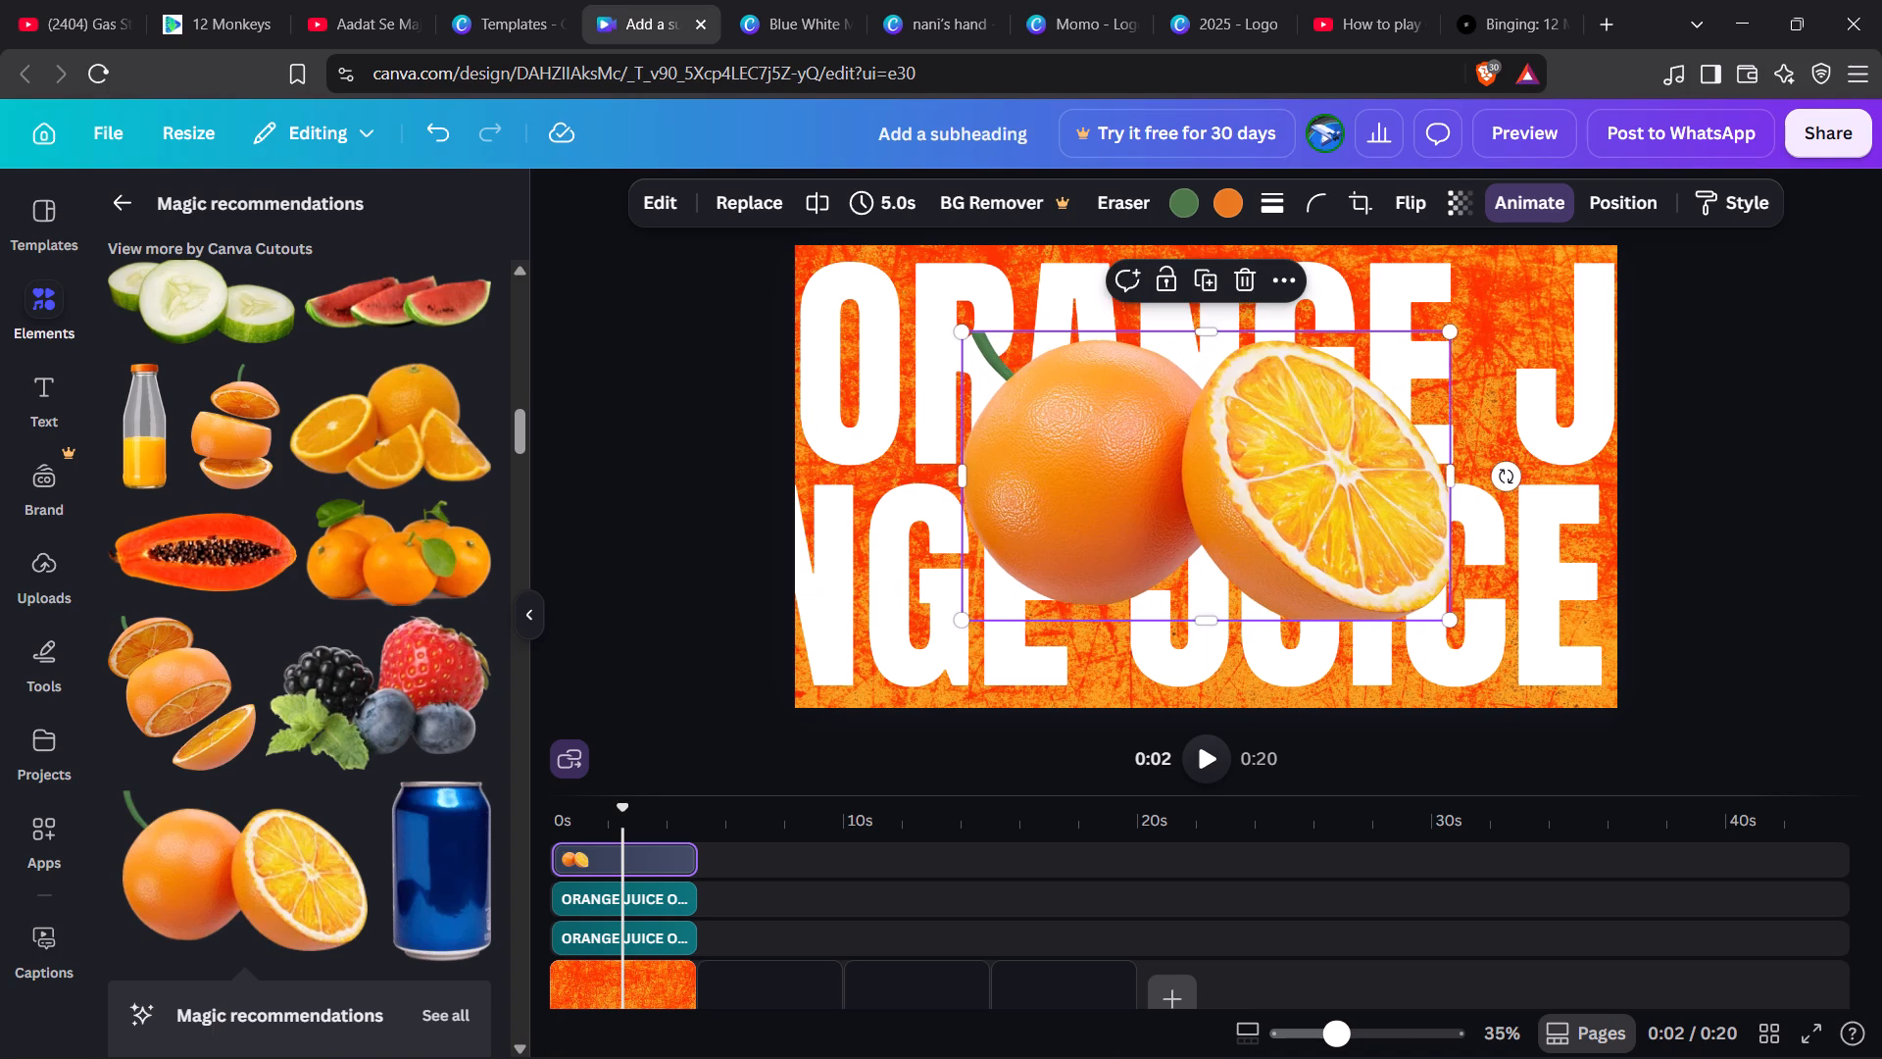
Shrink the orange cutout slightly in proportion and move it back to the page's vertical middle, near the horizontal centre.
{"action": "left_click_drag", "start_coordinate": [960, 329], "coordinate": [984, 347]}
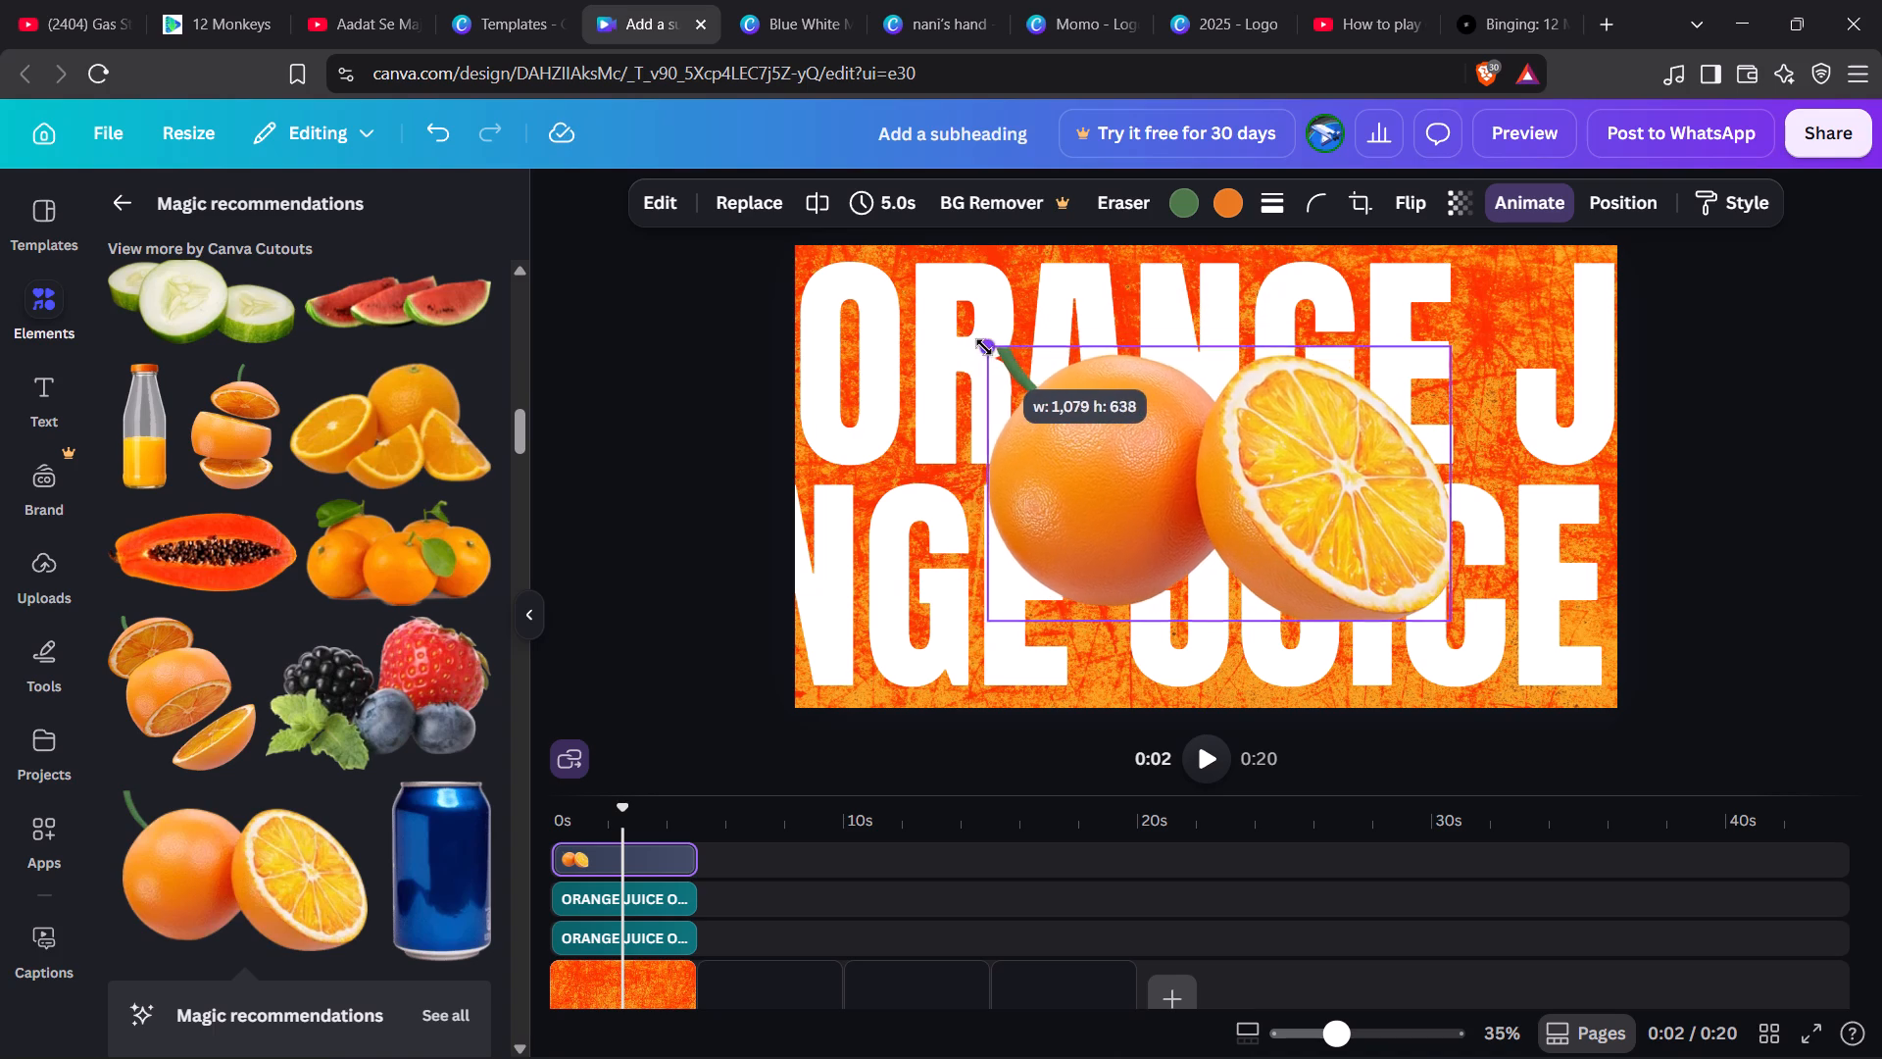
{"action": "left_click_drag", "start_coordinate": [984, 347], "coordinate": [1001, 356]}
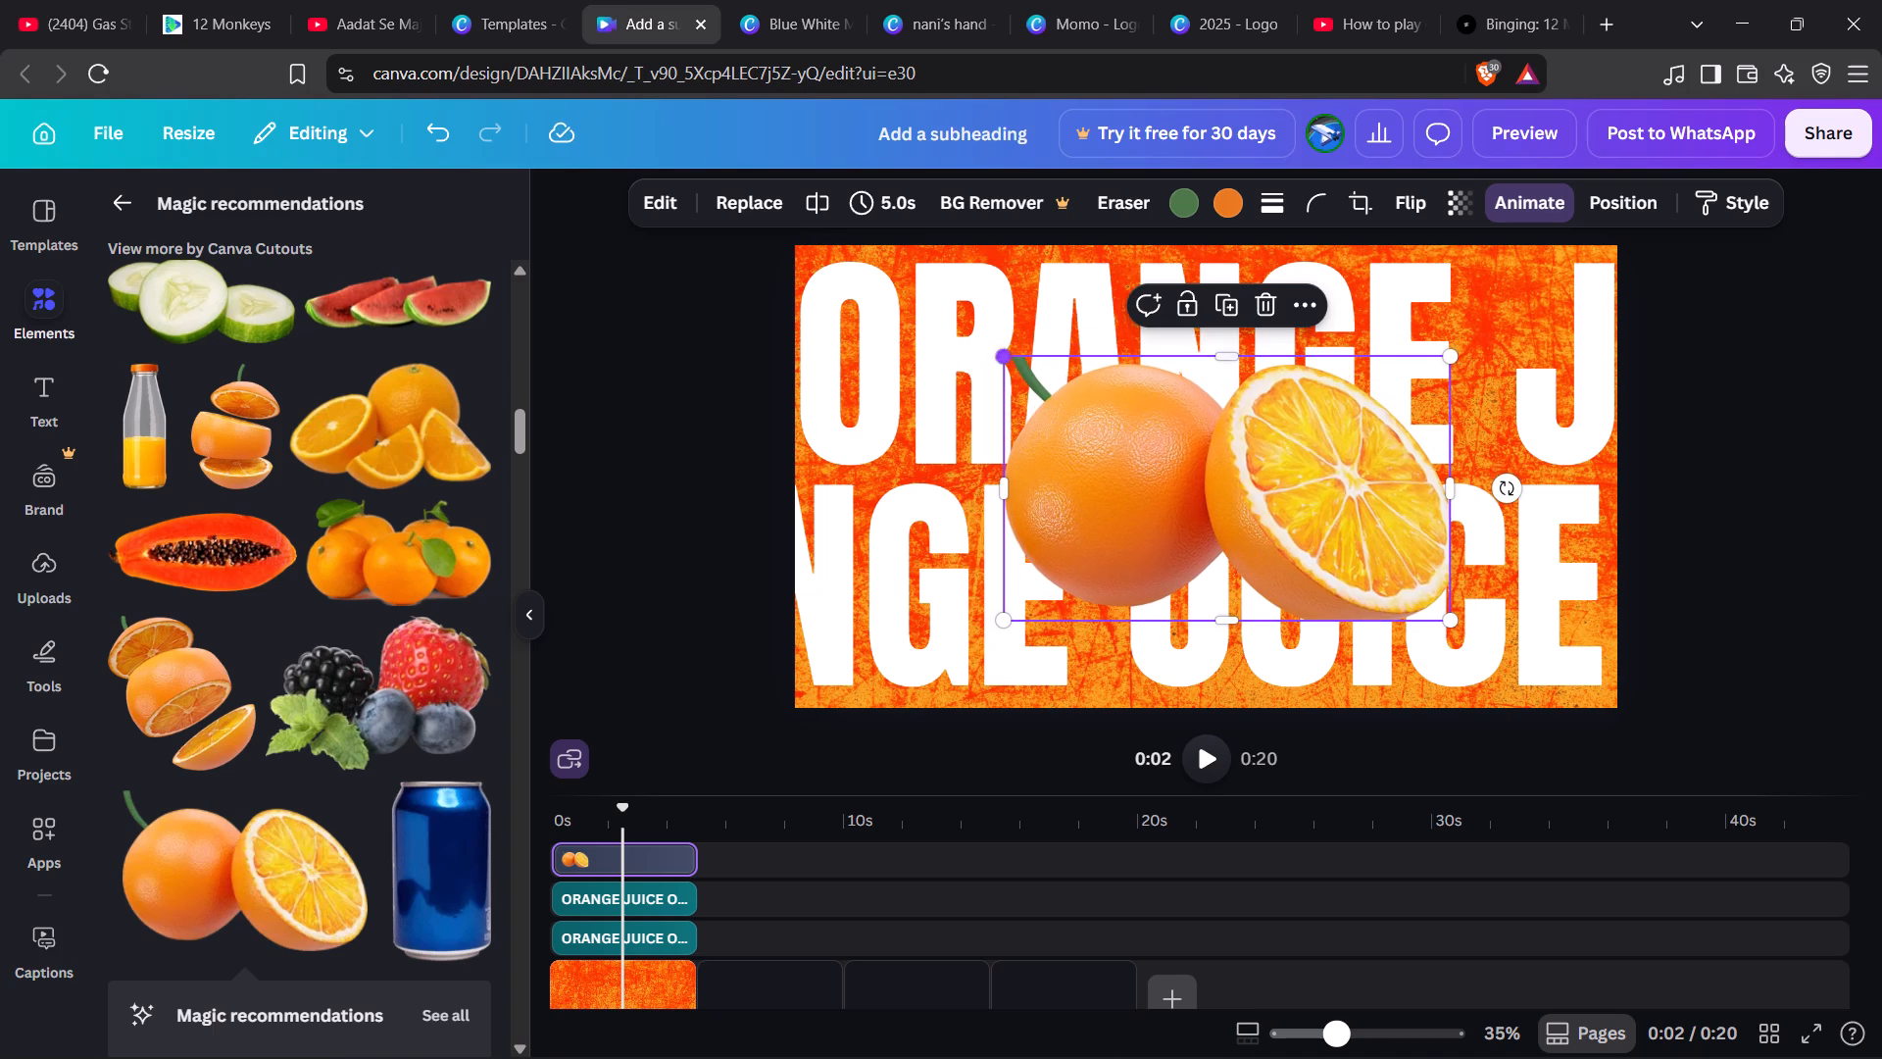
{"action": "left_click_drag", "start_coordinate": [1181, 430], "coordinate": [1168, 421]}
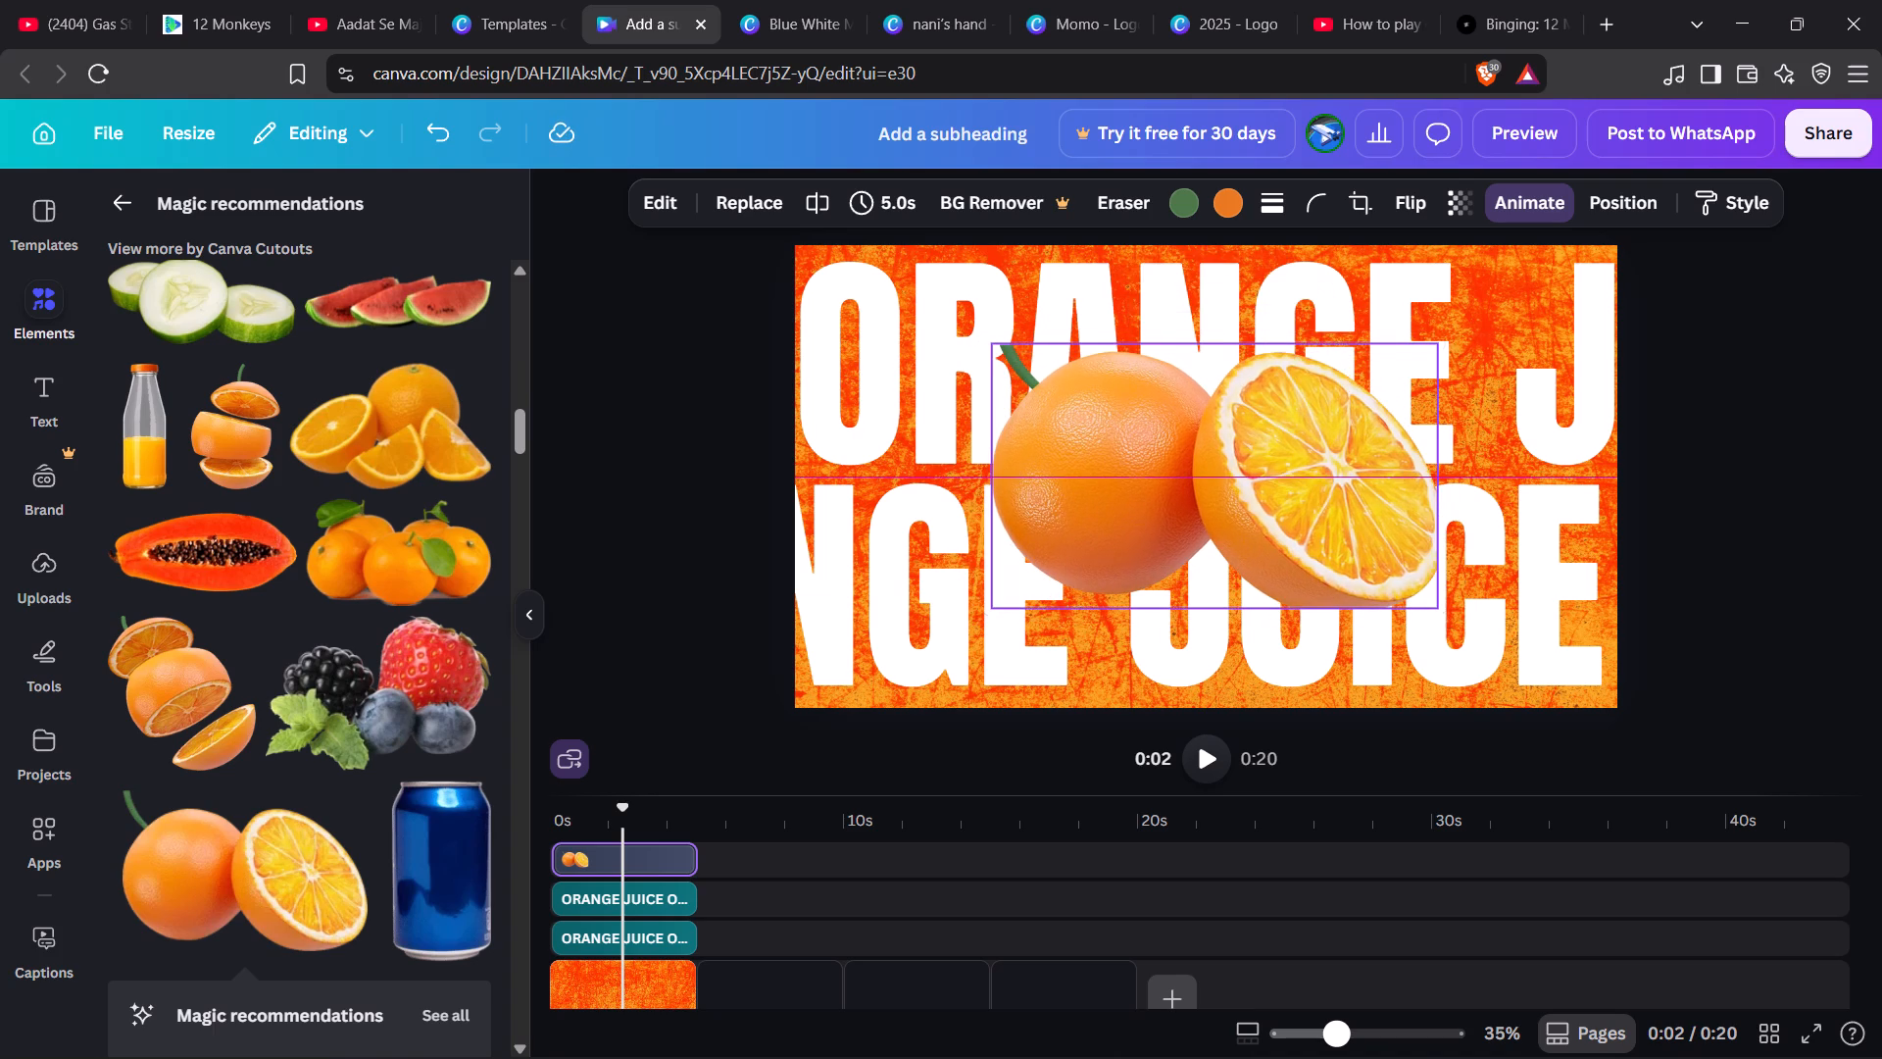
{"action": "left_click", "coordinate": [1168, 421]}
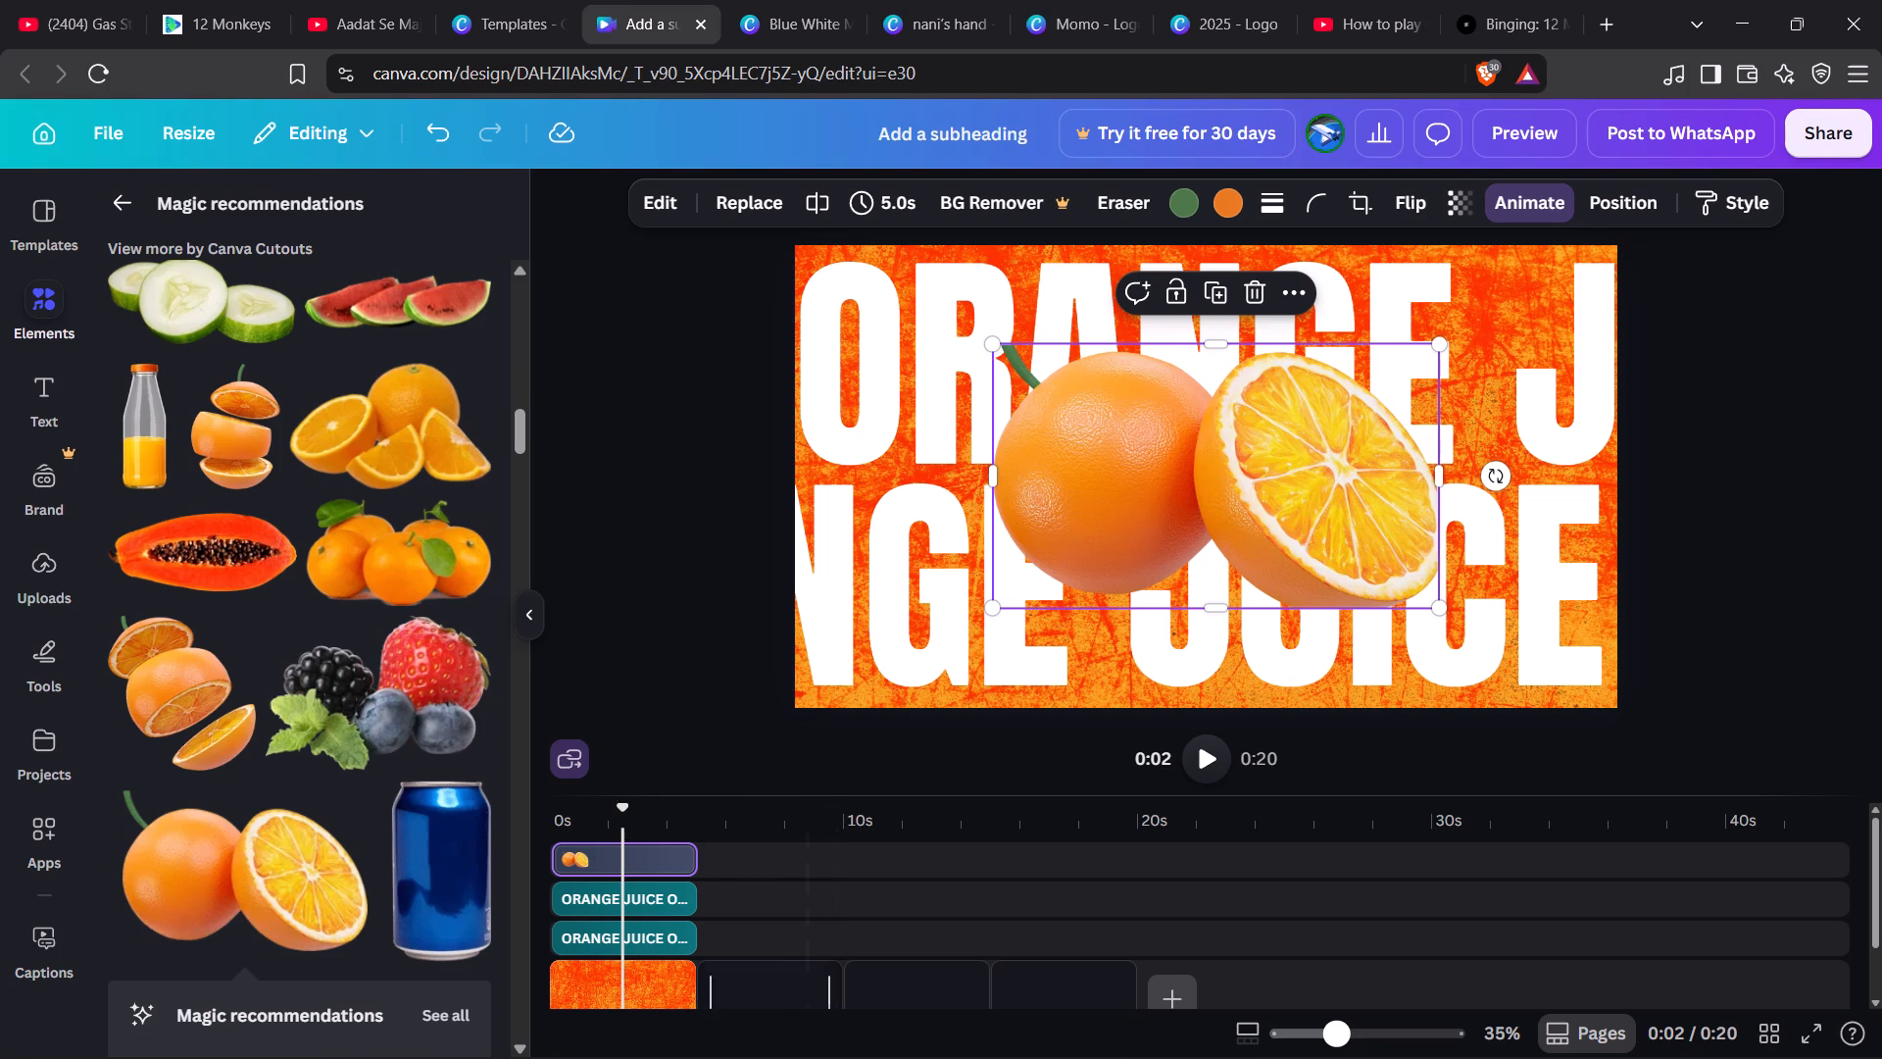
Switch to the Canva templates page and create a new blank Video design.
{"action": "left_click", "coordinate": [653, 663]}
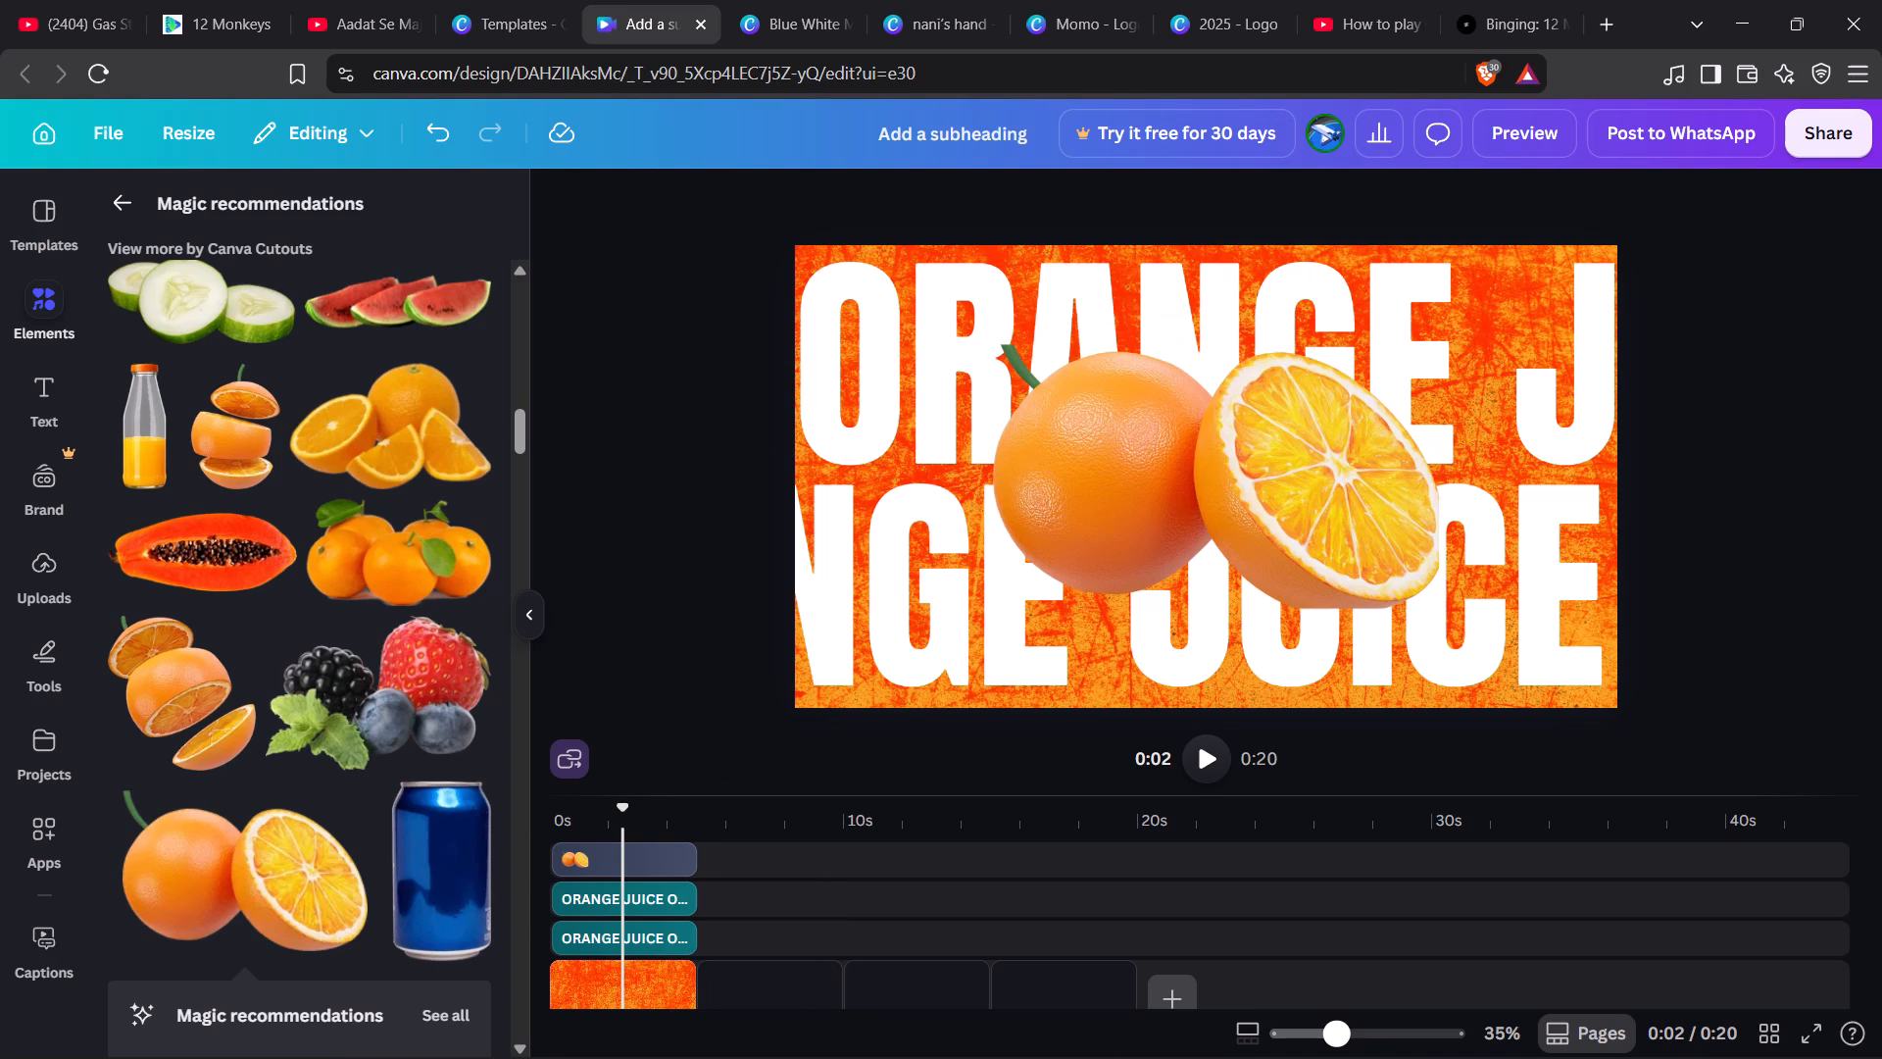
{"action": "left_click", "coordinate": [496, 20]}
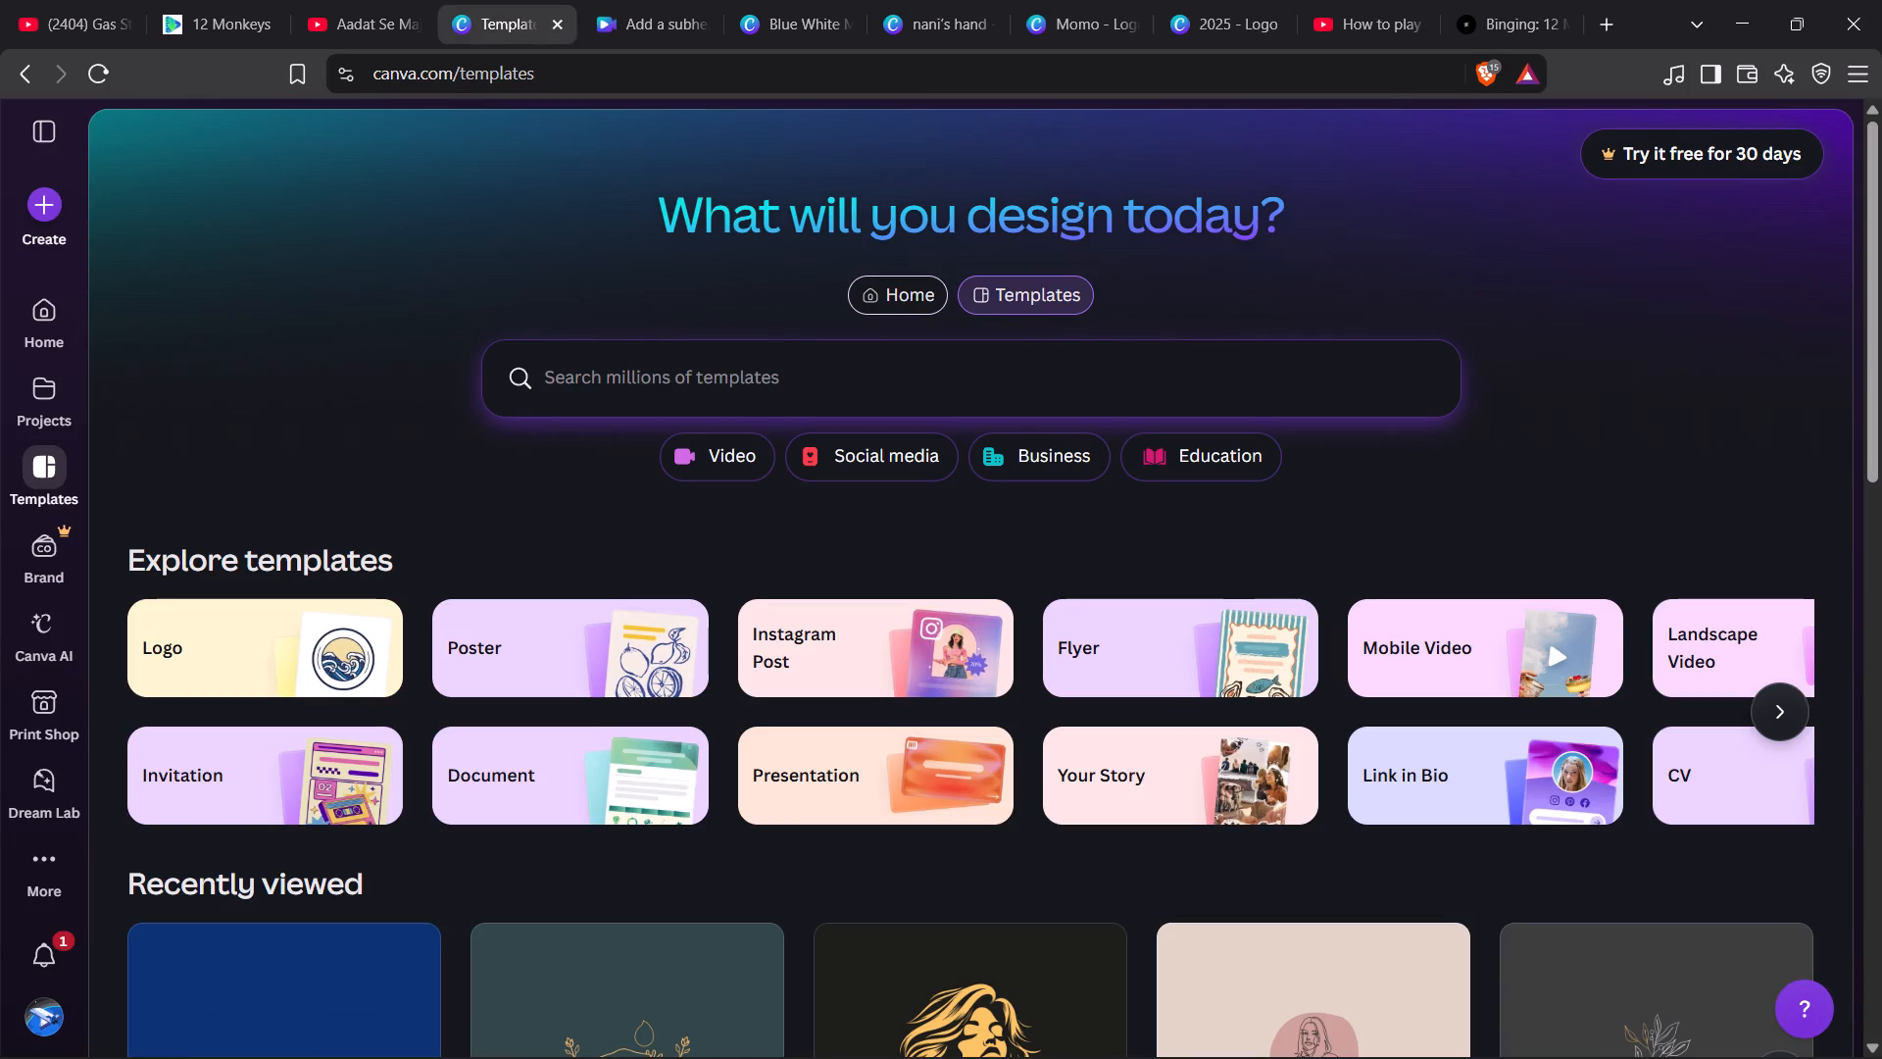
{"action": "left_click", "coordinate": [718, 455]}
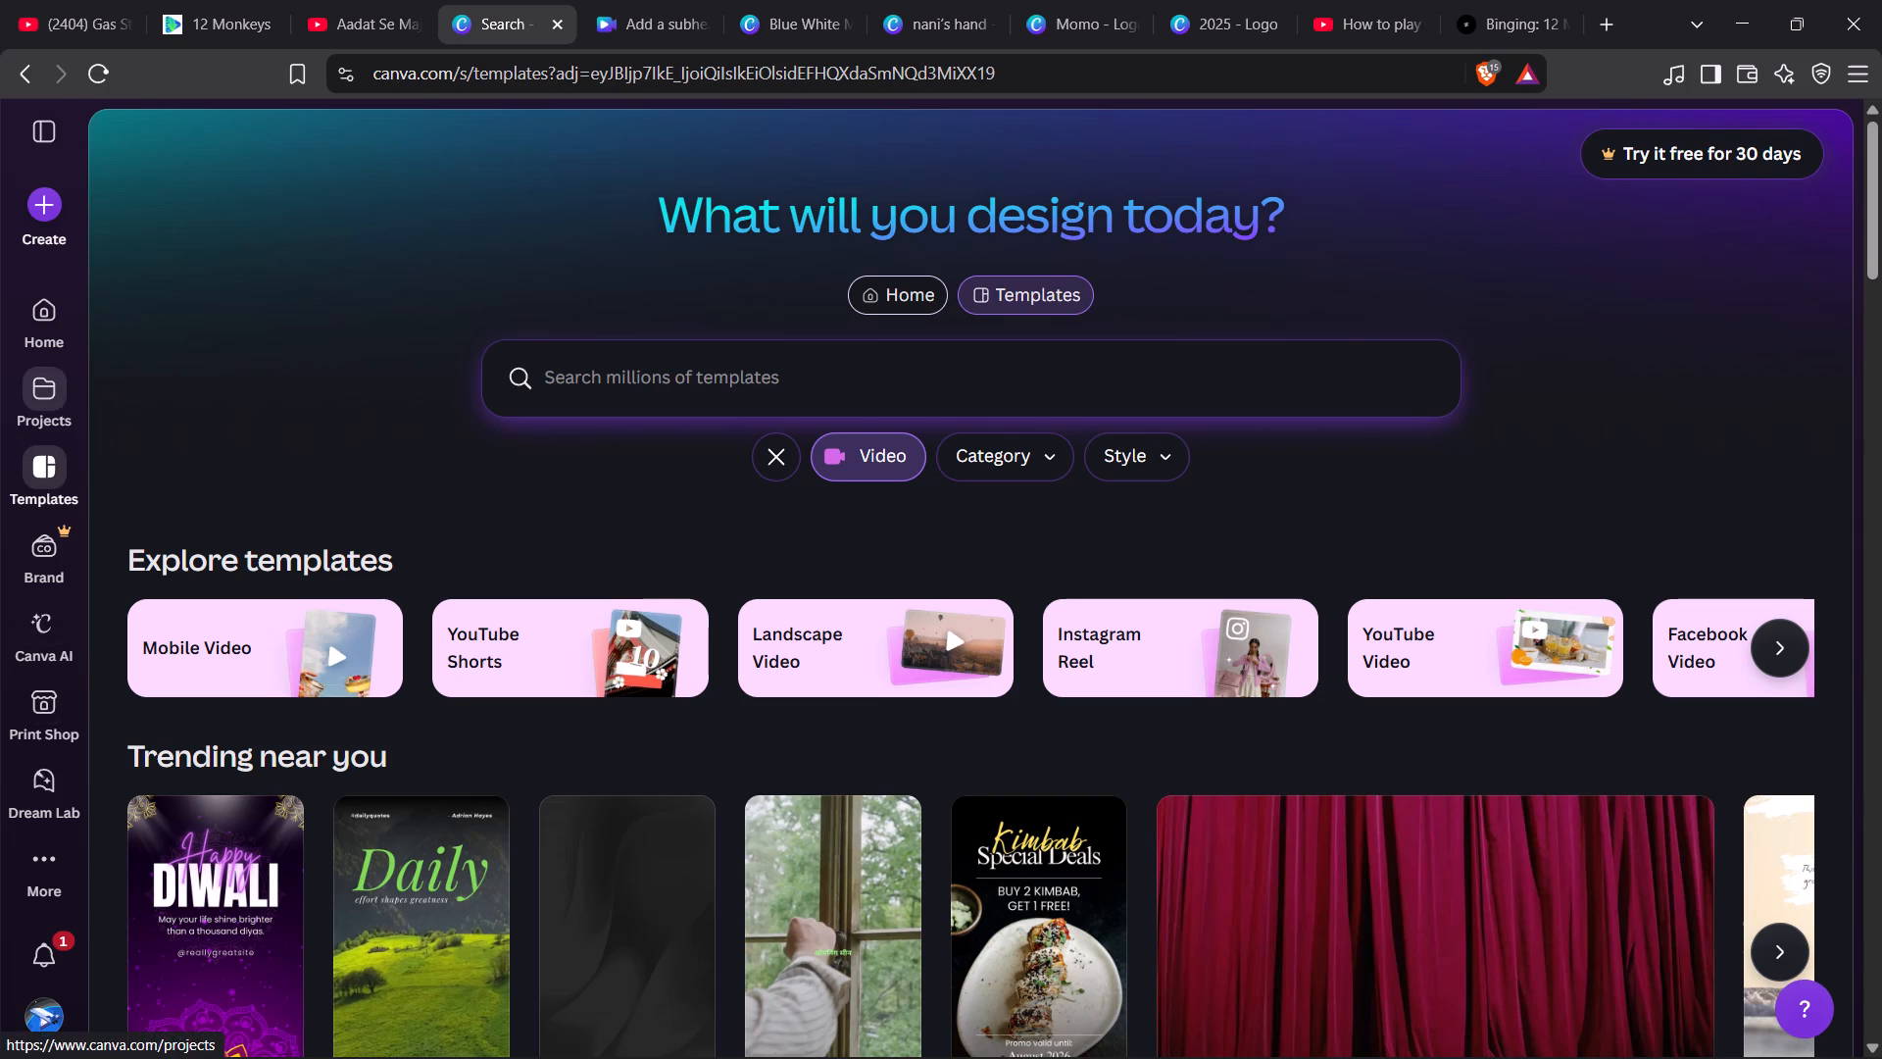
{"action": "left_click", "coordinate": [50, 188]}
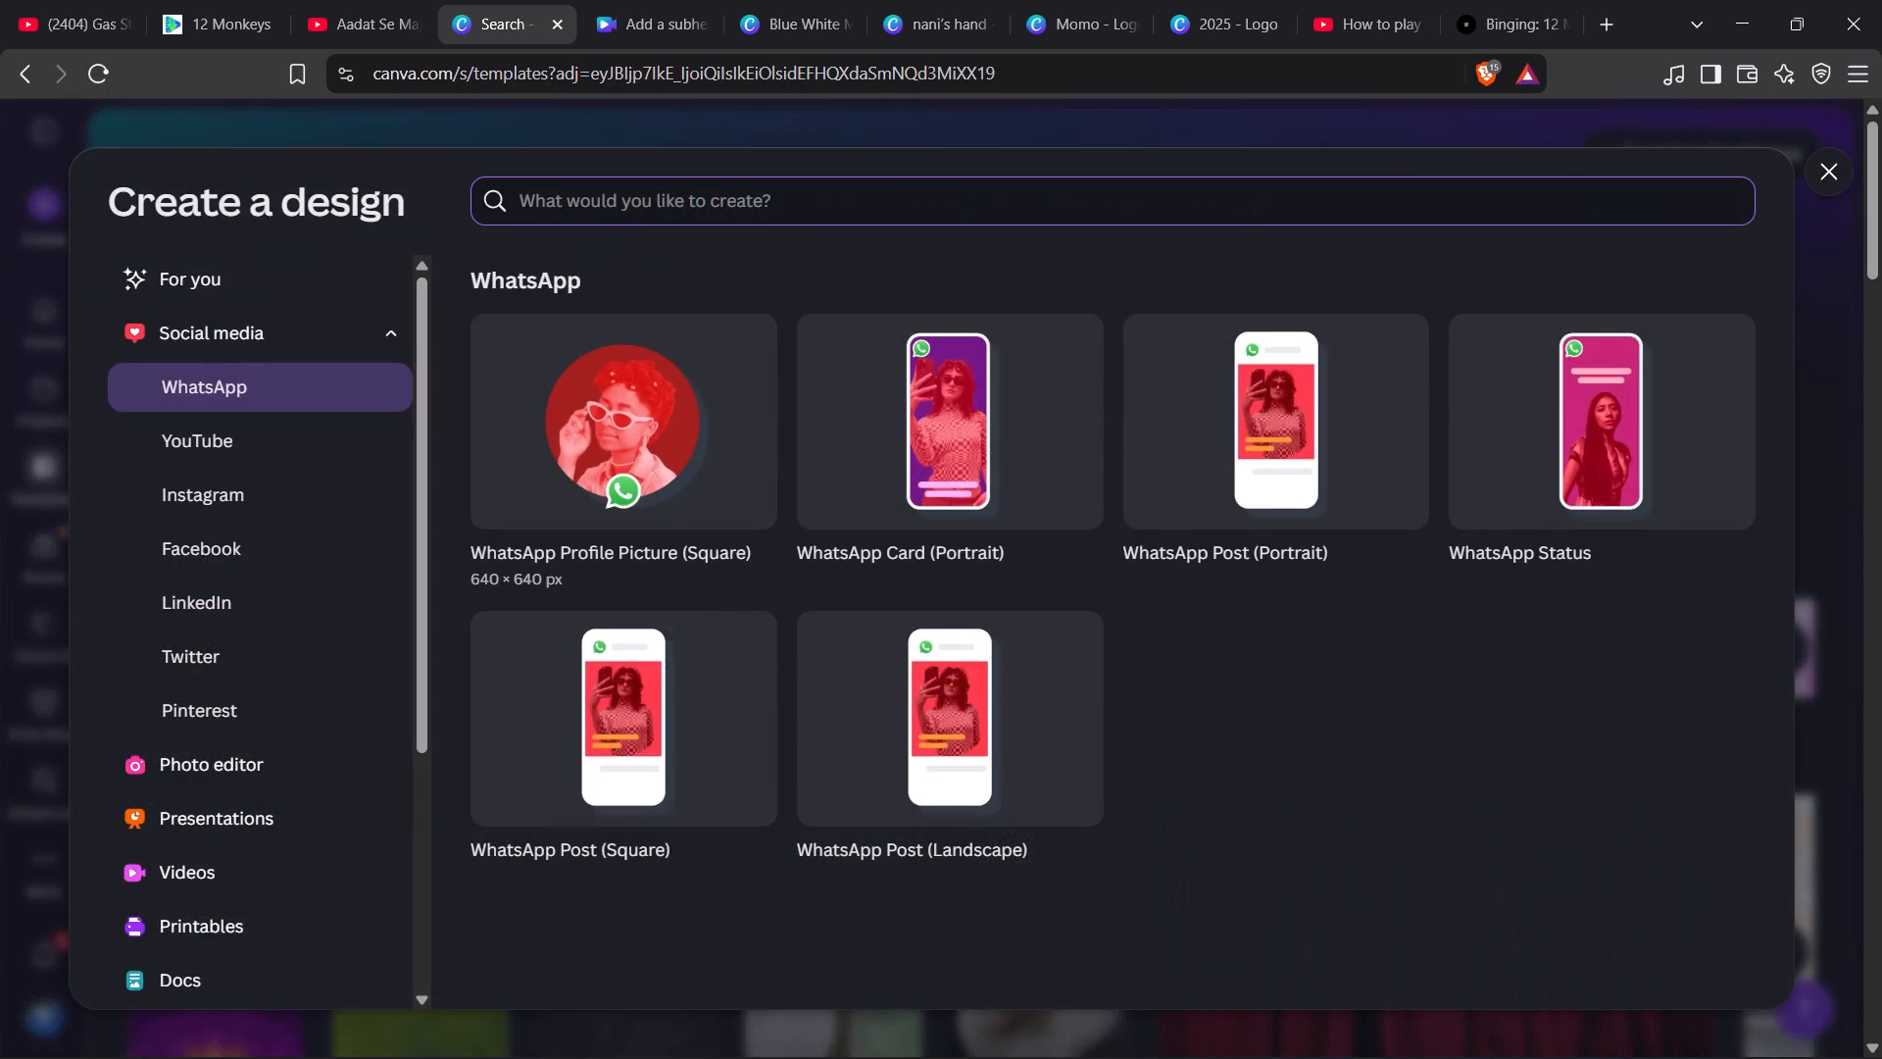
{"action": "left_click", "coordinate": [244, 887]}
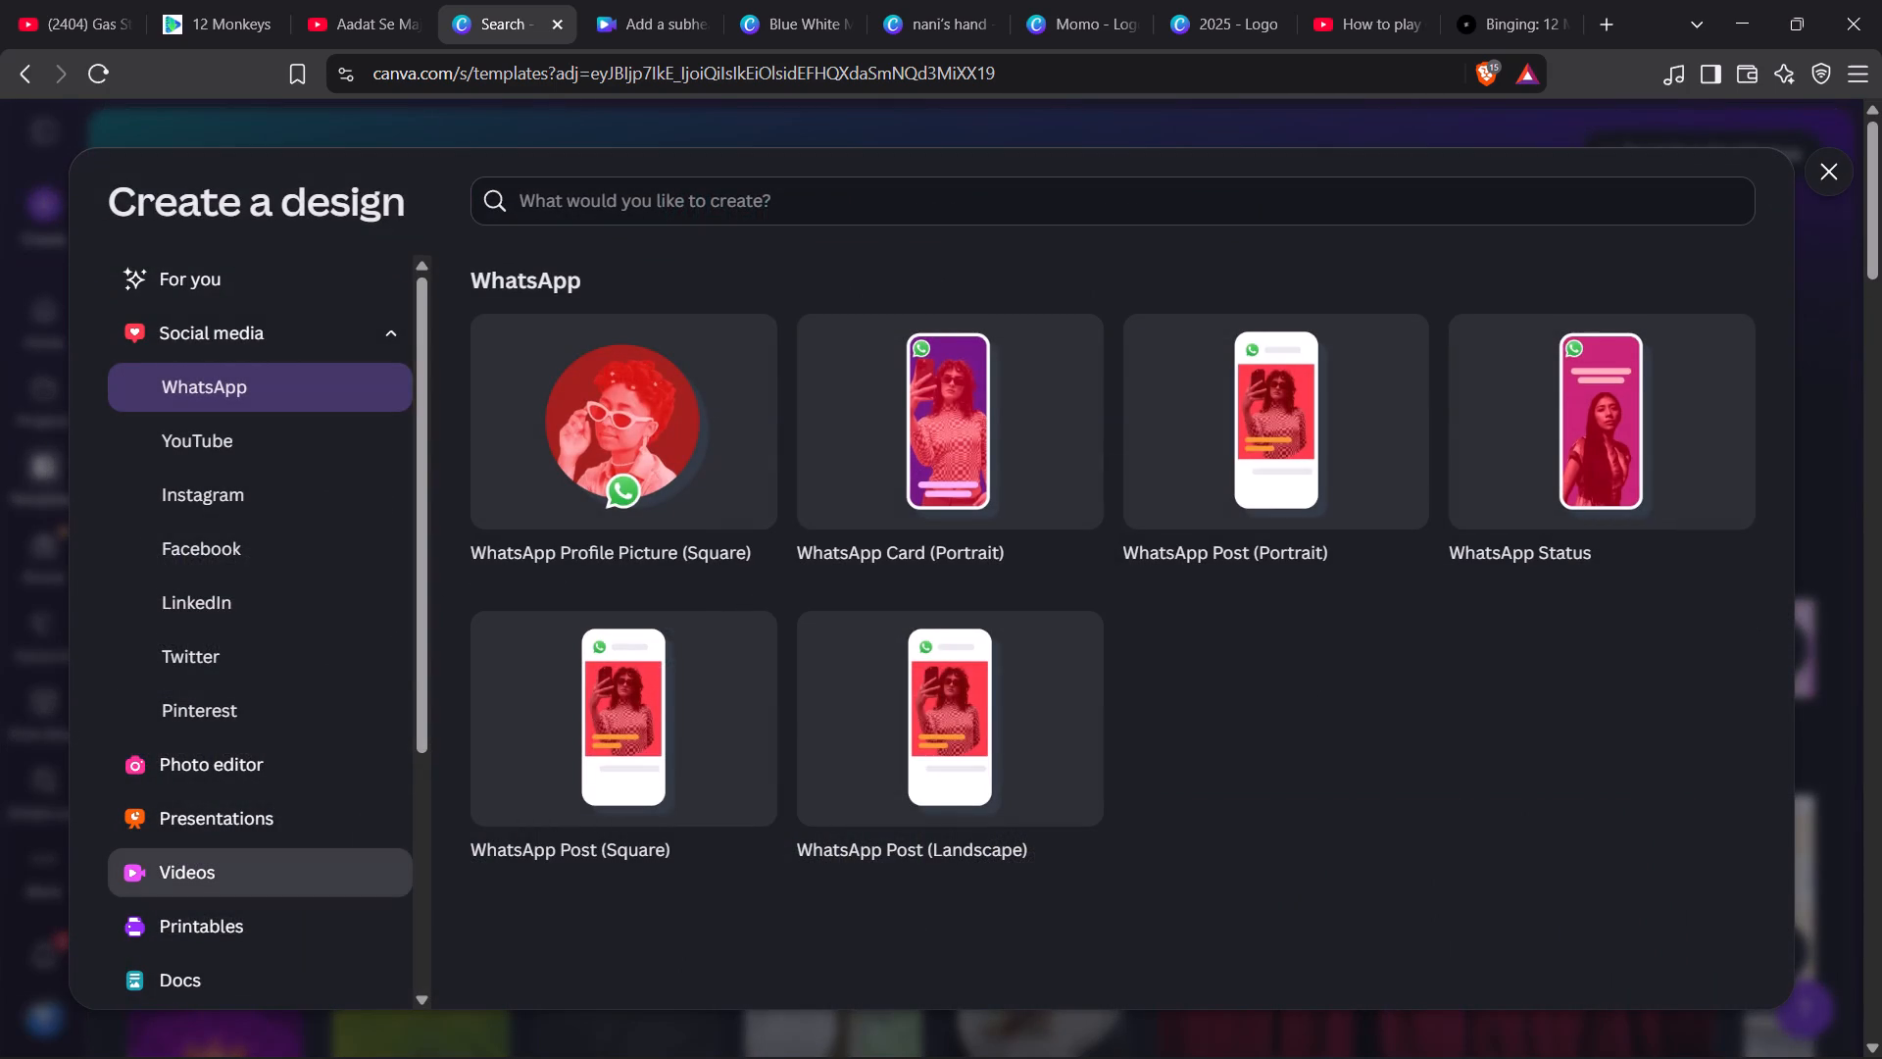
{"action": "left_click", "coordinate": [678, 412]}
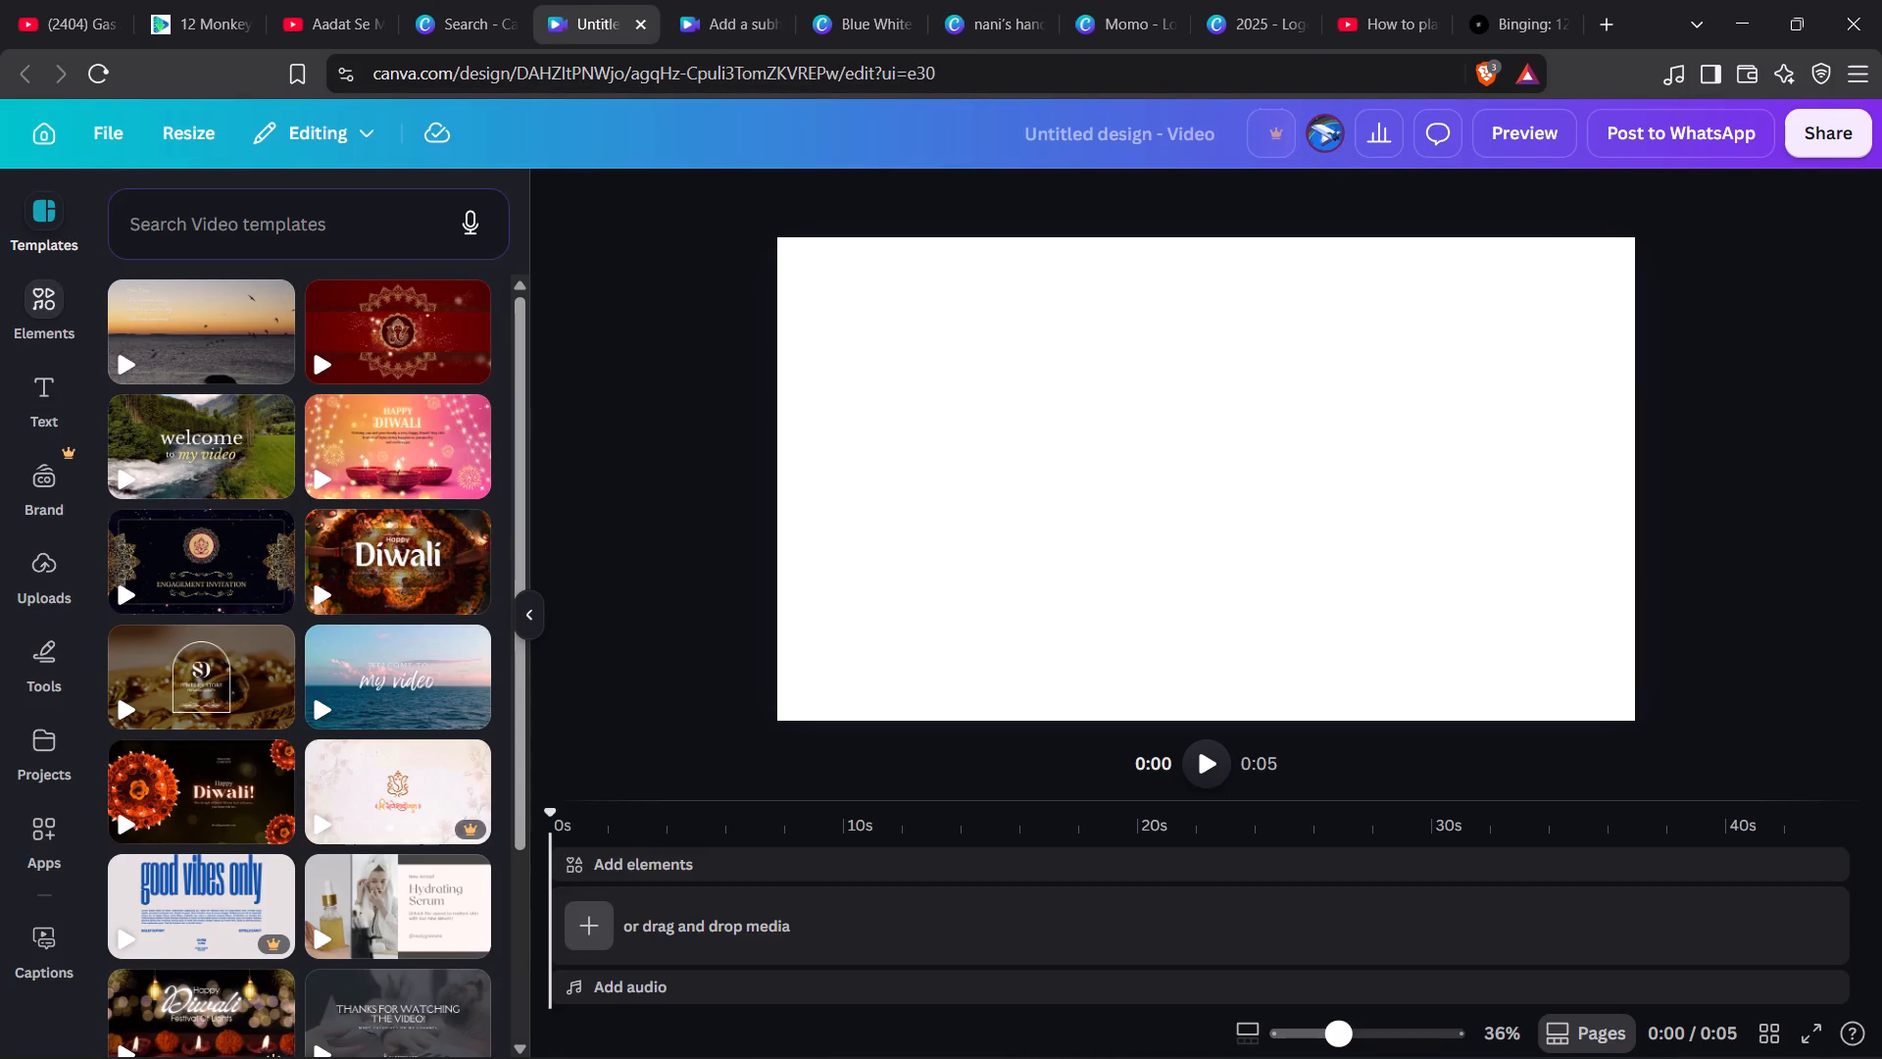
Search the elements for grunge and add the orange-red grunge photo so it fills the blank video page.
{"action": "left_click", "coordinate": [52, 309]}
{"action": "left_click", "coordinate": [208, 212]}
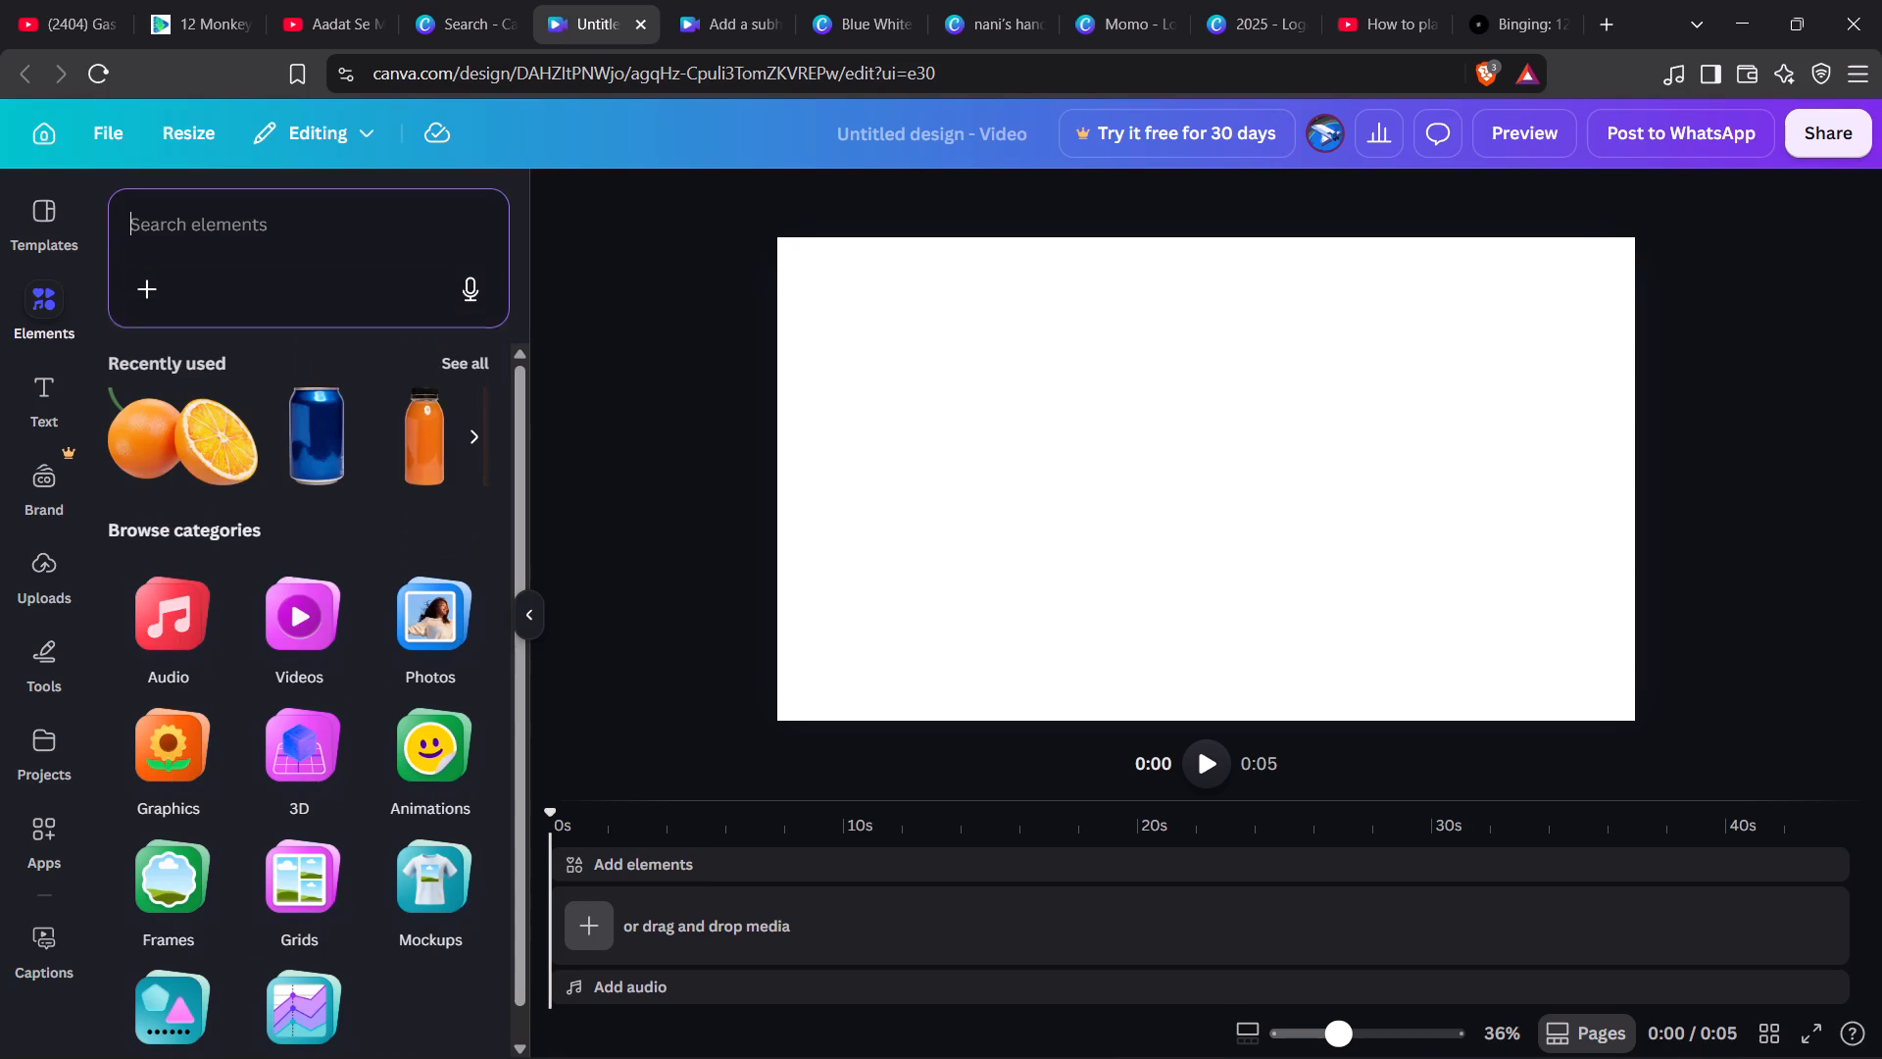
{"action": "left_click", "coordinate": [234, 472]}
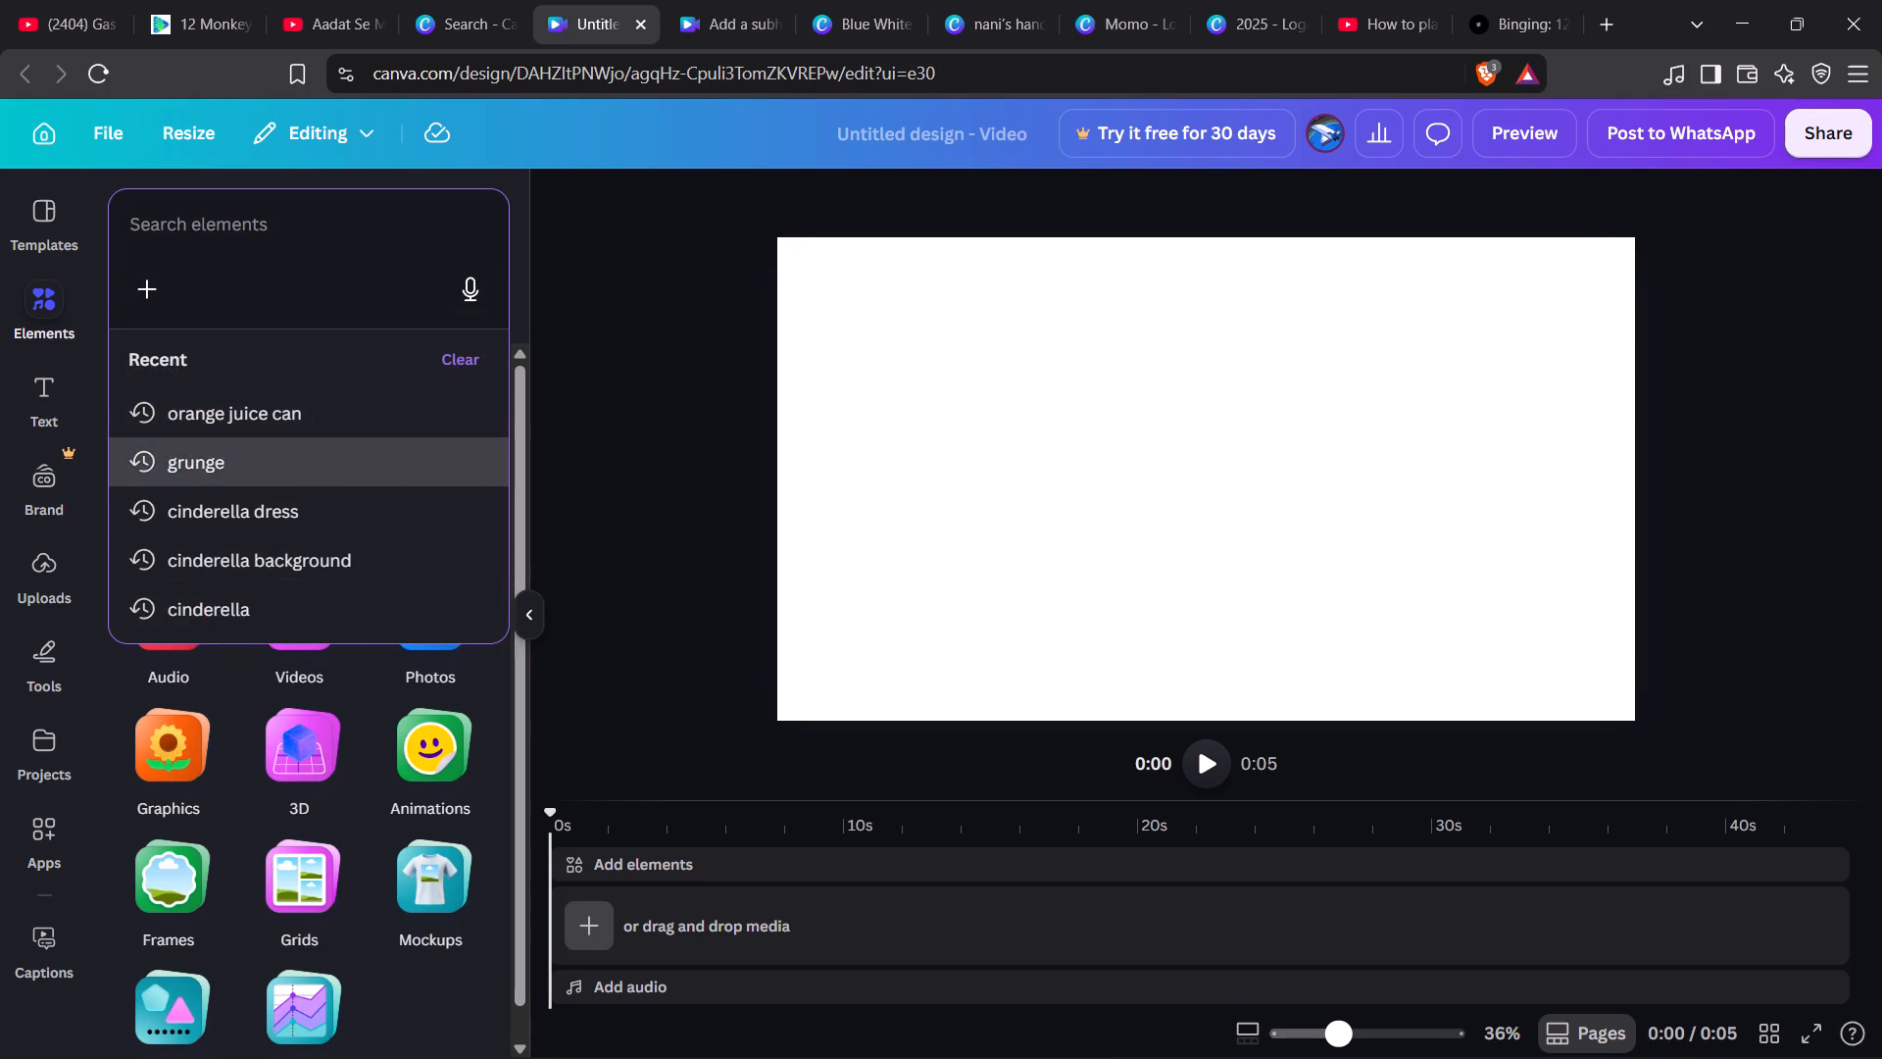
{"action": "left_click", "coordinate": [363, 664]}
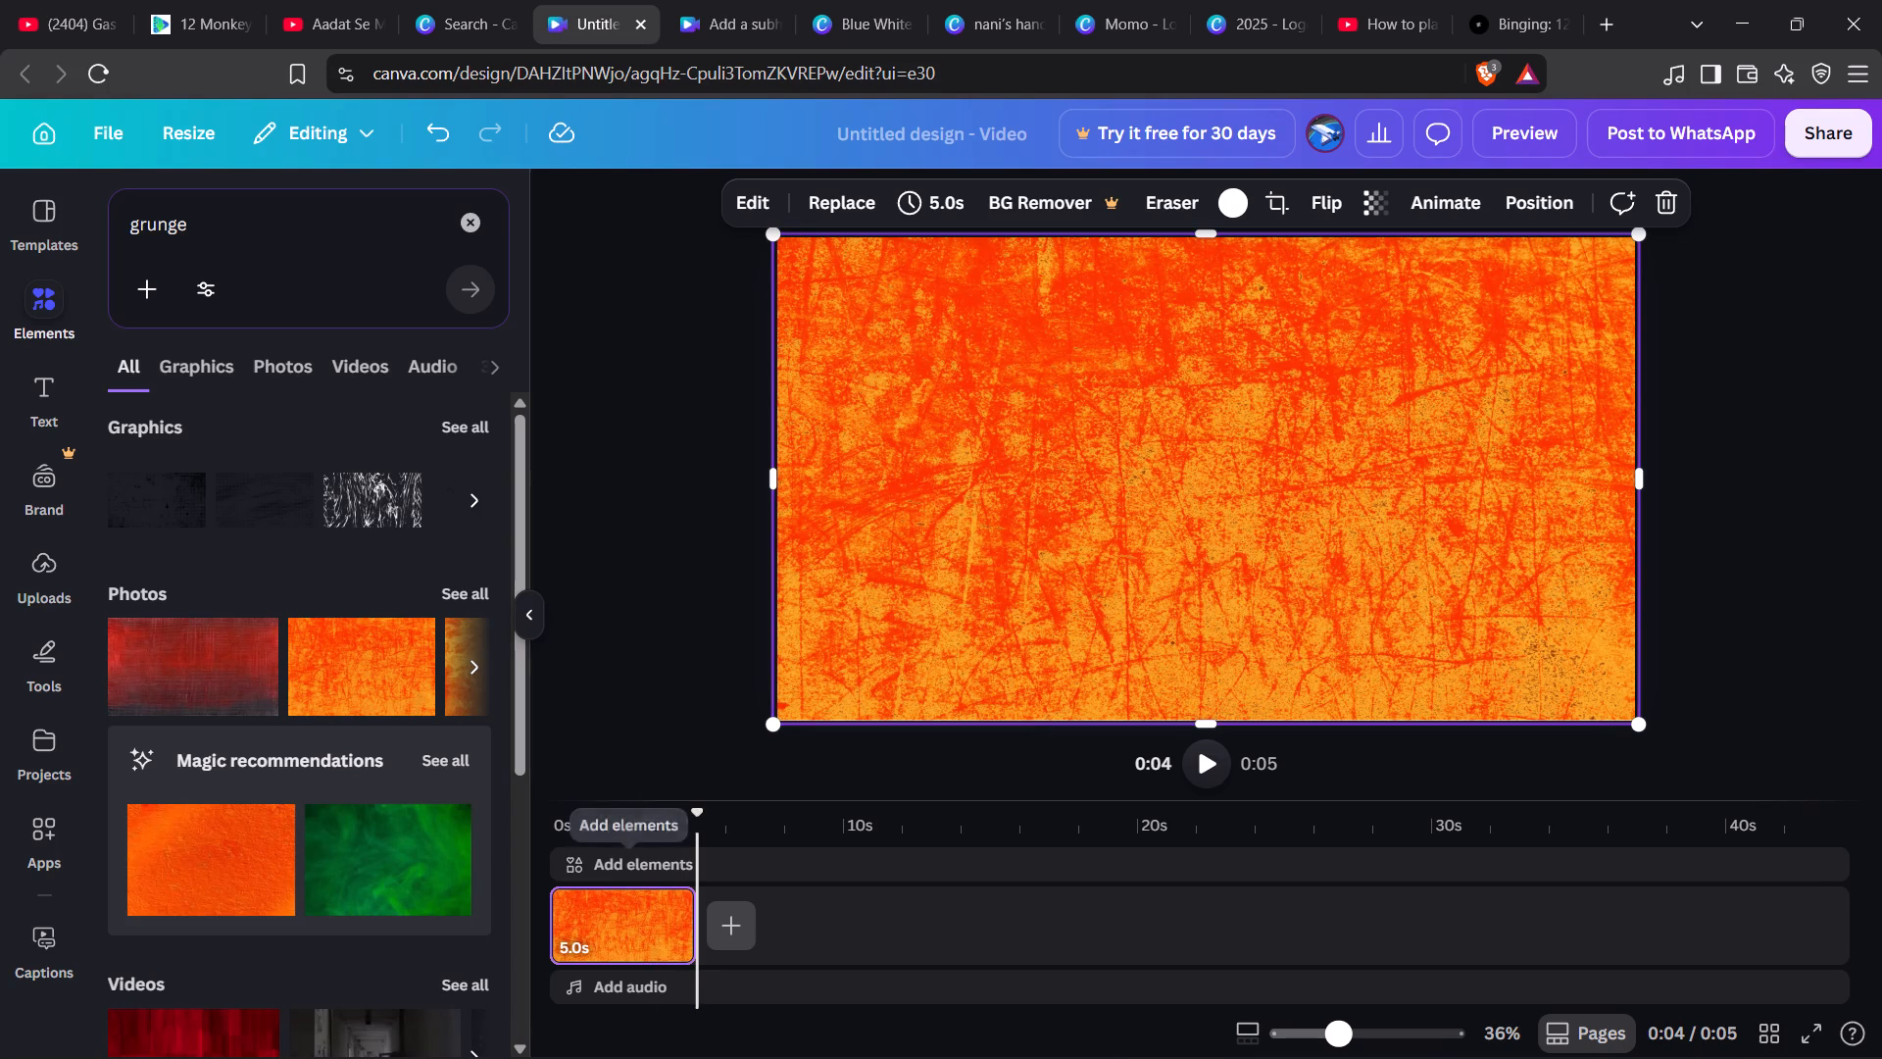
Search the elements library for "orange juice can" and look through the matching graphics, photos and mockups.
{"action": "left_click_drag", "start_coordinate": [695, 848], "coordinate": [621, 857]}
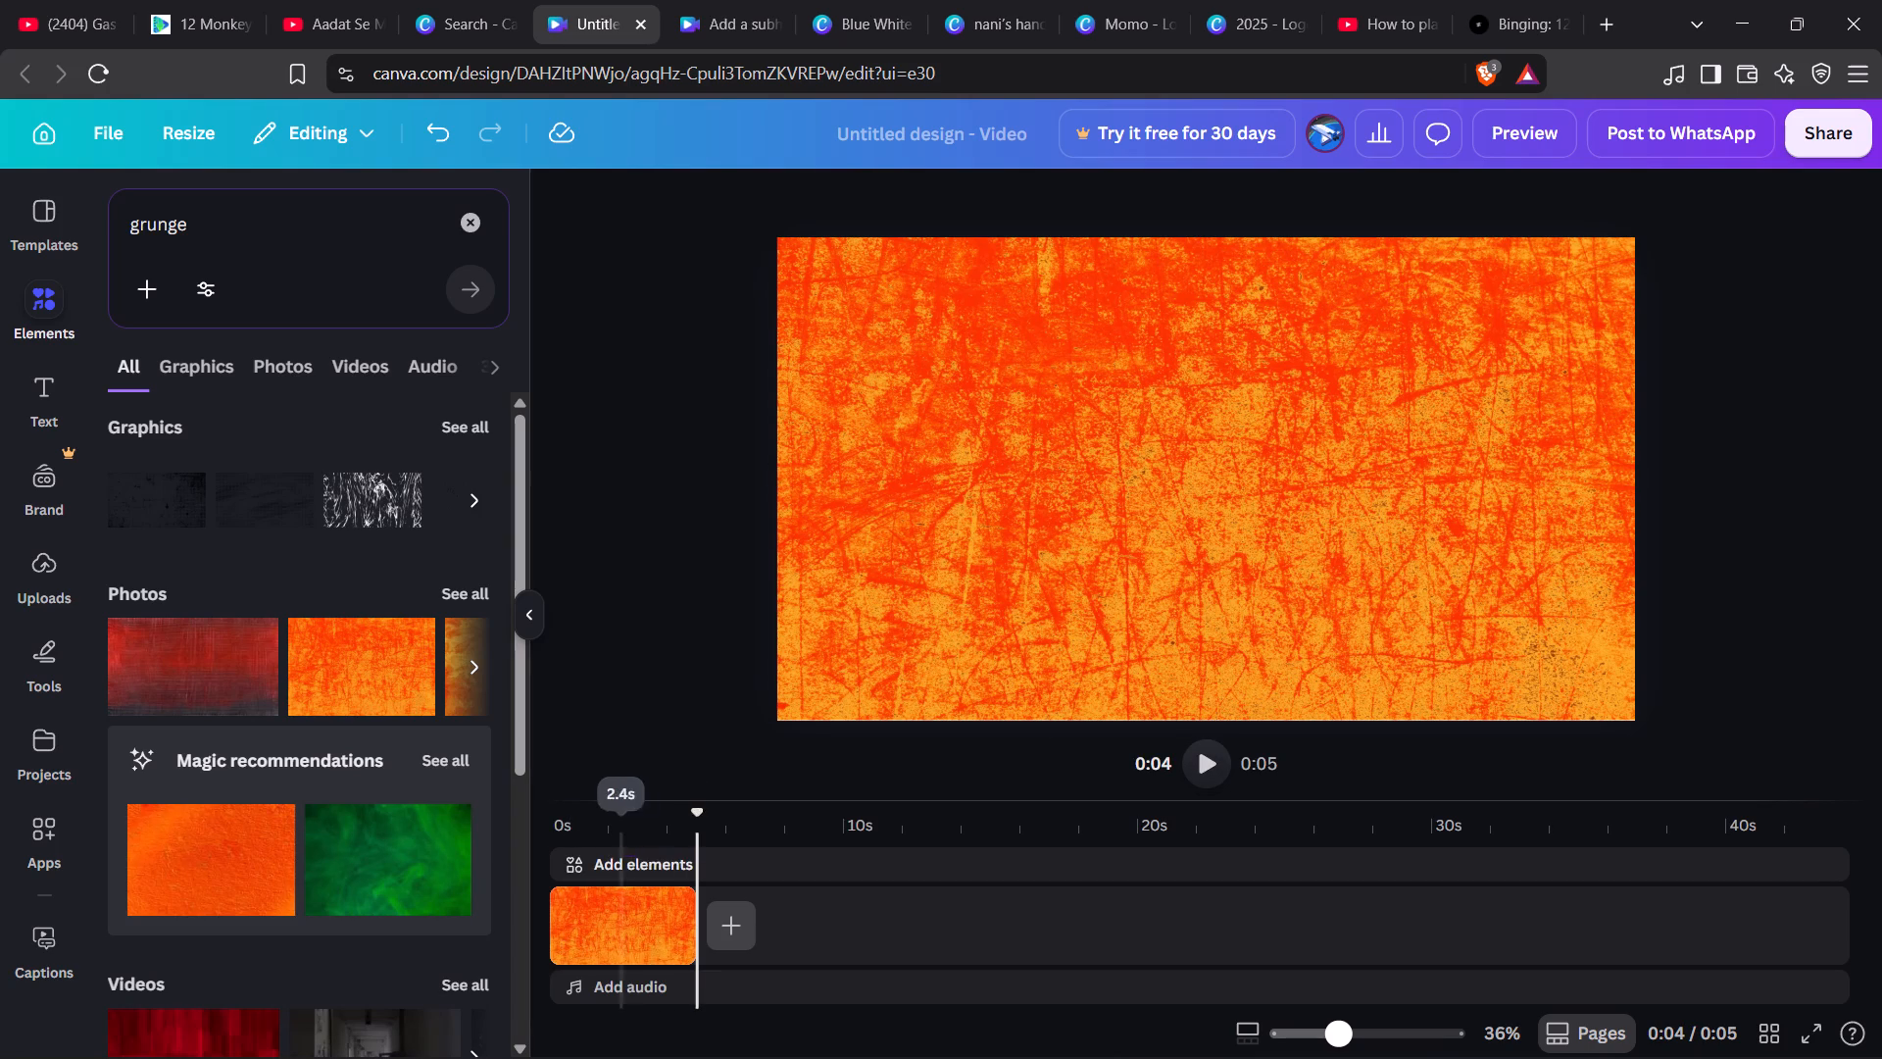
{"action": "left_click_drag", "start_coordinate": [698, 813], "coordinate": [510, 822]}
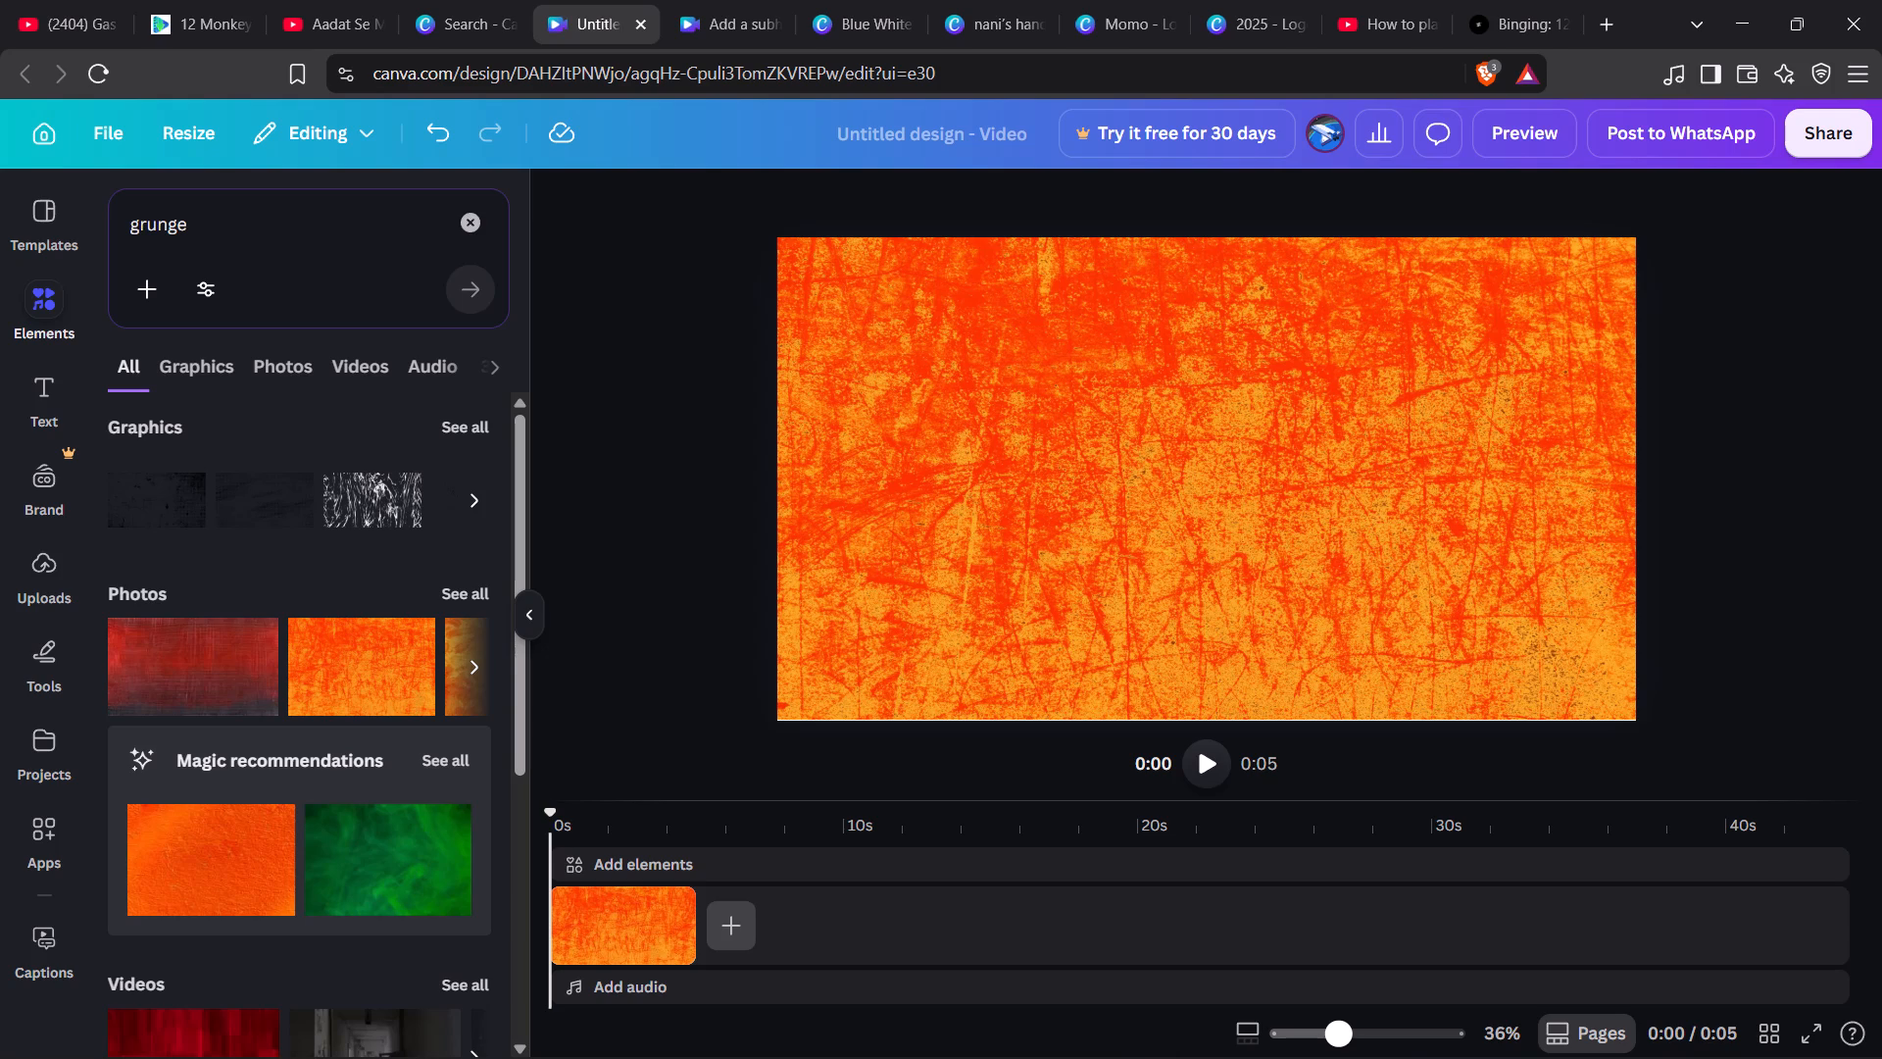
{"action": "left_click", "coordinate": [479, 231]}
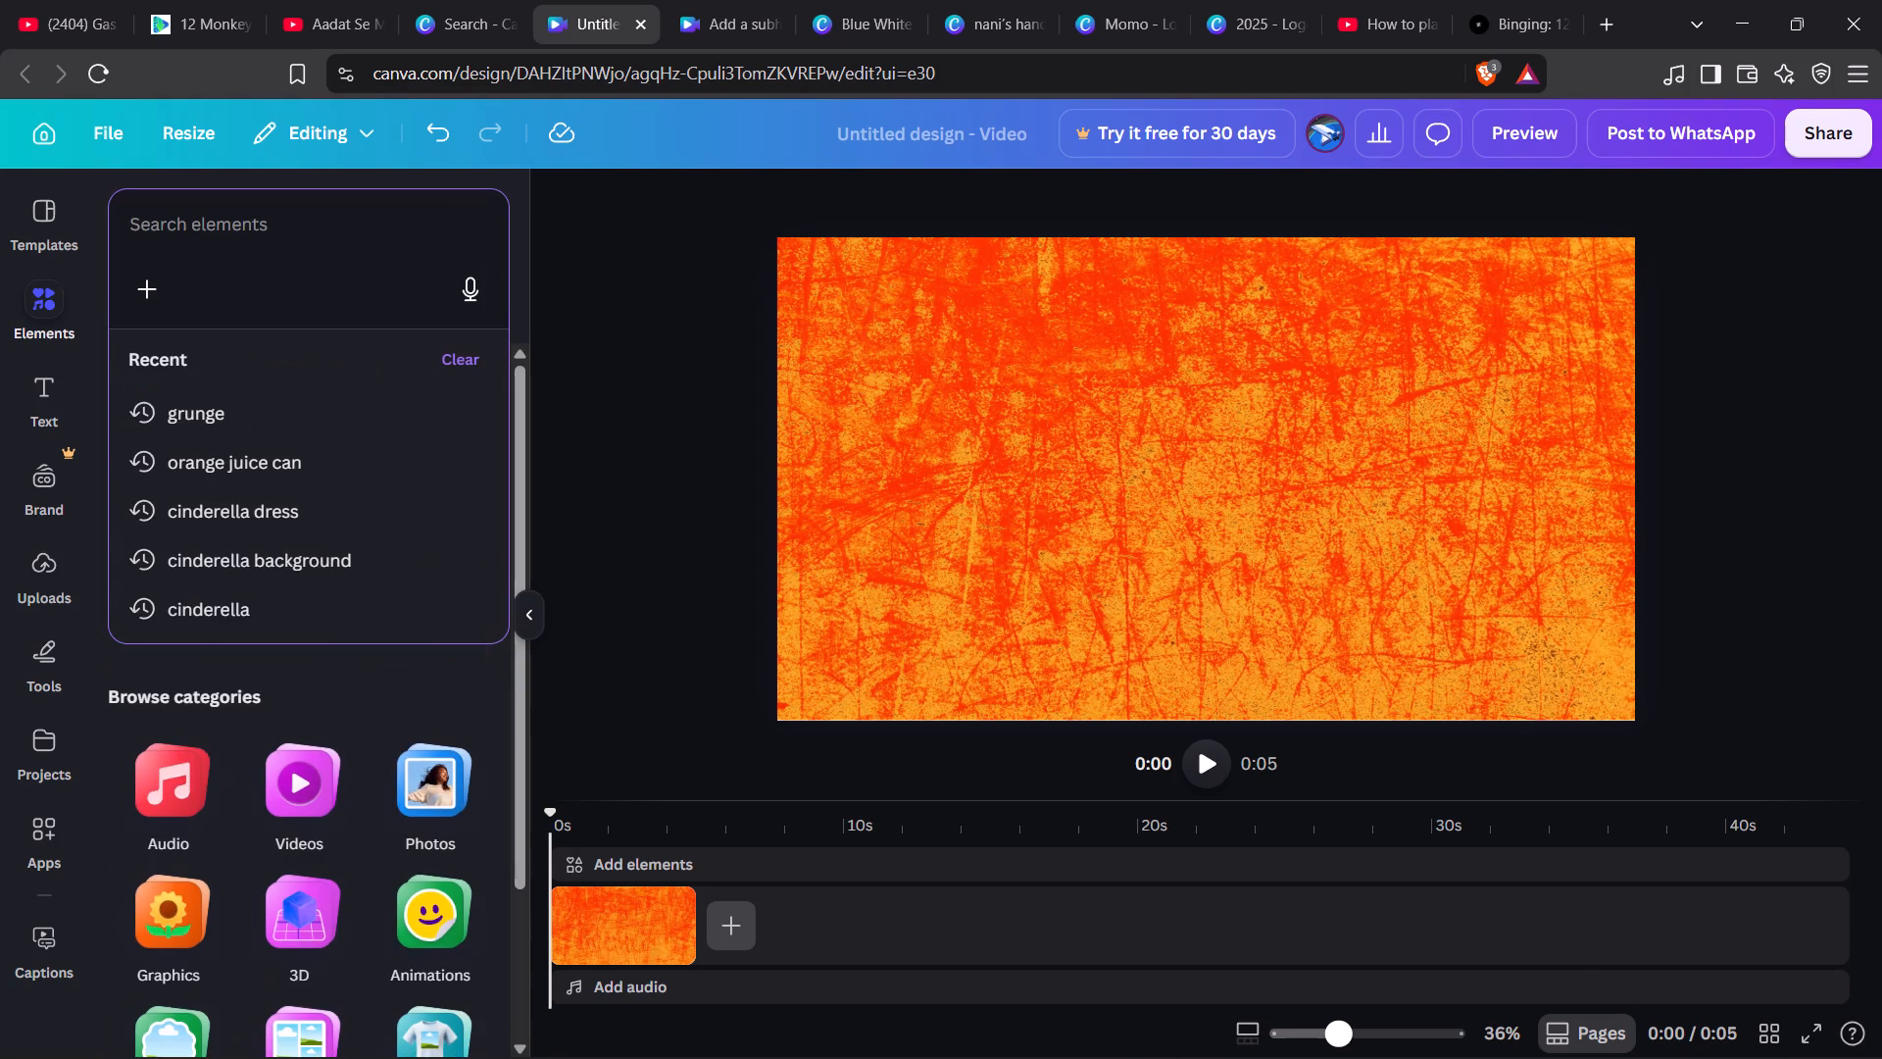
{"action": "left_click", "coordinate": [309, 463]}
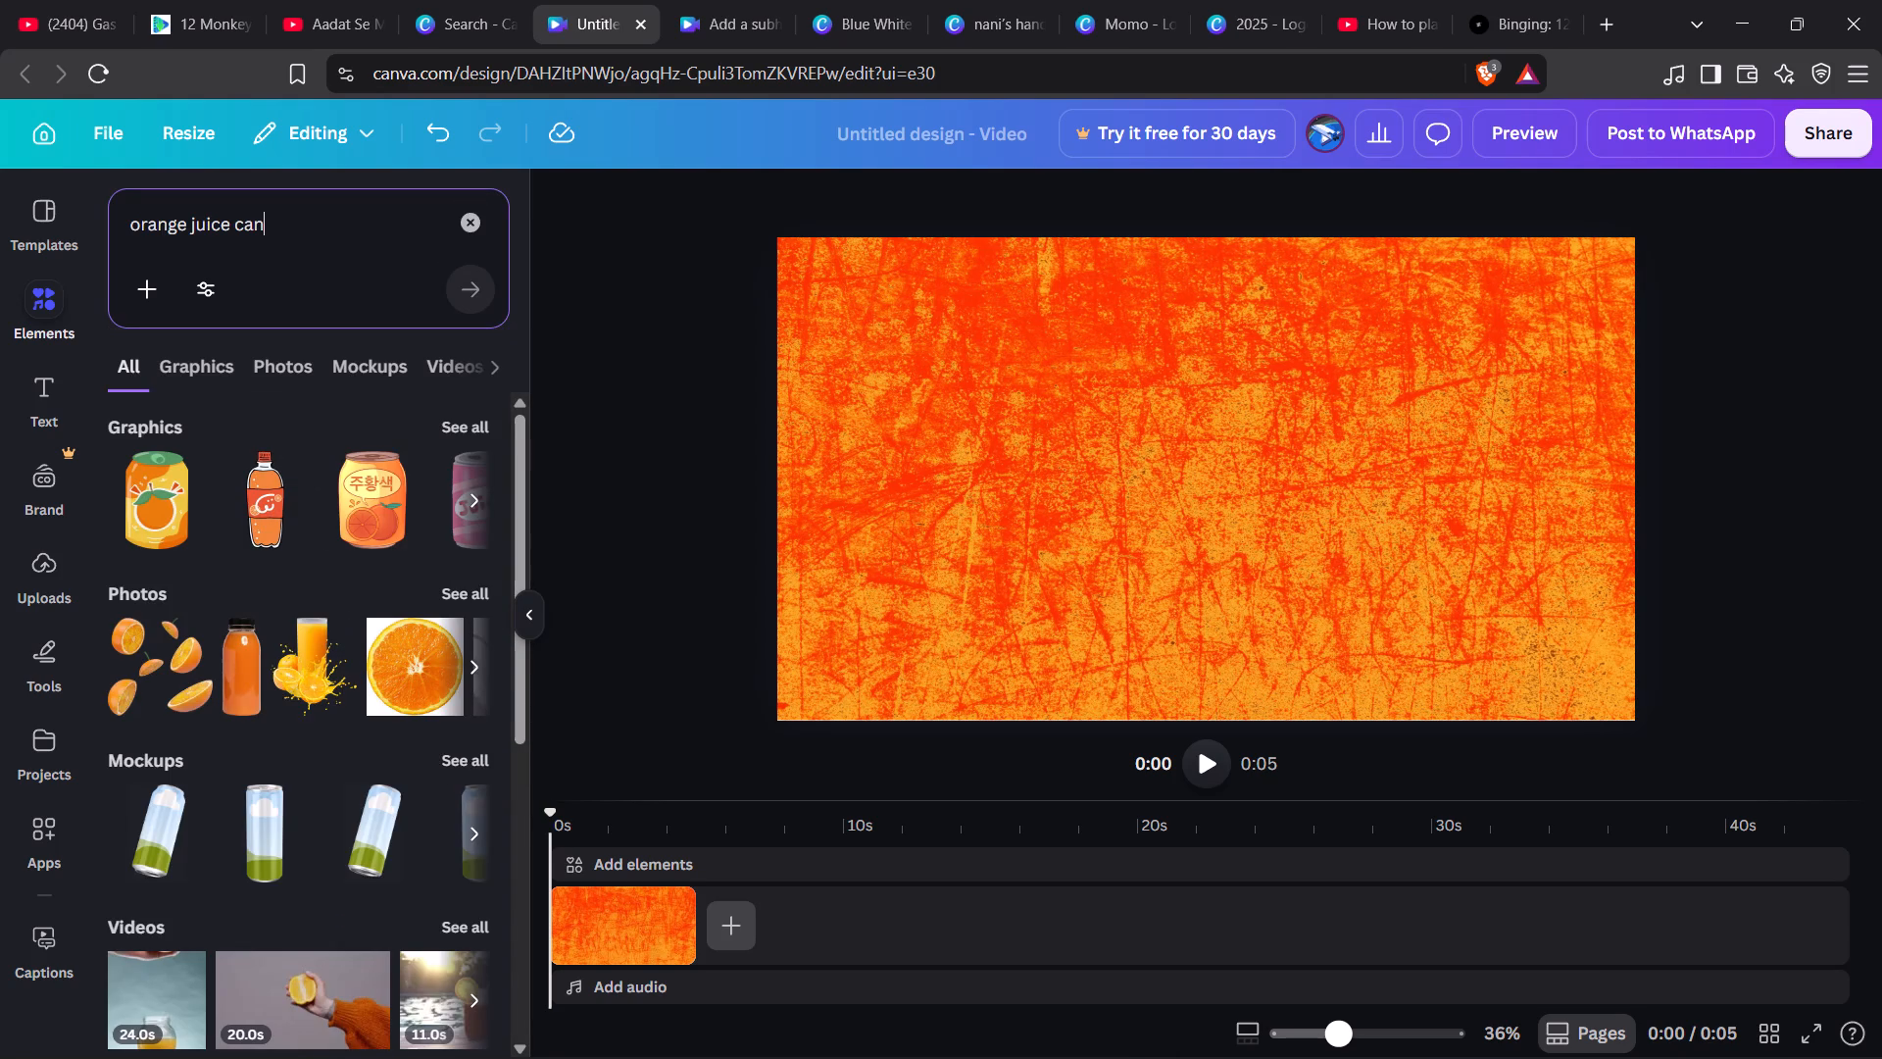
{"action": "scroll", "coordinate": [293, 717], "scroll_direction": "down", "scroll_amount": 3}
{"action": "scroll", "coordinate": [293, 717], "scroll_direction": "up", "scroll_amount": 4}
Clear the element search, add the recently used orange cutout and place it as an overlay above the grunge background clip.
{"action": "left_click", "coordinate": [477, 231]}
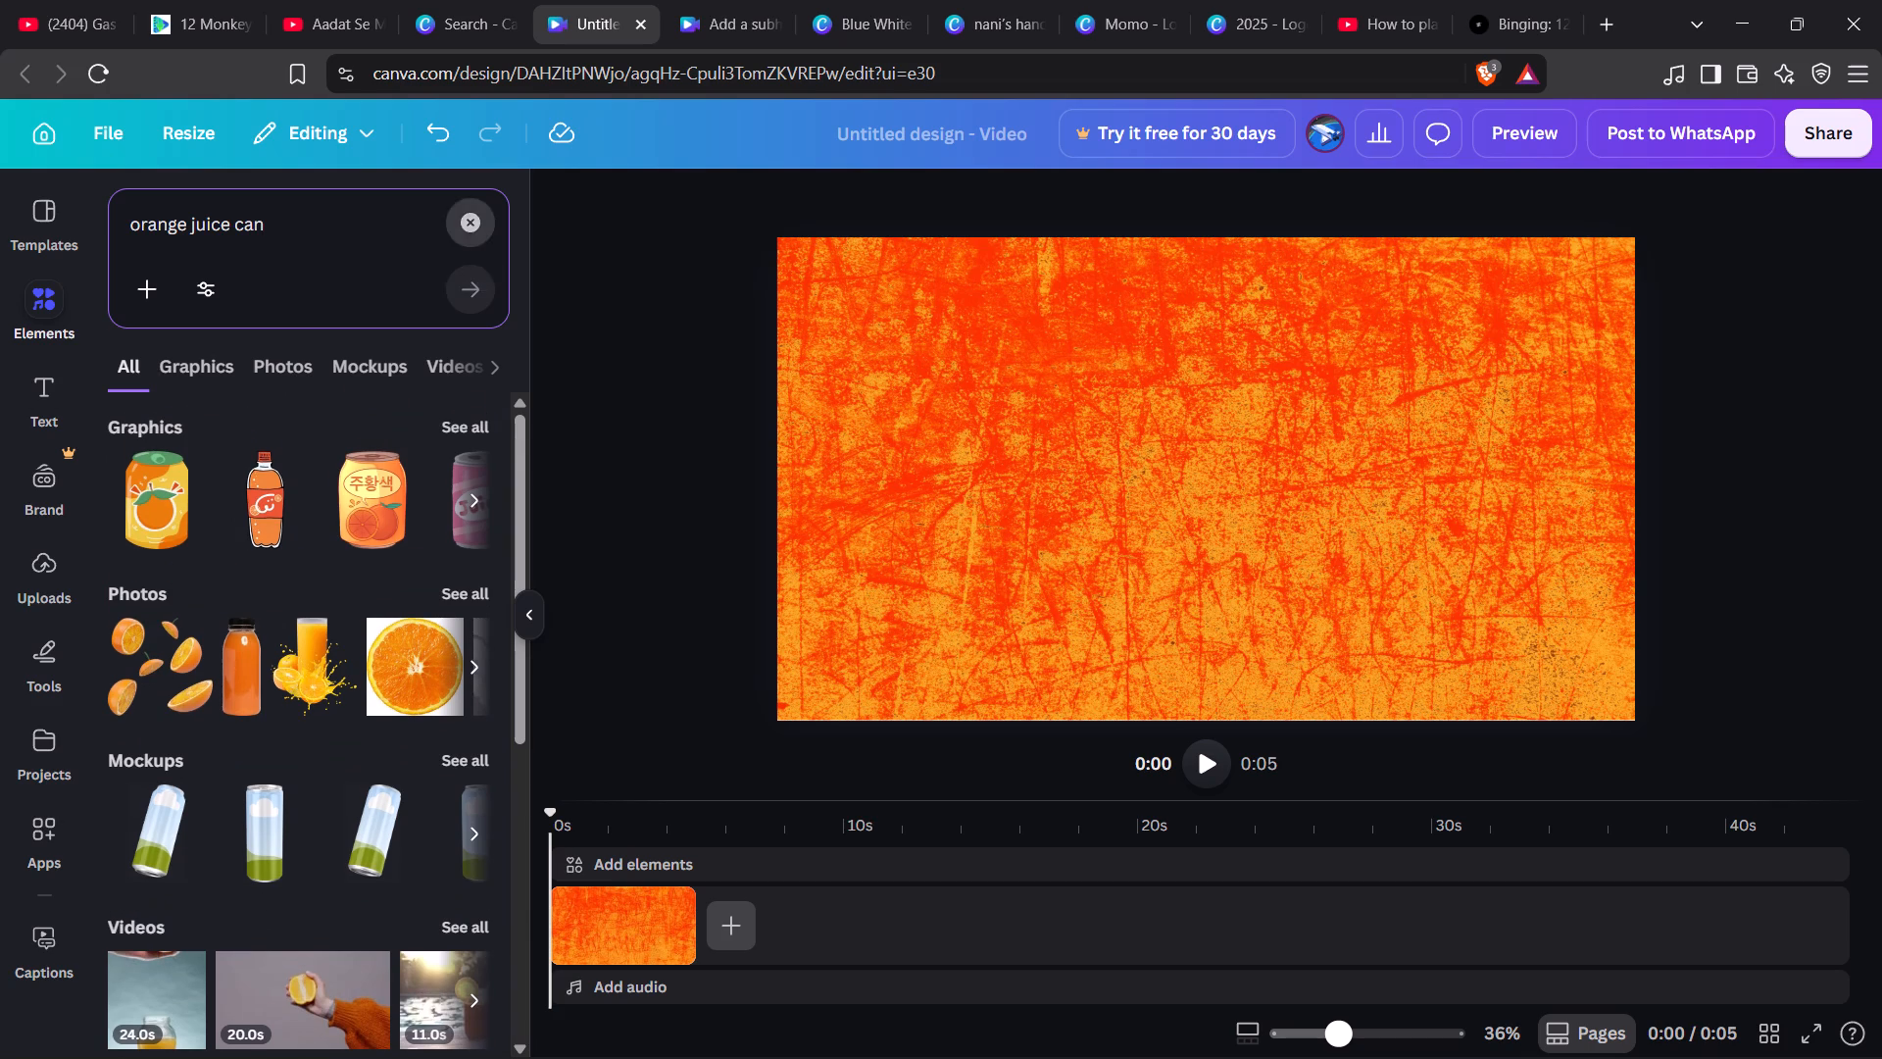
{"action": "left_click", "coordinate": [633, 538]}
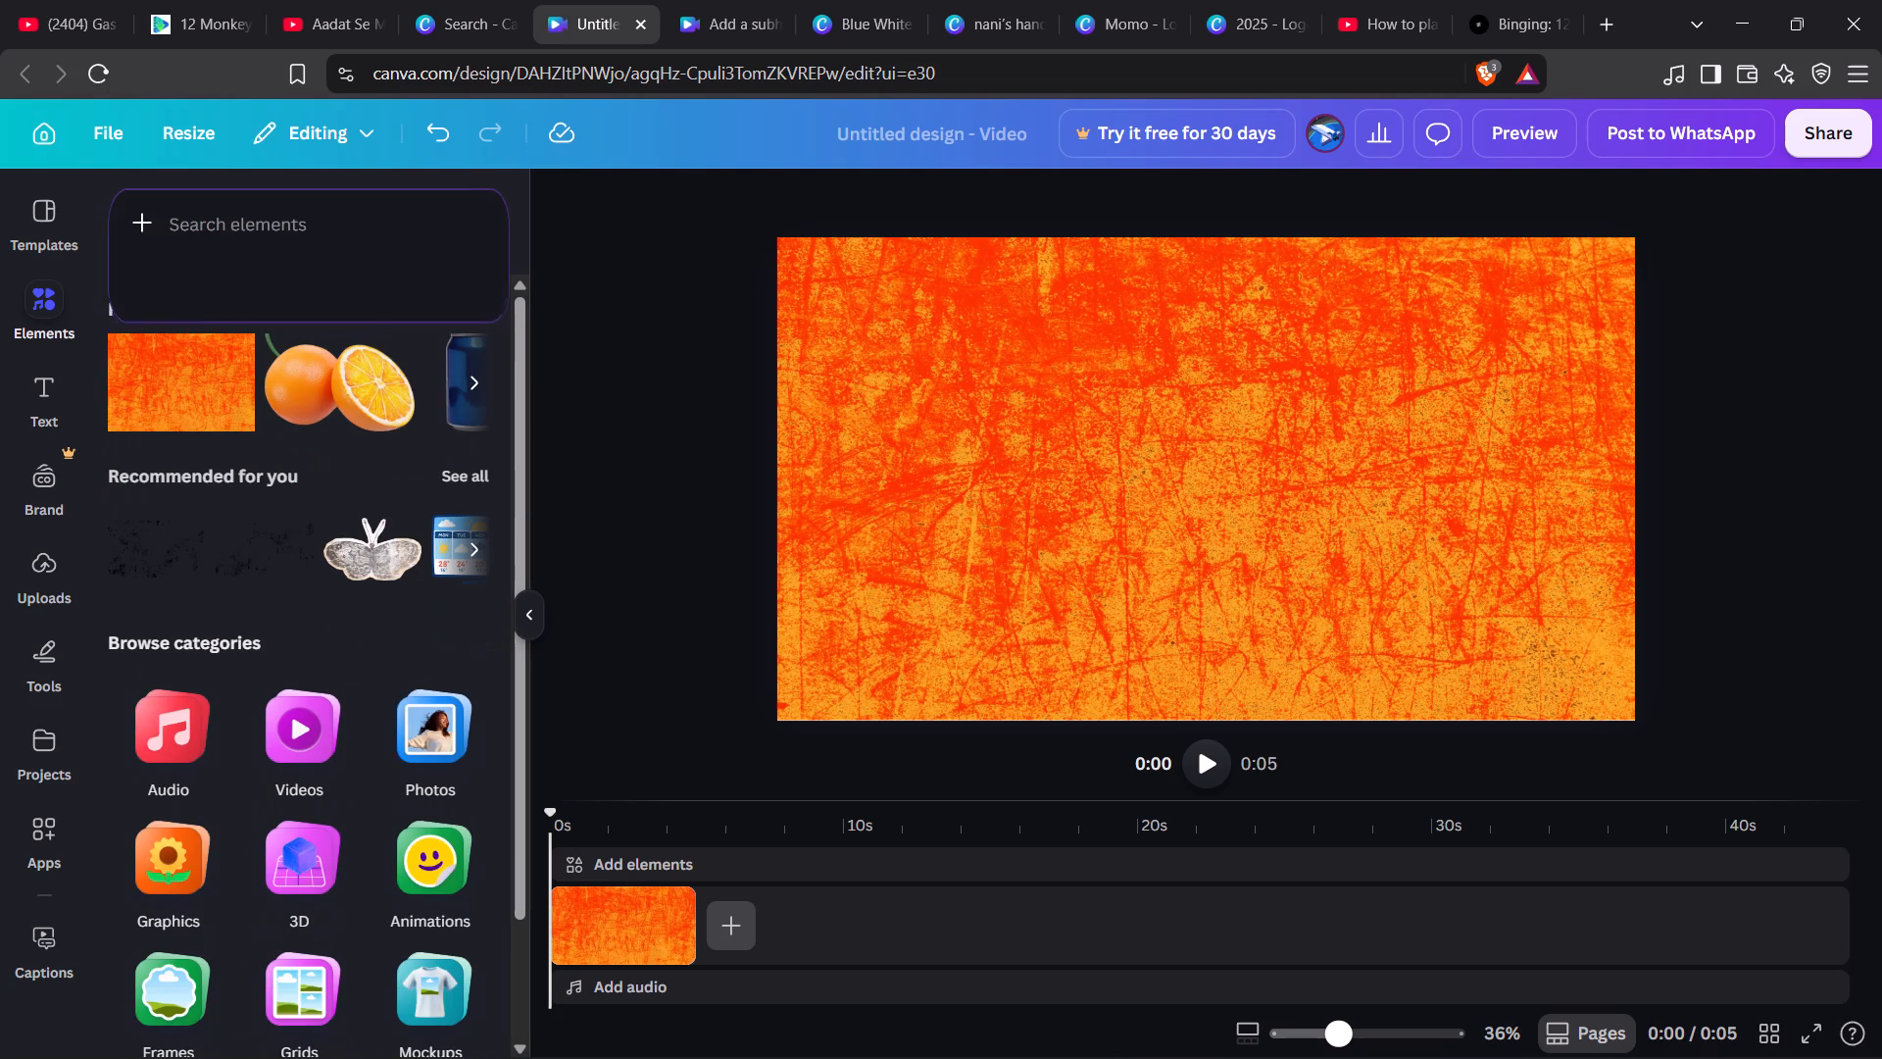
{"action": "left_click", "coordinate": [369, 417]}
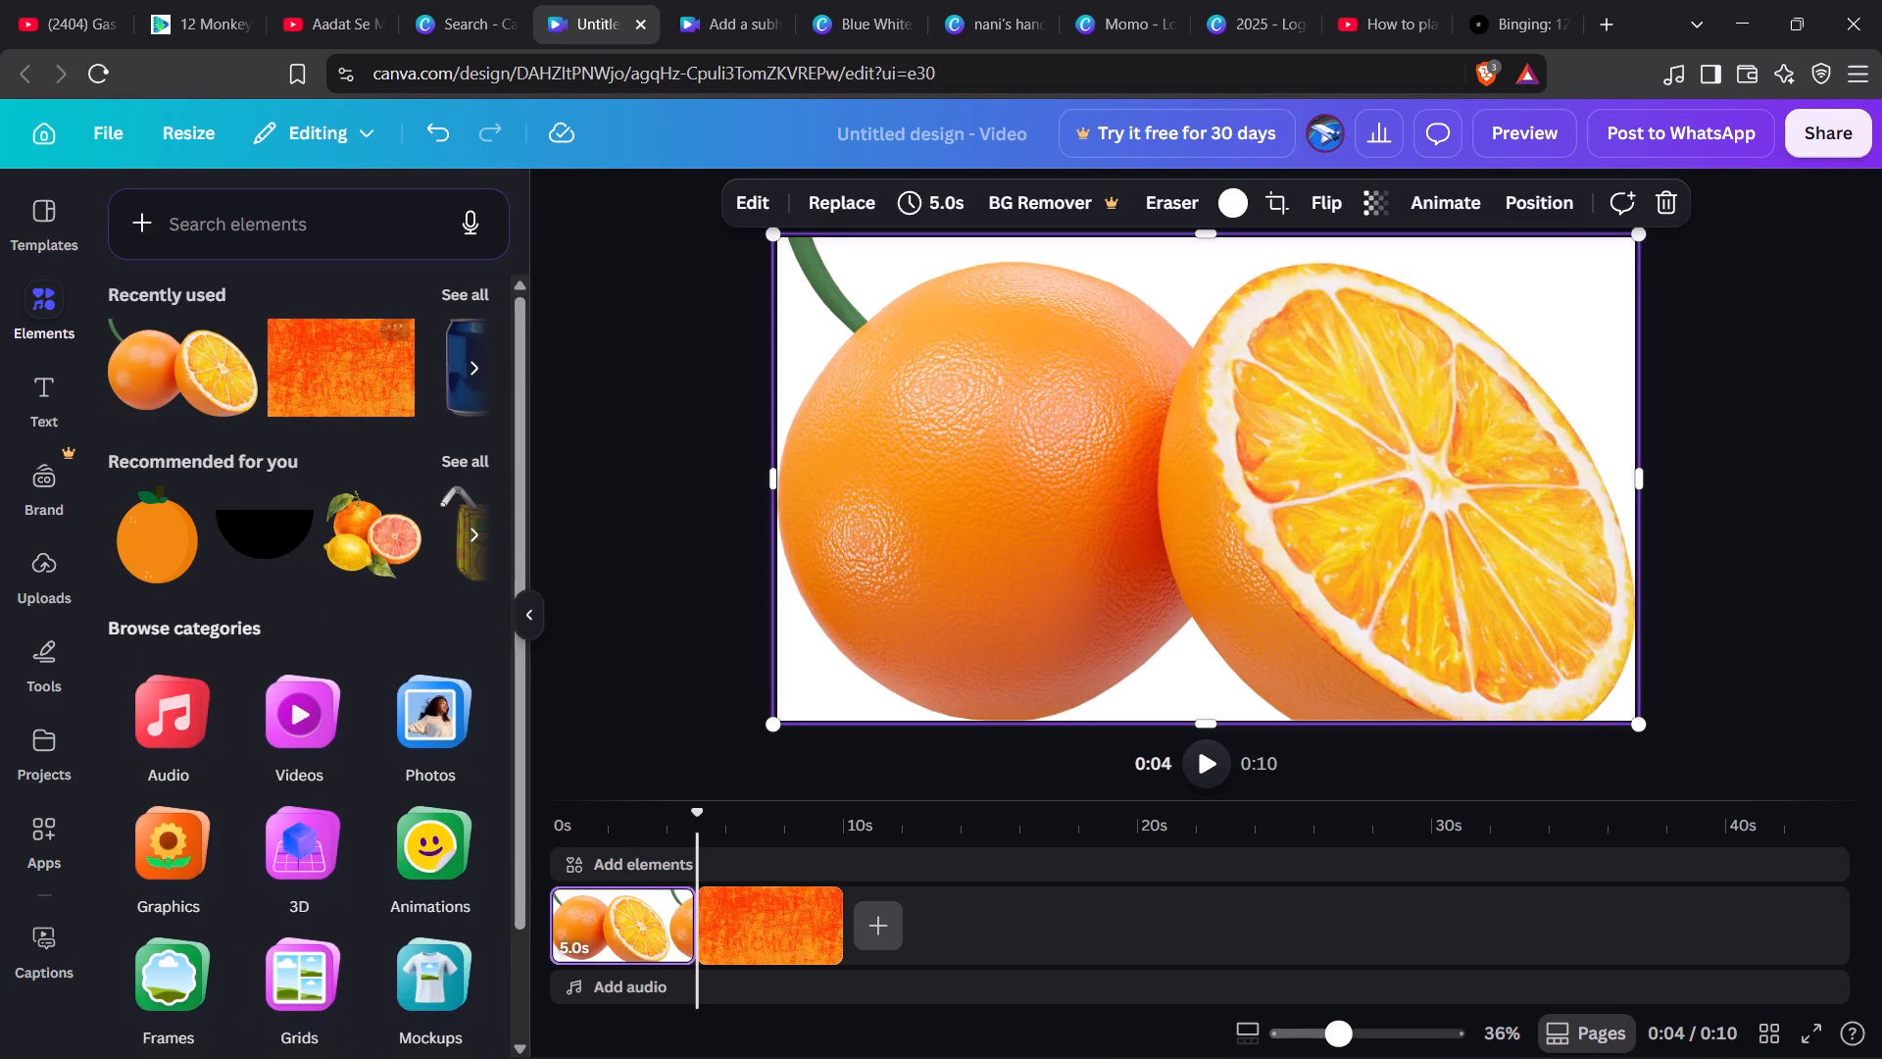
{"action": "left_click", "coordinate": [756, 917]}
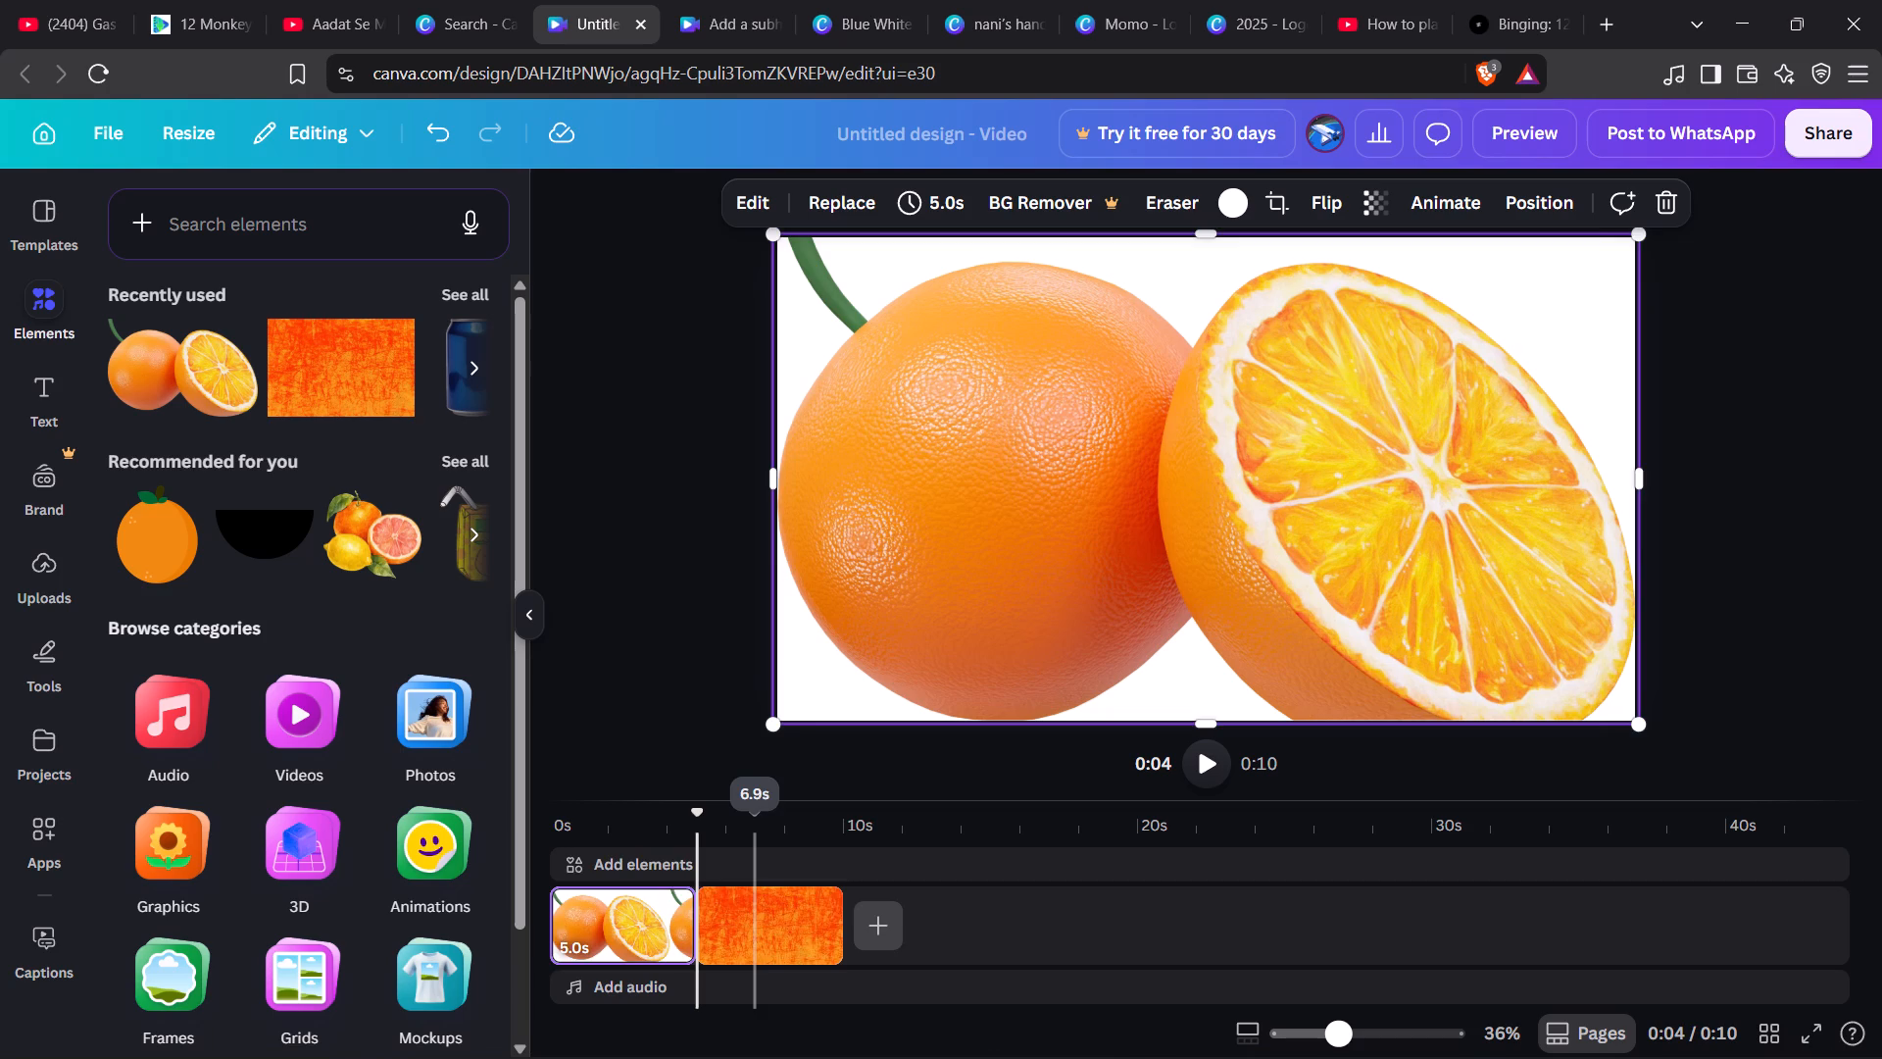
{"action": "left_click_drag", "start_coordinate": [651, 933], "coordinate": [651, 893]}
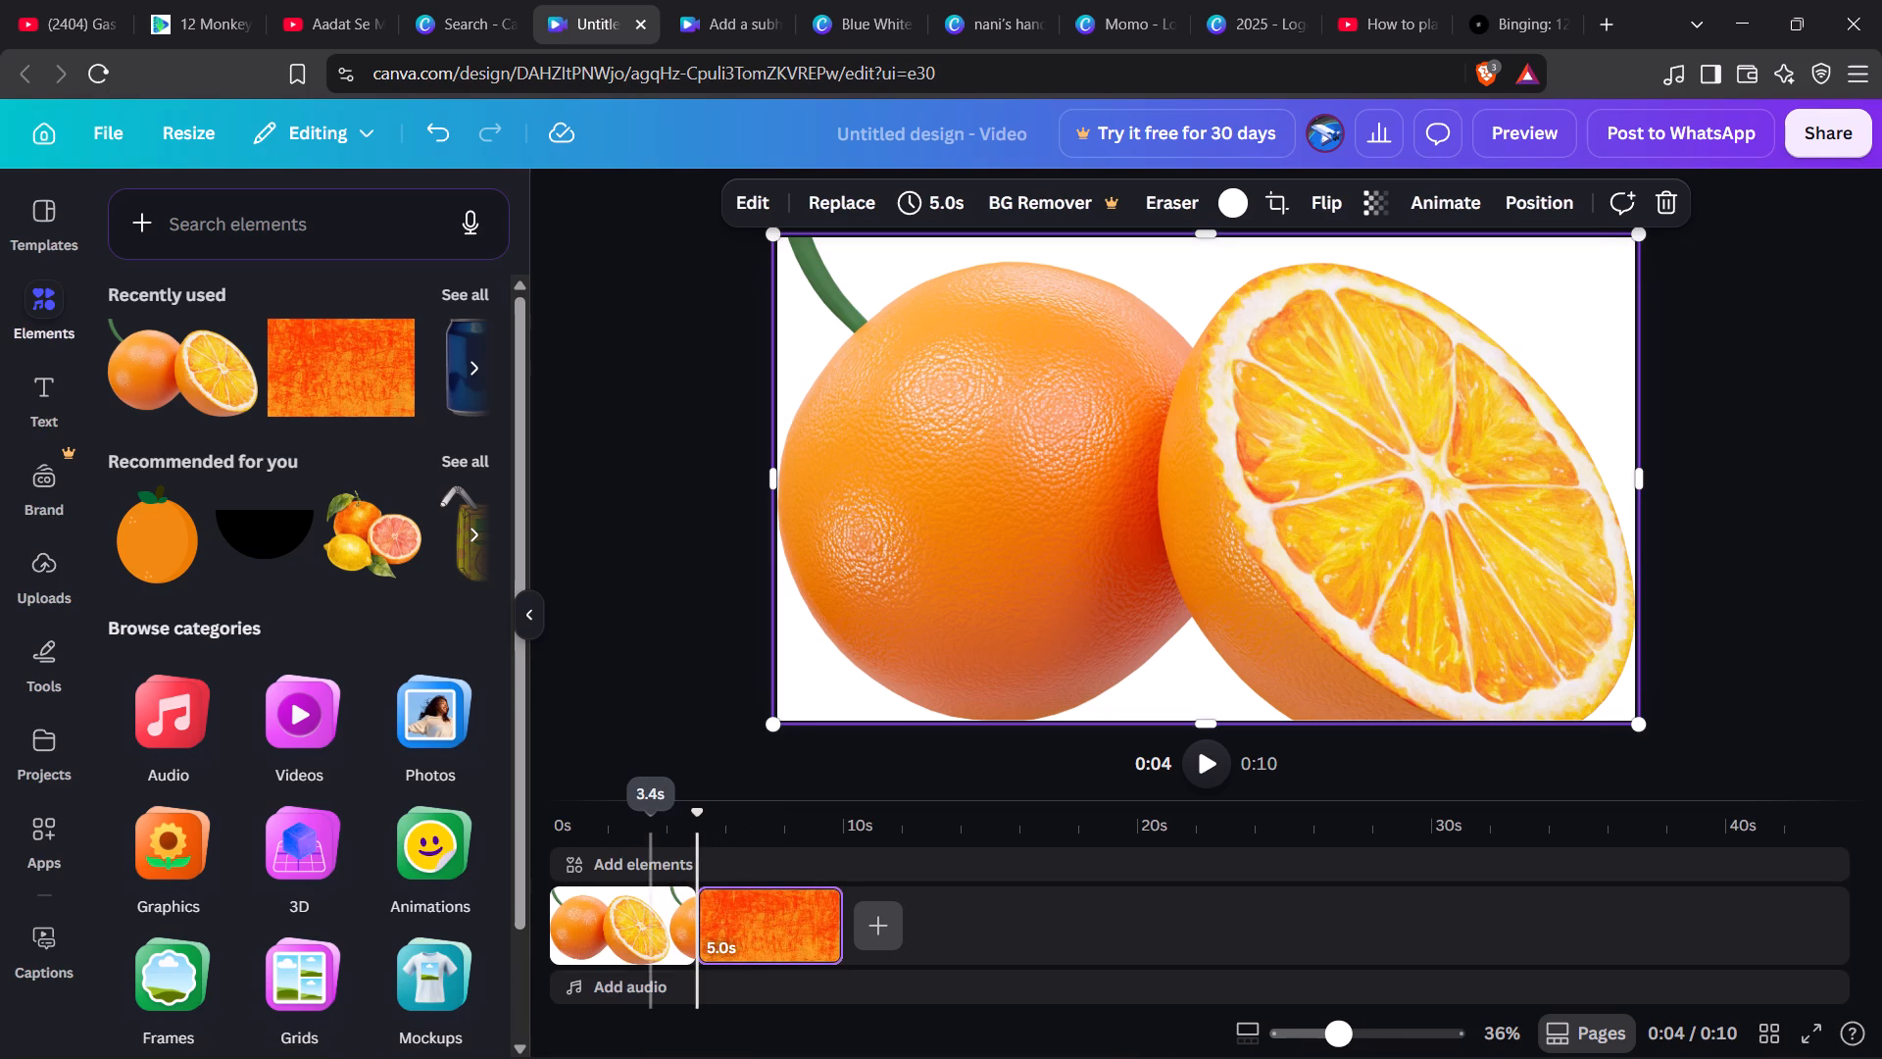
{"action": "left_click_drag", "start_coordinate": [651, 893], "coordinate": [651, 866]}
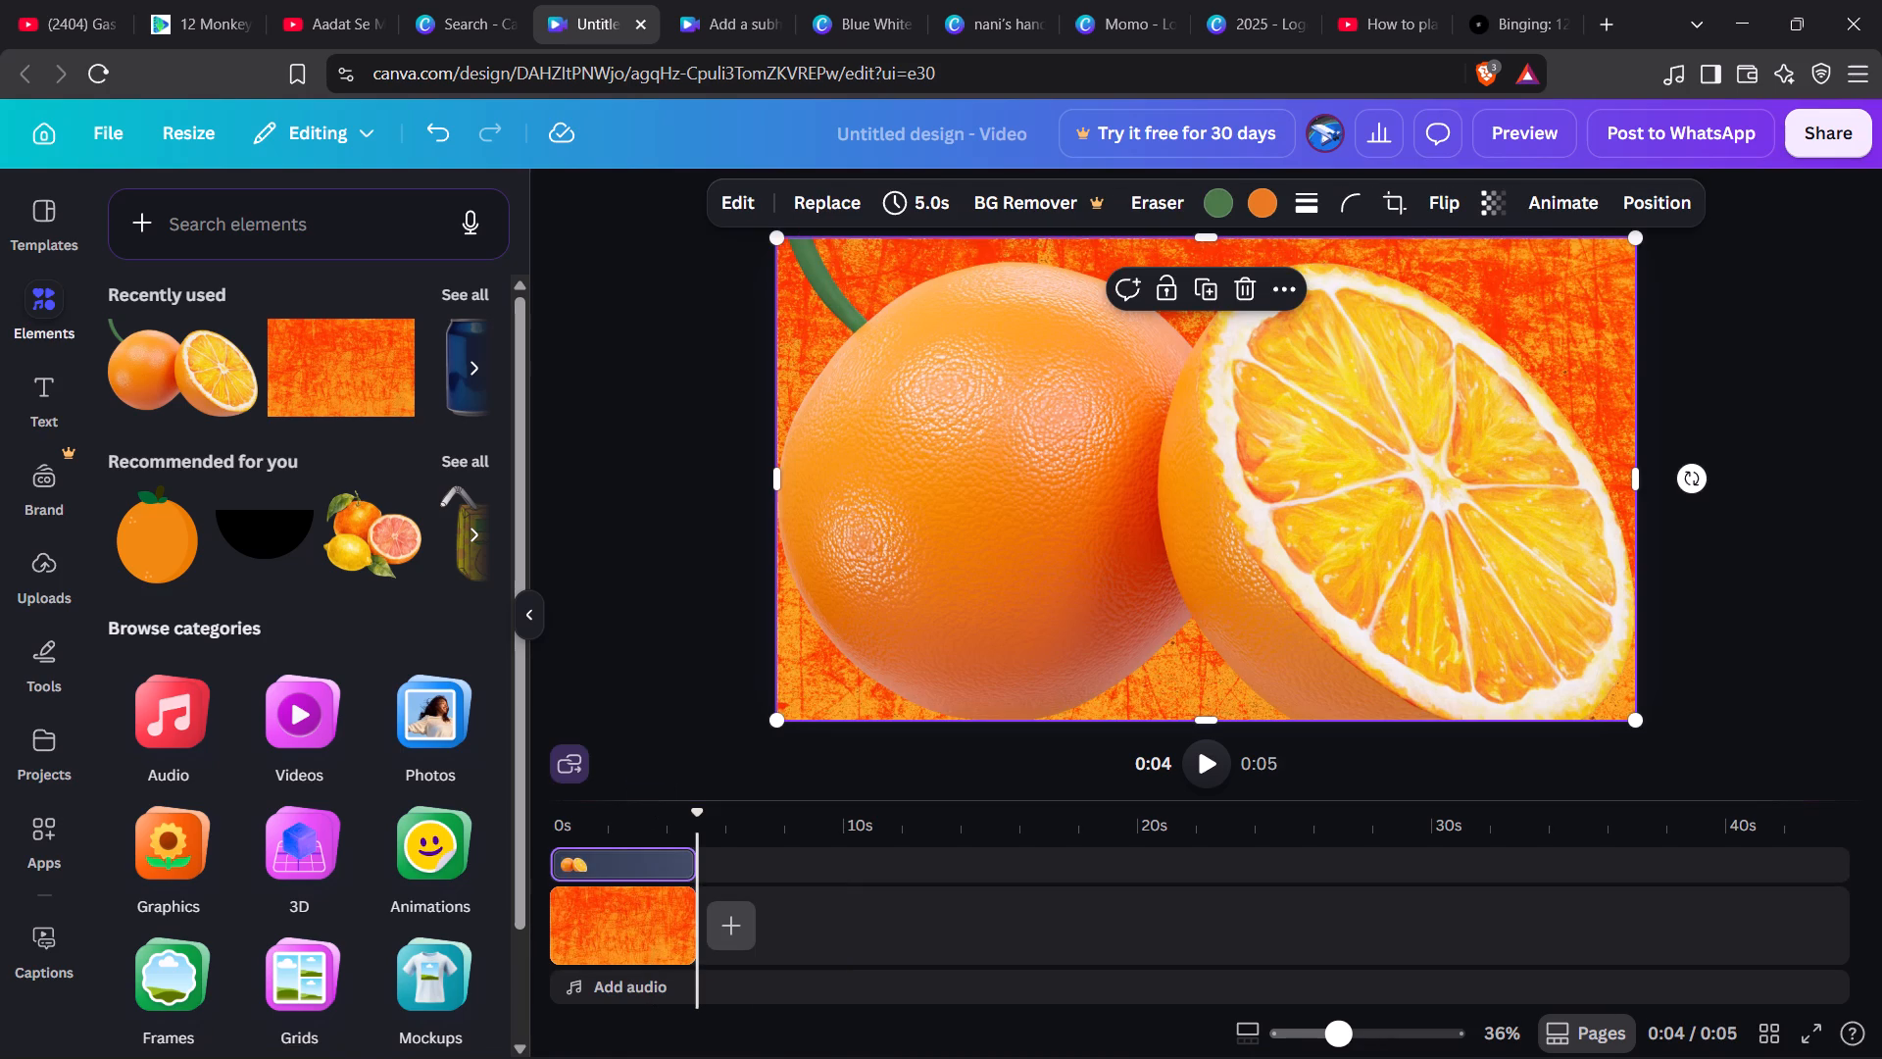
Shrink the orange cutout in proportion to about 942 × 530 and centre it on the page.
{"action": "left_click_drag", "start_coordinate": [782, 241], "coordinate": [977, 332]}
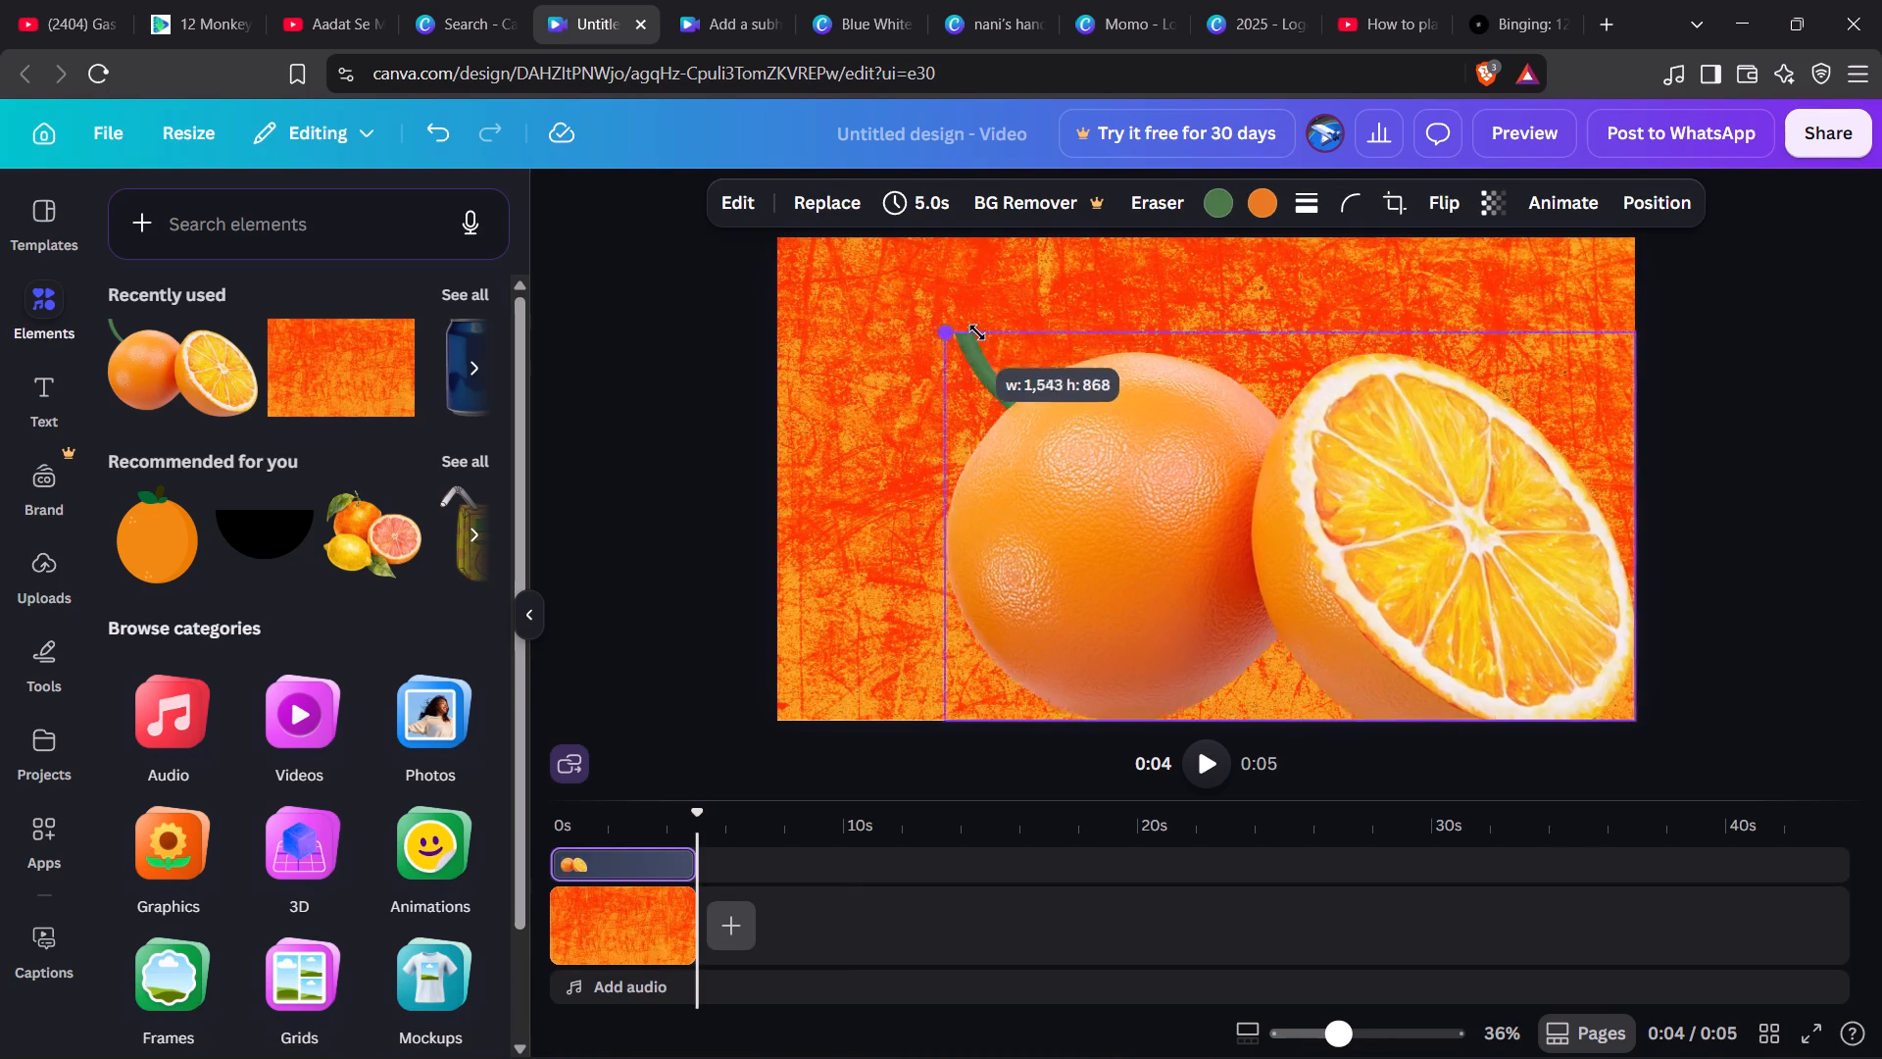
{"action": "left_click_drag", "start_coordinate": [977, 332], "coordinate": [1093, 361]}
{"action": "left_click_drag", "start_coordinate": [1260, 497], "coordinate": [1136, 417]}
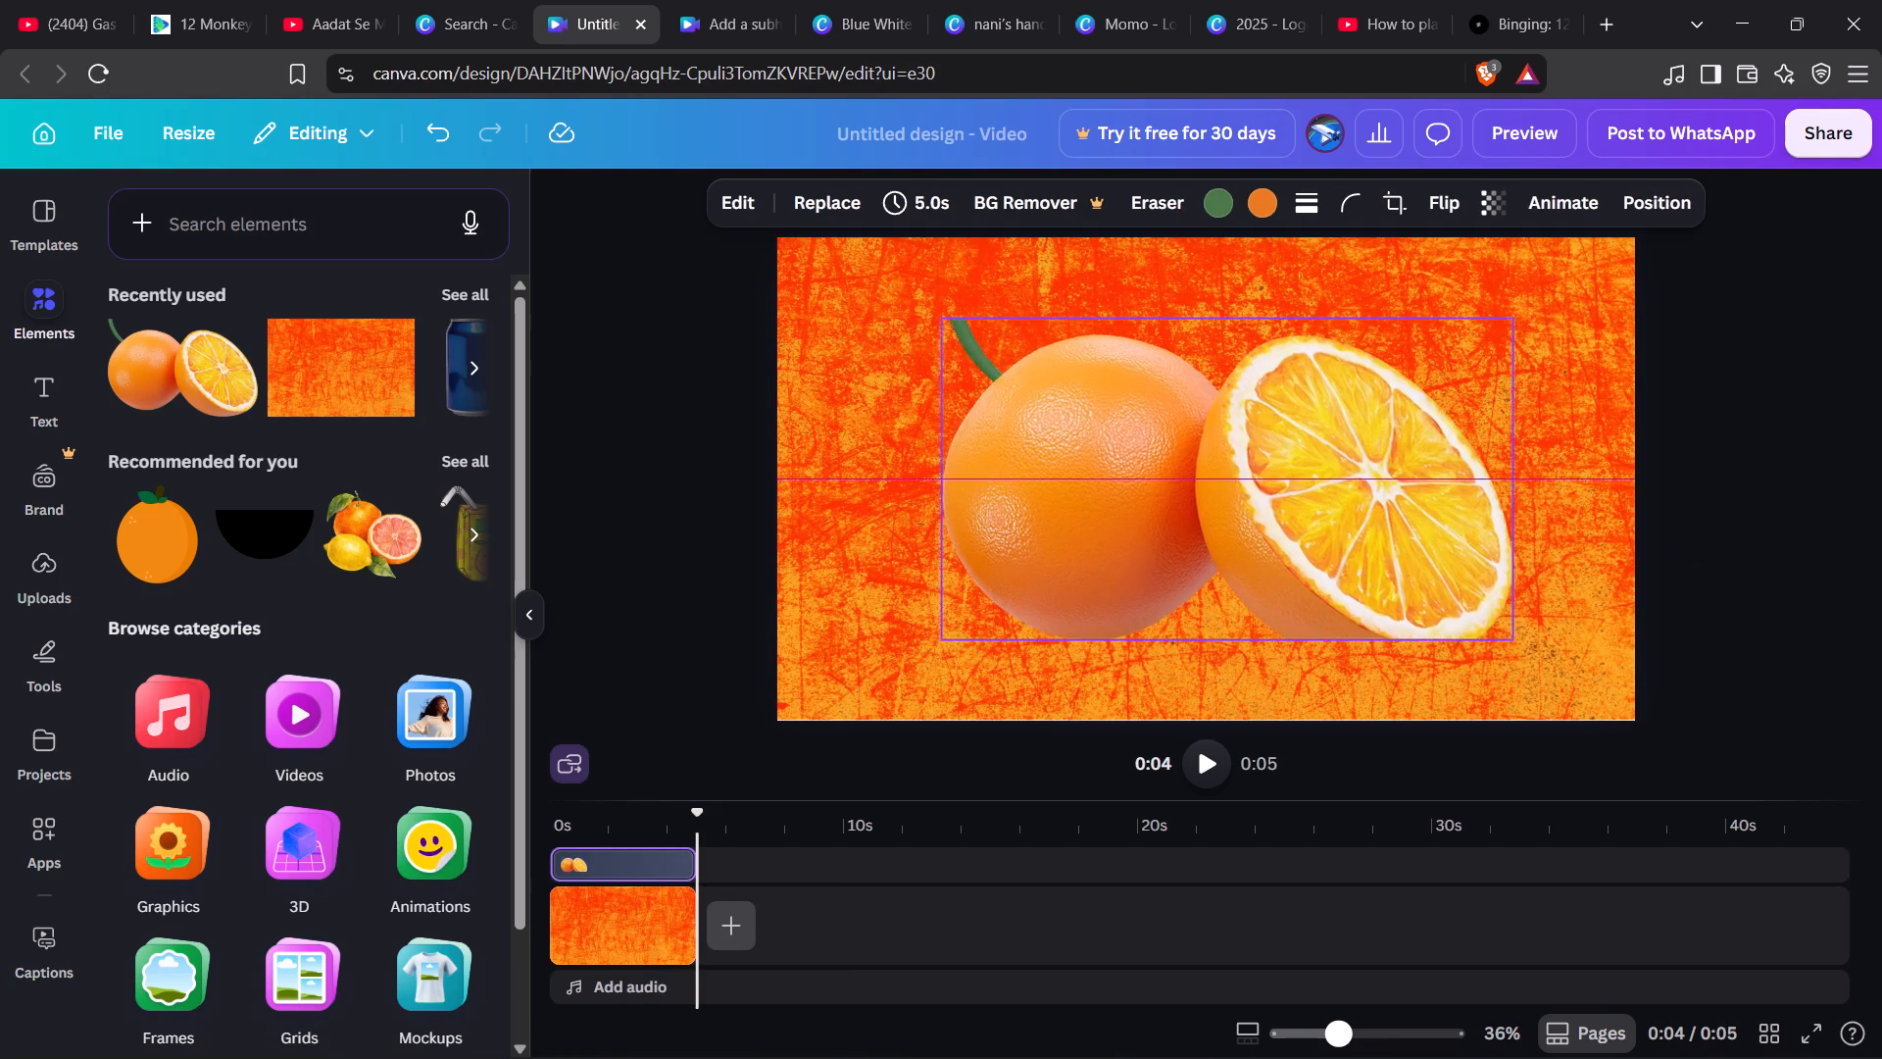
{"action": "left_click_drag", "start_coordinate": [1136, 417], "coordinate": [1124, 411]}
{"action": "left_click_drag", "start_coordinate": [925, 319], "coordinate": [1048, 393]}
{"action": "left_click_drag", "start_coordinate": [1245, 465], "coordinate": [1191, 436]}
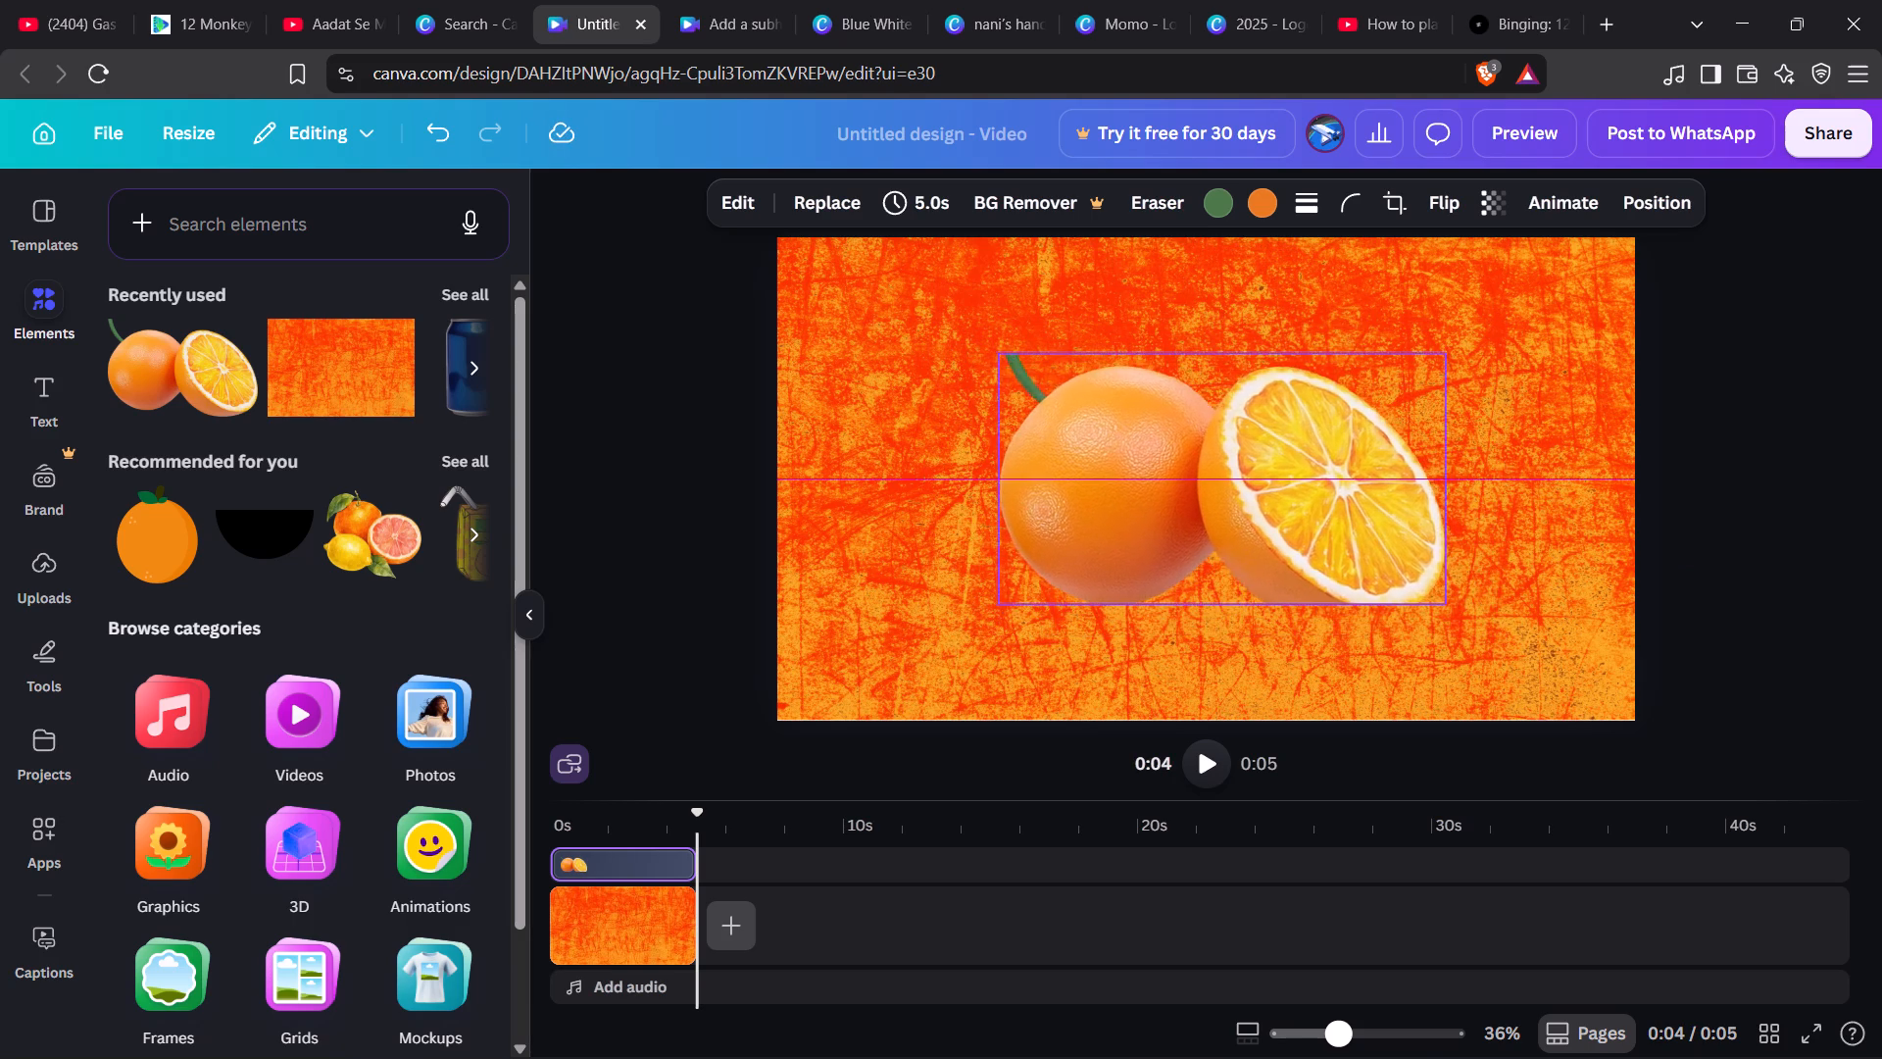
{"action": "left_click_drag", "start_coordinate": [1191, 436], "coordinate": [1181, 426]}
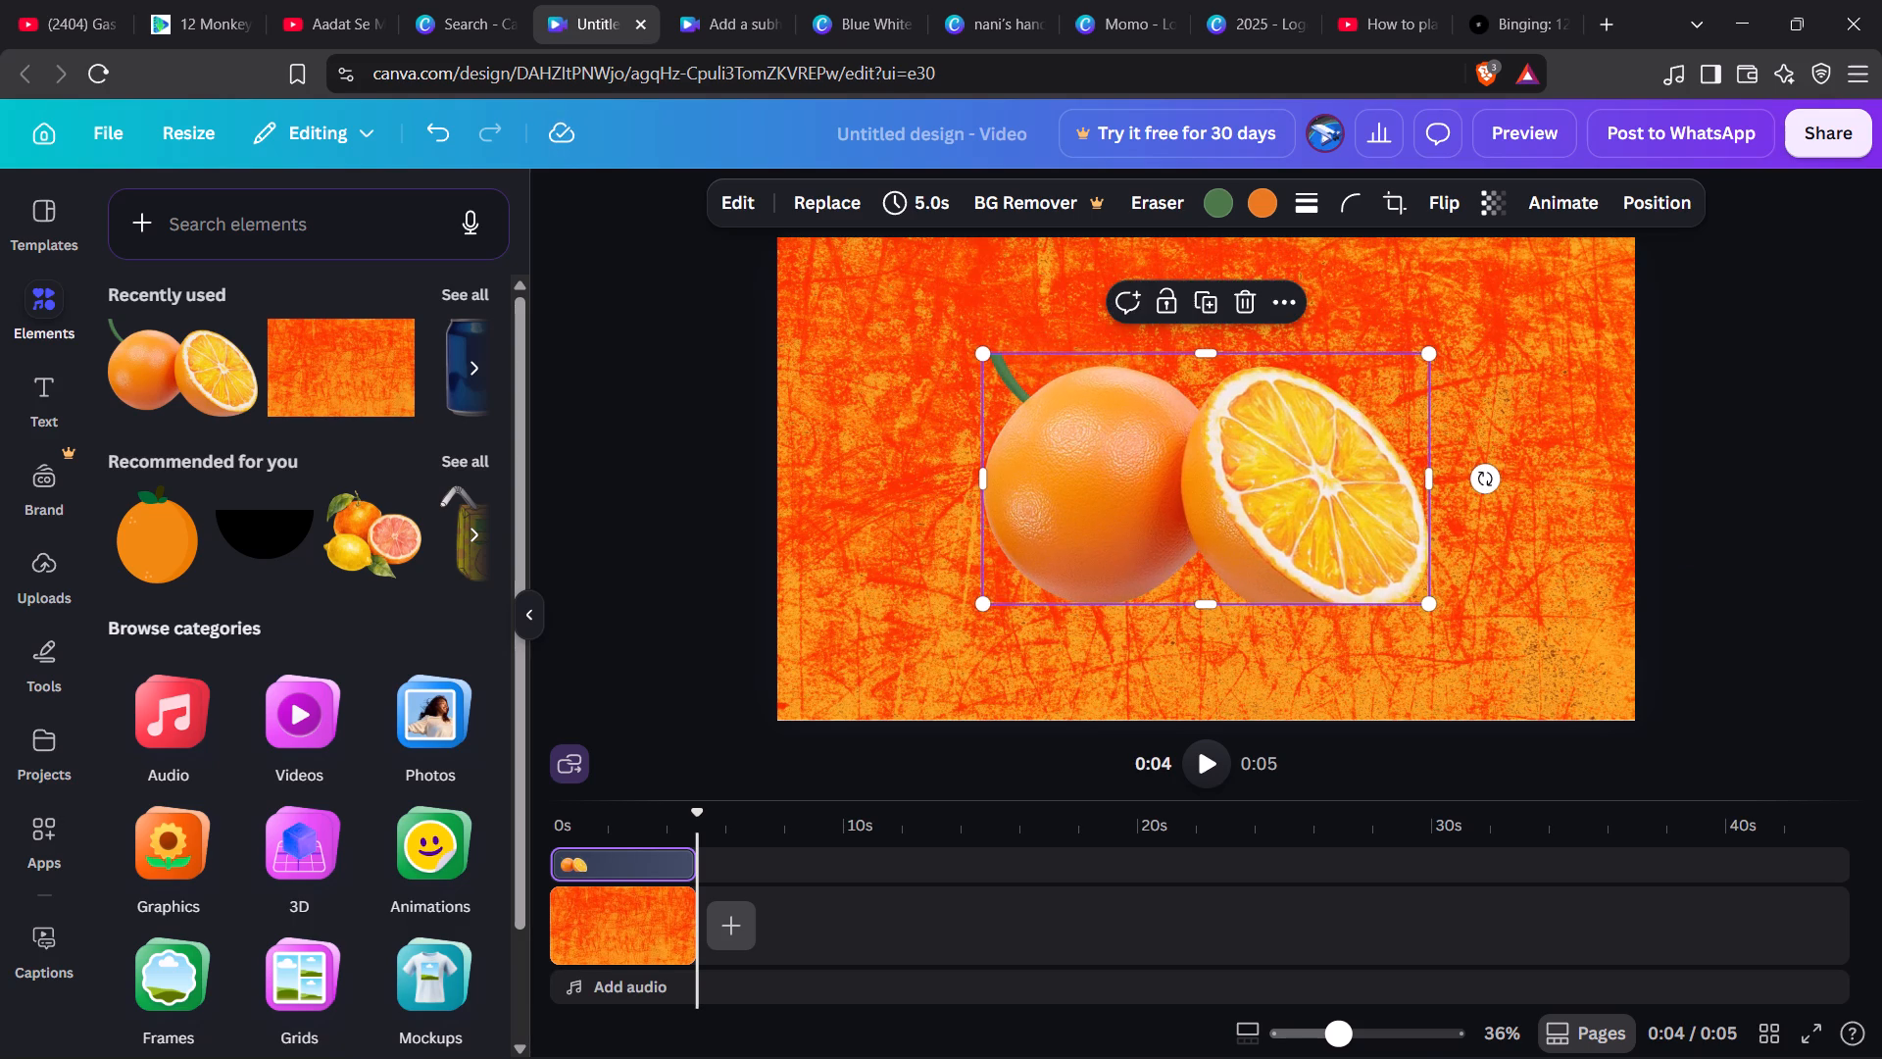
{"action": "left_click_drag", "start_coordinate": [981, 346], "coordinate": [1004, 363]}
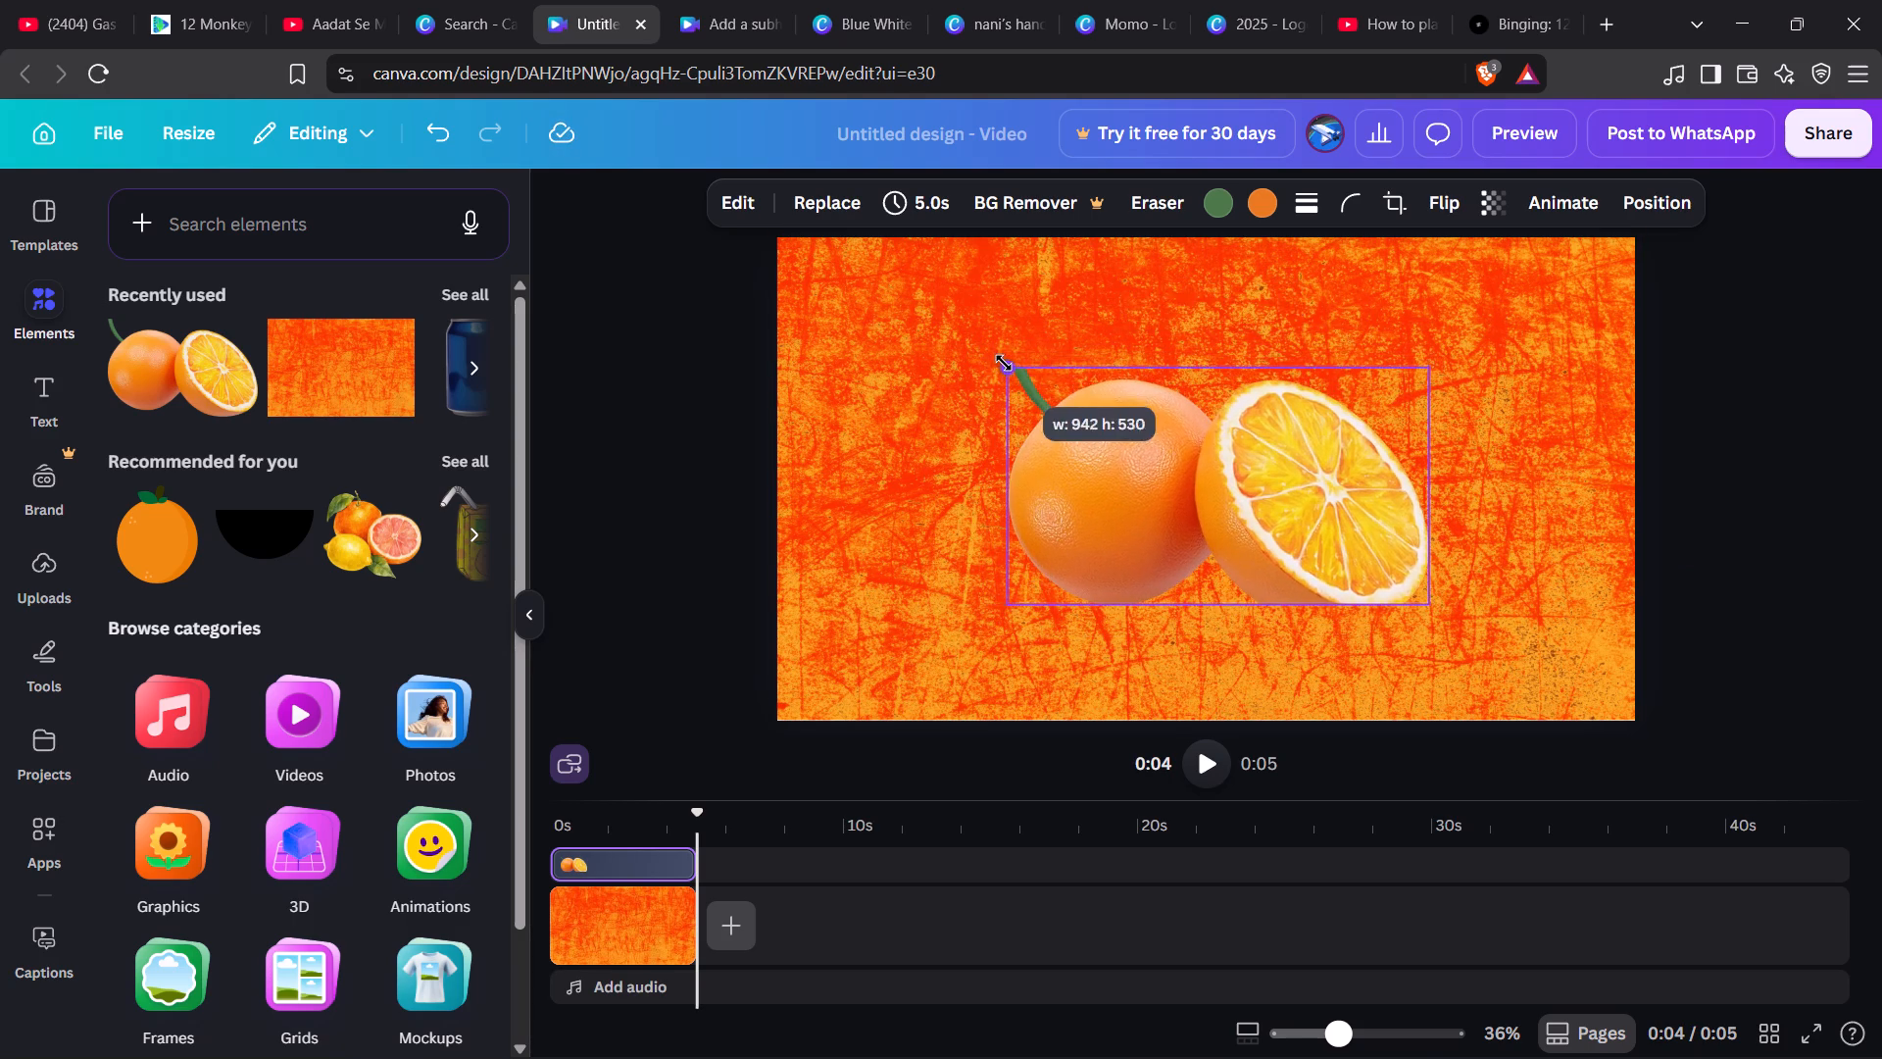
{"action": "left_click_drag", "start_coordinate": [1004, 363], "coordinate": [1005, 364]}
{"action": "left_click_drag", "start_coordinate": [1187, 463], "coordinate": [1176, 456]}
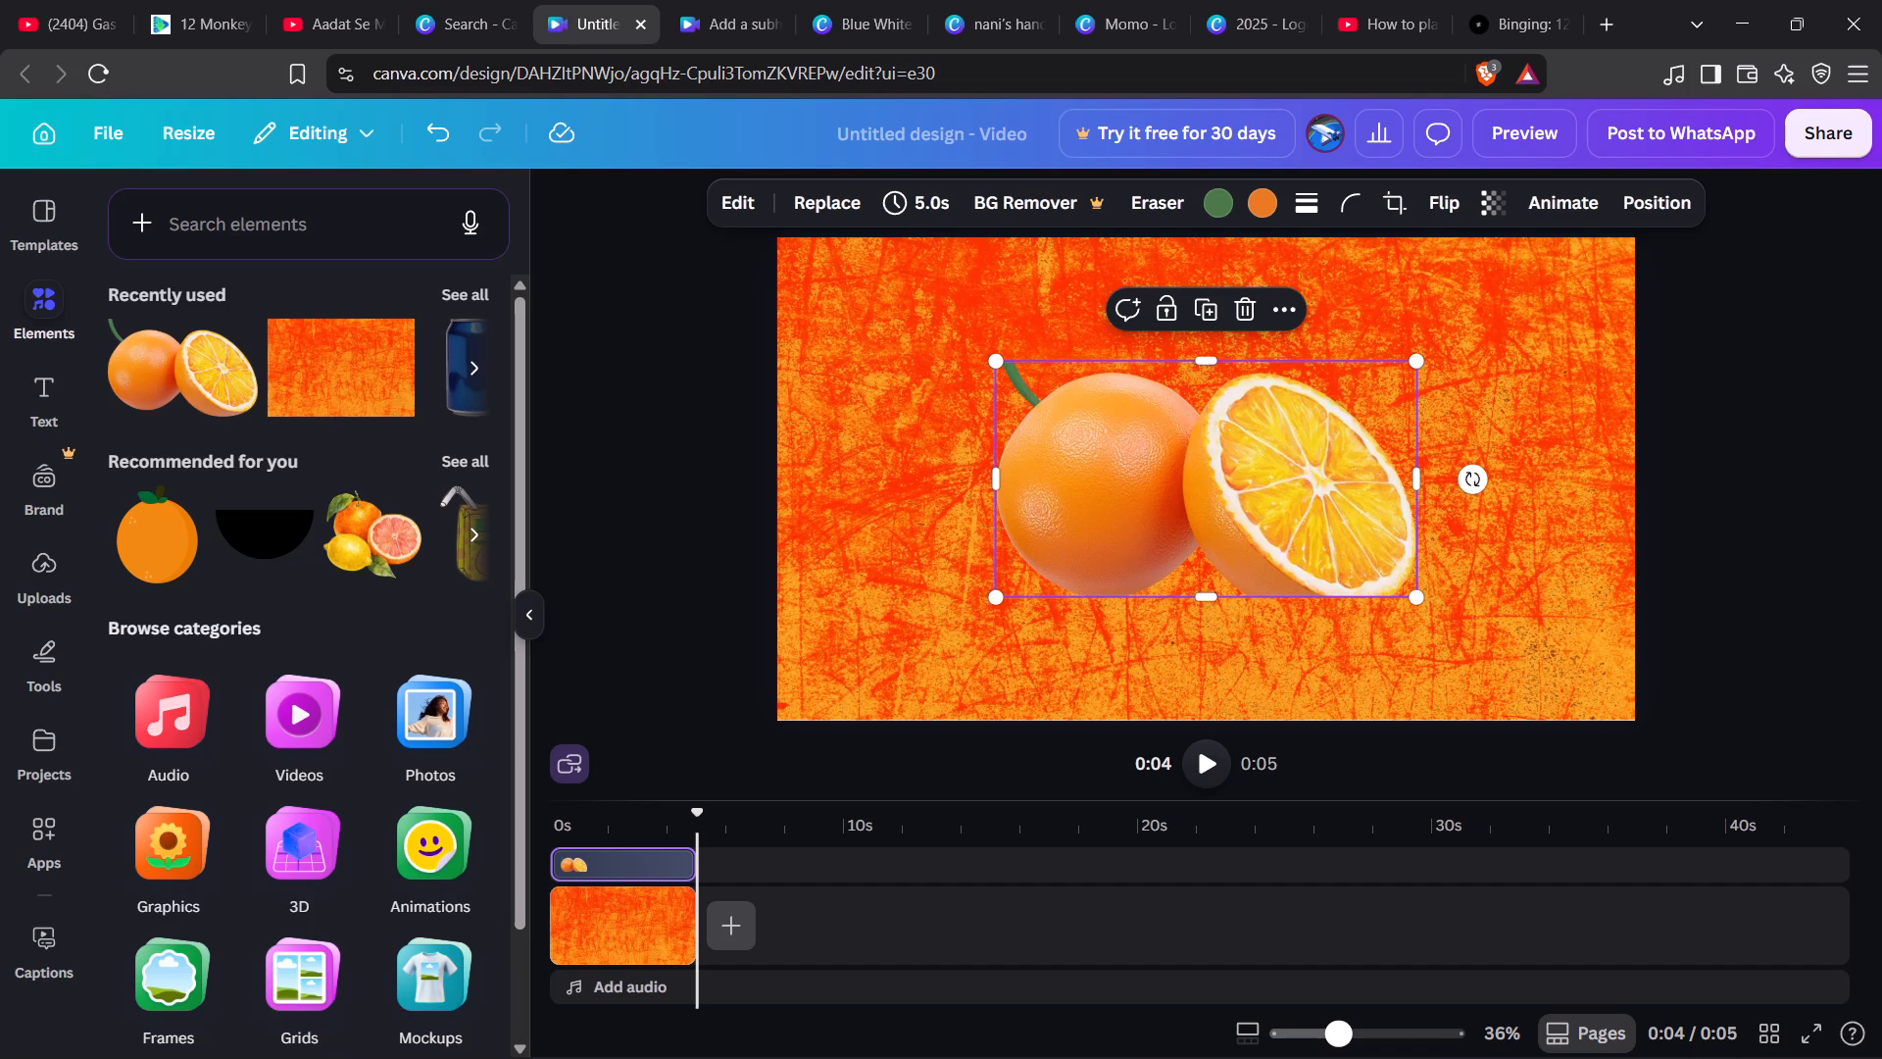
Duplicate the 5.0 s grunge background clip and go to the copy in the timeline.
{"action": "right_click", "coordinate": [627, 931]}
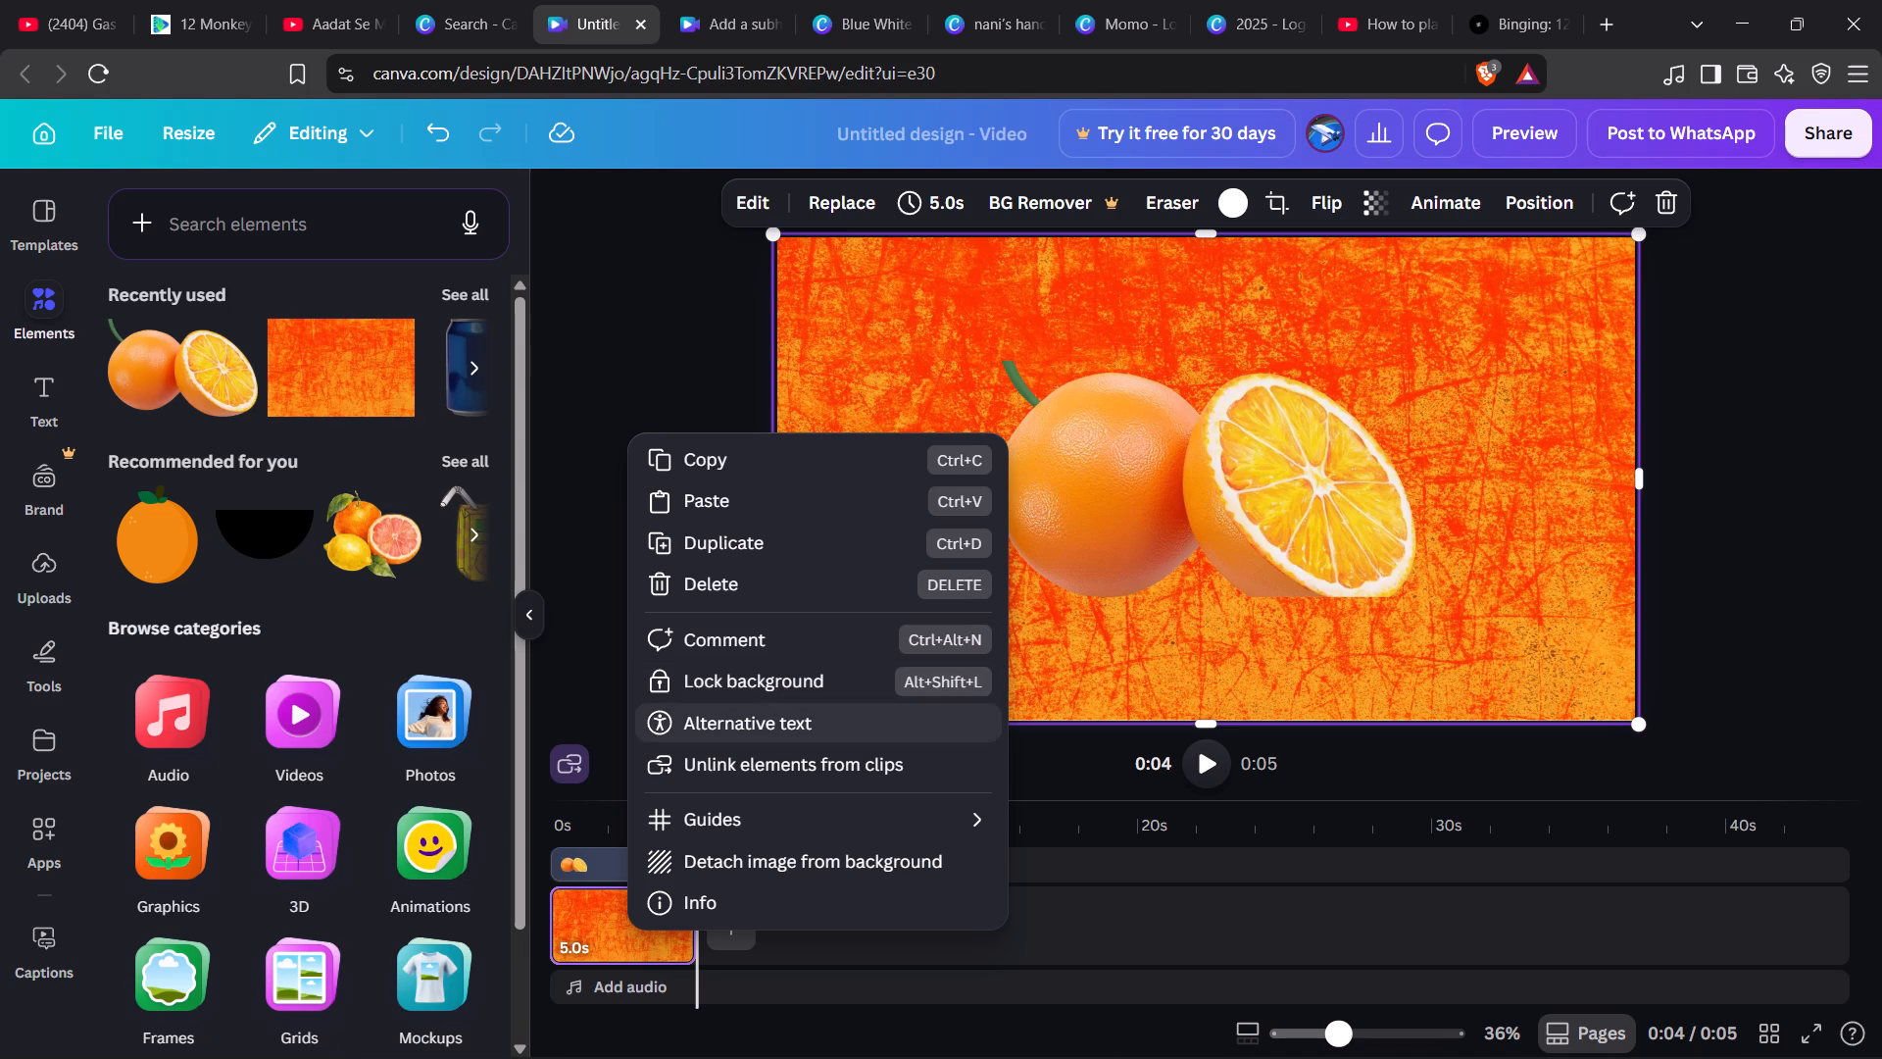
{"action": "left_click", "coordinate": [1350, 731]}
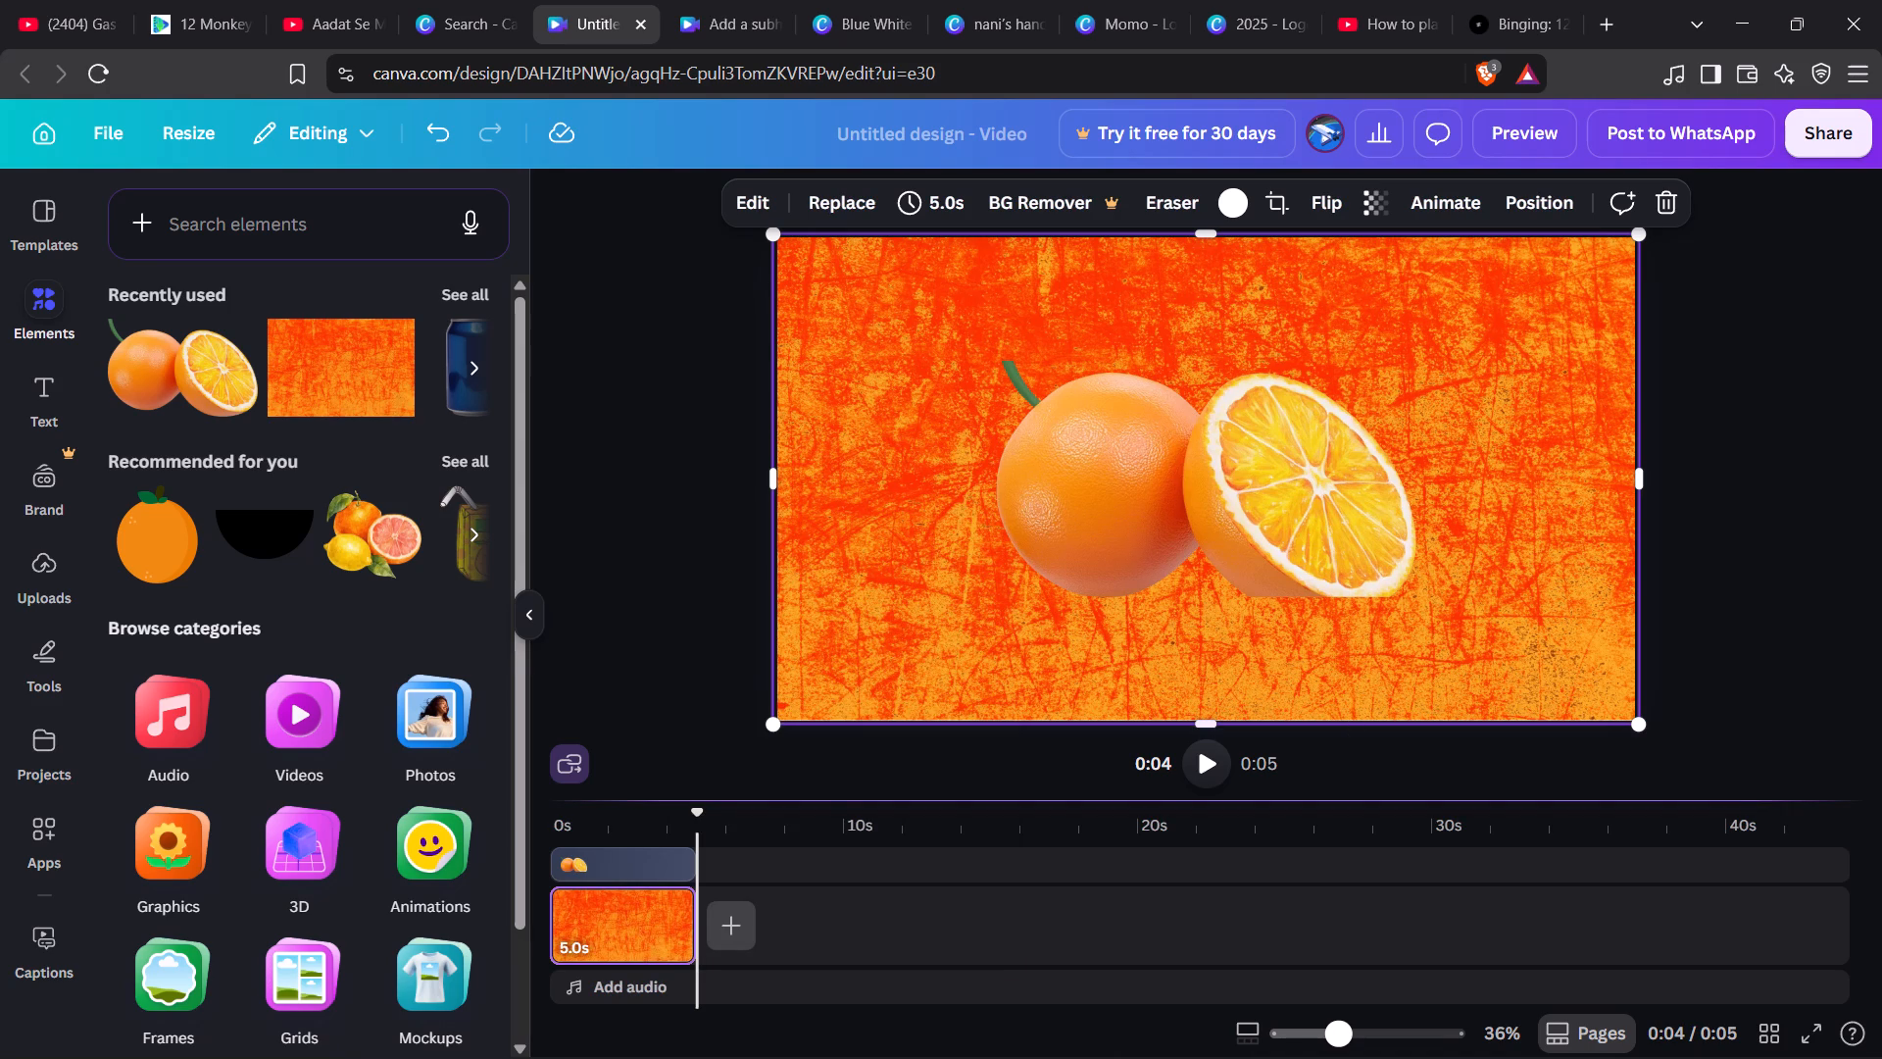
{"action": "left_click_drag", "start_coordinate": [696, 816], "coordinate": [557, 823]}
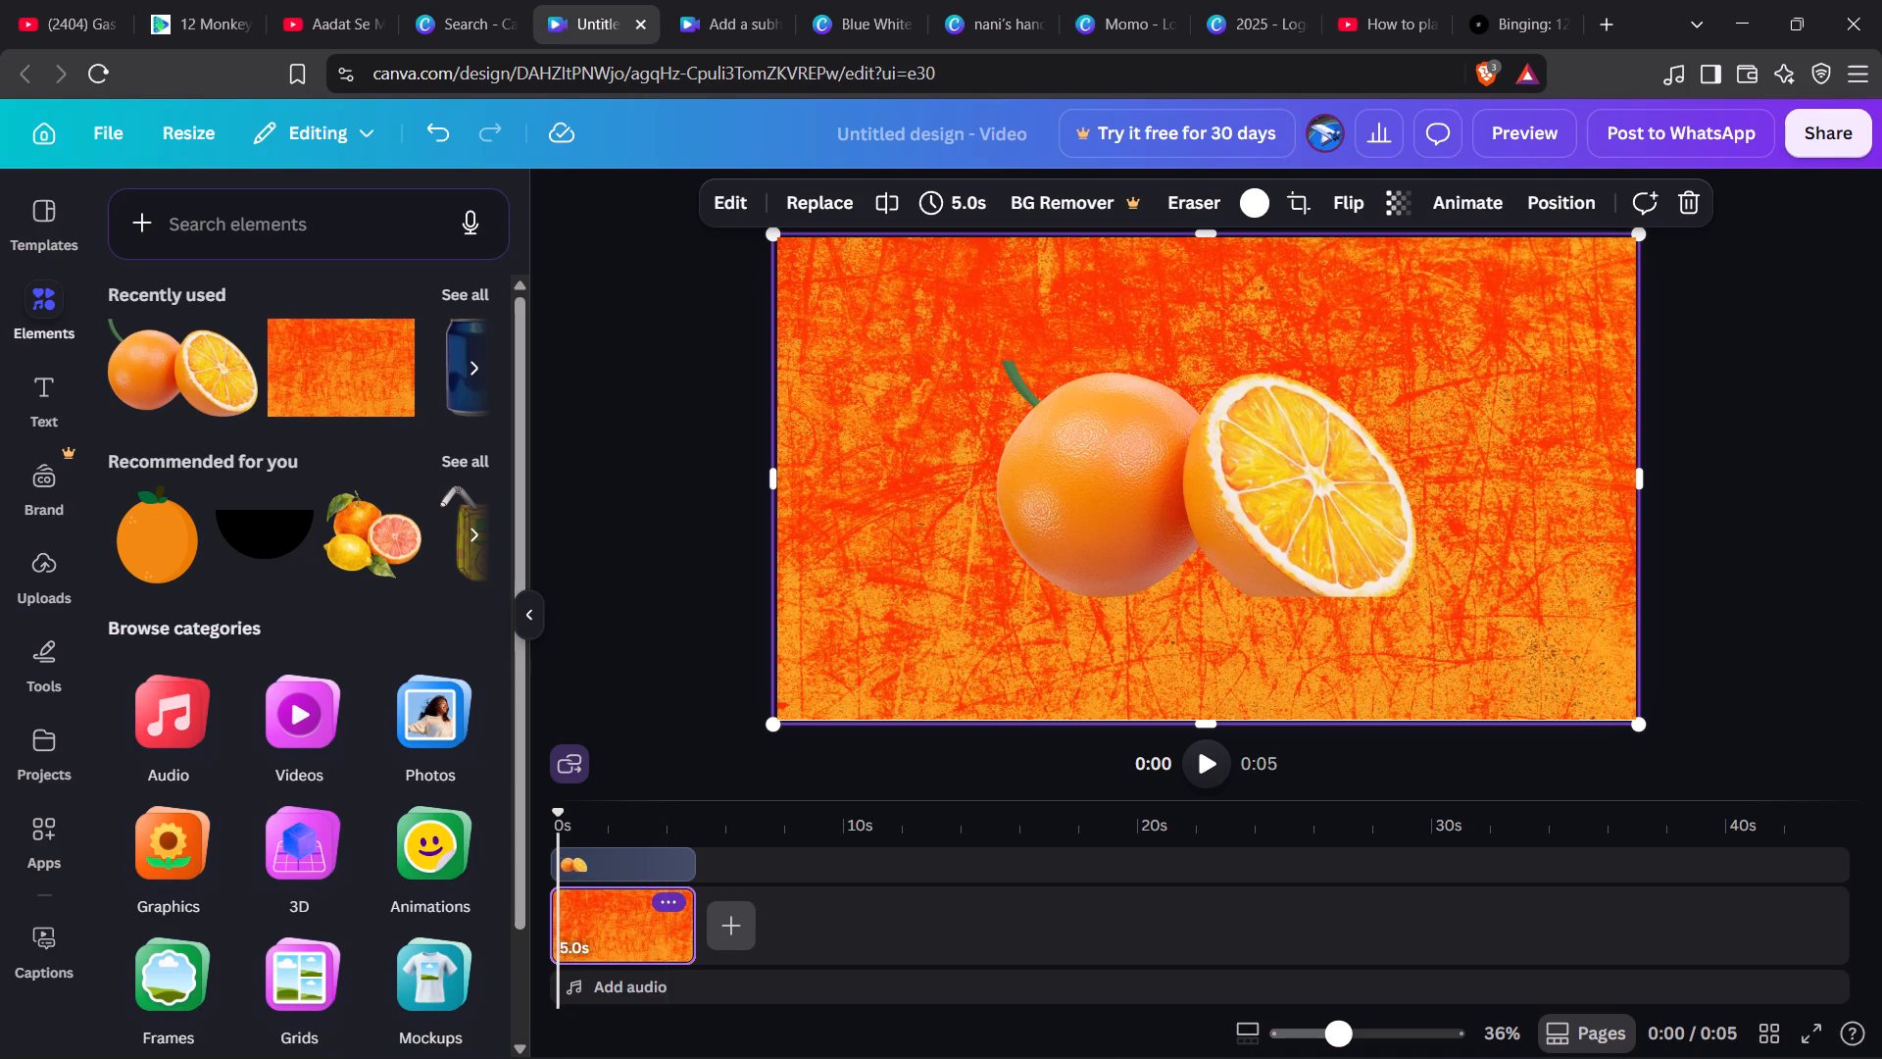
{"action": "left_click", "coordinate": [666, 894]}
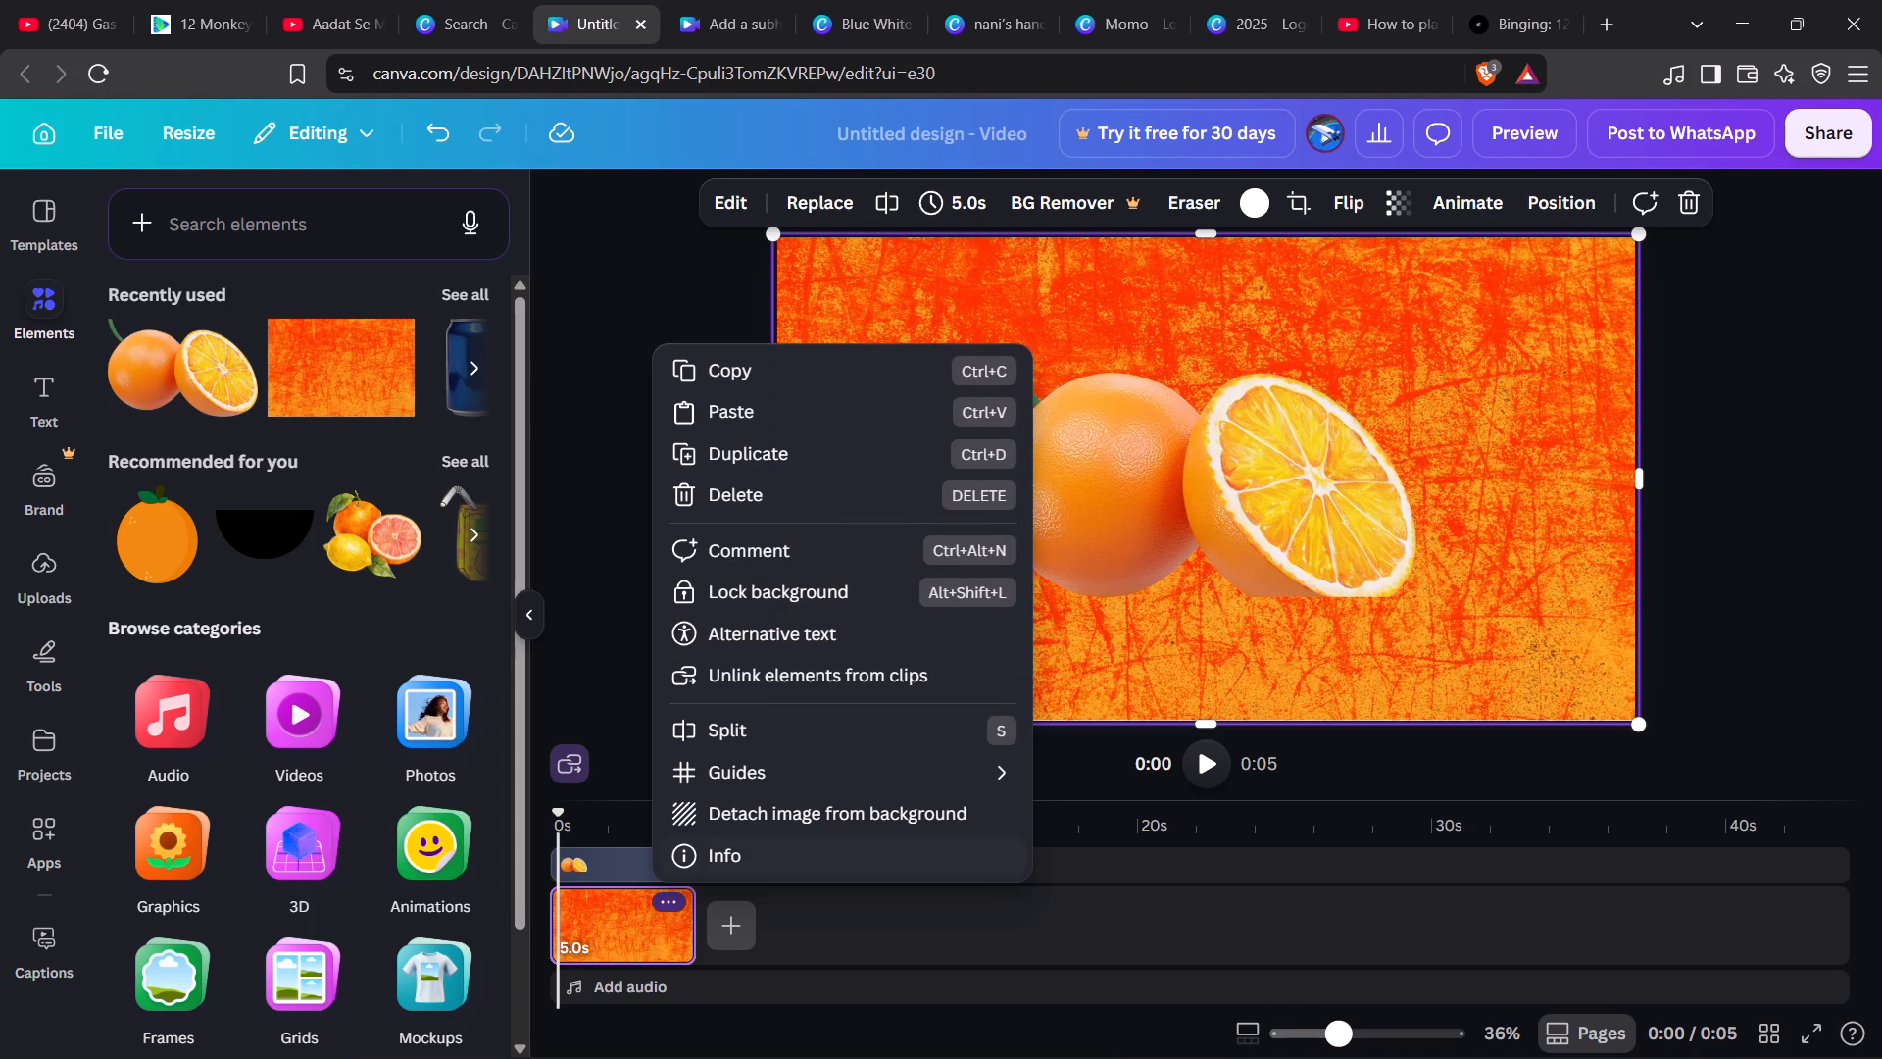
{"action": "left_click", "coordinate": [808, 453]}
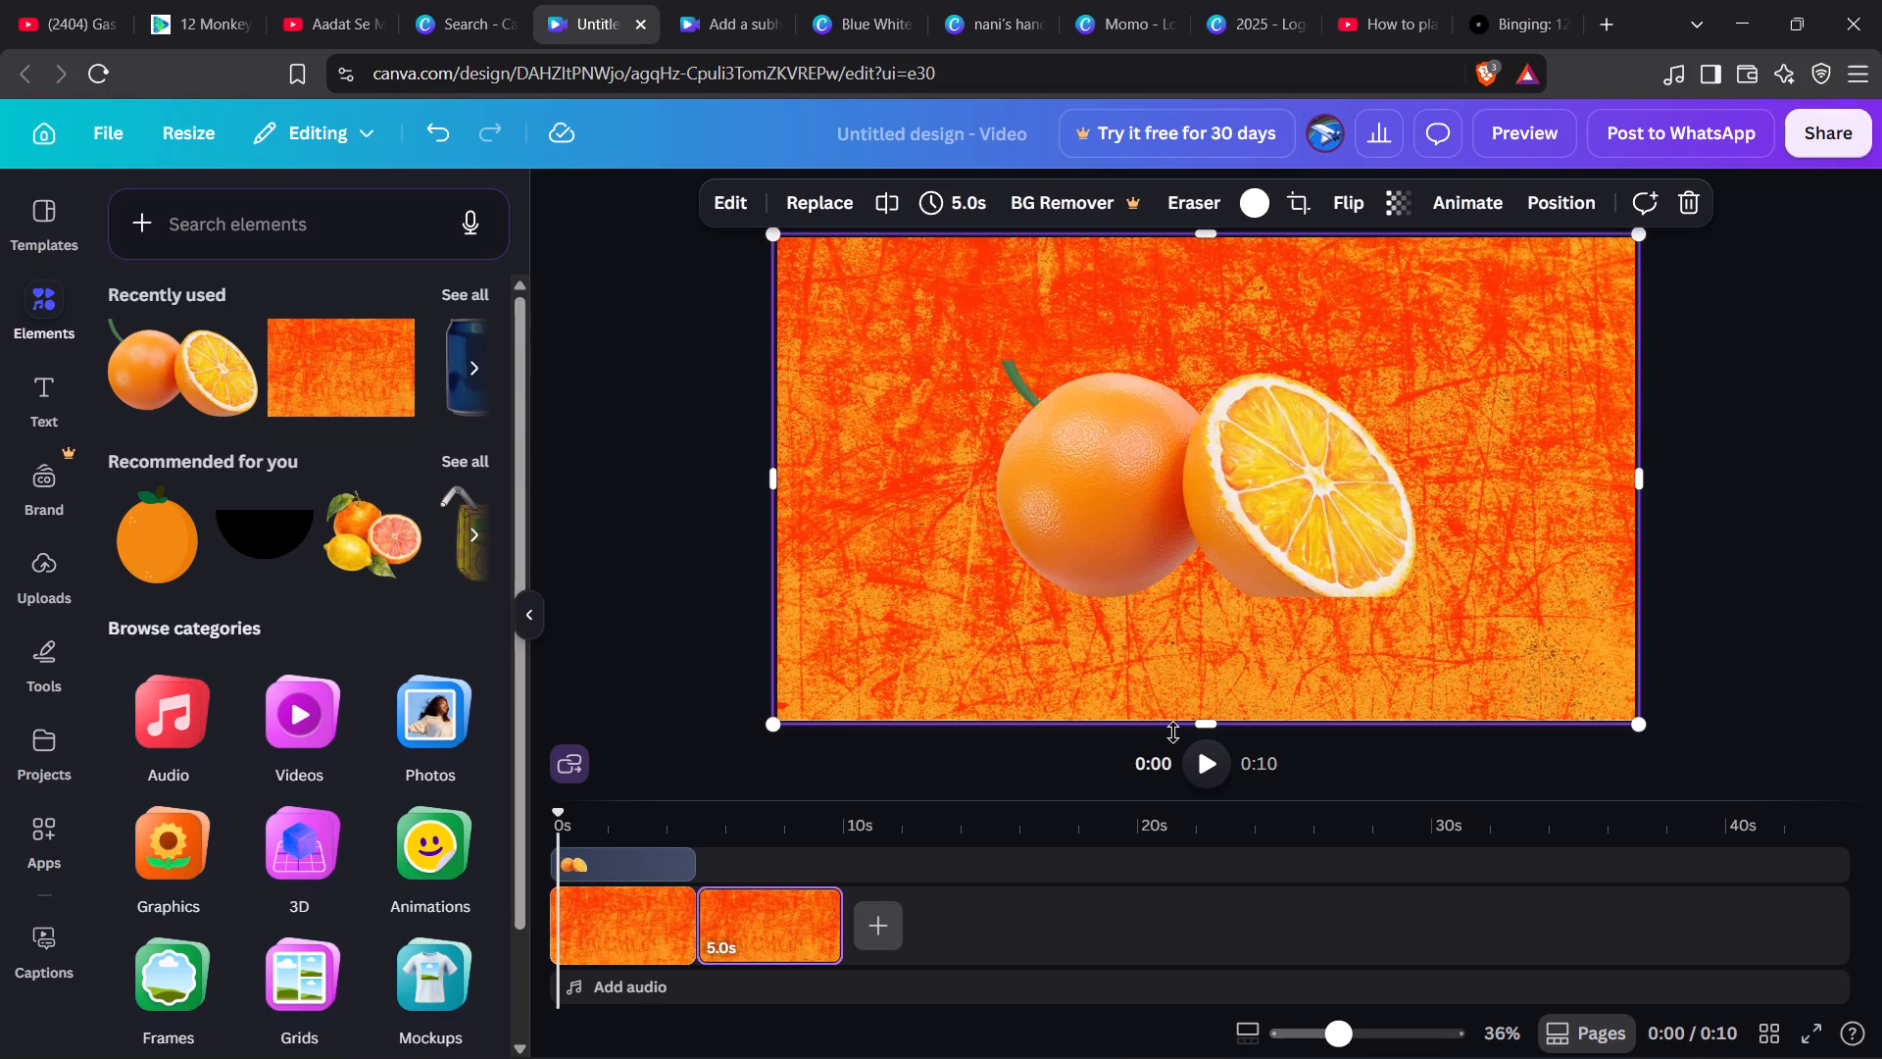
{"action": "left_click", "coordinate": [758, 924]}
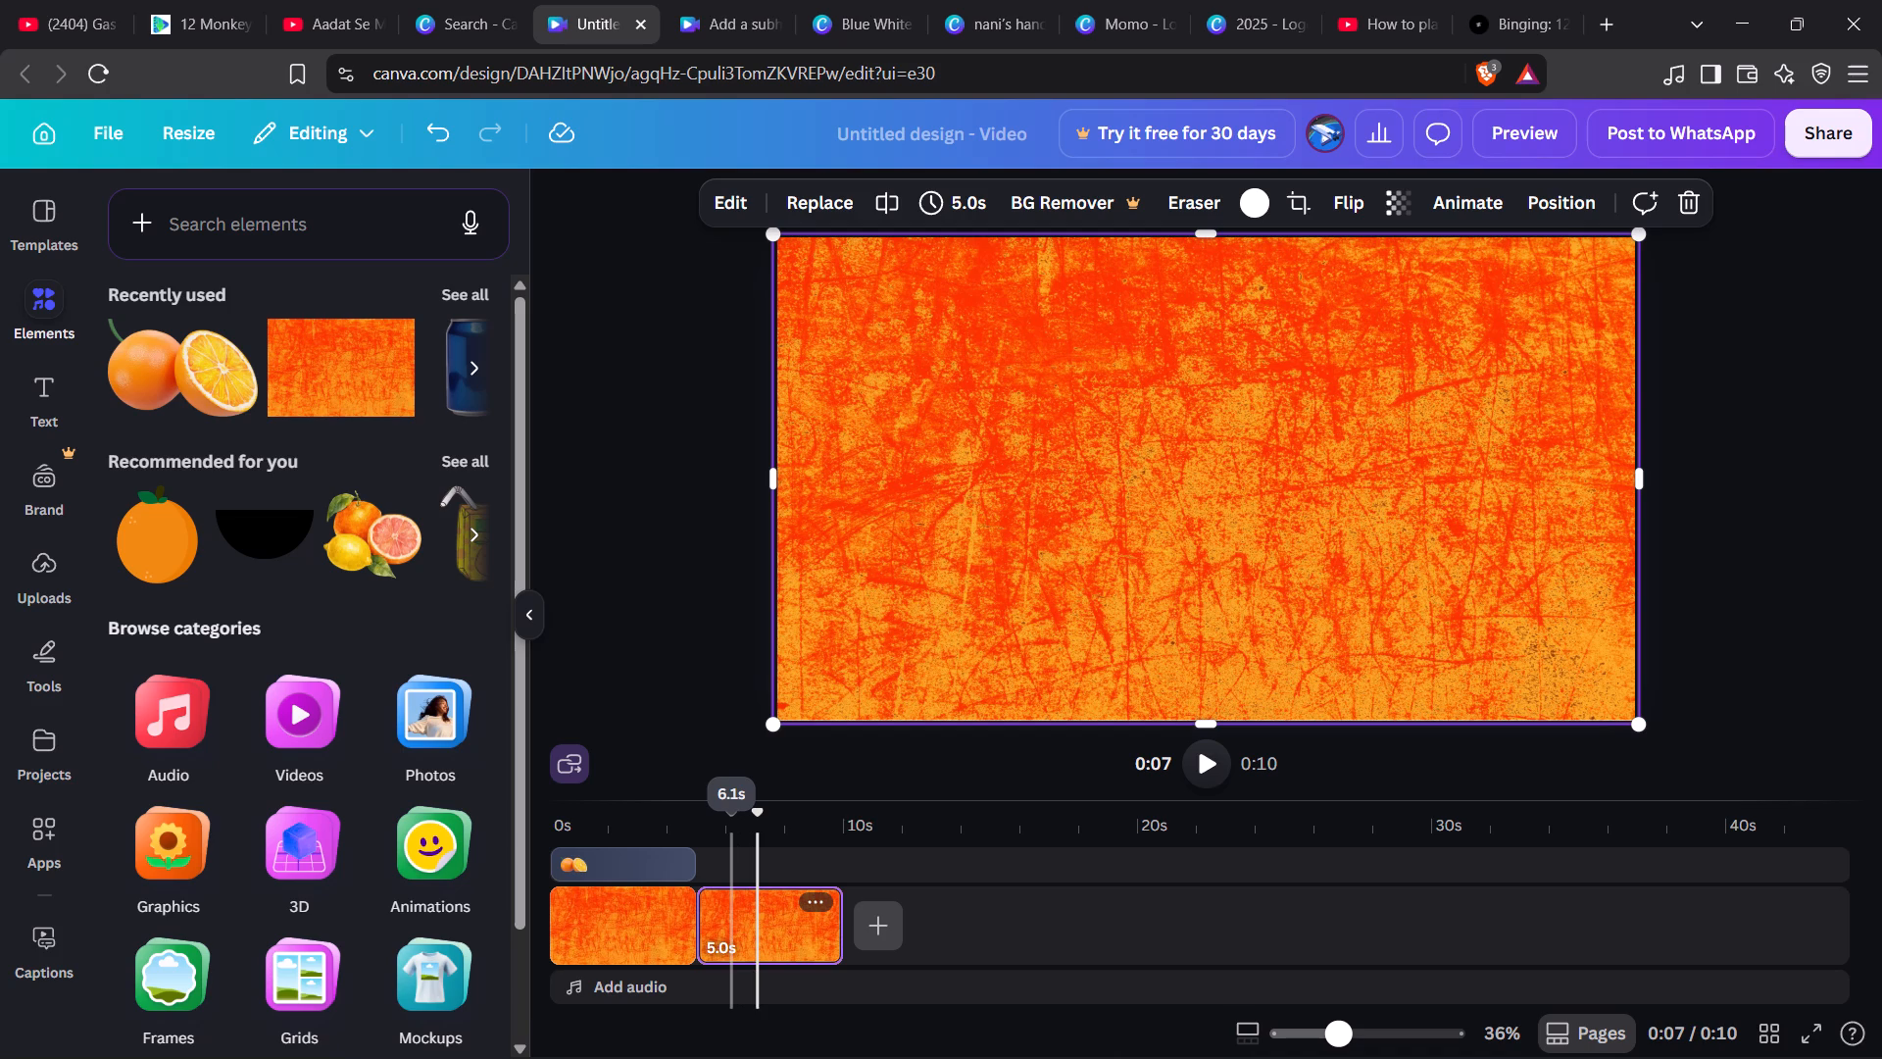
{"action": "scroll", "coordinate": [717, 915], "scroll_direction": "left", "scroll_amount": 1}
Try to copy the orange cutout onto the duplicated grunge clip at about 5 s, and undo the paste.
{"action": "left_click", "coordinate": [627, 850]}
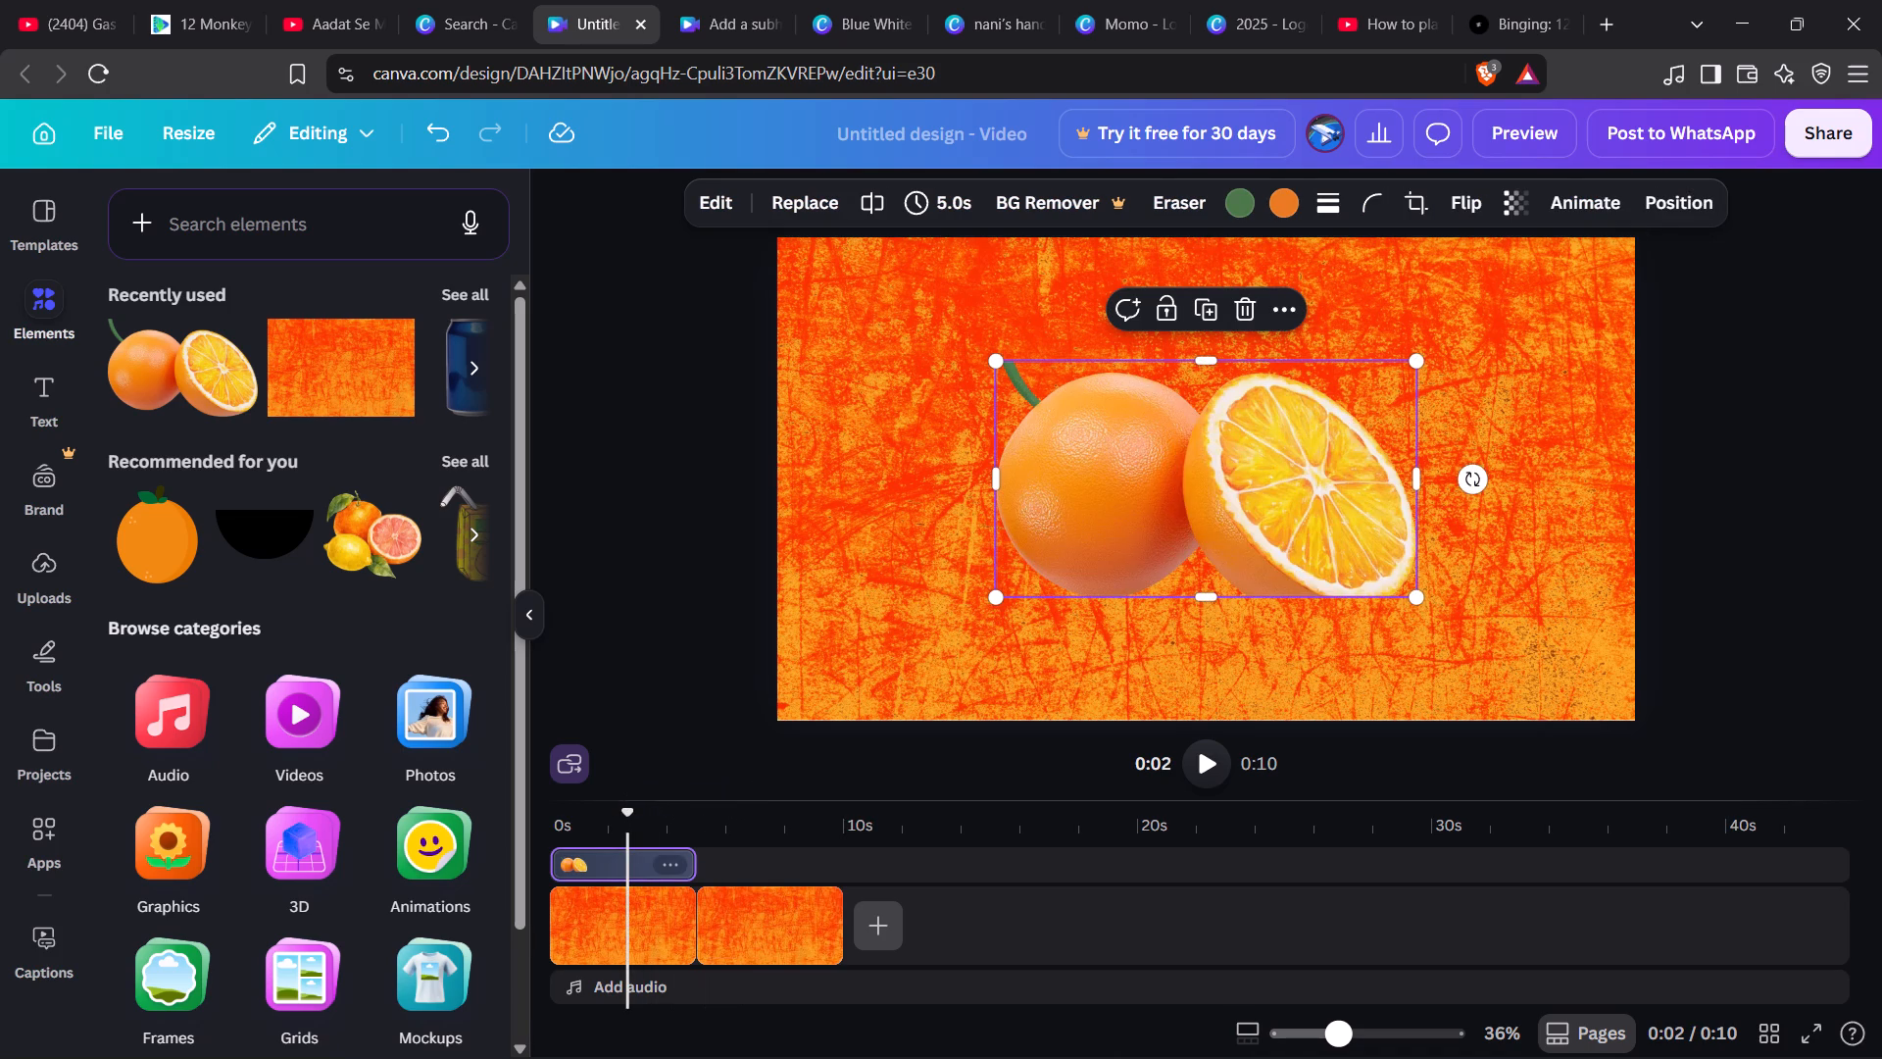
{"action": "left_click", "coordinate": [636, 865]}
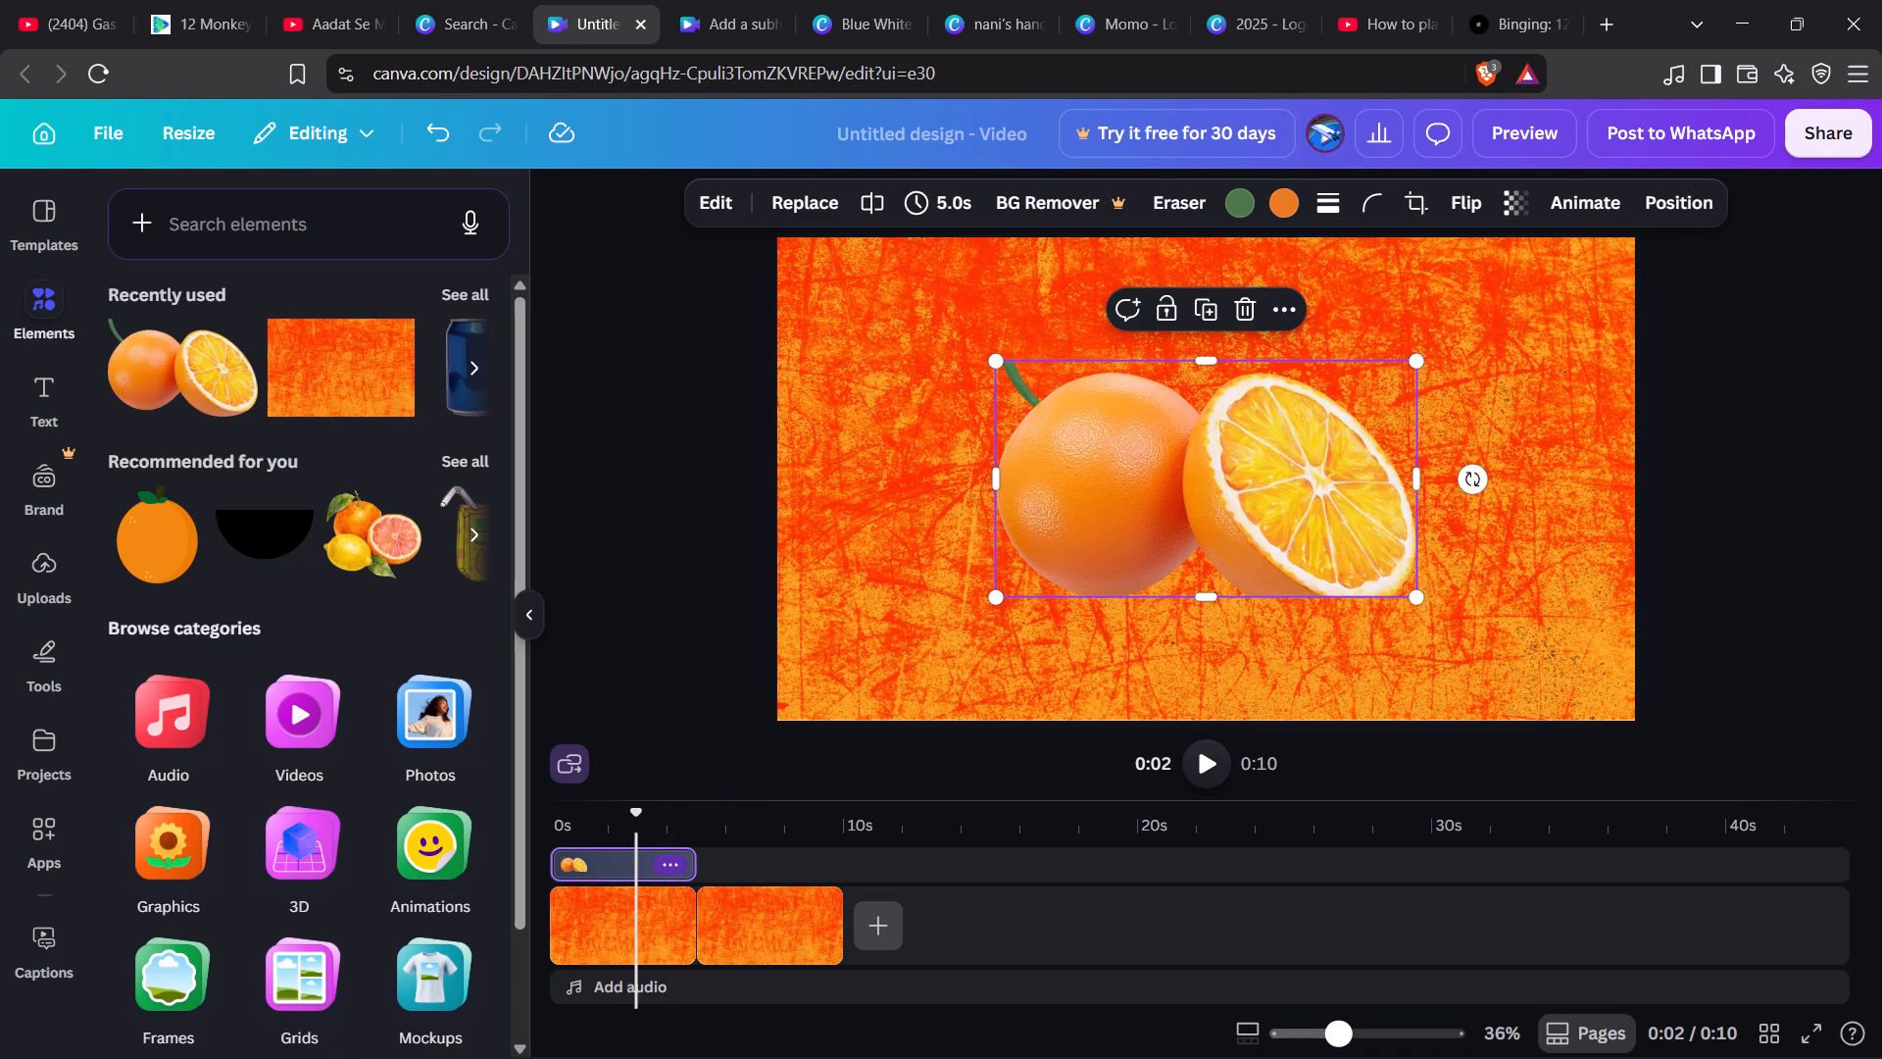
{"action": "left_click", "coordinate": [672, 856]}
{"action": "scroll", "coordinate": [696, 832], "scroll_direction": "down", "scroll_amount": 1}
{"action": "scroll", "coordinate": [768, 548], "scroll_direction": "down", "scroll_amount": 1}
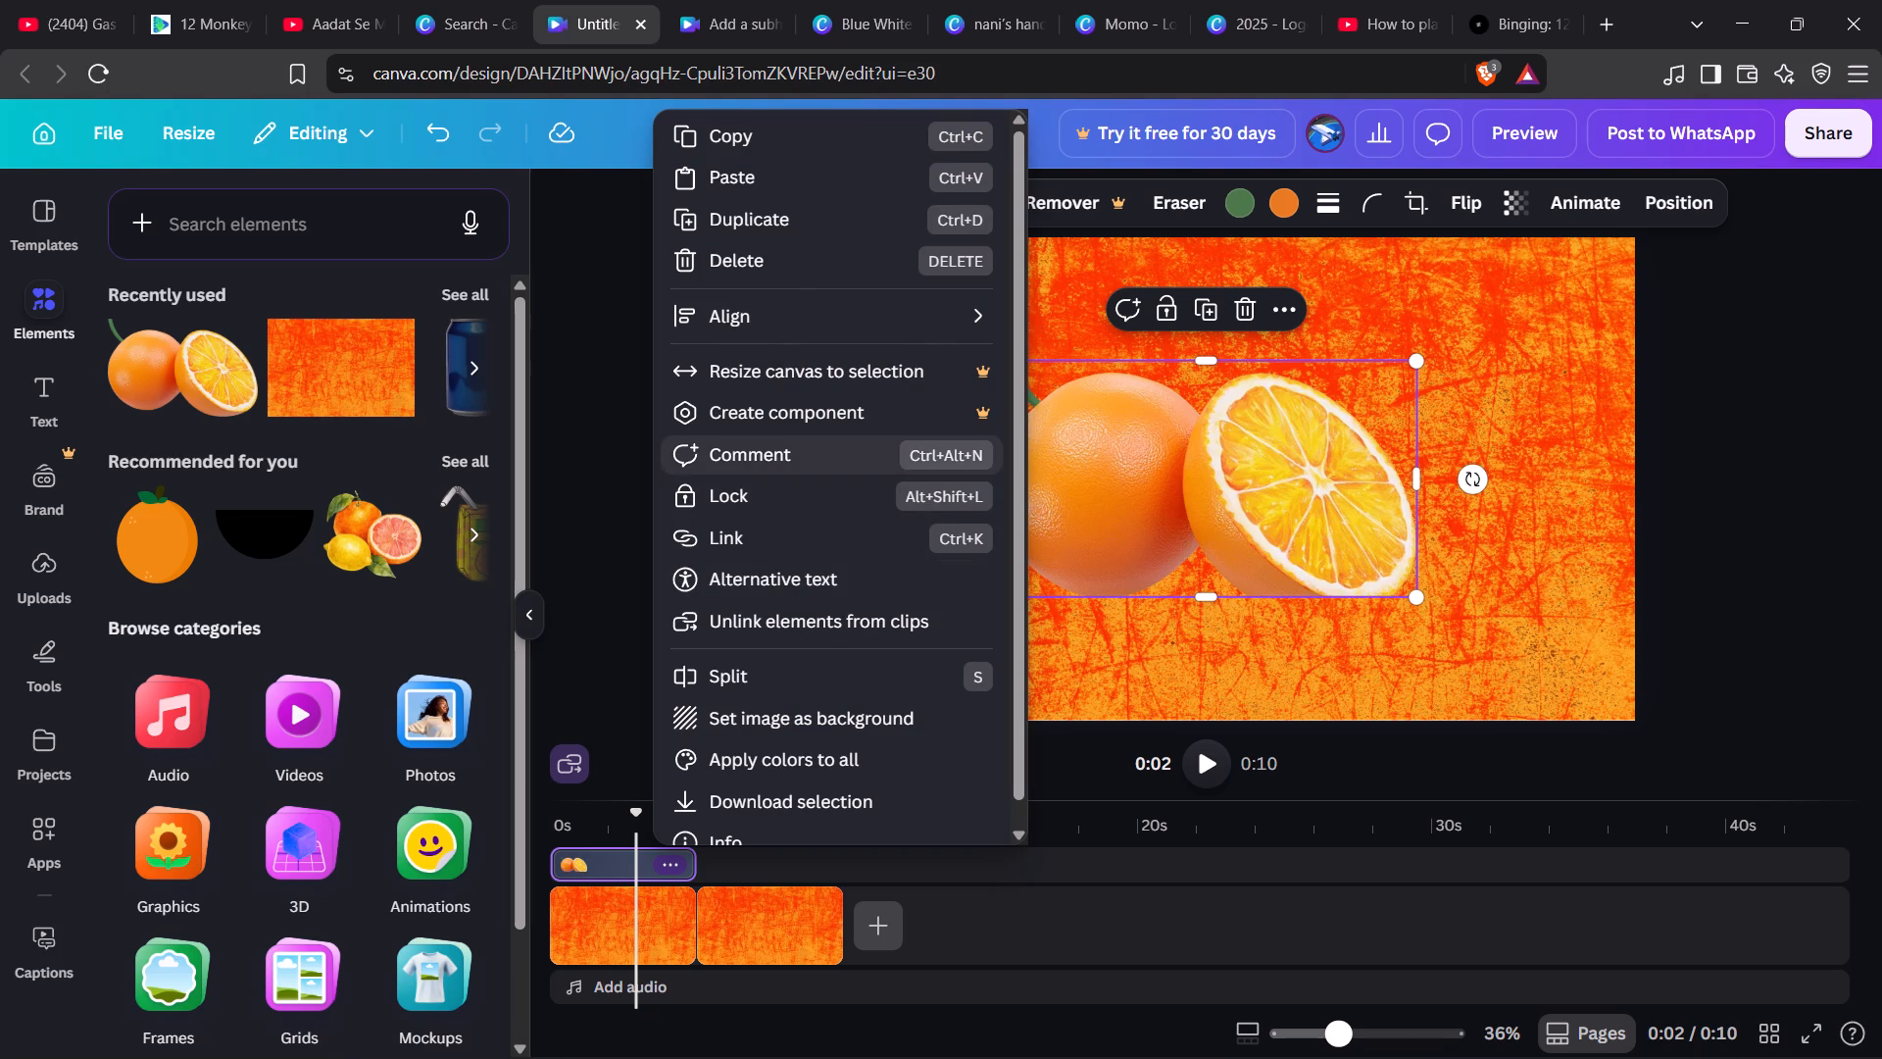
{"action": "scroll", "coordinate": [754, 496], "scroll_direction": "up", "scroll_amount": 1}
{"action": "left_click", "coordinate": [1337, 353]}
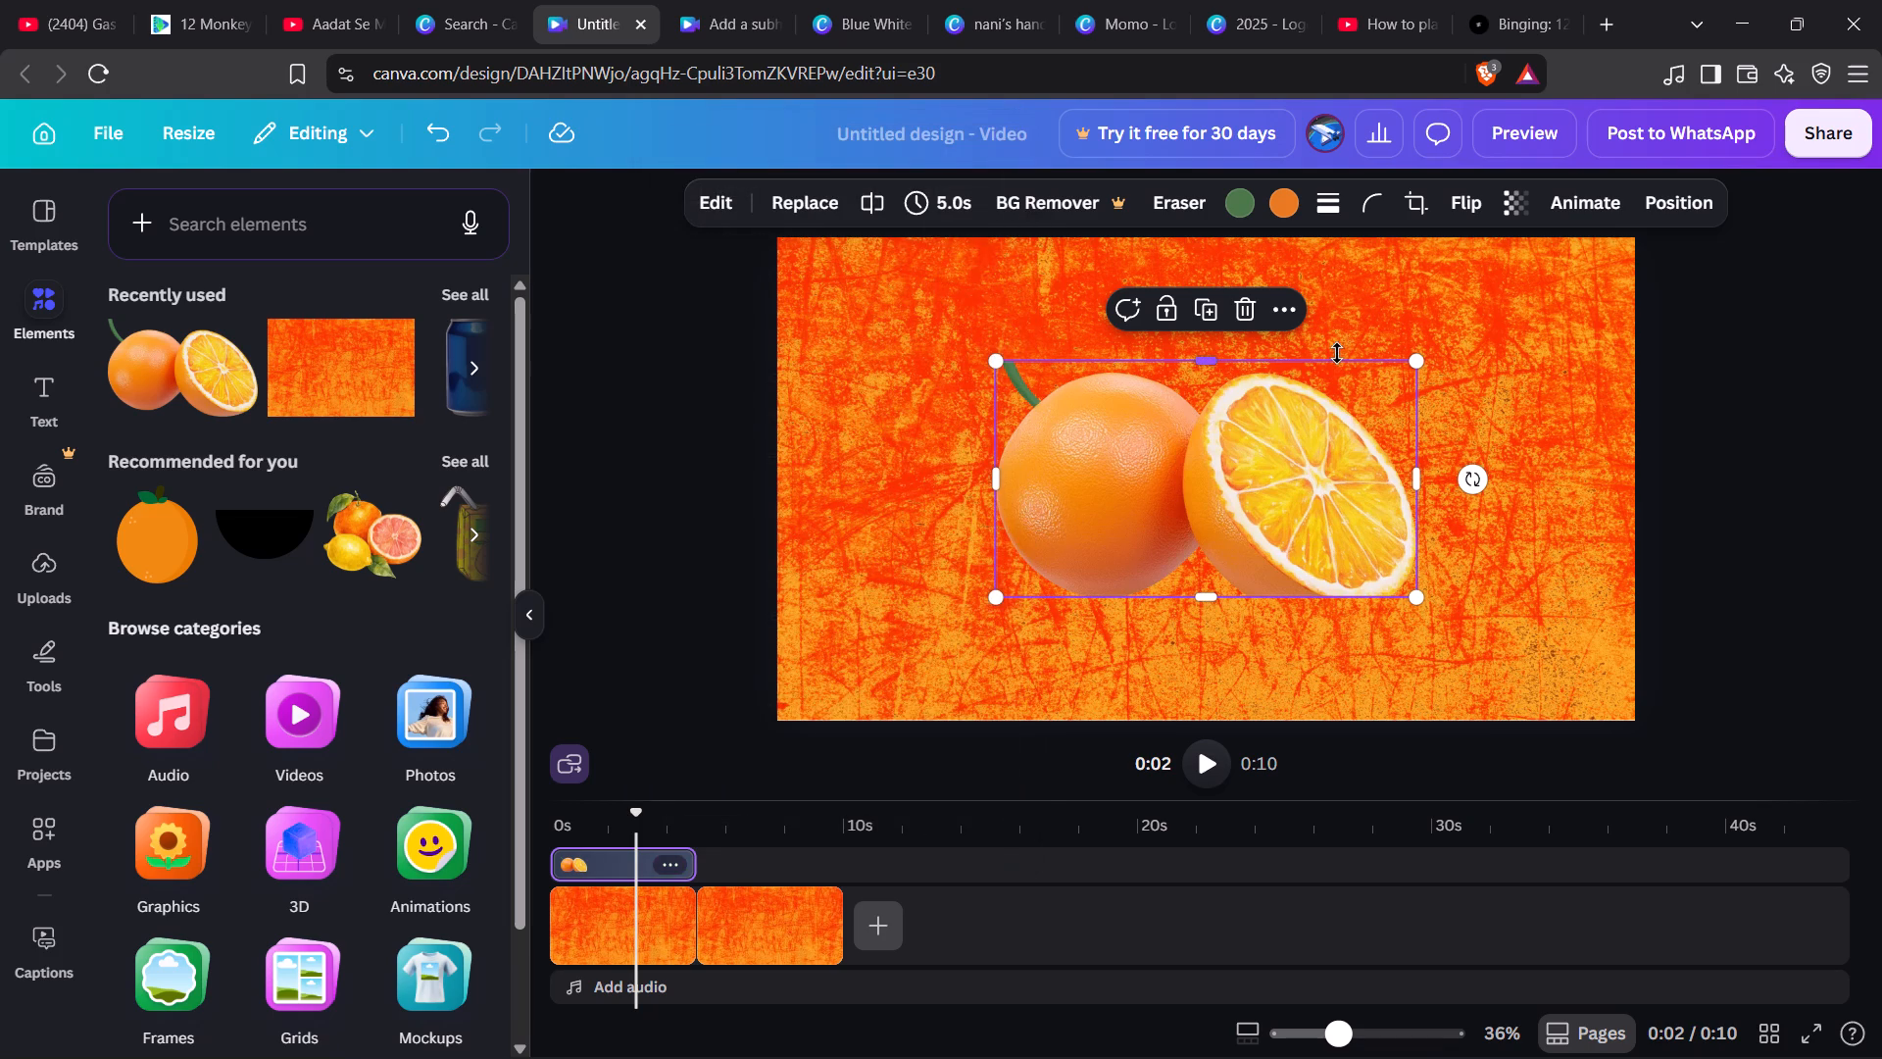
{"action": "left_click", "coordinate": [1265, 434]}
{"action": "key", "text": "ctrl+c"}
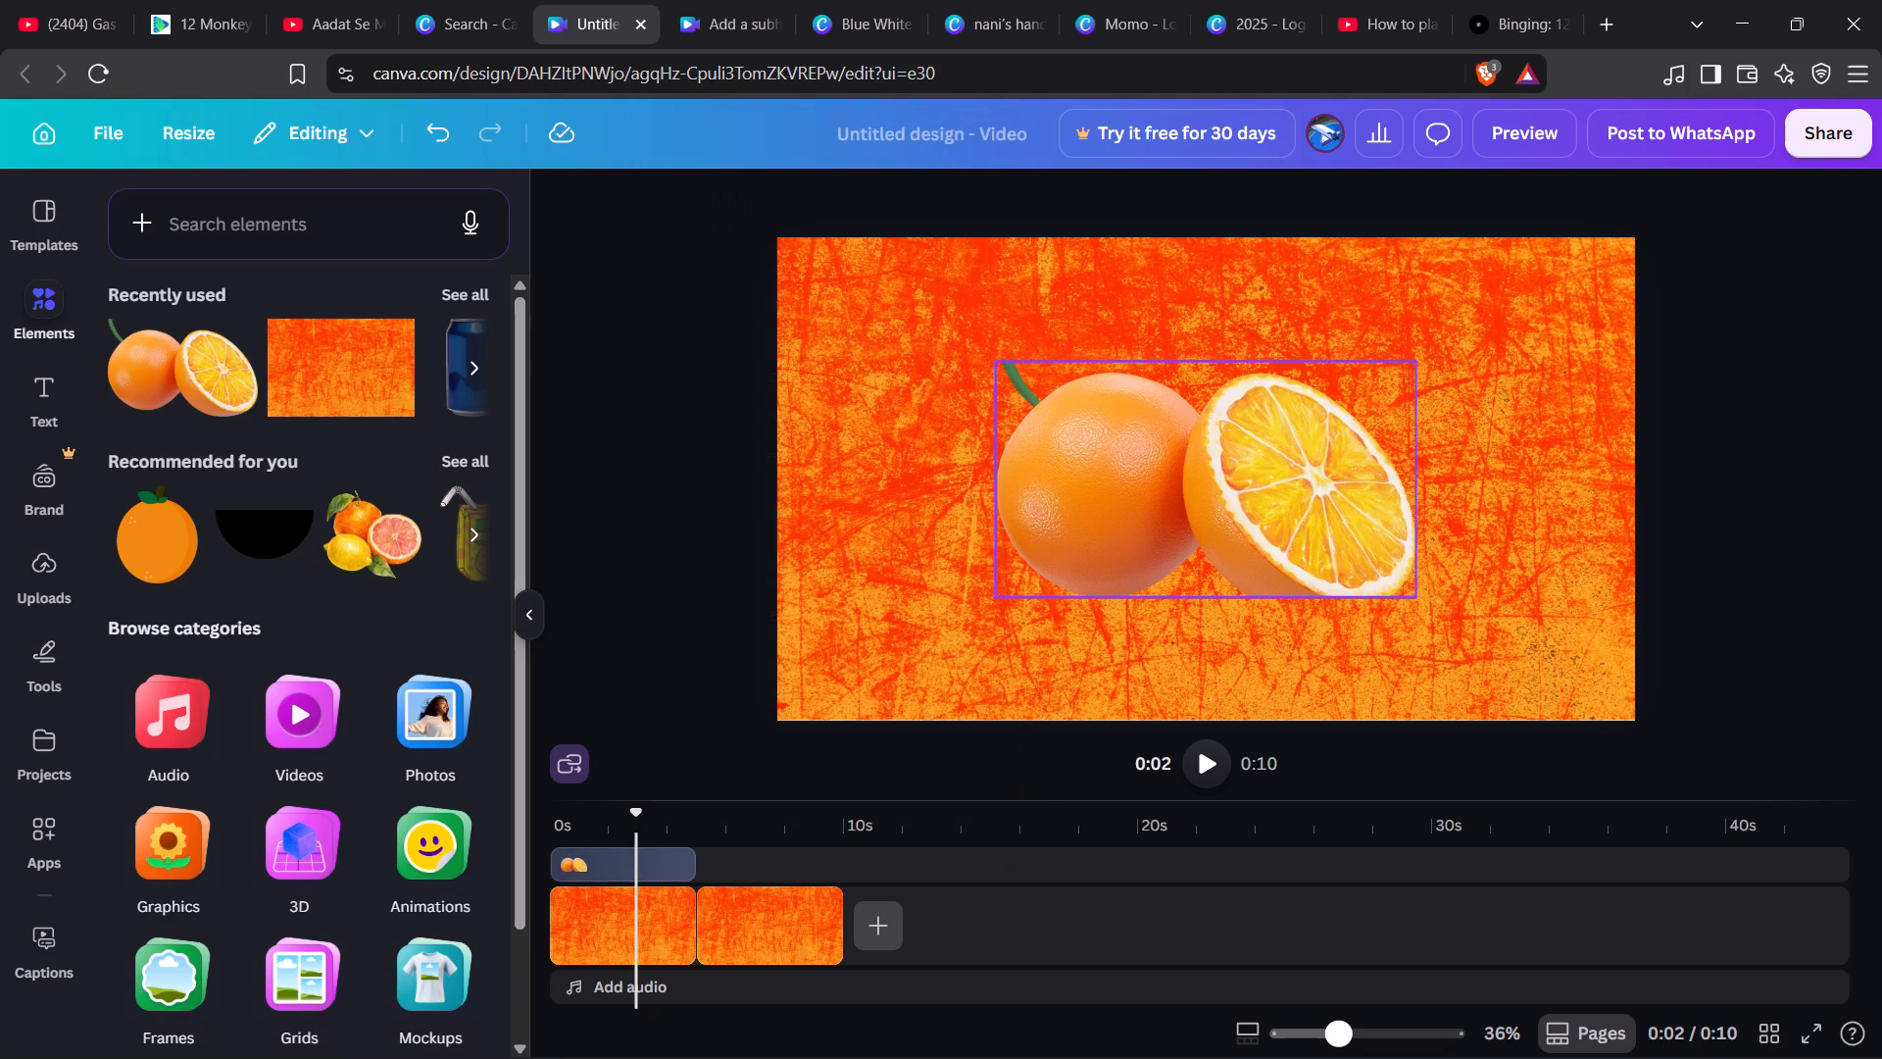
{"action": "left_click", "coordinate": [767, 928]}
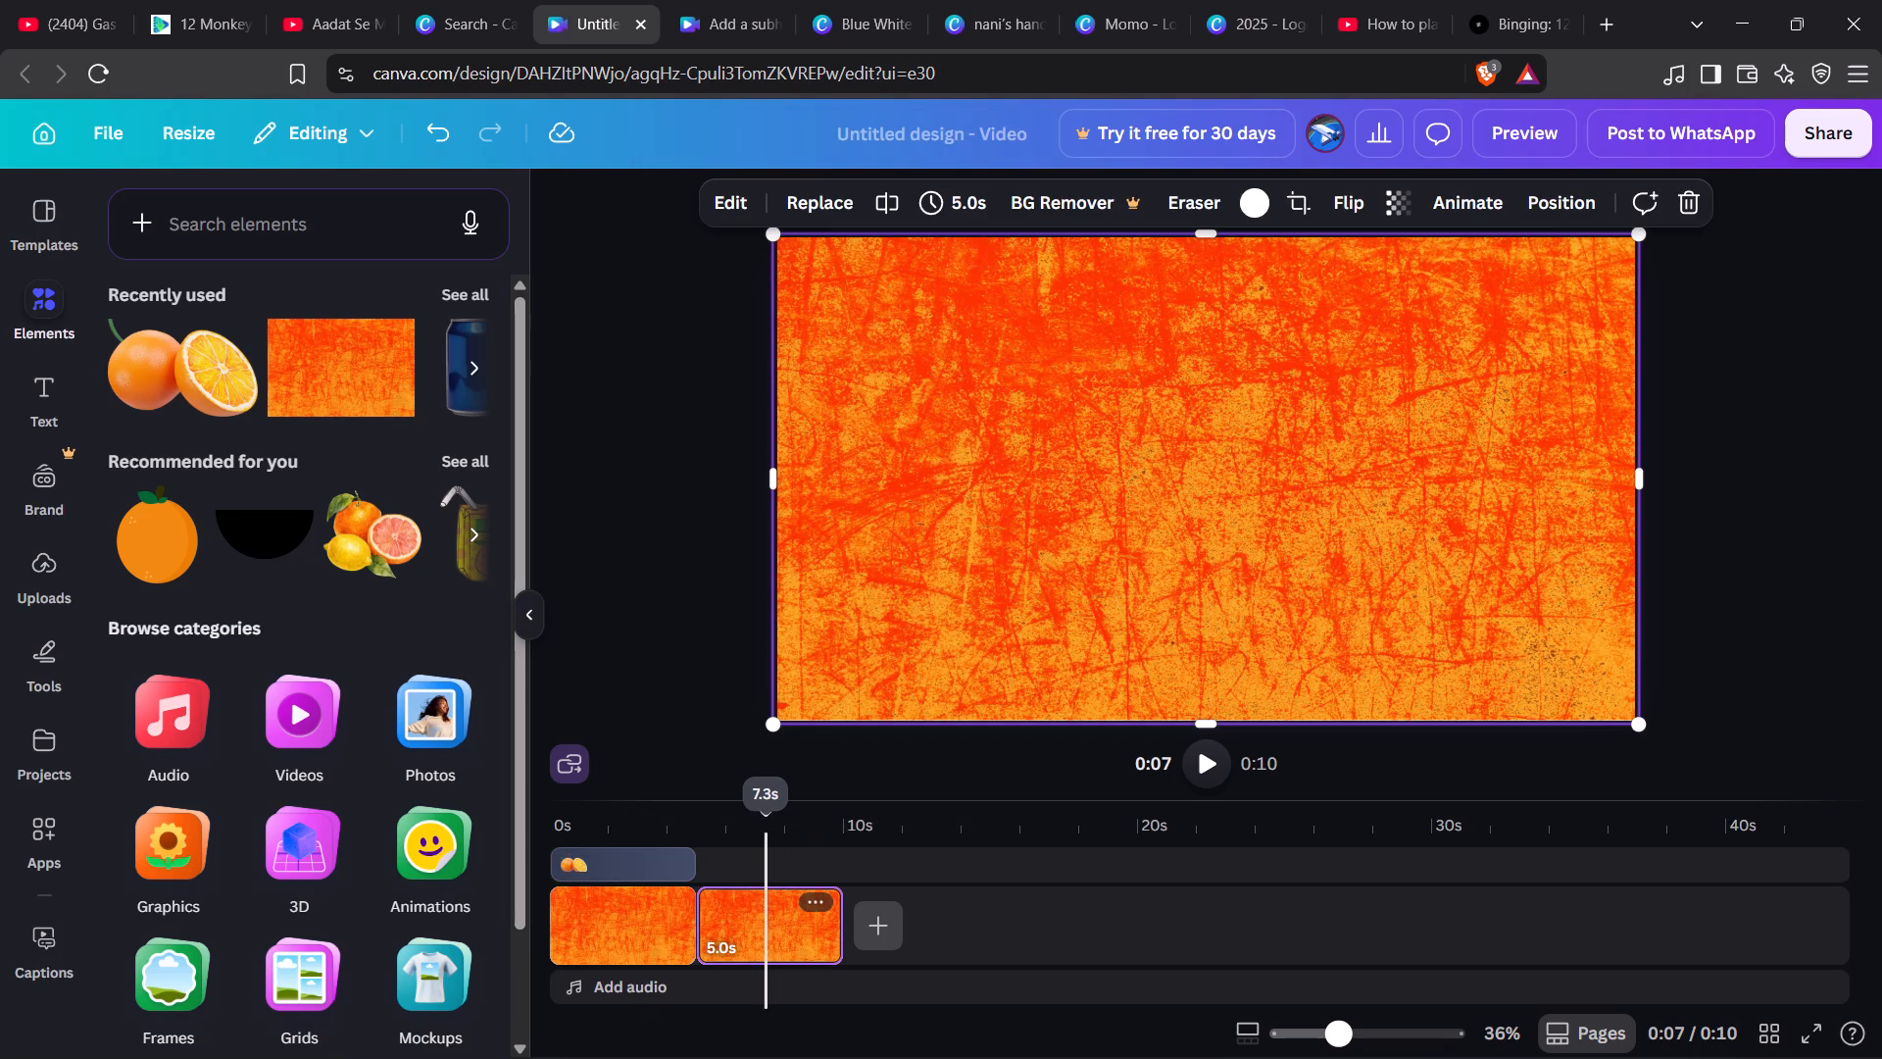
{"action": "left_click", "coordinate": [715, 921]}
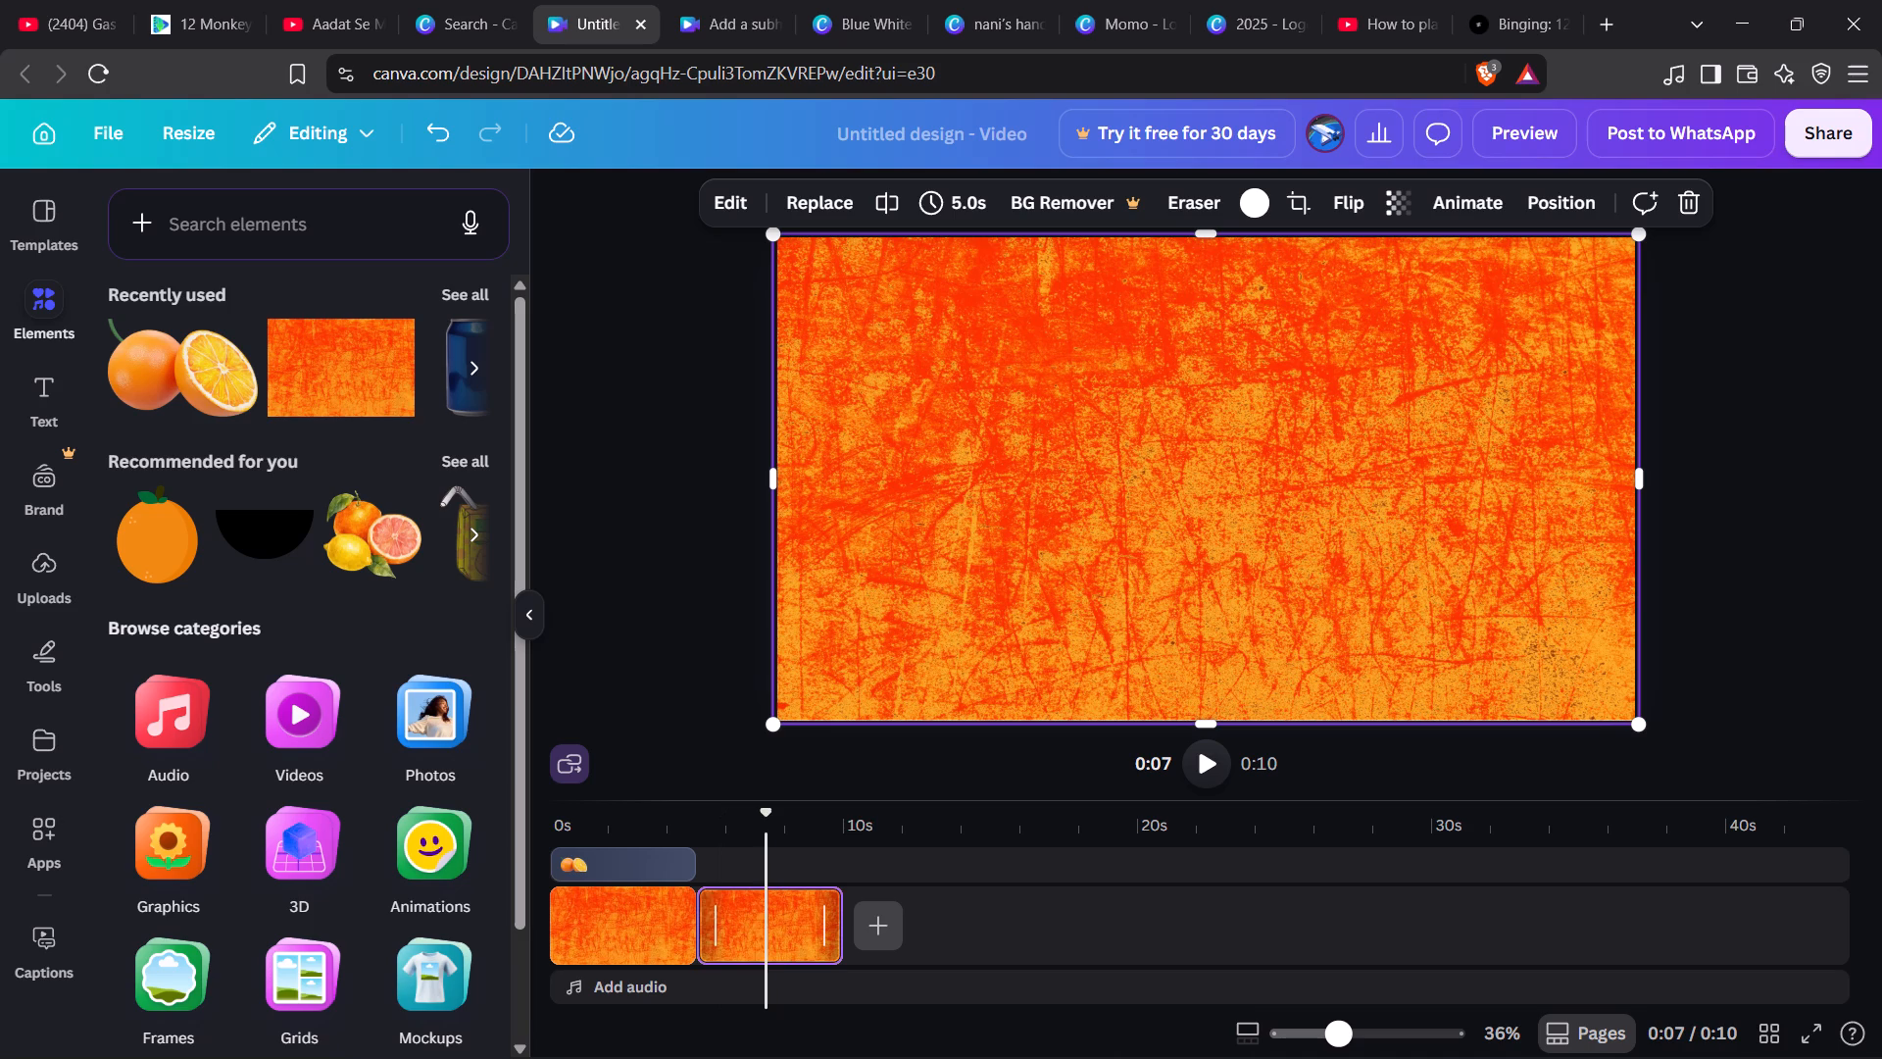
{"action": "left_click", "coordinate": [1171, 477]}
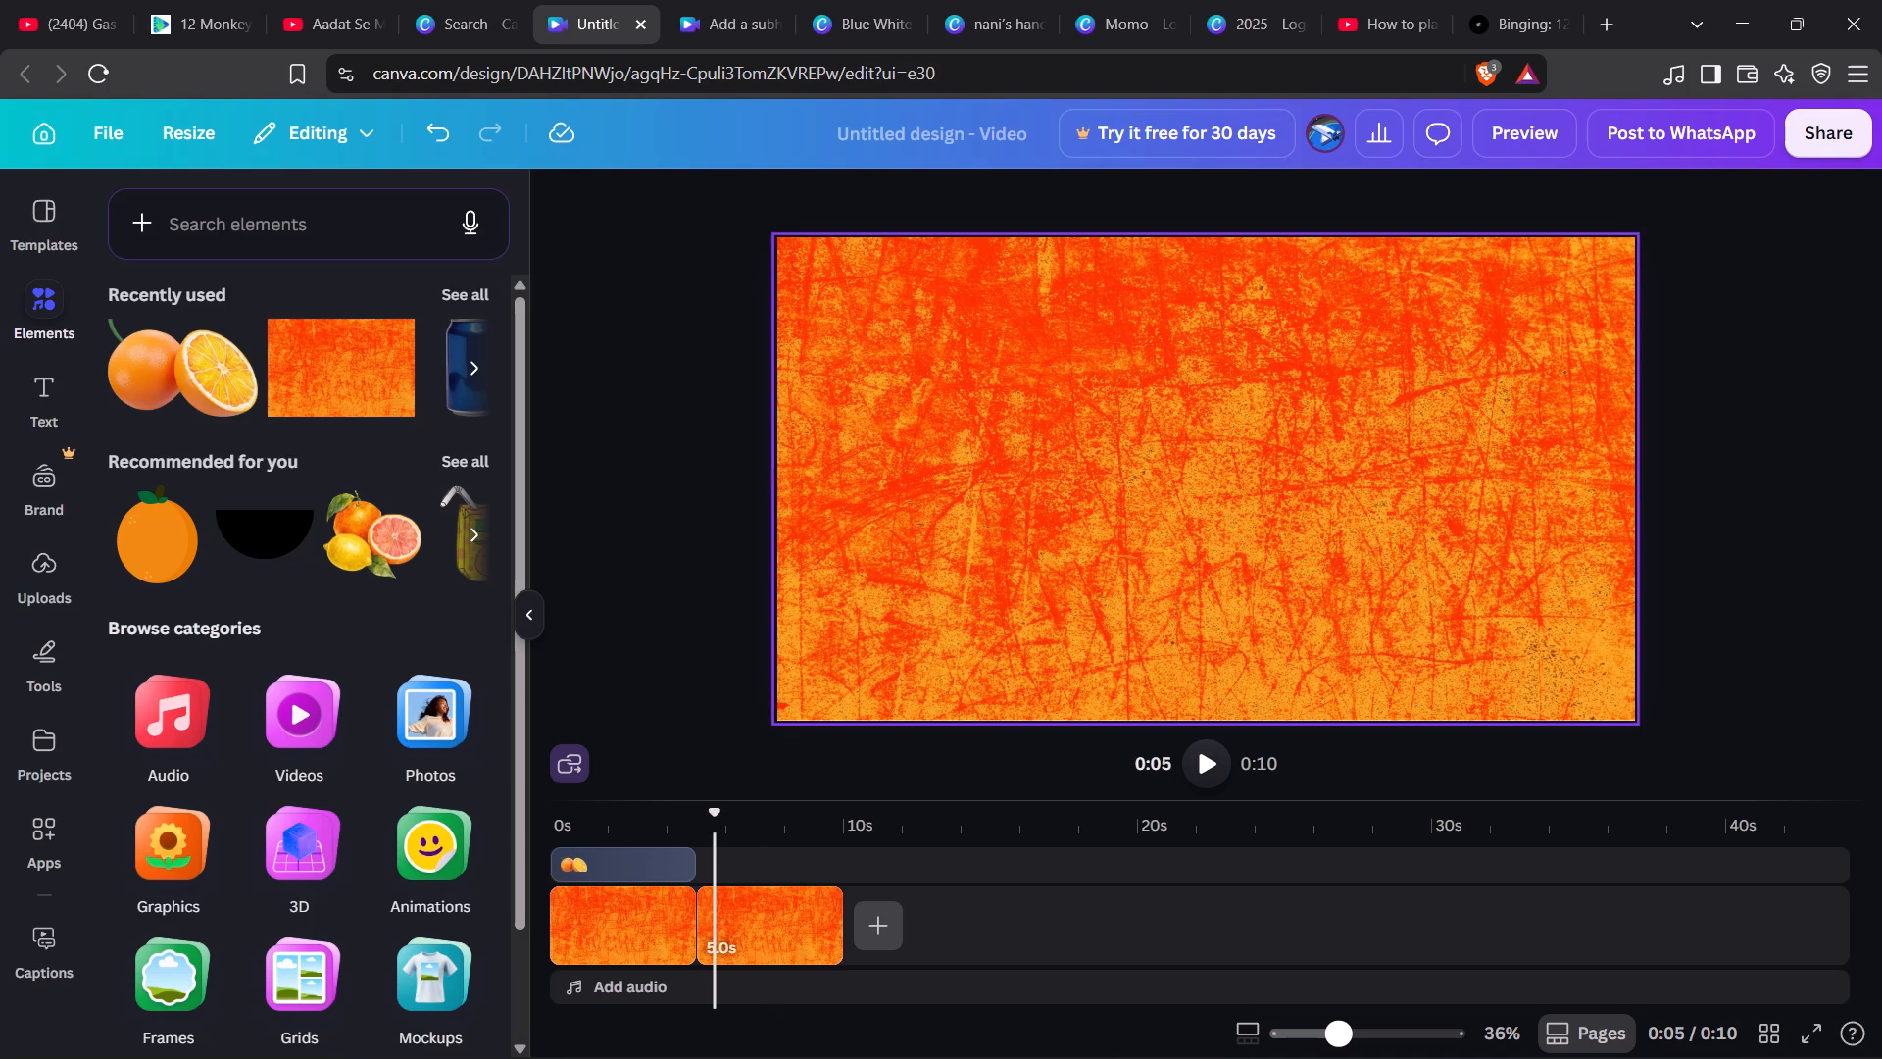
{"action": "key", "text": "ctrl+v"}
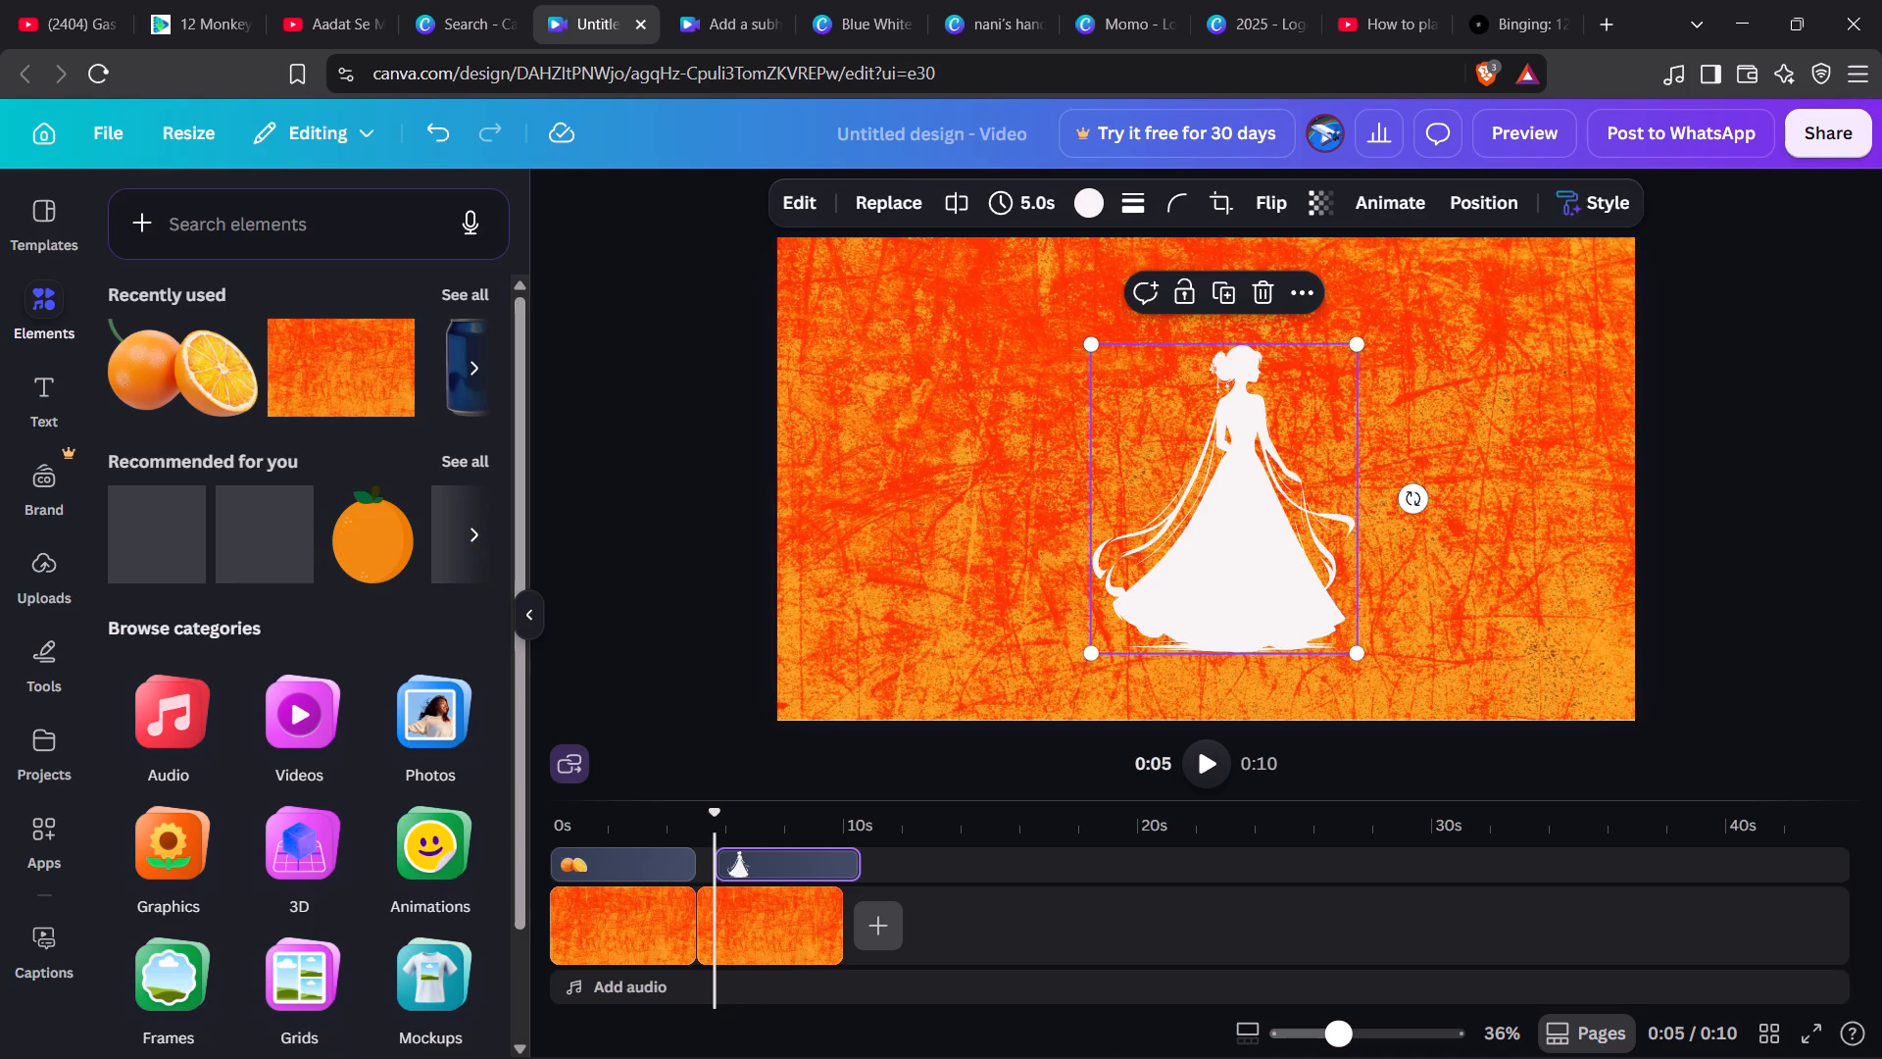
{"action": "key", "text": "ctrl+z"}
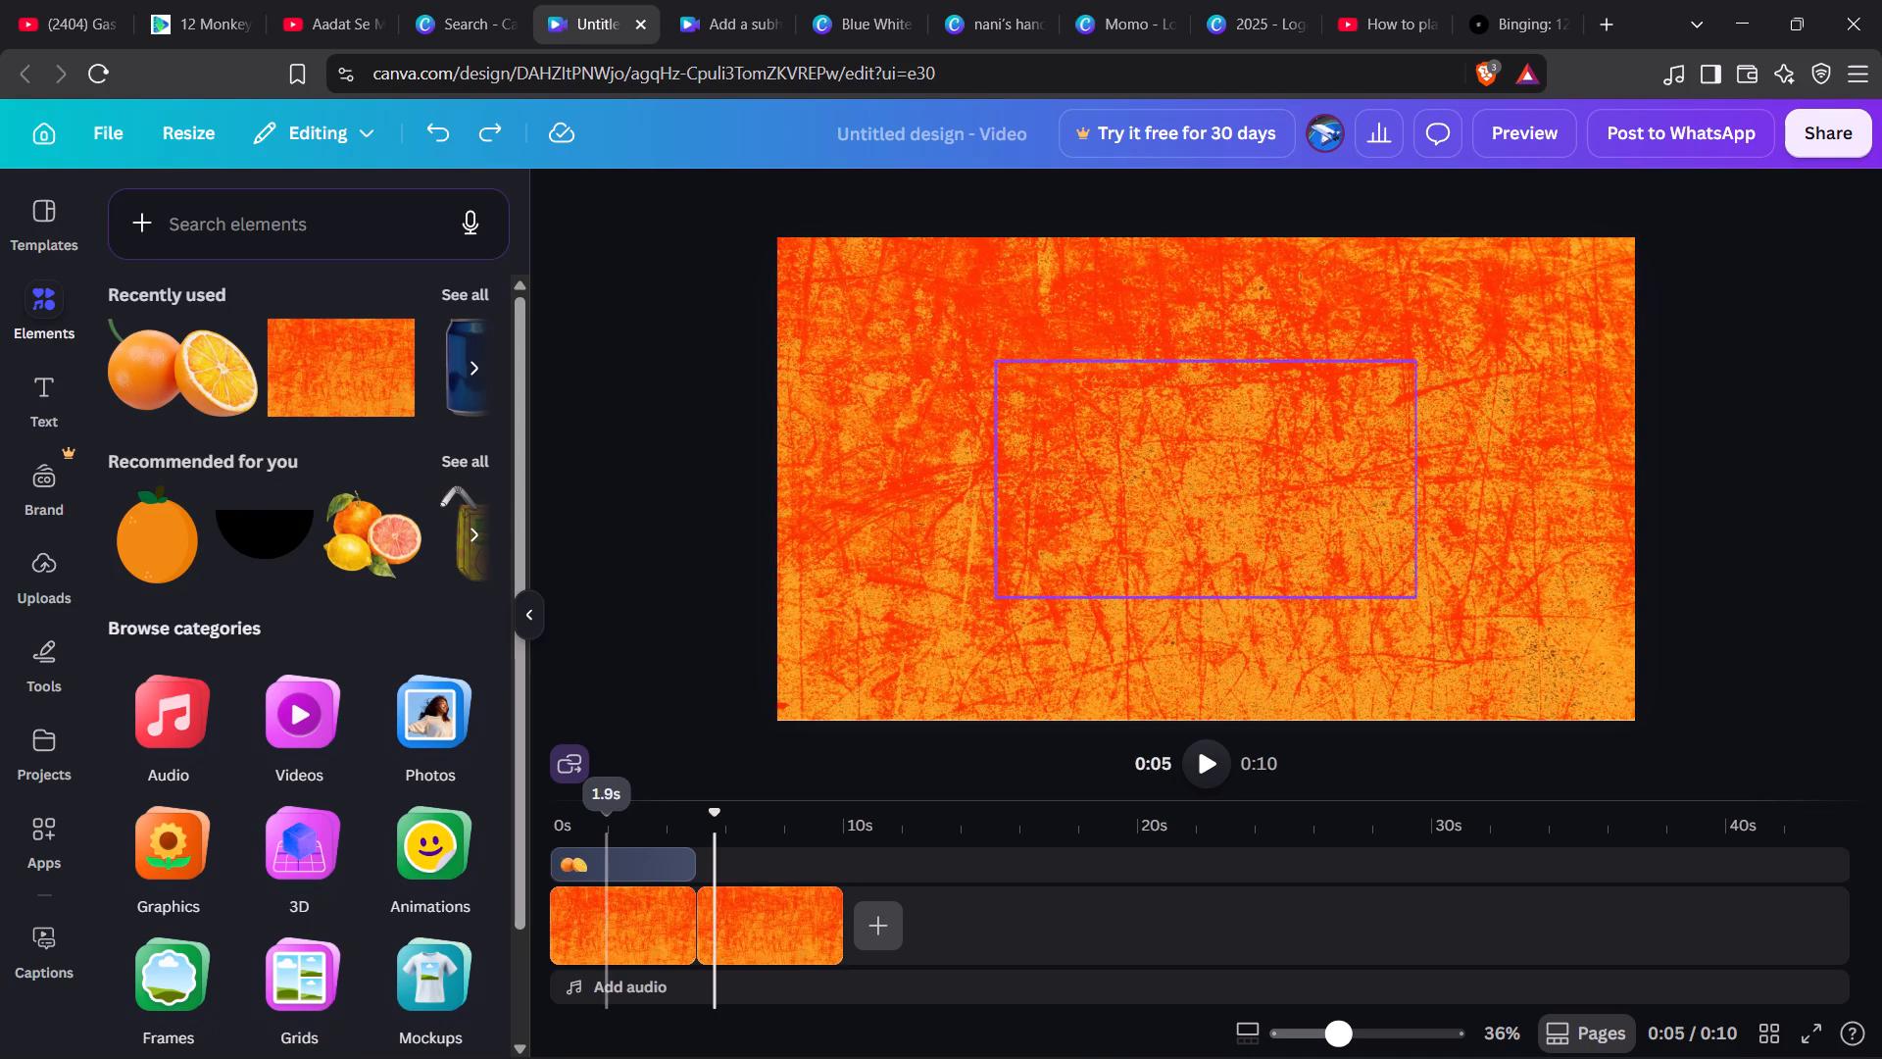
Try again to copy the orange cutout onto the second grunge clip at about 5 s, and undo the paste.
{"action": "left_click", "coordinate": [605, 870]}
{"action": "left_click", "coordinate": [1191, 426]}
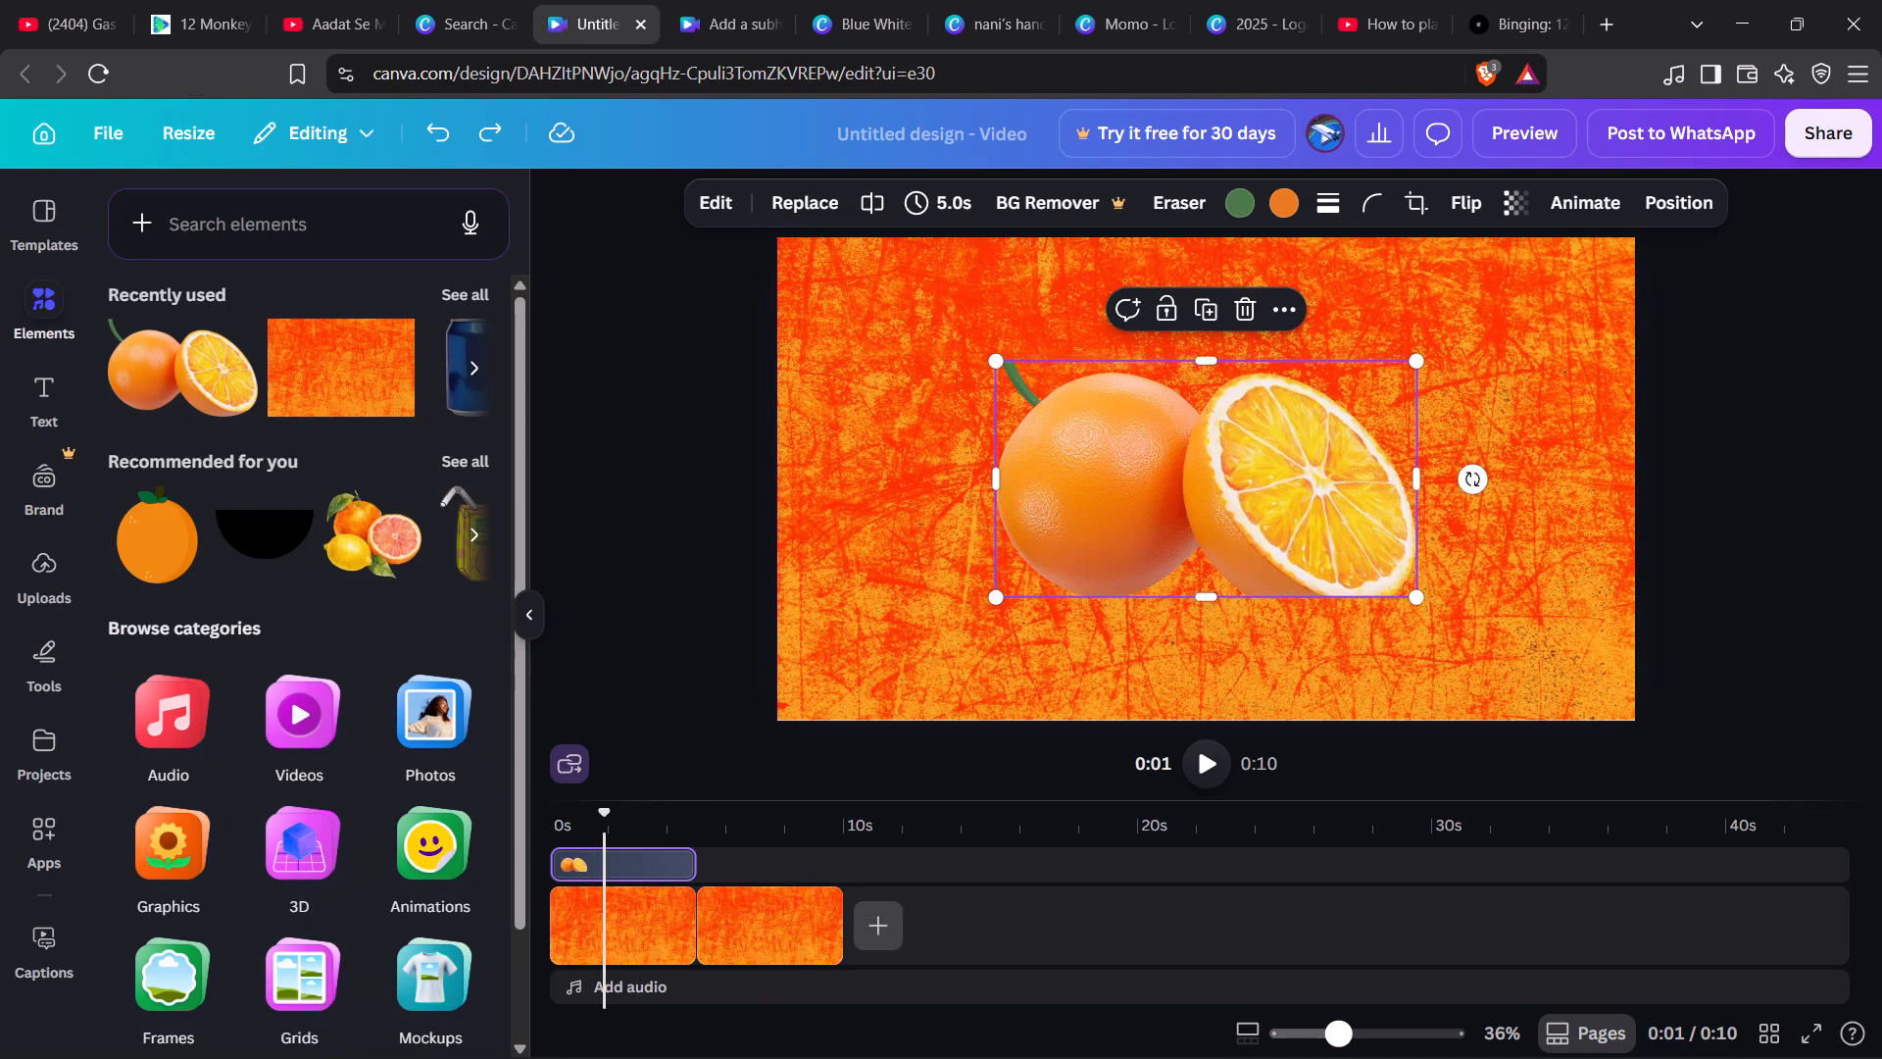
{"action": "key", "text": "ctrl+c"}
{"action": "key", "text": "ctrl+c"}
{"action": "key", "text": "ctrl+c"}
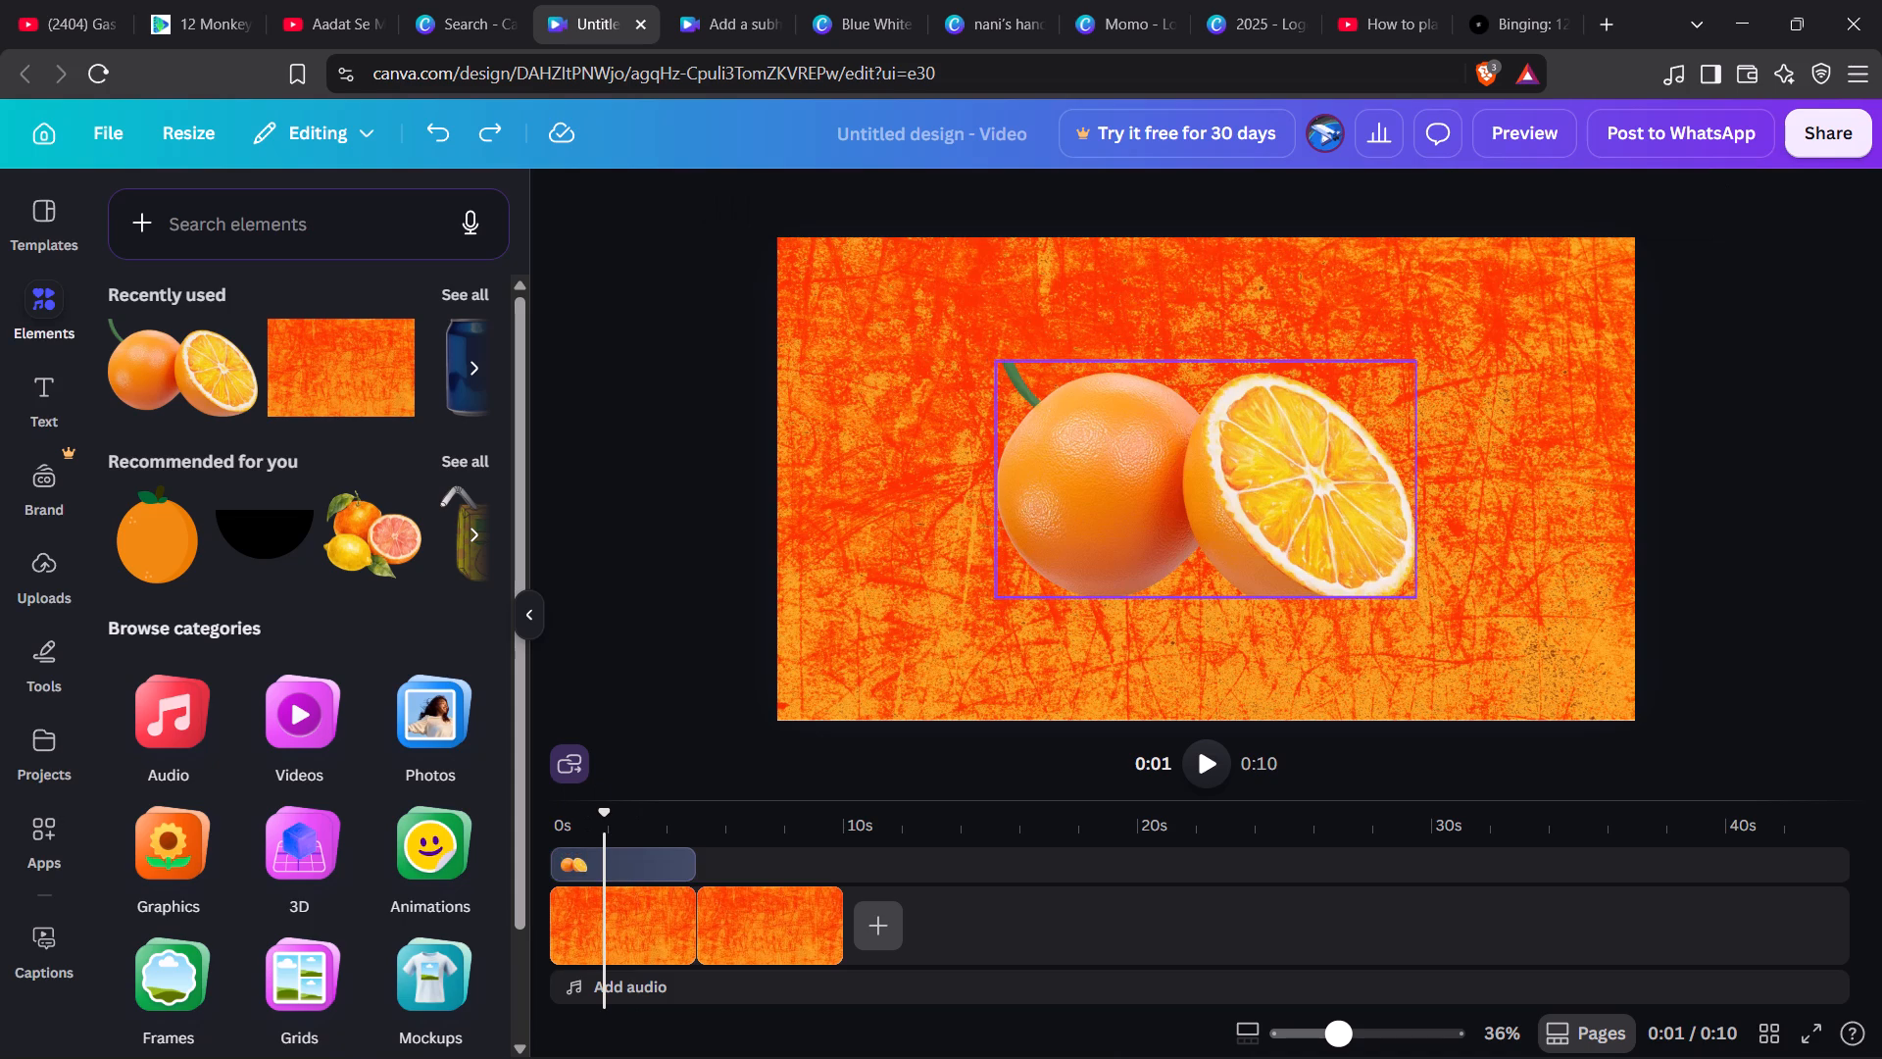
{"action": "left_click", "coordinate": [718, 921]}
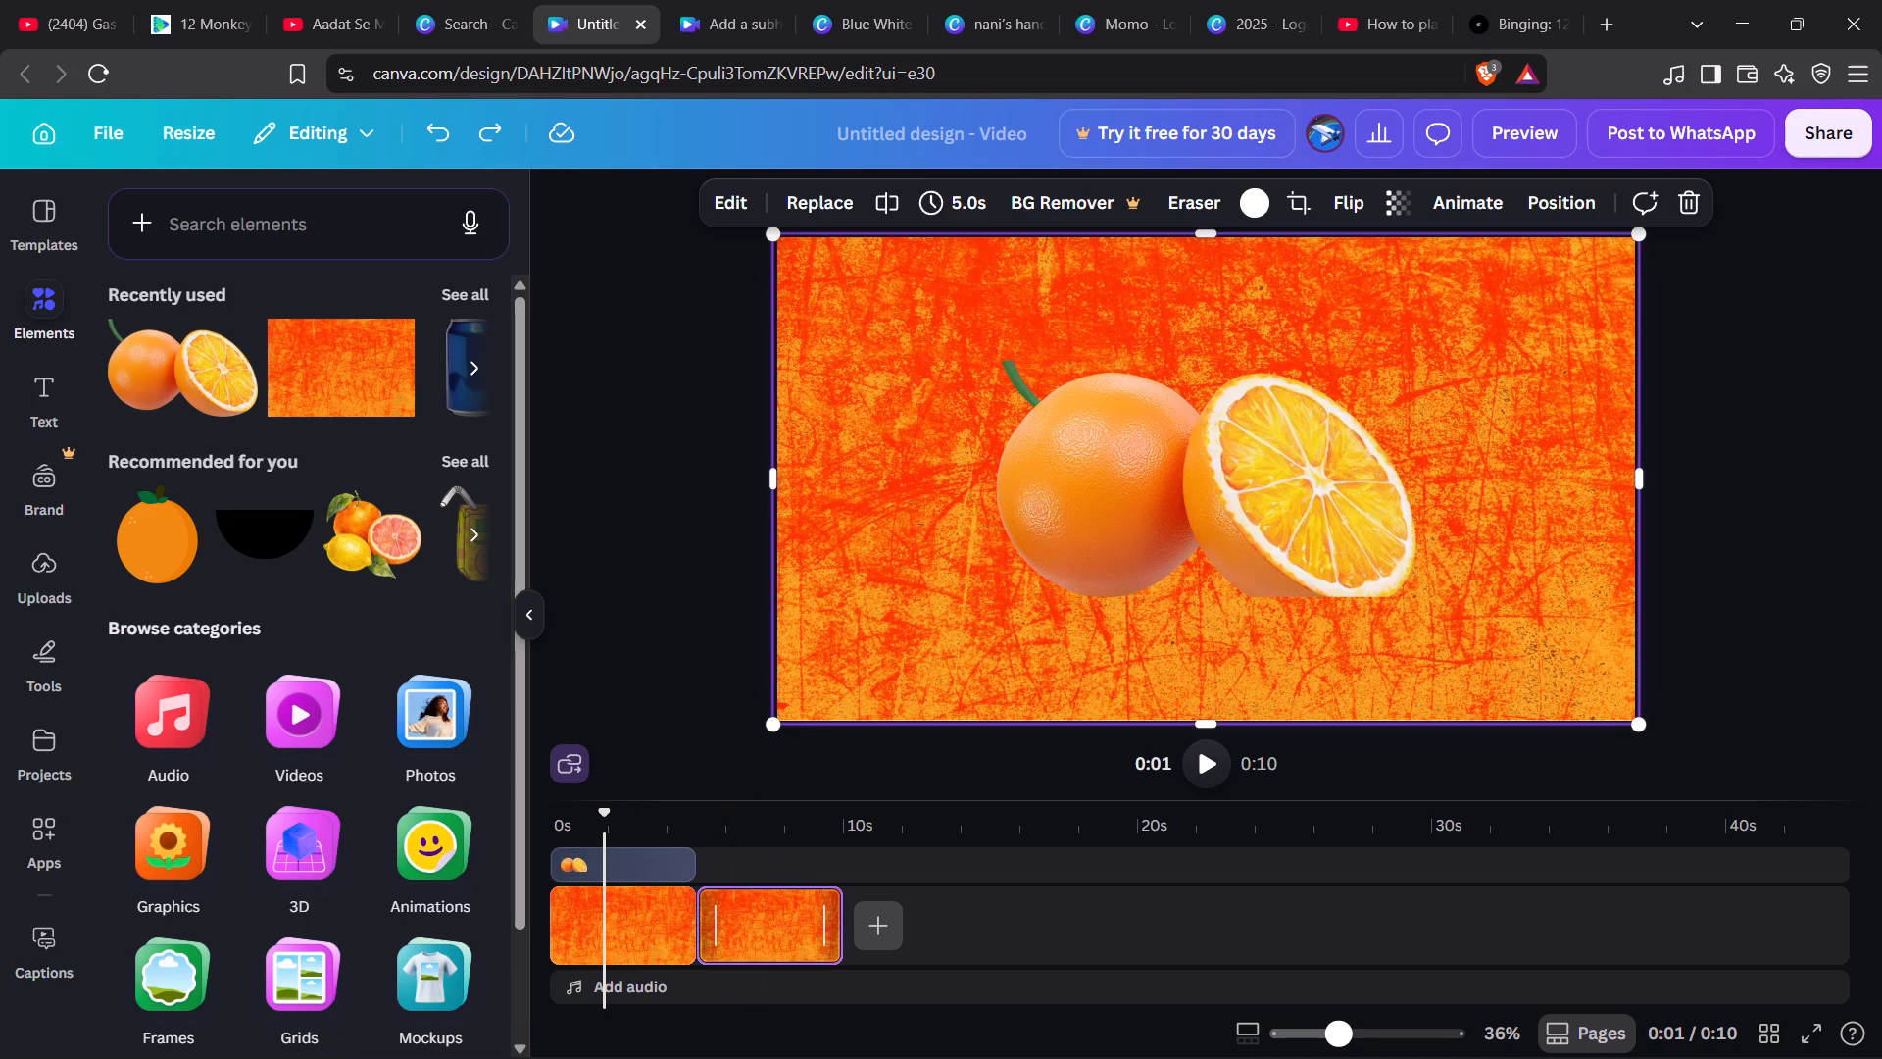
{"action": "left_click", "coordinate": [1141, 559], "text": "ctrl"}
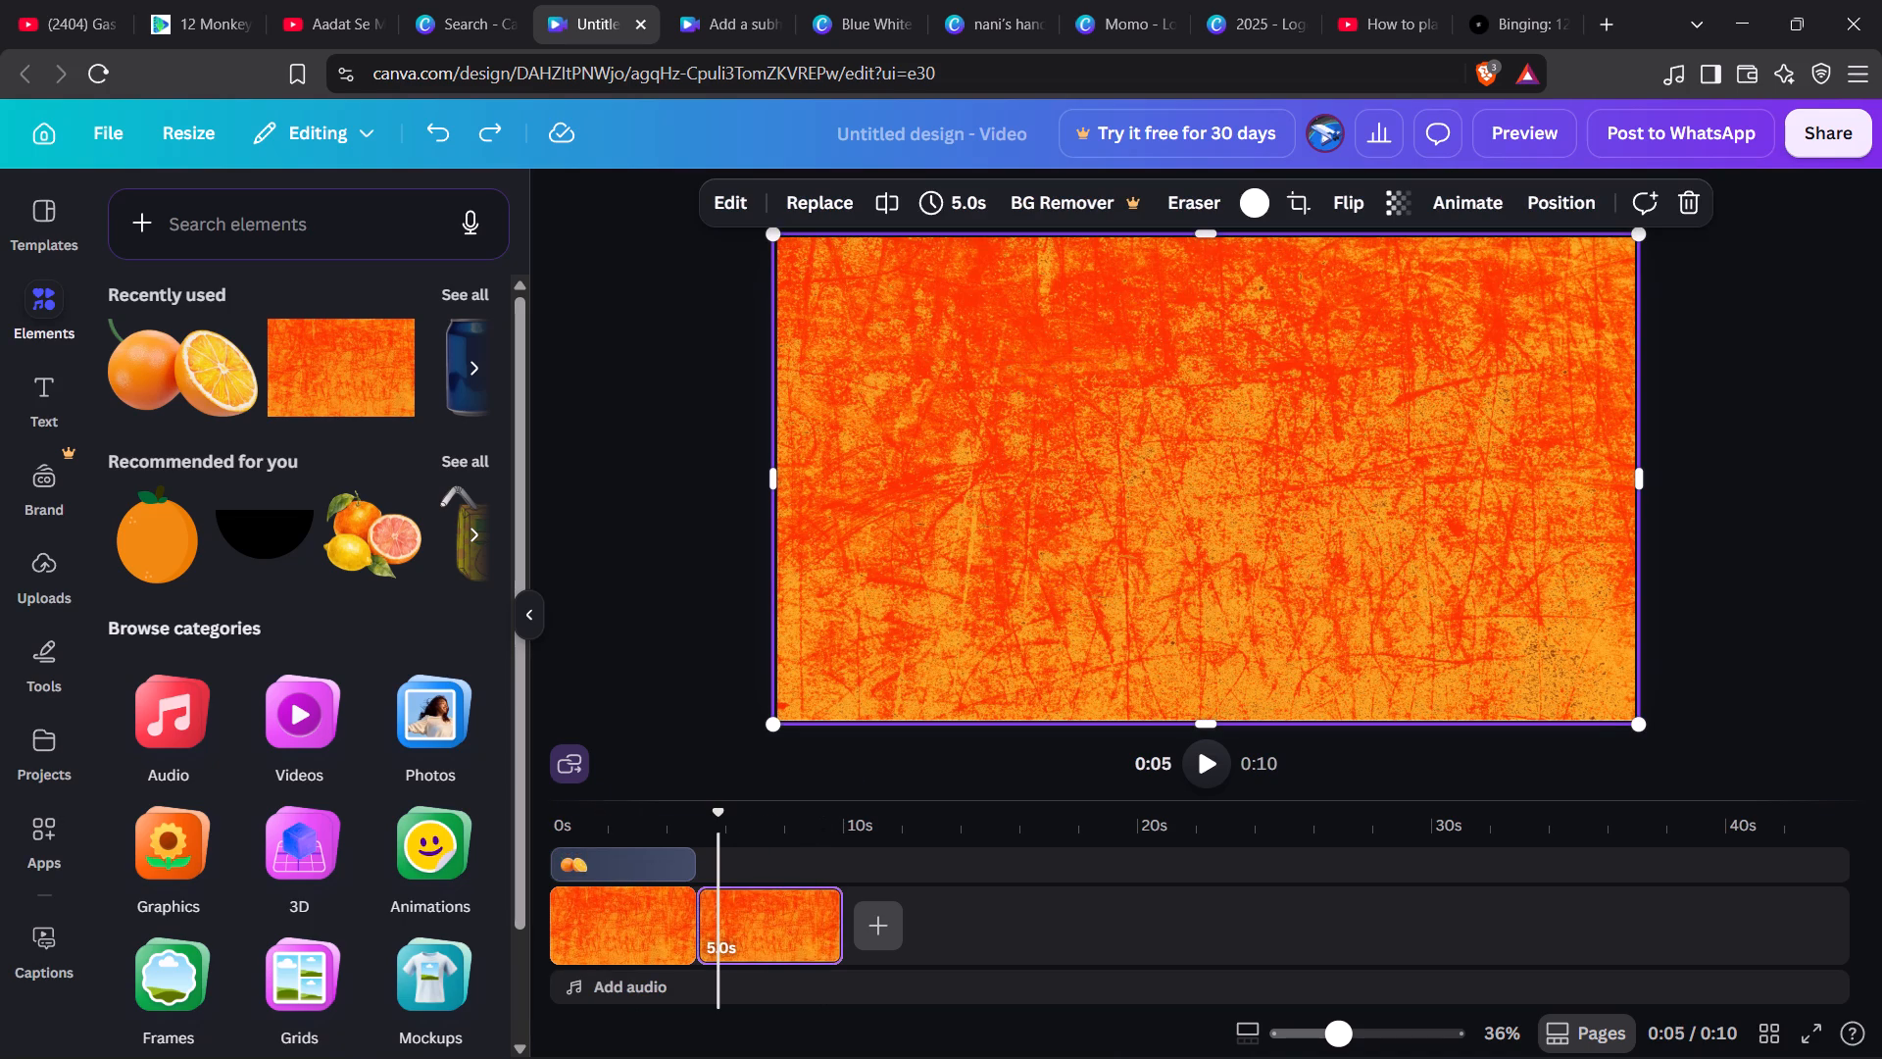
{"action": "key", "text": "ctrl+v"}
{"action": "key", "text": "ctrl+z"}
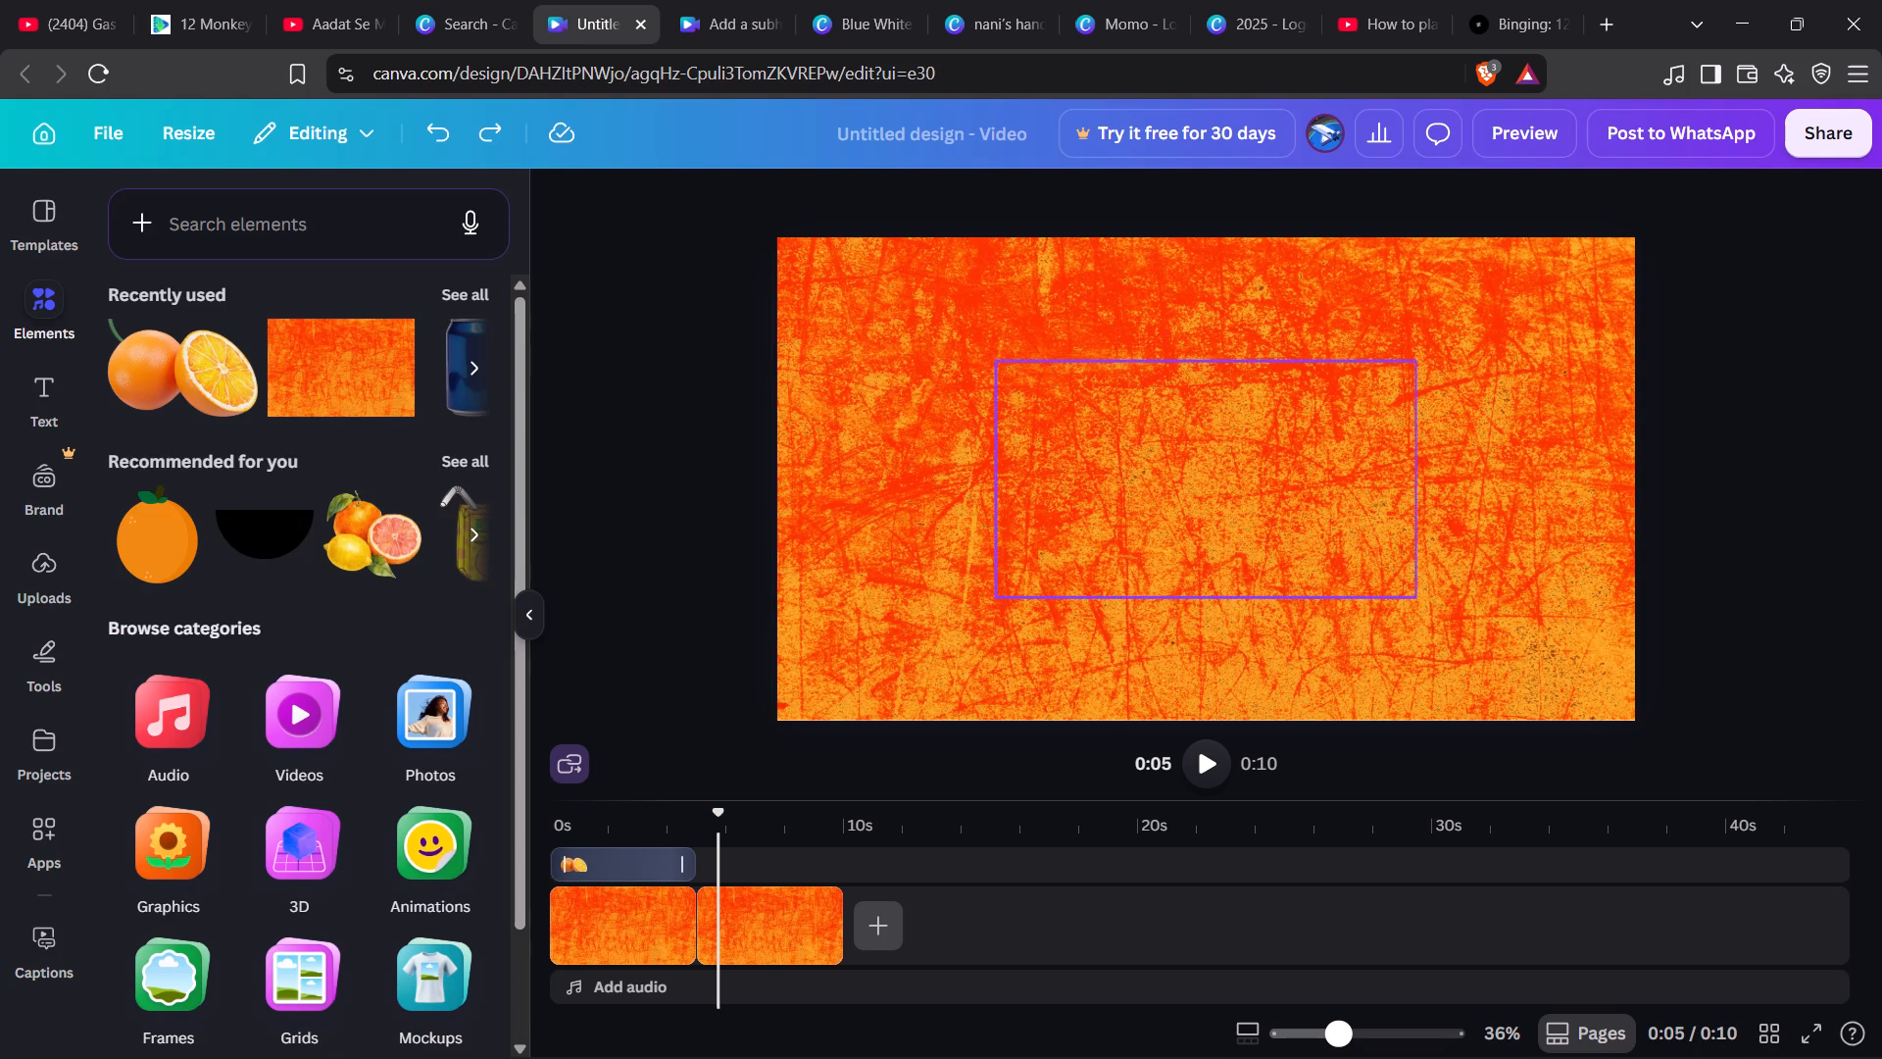
Duplicate the orange cutout's 5.0 s overlay and place the copy above the second grunge clip, directly after the original.
{"action": "left_click", "coordinate": [719, 851]}
{"action": "left_click_drag", "start_coordinate": [717, 825], "coordinate": [620, 832]}
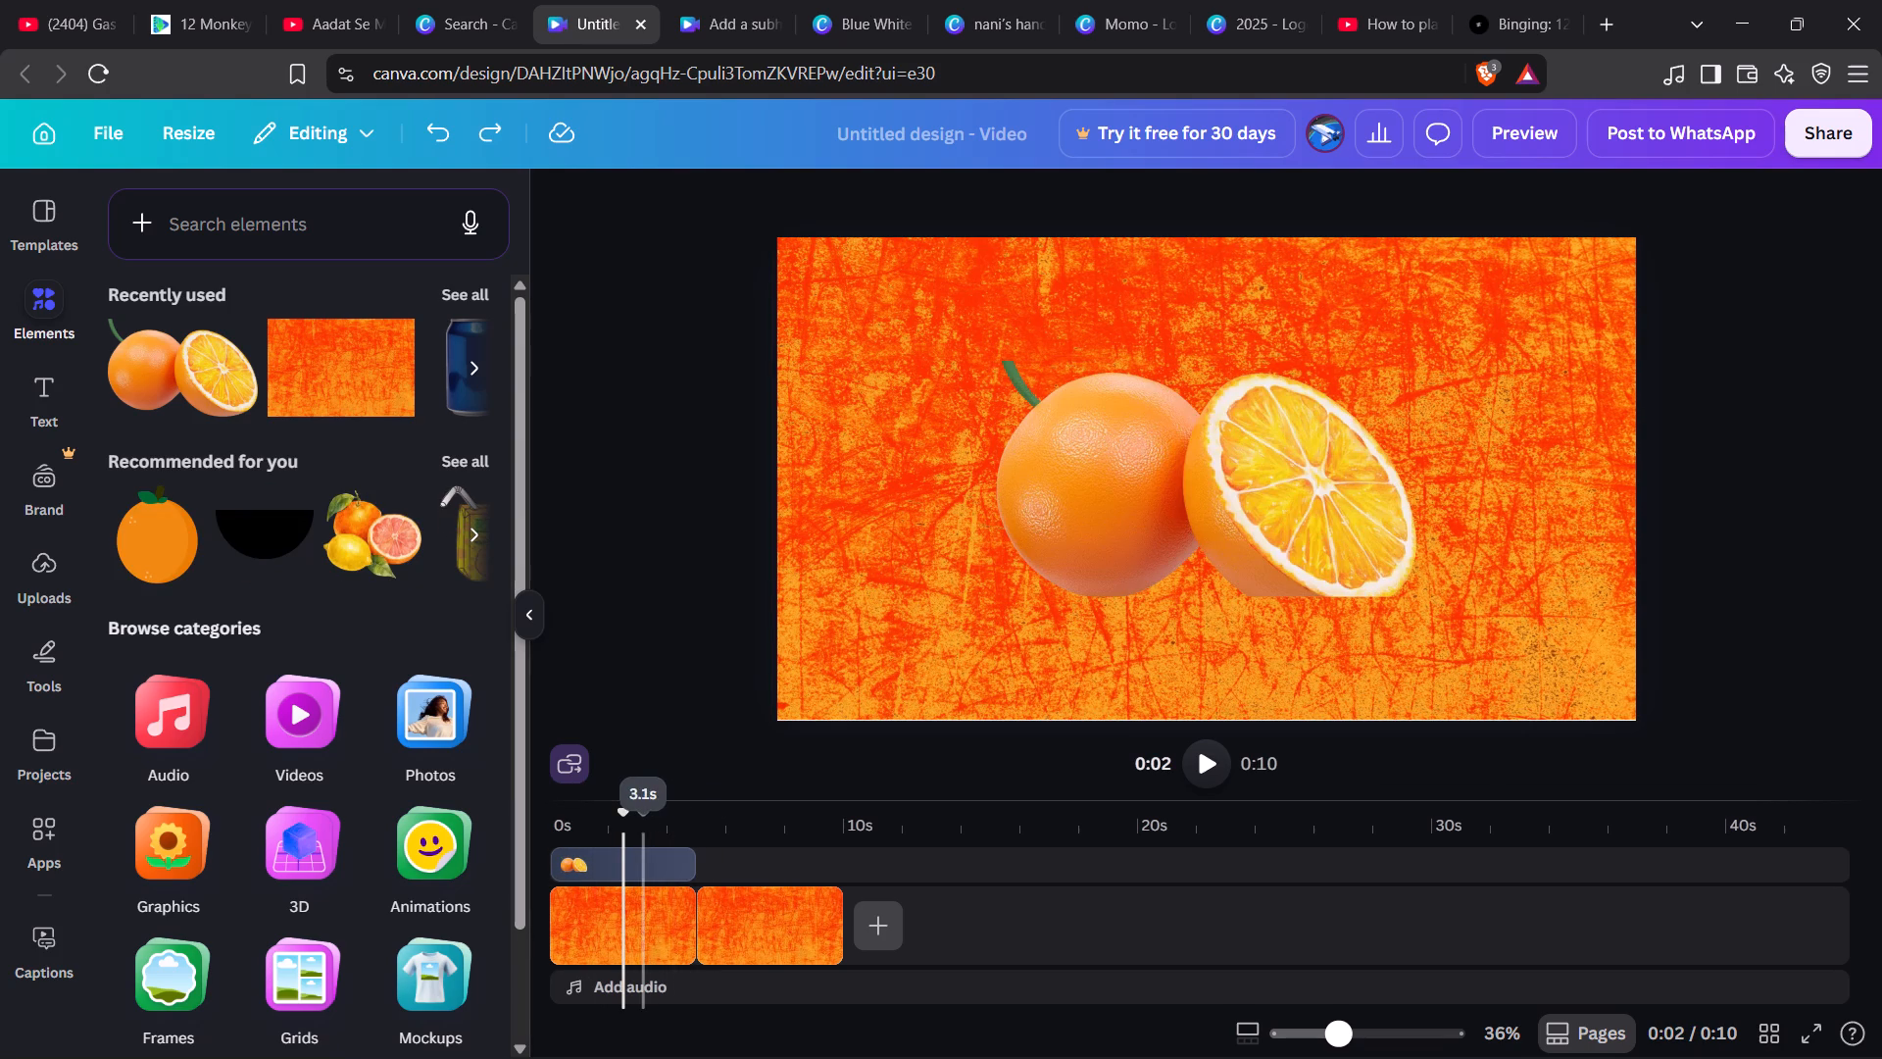
{"action": "left_click_drag", "start_coordinate": [624, 826], "coordinate": [563, 841]}
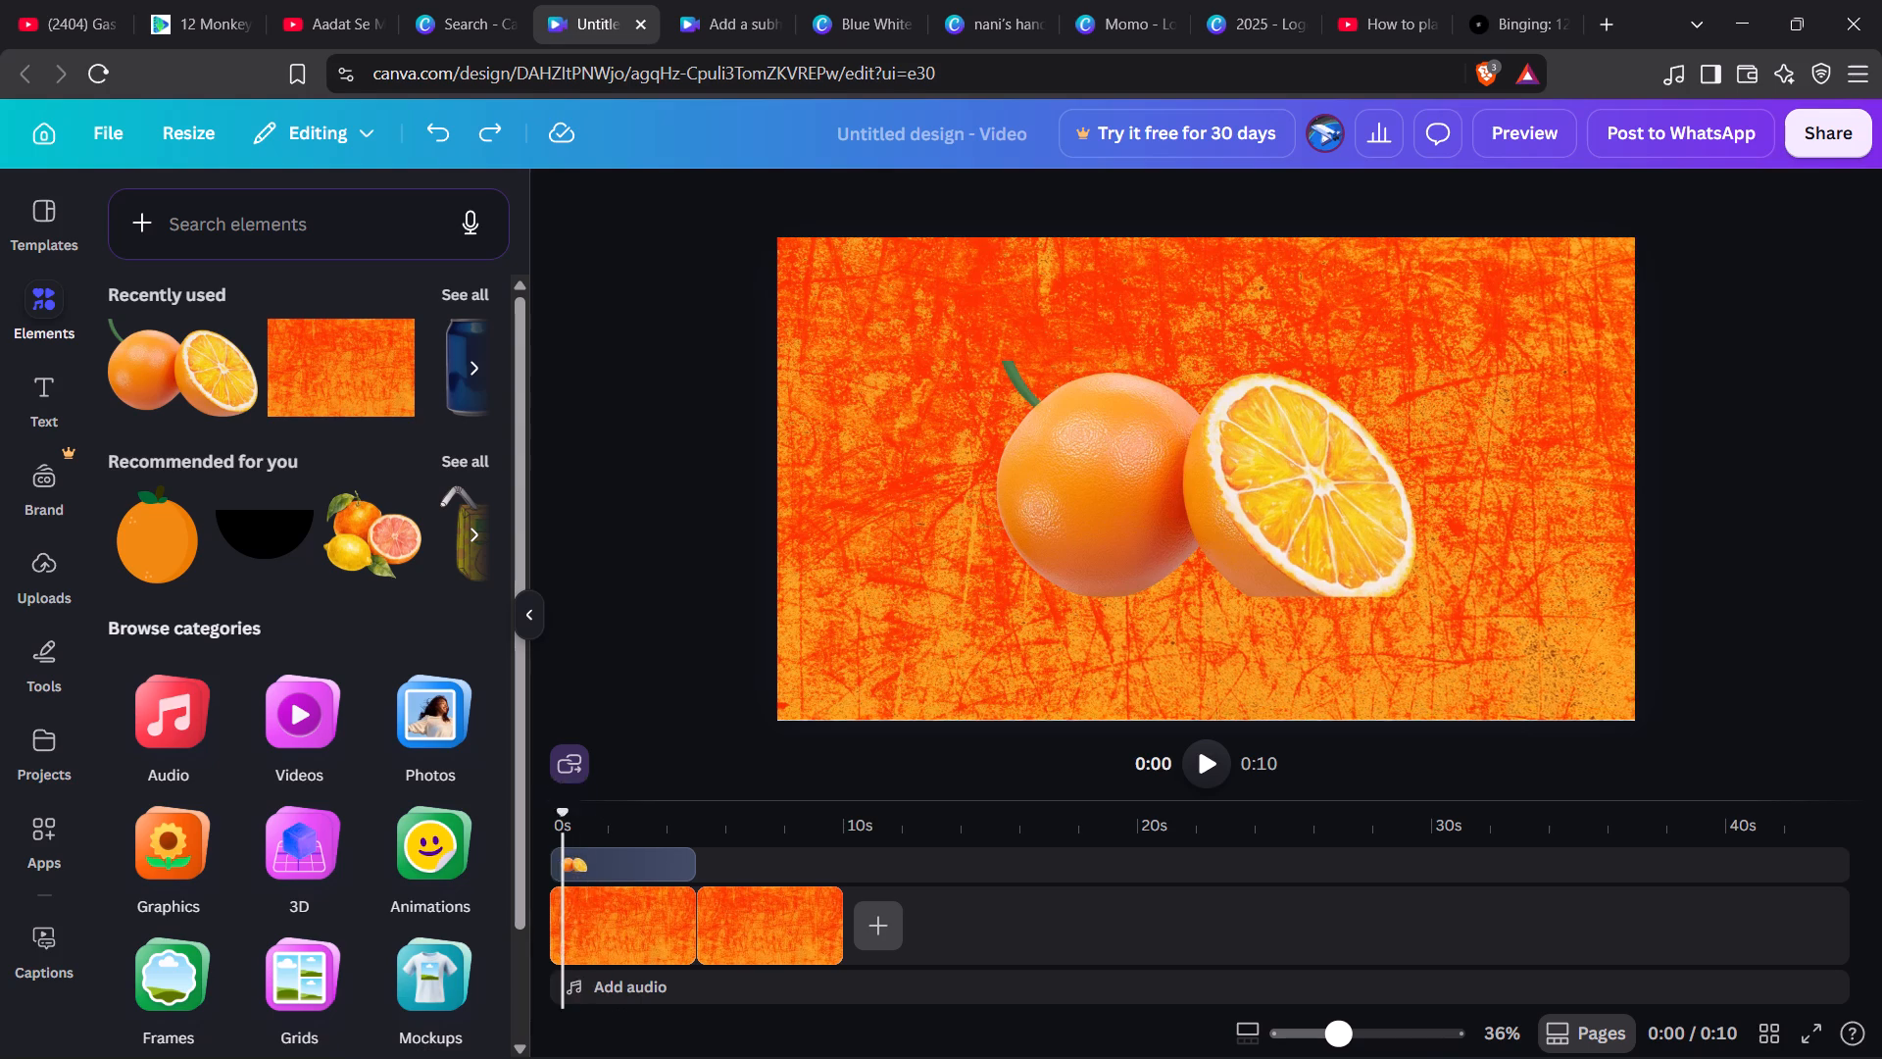
{"action": "left_click", "coordinate": [659, 867]}
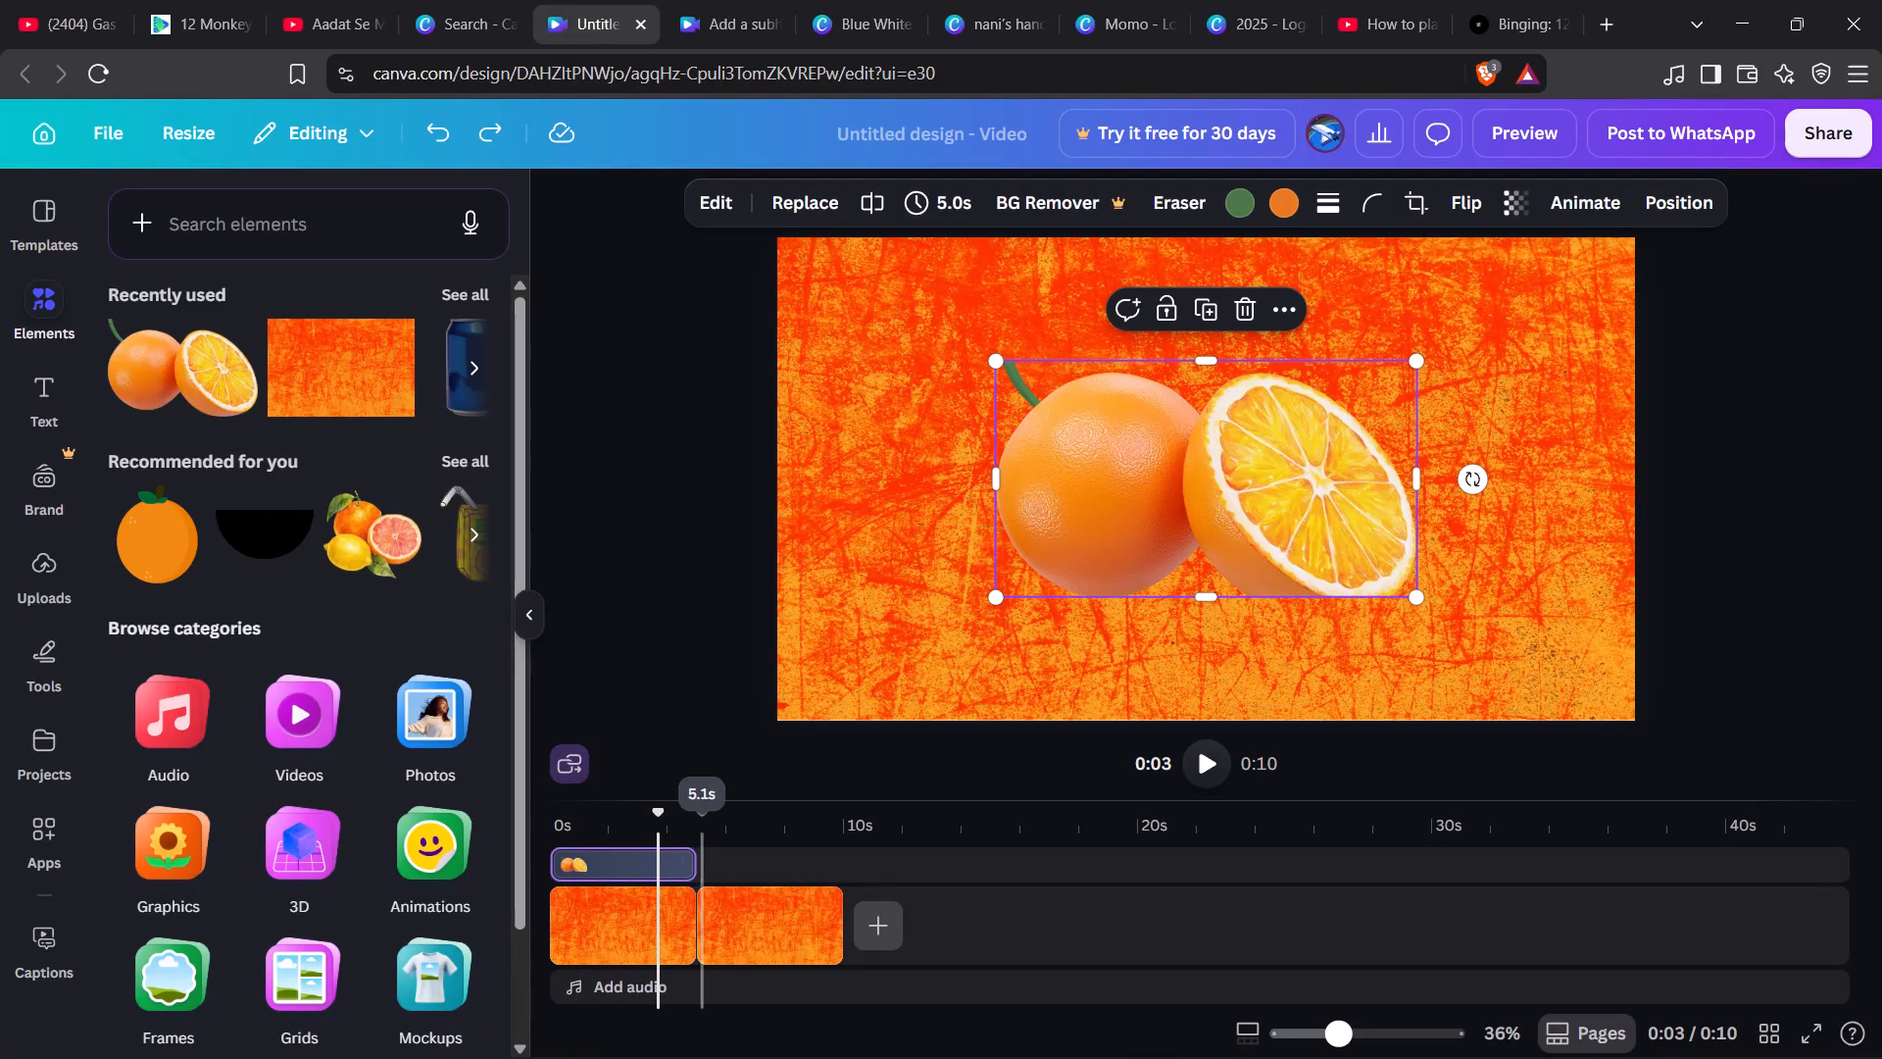
{"action": "left_click", "coordinate": [1152, 423]}
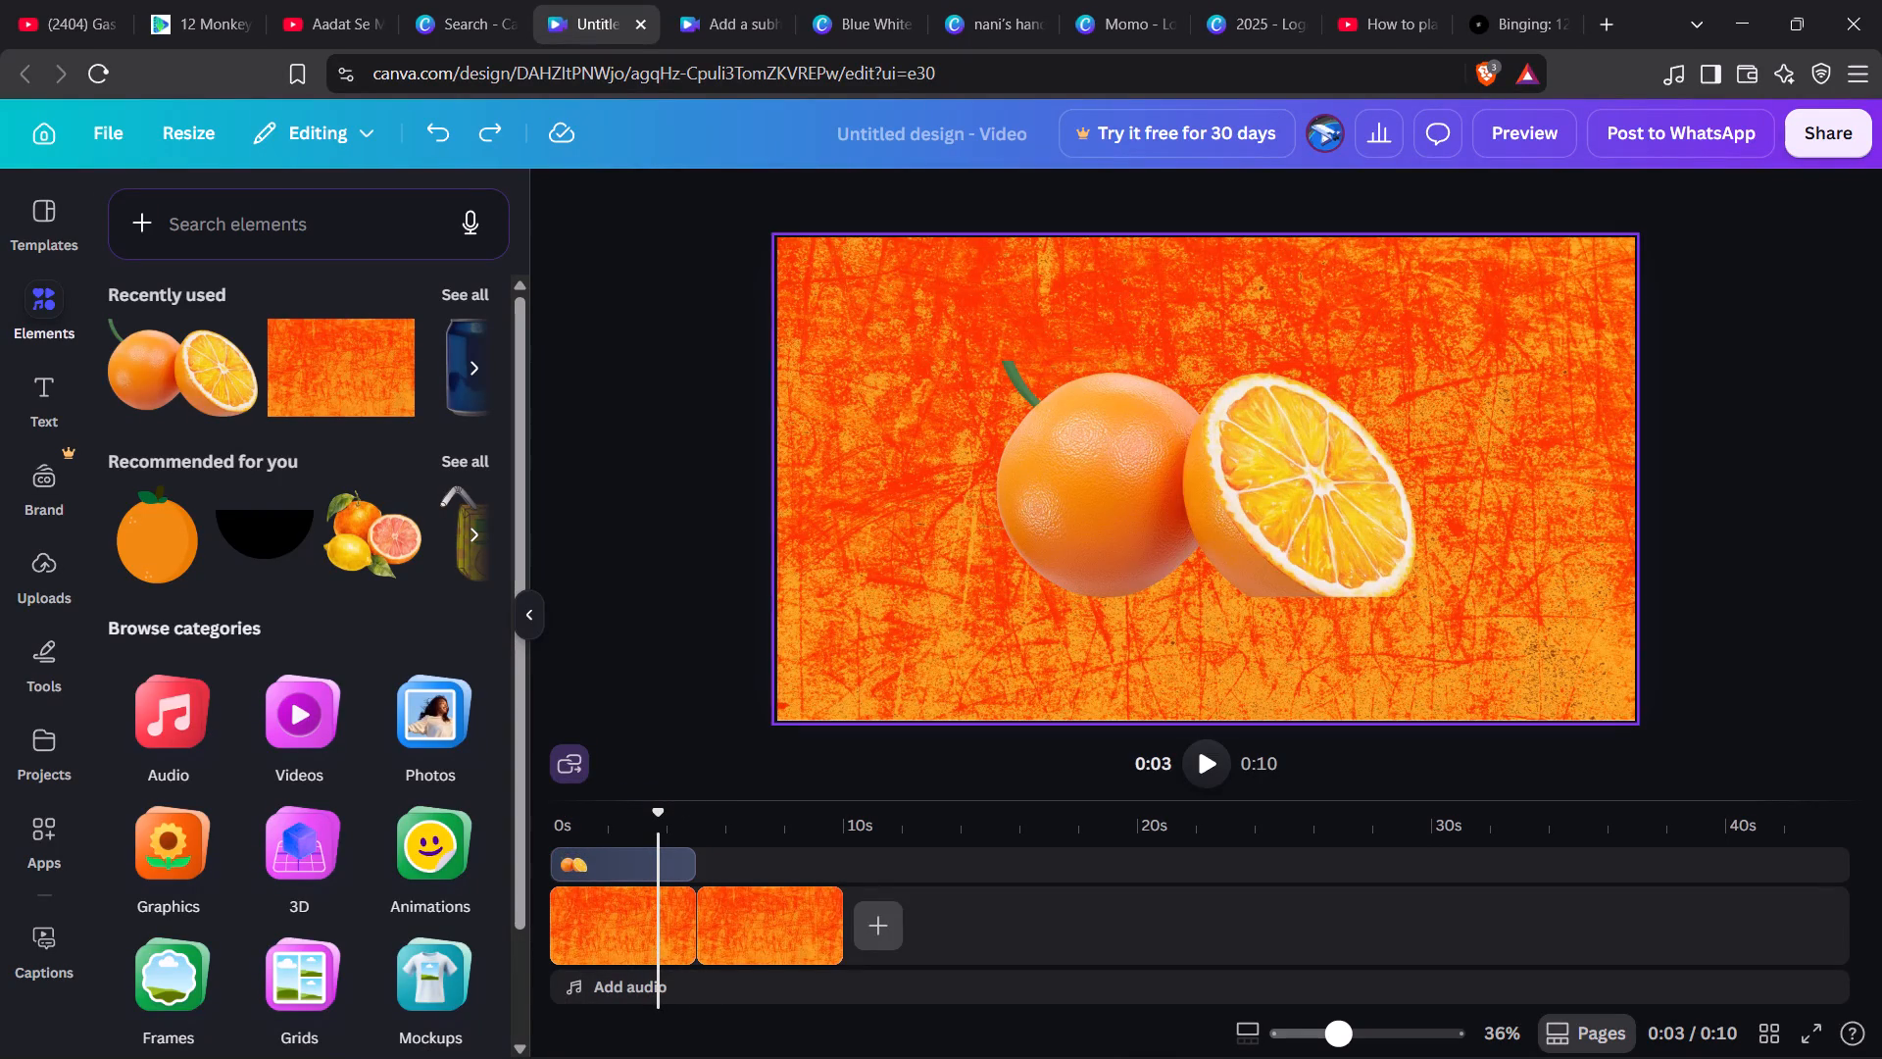
{"action": "left_click_drag", "start_coordinate": [659, 815], "coordinate": [507, 836]}
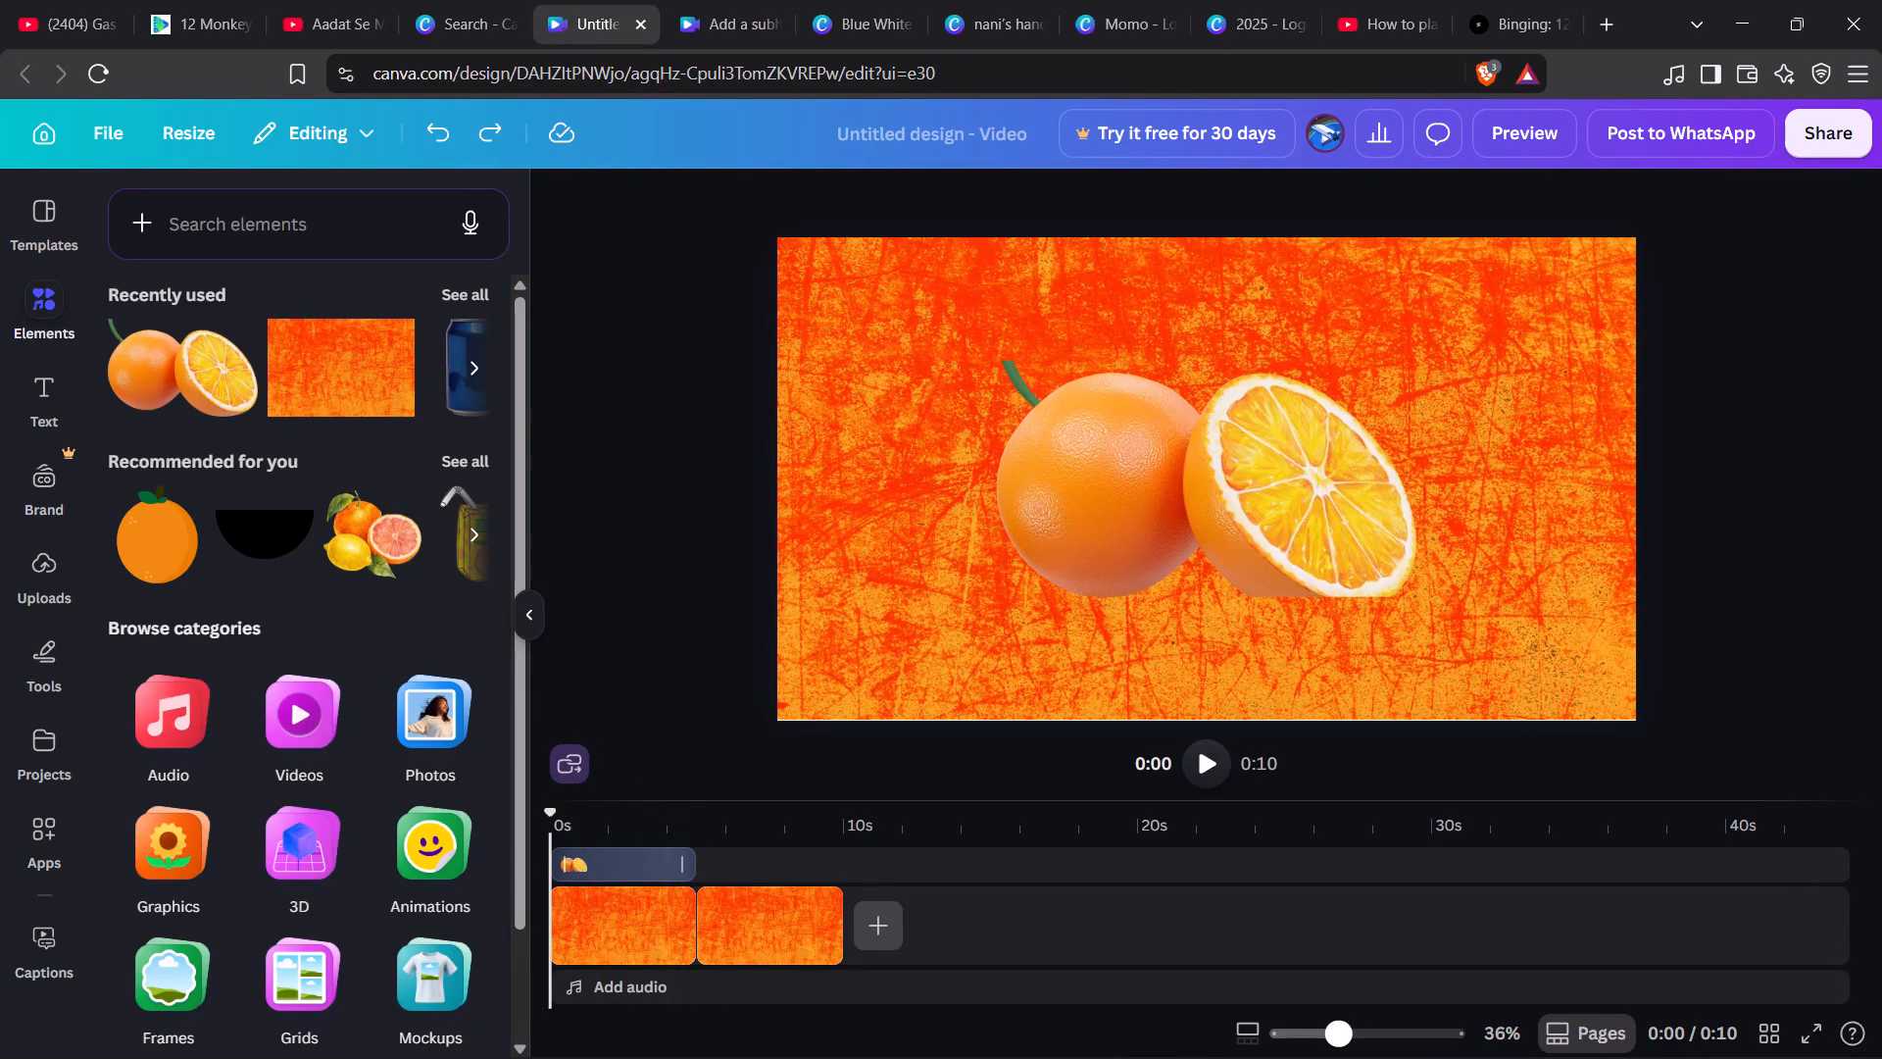
{"action": "left_click", "coordinate": [1007, 563]}
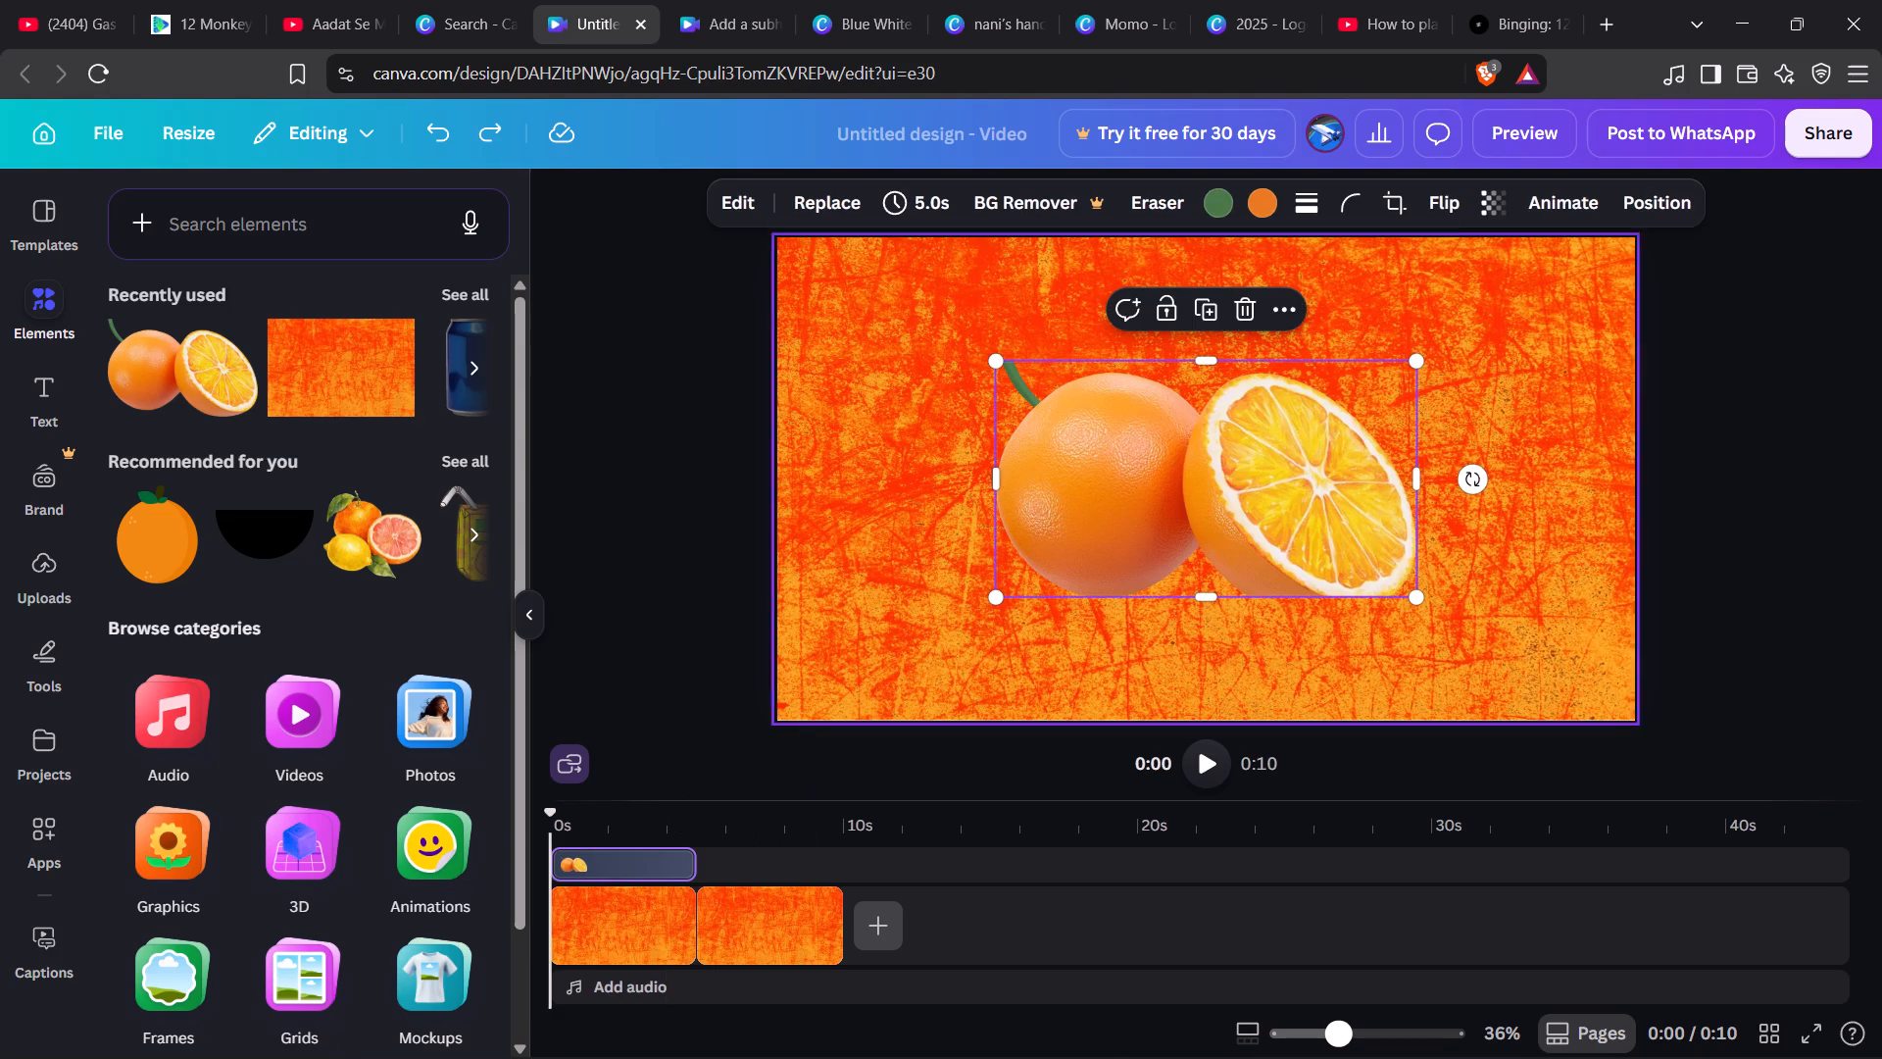
{"action": "left_click", "coordinate": [674, 865]}
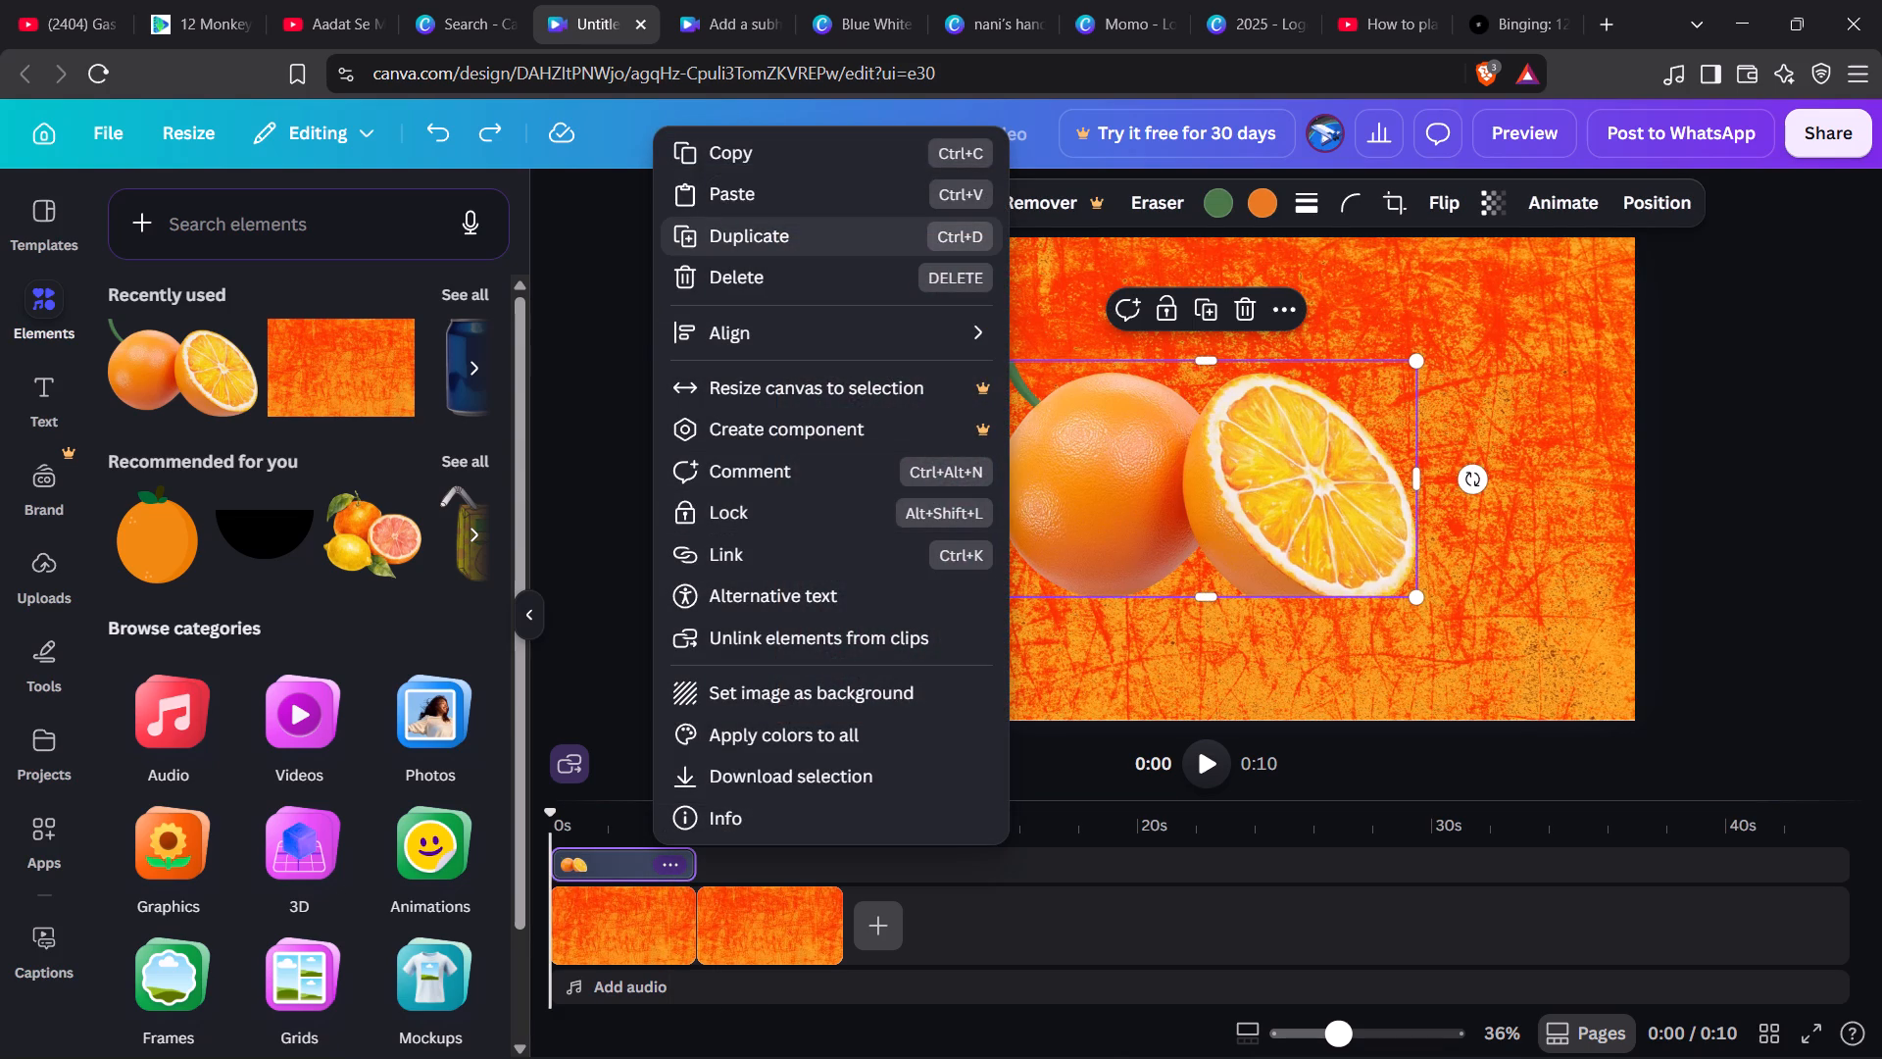
{"action": "left_click", "coordinate": [860, 220]}
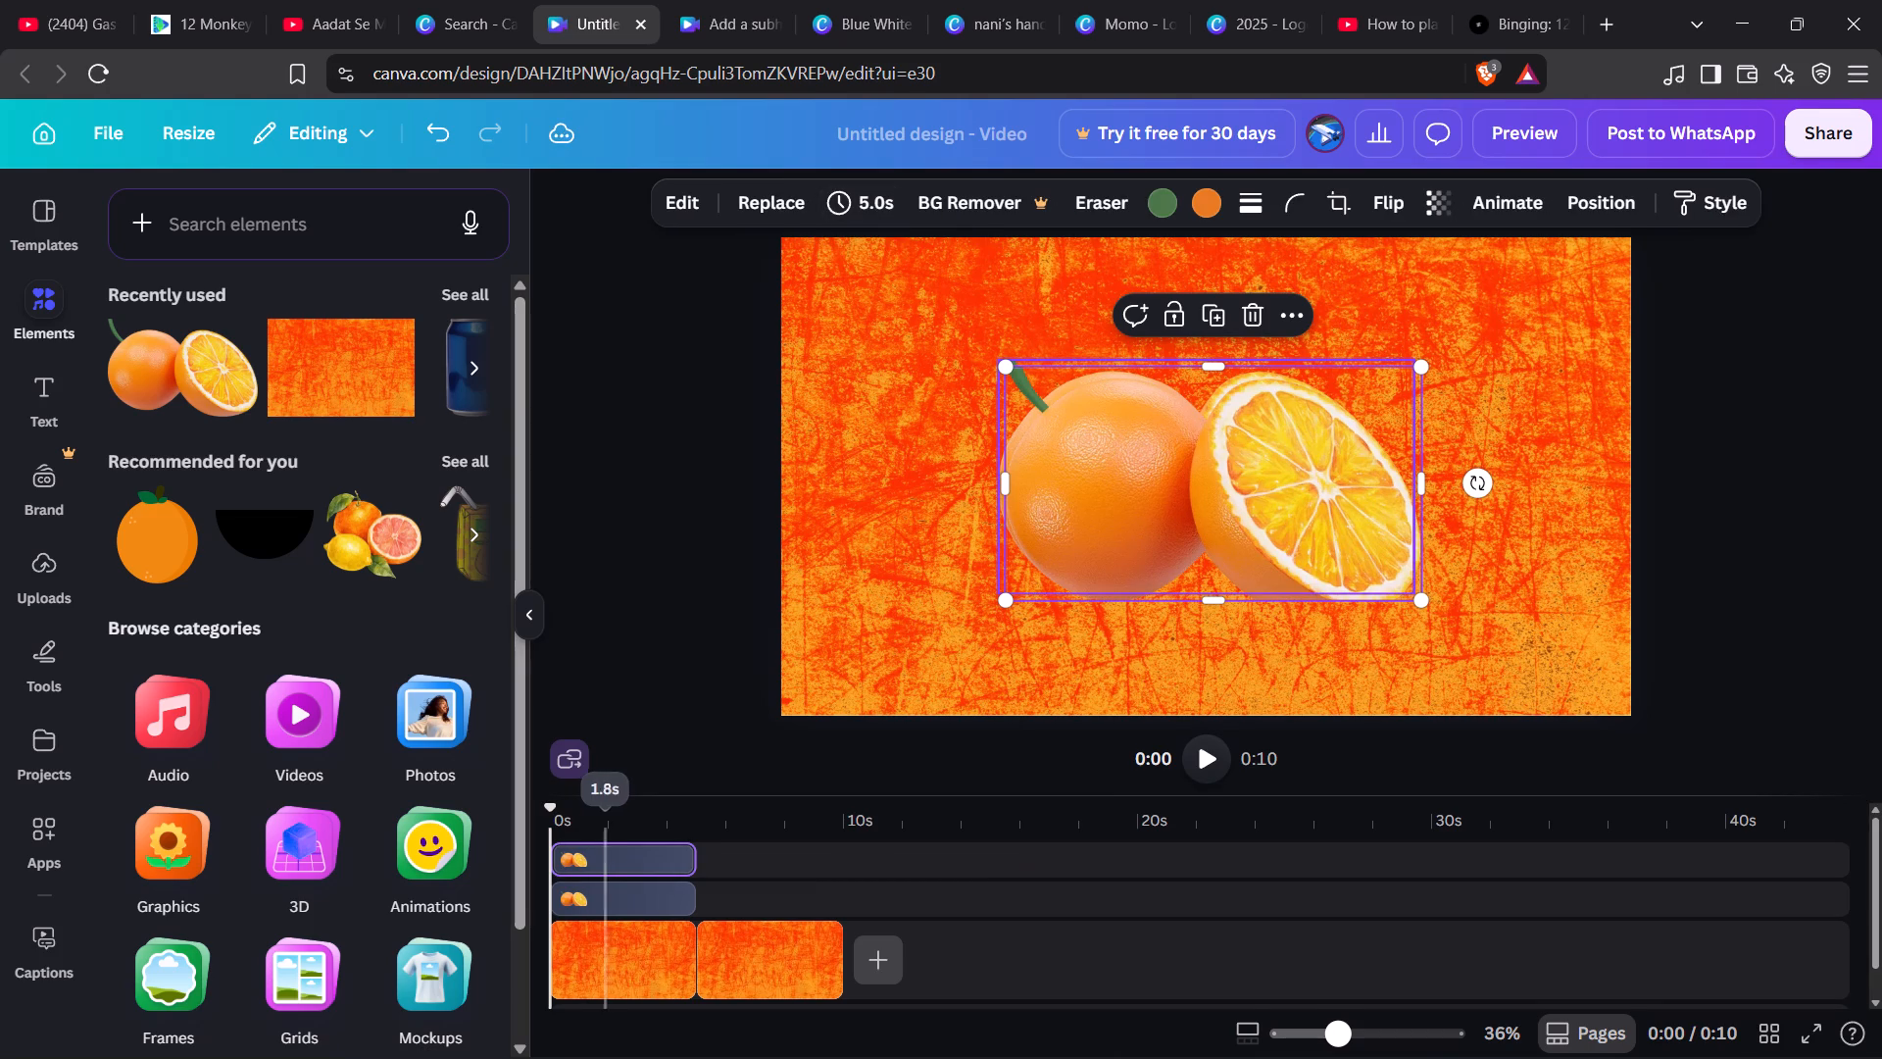
{"action": "left_click_drag", "start_coordinate": [610, 892], "coordinate": [749, 858]}
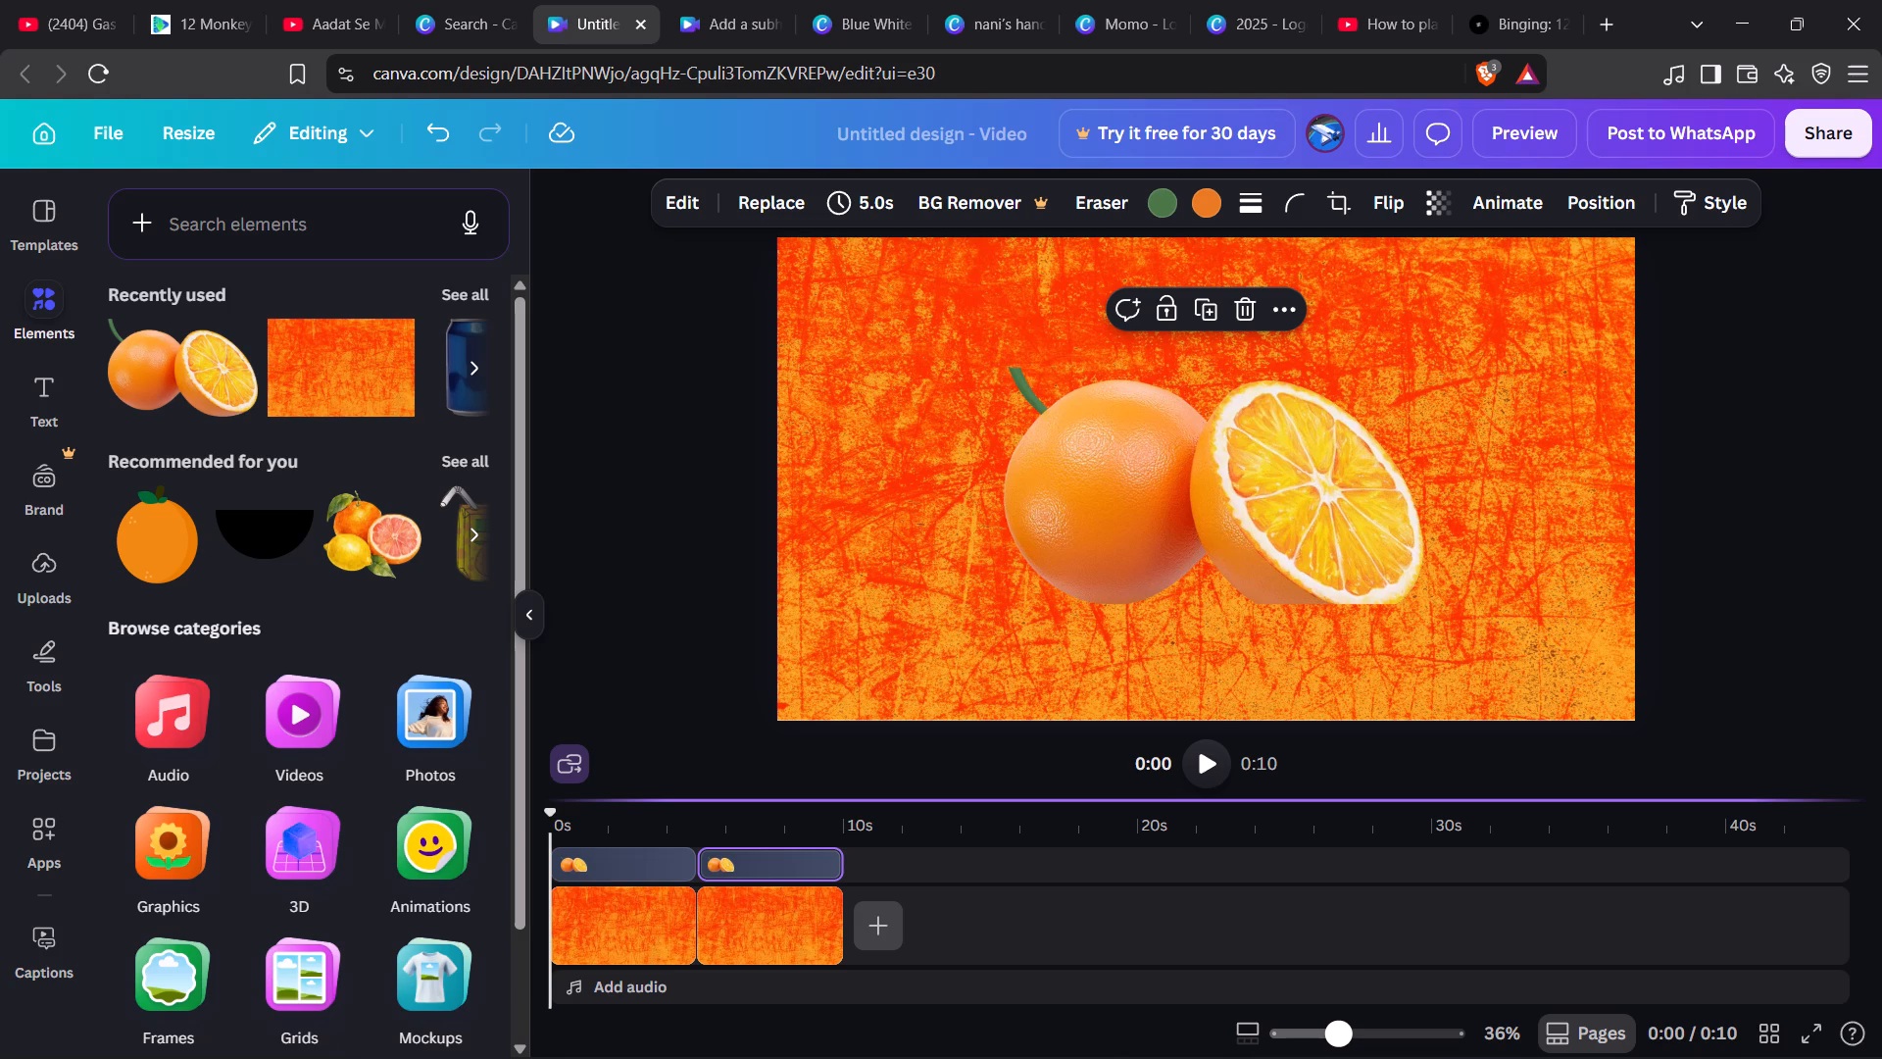
Enlarge the first clip's grunge image beyond the page as an overlay and move its right edge to just past the page centre.
{"action": "left_click", "coordinate": [892, 650]}
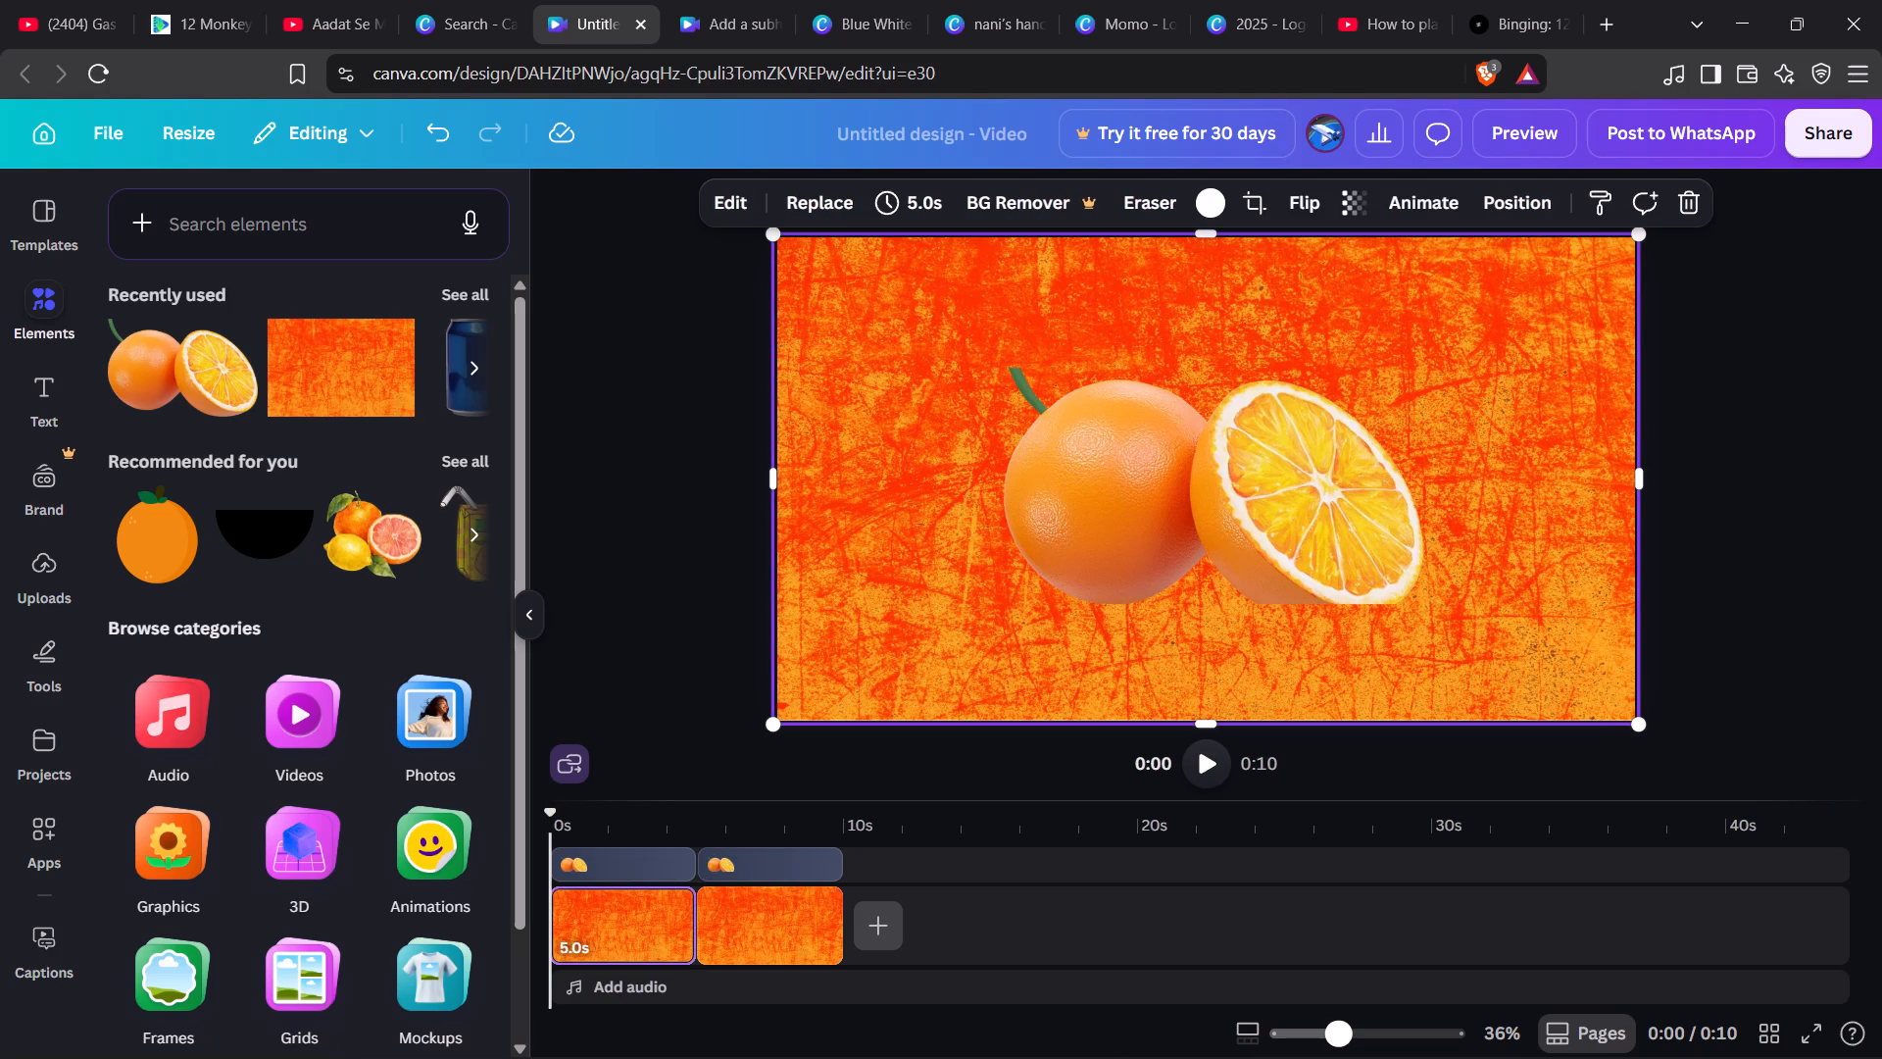
{"action": "left_click_drag", "start_coordinate": [774, 234], "coordinate": [640, 166]}
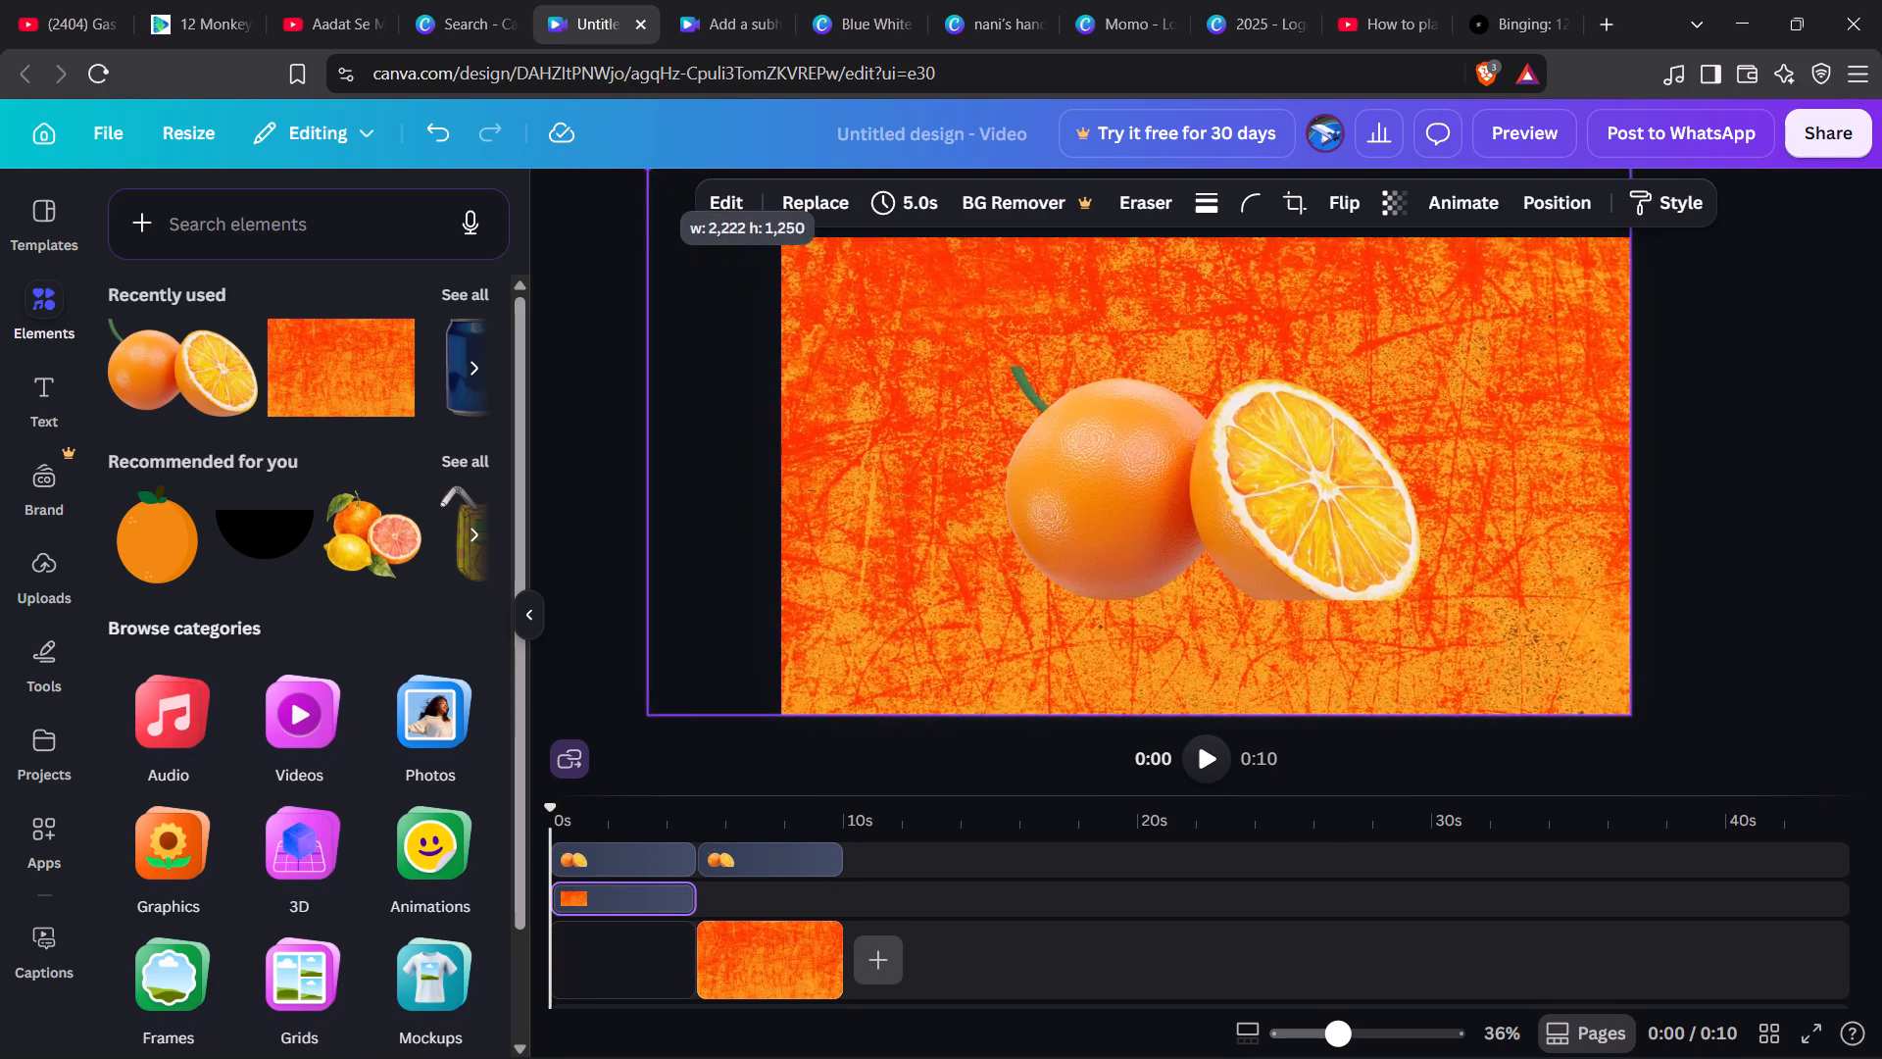
{"action": "left_click_drag", "start_coordinate": [640, 166], "coordinate": [666, 215]}
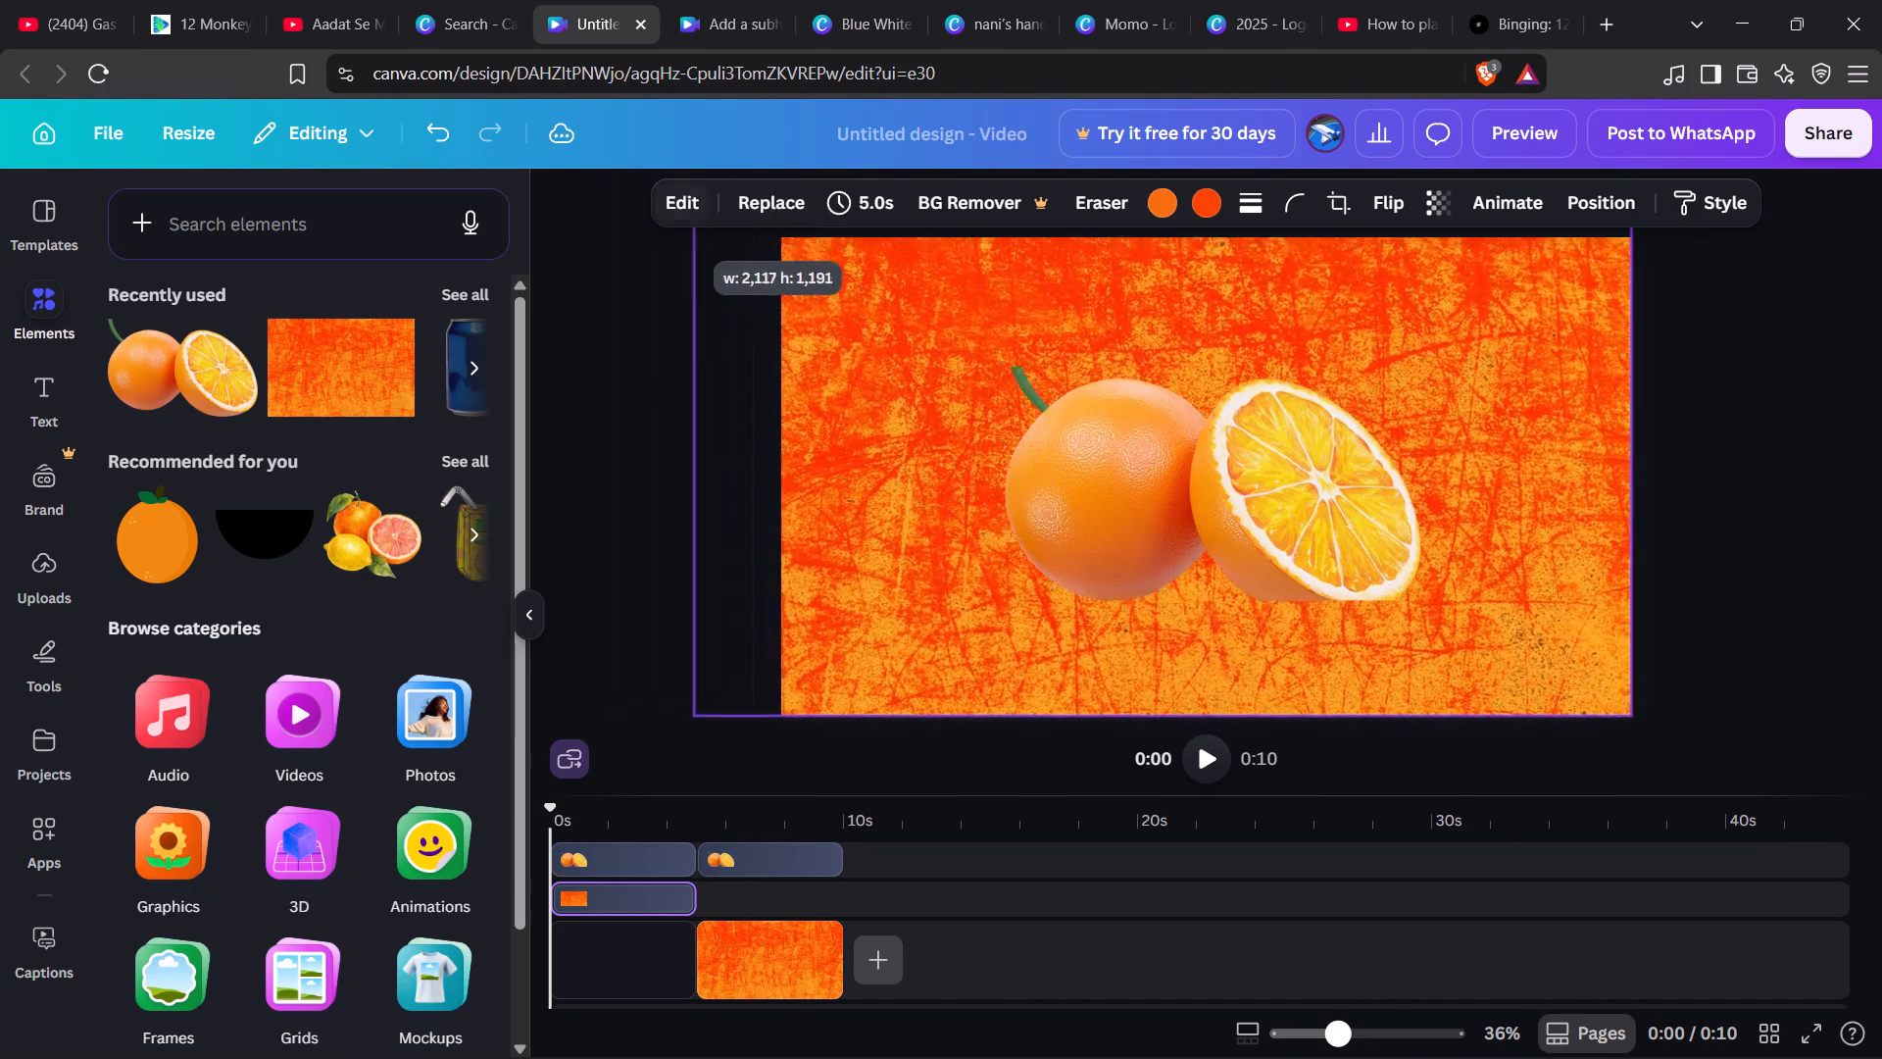
{"action": "left_click_drag", "start_coordinate": [666, 215], "coordinate": [659, 212]}
{"action": "left_click_drag", "start_coordinate": [1461, 325], "coordinate": [1103, 334]}
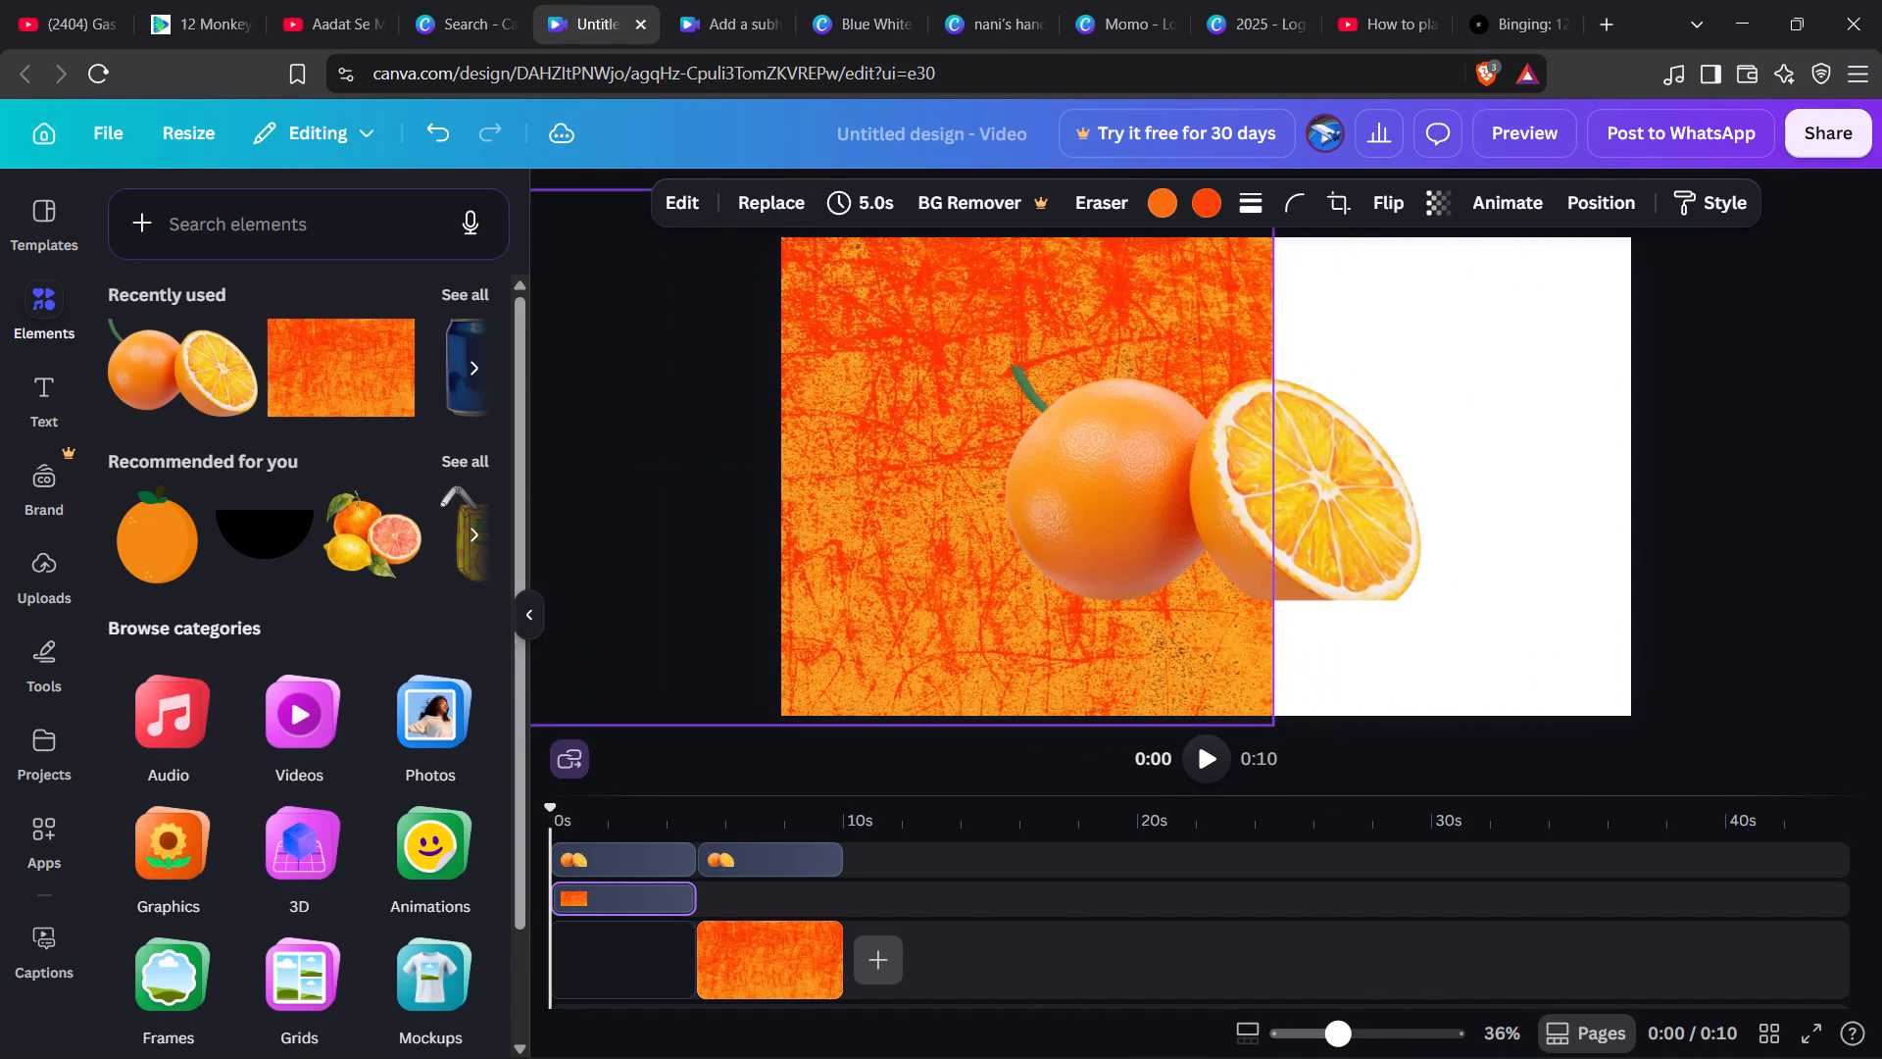
{"action": "left_click_drag", "start_coordinate": [1103, 334], "coordinate": [1050, 342]}
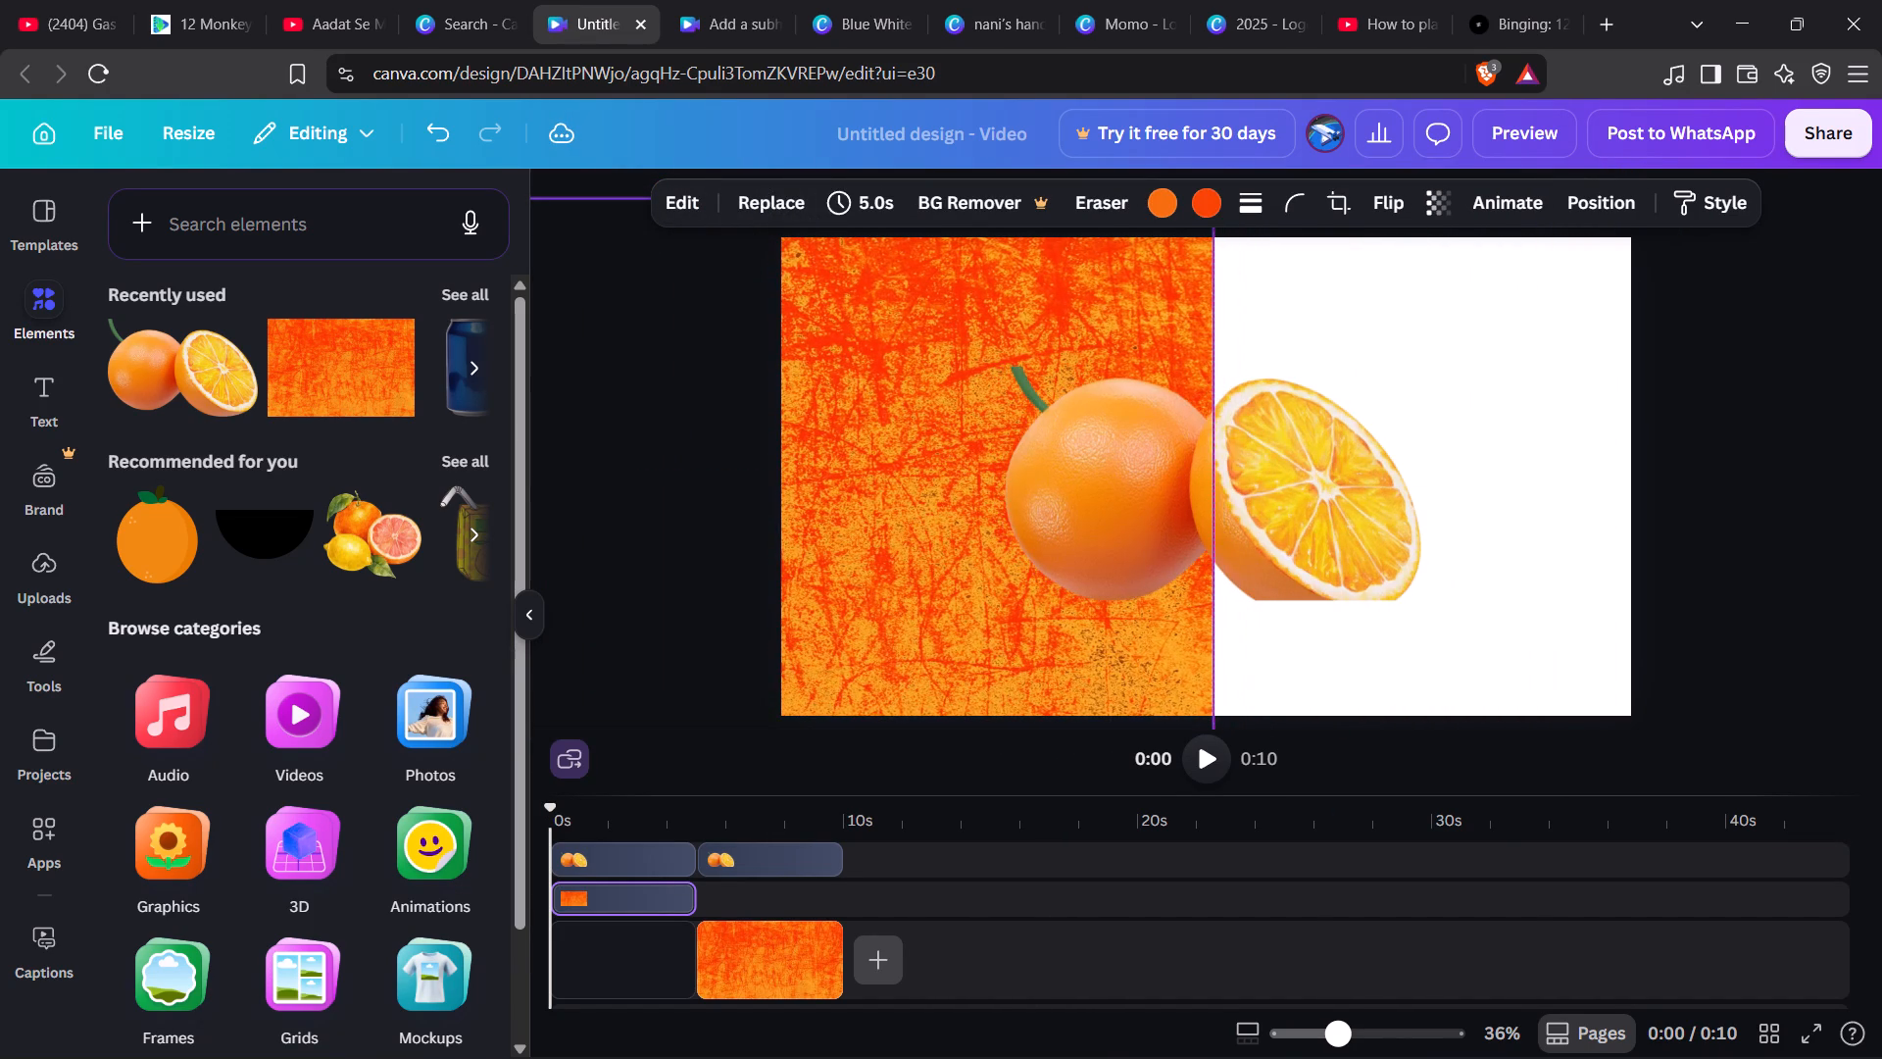
{"action": "left_click_drag", "start_coordinate": [1050, 342], "coordinate": [1064, 342]}
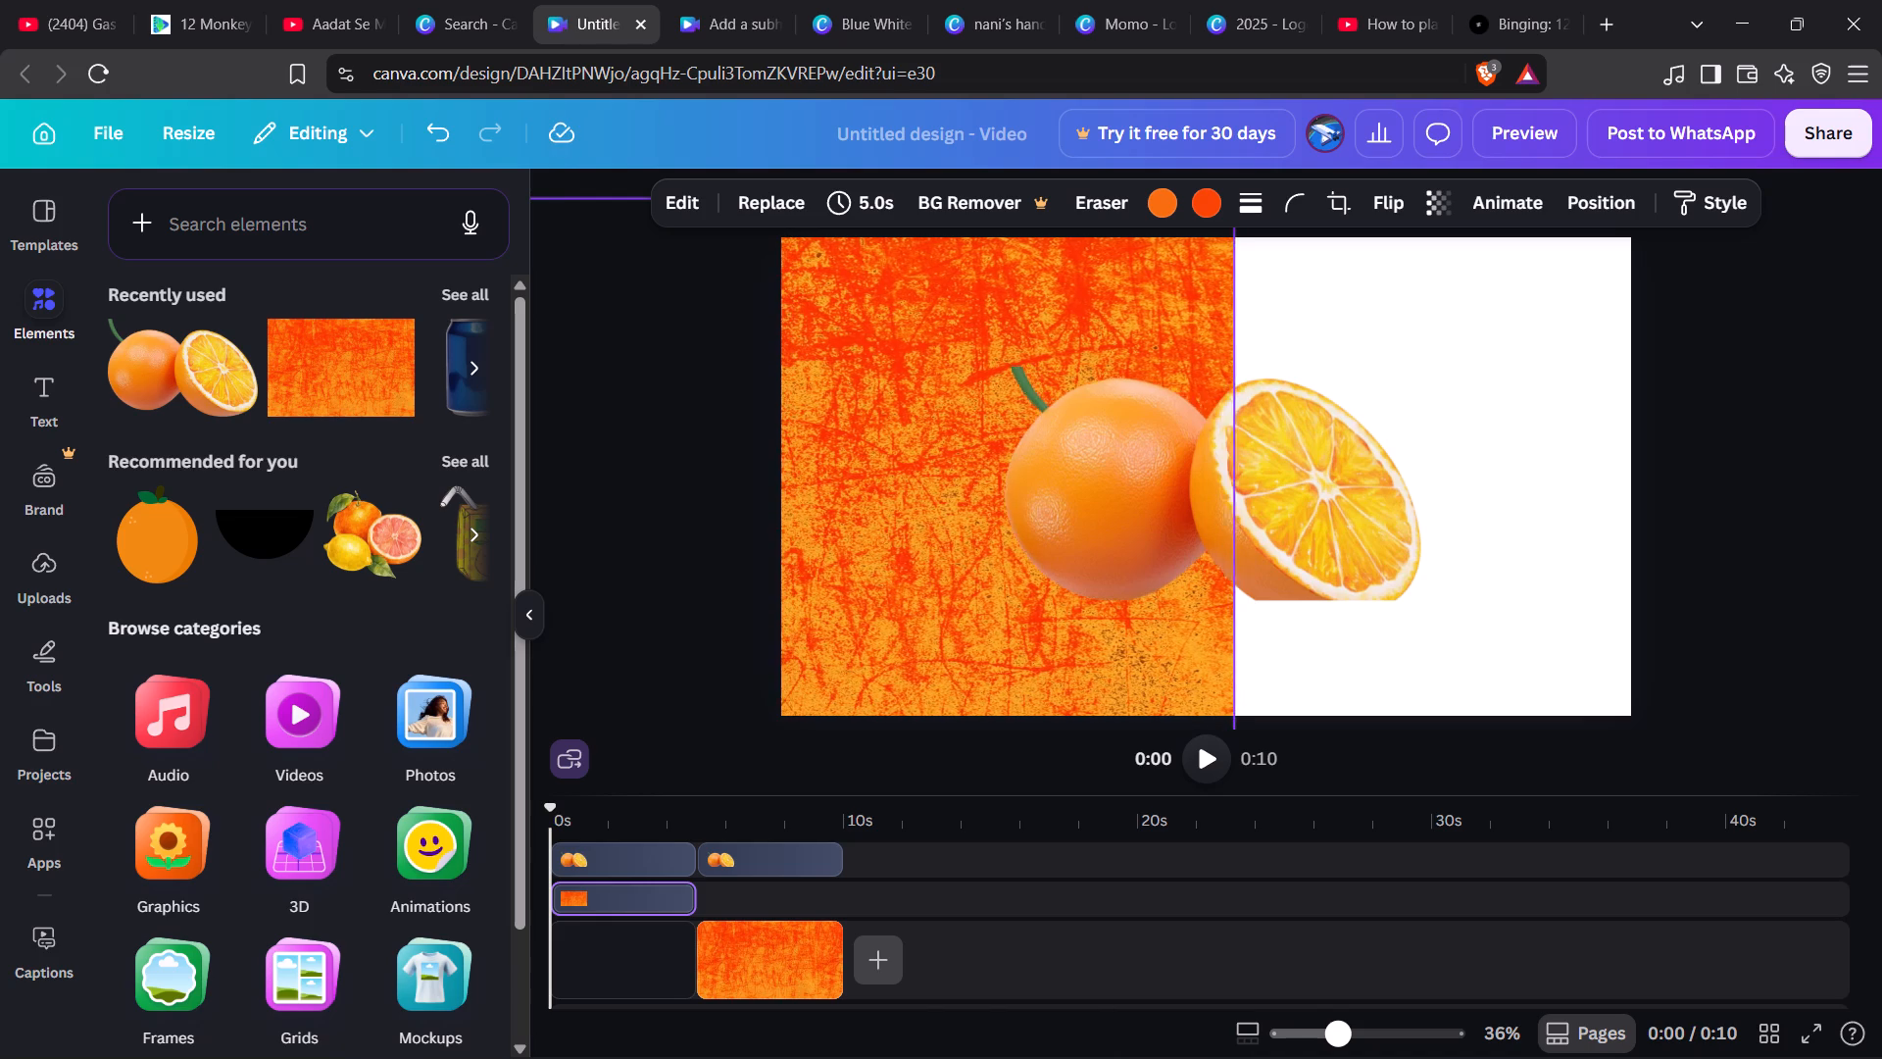
{"action": "left_click_drag", "start_coordinate": [1064, 342], "coordinate": [1075, 341]}
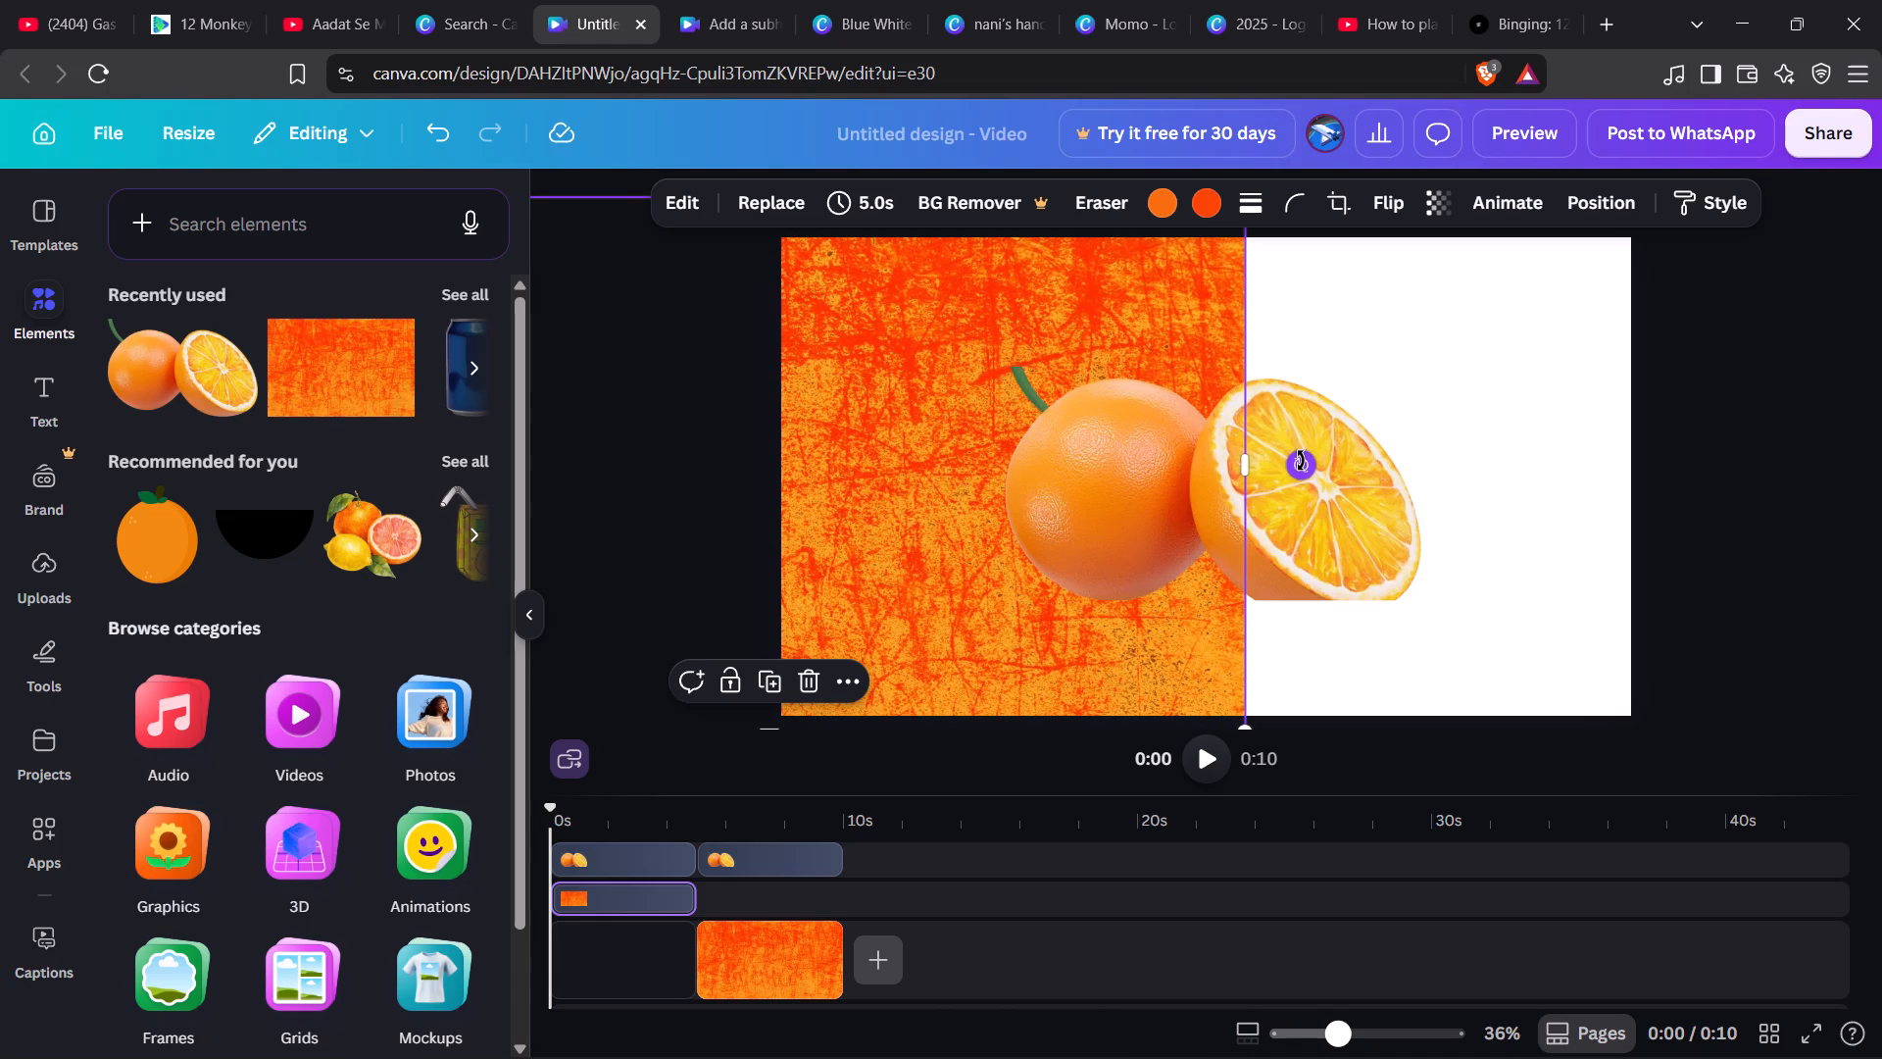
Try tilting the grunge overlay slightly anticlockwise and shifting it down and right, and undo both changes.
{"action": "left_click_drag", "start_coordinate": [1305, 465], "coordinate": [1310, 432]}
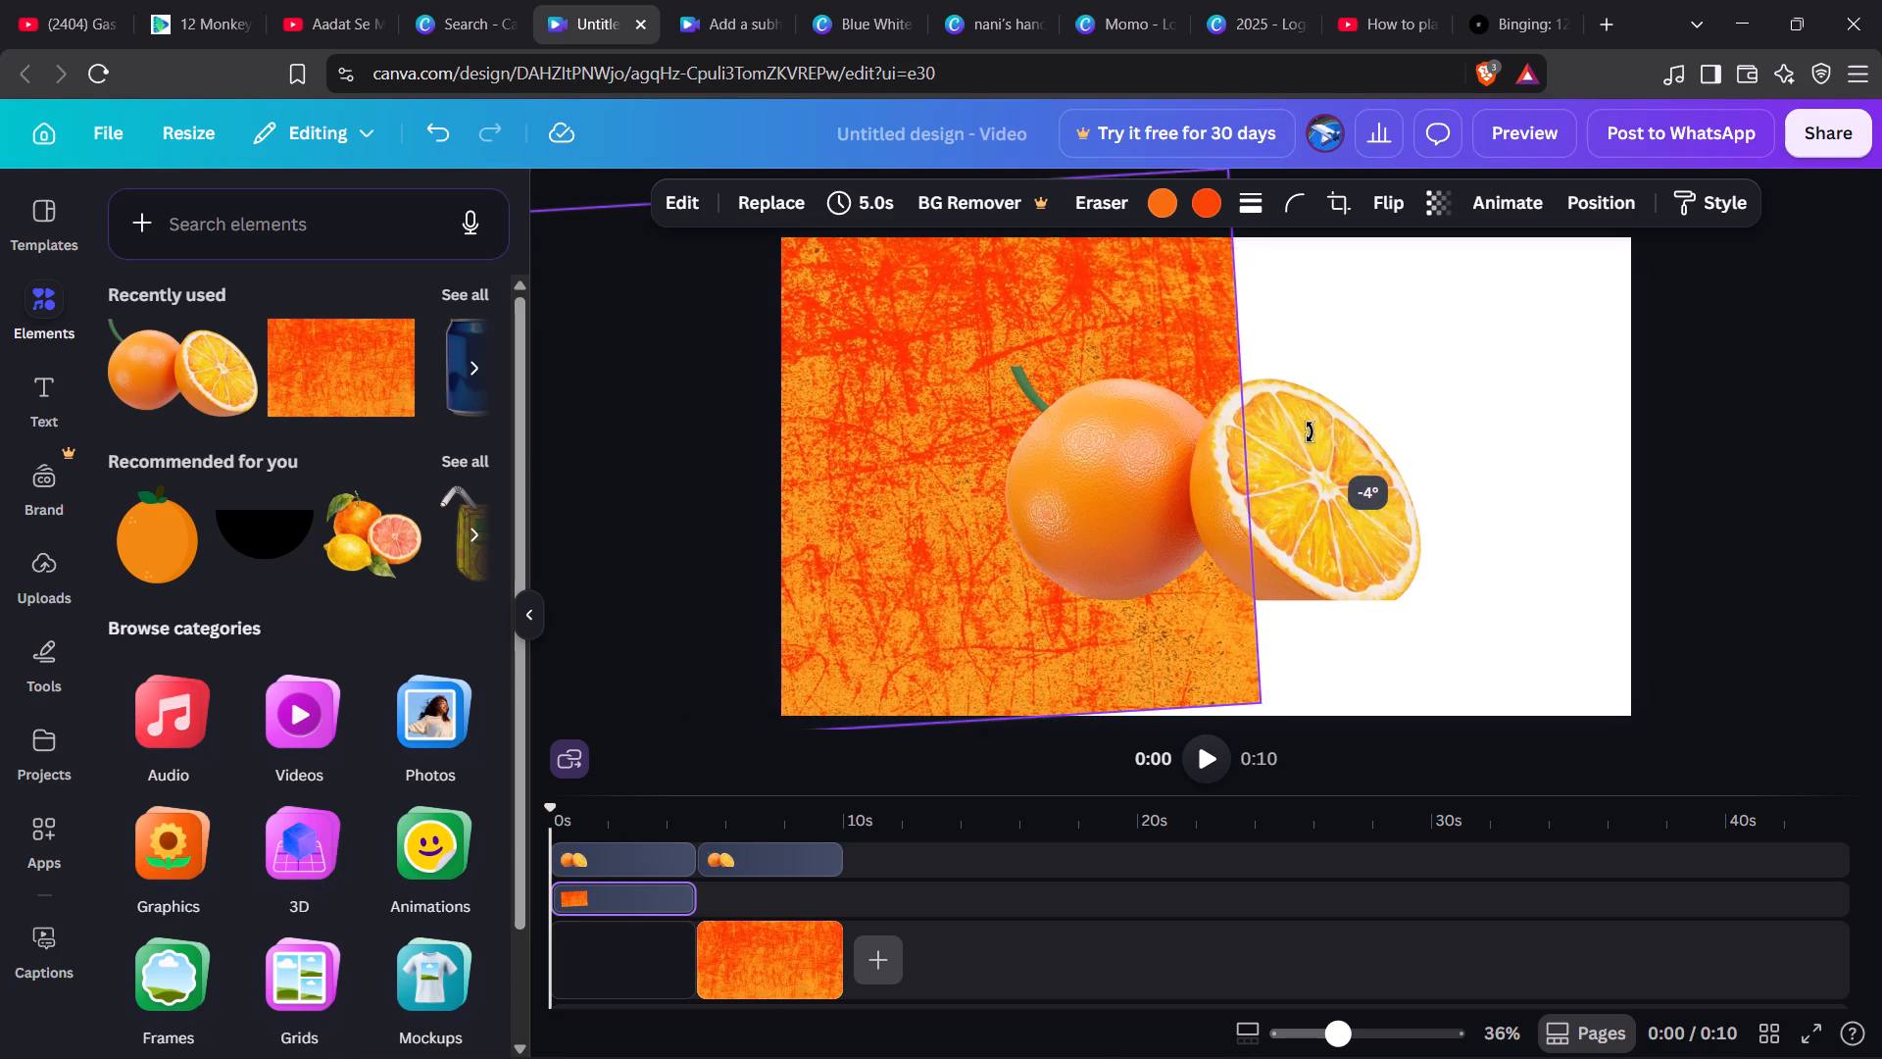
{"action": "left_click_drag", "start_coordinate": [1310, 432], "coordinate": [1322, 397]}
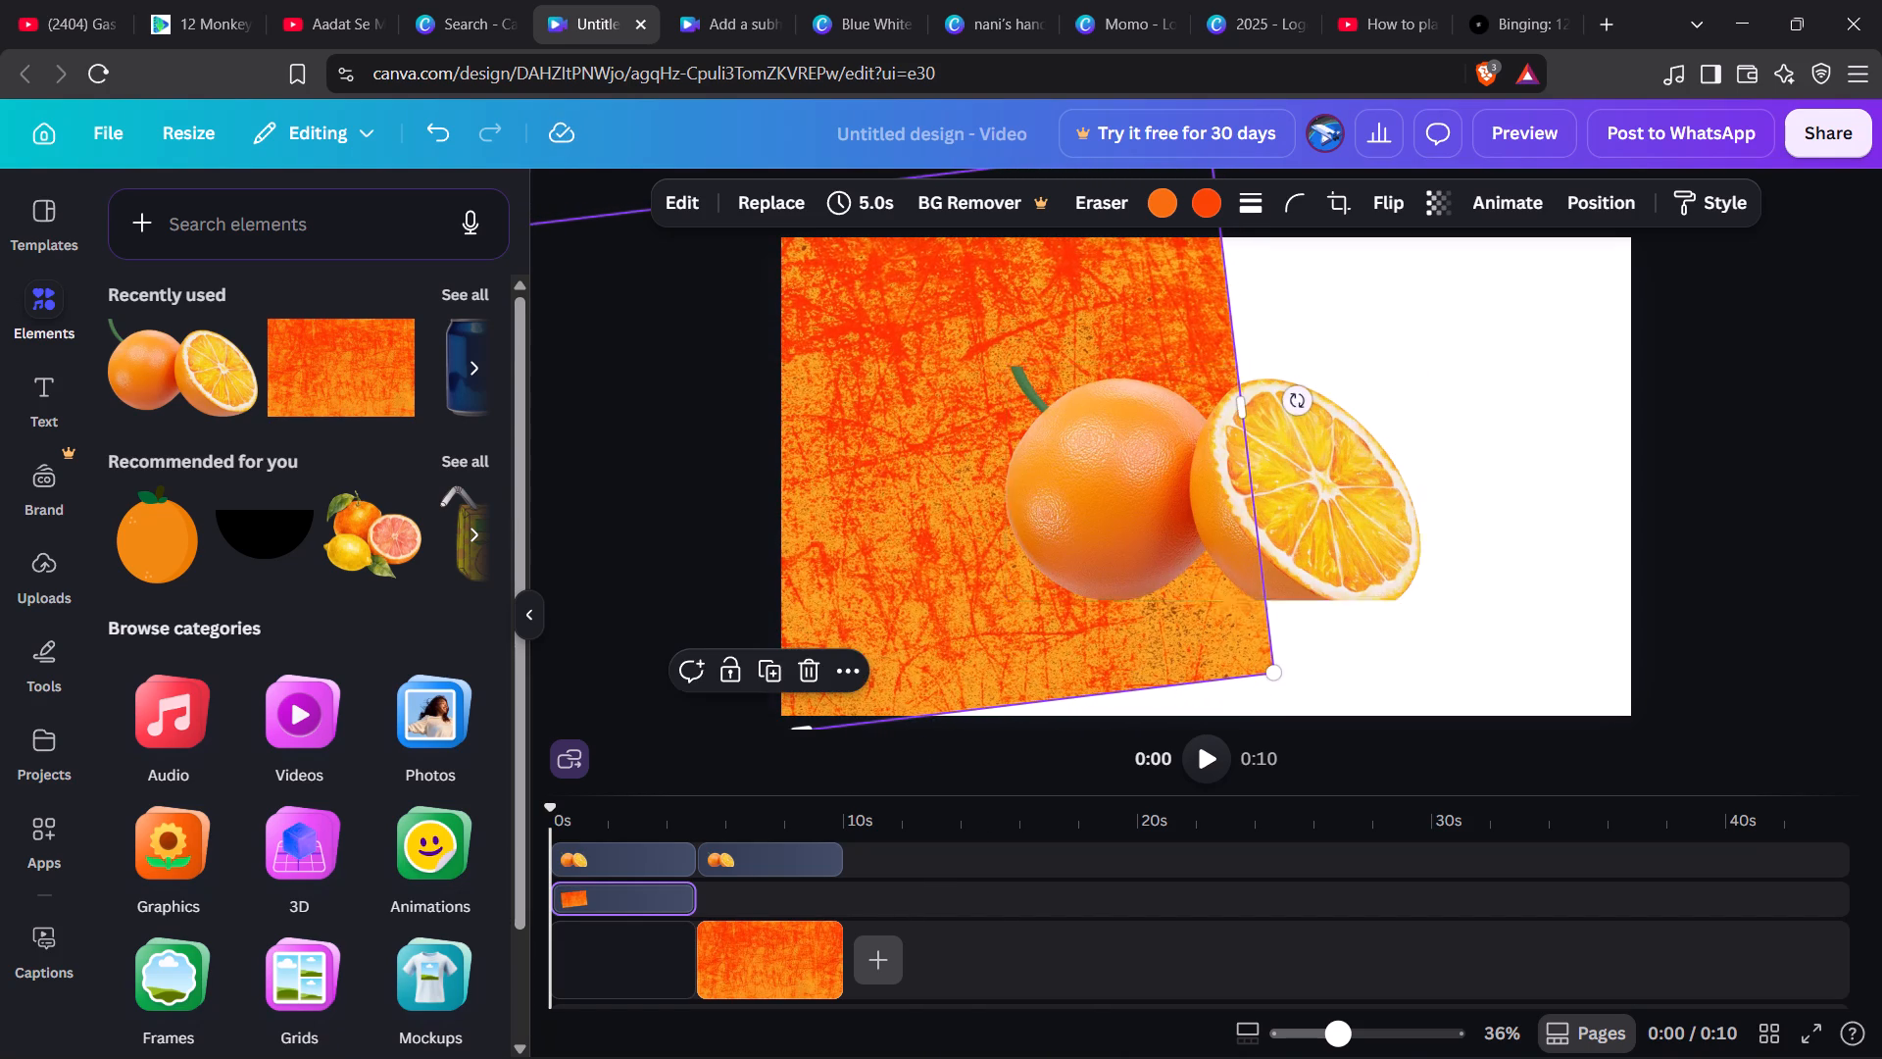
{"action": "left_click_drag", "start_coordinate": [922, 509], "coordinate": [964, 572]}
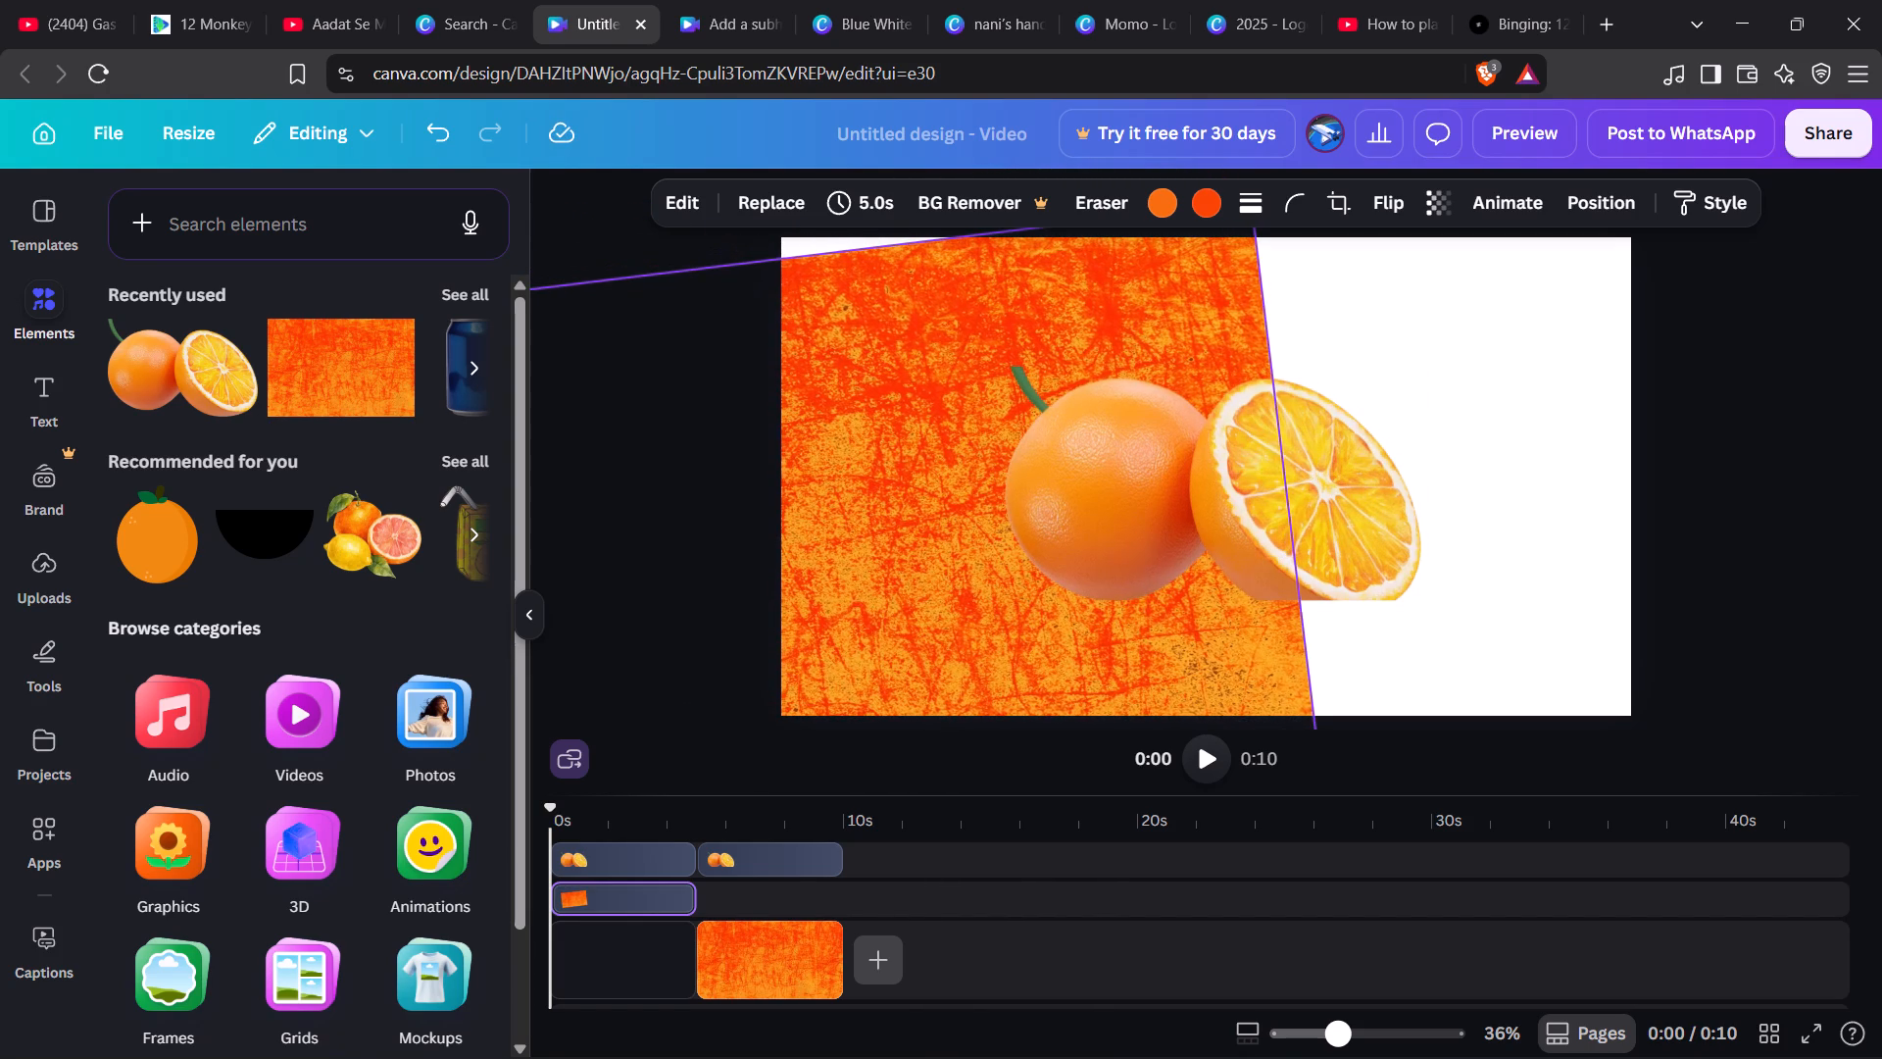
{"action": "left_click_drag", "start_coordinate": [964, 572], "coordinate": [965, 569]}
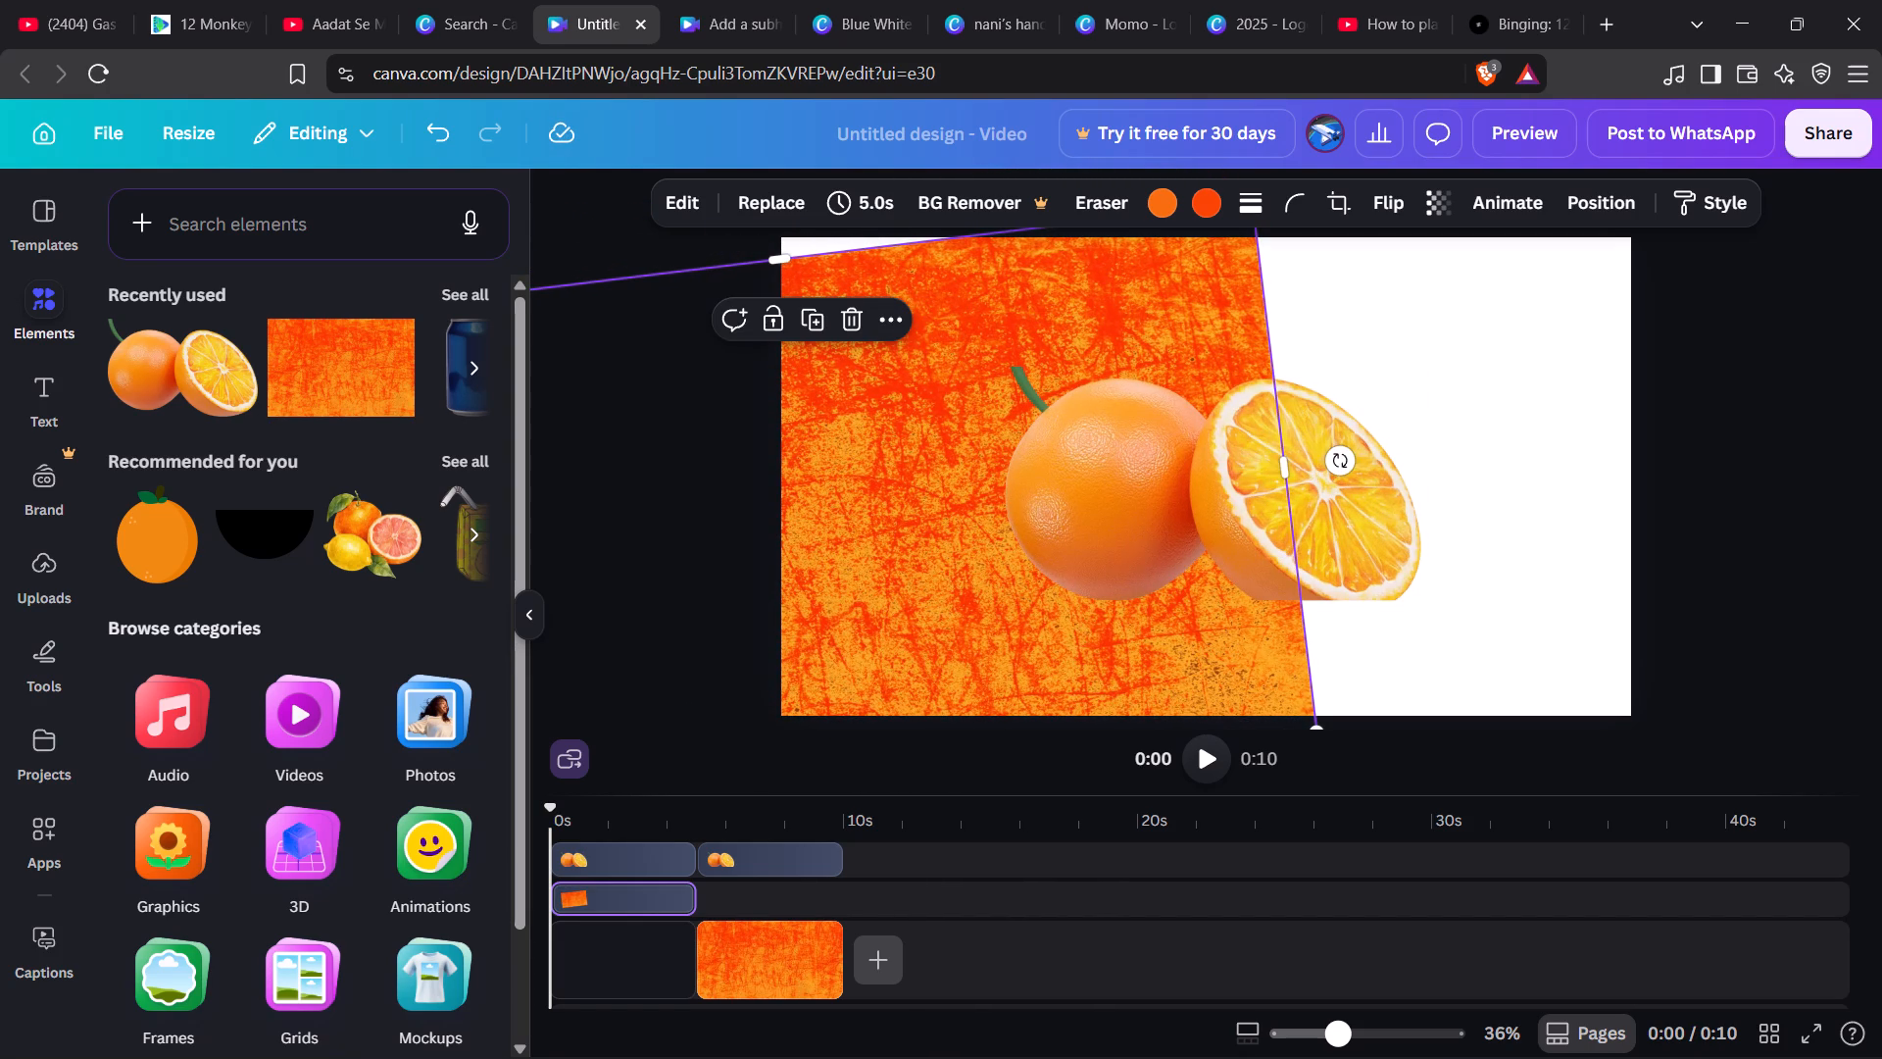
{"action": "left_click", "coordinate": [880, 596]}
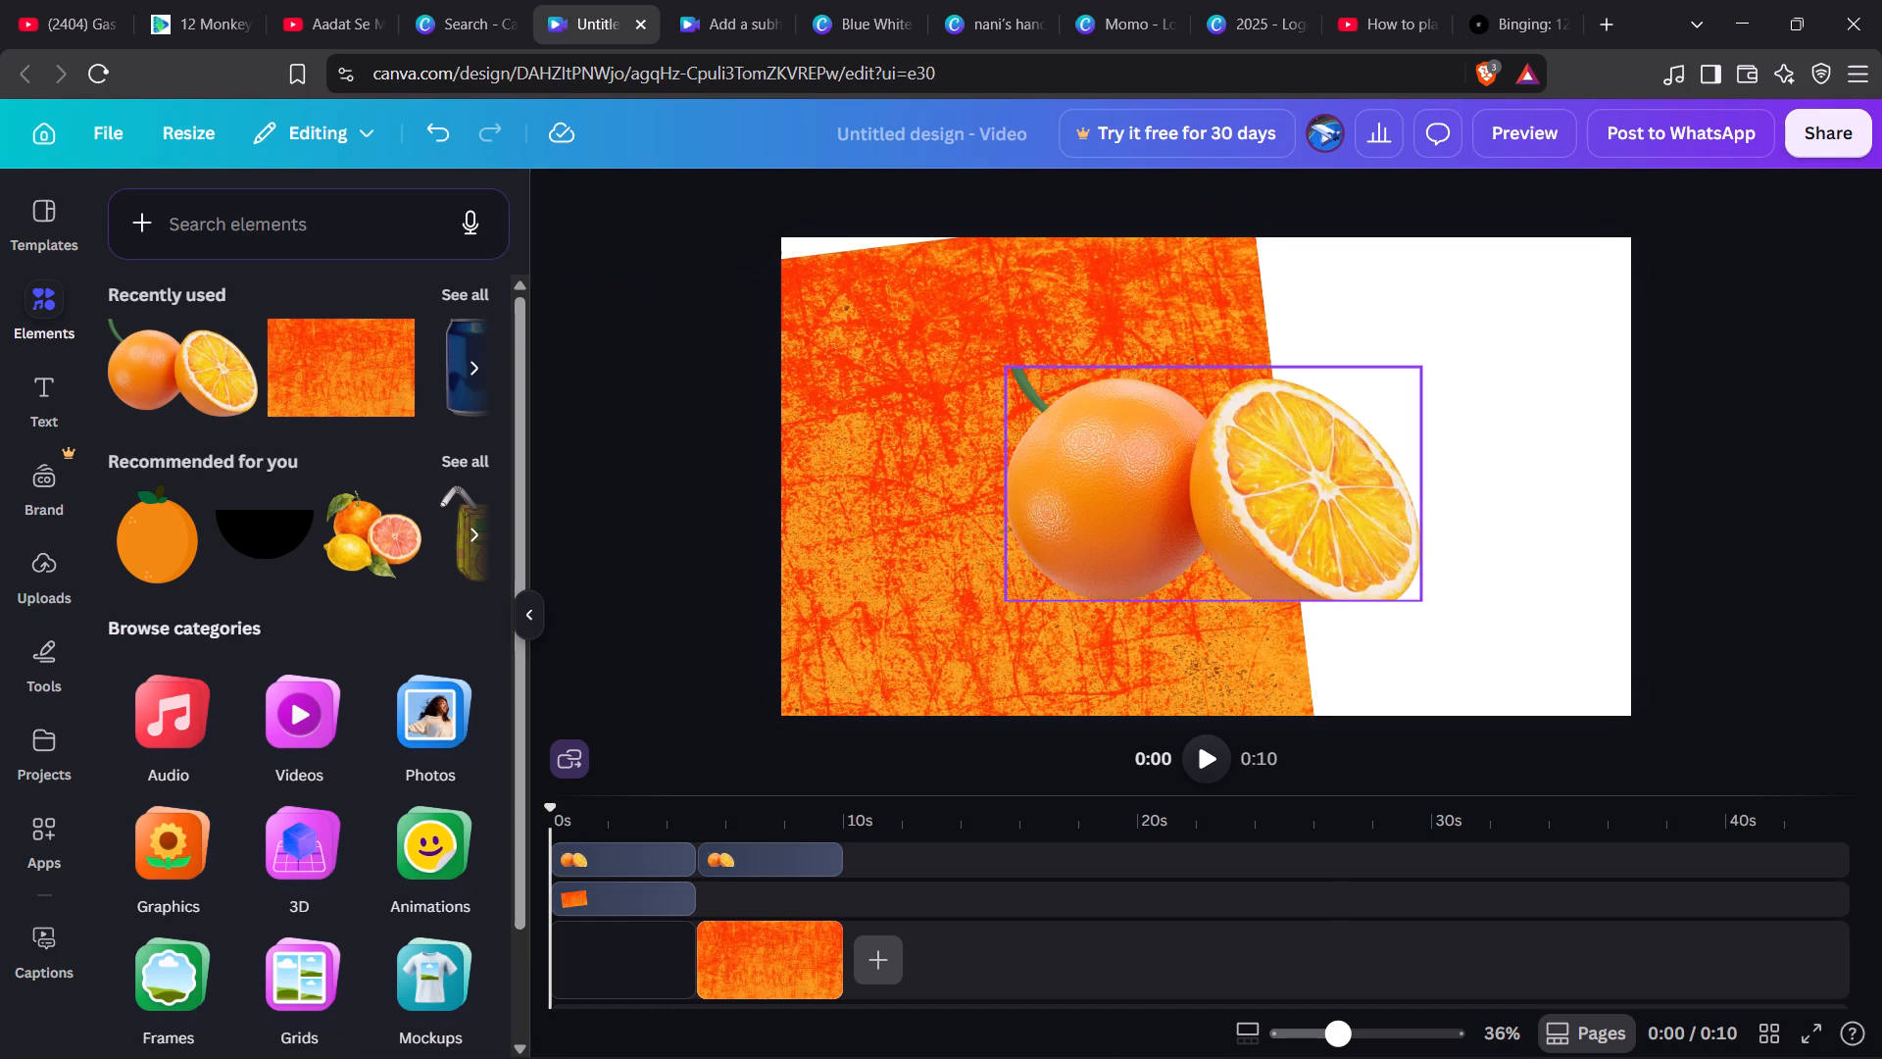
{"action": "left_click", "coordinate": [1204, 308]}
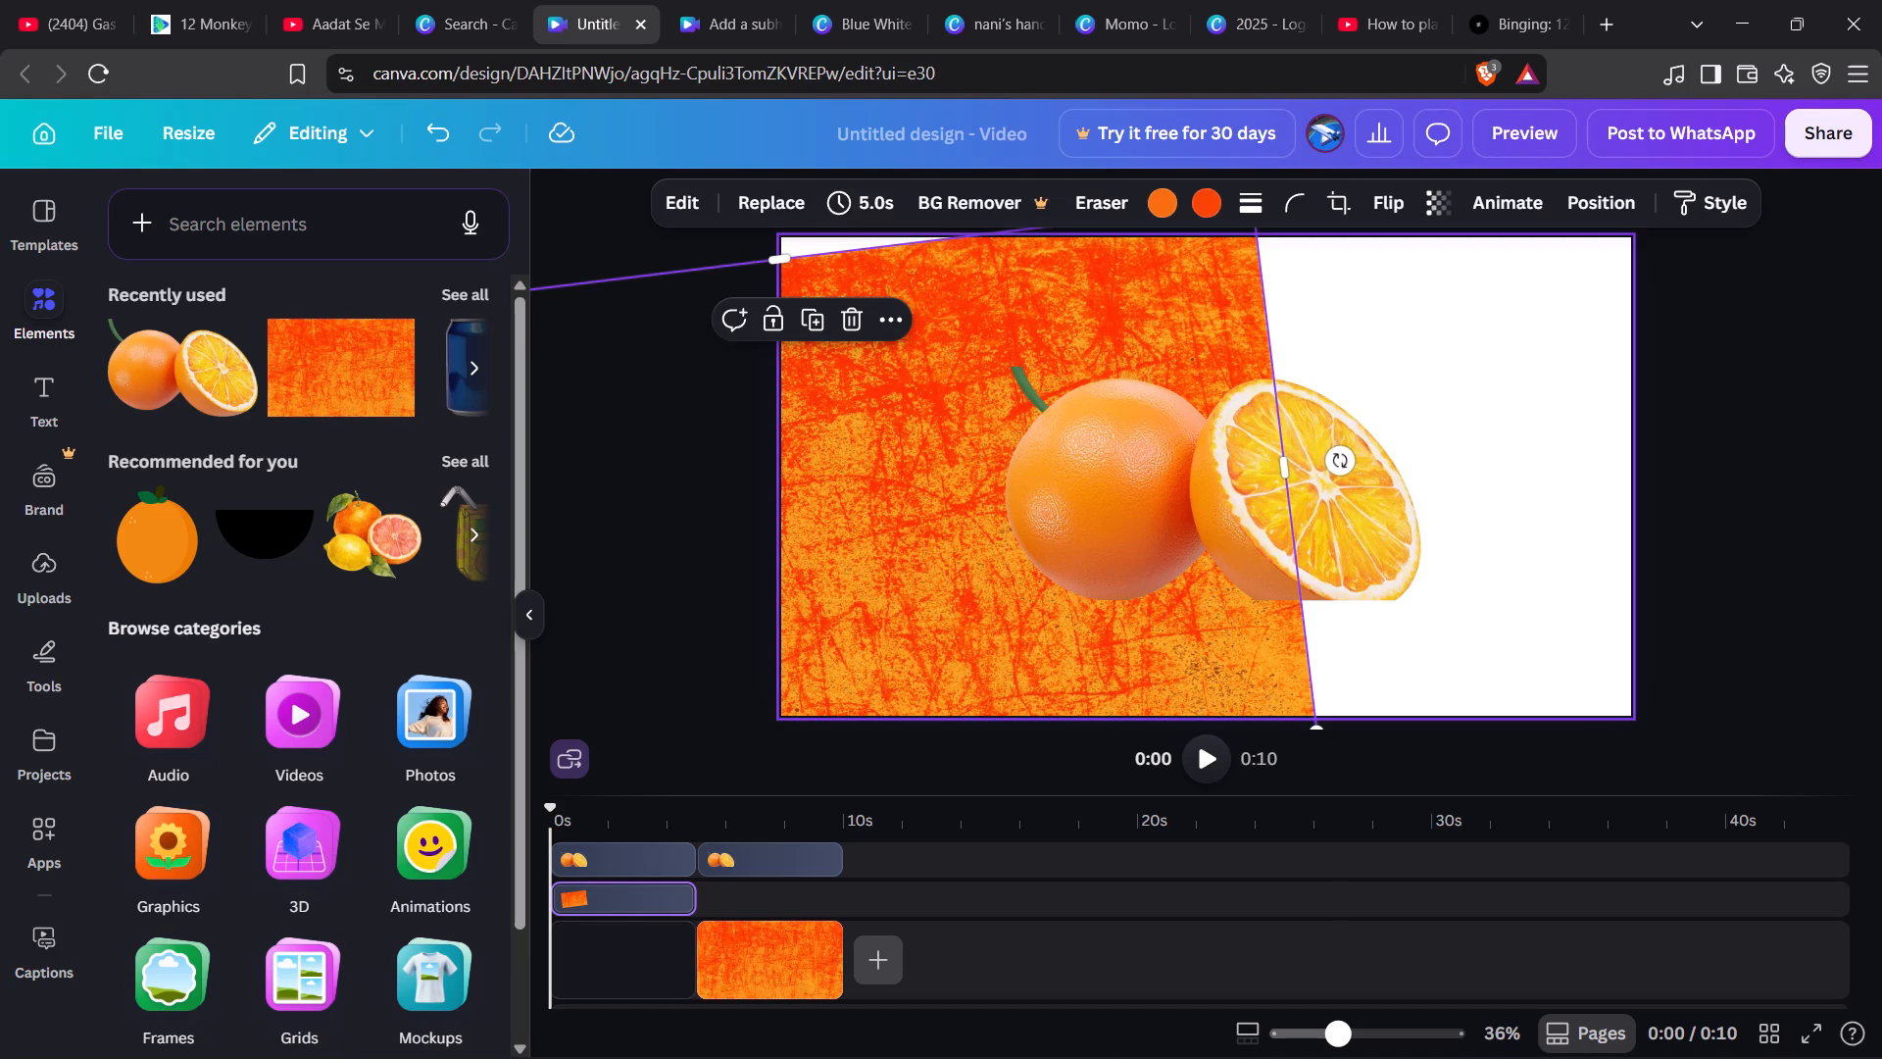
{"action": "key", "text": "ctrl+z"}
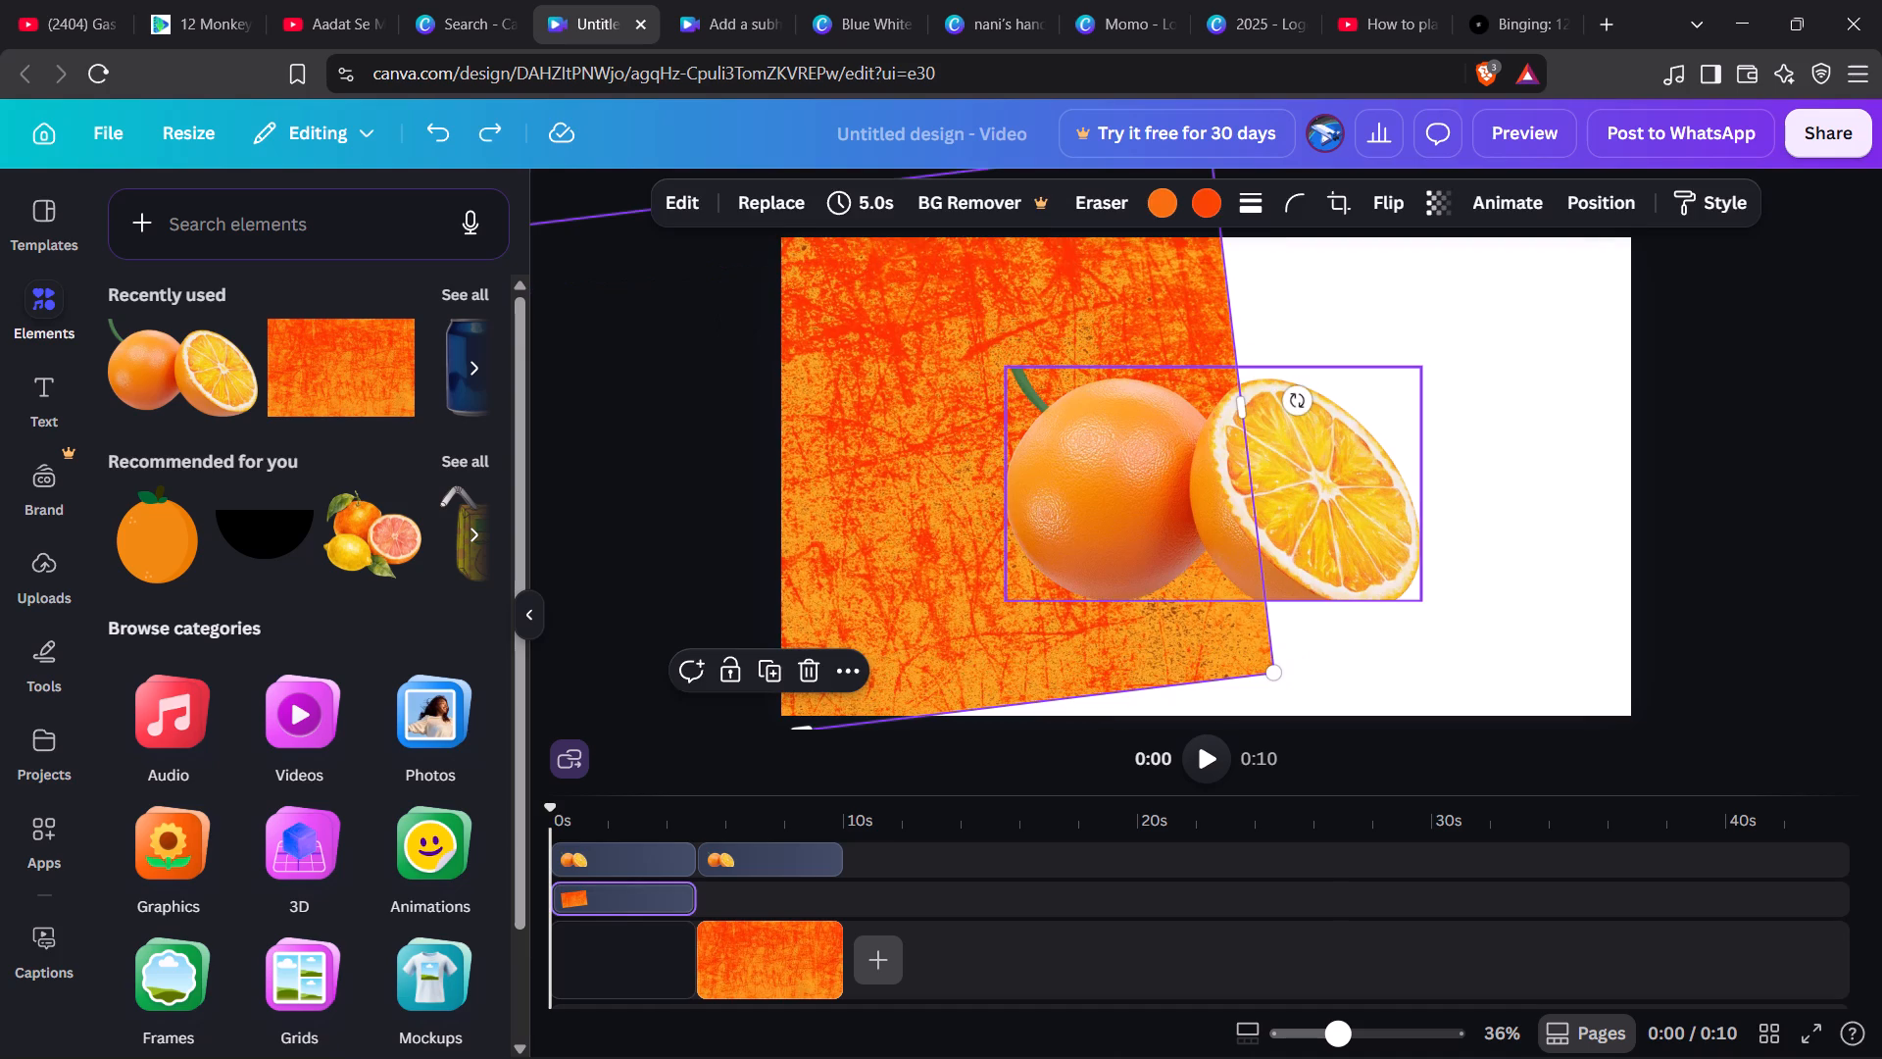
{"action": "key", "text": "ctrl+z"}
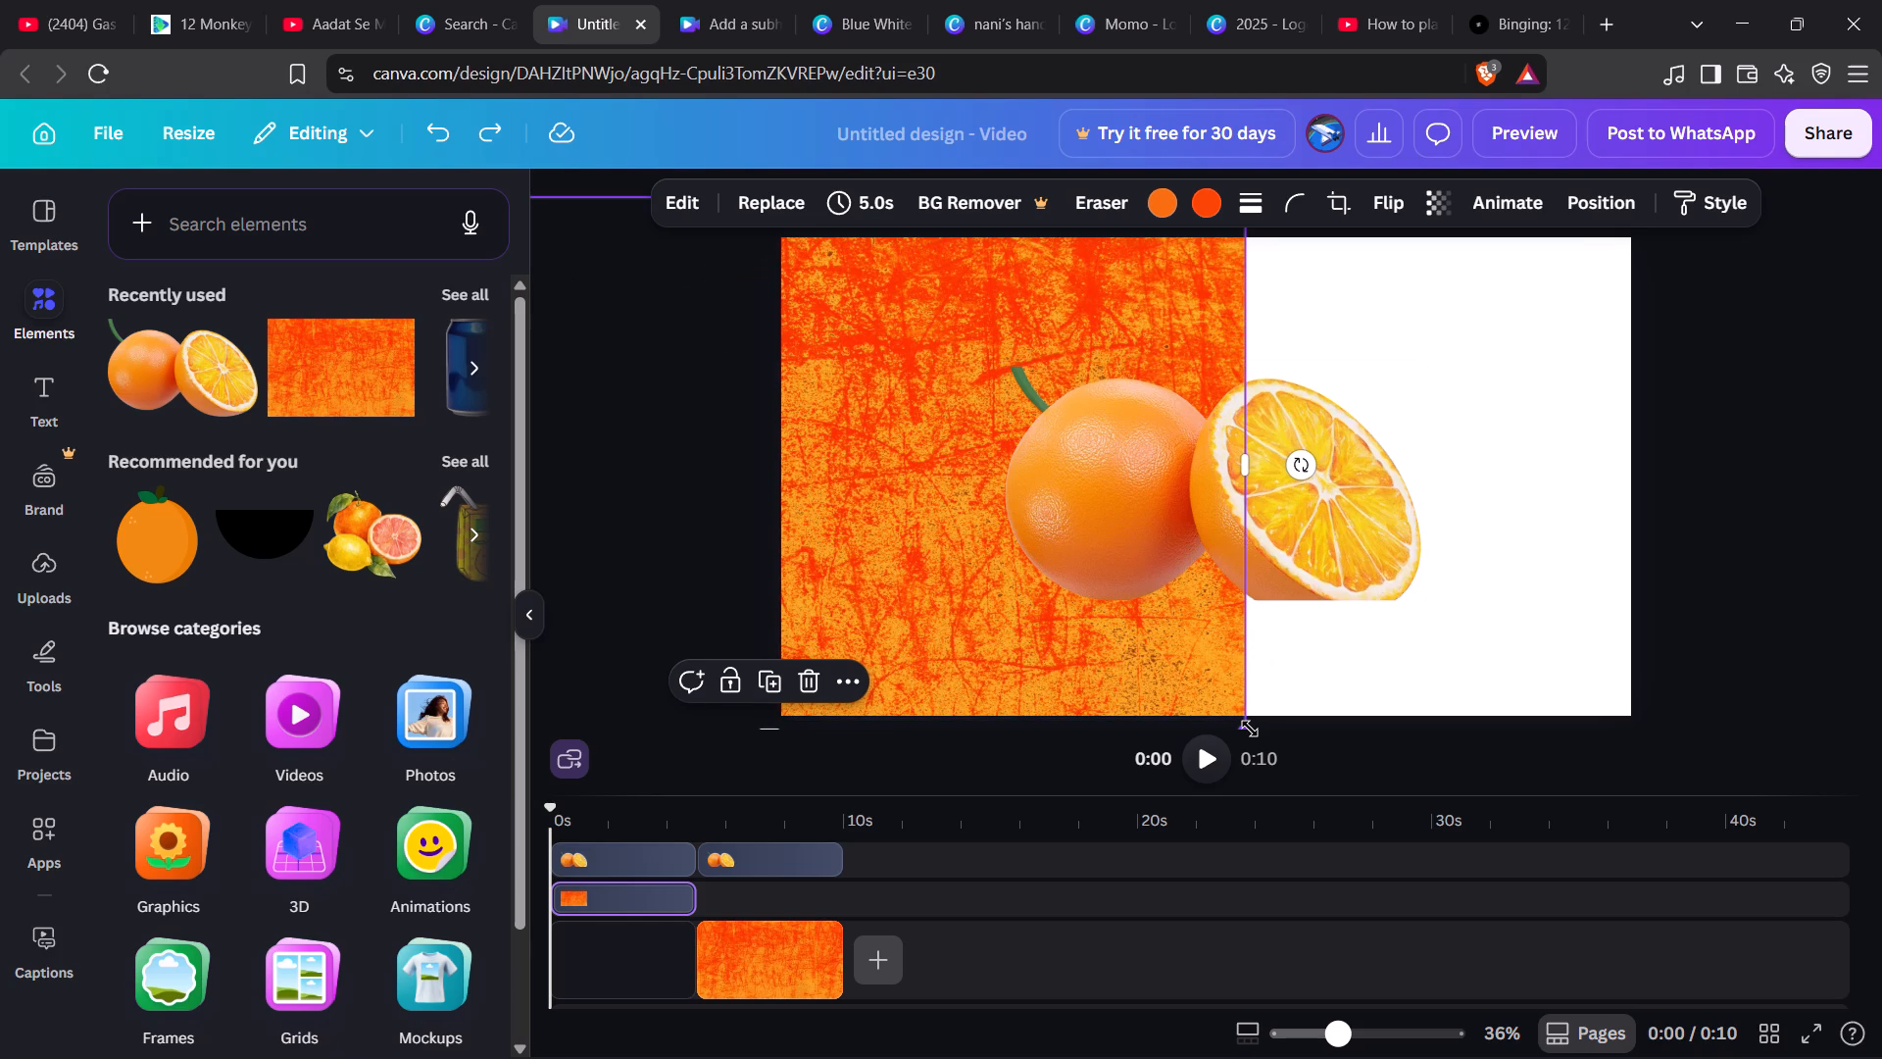
Enlarge the untilted grunge overlay in proportion to about 3,500 × 1,968 and move its right edge to just past the page centre.
{"action": "left_click_drag", "start_coordinate": [1249, 729], "coordinate": [1605, 785]}
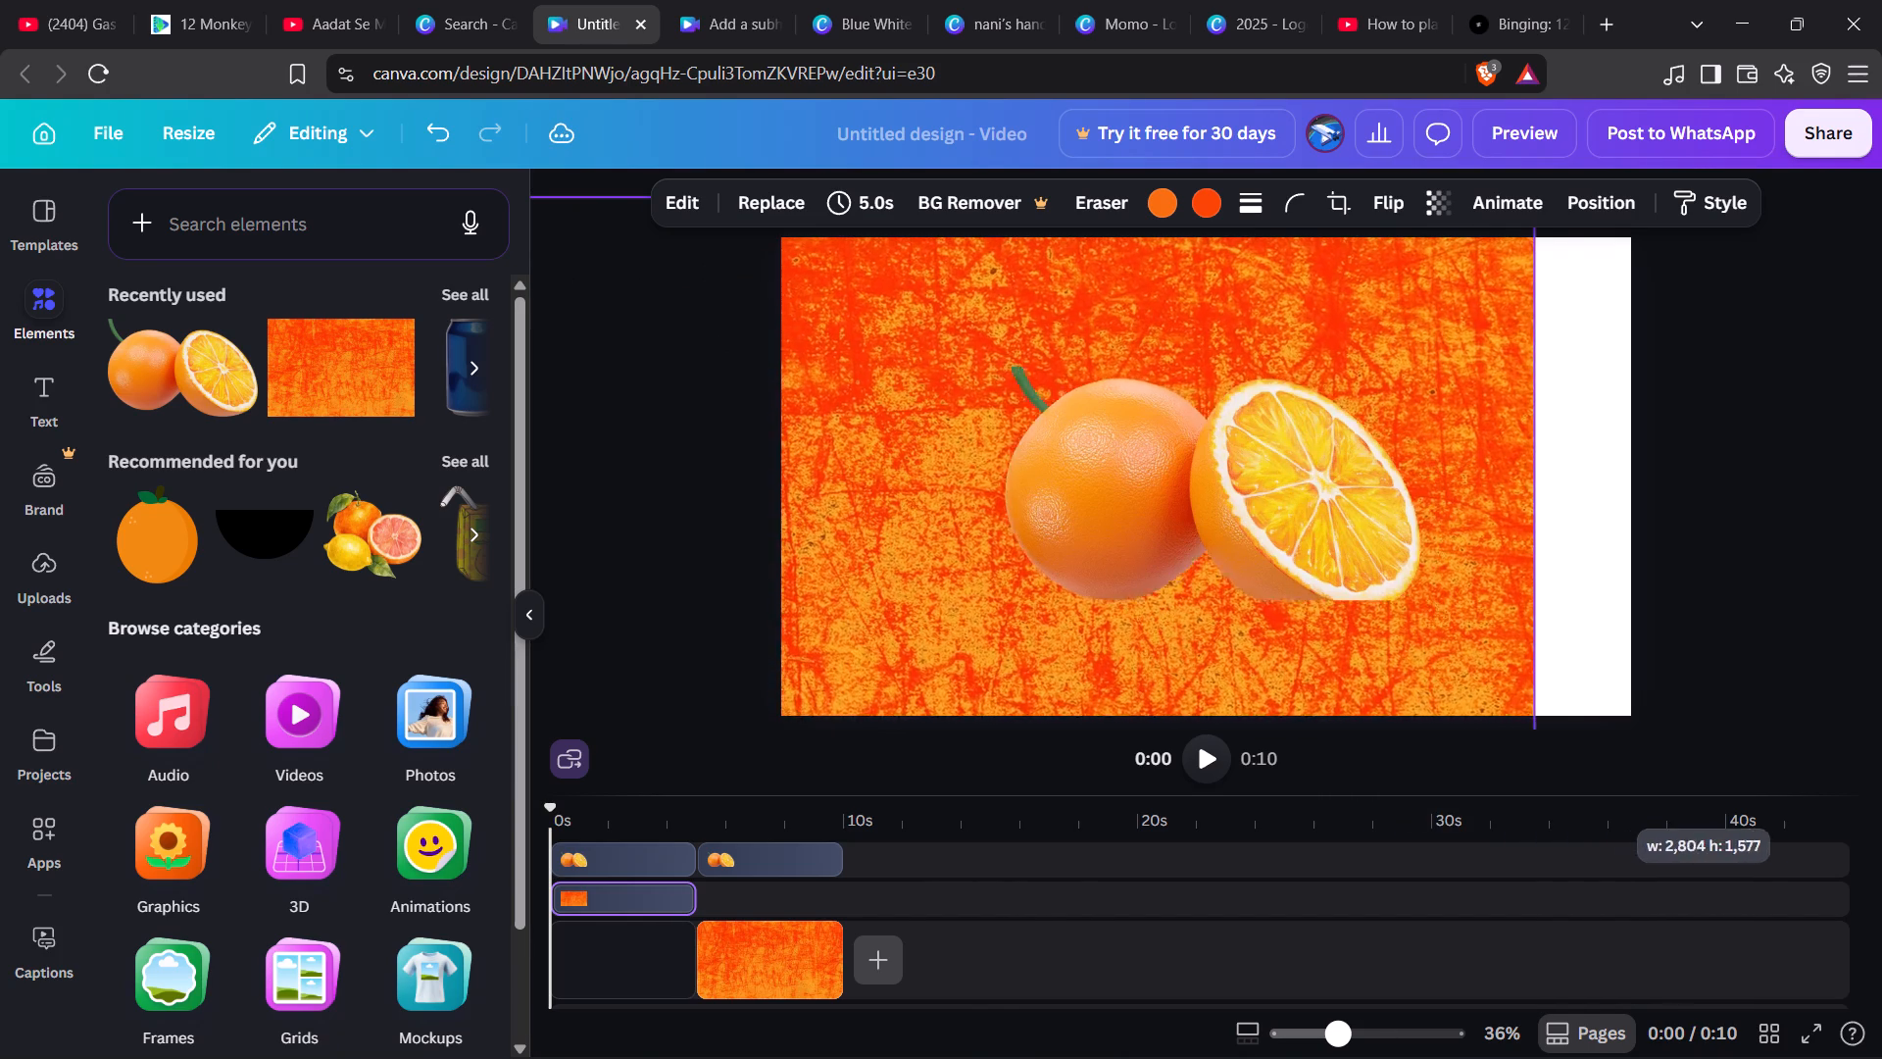
{"action": "left_click_drag", "start_coordinate": [1605, 785], "coordinate": [1663, 796]}
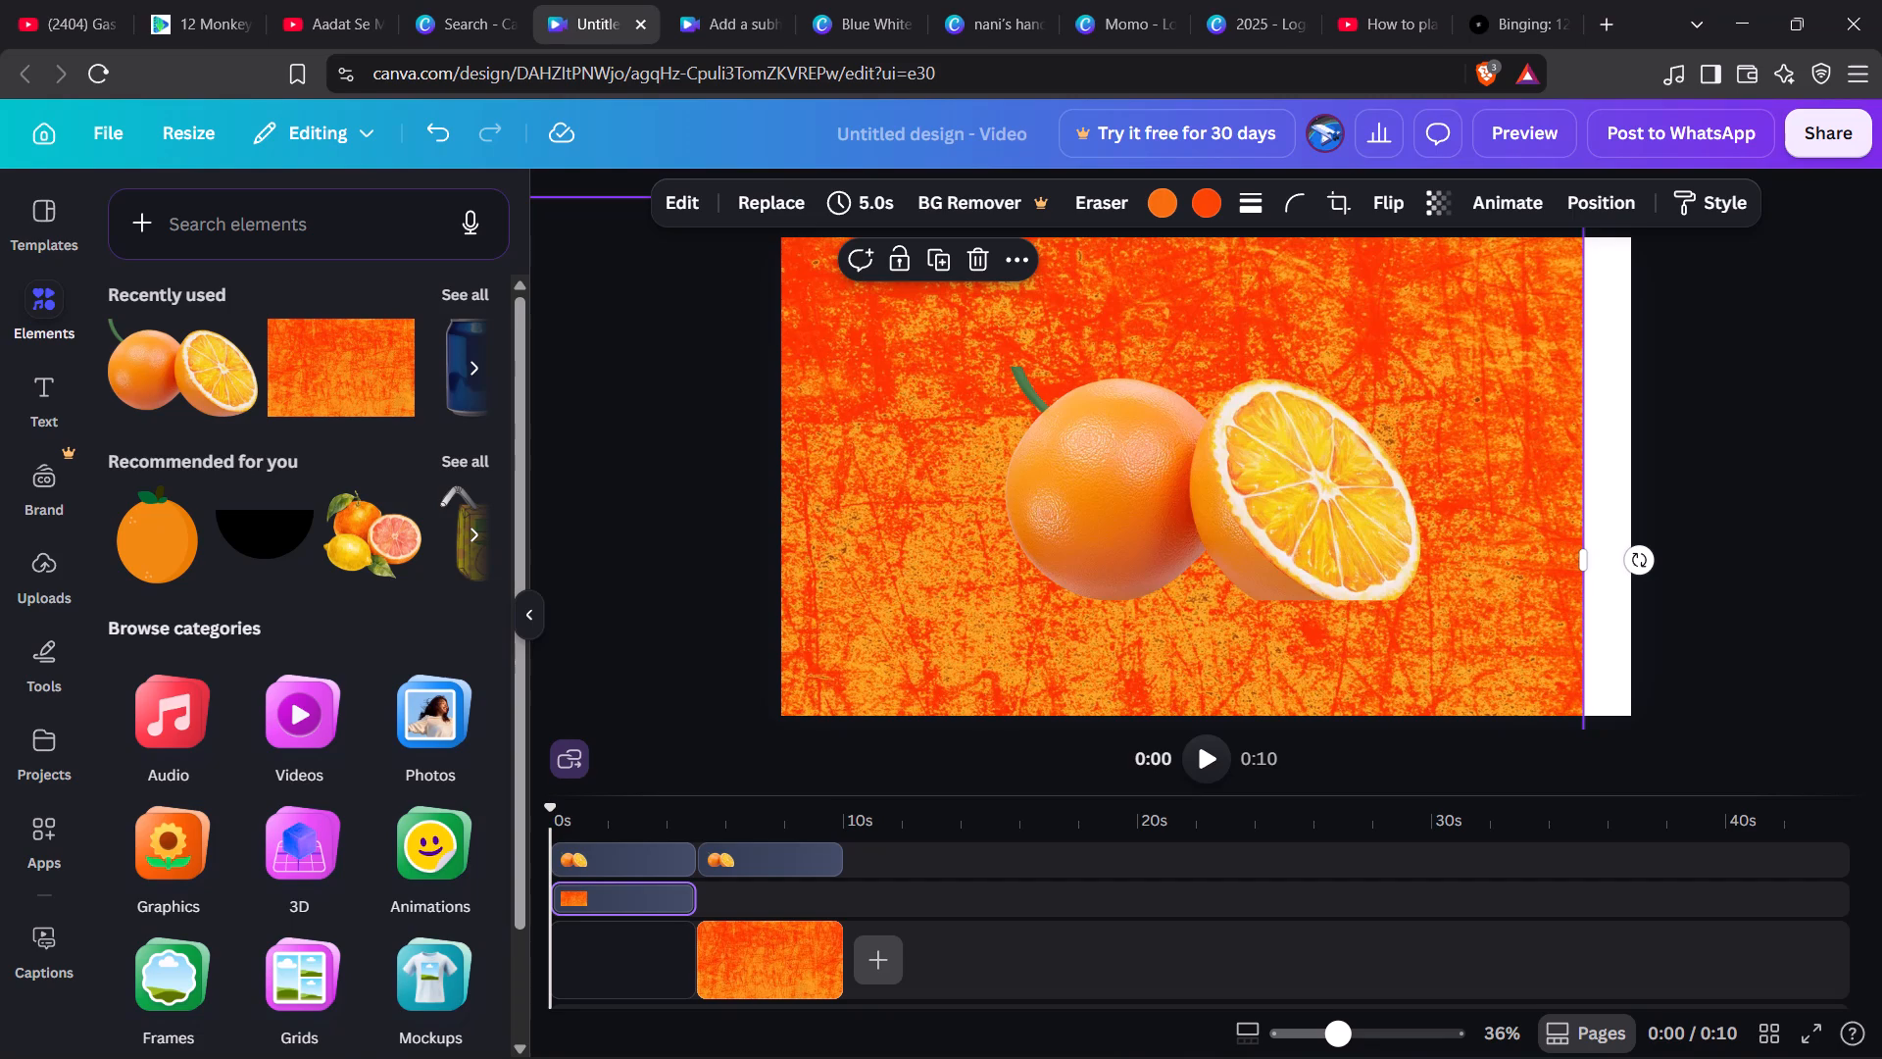
{"action": "left_click_drag", "start_coordinate": [1156, 612], "coordinate": [832, 603]}
{"action": "left_click_drag", "start_coordinate": [822, 580], "coordinate": [812, 256]}
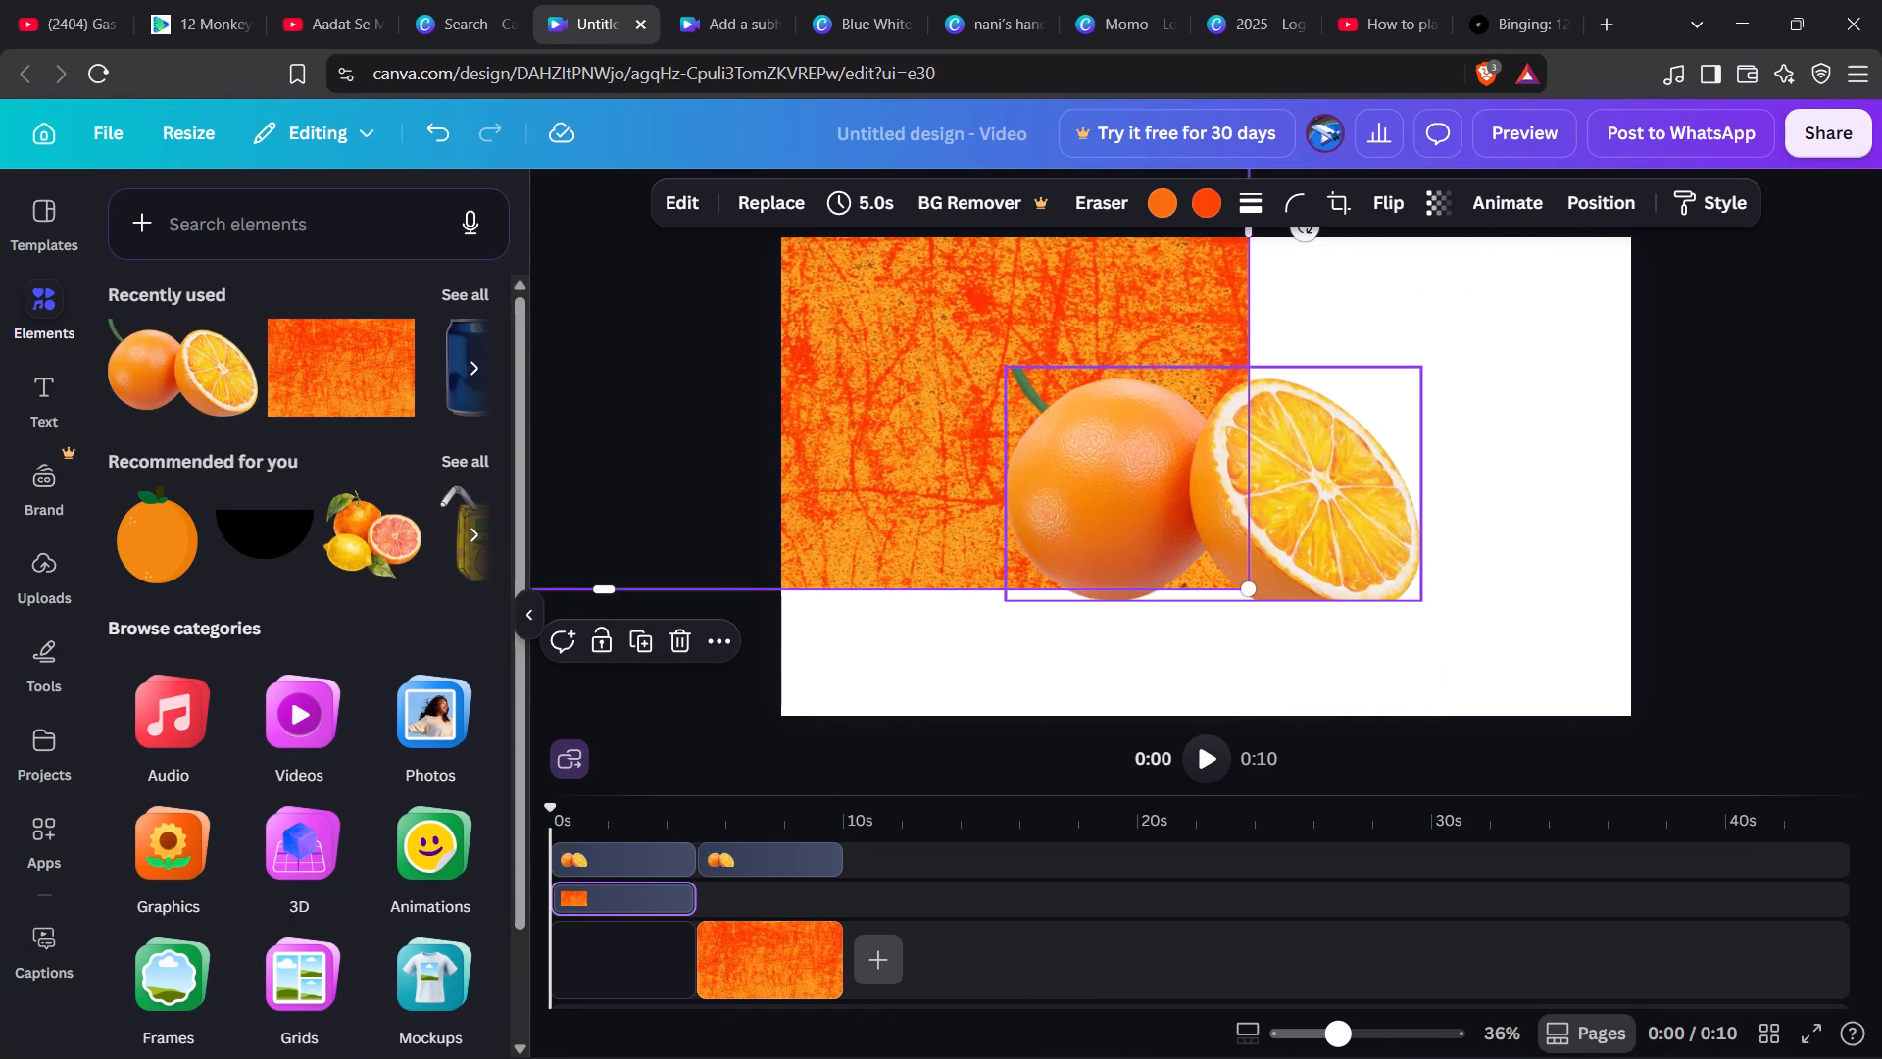
{"action": "left_click_drag", "start_coordinate": [1249, 588], "coordinate": [1495, 871]}
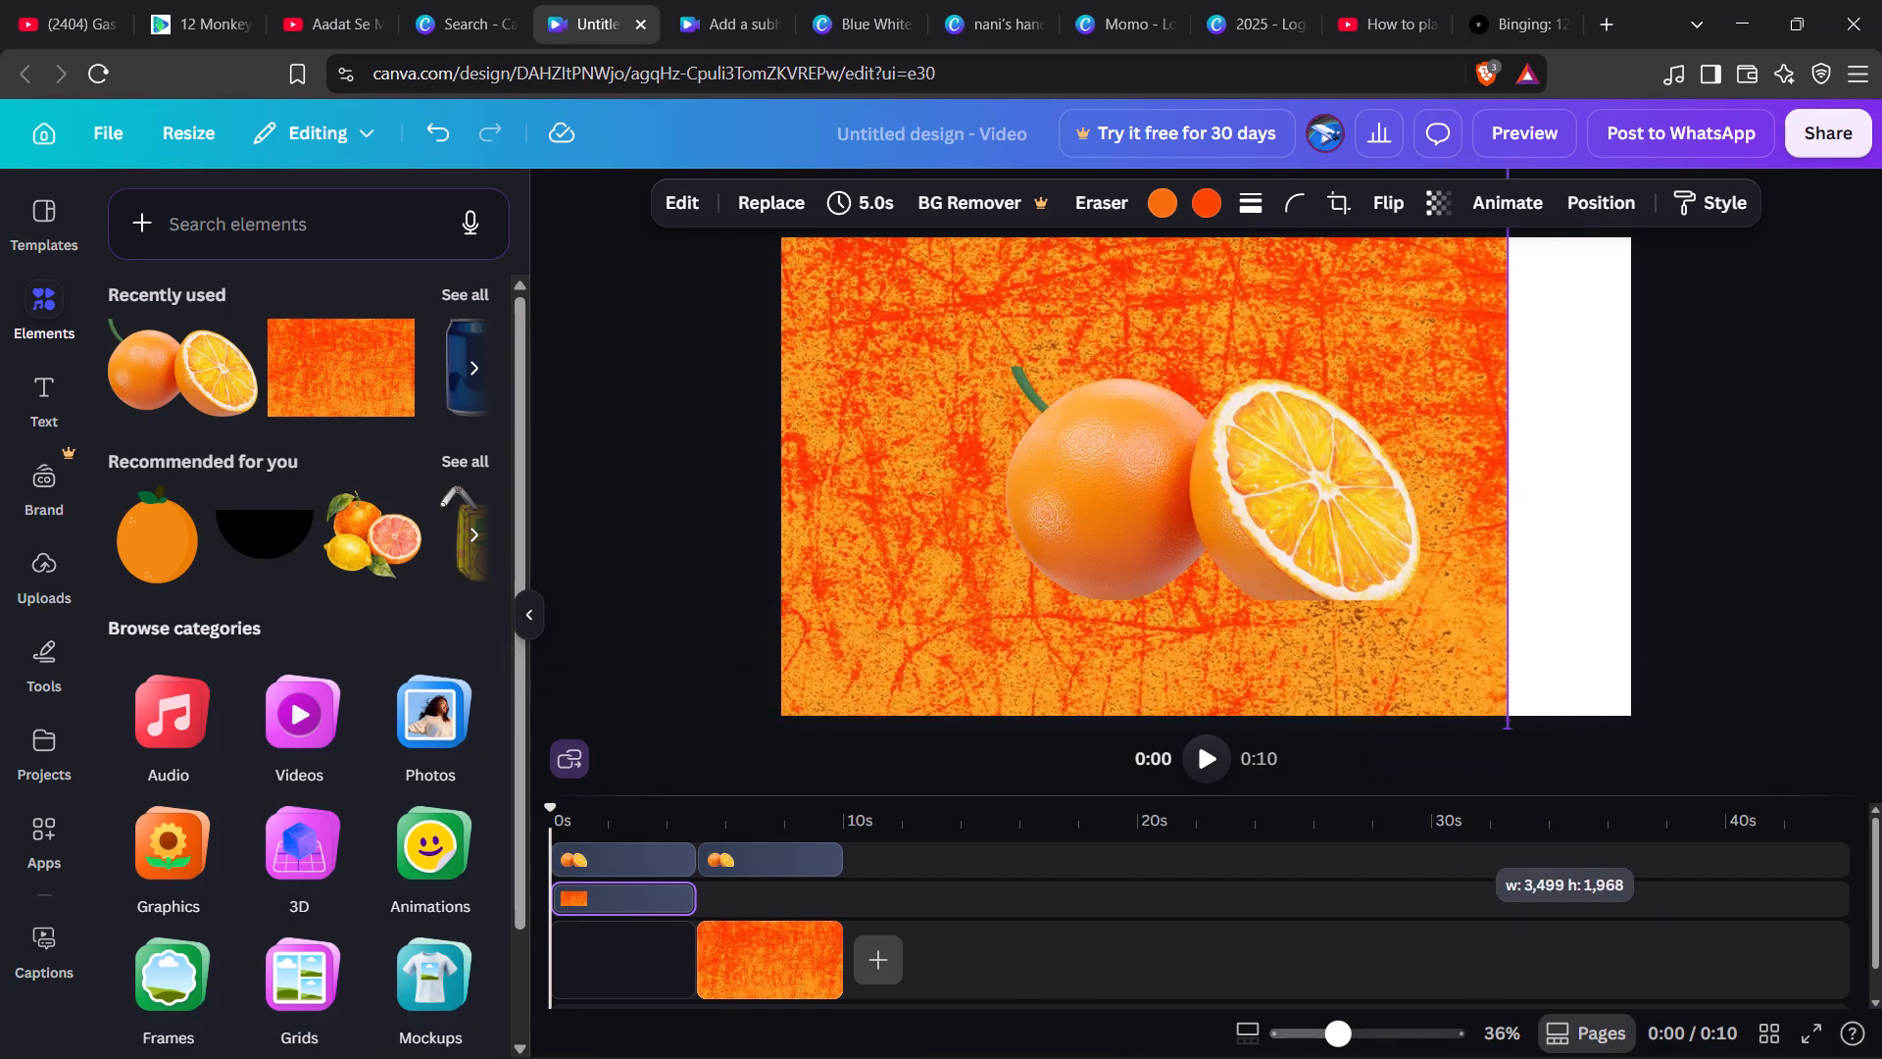
{"action": "left_click_drag", "start_coordinate": [1495, 871], "coordinate": [1496, 874]}
{"action": "left_click_drag", "start_coordinate": [1310, 667], "coordinate": [1210, 662]}
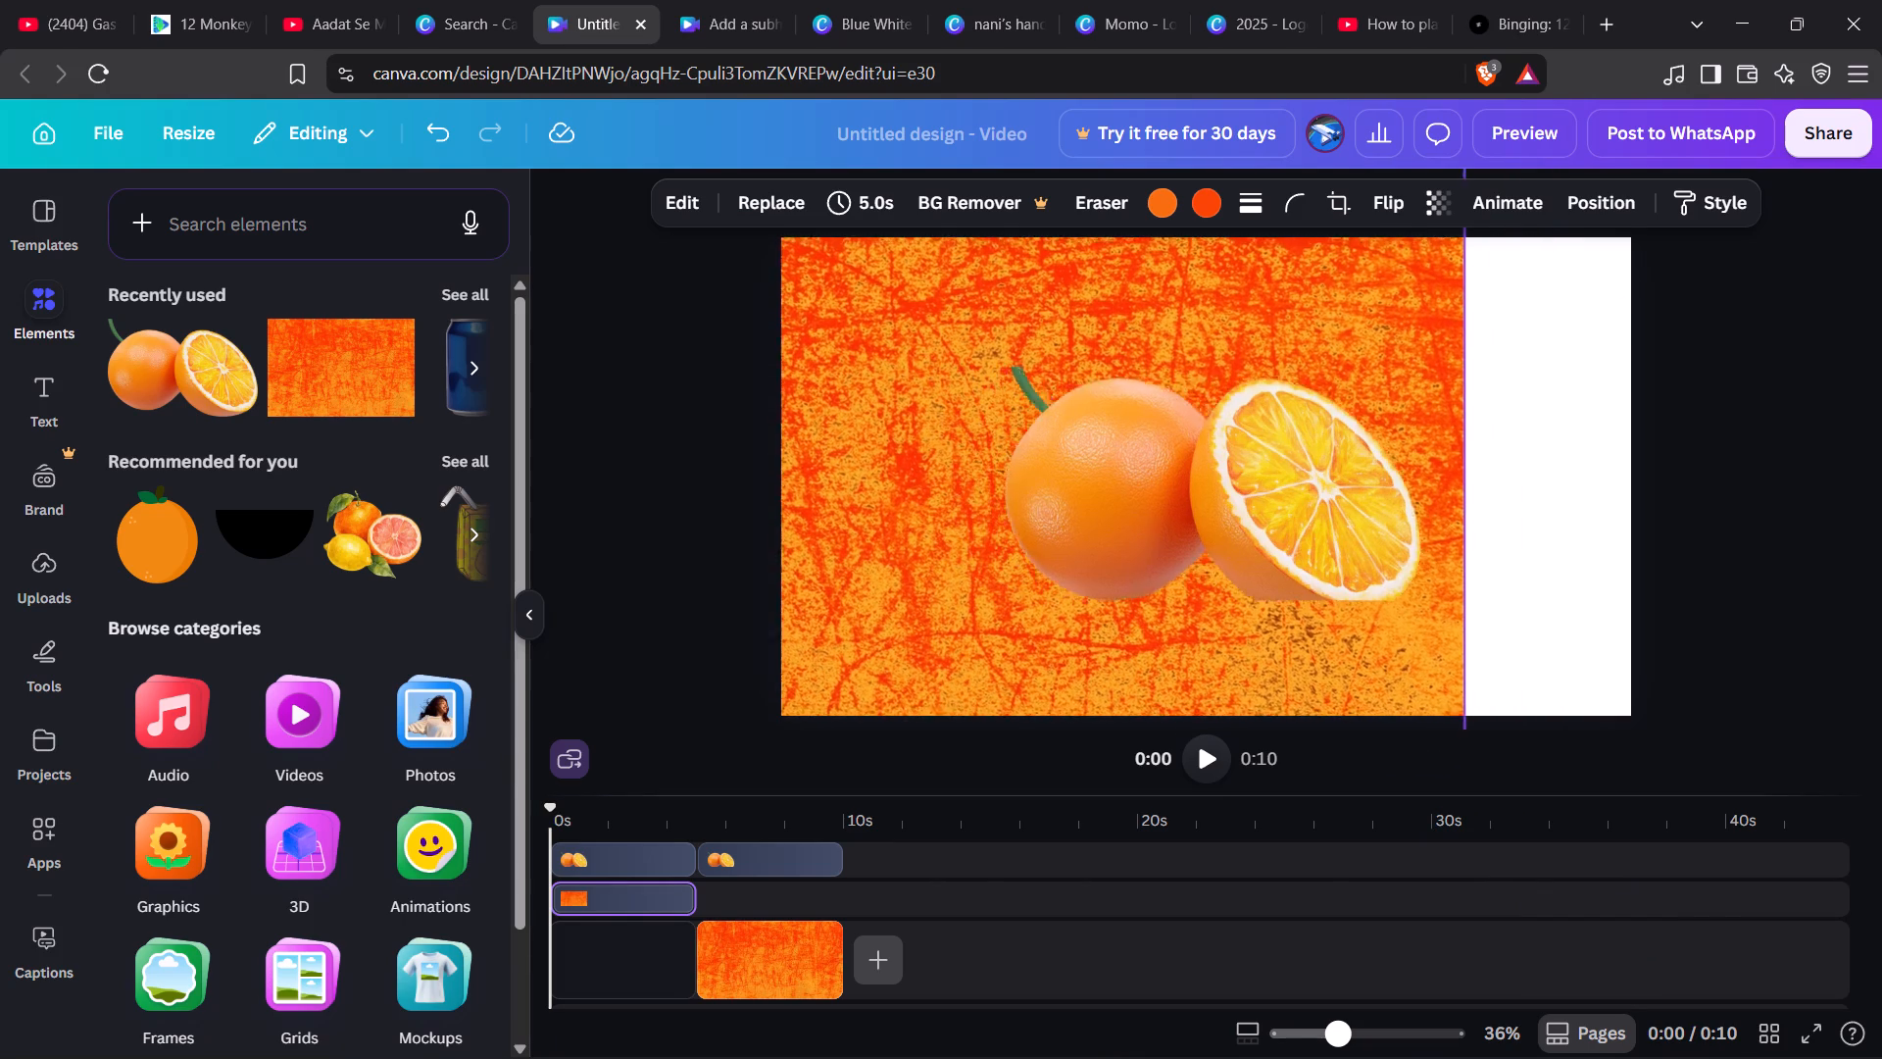
{"action": "left_click_drag", "start_coordinate": [1210, 662], "coordinate": [1000, 657]}
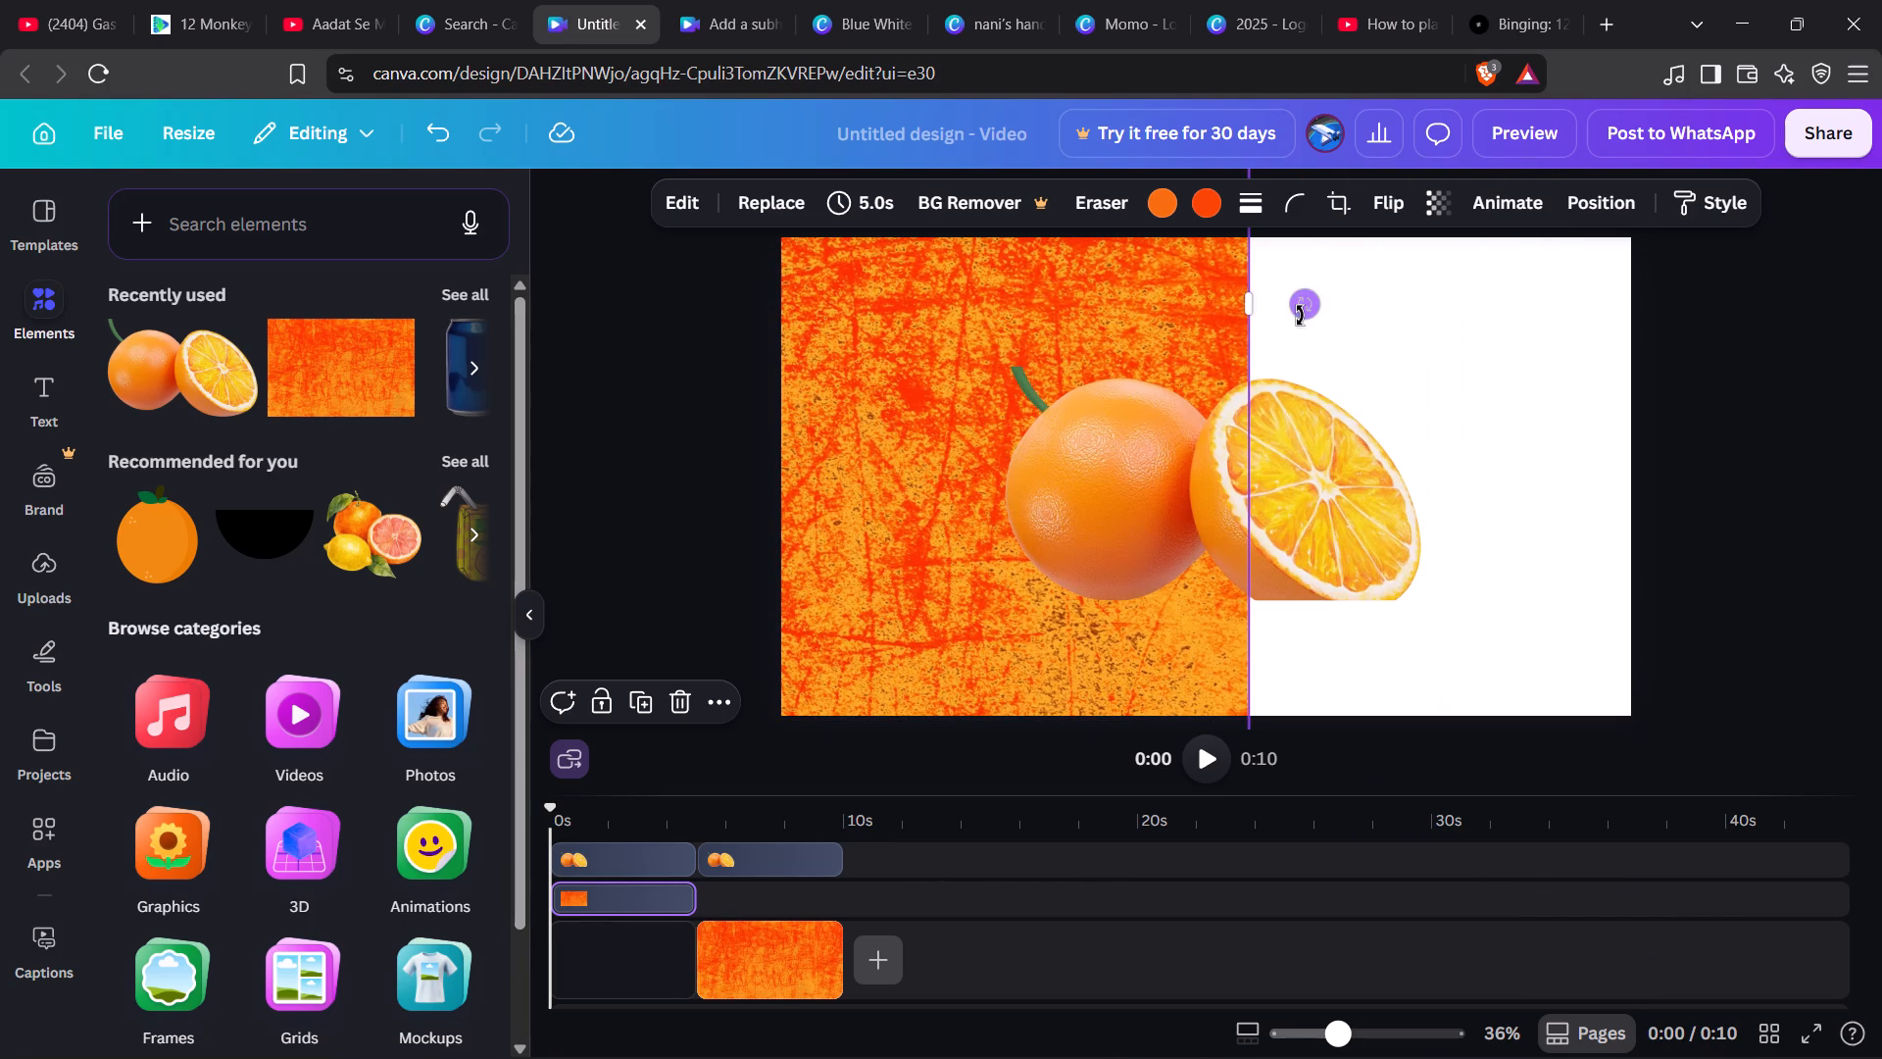
Tilt the first clip's grunge overlay slightly anticlockwise and reposition it so its slanted right edge runs just past the page centre.
{"action": "left_click_drag", "start_coordinate": [1300, 316], "coordinate": [1325, 230]}
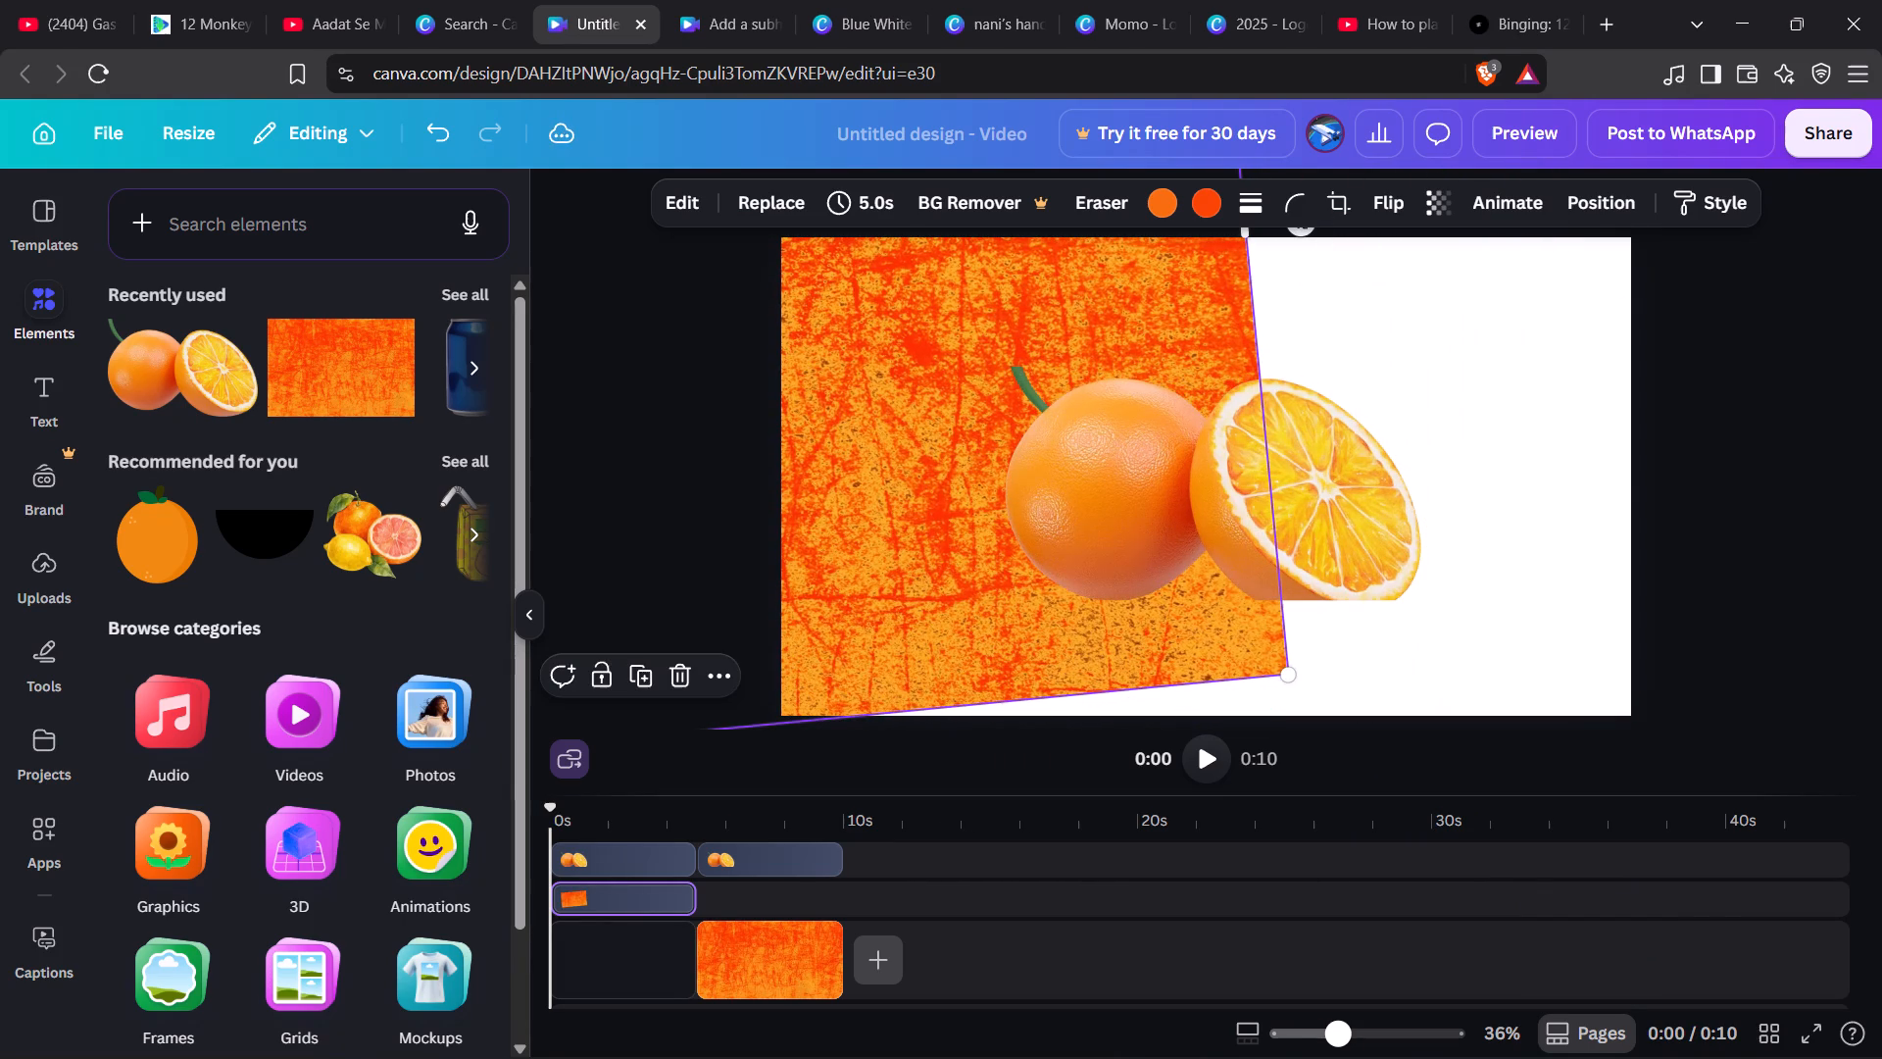
{"action": "left_click_drag", "start_coordinate": [822, 413], "coordinate": [895, 528]}
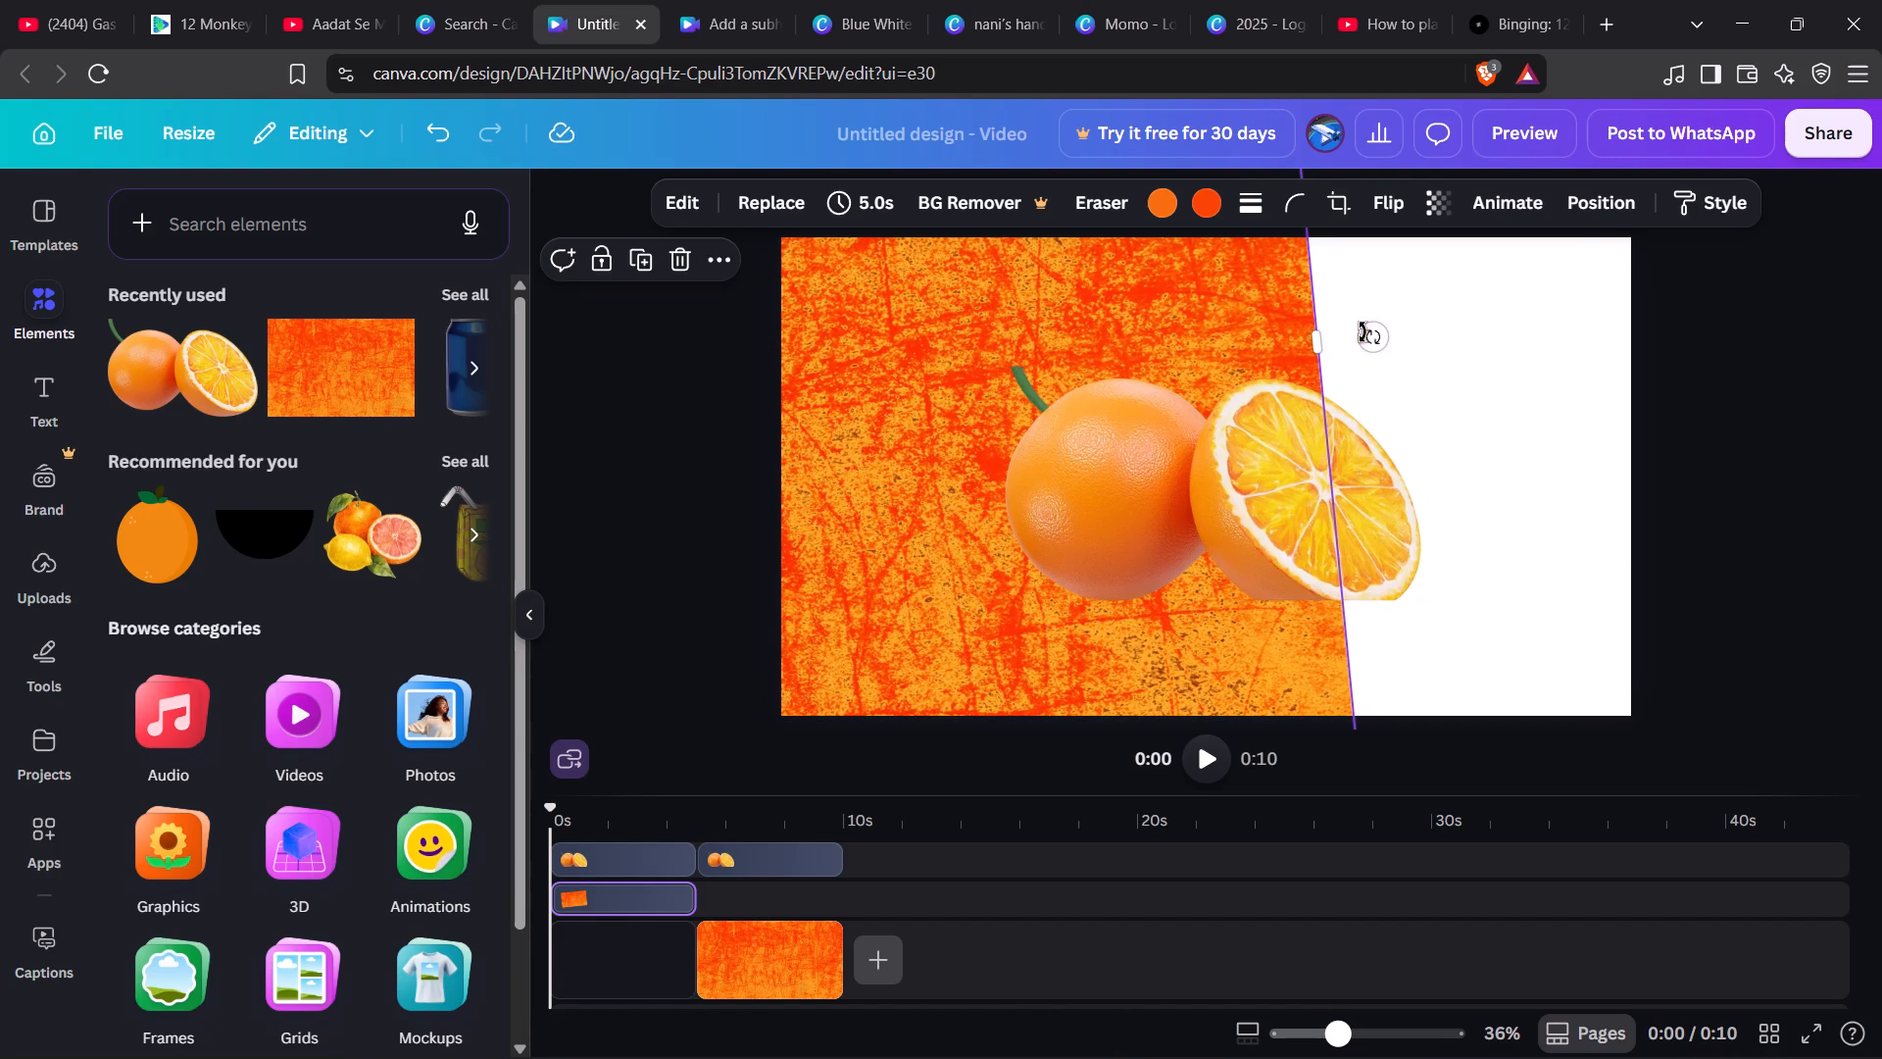
{"action": "left_click_drag", "start_coordinate": [1362, 332], "coordinate": [1269, 304]}
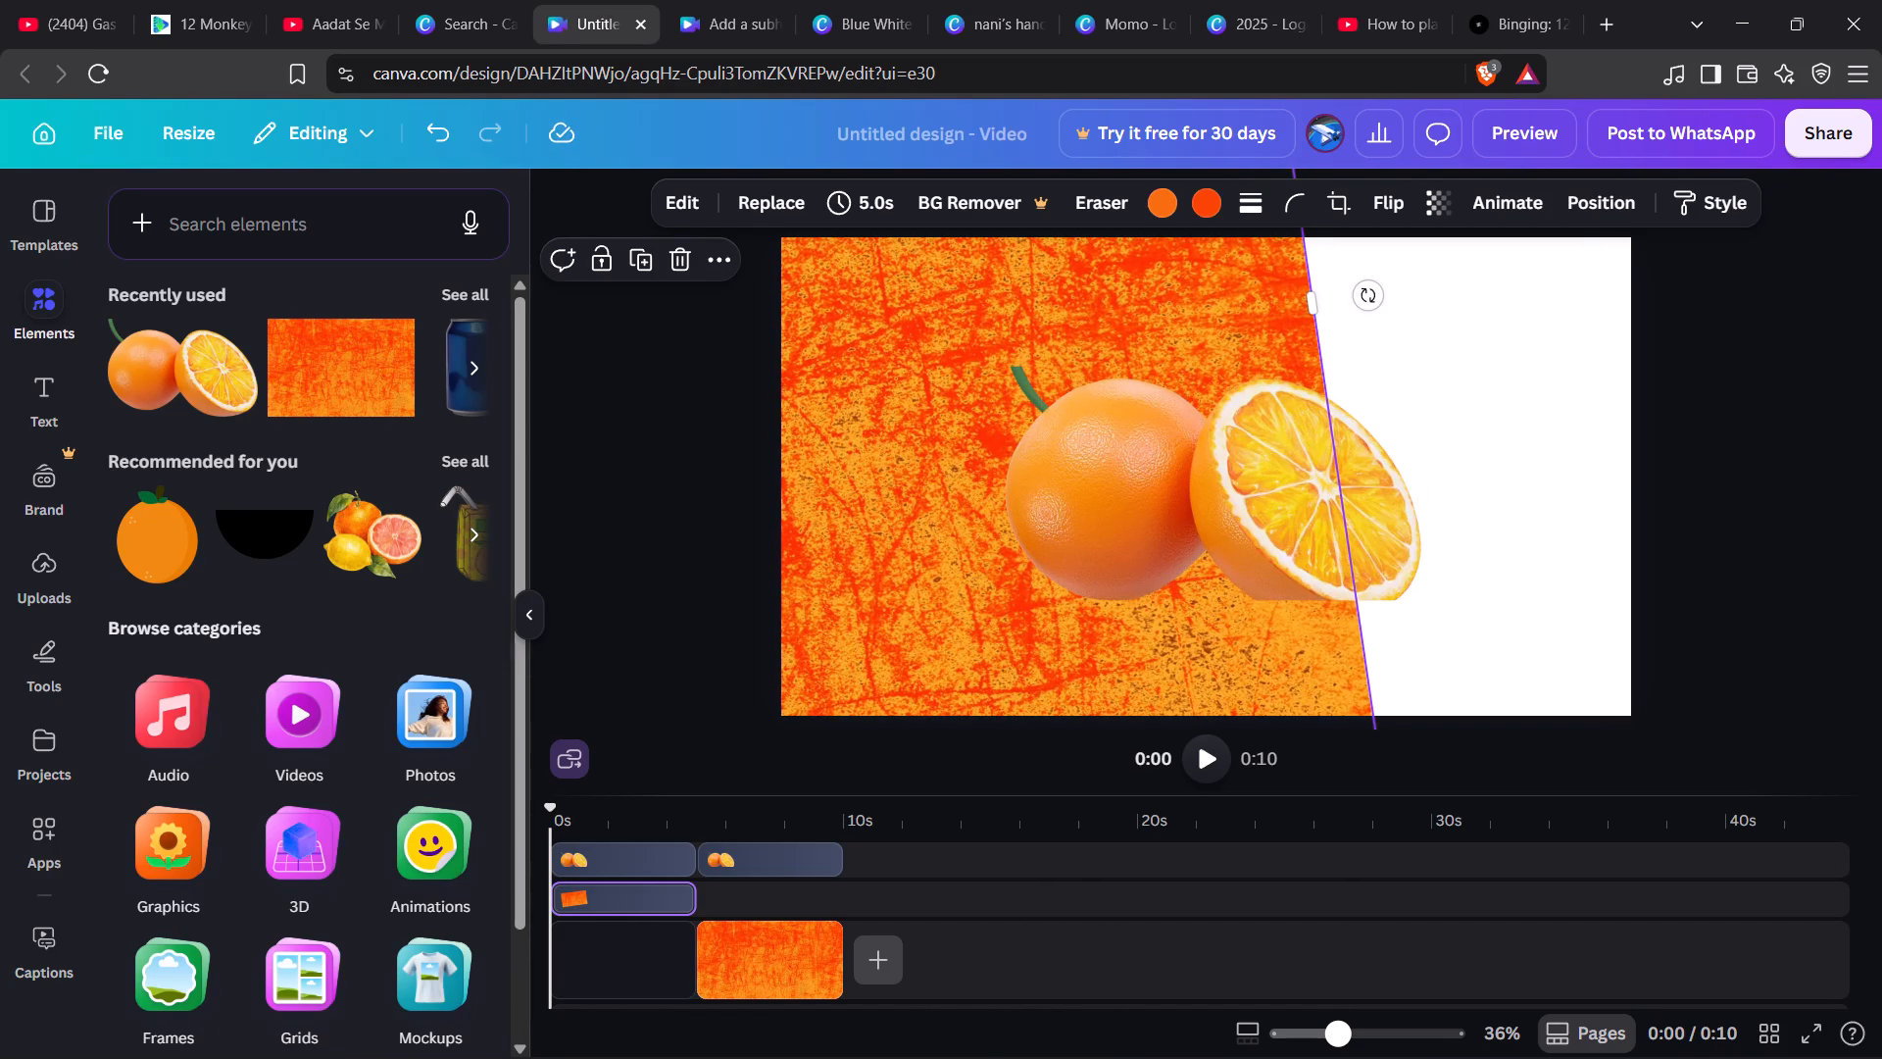
{"action": "left_click_drag", "start_coordinate": [952, 350], "coordinate": [909, 354]}
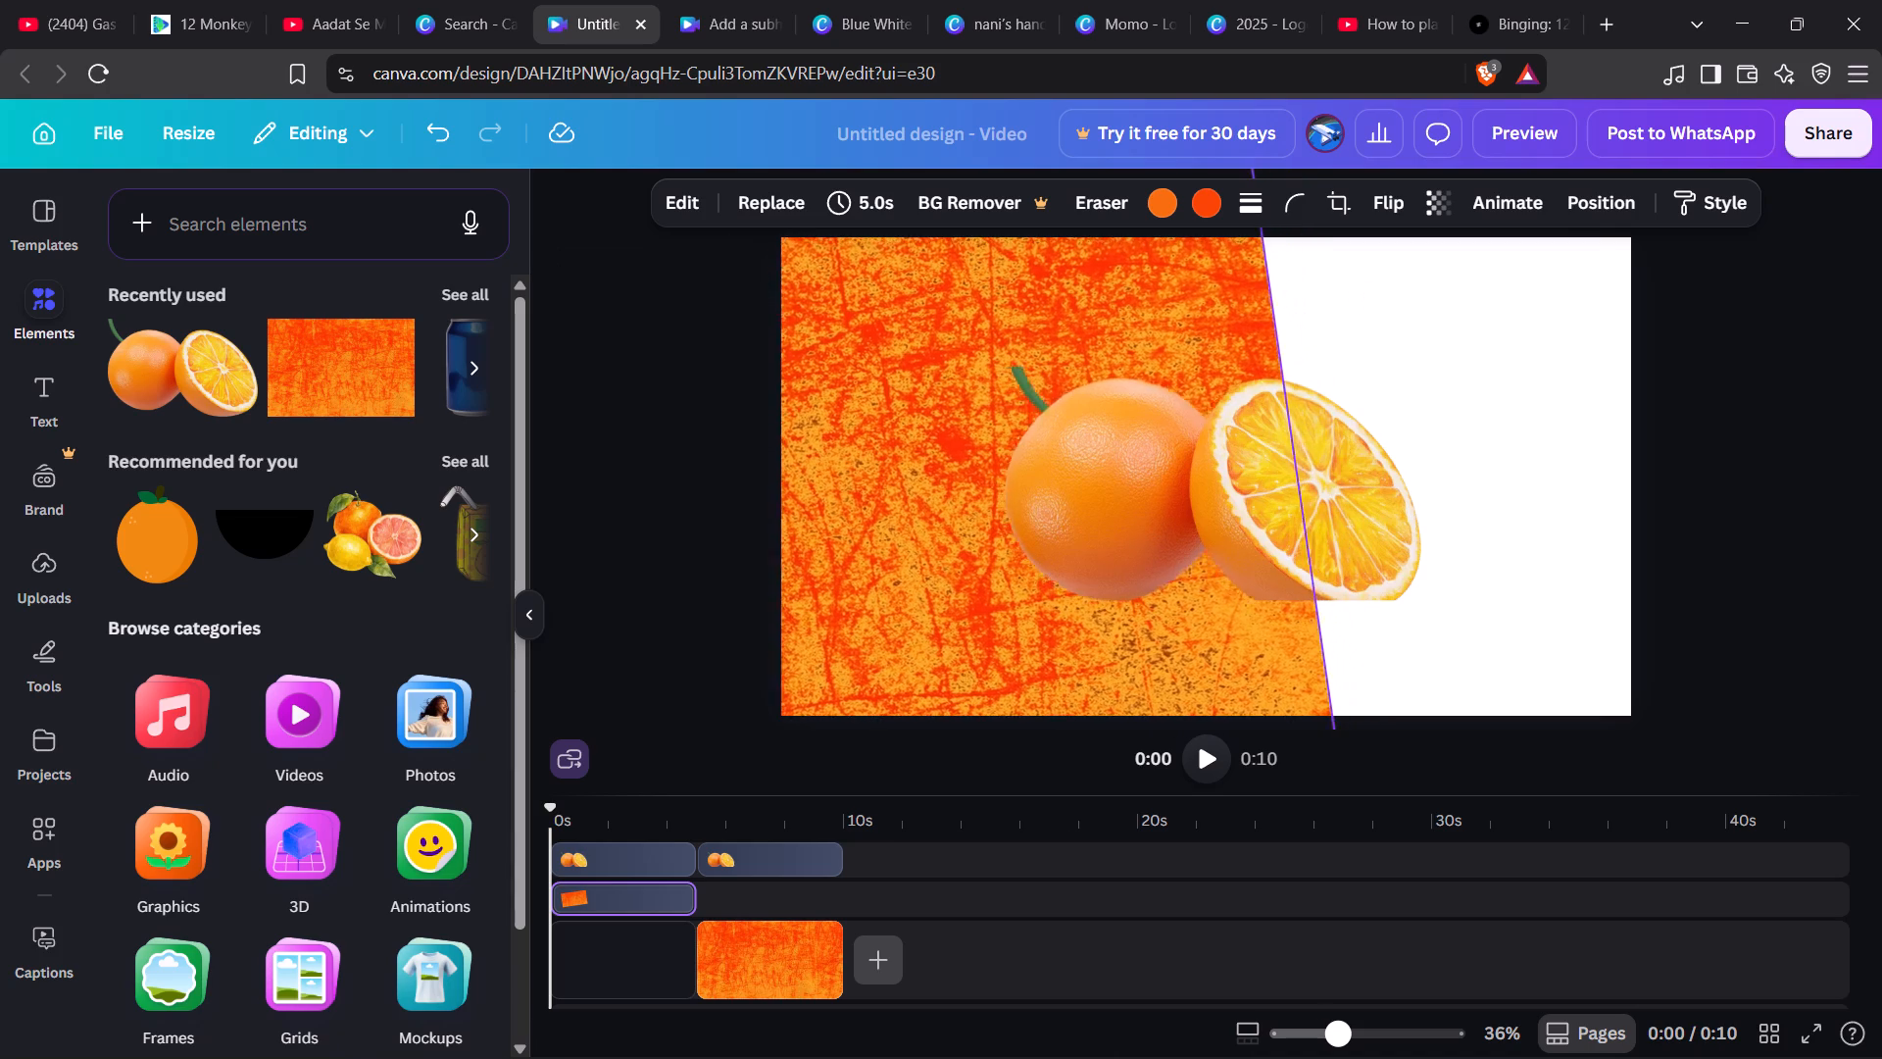
{"action": "left_click_drag", "start_coordinate": [909, 354], "coordinate": [881, 356]}
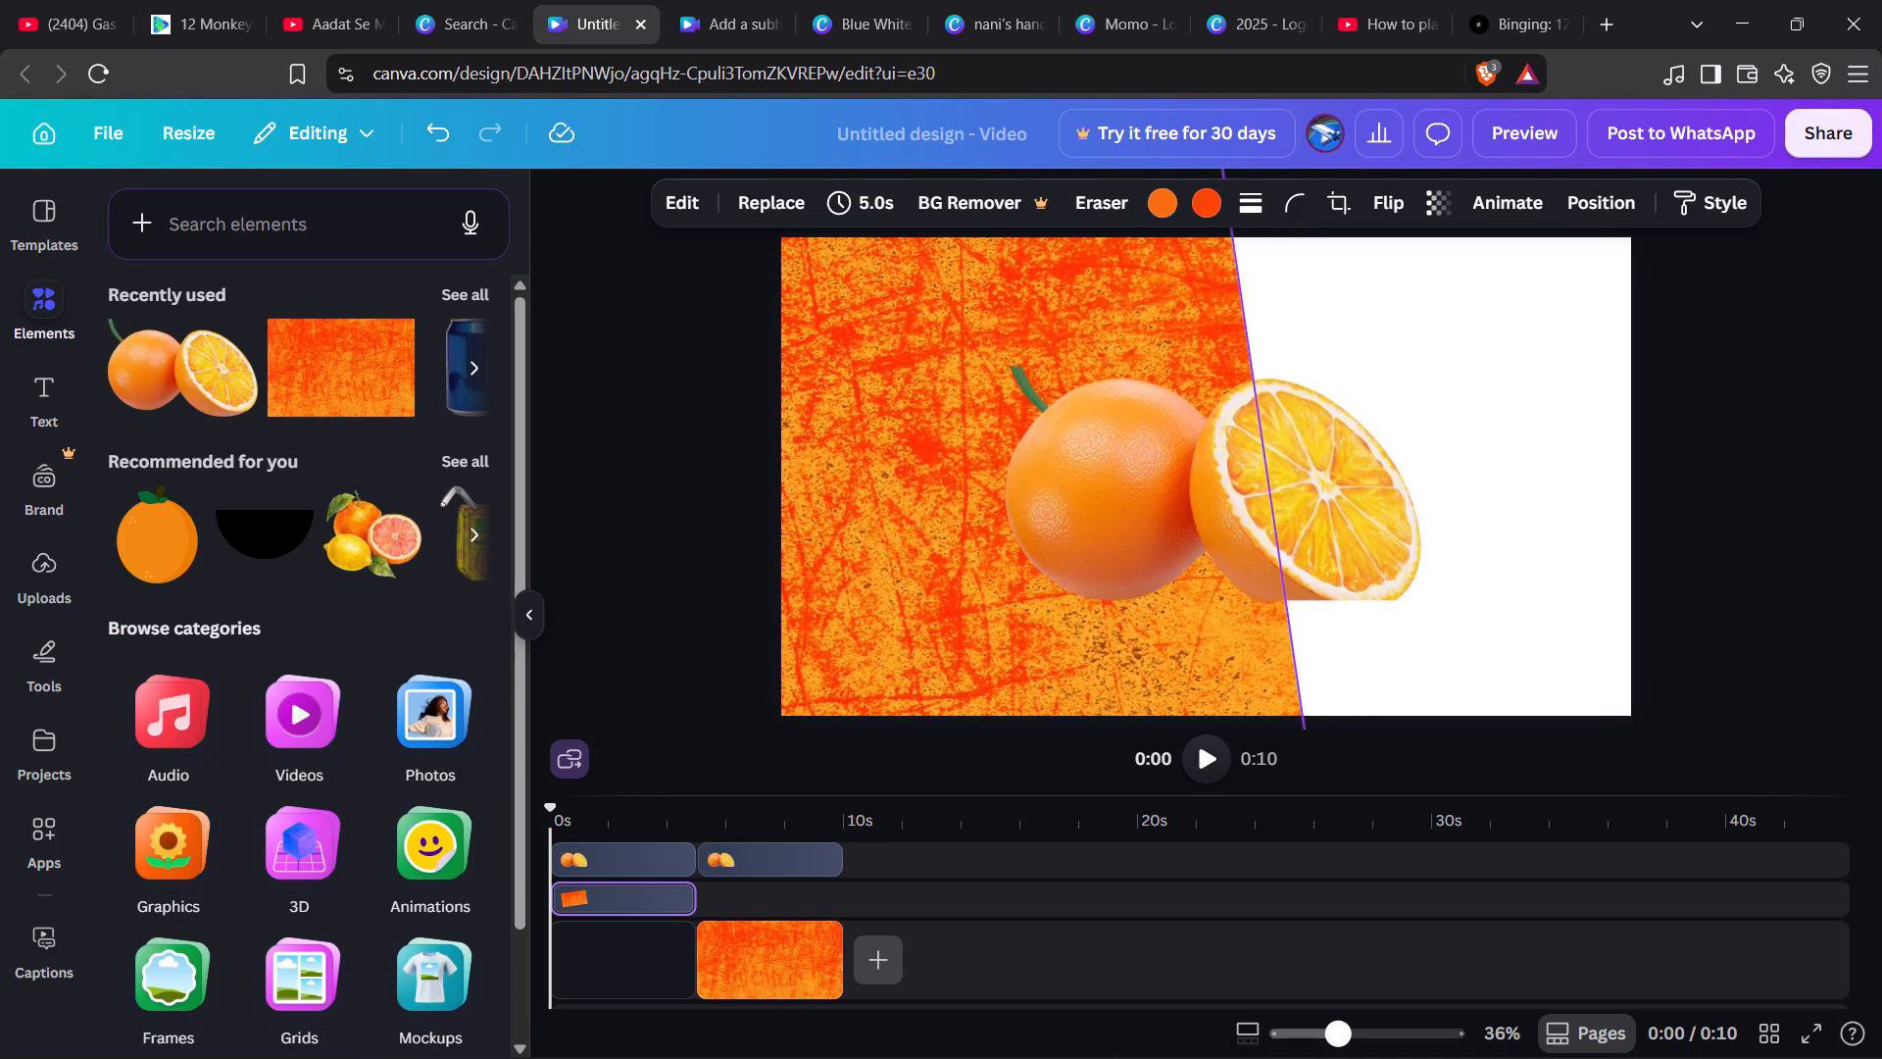
{"action": "left_click_drag", "start_coordinate": [881, 356], "coordinate": [886, 360]}
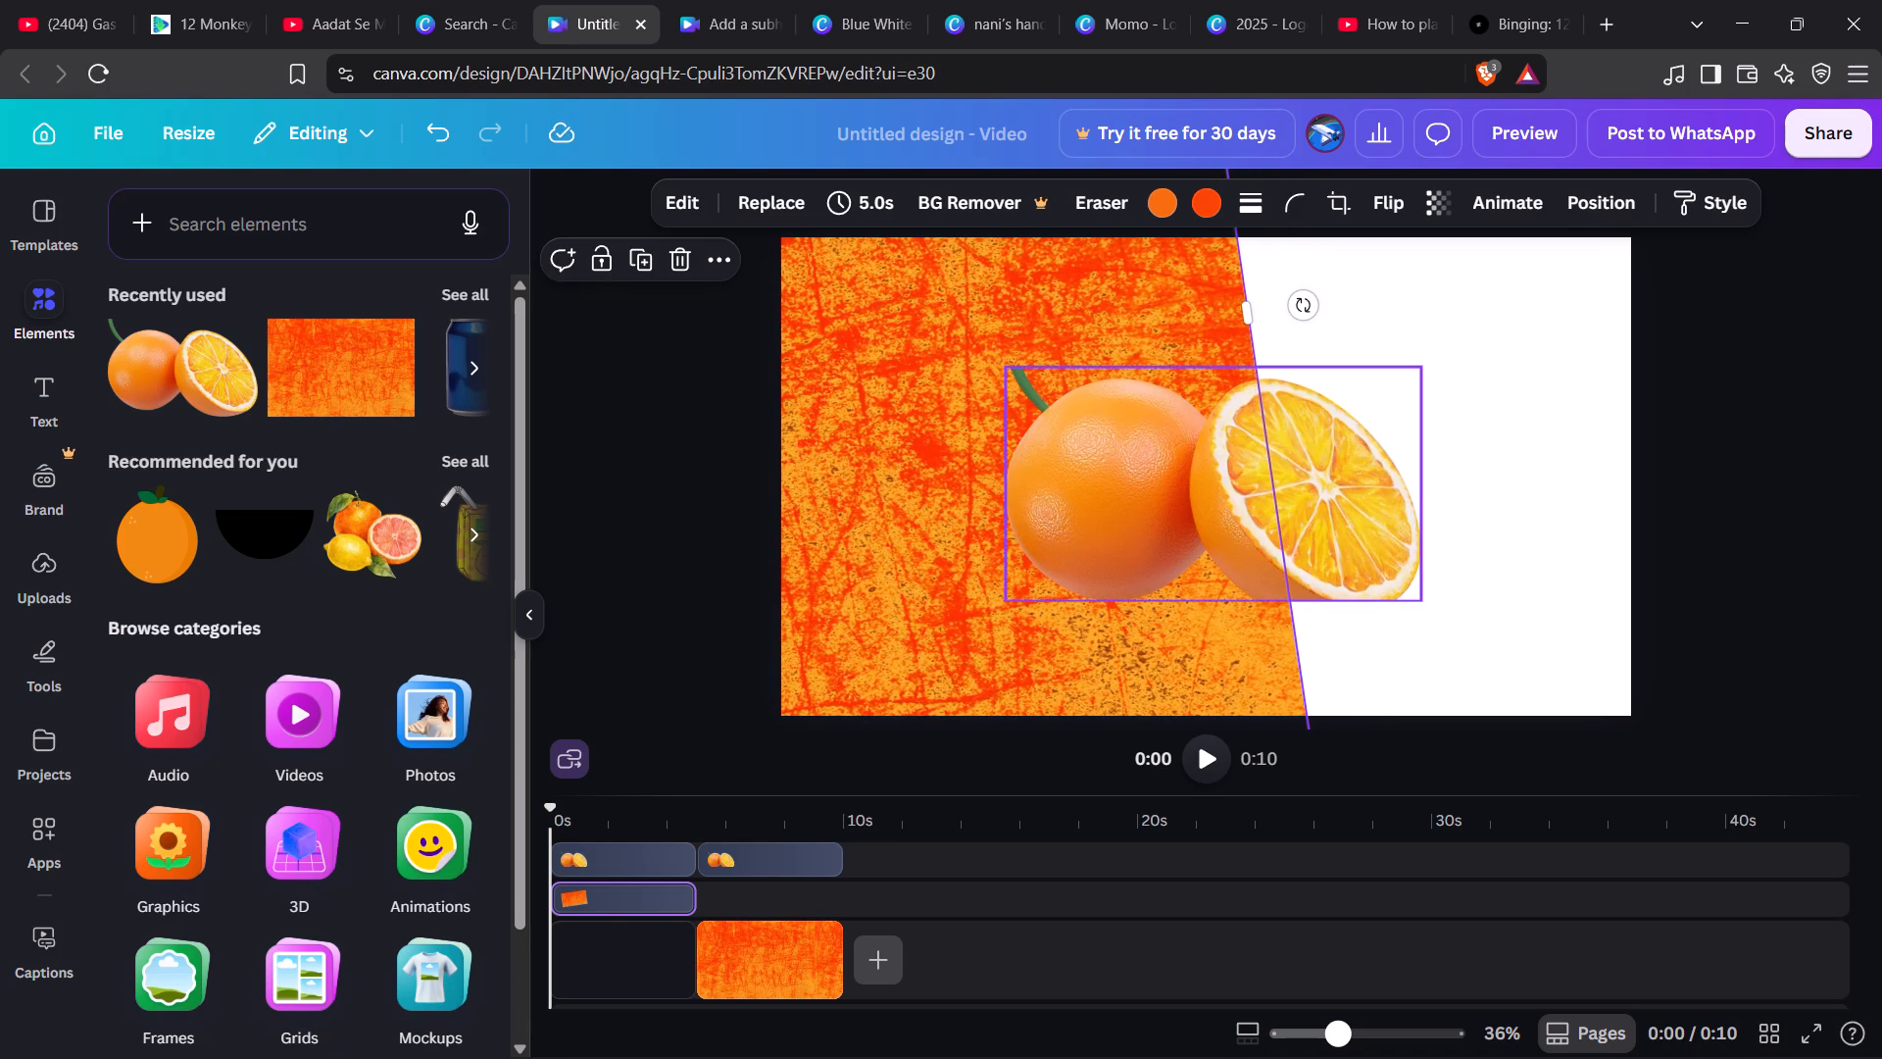
Move the first clip's orange cutout to the page's lower right corner and enlarge it to about 1,322 wide, running off the page.
{"action": "left_click", "coordinate": [1359, 502]}
{"action": "left_click_drag", "start_coordinate": [1359, 502], "coordinate": [1458, 562]}
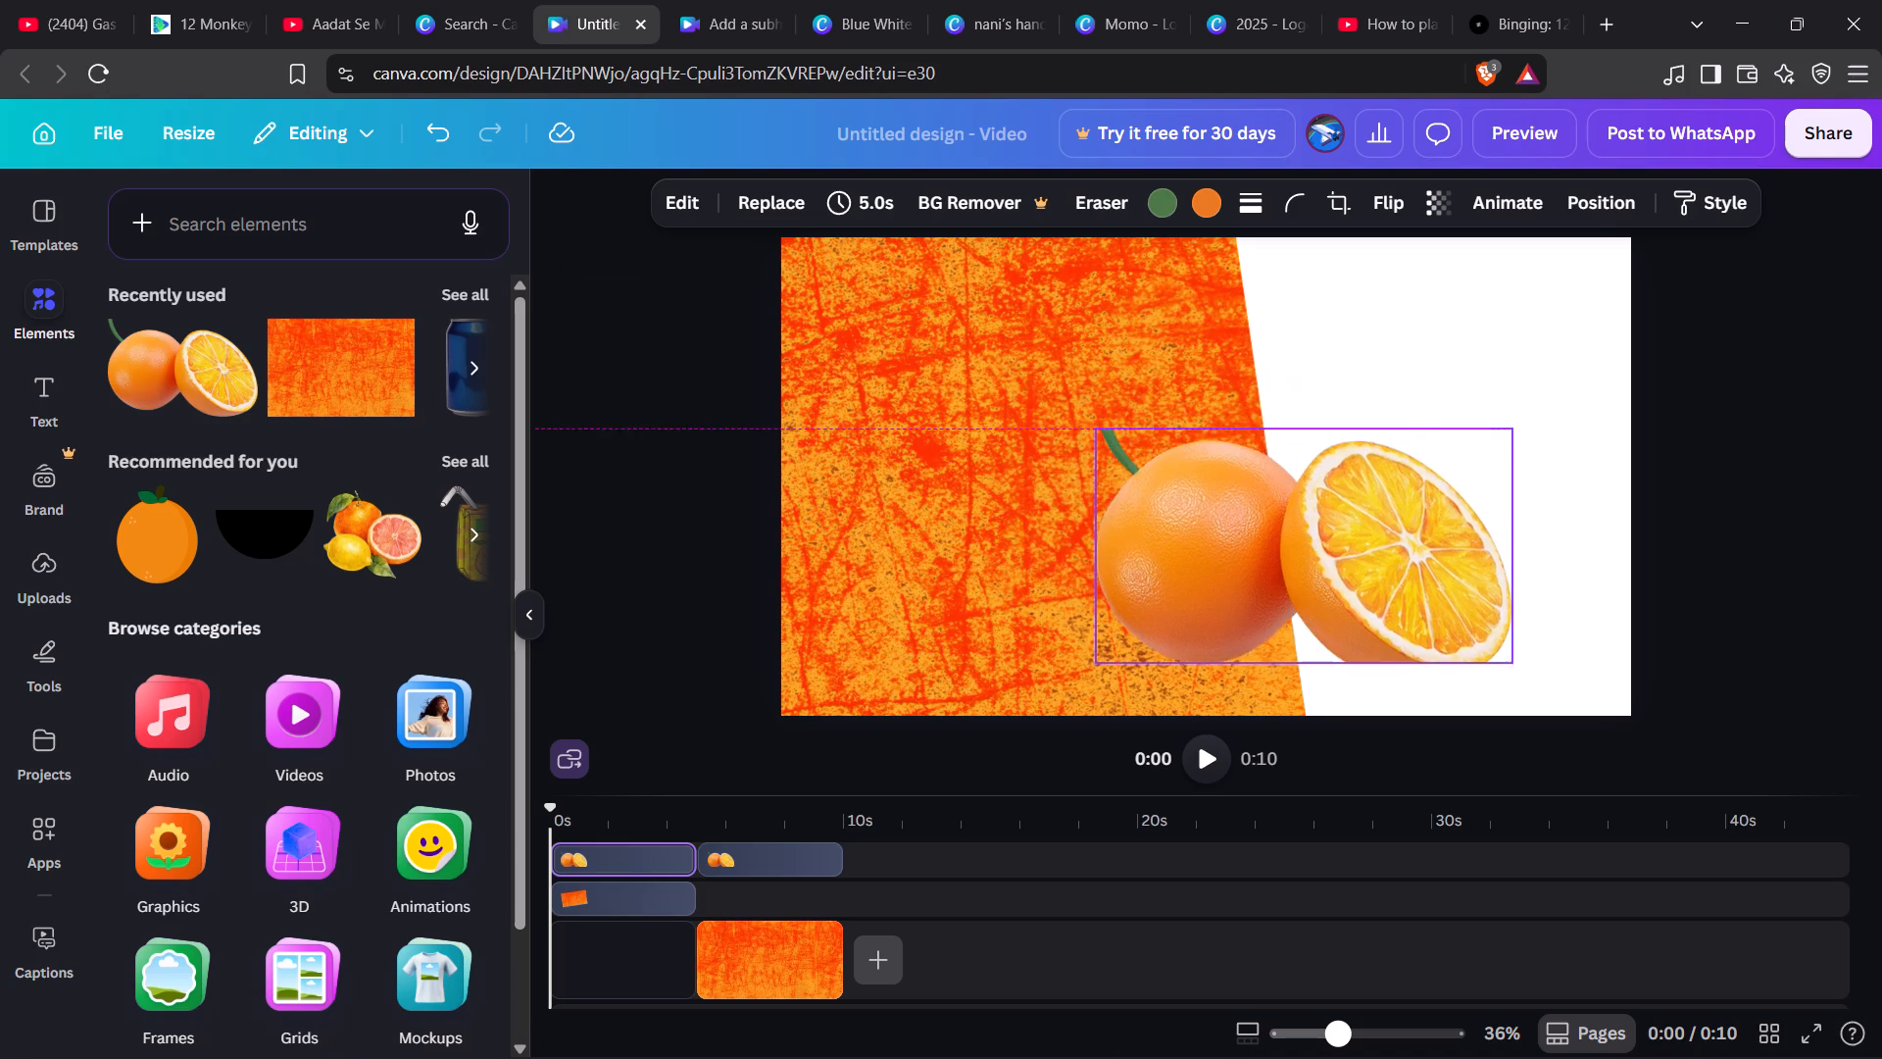
{"action": "left_click_drag", "start_coordinate": [1458, 562], "coordinate": [1545, 550]}
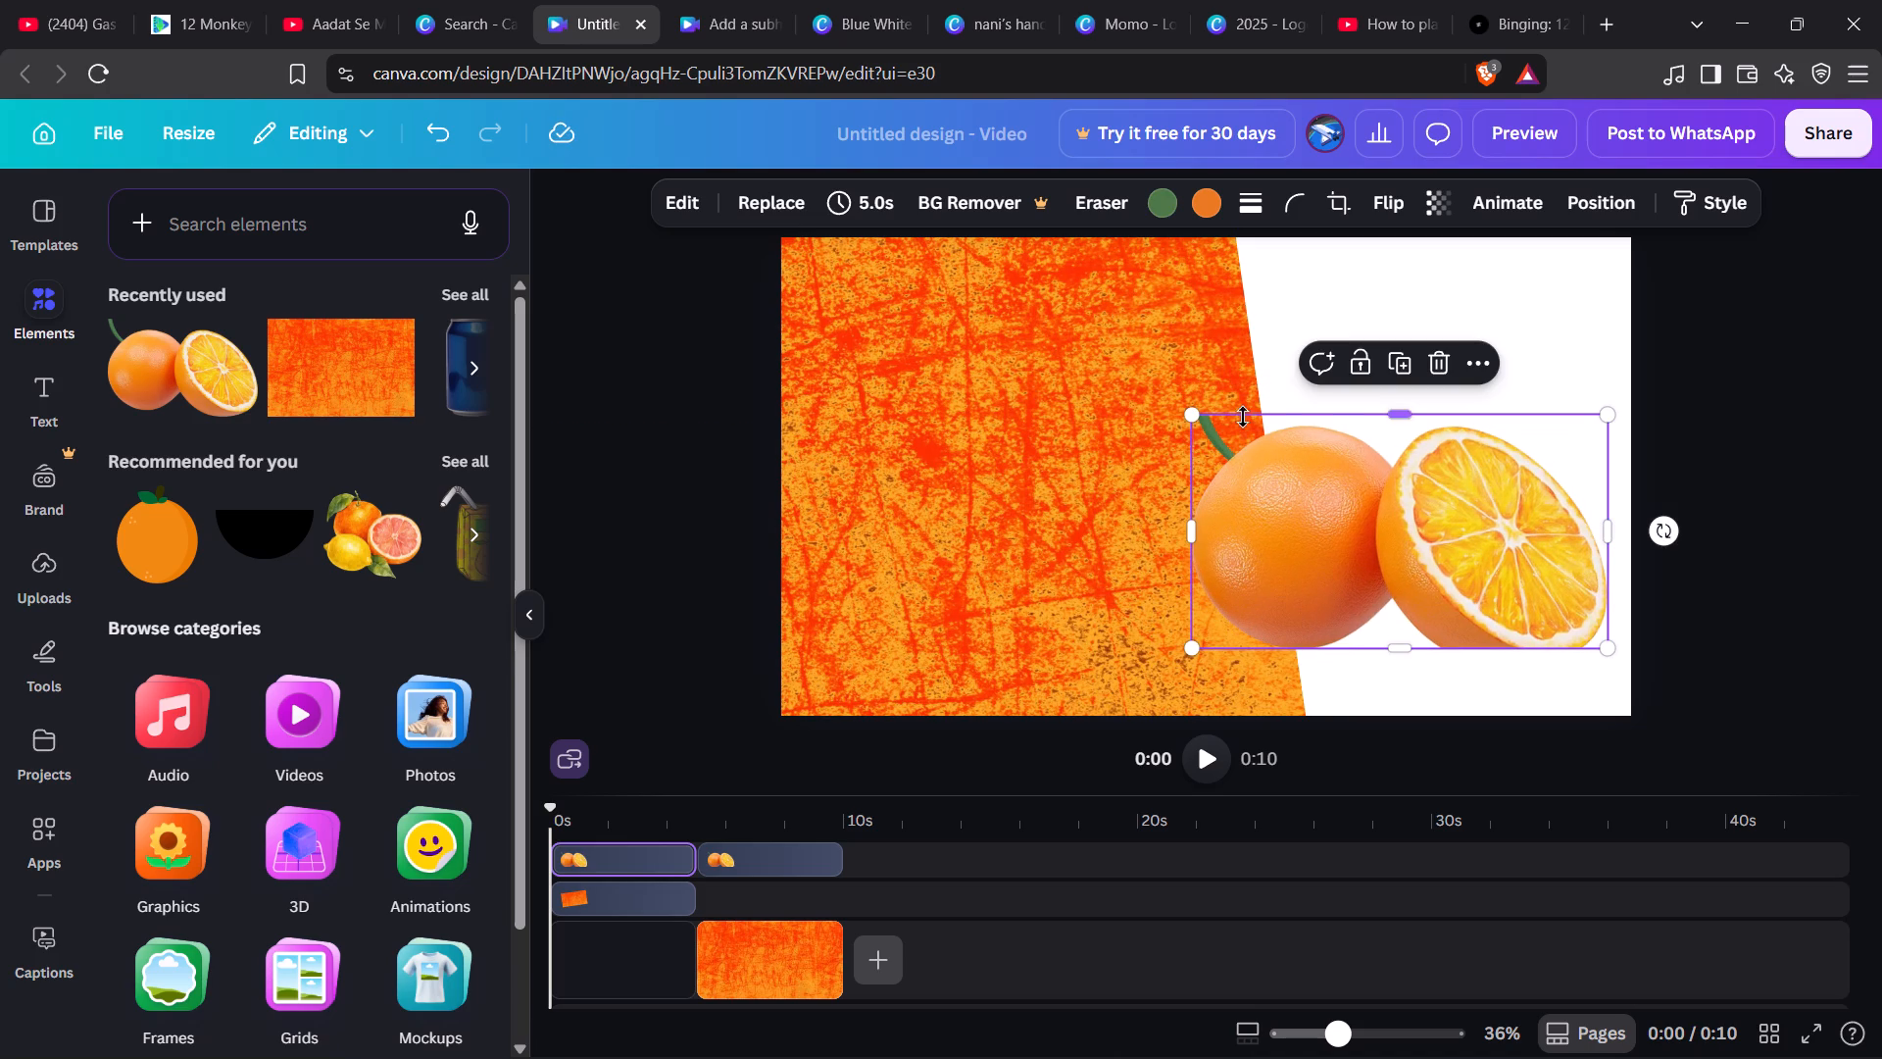
{"action": "left_click_drag", "start_coordinate": [1191, 420], "coordinate": [1064, 250]}
{"action": "left_click_drag", "start_coordinate": [1321, 420], "coordinate": [1372, 531]}
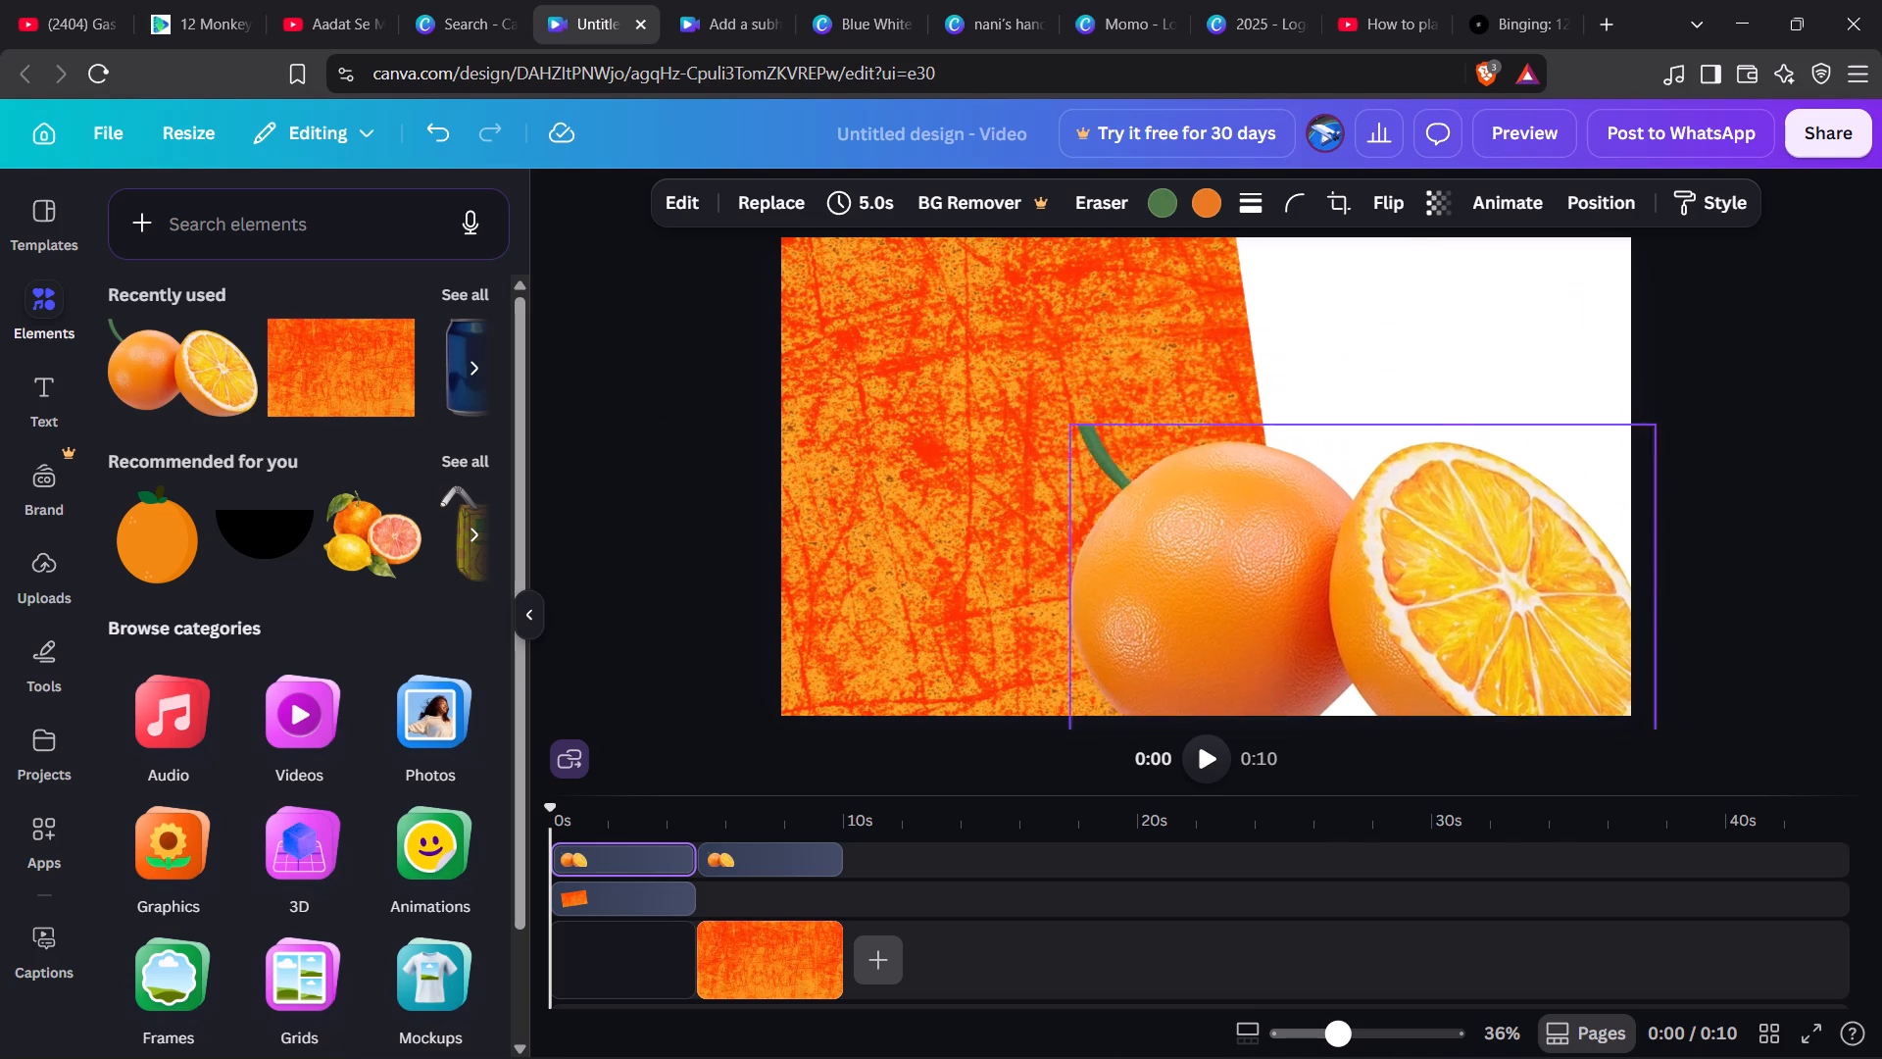
{"action": "left_click_drag", "start_coordinate": [1372, 531], "coordinate": [1416, 553]}
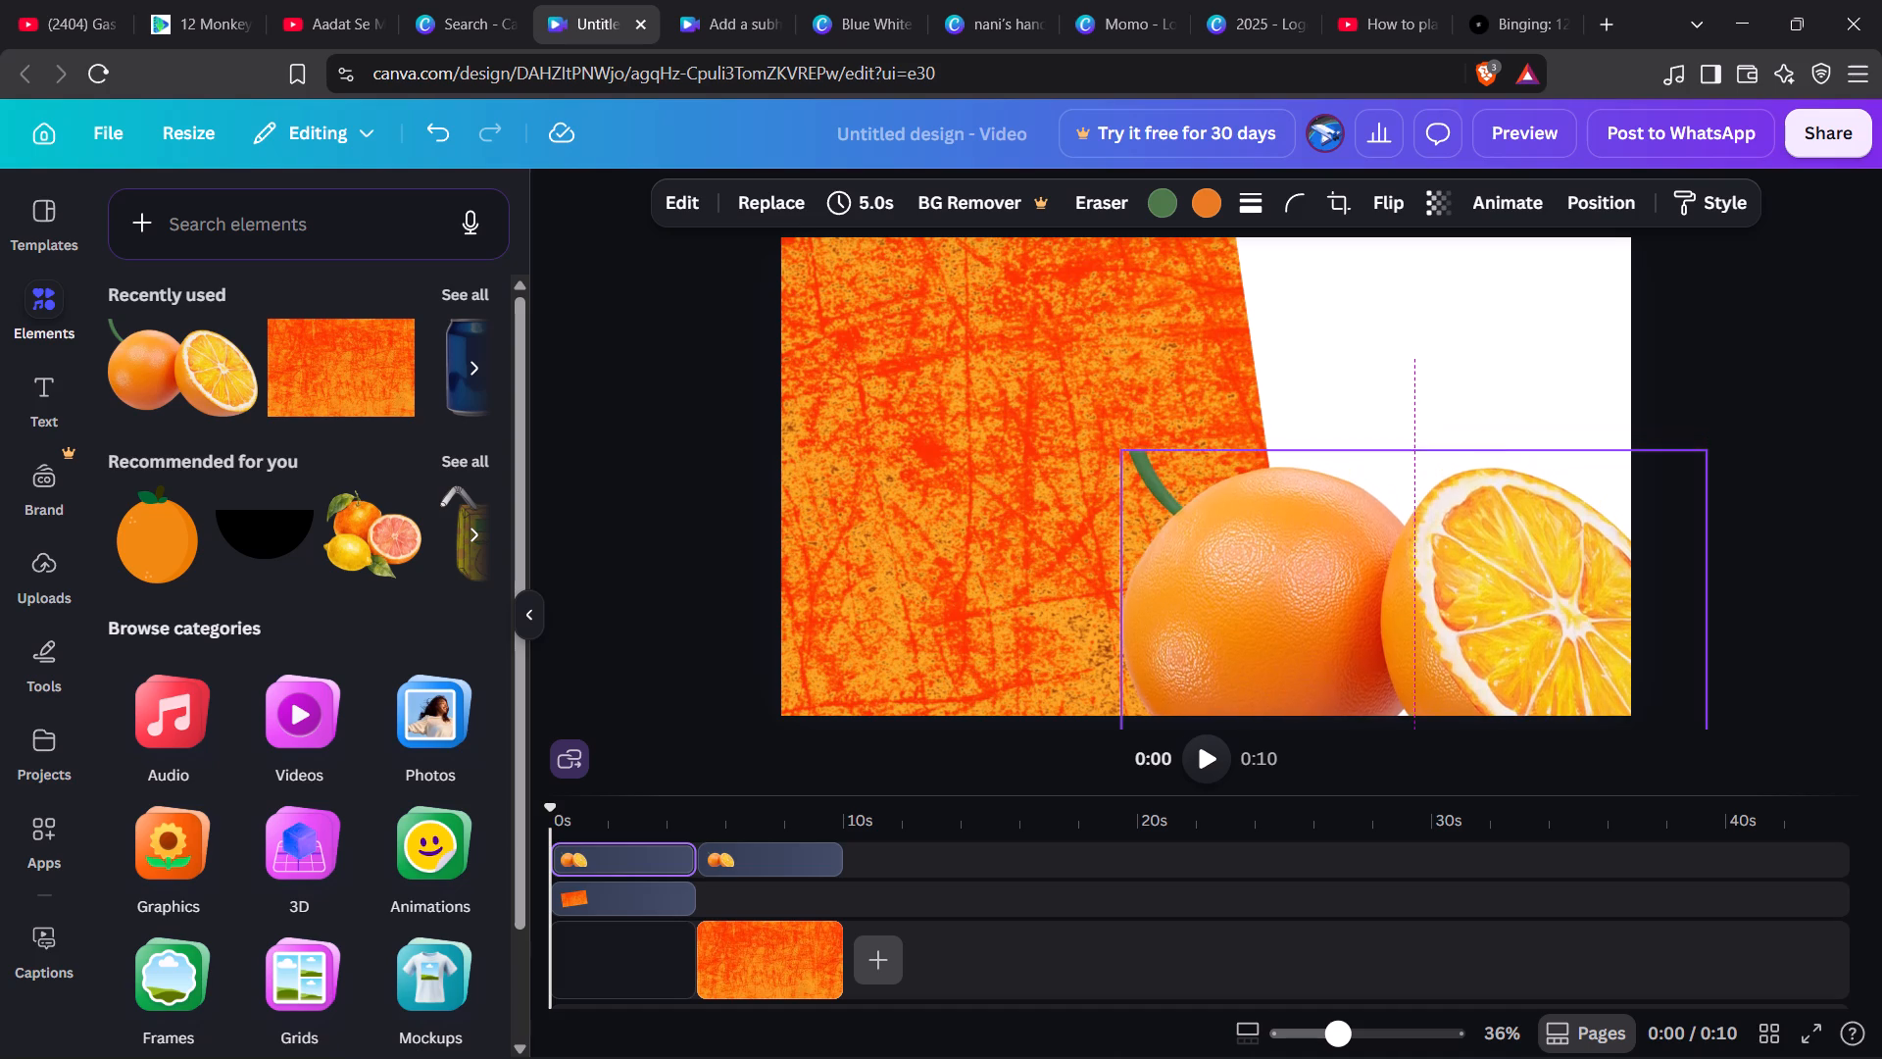
{"action": "left_click_drag", "start_coordinate": [1416, 553], "coordinate": [1419, 559]}
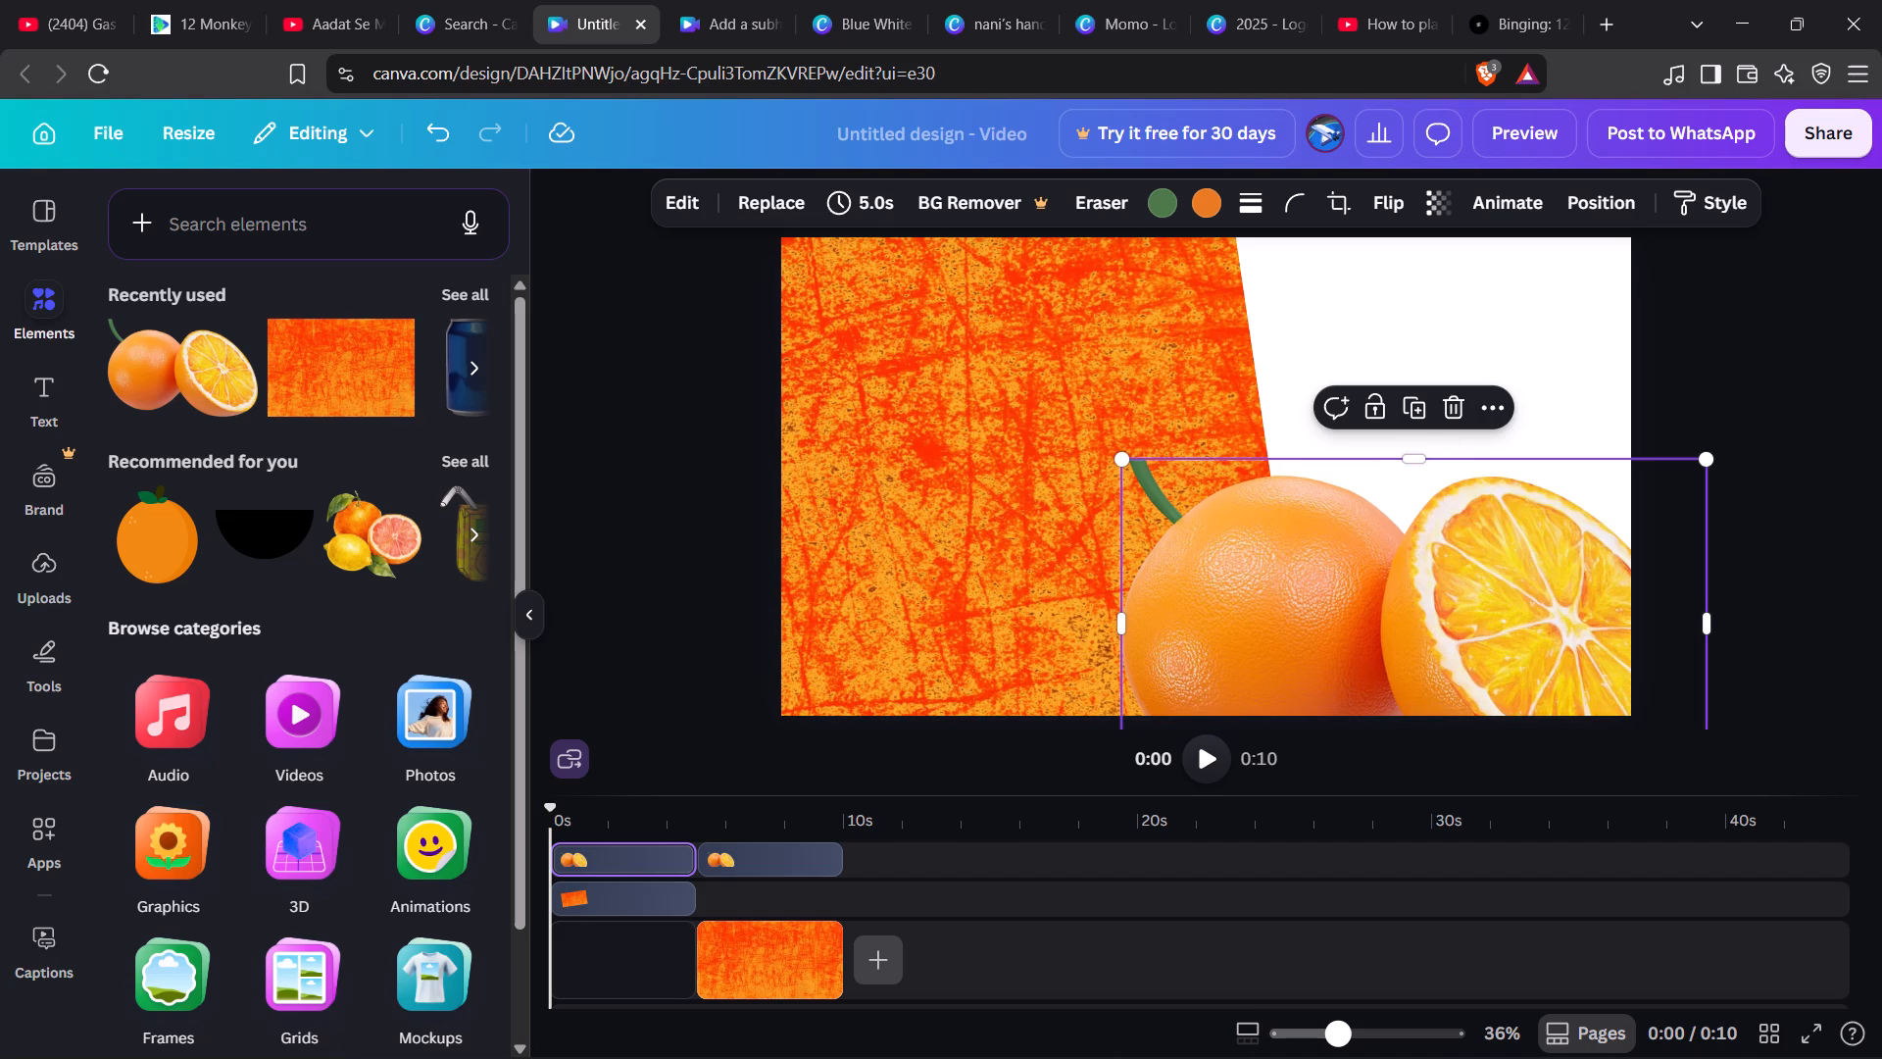
Extend the orange cutout's top edge upward to uncover the whole stem.
{"action": "left_click", "coordinate": [1627, 352]}
{"action": "left_click", "coordinate": [1391, 595]}
{"action": "left_click_drag", "start_coordinate": [1250, 464], "coordinate": [1248, 465]}
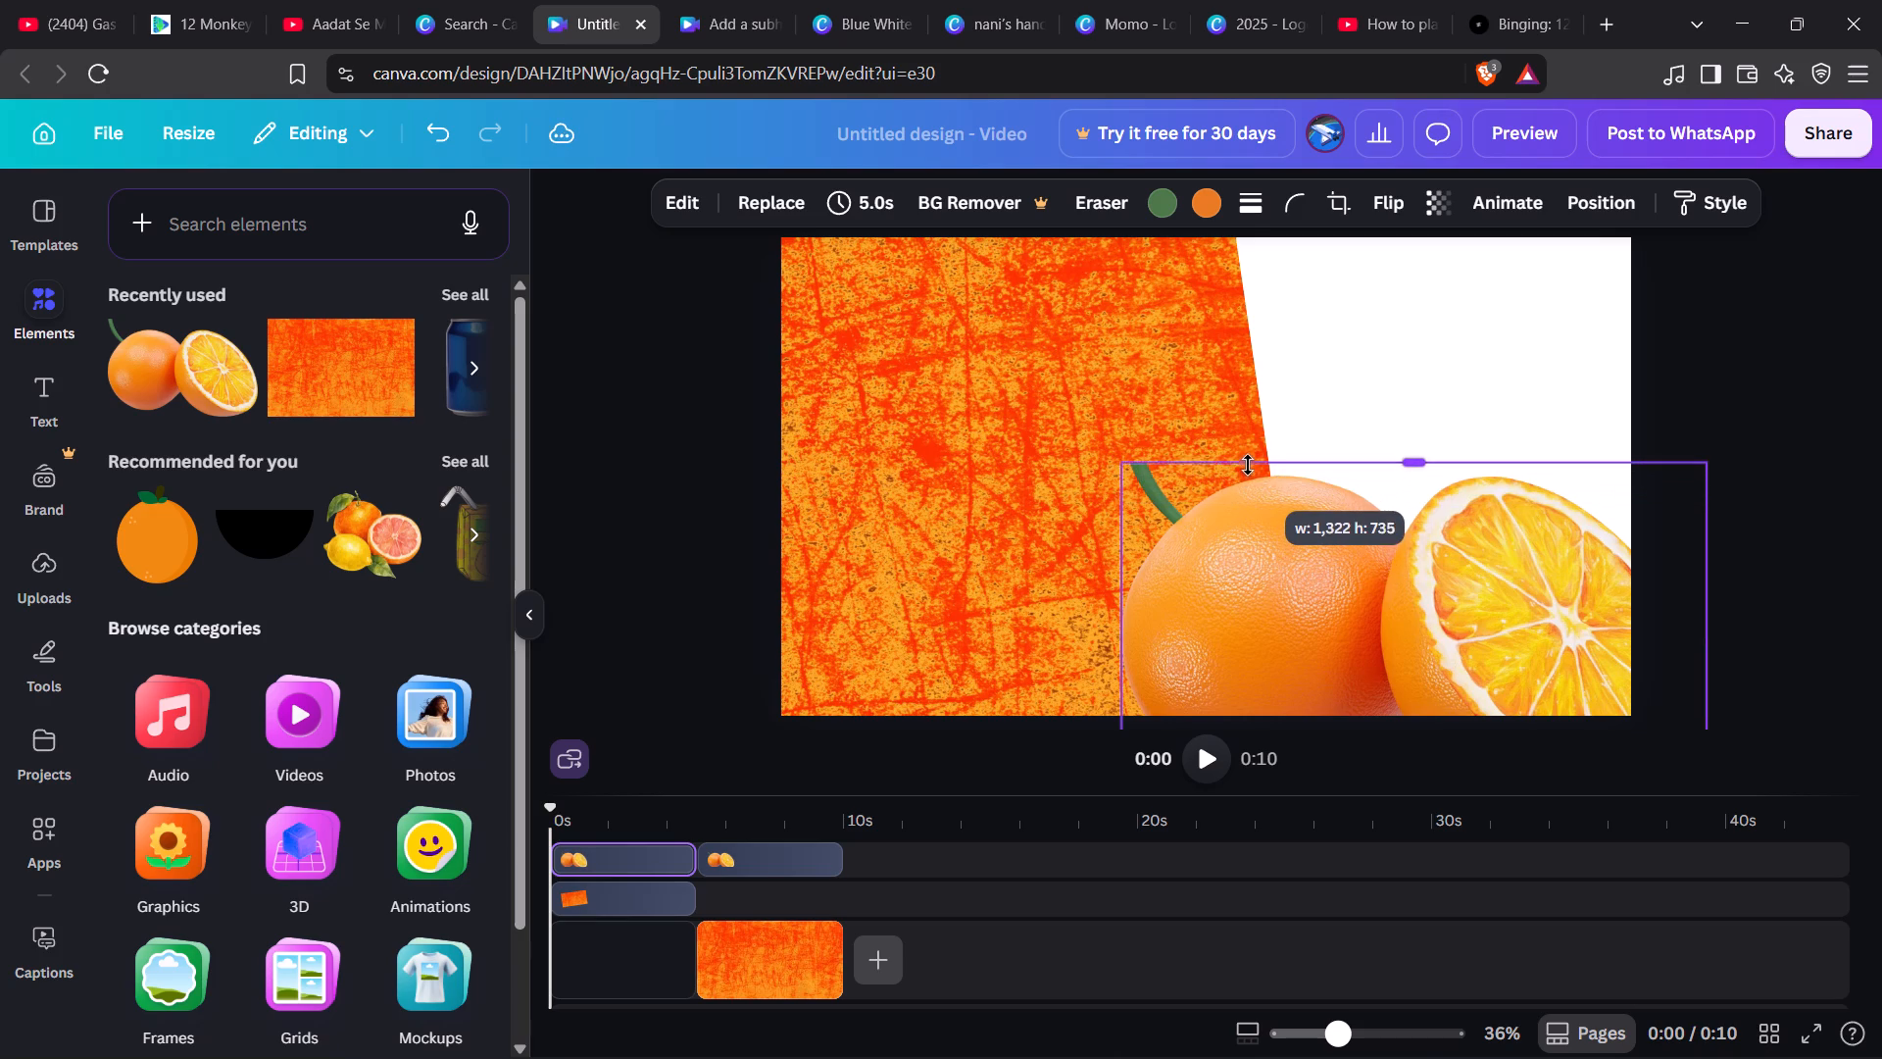
{"action": "left_click_drag", "start_coordinate": [1248, 465], "coordinate": [1253, 429]}
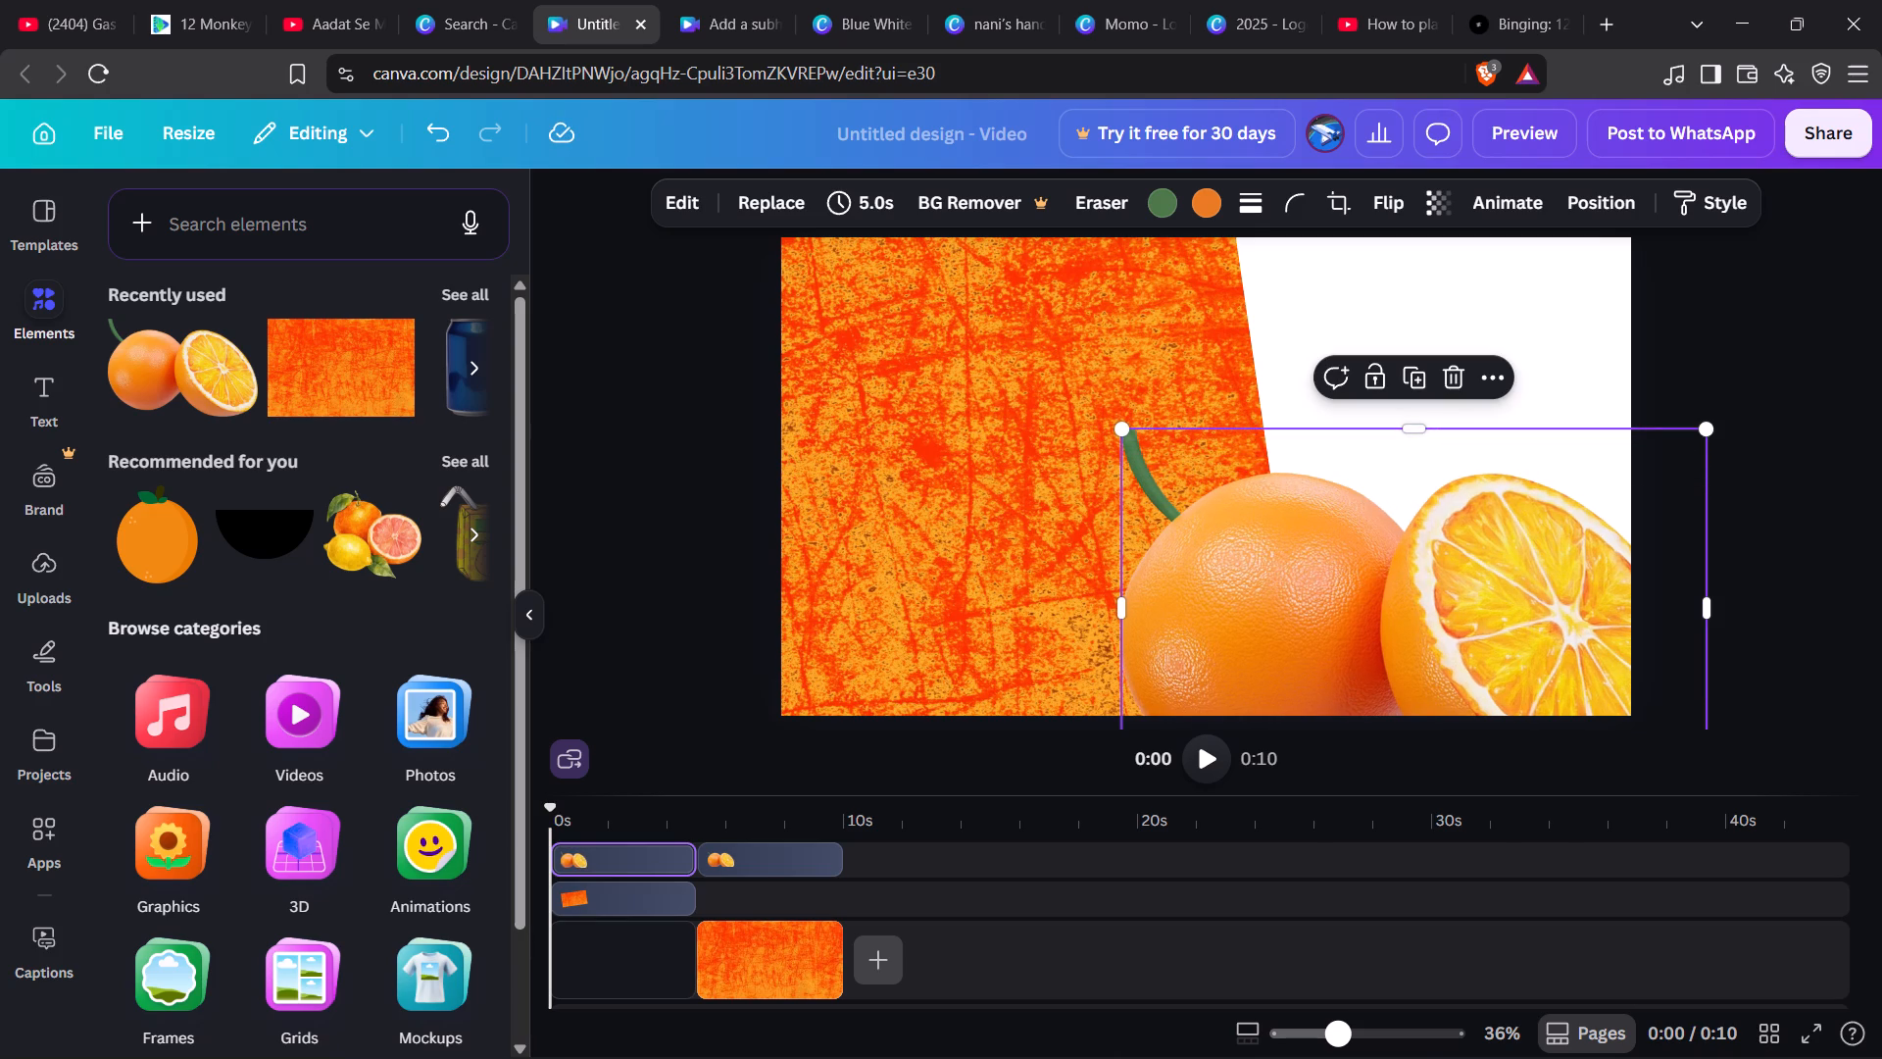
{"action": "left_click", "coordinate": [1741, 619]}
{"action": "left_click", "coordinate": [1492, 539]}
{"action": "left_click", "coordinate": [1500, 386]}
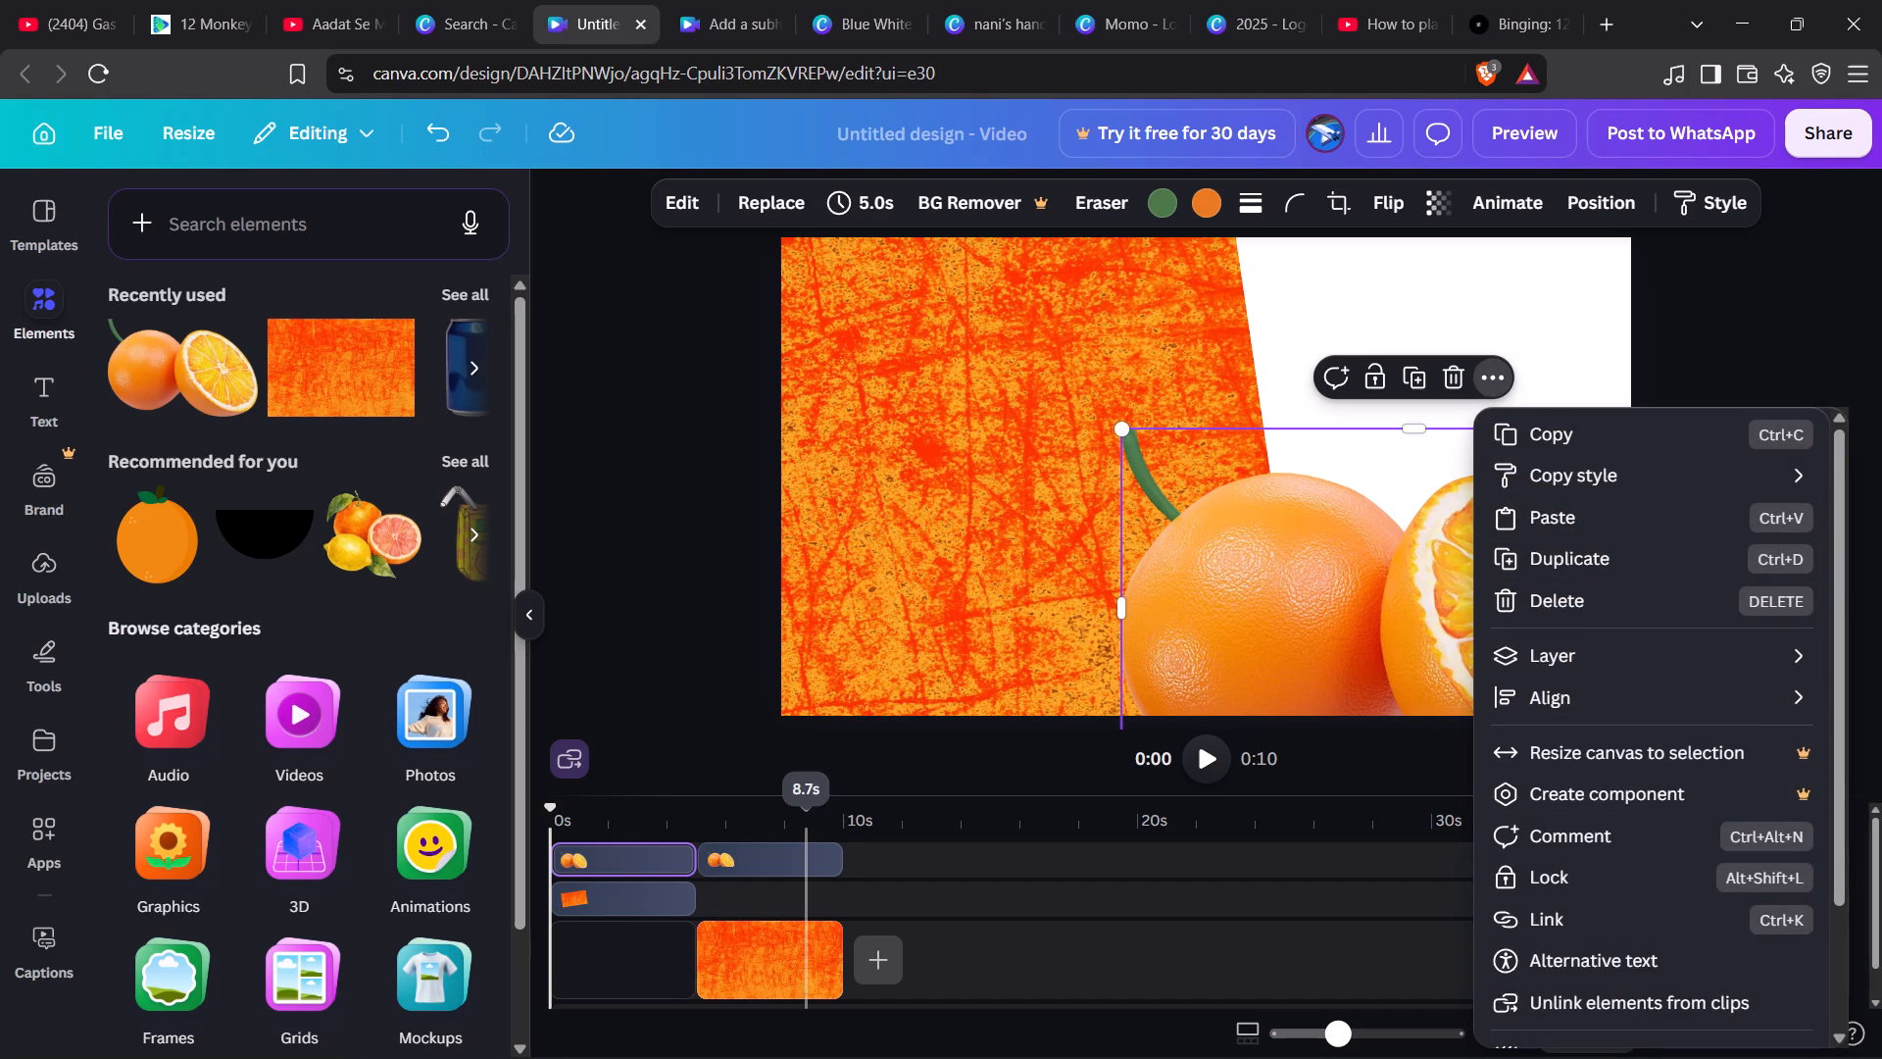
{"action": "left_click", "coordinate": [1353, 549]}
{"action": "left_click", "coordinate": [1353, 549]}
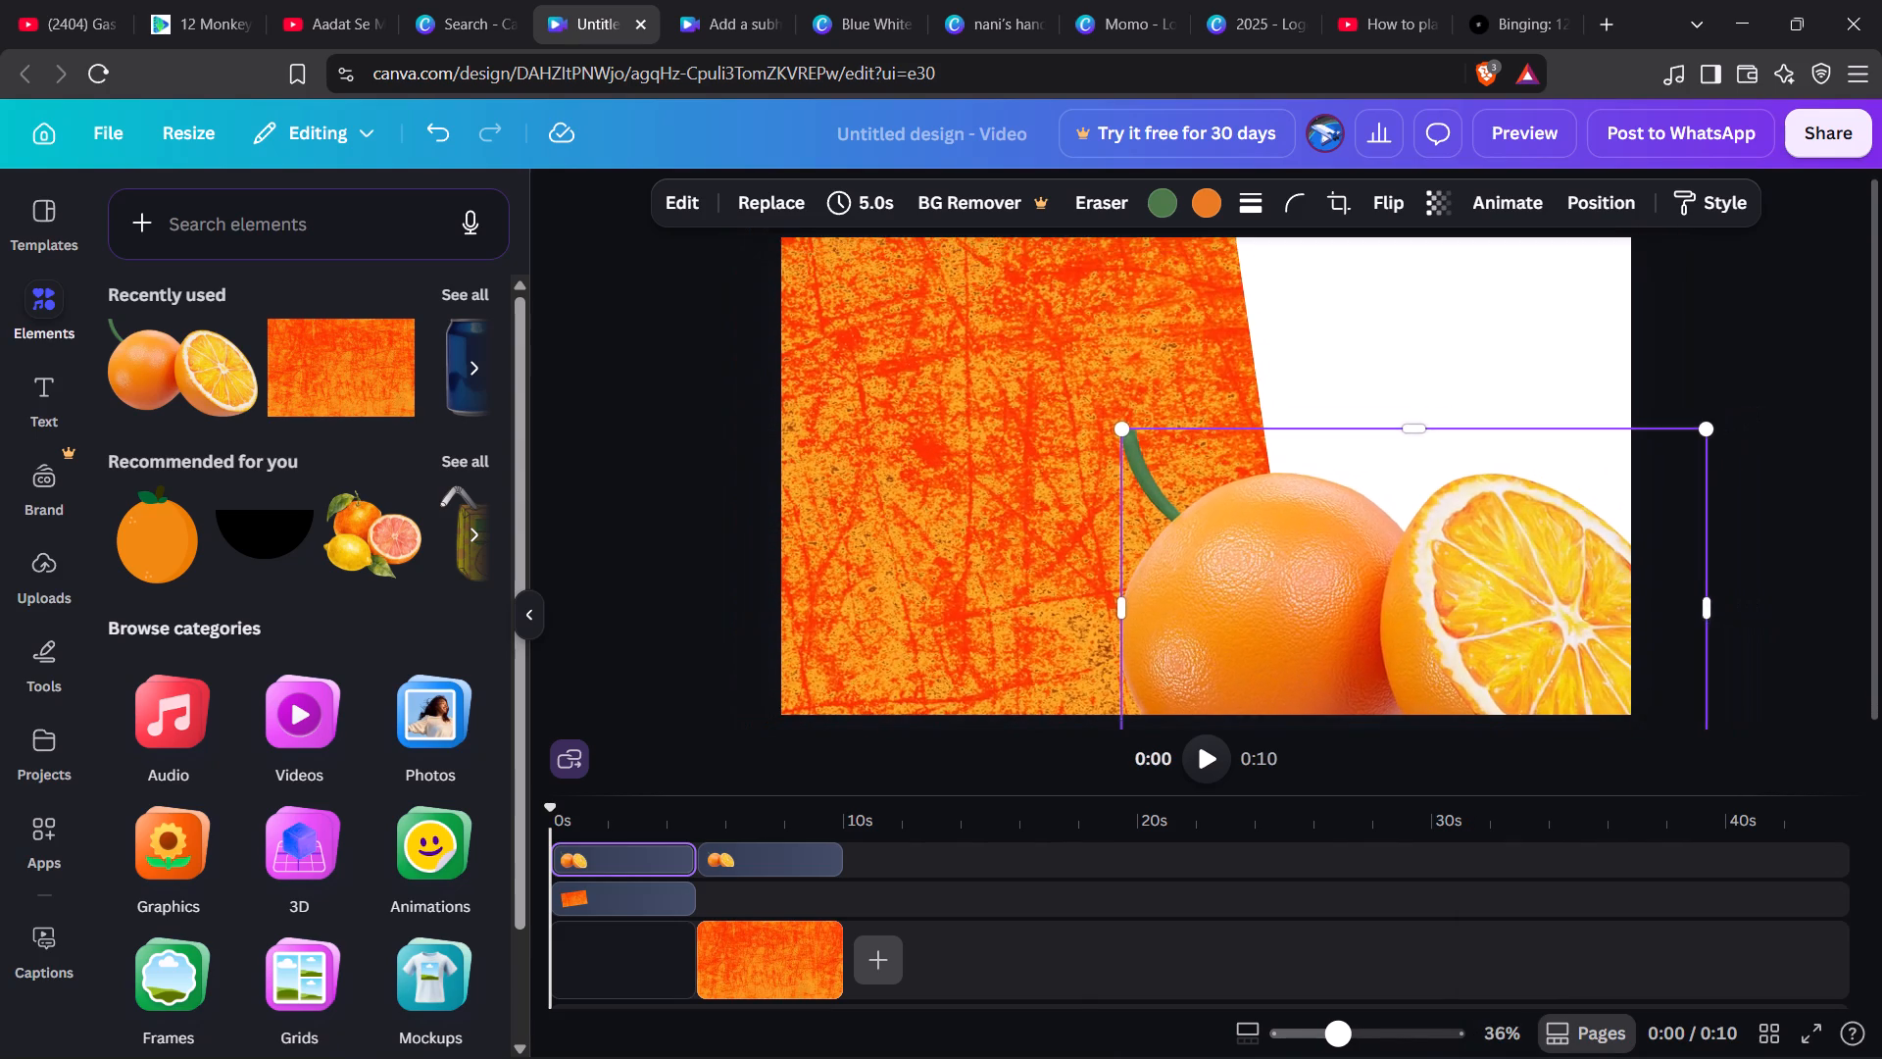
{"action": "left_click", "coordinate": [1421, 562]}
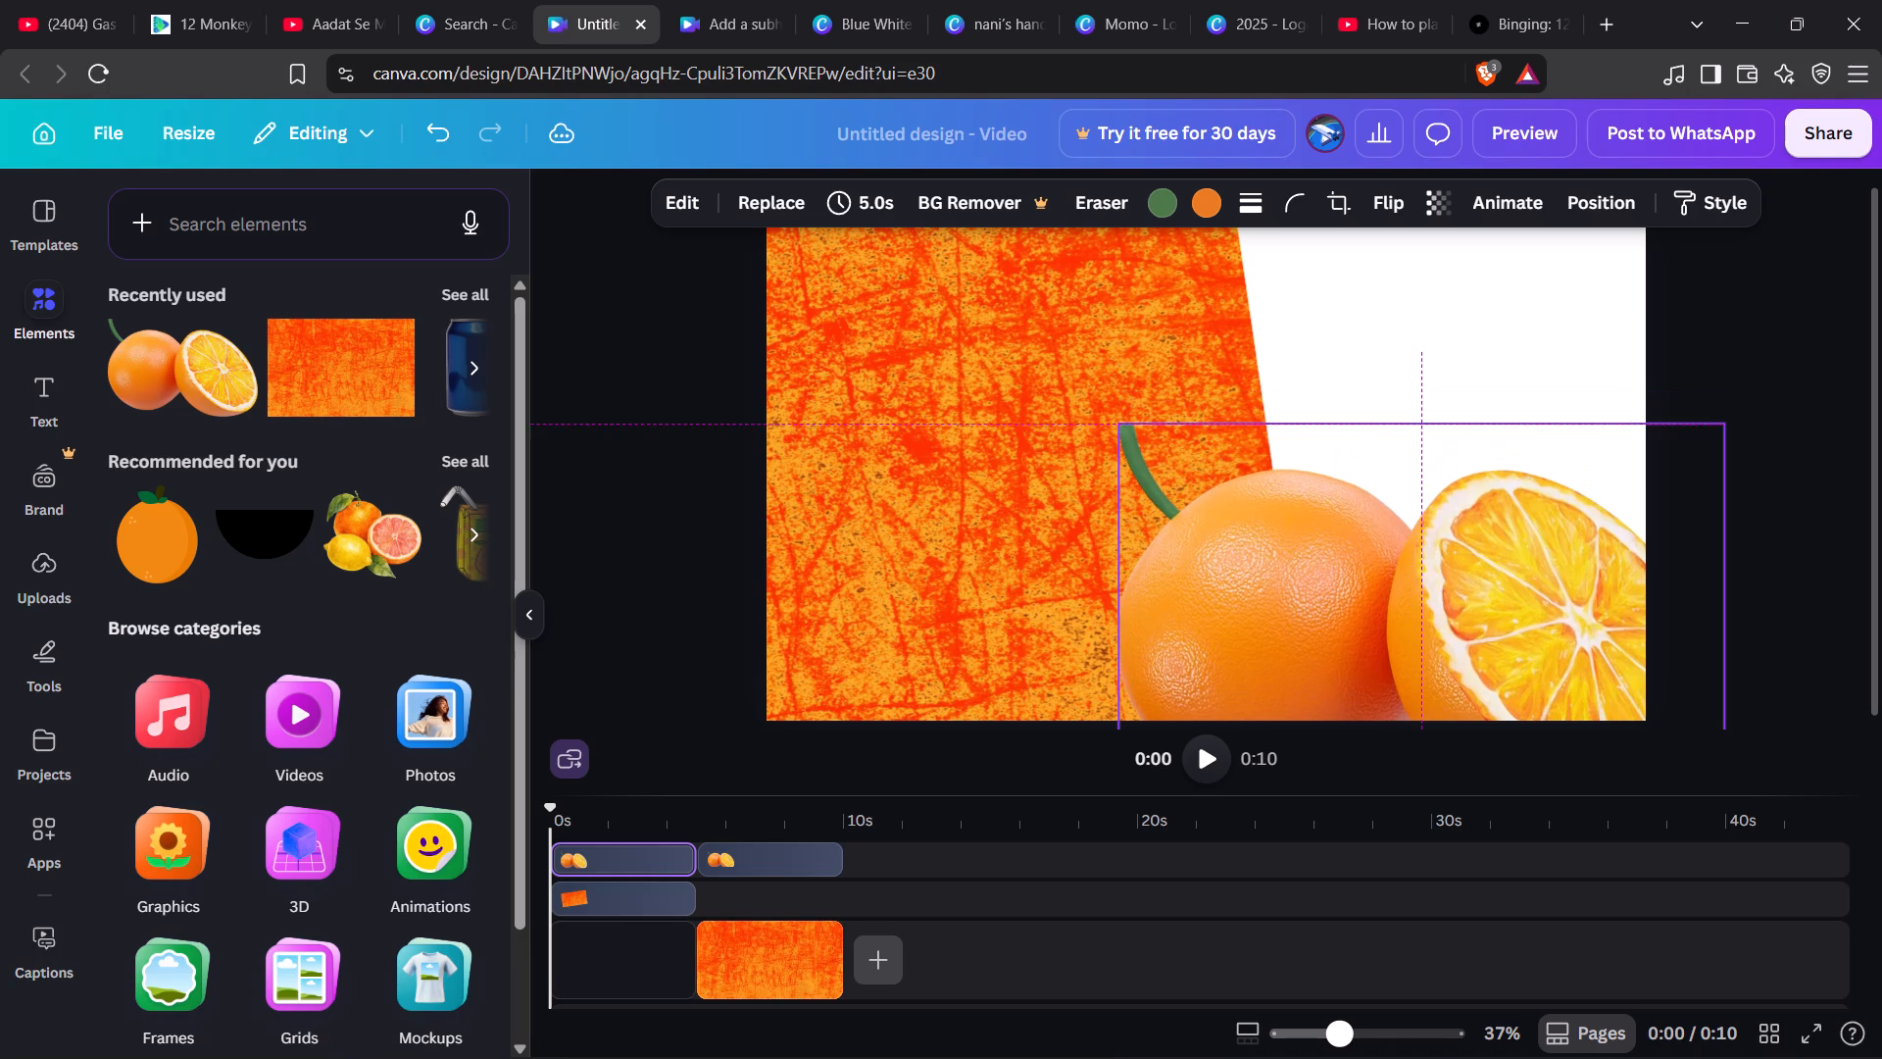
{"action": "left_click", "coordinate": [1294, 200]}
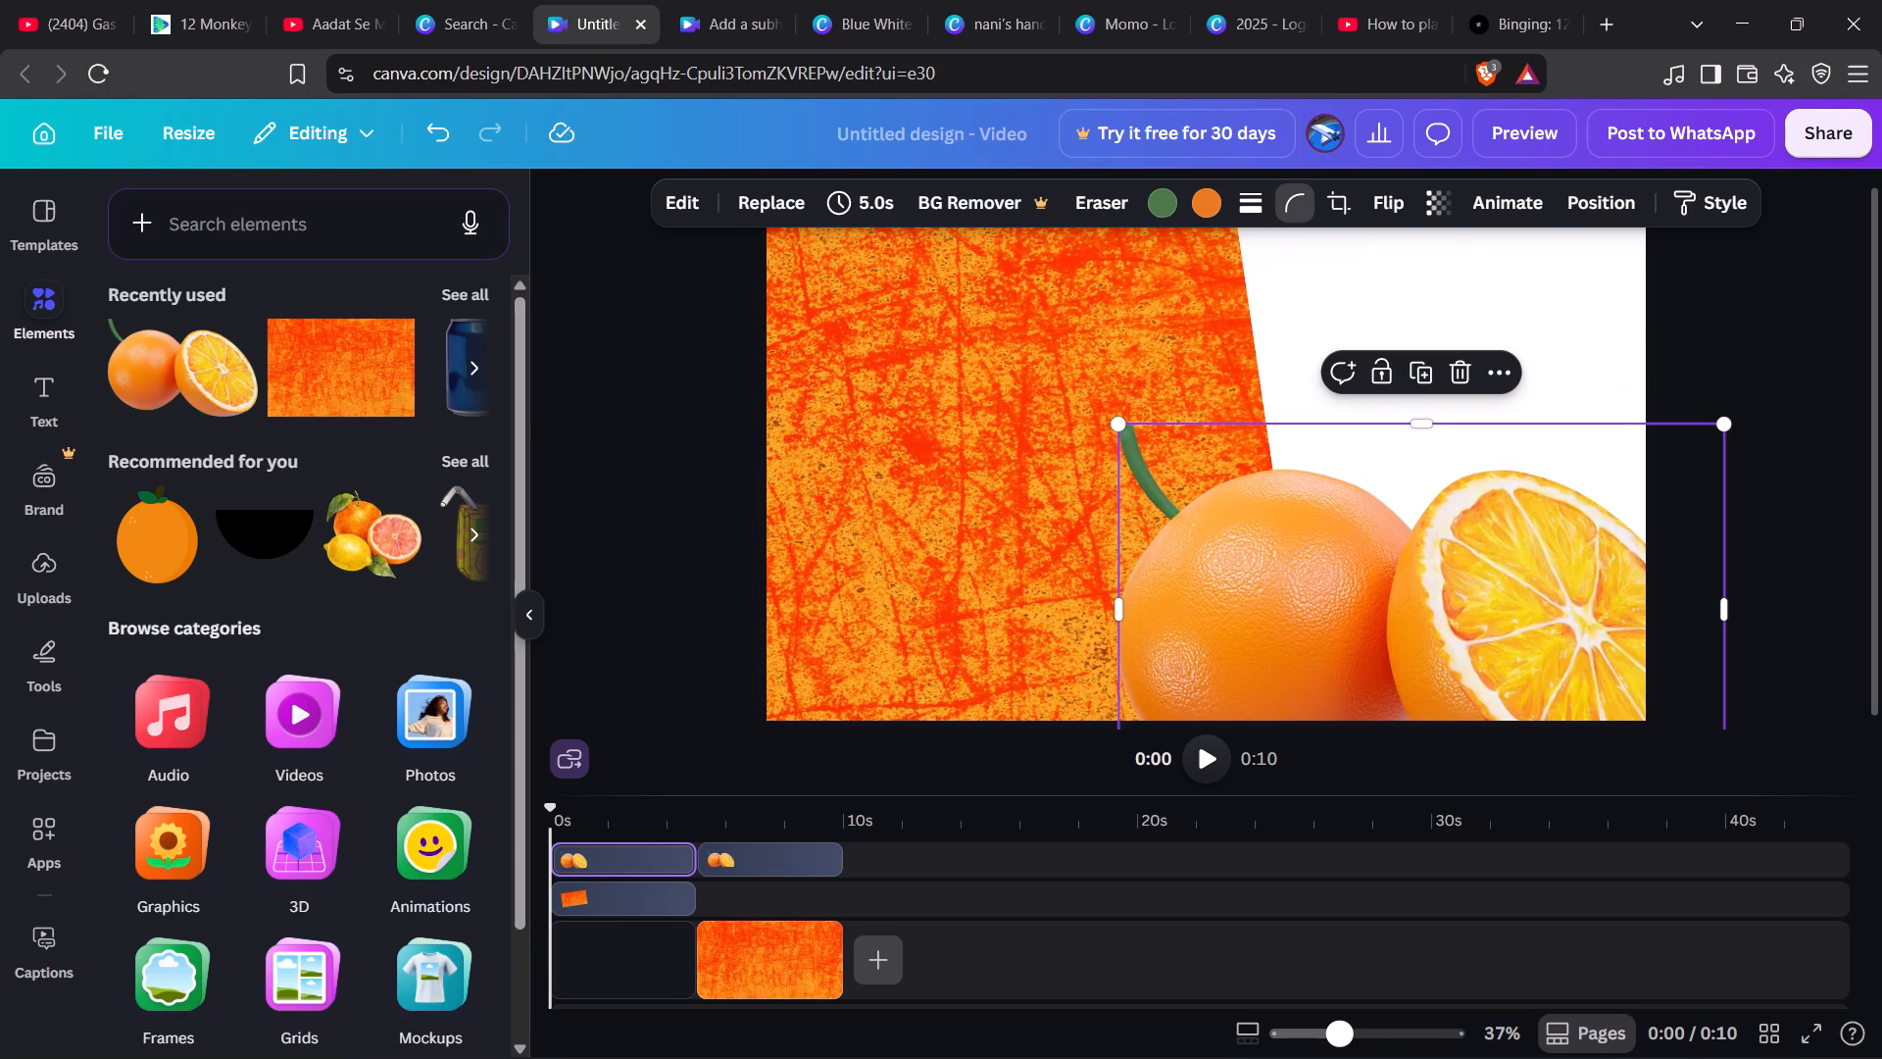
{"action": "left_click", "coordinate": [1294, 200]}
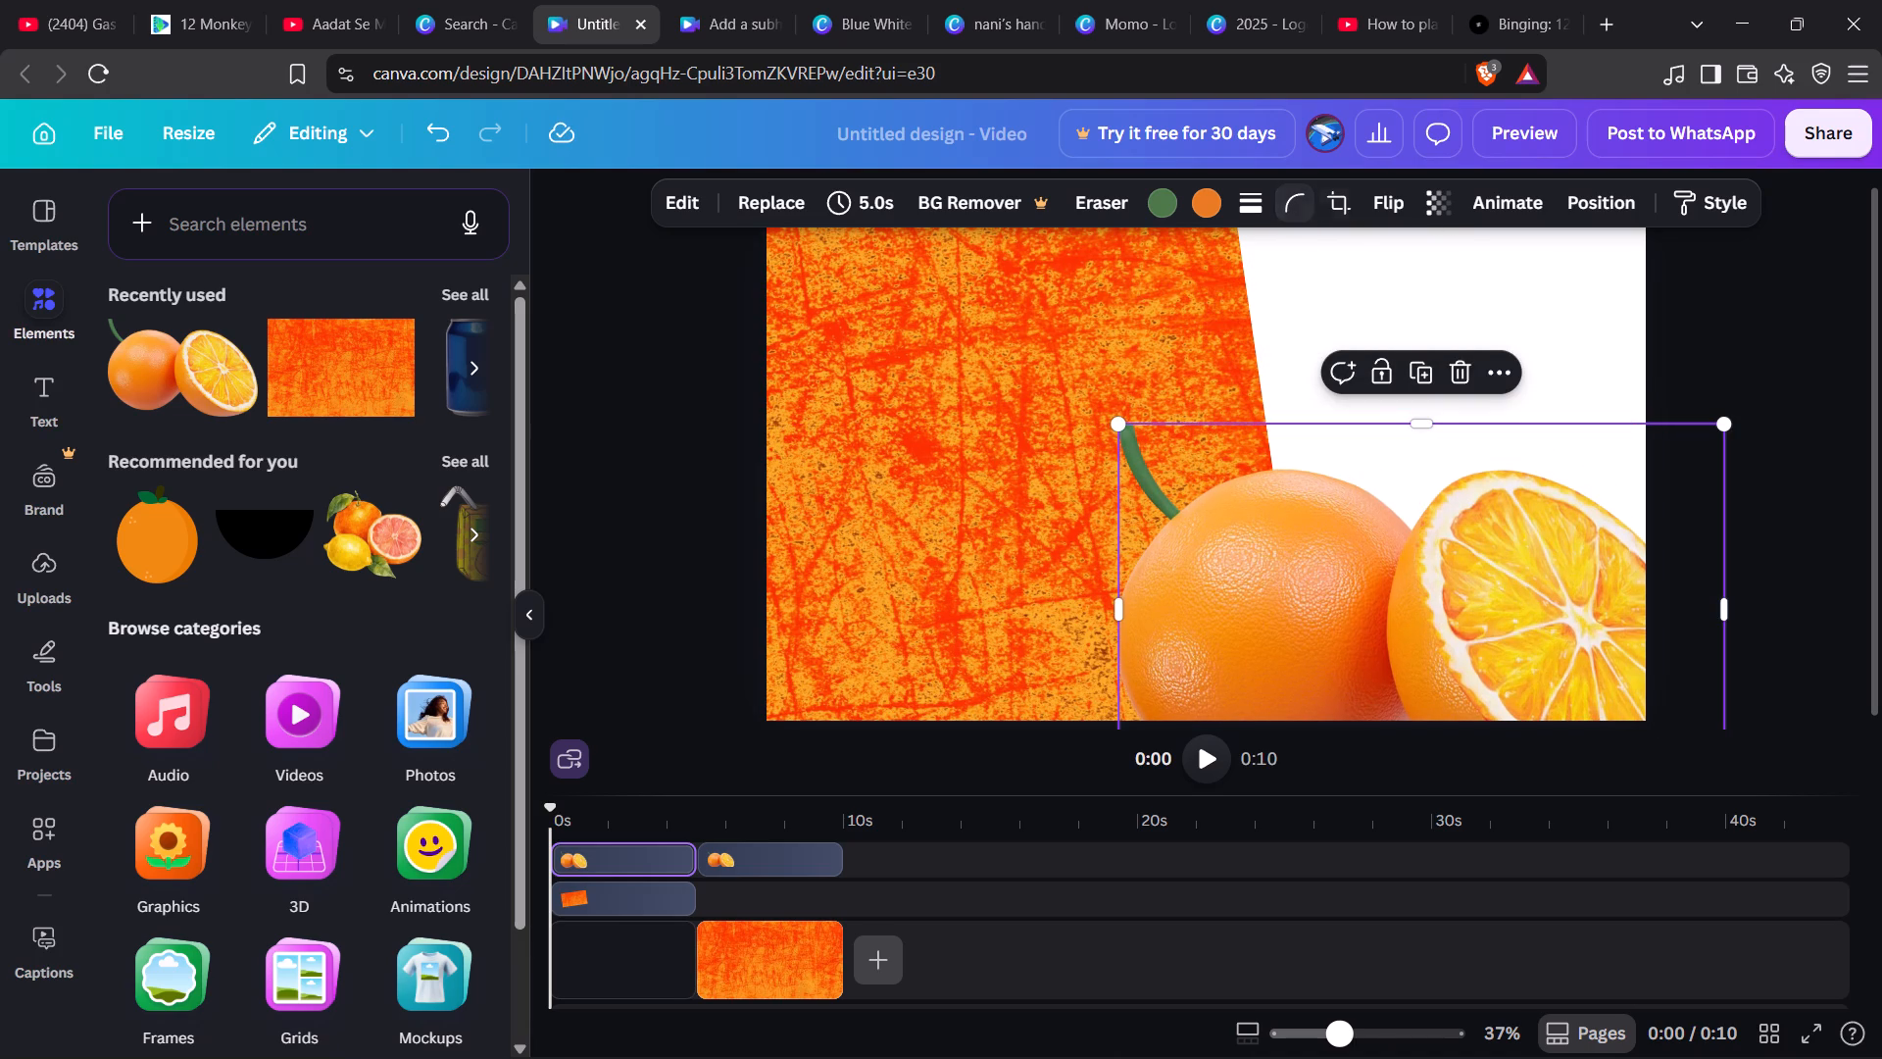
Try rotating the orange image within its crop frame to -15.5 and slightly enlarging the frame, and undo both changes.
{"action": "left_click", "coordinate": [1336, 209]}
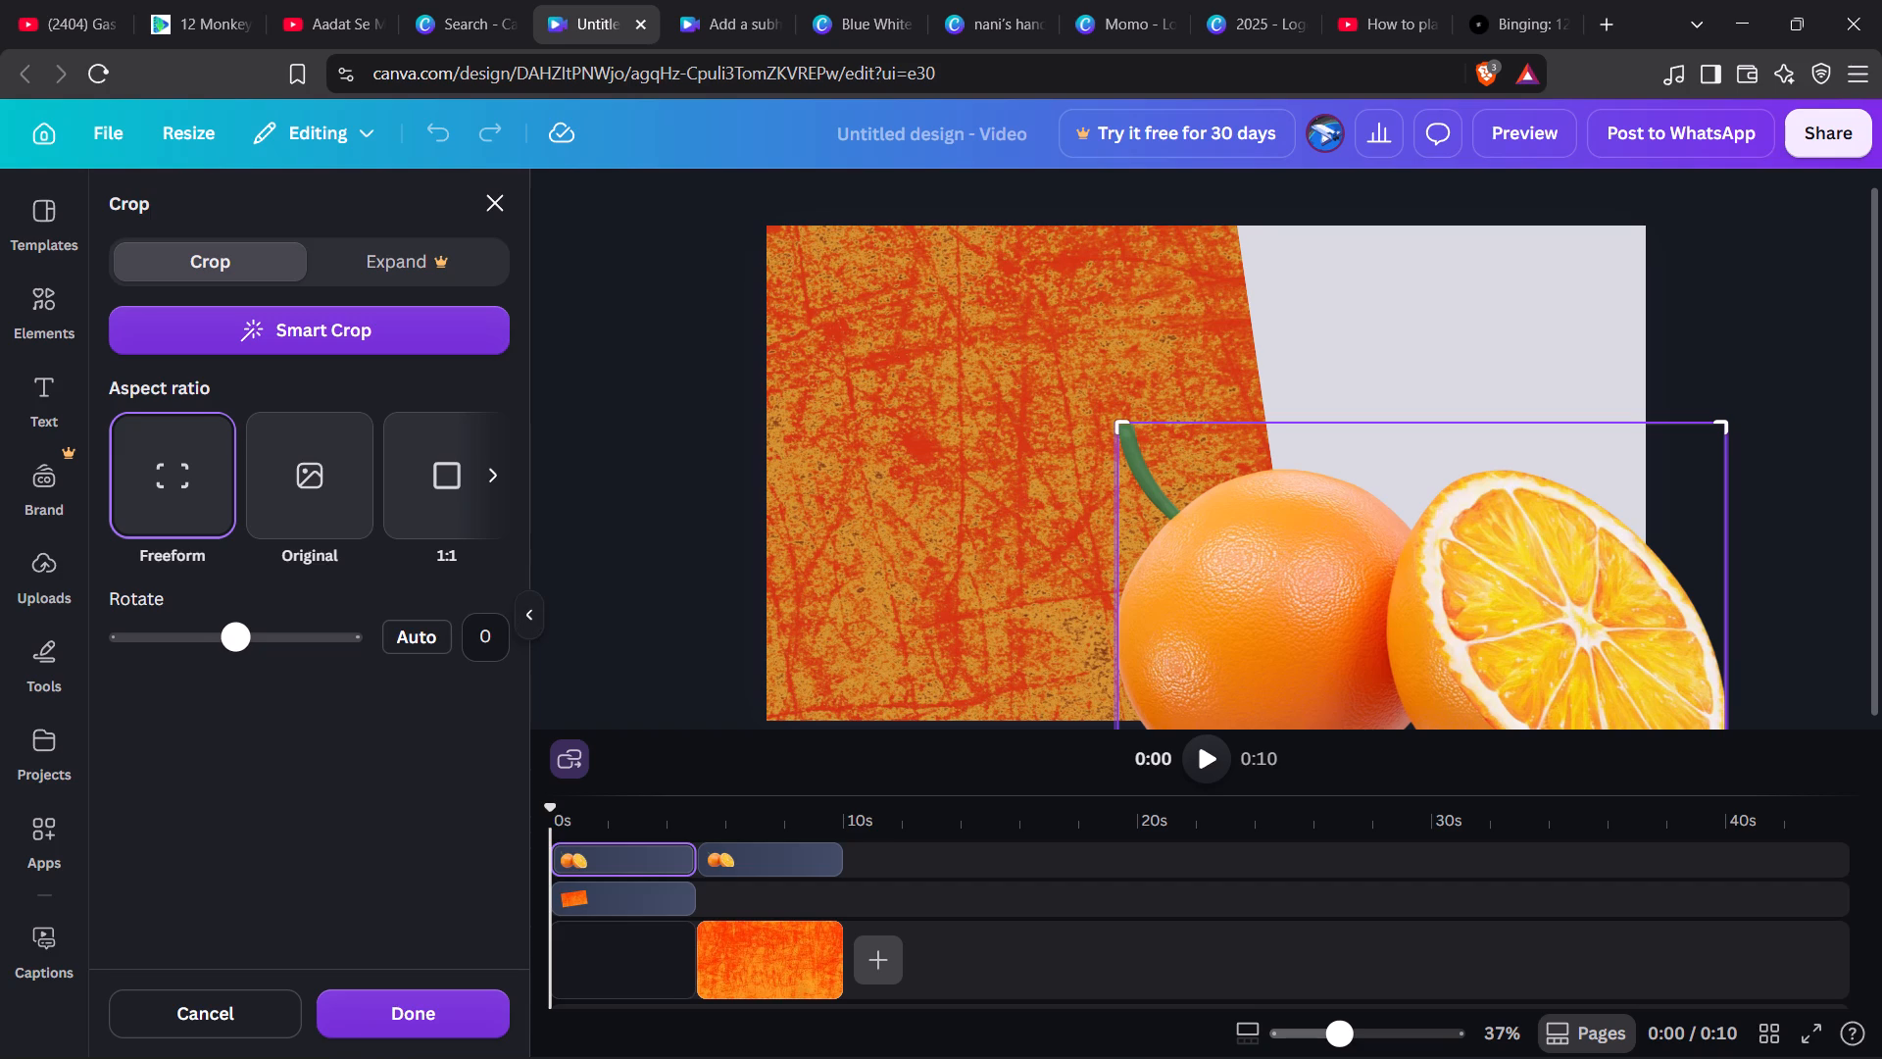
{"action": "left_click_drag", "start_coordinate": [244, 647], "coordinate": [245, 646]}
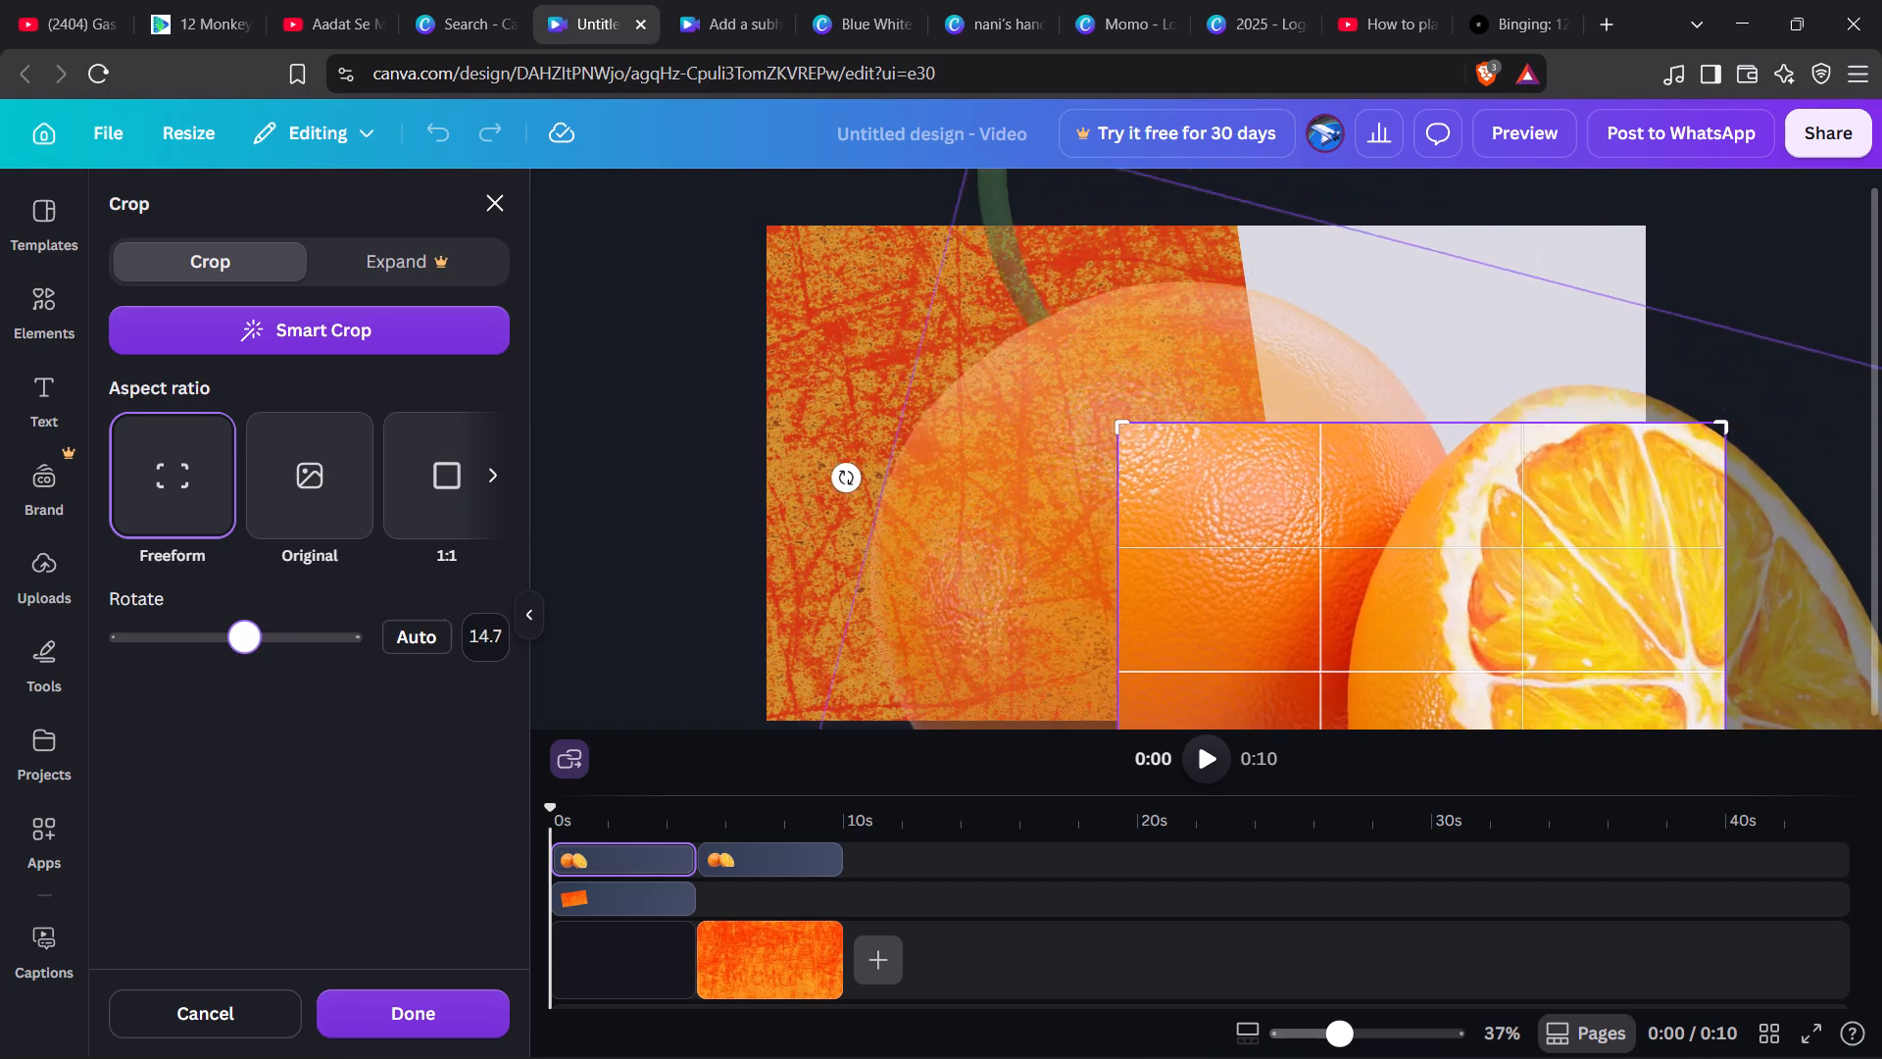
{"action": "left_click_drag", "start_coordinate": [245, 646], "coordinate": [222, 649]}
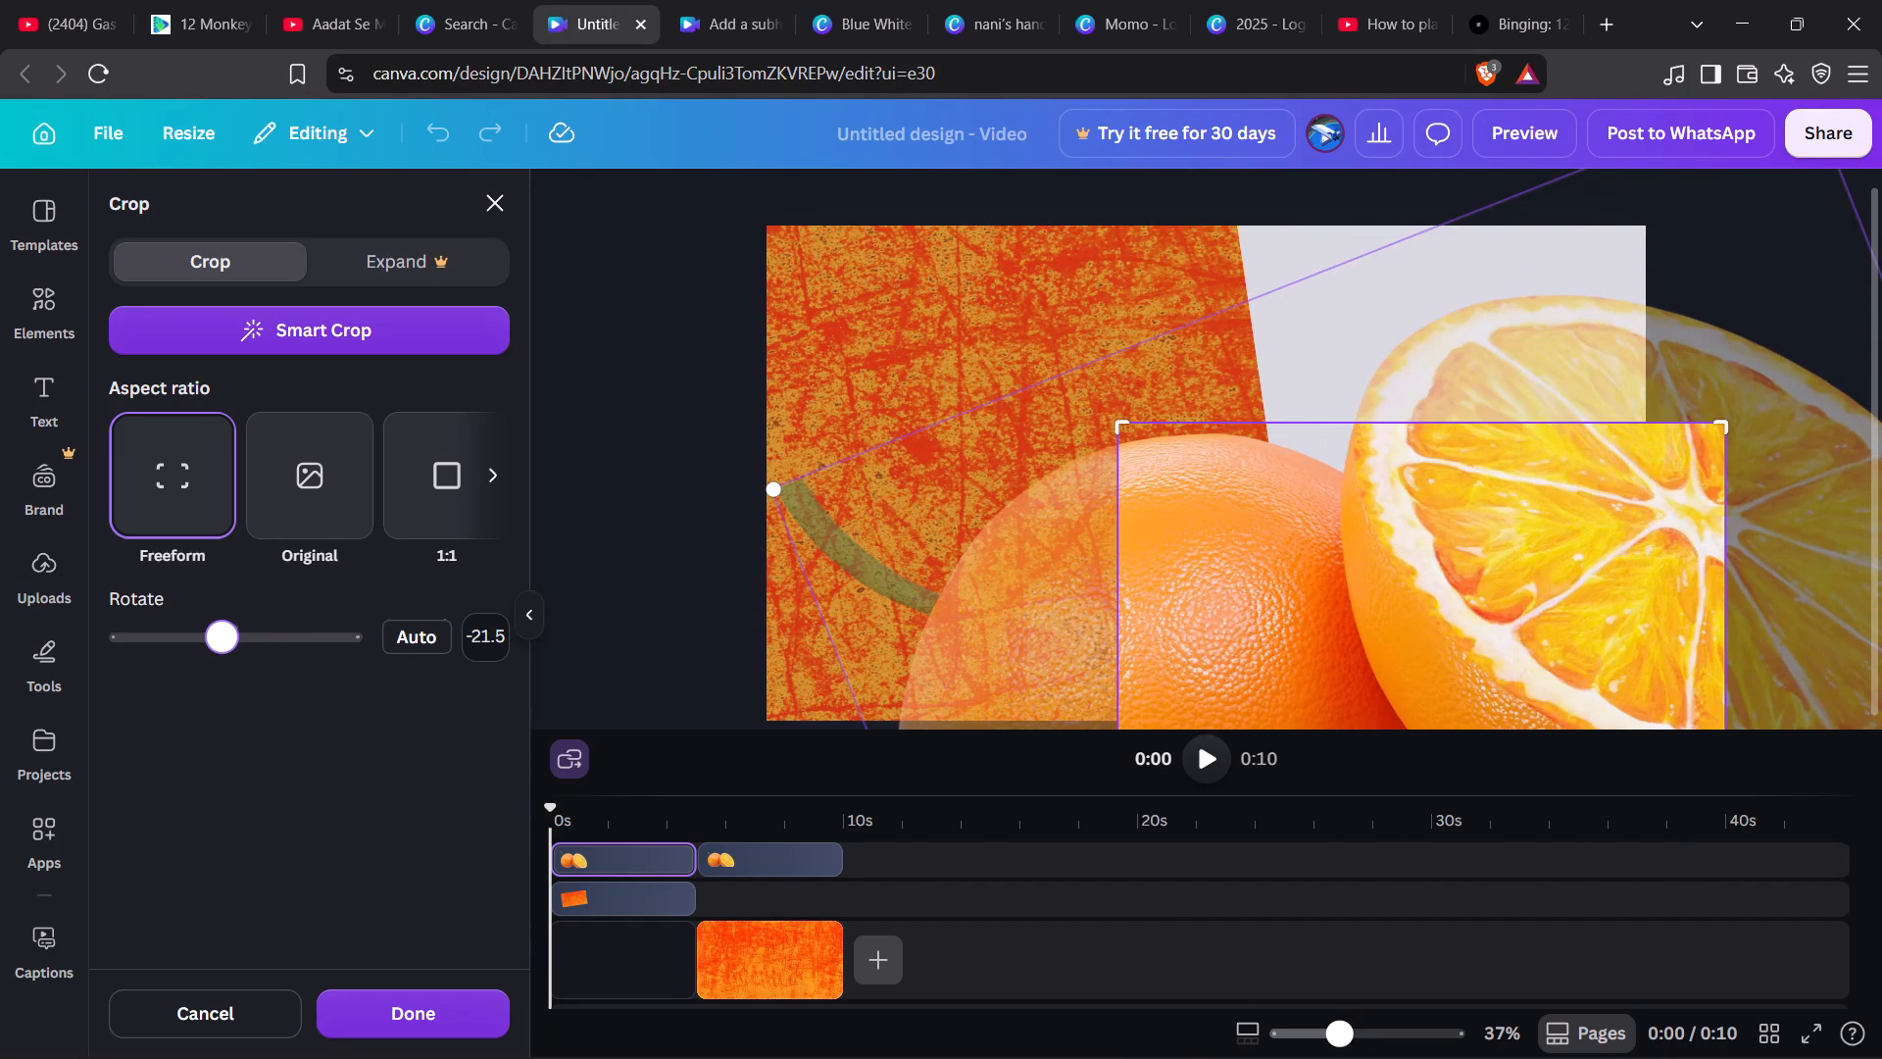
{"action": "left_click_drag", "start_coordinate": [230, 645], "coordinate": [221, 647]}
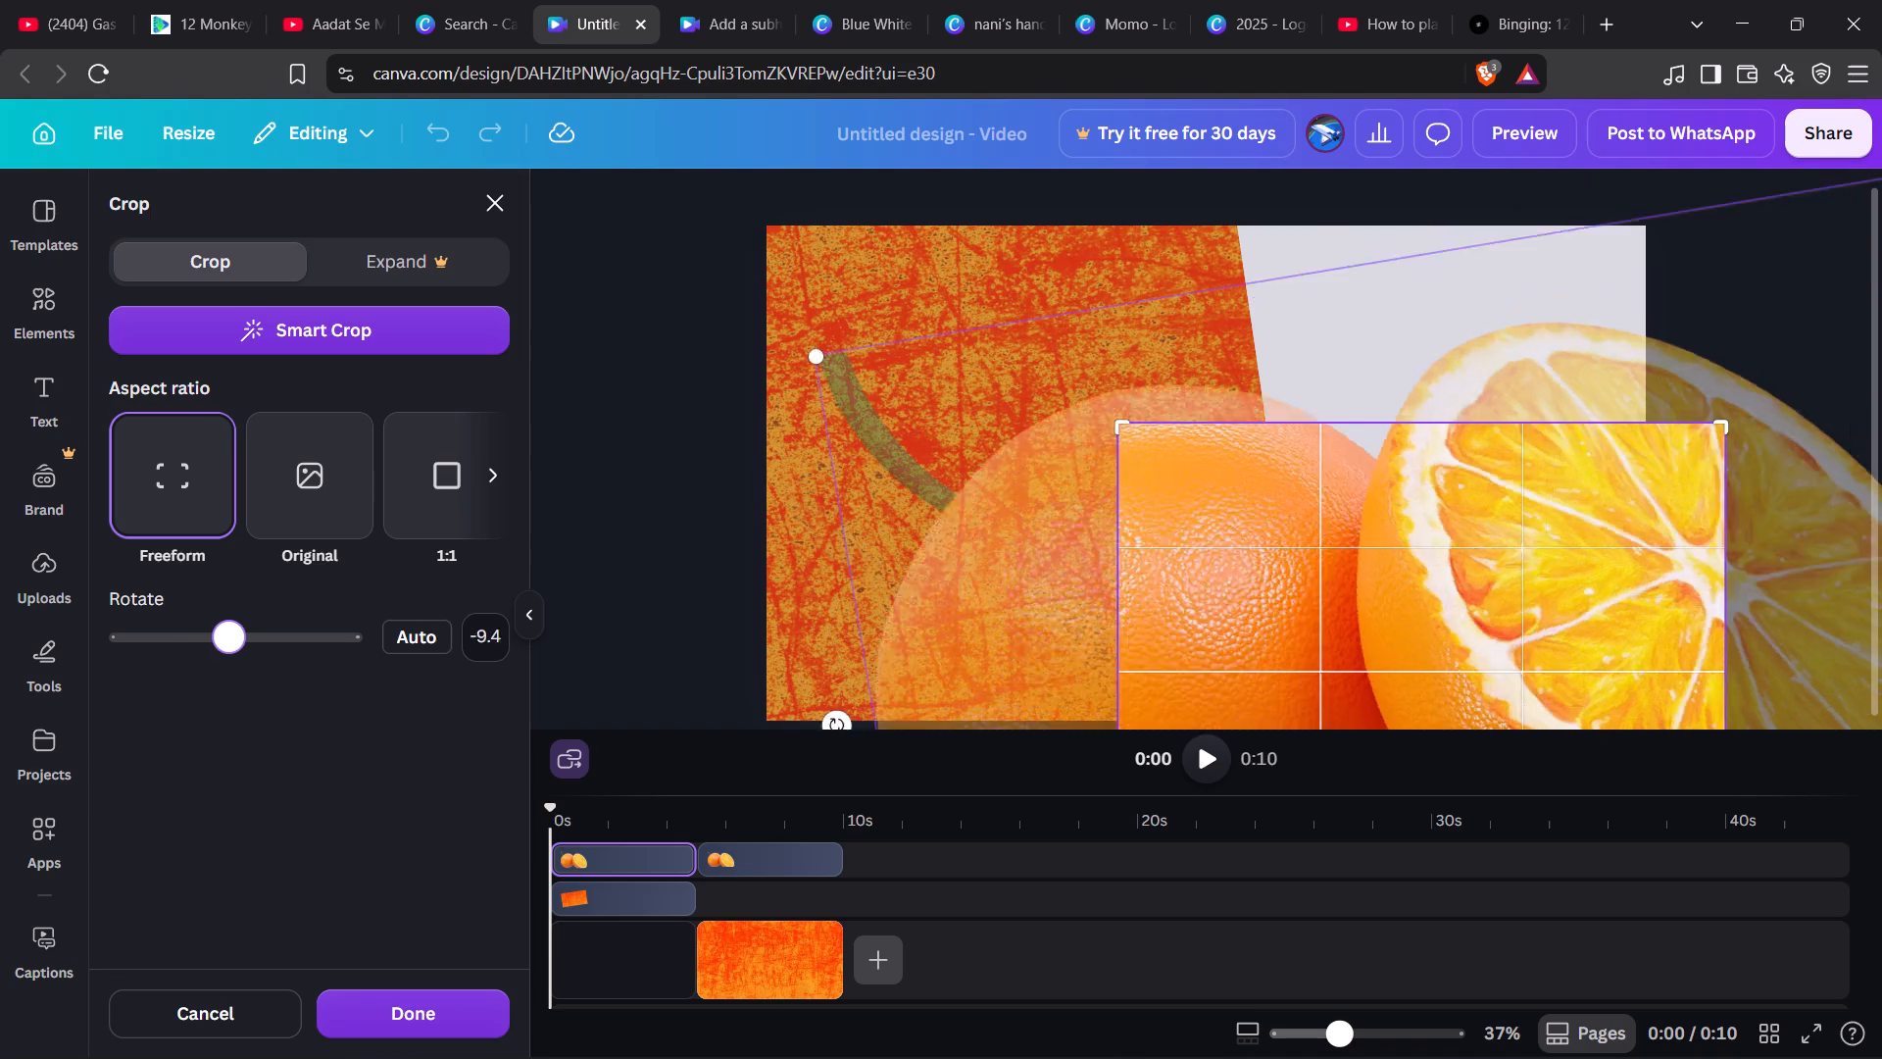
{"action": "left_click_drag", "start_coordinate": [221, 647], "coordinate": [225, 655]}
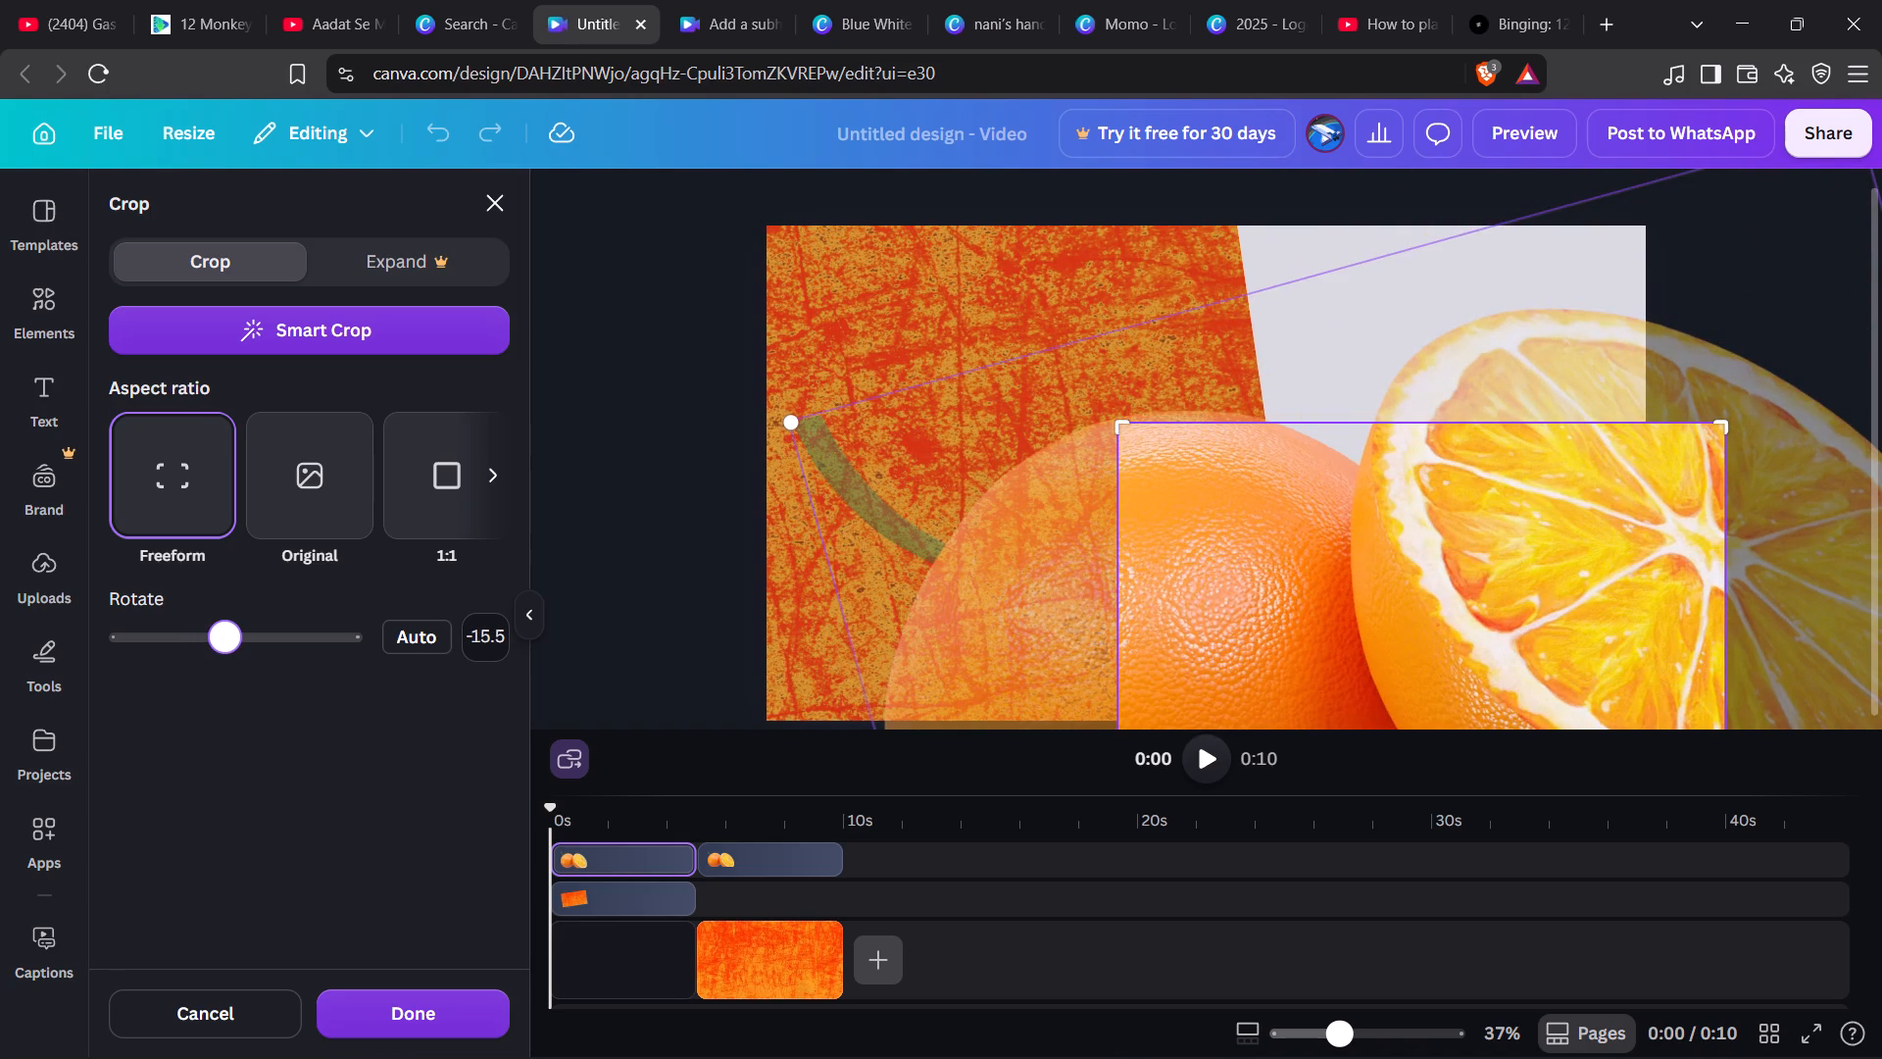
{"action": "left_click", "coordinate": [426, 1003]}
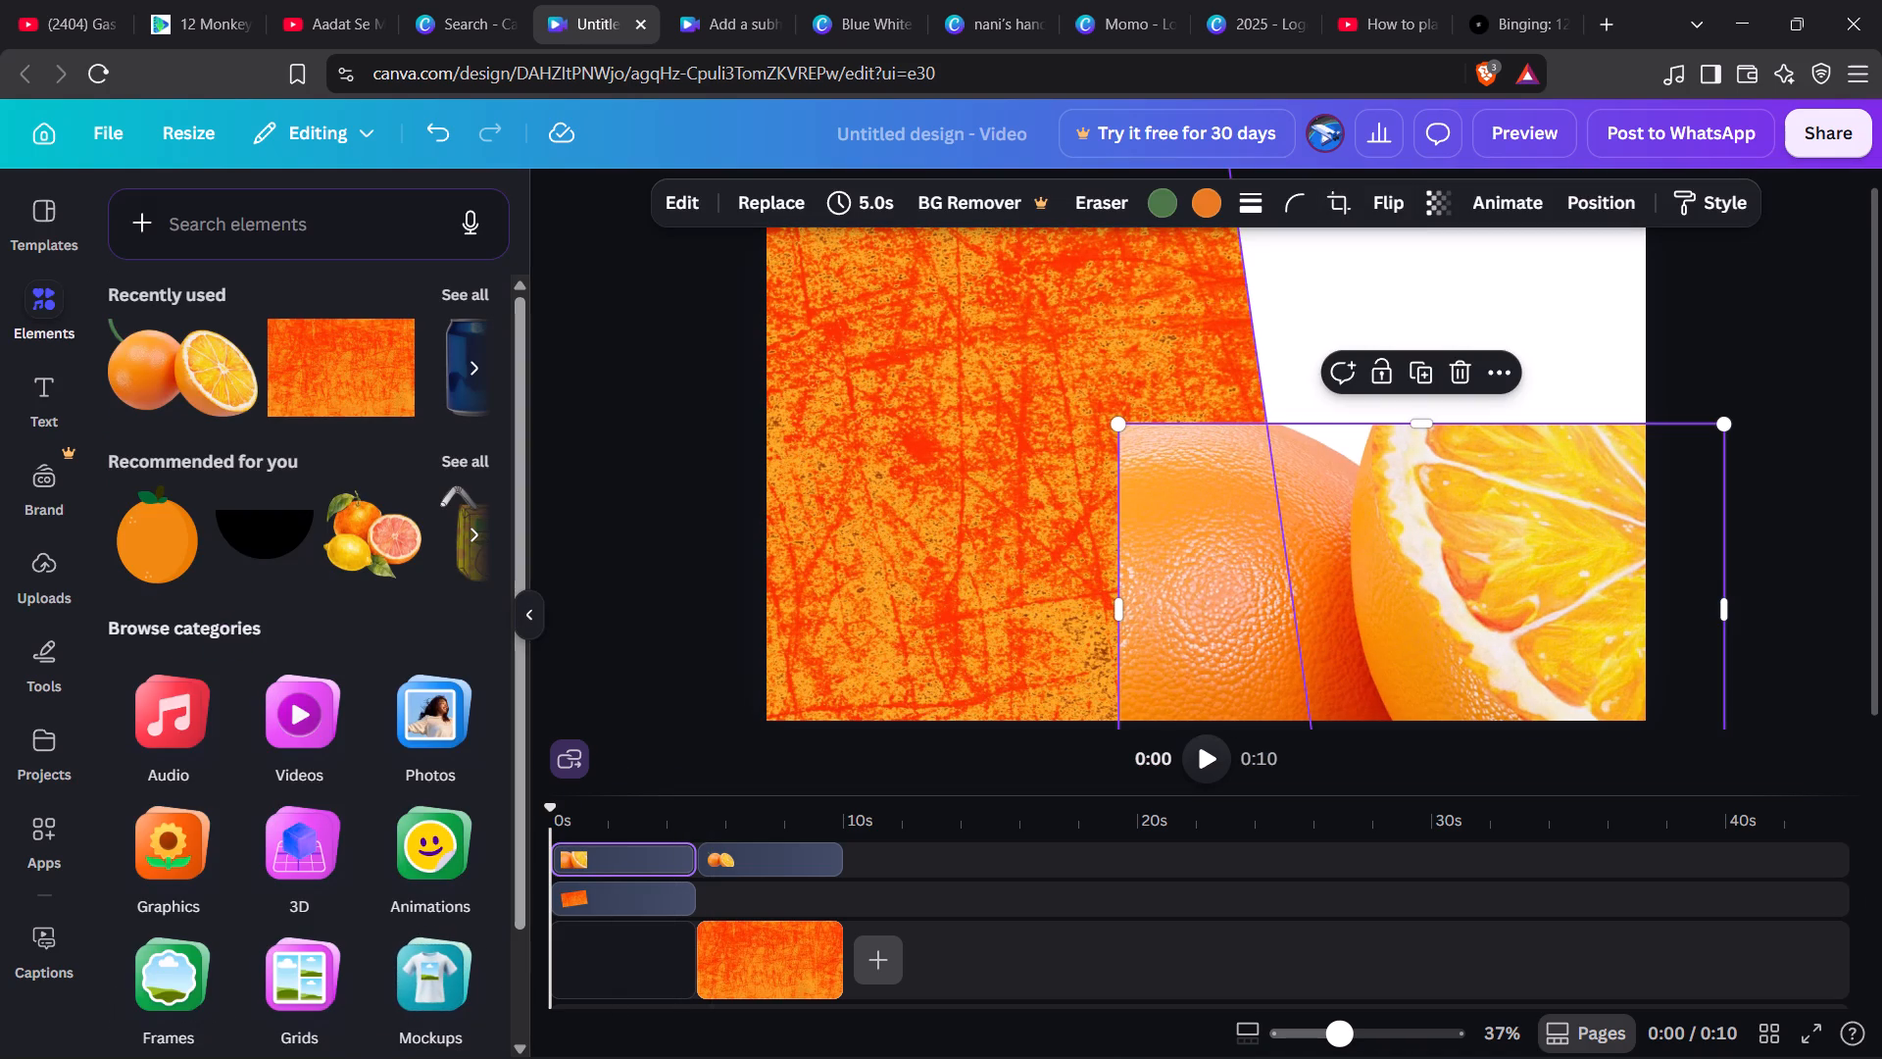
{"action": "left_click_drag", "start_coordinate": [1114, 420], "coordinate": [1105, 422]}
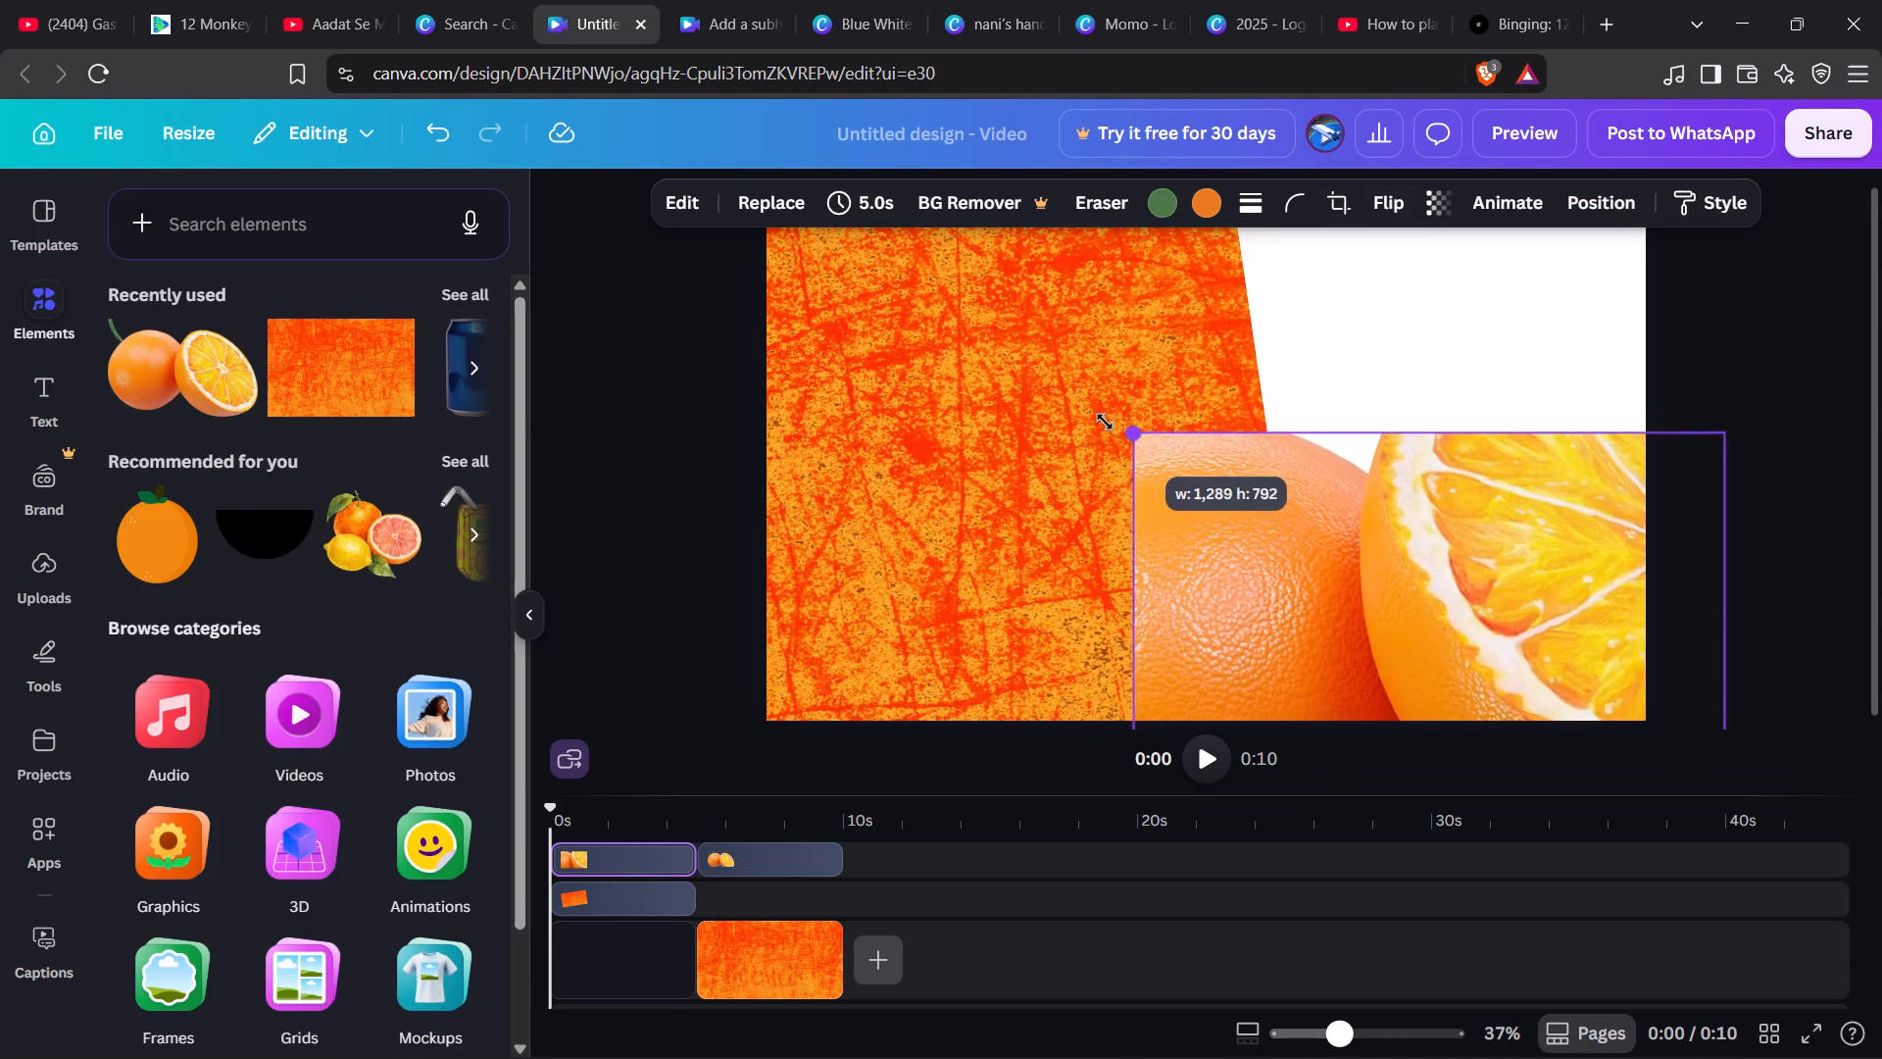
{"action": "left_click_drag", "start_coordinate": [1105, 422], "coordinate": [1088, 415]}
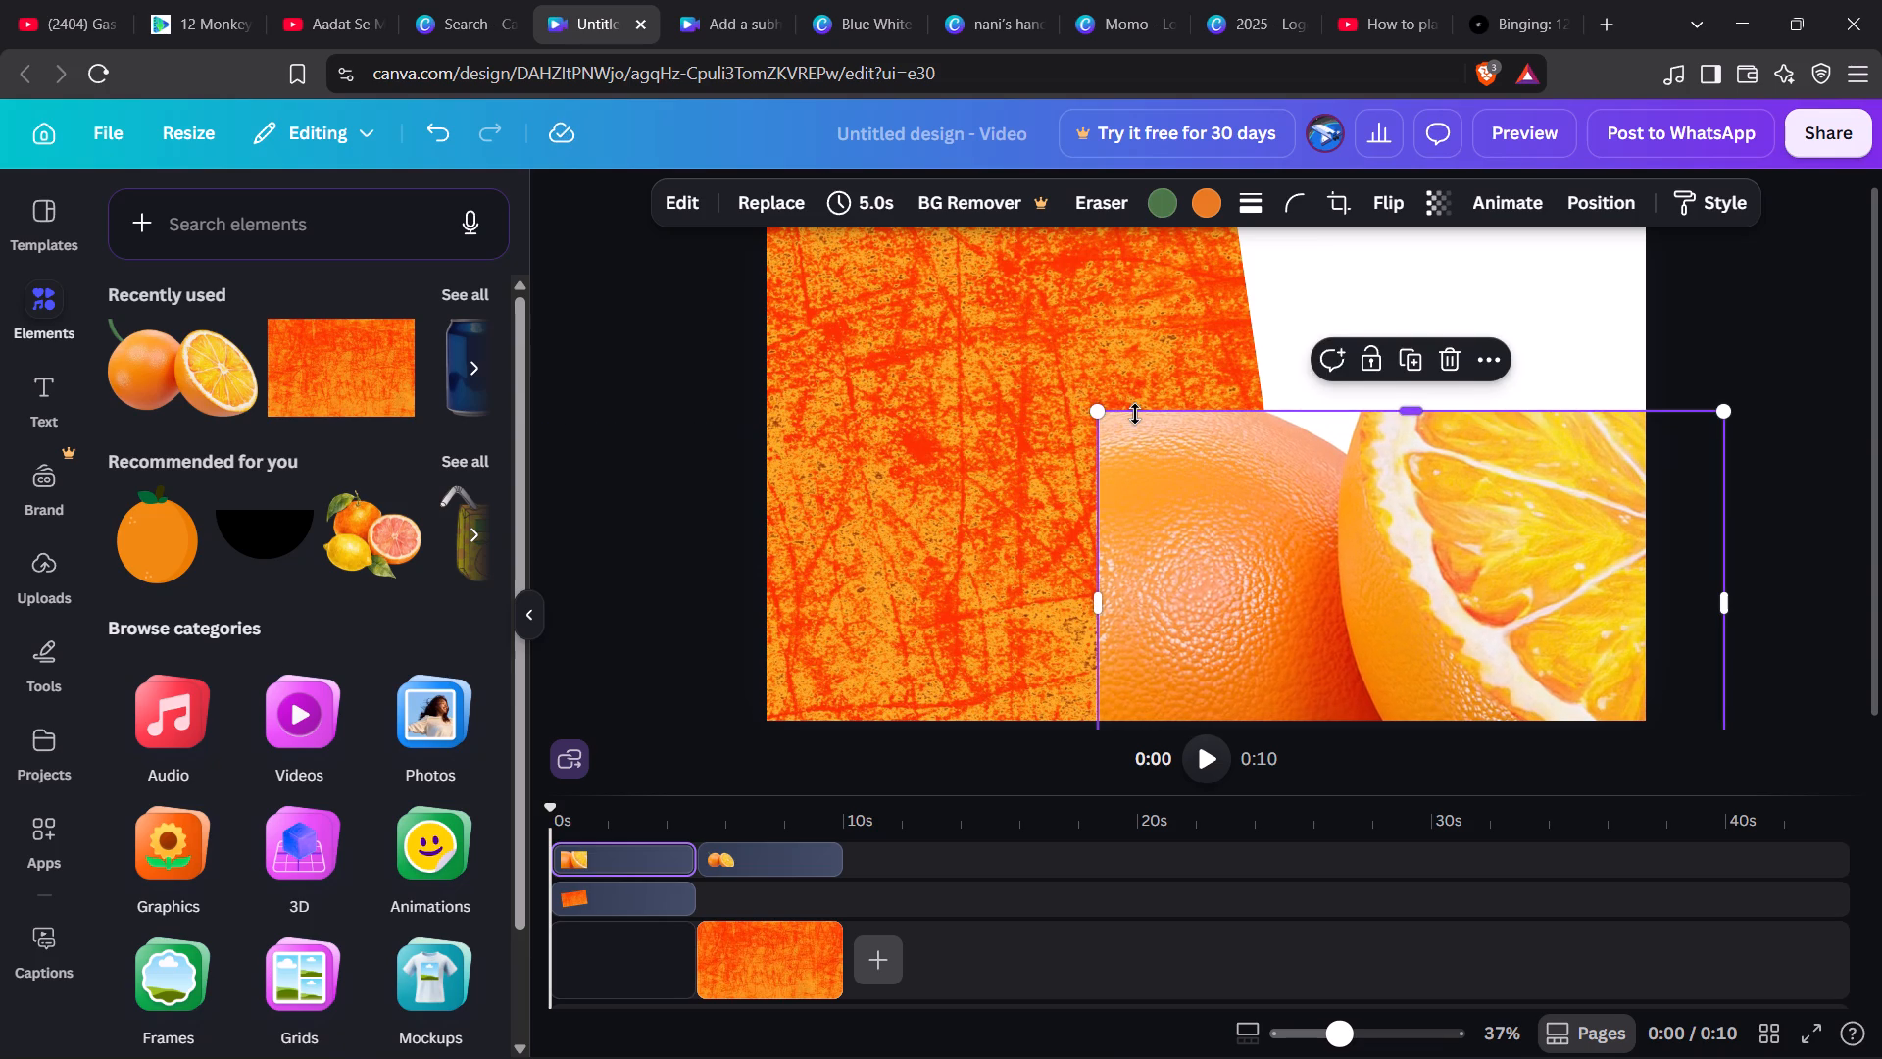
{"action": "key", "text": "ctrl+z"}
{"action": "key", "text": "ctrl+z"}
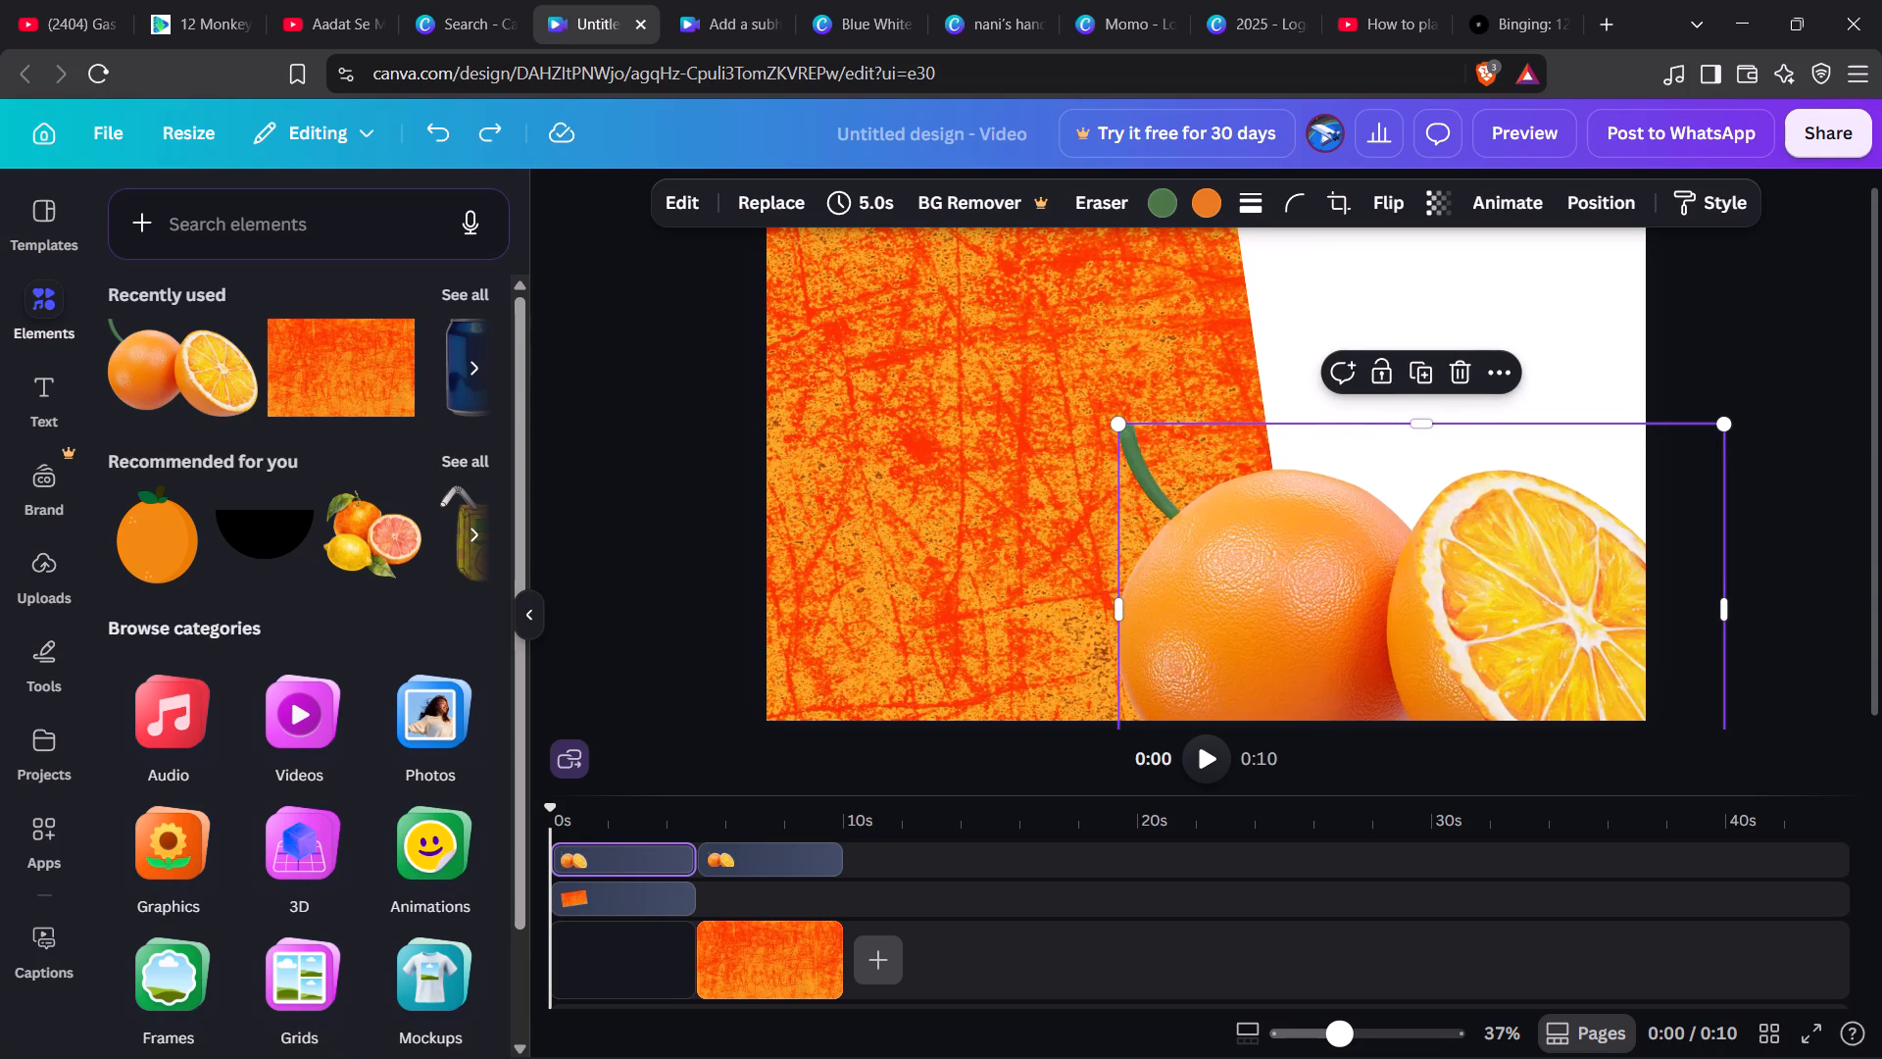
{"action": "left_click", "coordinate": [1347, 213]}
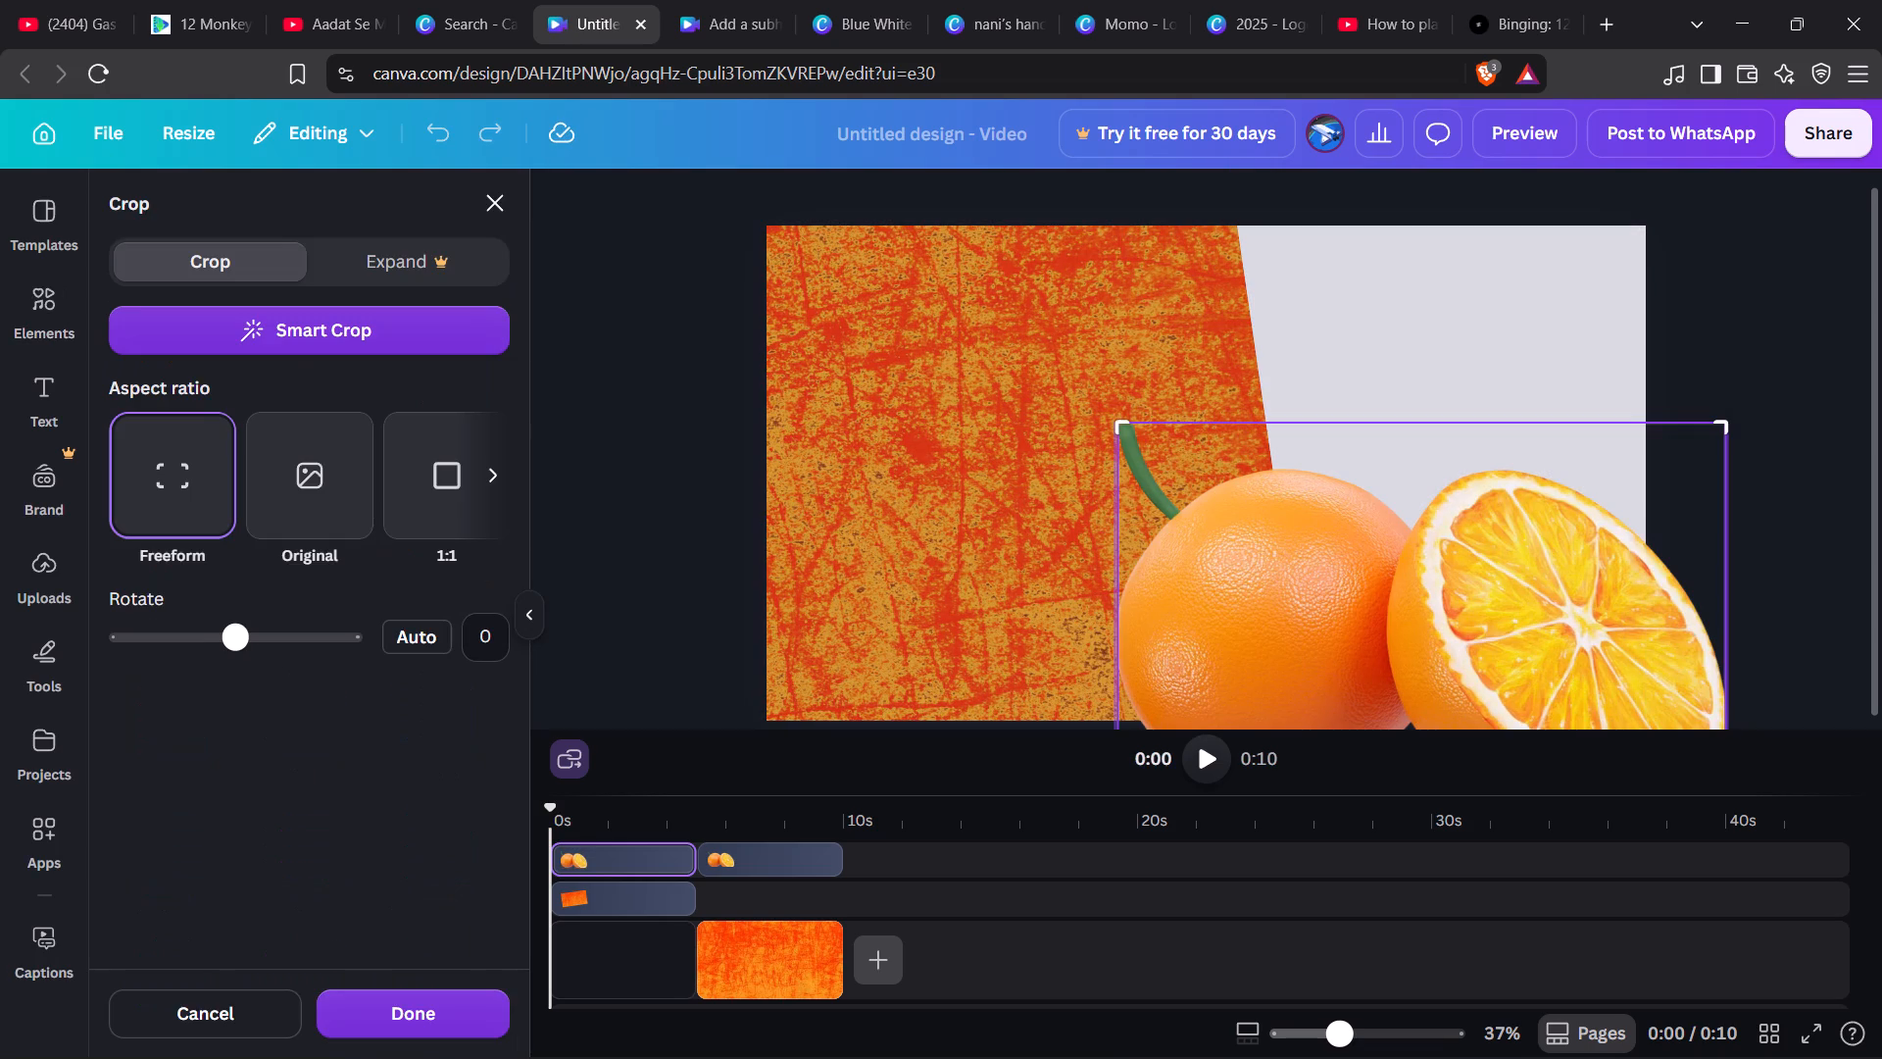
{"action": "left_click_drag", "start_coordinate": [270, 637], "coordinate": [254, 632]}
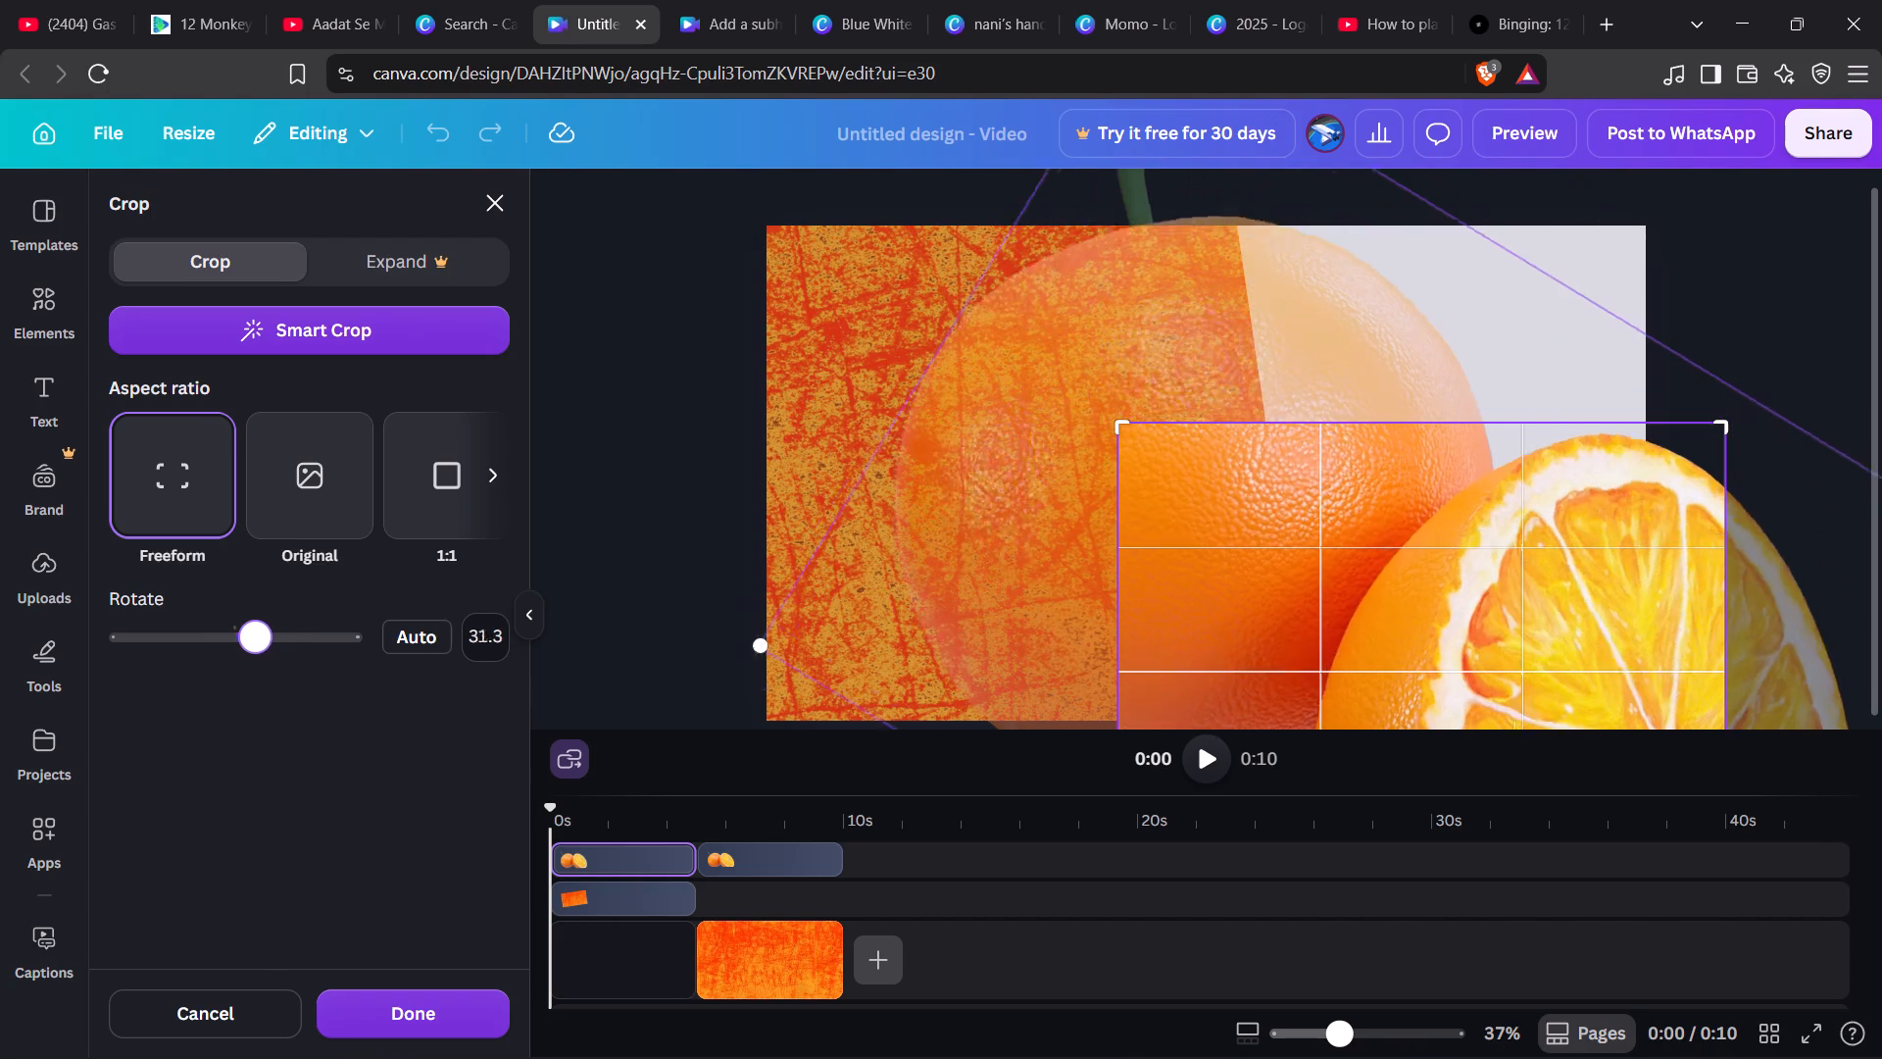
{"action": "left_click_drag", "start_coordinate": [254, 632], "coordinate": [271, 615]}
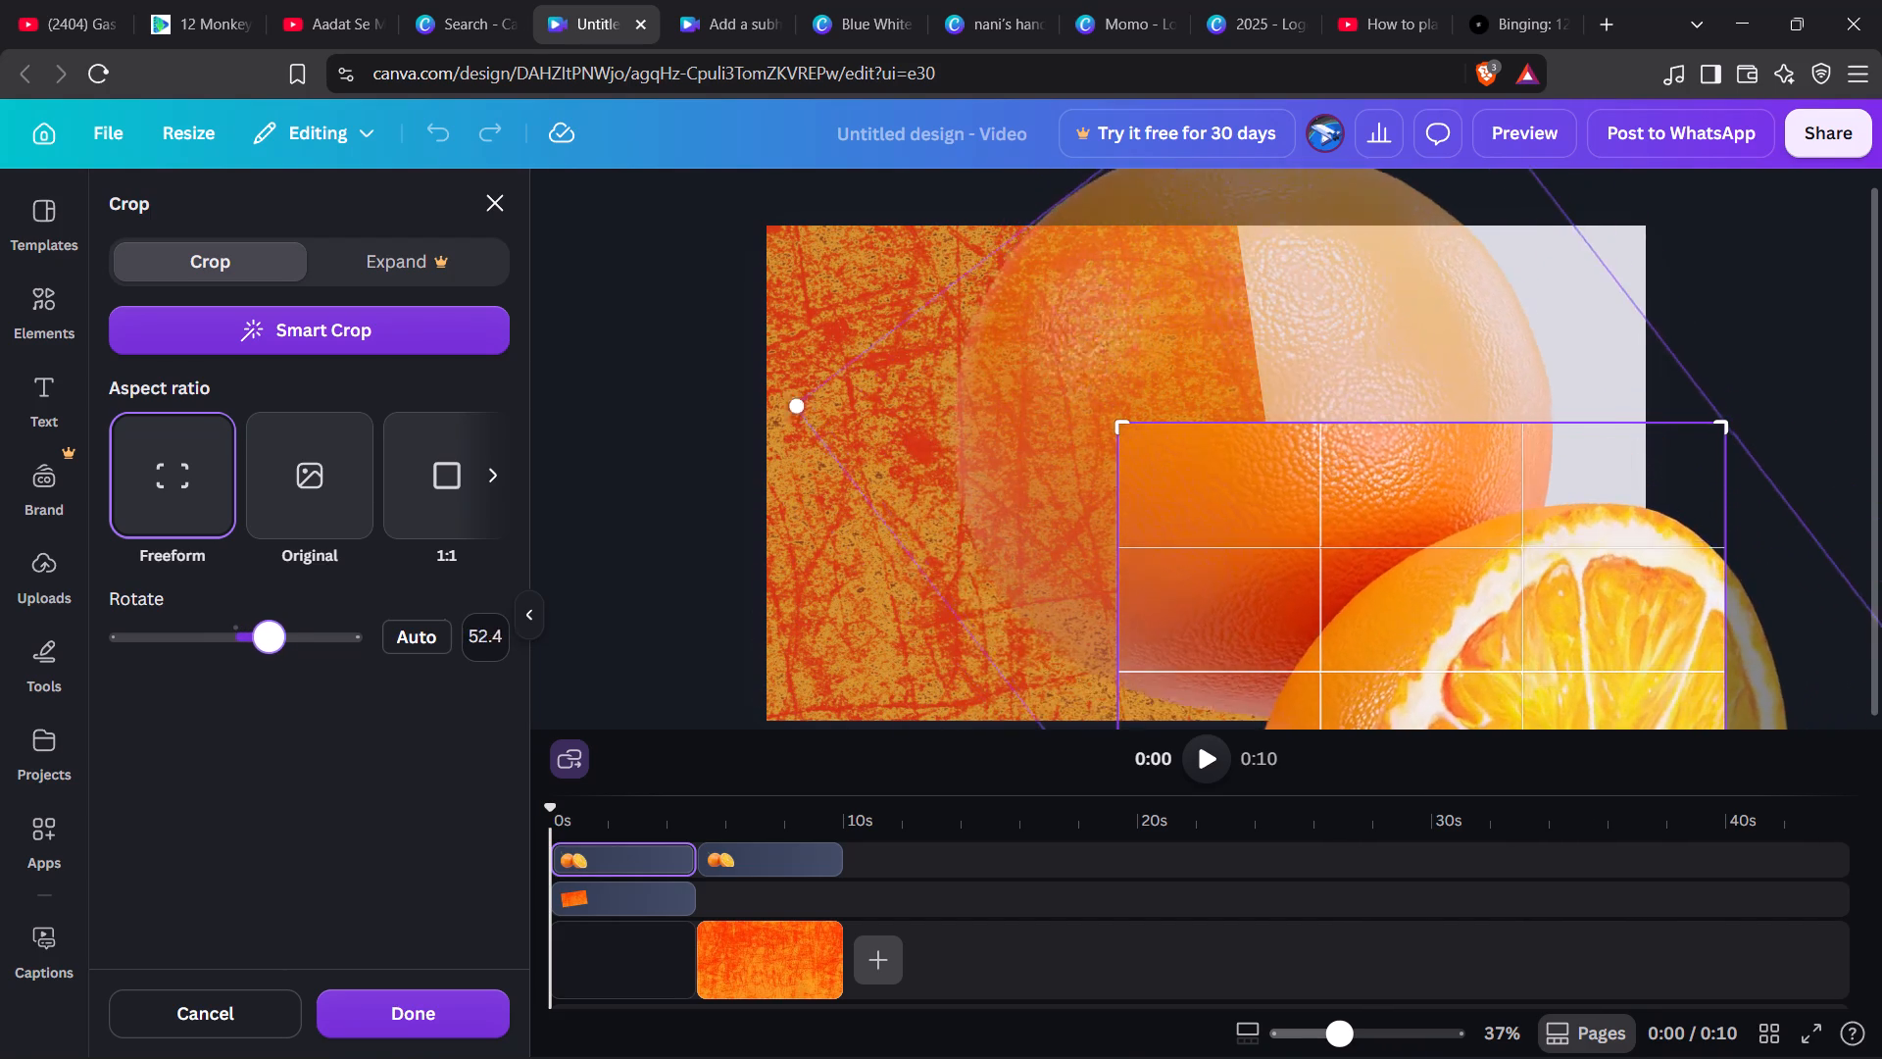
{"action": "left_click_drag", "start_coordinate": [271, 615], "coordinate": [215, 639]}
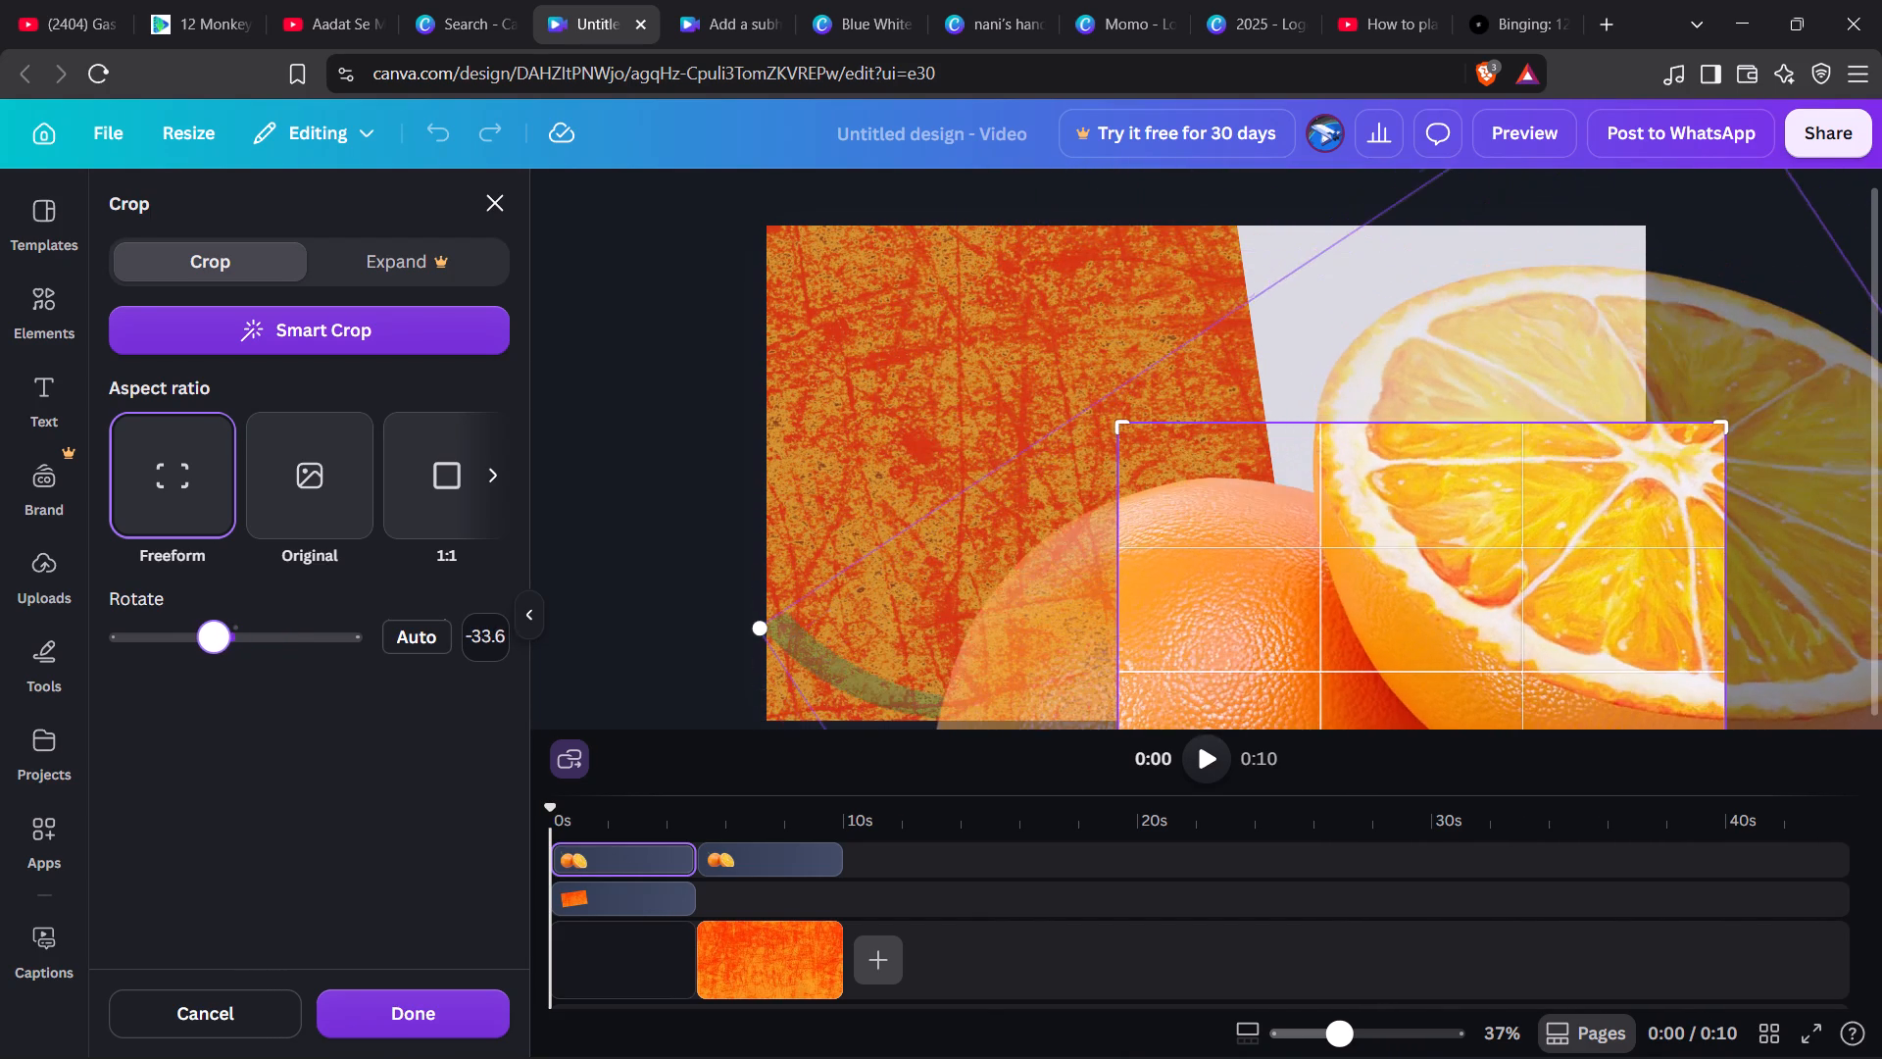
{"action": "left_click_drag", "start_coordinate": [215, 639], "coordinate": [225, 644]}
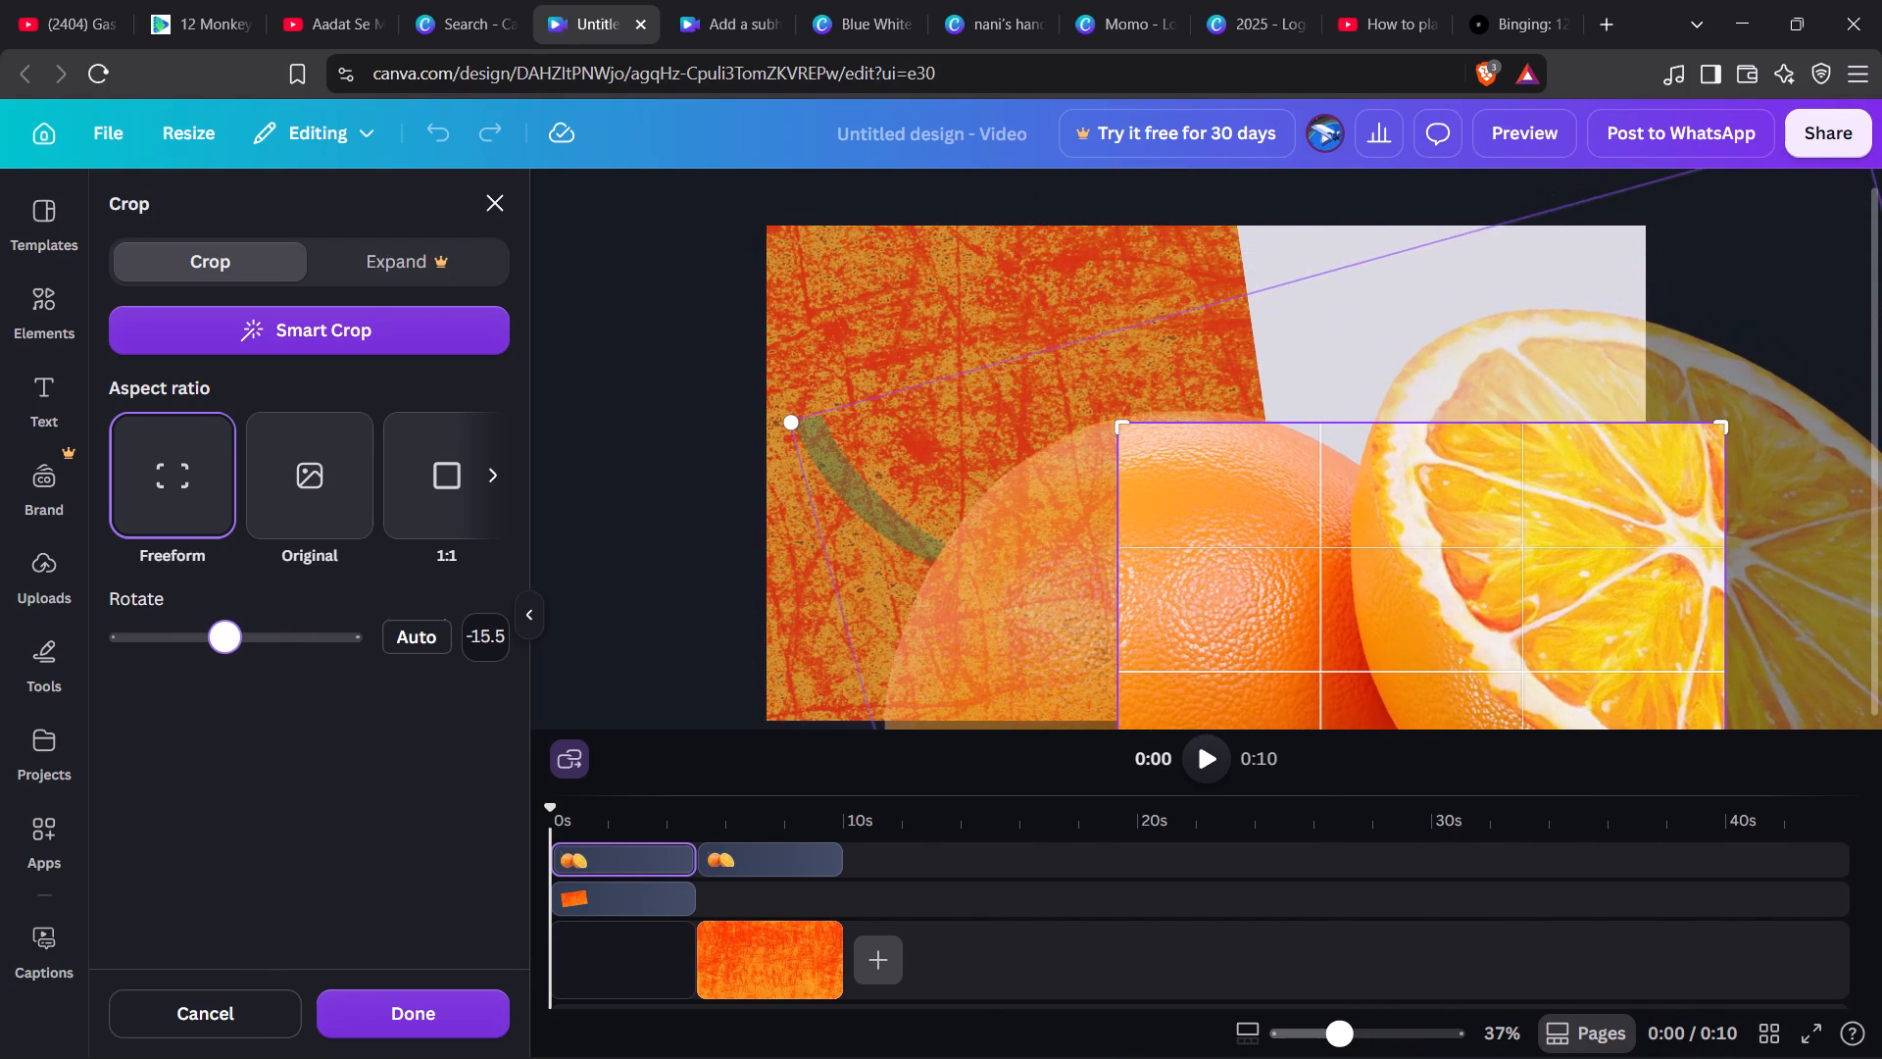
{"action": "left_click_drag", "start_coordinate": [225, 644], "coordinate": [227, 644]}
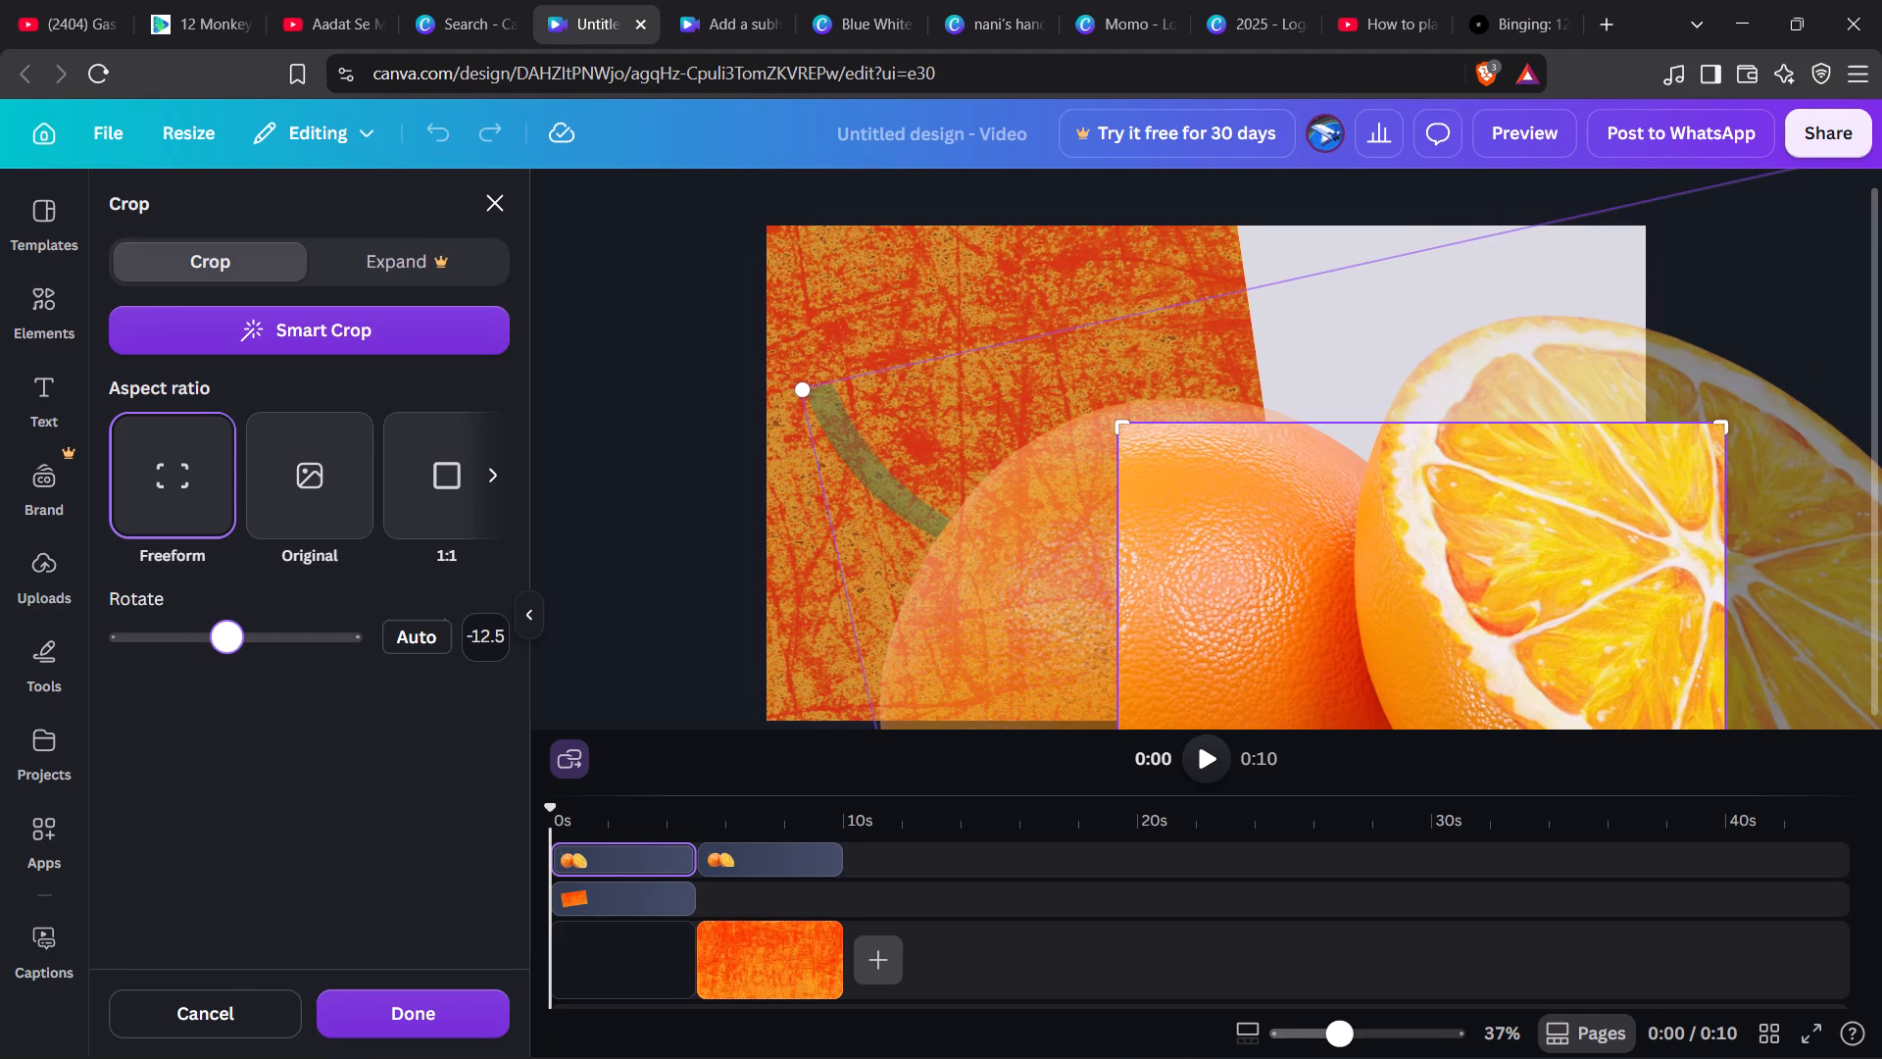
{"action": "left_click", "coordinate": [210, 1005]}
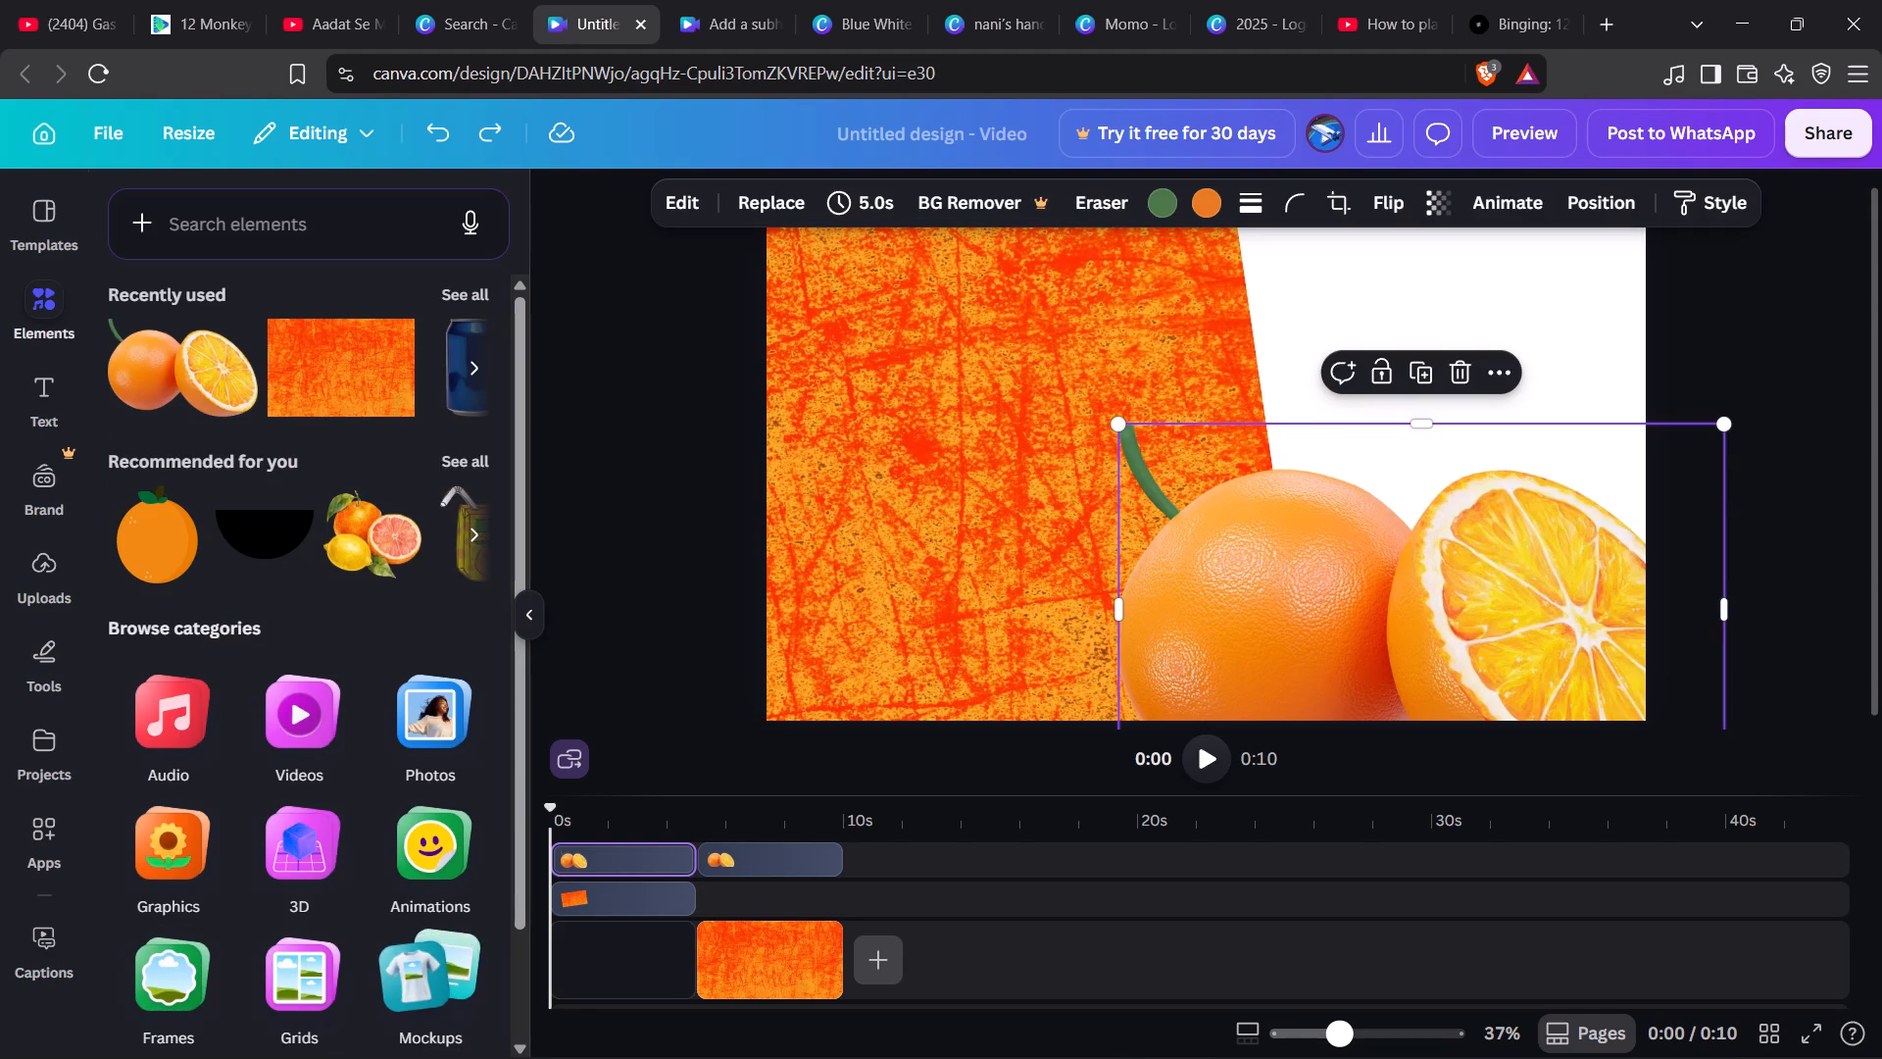
Rotate the first clip's orange cutout to -15° and move it onto the white area, with the whole orange visible and the cut half running off the page.
{"action": "left_click_drag", "start_coordinate": [1258, 570], "coordinate": [1370, 533]}
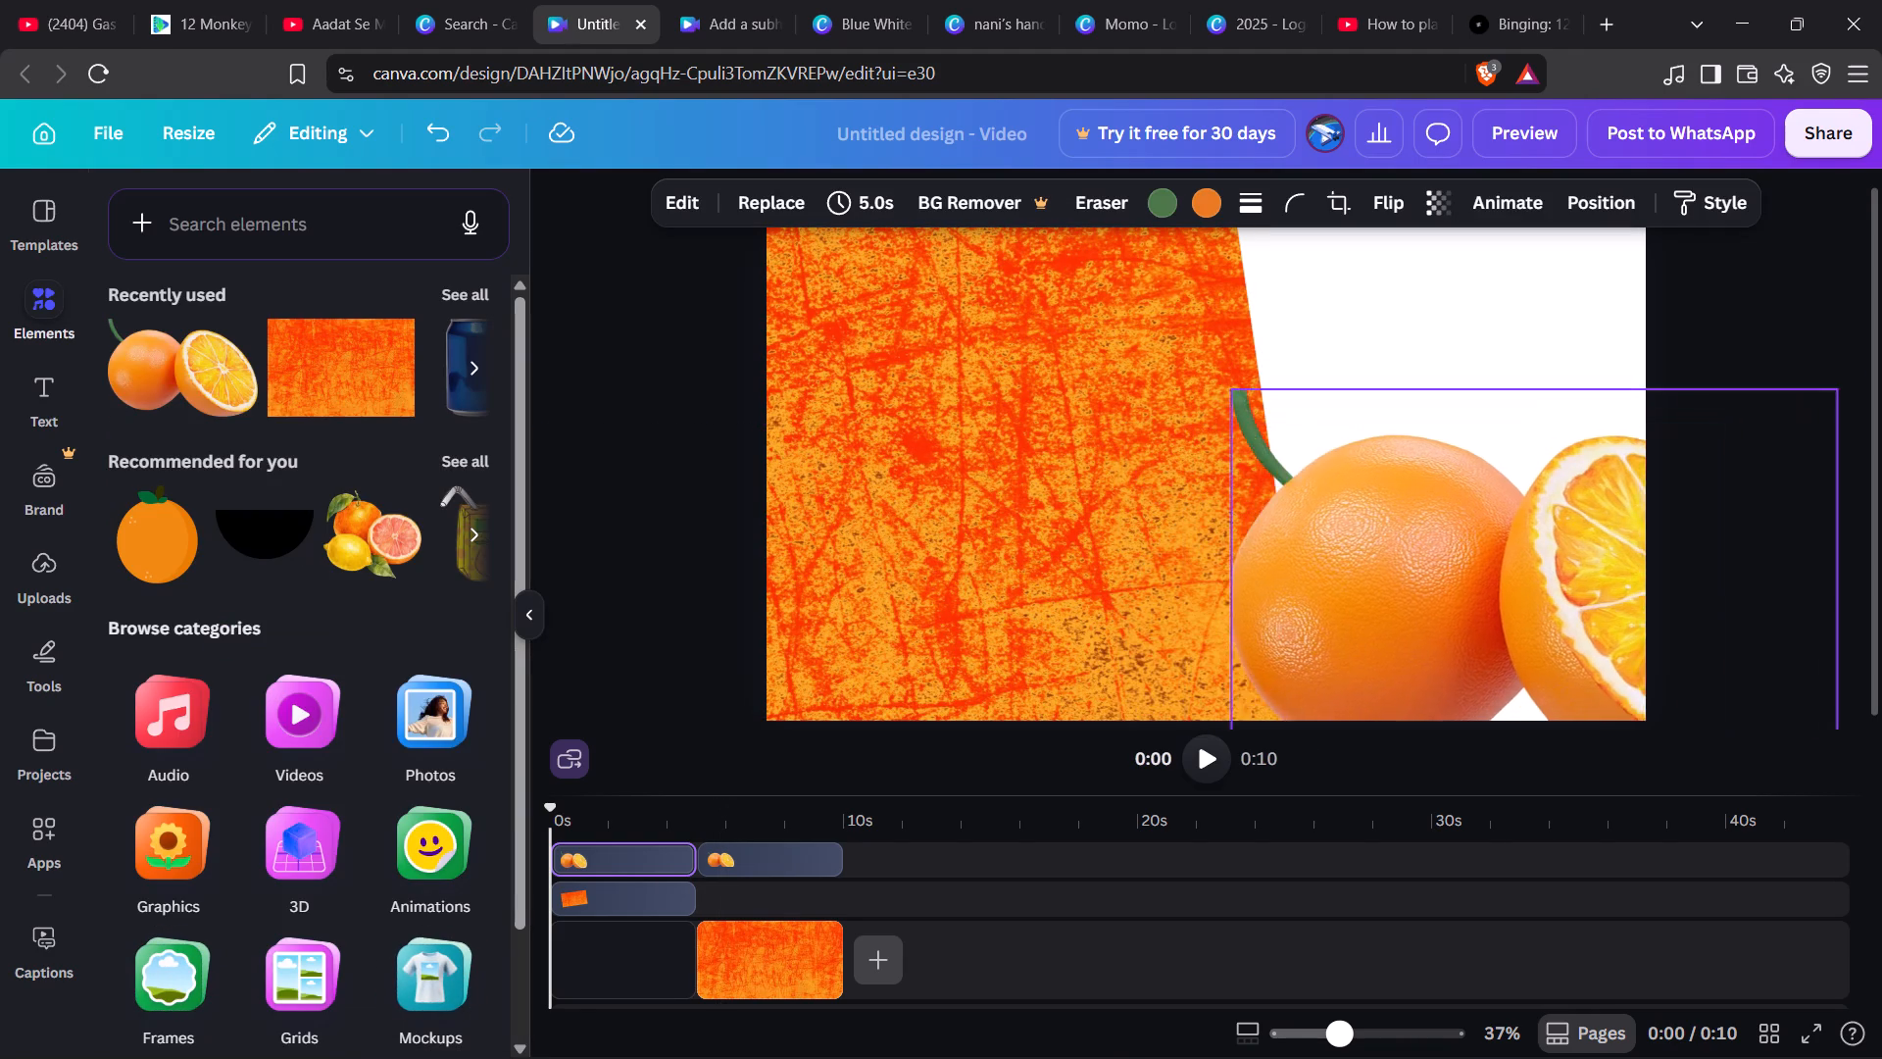
{"action": "left_click_drag", "start_coordinate": [1370, 533], "coordinate": [1380, 445]}
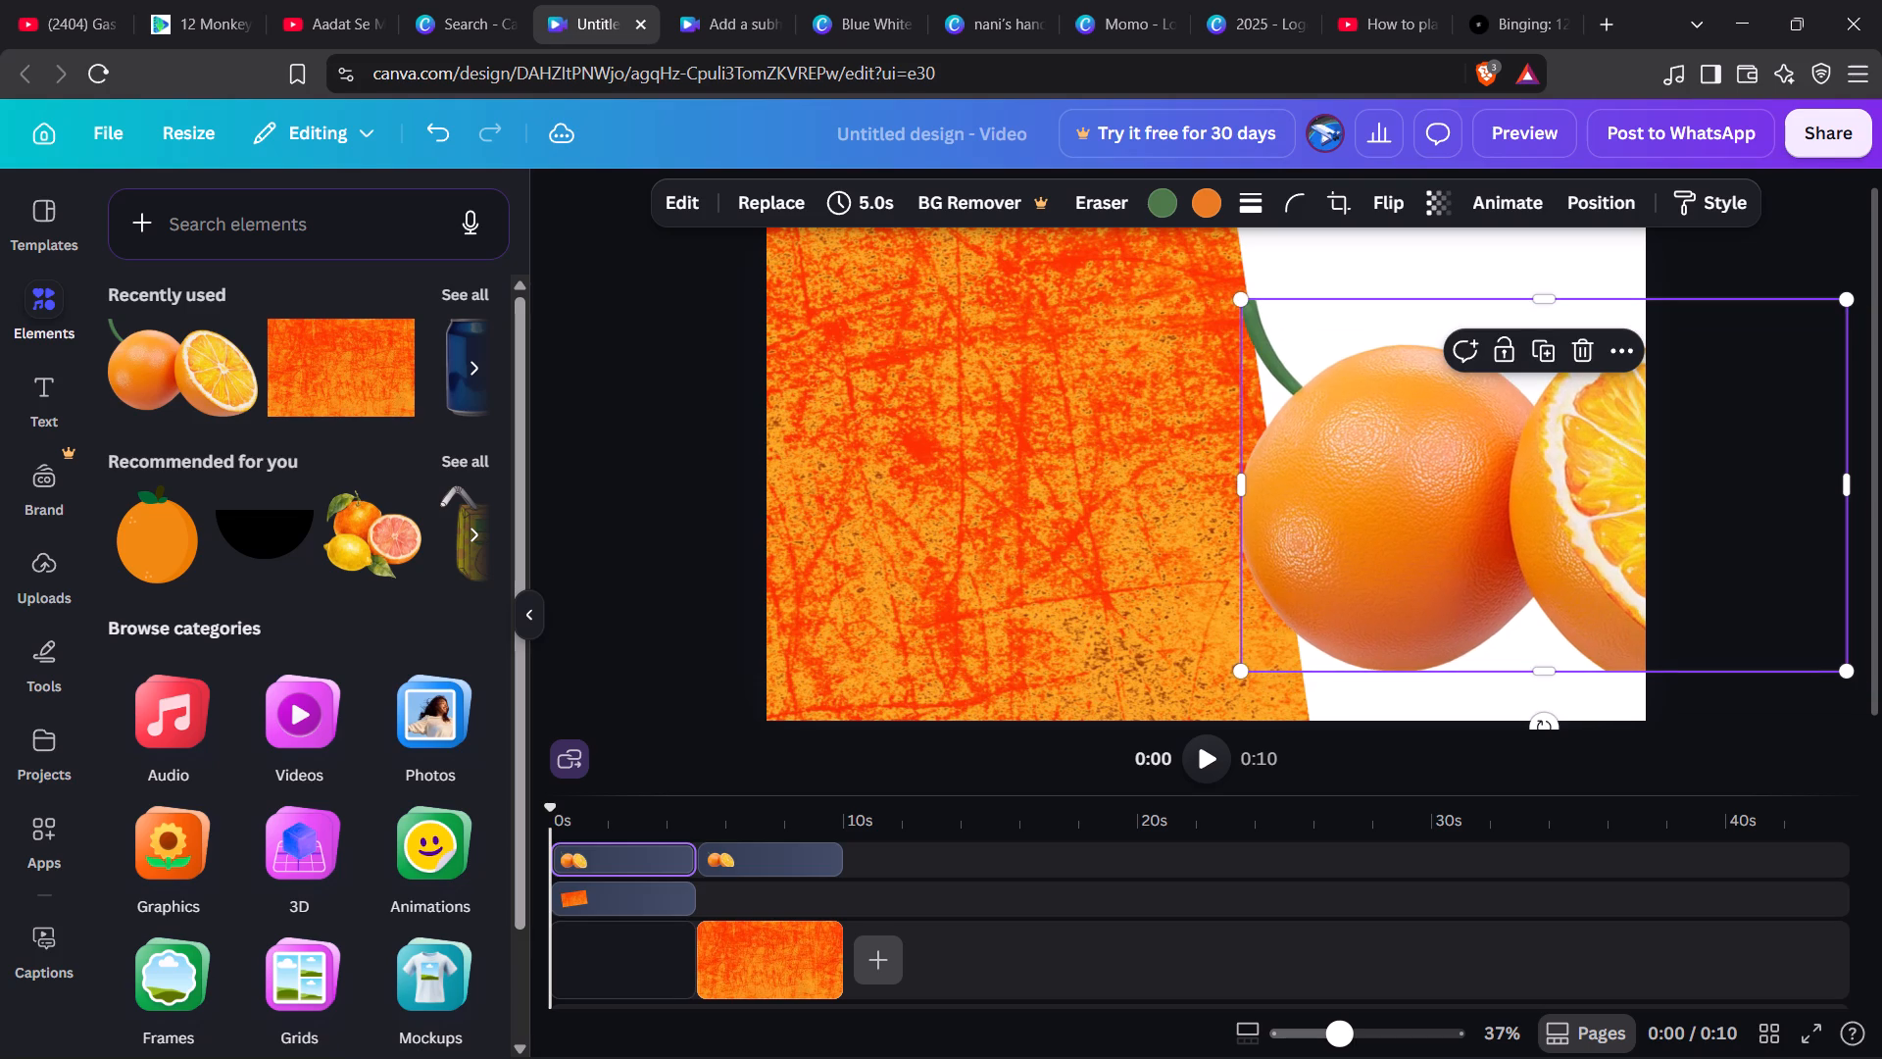
{"action": "left_click_drag", "start_coordinate": [1540, 726], "coordinate": [1586, 721]}
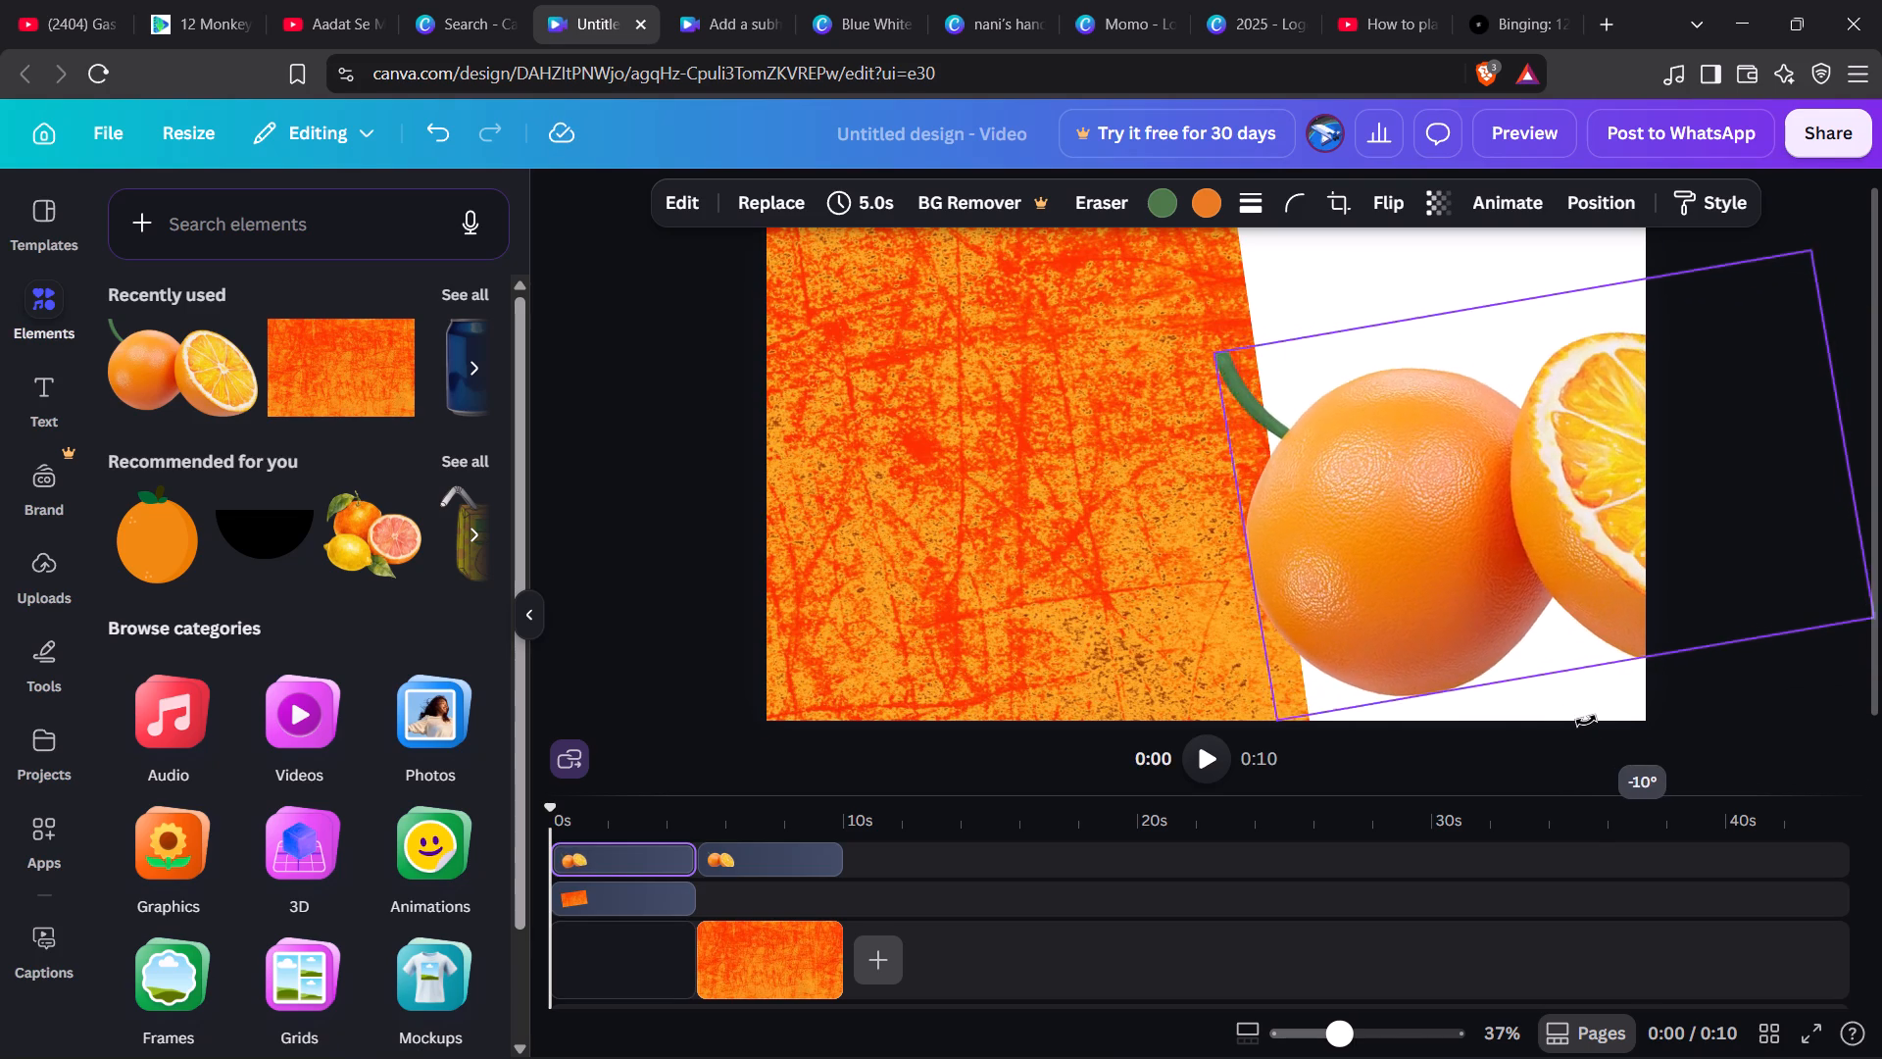
{"action": "left_click_drag", "start_coordinate": [1586, 721], "coordinate": [1602, 723]}
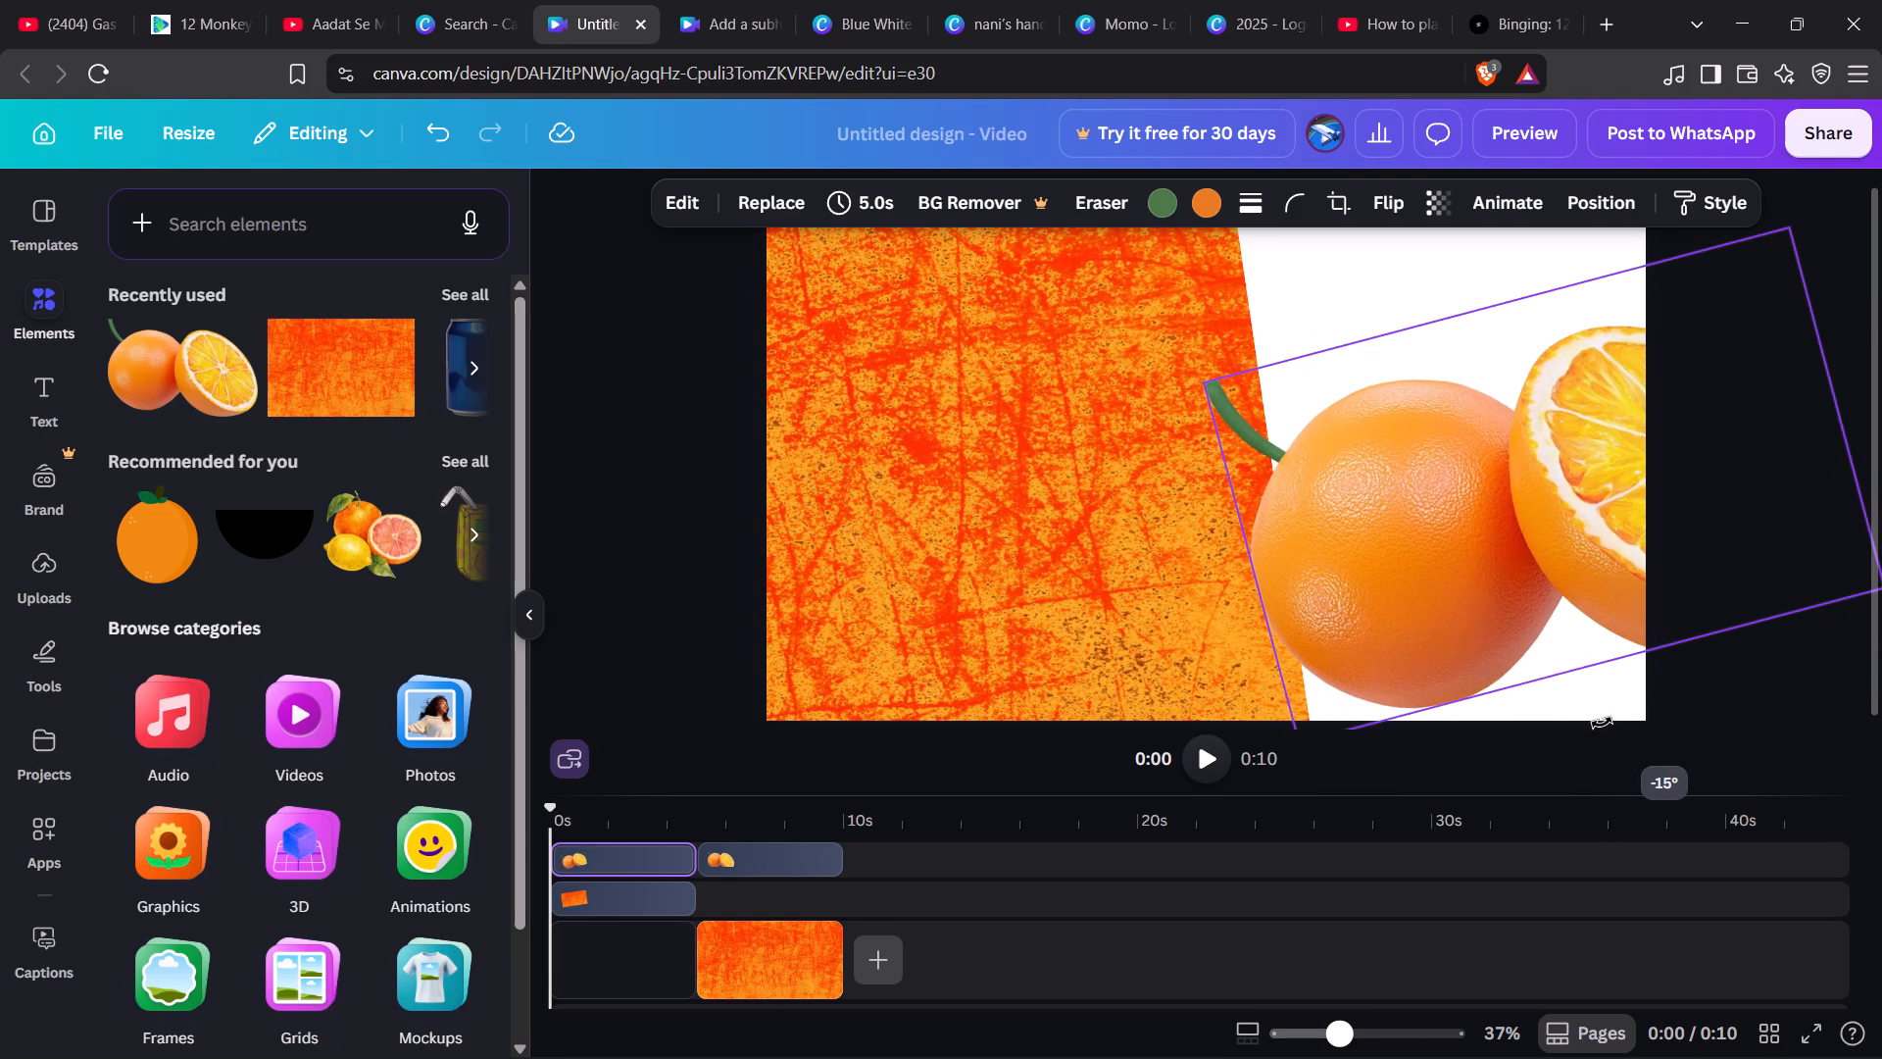
{"action": "left_click_drag", "start_coordinate": [1602, 723], "coordinate": [1601, 723]}
{"action": "left_click_drag", "start_coordinate": [1500, 534], "coordinate": [1500, 600]}
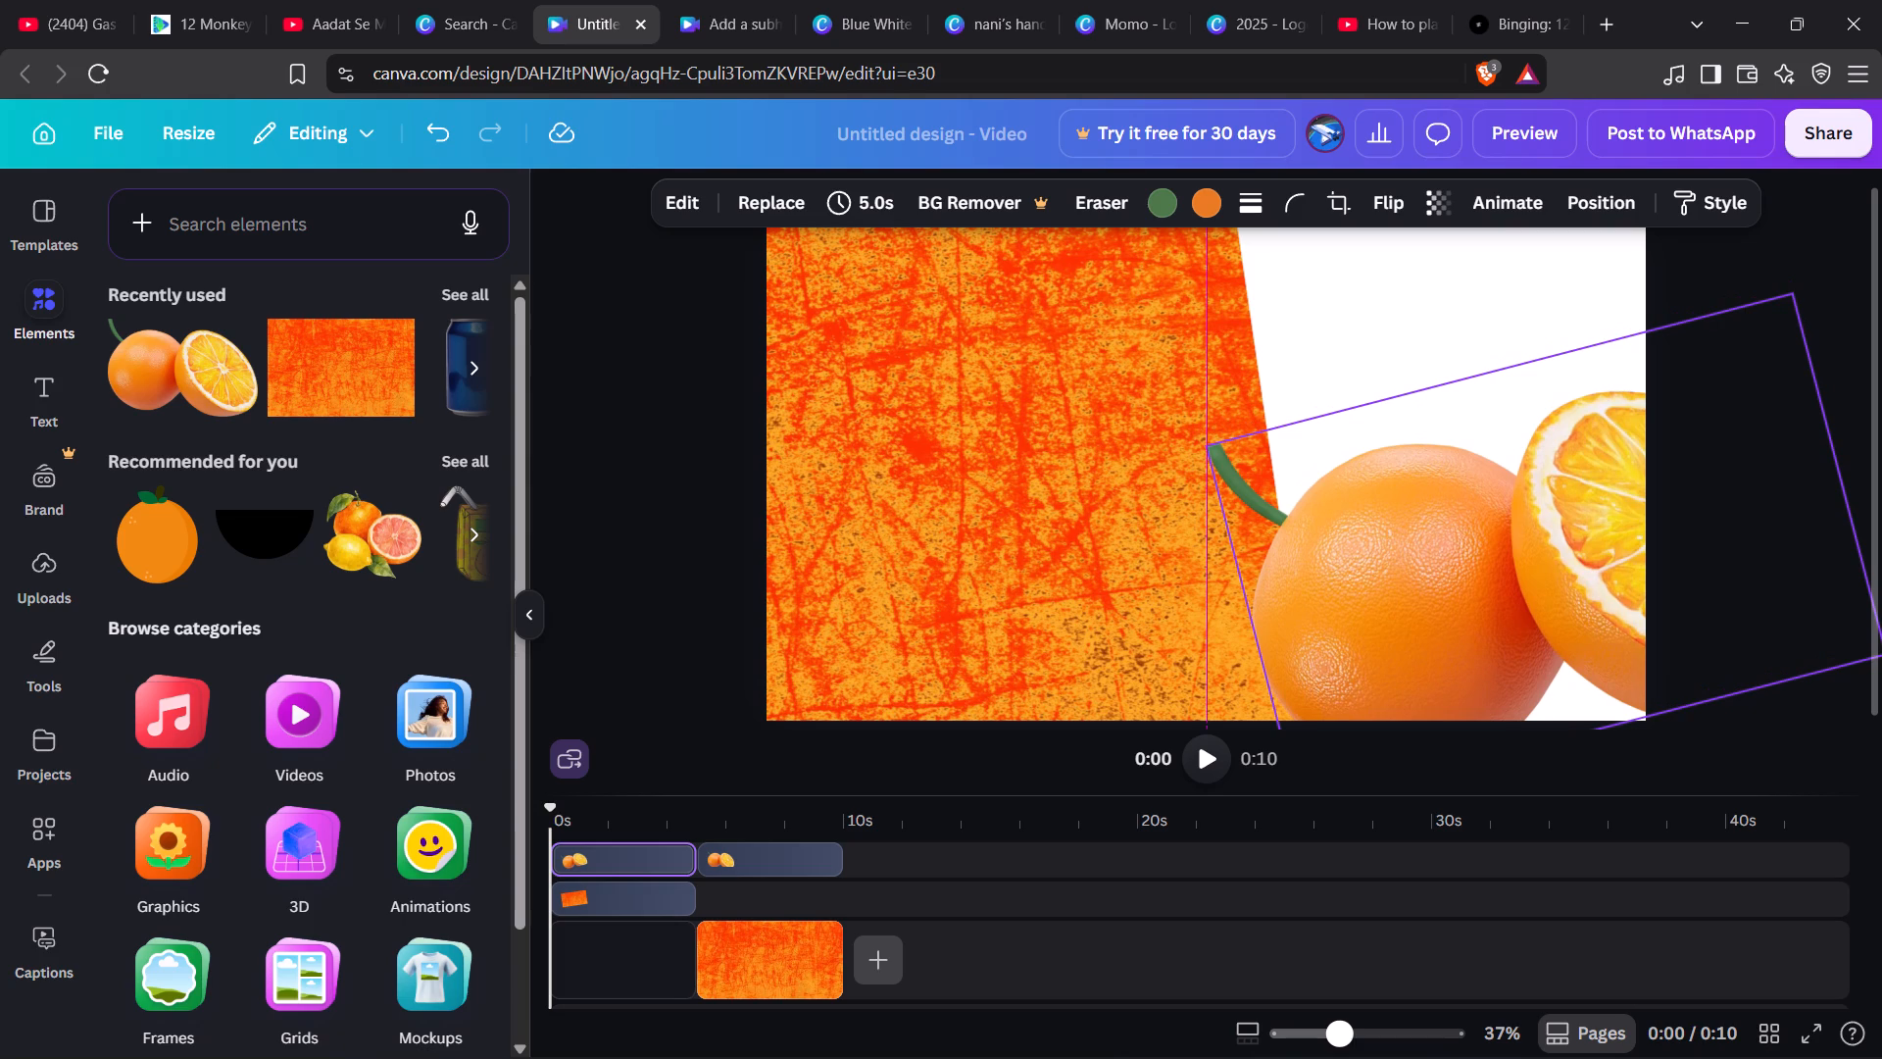
{"action": "left_click_drag", "start_coordinate": [1500, 600], "coordinate": [1513, 548]}
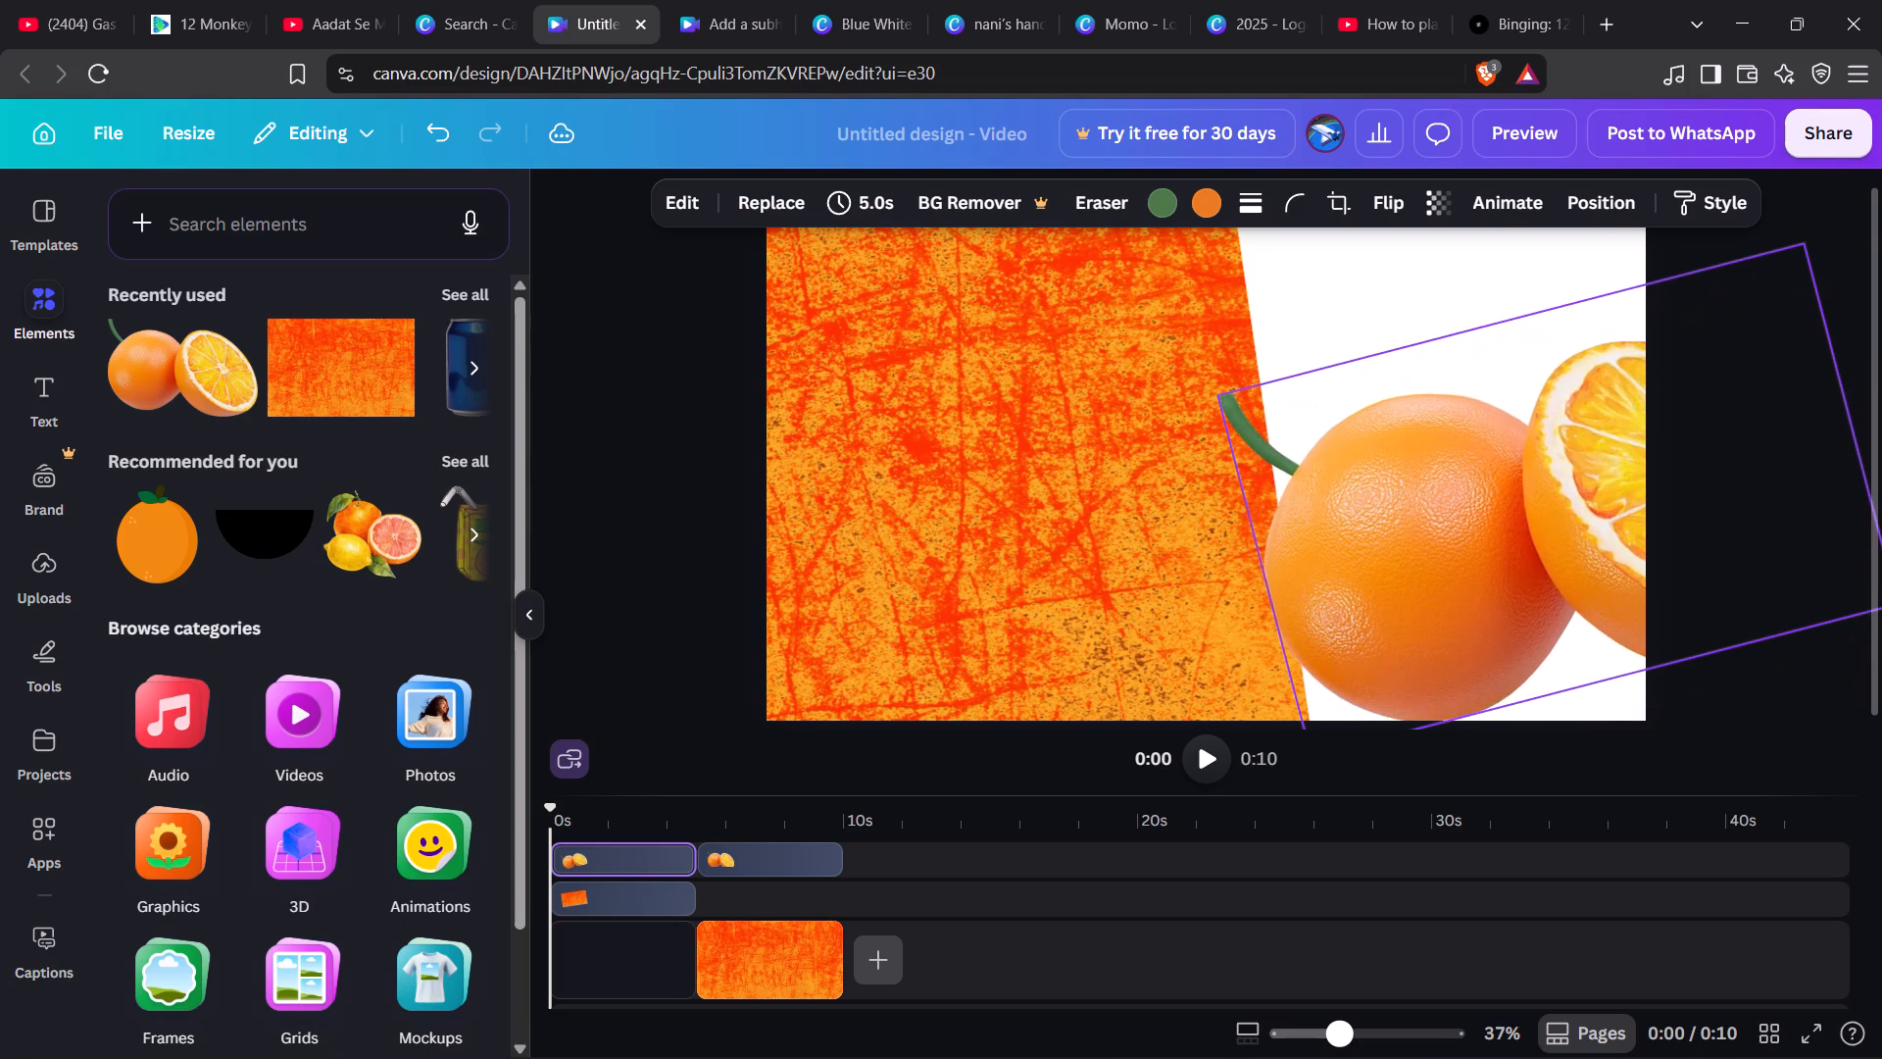
{"action": "left_click_drag", "start_coordinate": [1513, 548], "coordinate": [1511, 545]}
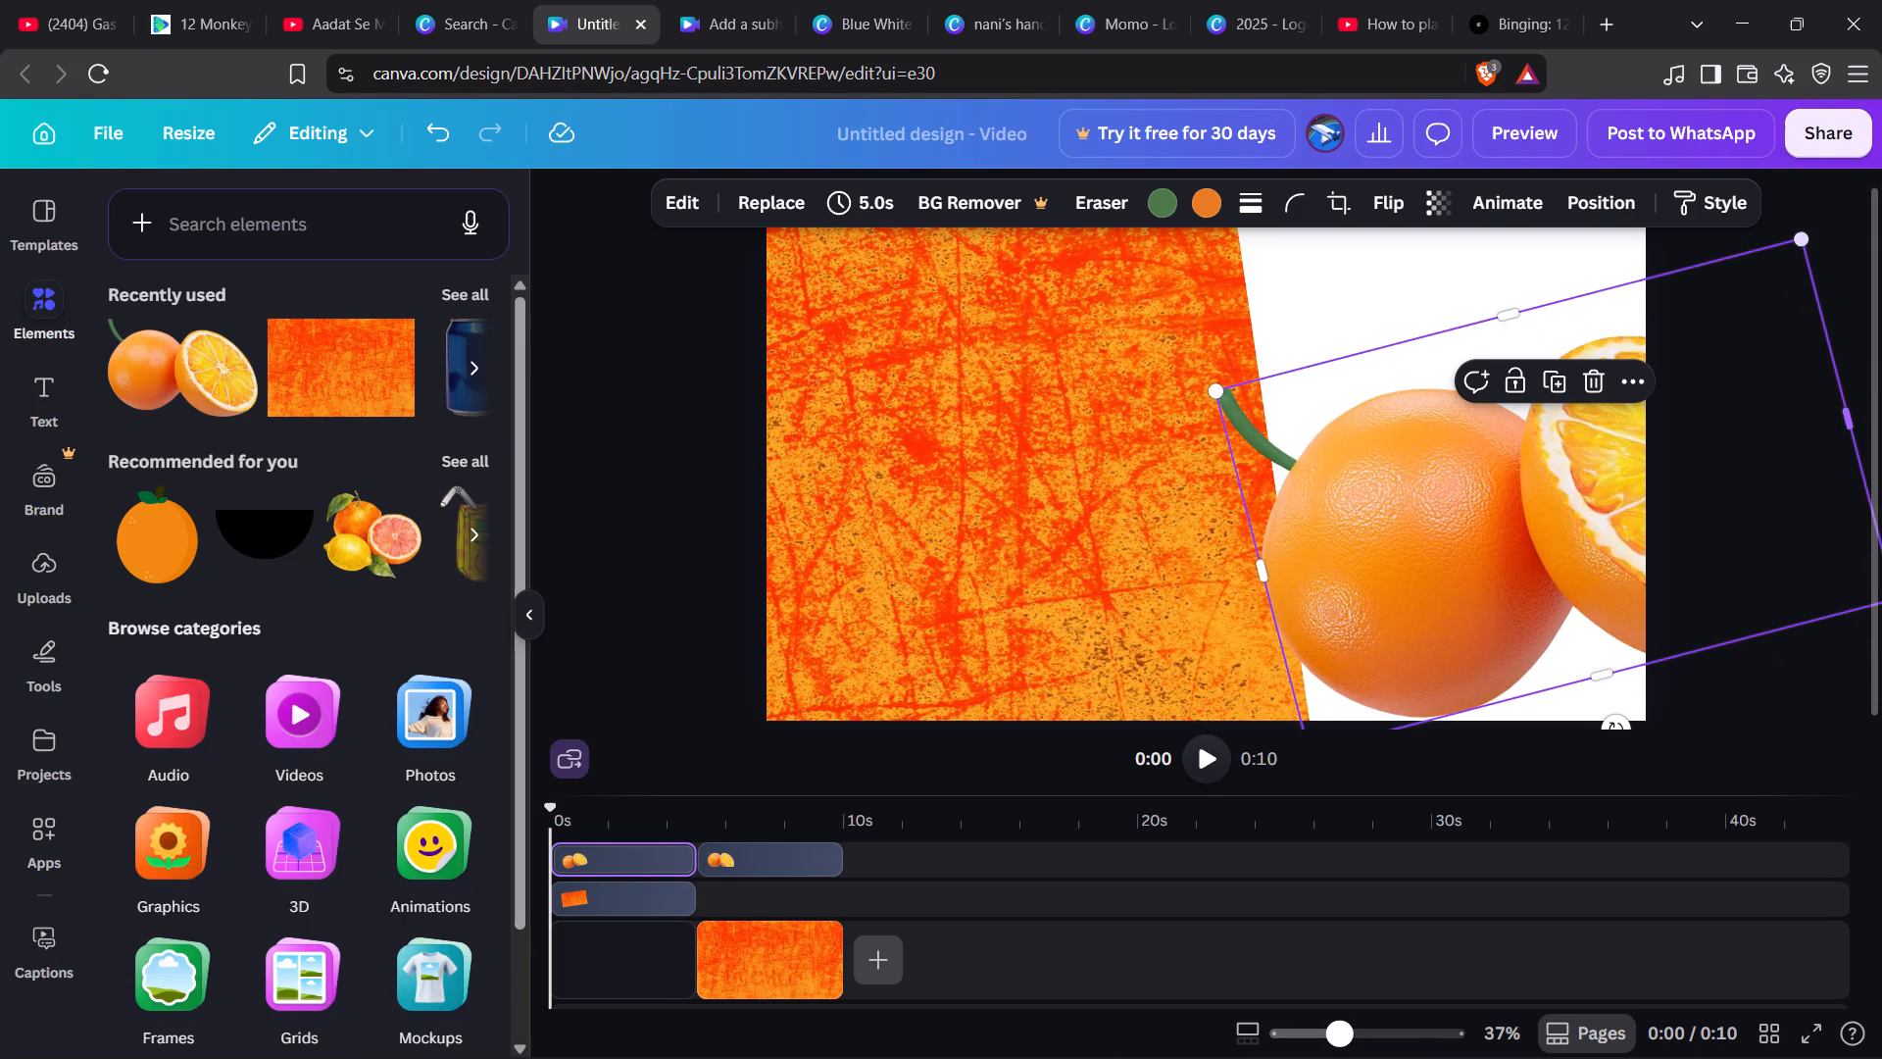
Enlarge the orange cutout to about 1,450 wide, shift it to overlap the grunge panel's slanted edge, and reduce its tilt to about -7°.
{"action": "left_click_drag", "start_coordinate": [1803, 241], "coordinate": [1866, 207]}
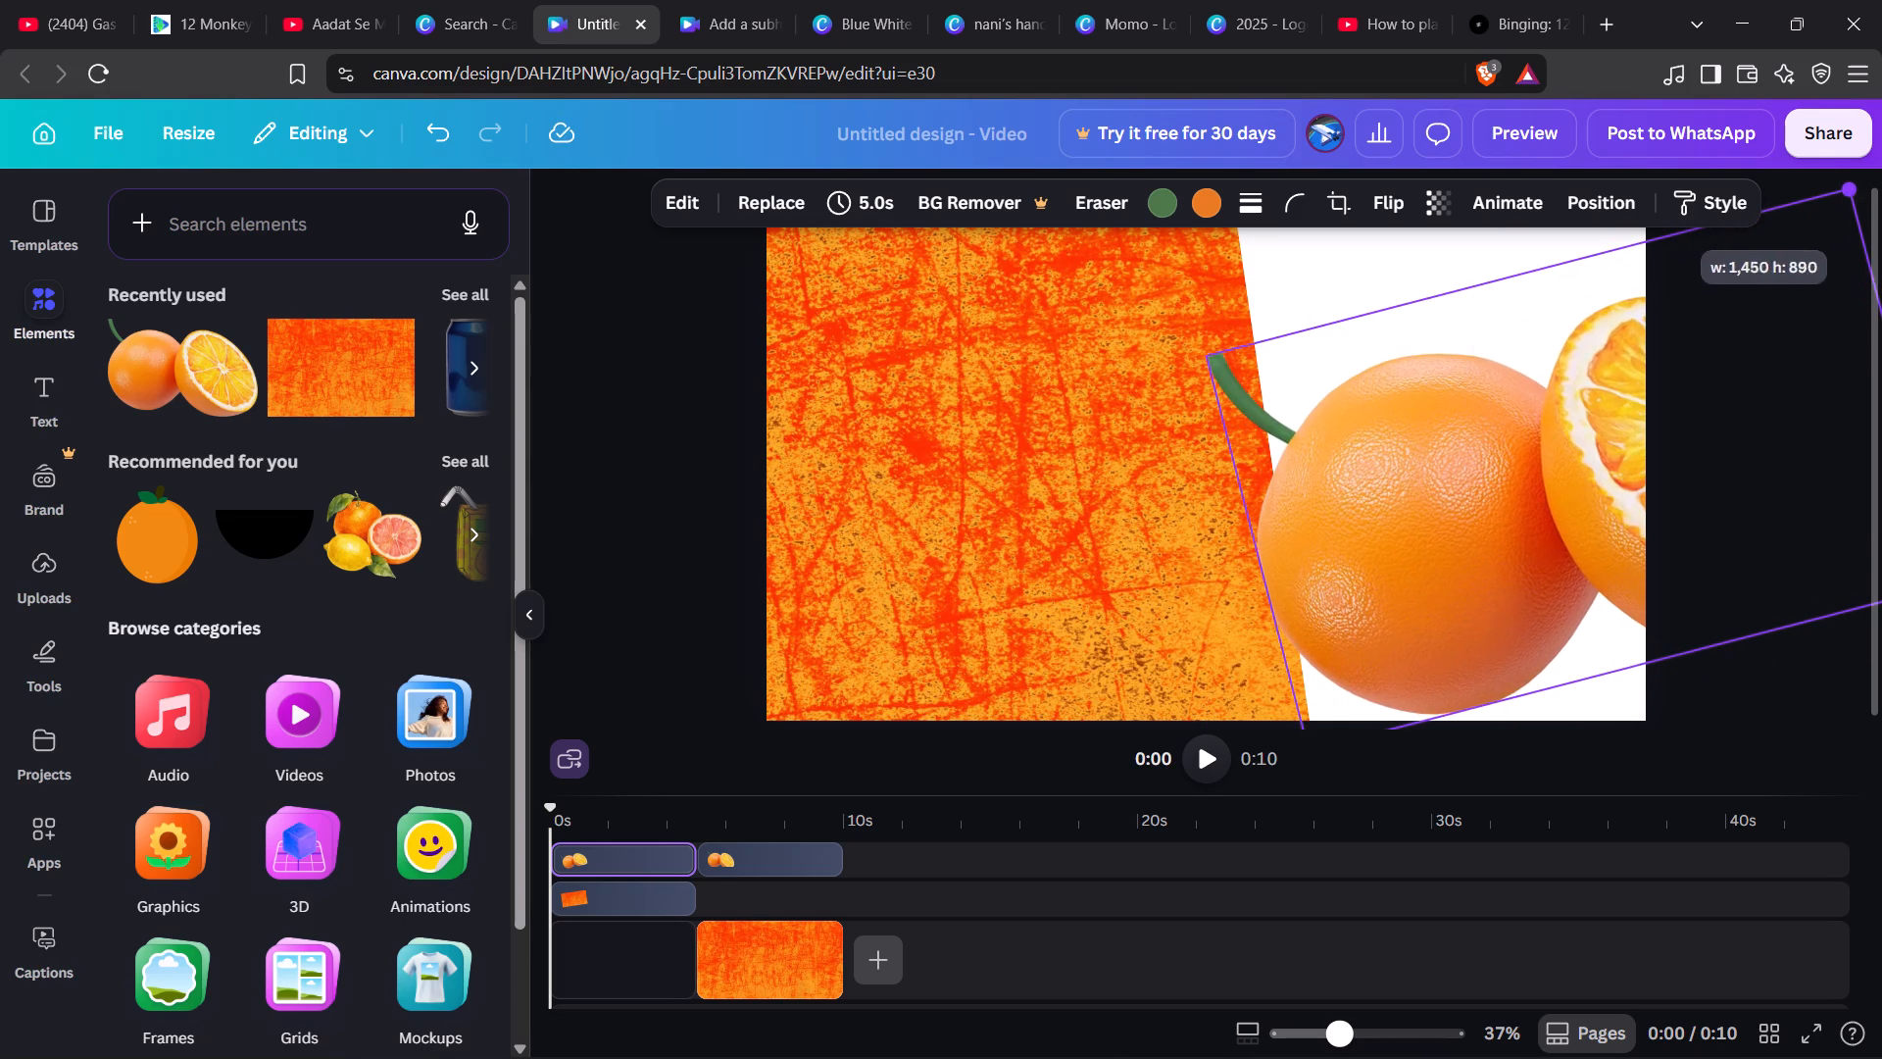
{"action": "left_click_drag", "start_coordinate": [1461, 555], "coordinate": [1475, 606]}
{"action": "left_click_drag", "start_coordinate": [1472, 603], "coordinate": [1407, 519]}
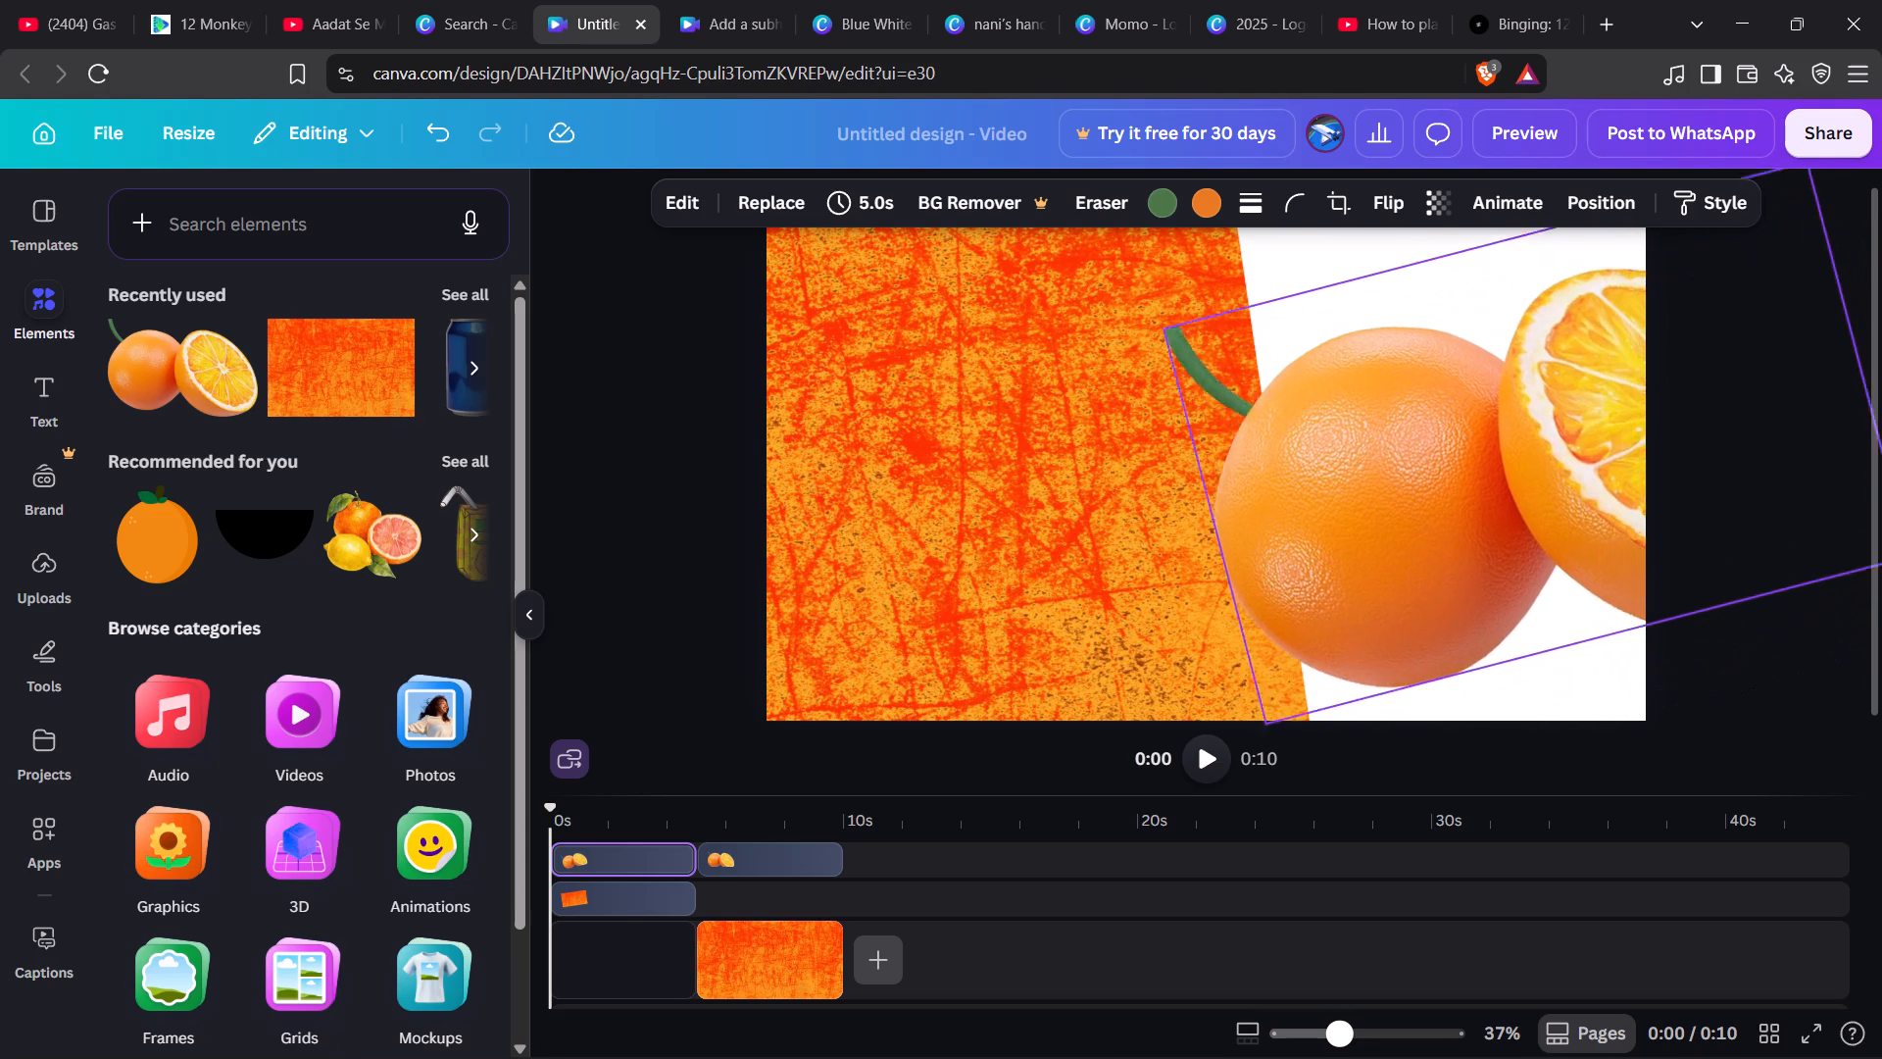
{"action": "left_click_drag", "start_coordinate": [1407, 519], "coordinate": [1293, 560]}
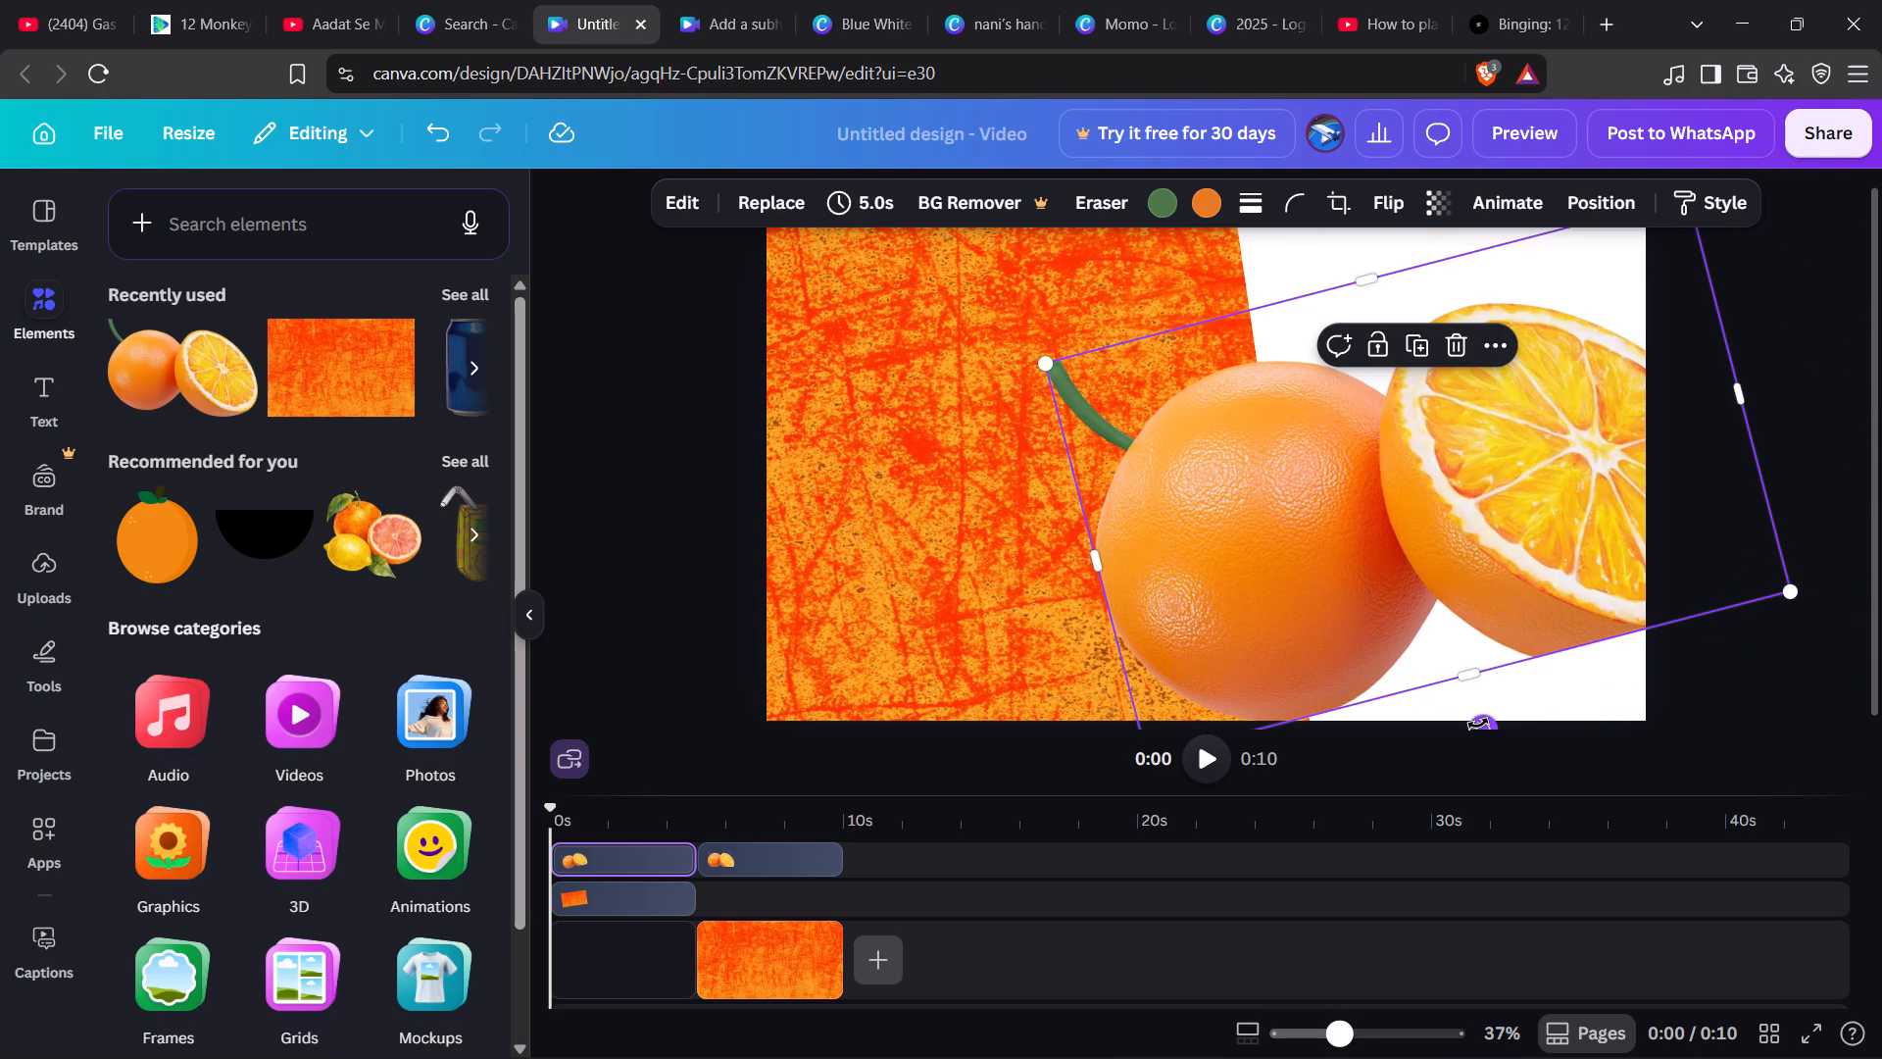
{"action": "left_click_drag", "start_coordinate": [1478, 724], "coordinate": [1462, 728]}
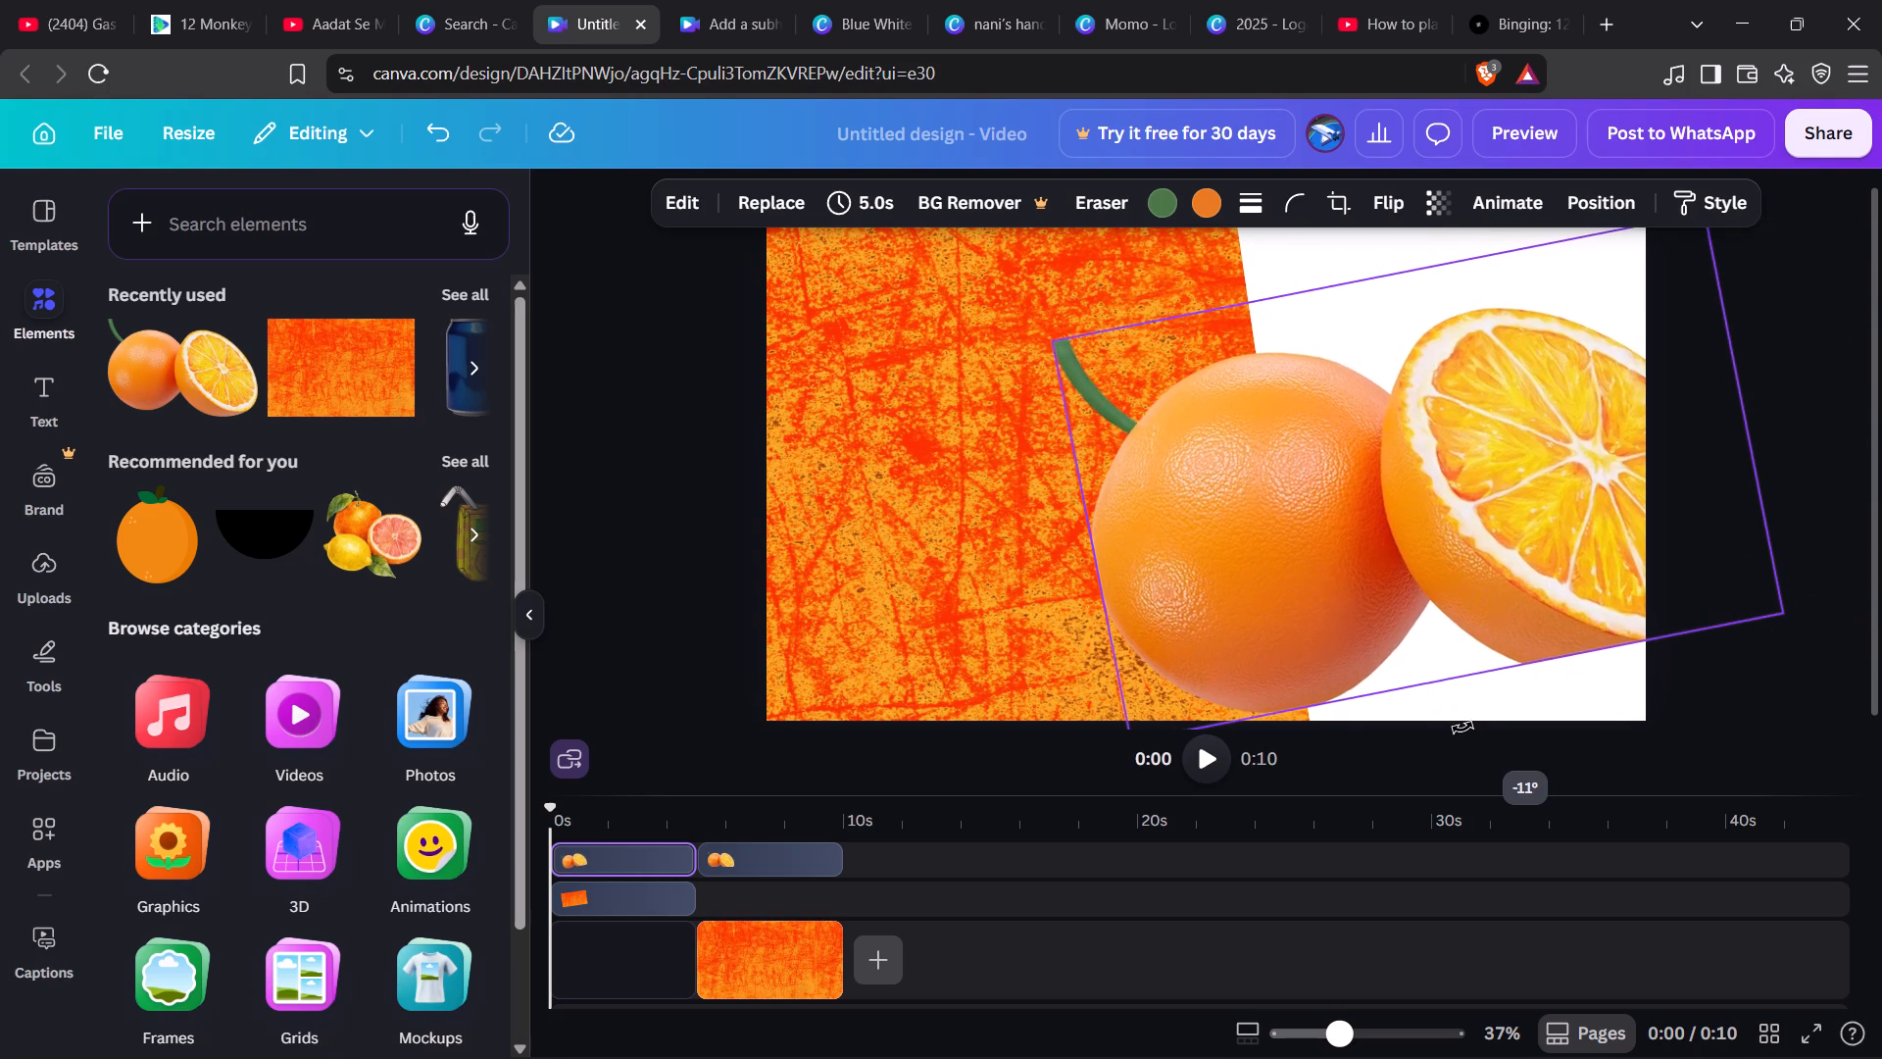
{"action": "left_click_drag", "start_coordinate": [1462, 728], "coordinate": [1447, 726]}
Tilt the grunge overlay slightly further anticlockwise so its edge beside the white area slants more.
{"action": "left_click", "coordinate": [960, 614]}
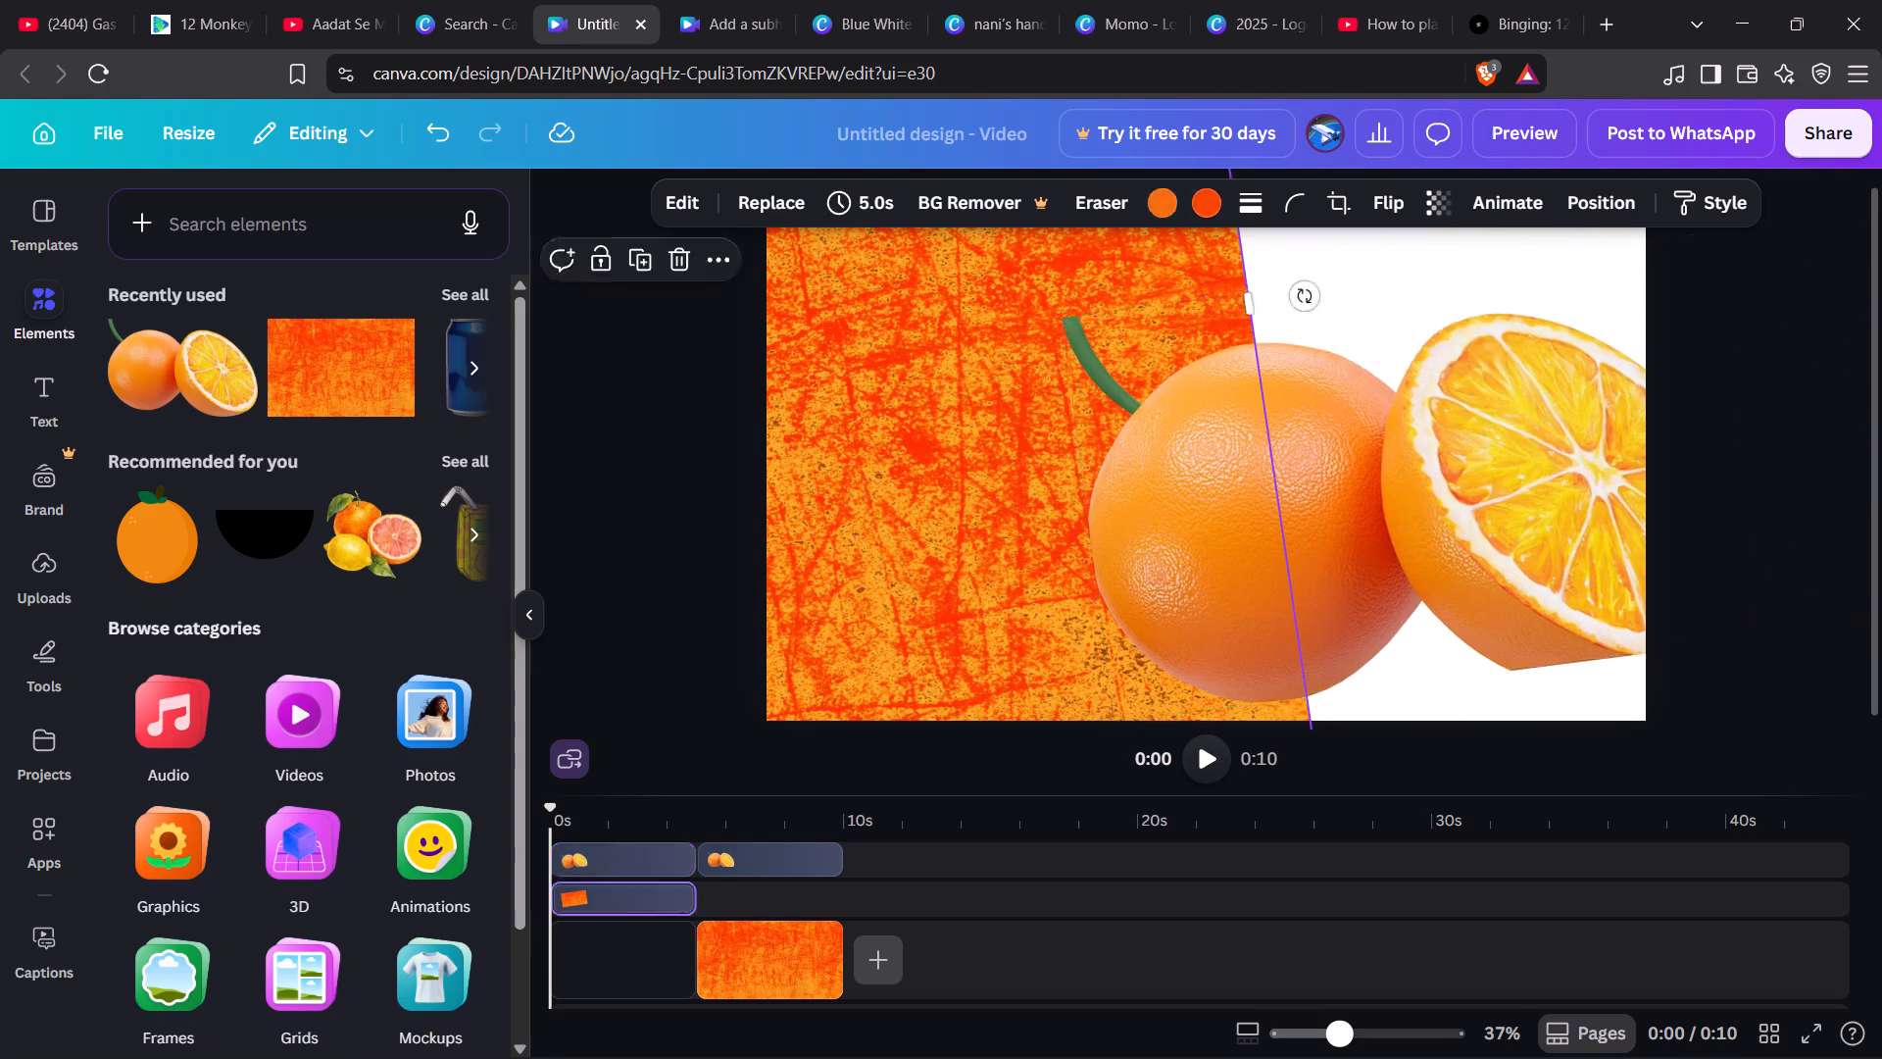
{"action": "left_click_drag", "start_coordinate": [1295, 293], "coordinate": [1313, 260]}
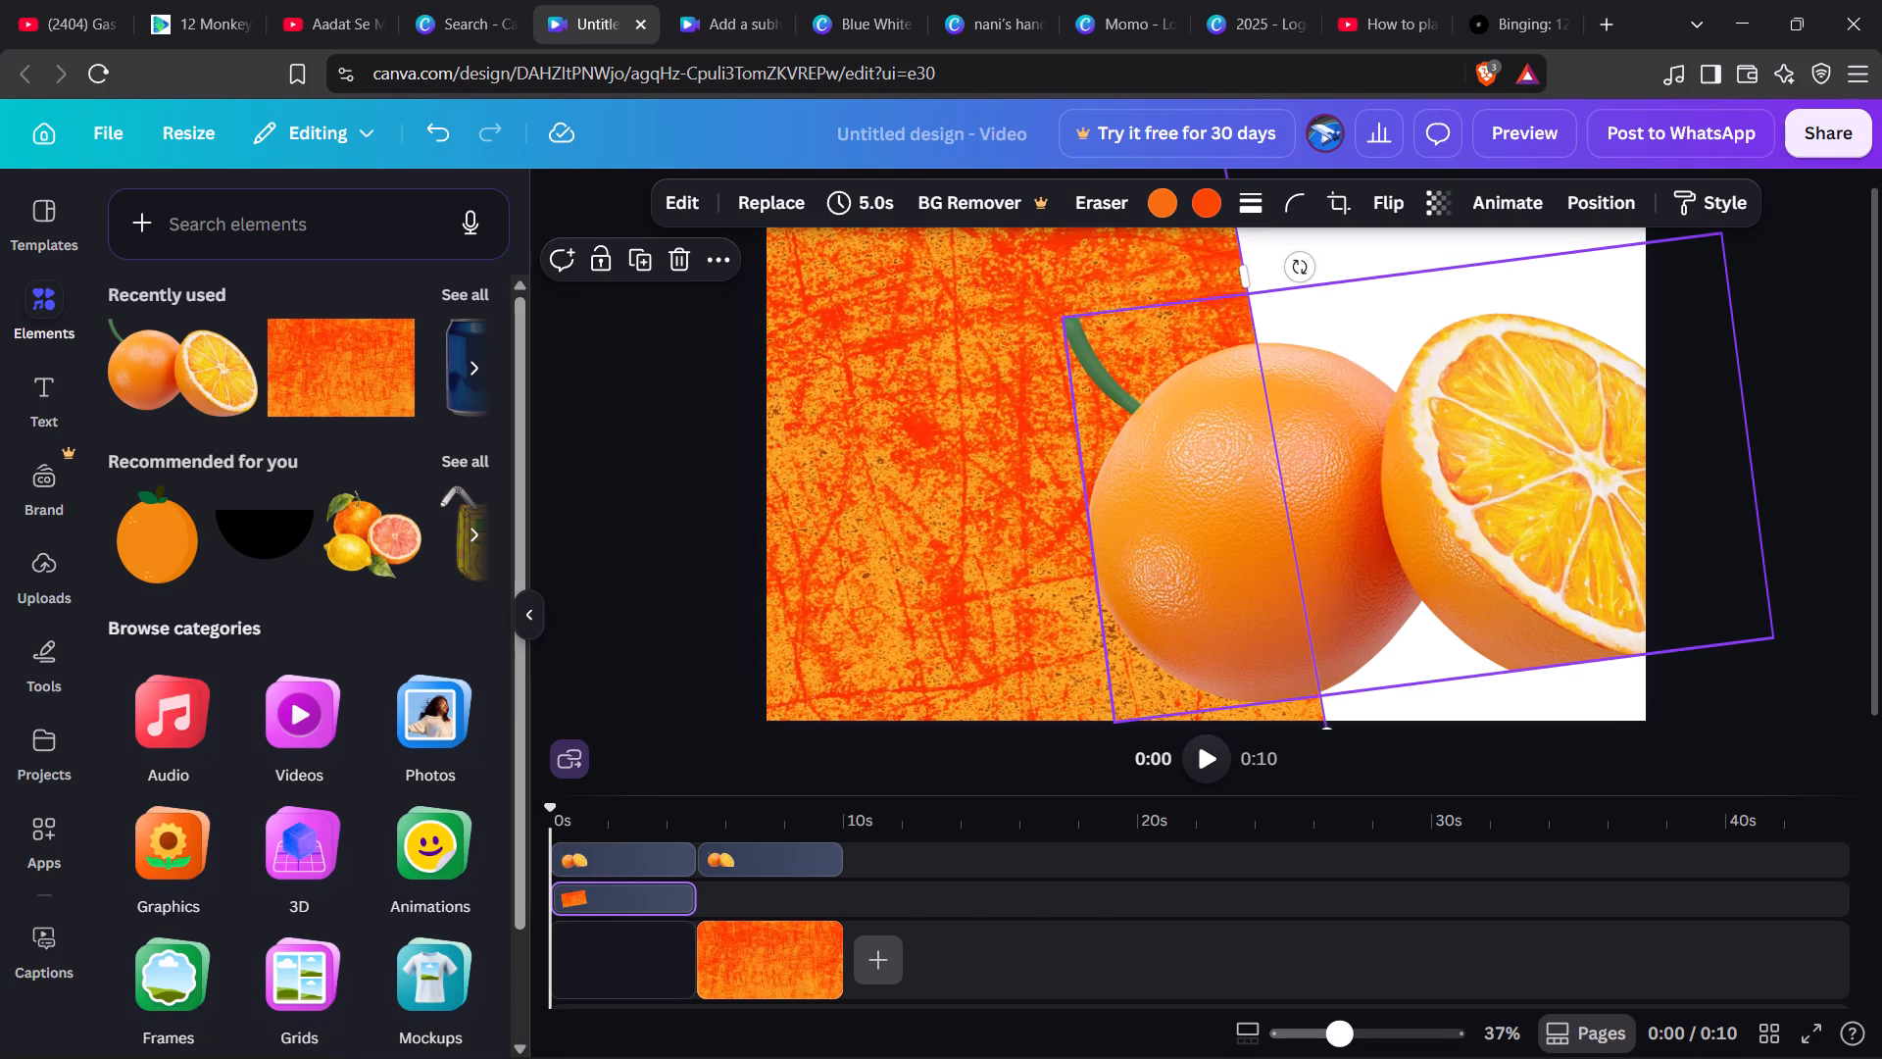
Move the orange cutout fully onto the white area against the grunge panel's slanted edge, down to the page bottom, fine-tuning its tilt by a few degrees.
{"action": "left_click", "coordinate": [1480, 604]}
{"action": "left_click_drag", "start_coordinate": [1456, 725], "coordinate": [1462, 723]}
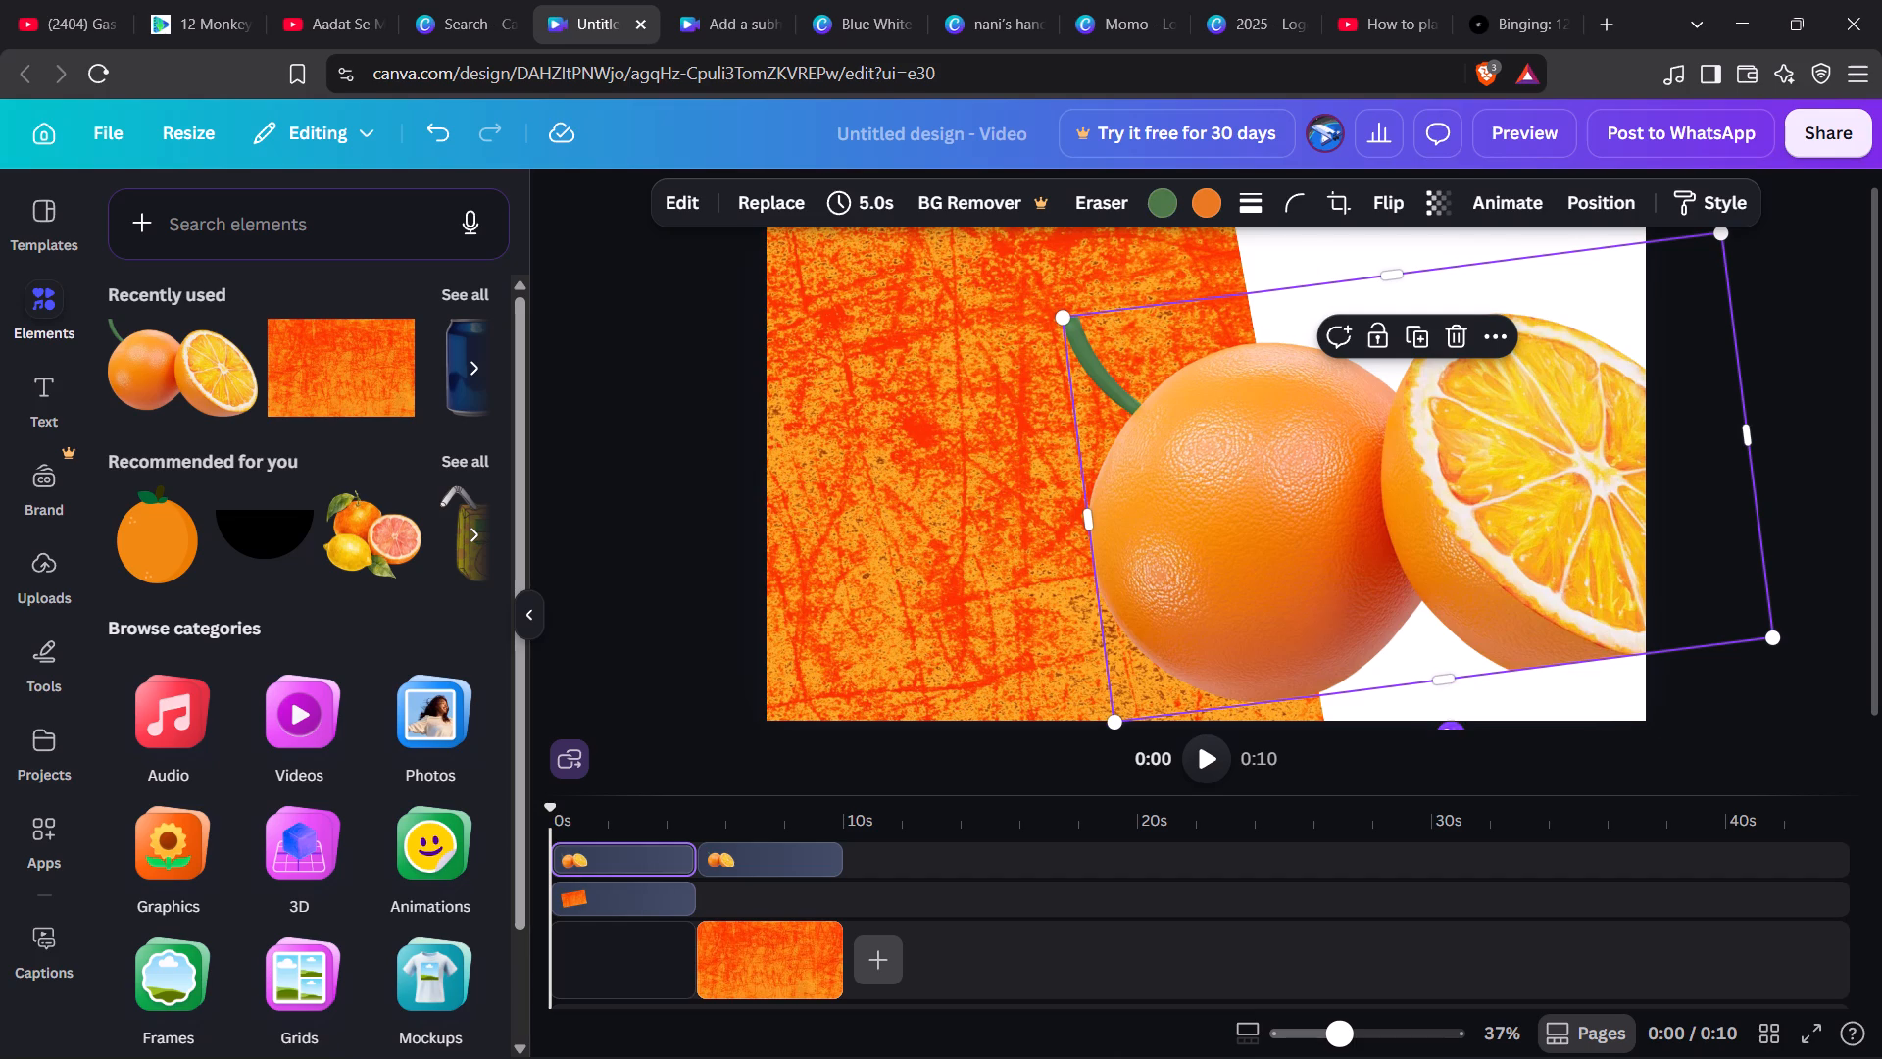
{"action": "left_click_drag", "start_coordinate": [1462, 723], "coordinate": [1457, 745]}
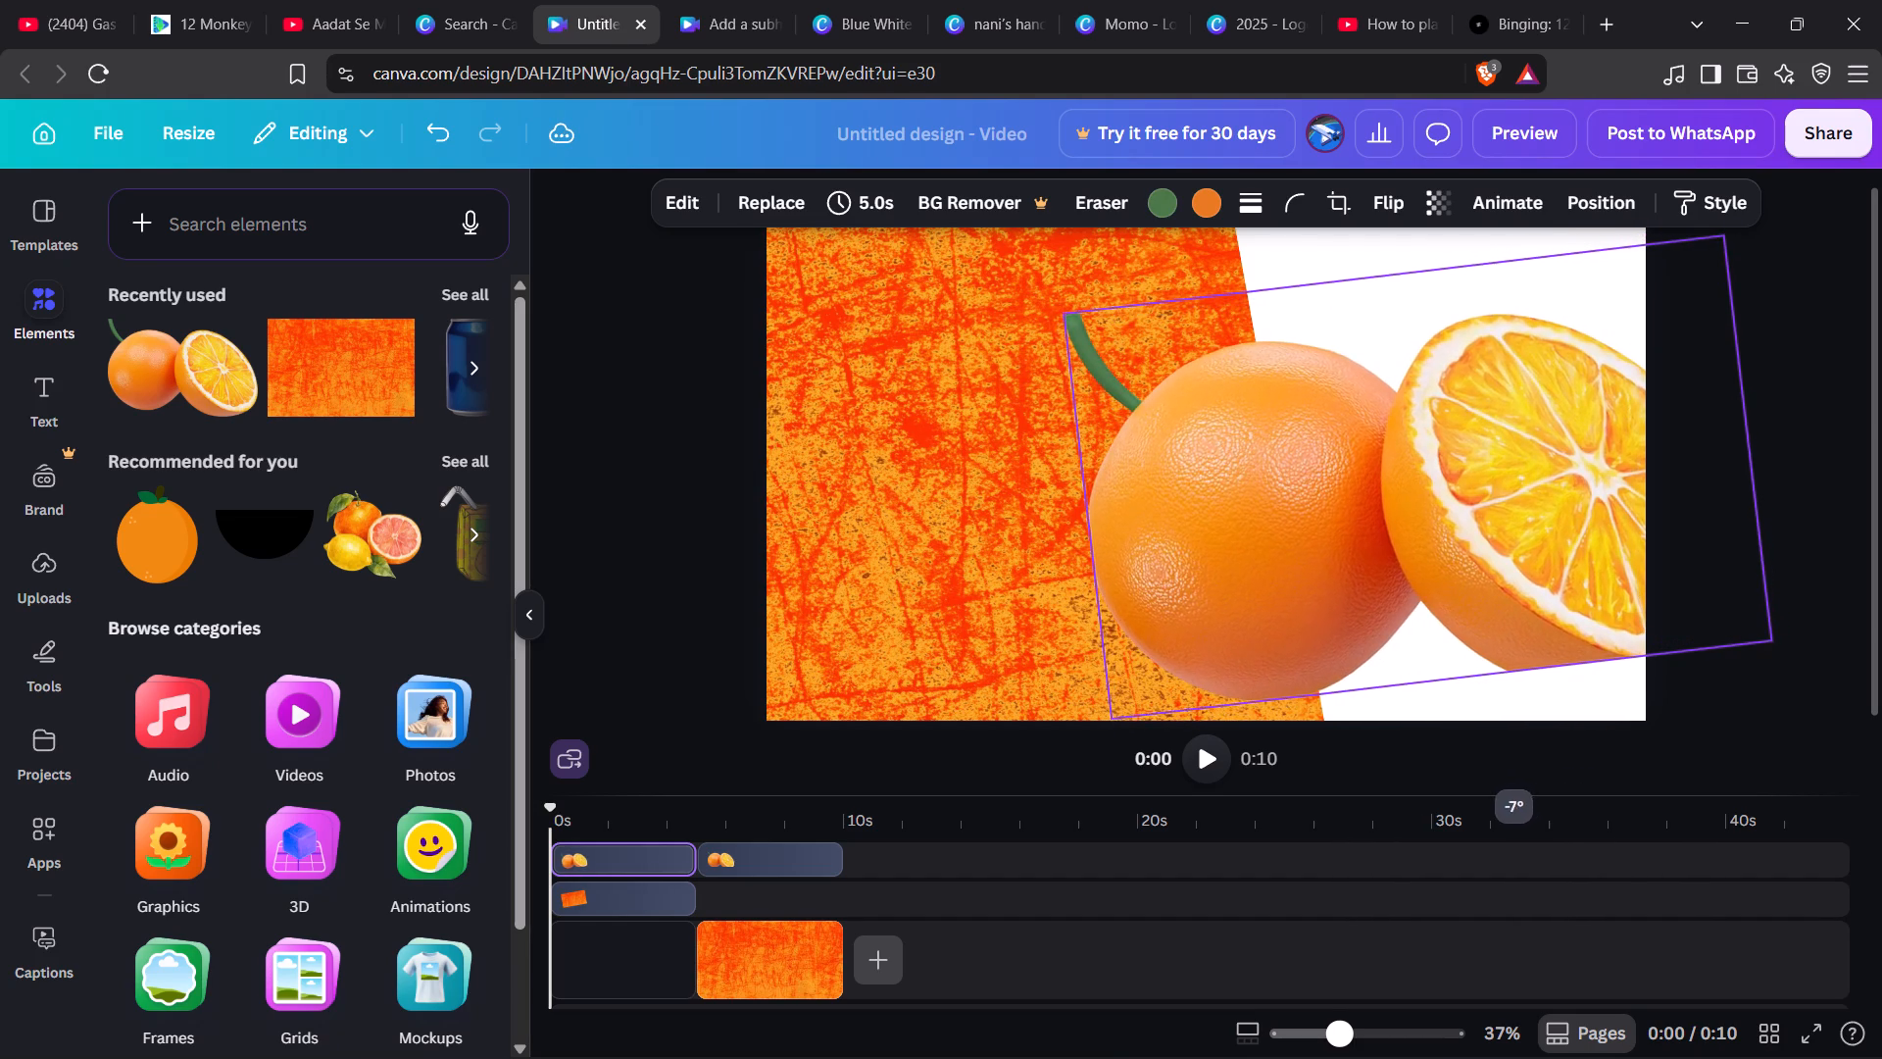
{"action": "left_click_drag", "start_coordinate": [1457, 745], "coordinate": [1458, 744]}
{"action": "left_click_drag", "start_coordinate": [1449, 515], "coordinate": [1641, 505]}
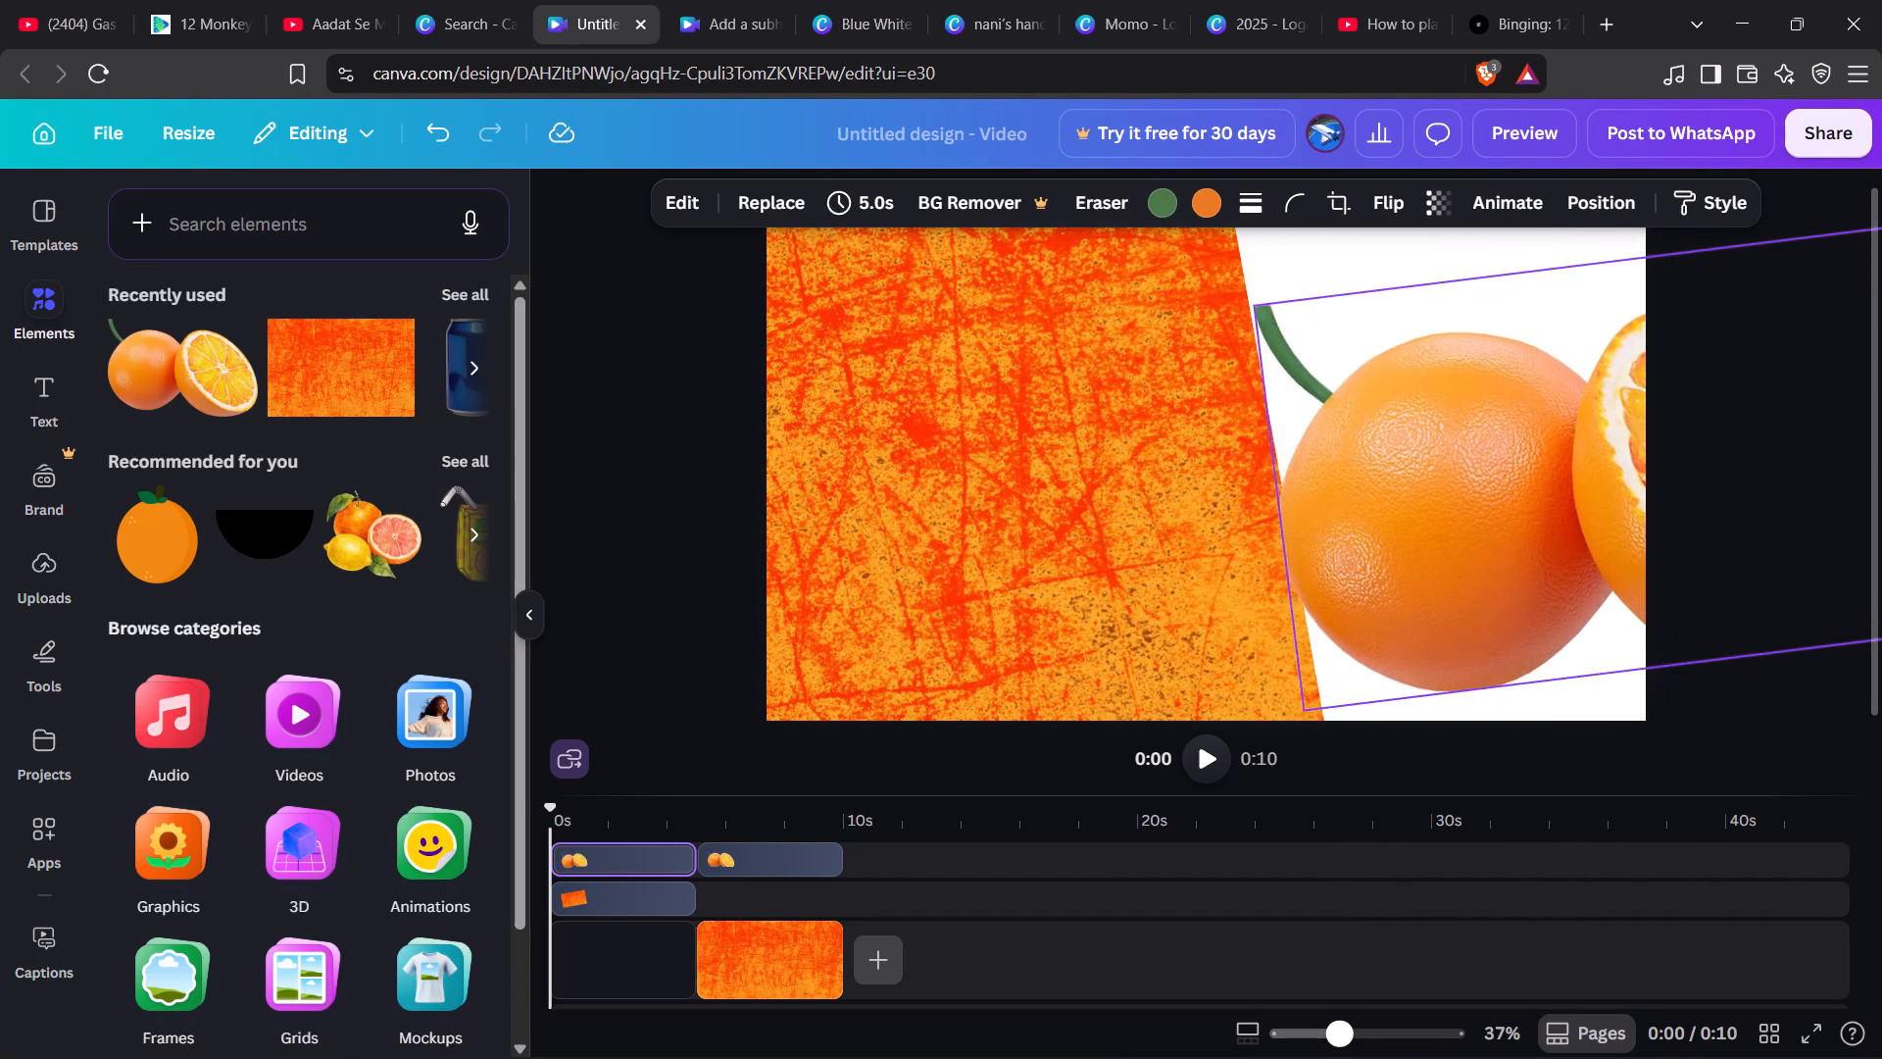
{"action": "left_click_drag", "start_coordinate": [1641, 505], "coordinate": [1651, 518]}
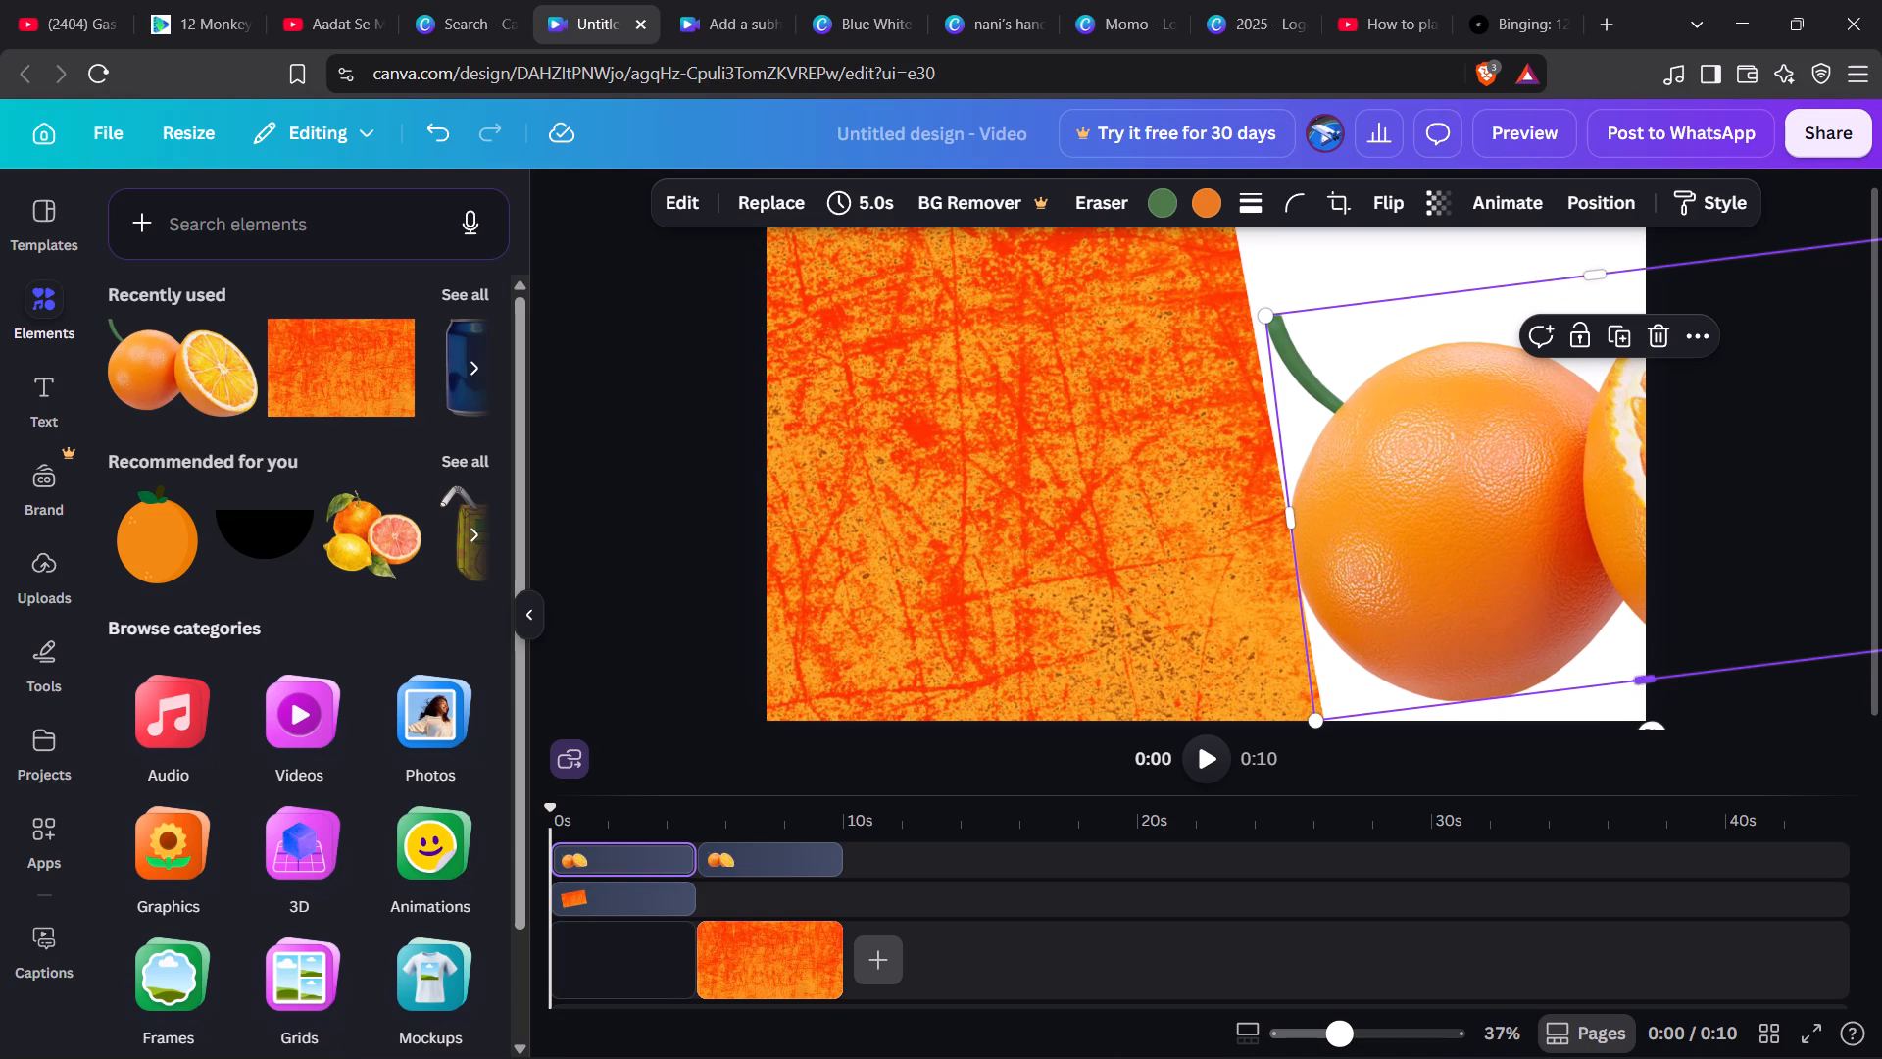
{"action": "left_click_drag", "start_coordinate": [1652, 721], "coordinate": [1654, 706]}
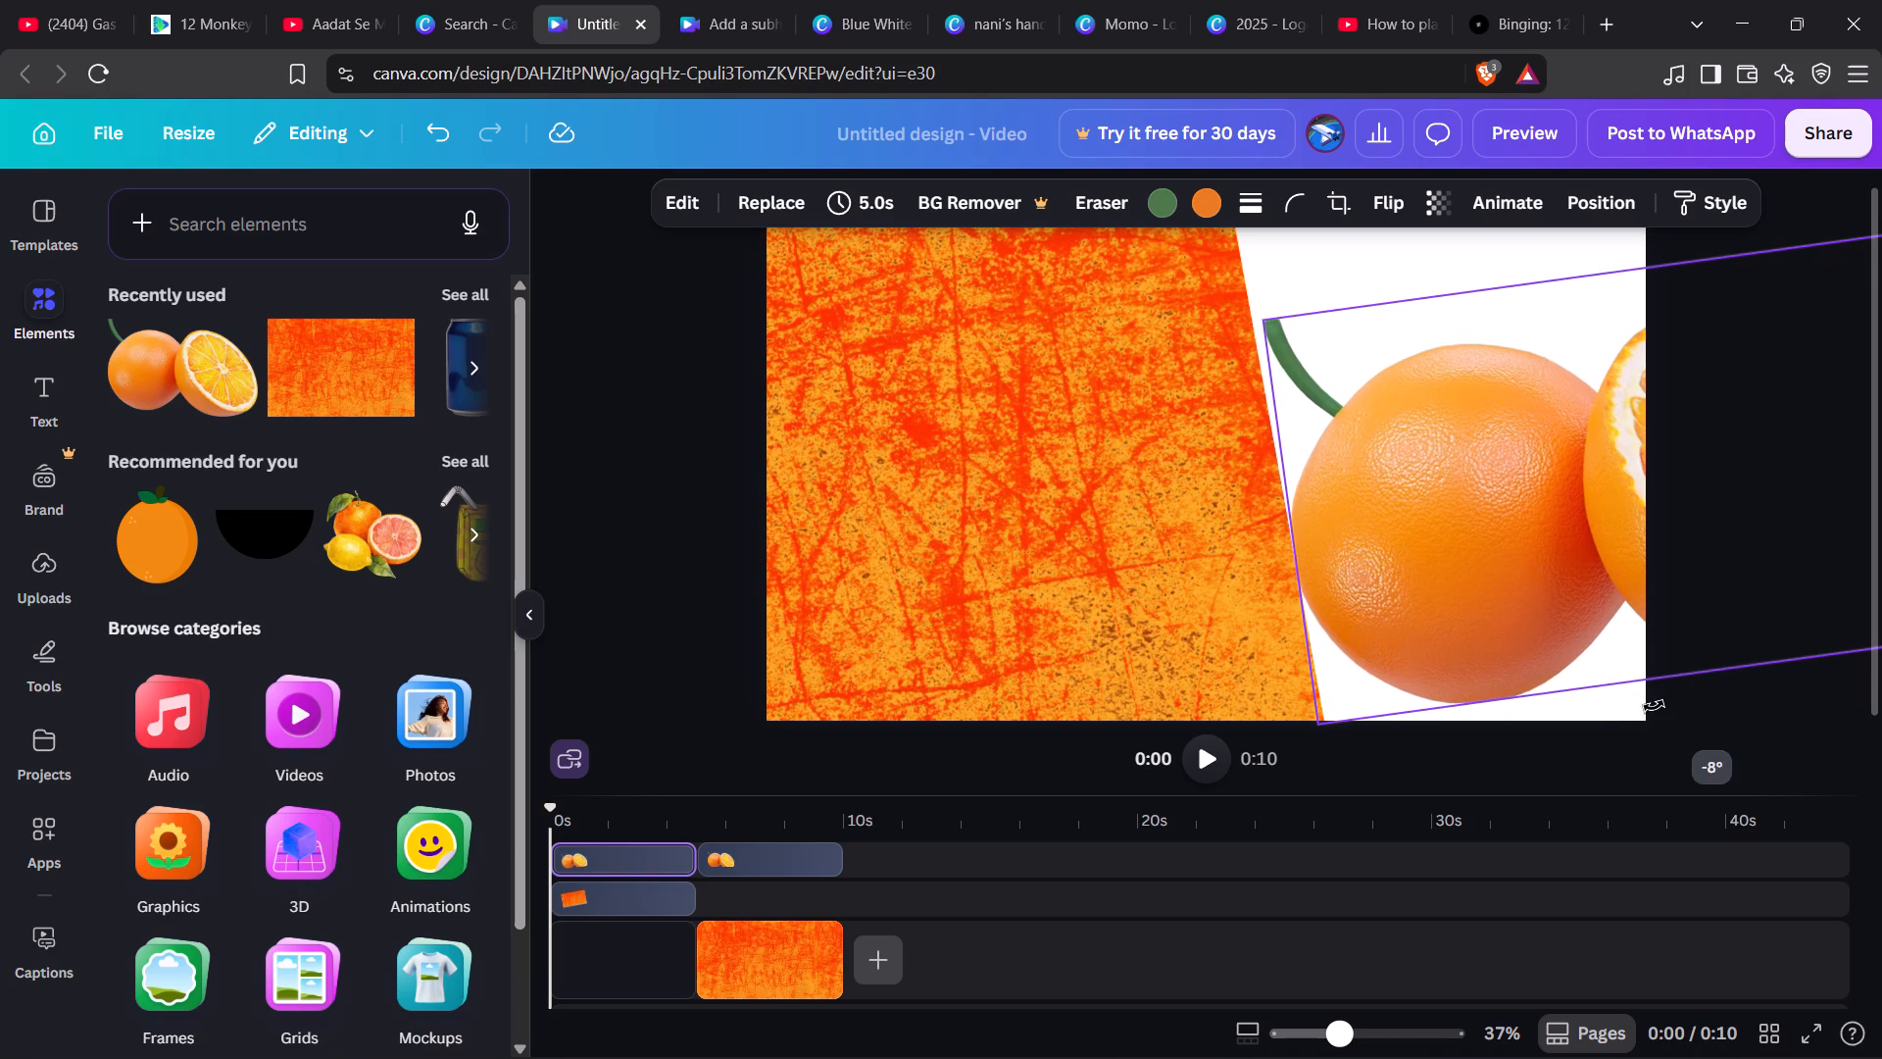
{"action": "left_click_drag", "start_coordinate": [1654, 706], "coordinate": [1667, 726]}
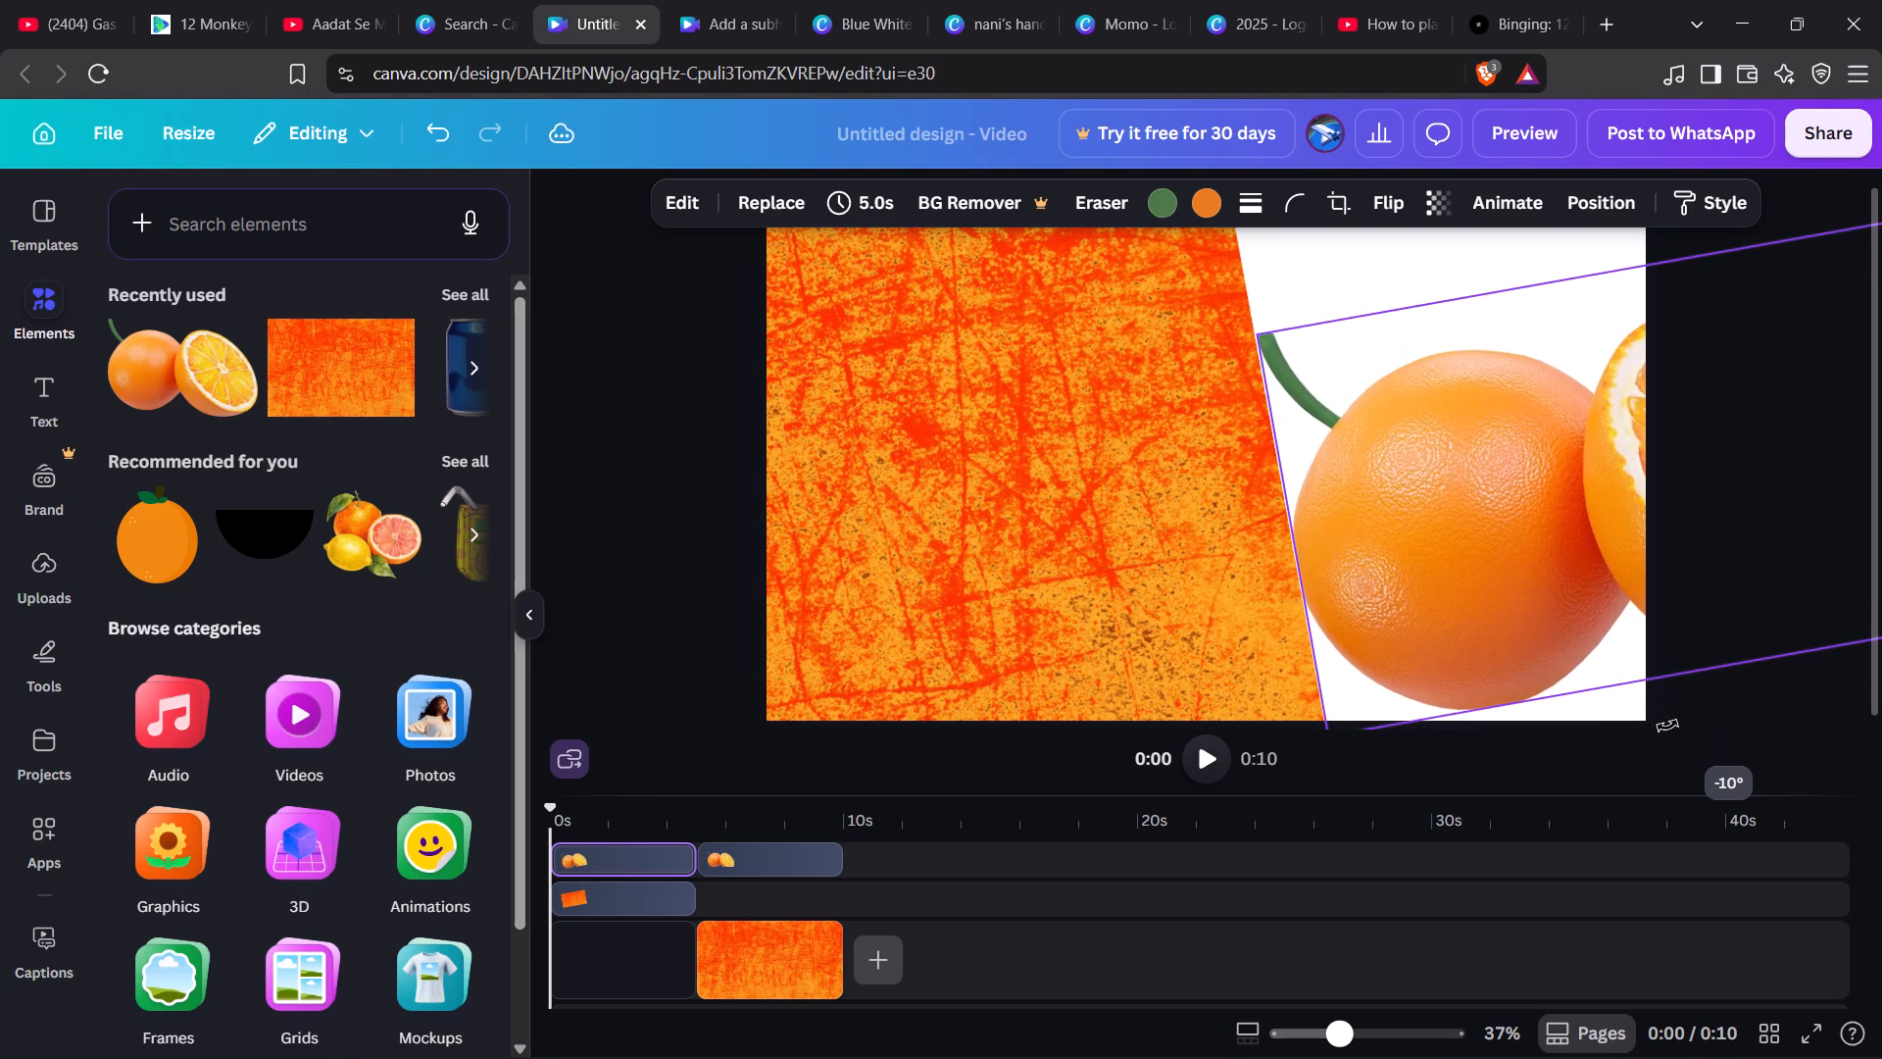
{"action": "left_click_drag", "start_coordinate": [1667, 726], "coordinate": [1646, 700]}
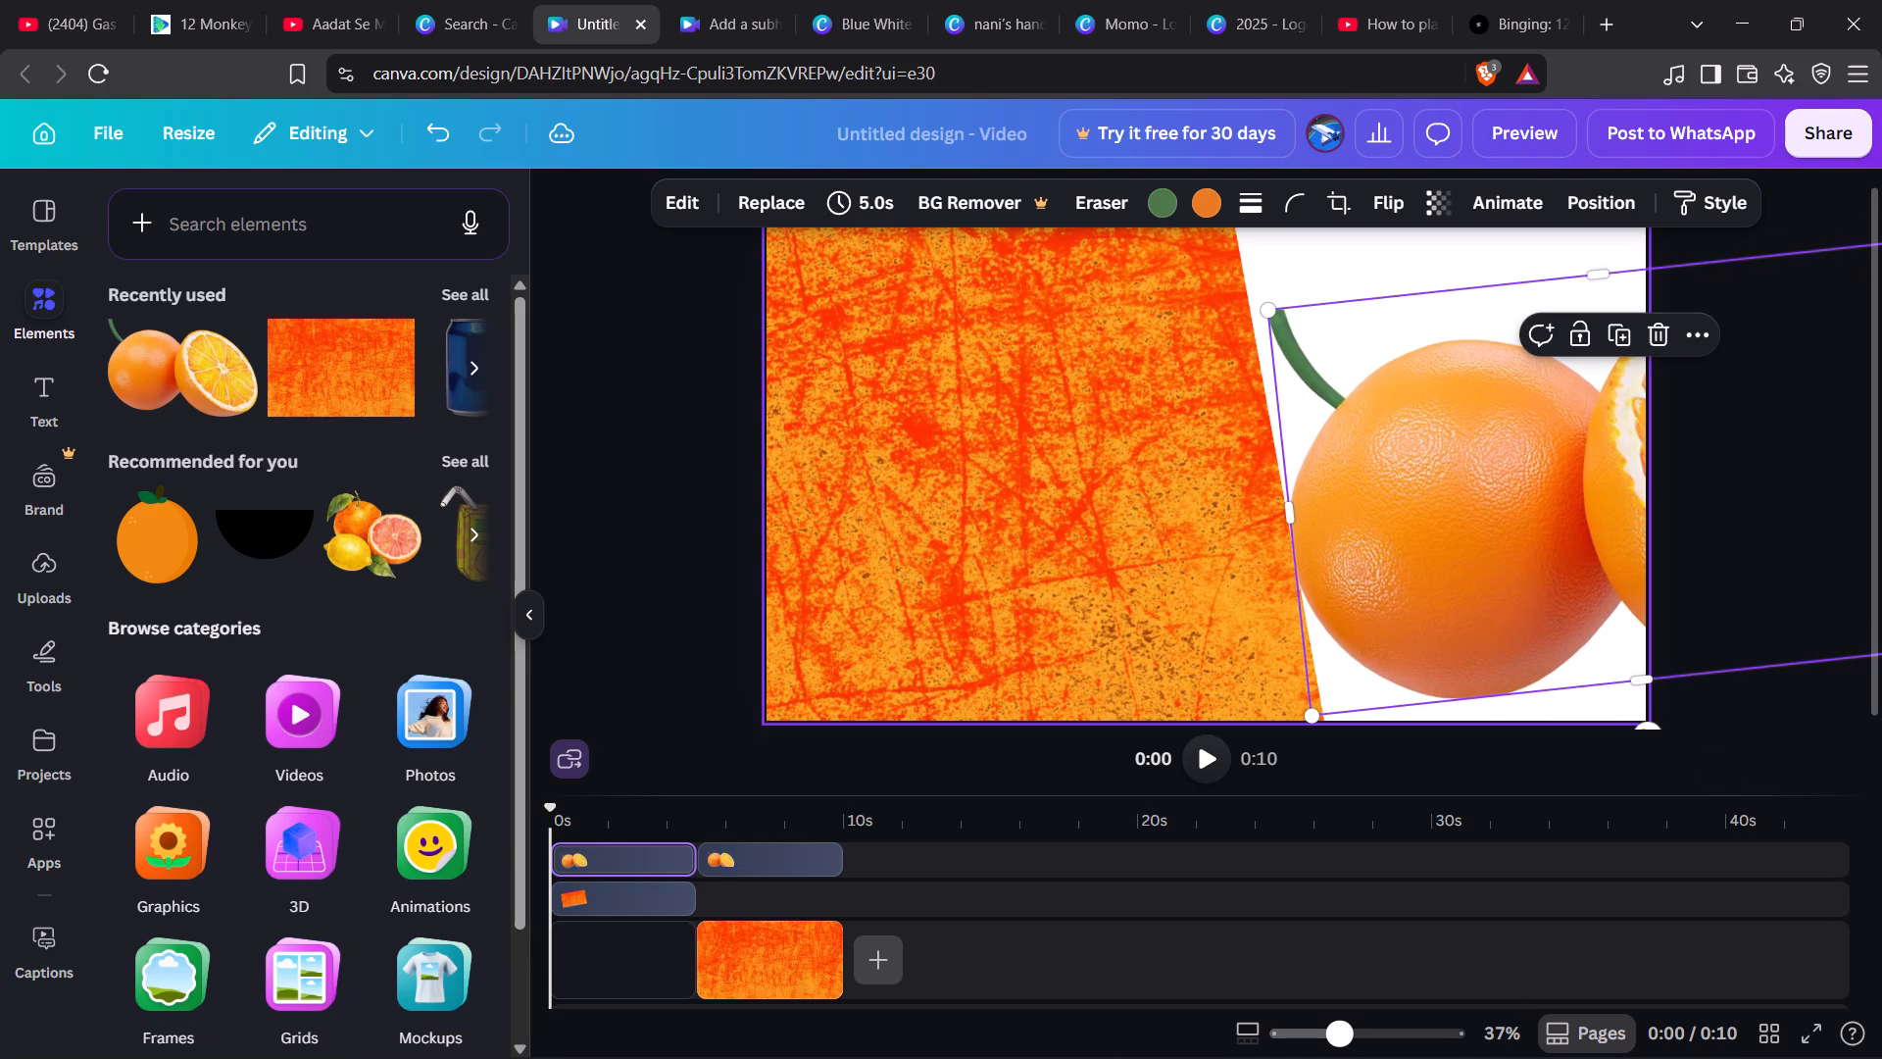
{"action": "left_click_drag", "start_coordinate": [1494, 538], "coordinate": [1517, 551]}
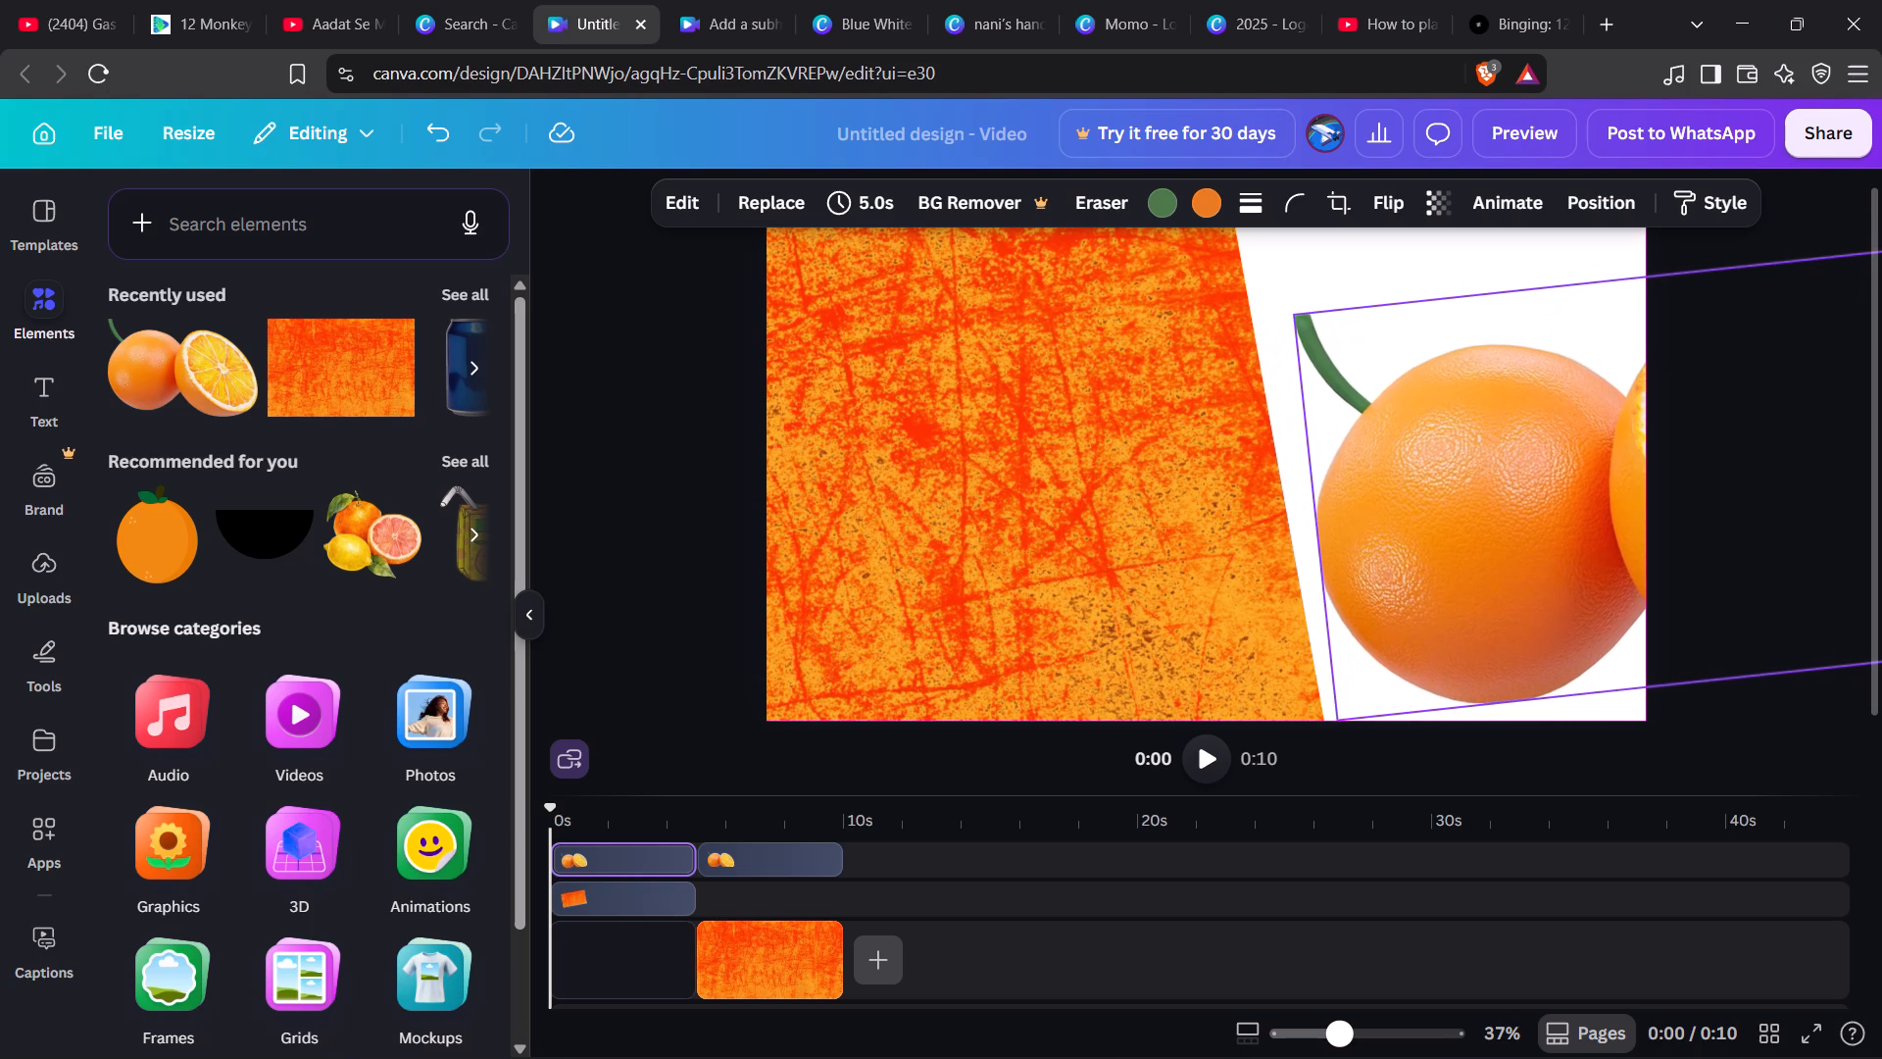
{"action": "left_click_drag", "start_coordinate": [1517, 551], "coordinate": [1508, 563]}
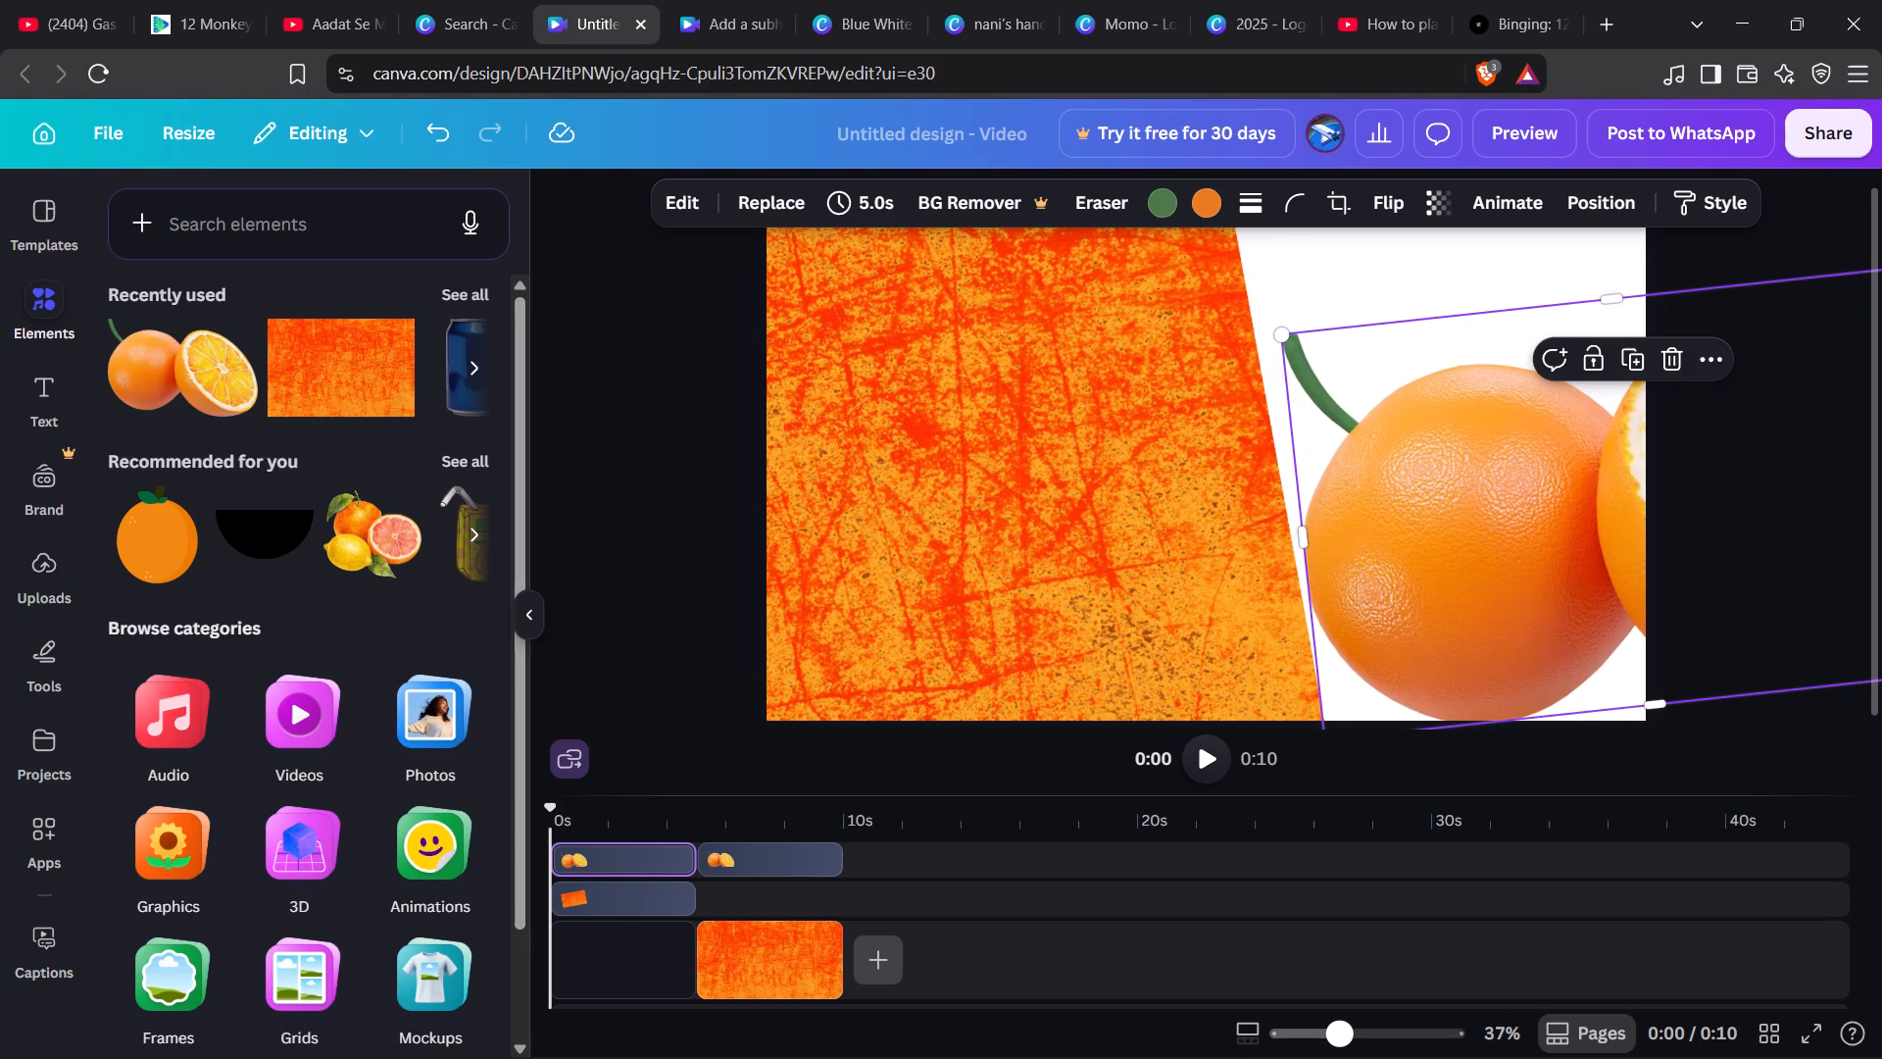
Nudge the grunge overlay slightly left to widen the white gap between its slanted edge and the orange.
{"action": "left_click", "coordinate": [1267, 267]}
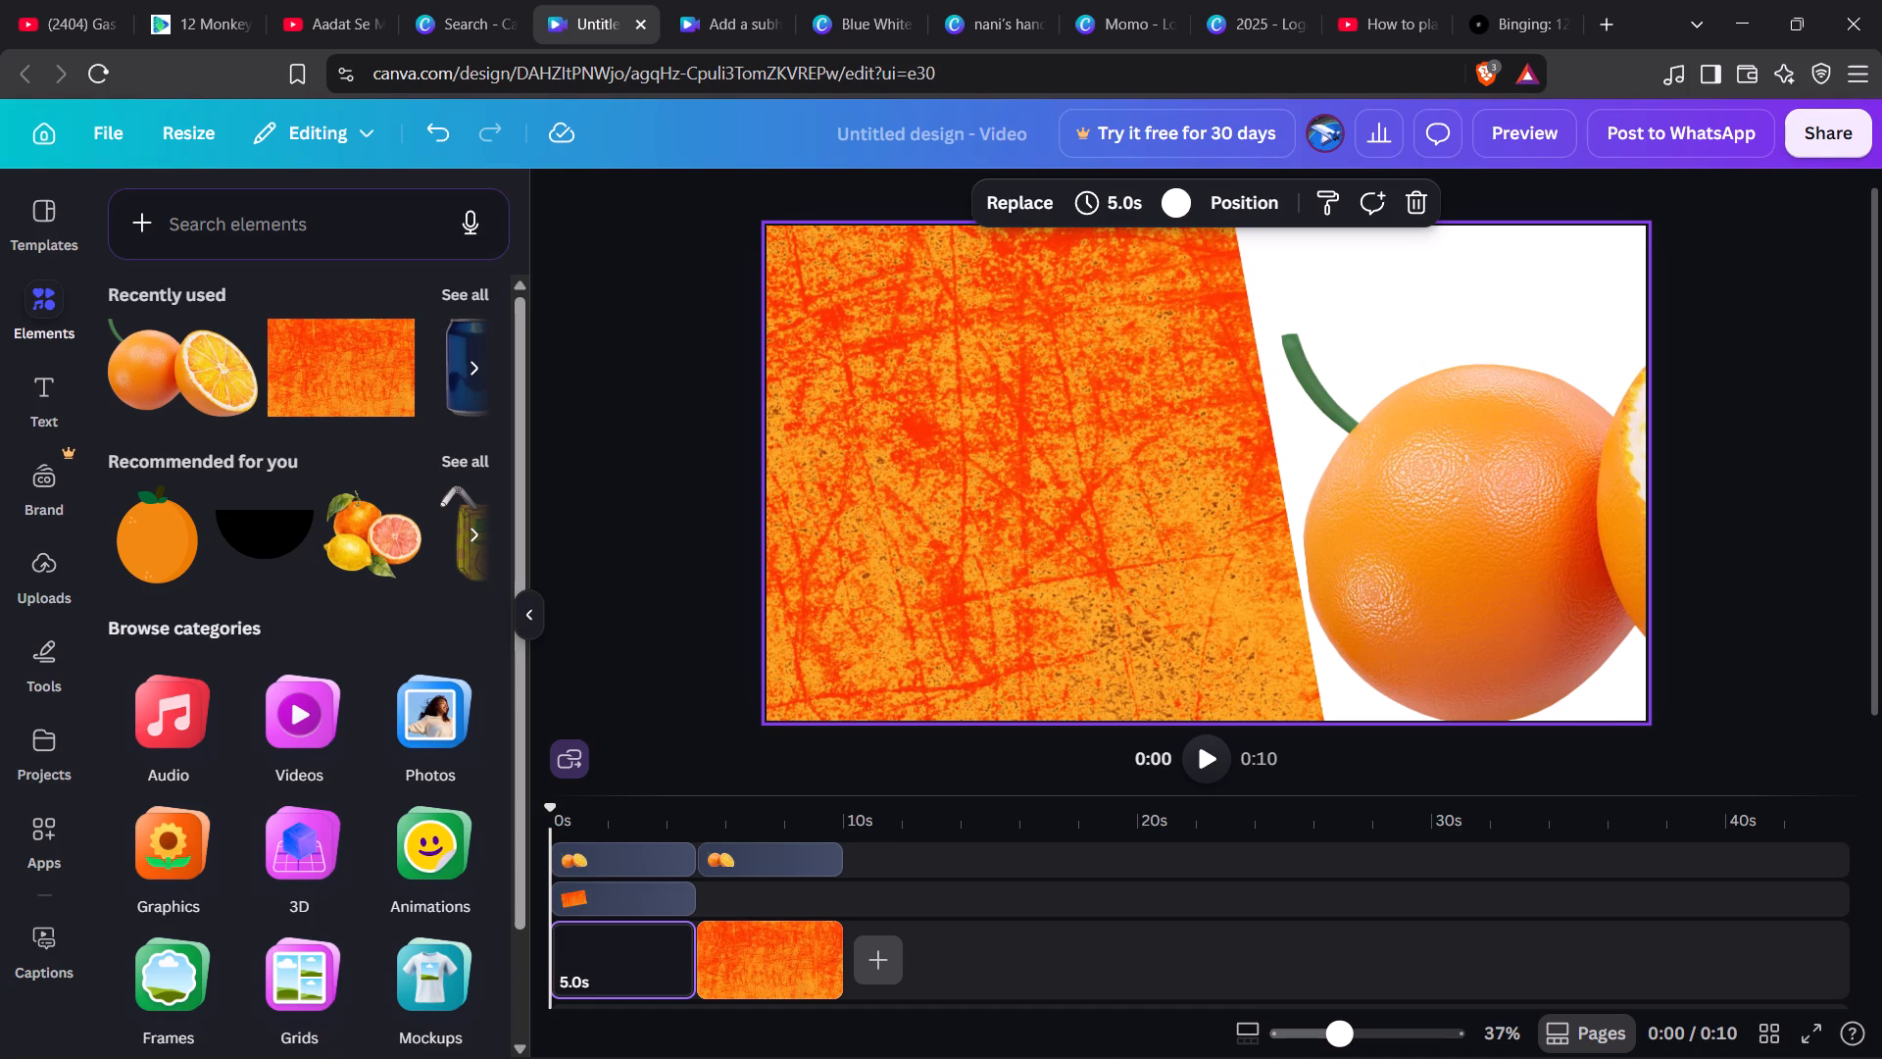
{"action": "left_click_drag", "start_coordinate": [907, 405], "coordinate": [894, 409]}
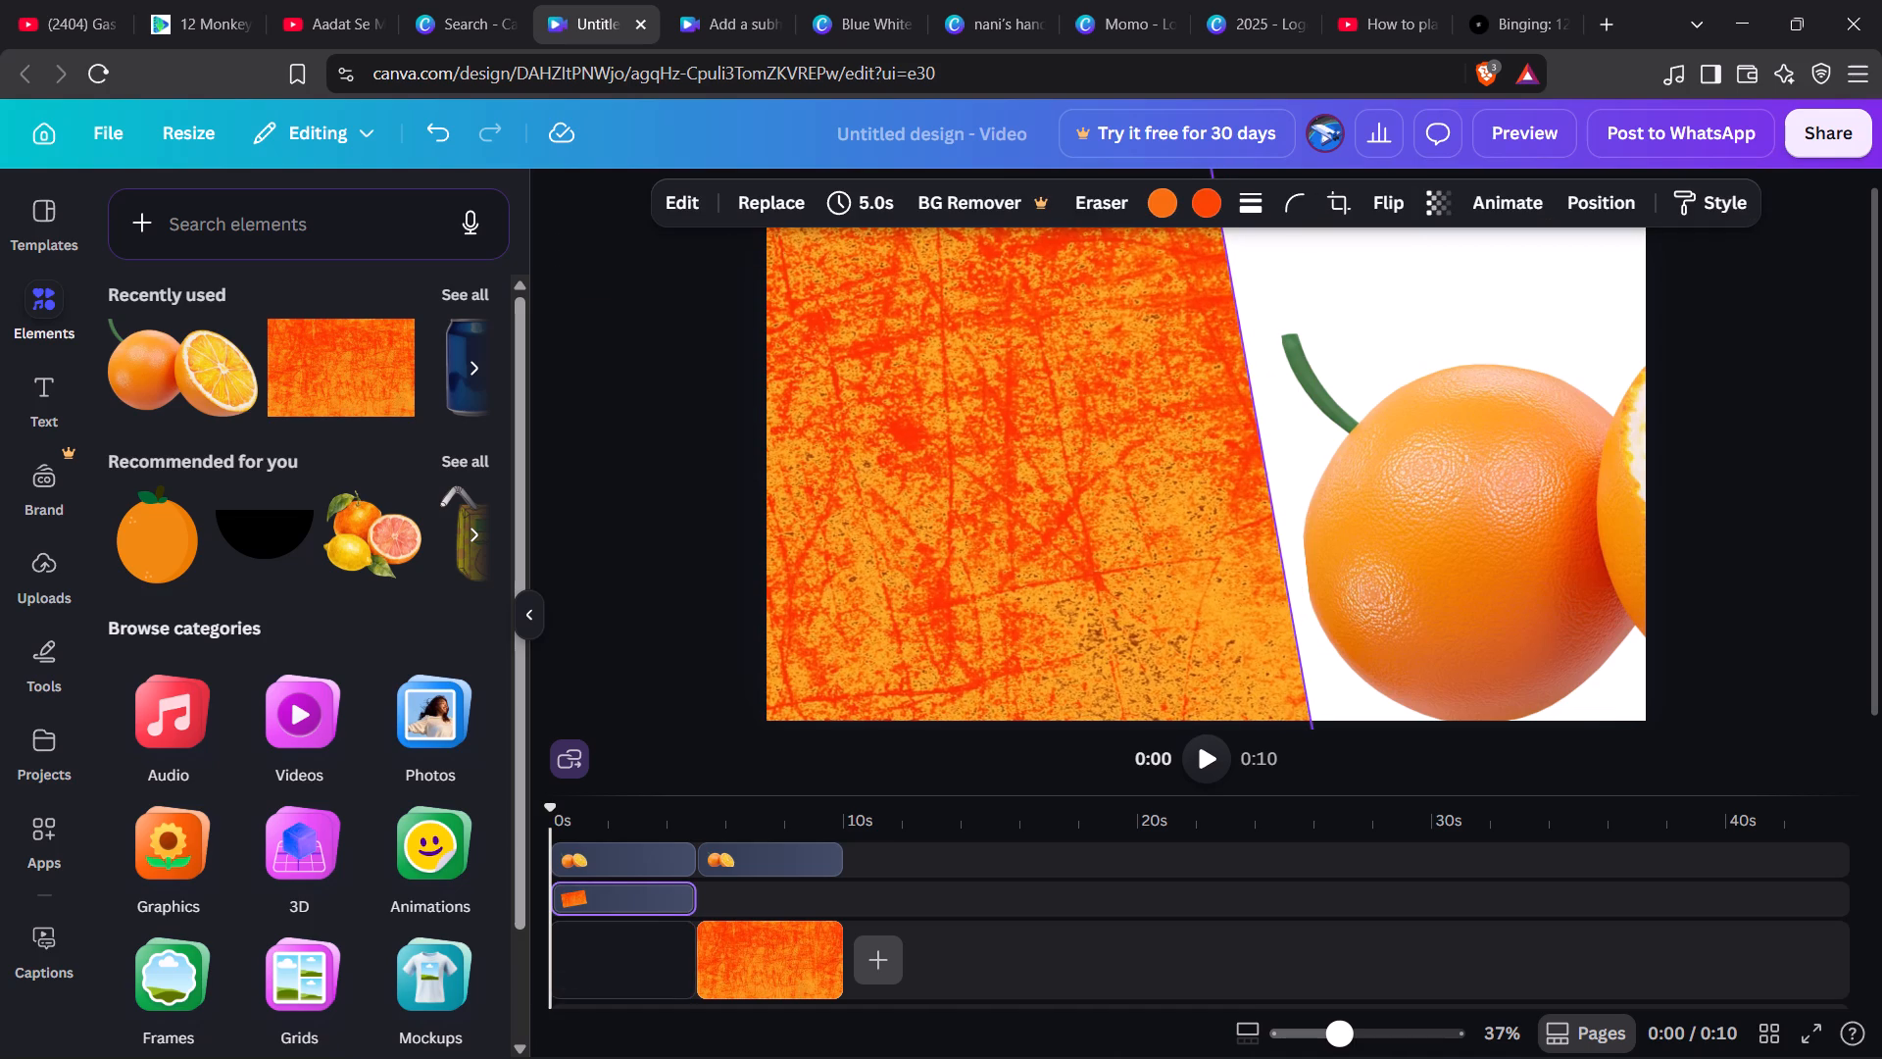
{"action": "left_click_drag", "start_coordinate": [894, 409], "coordinate": [898, 409]}
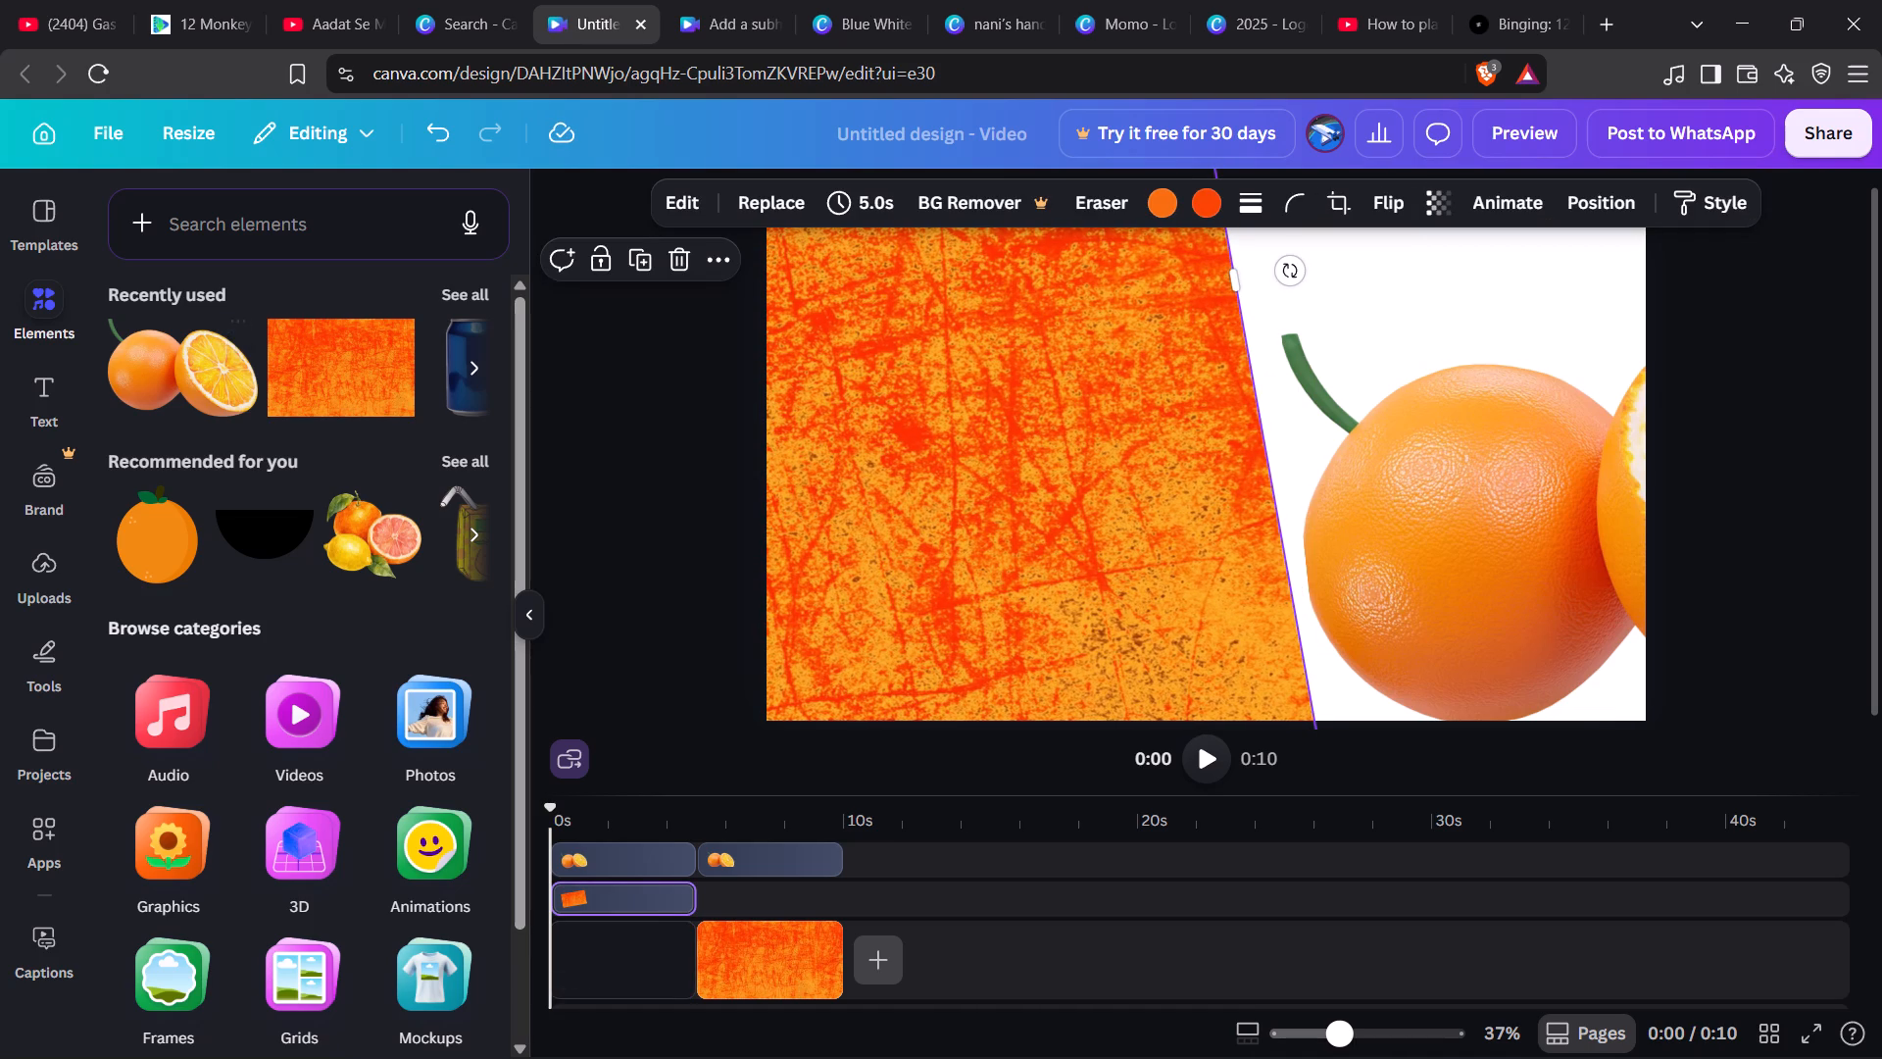
Add a heading to the first page with the text "ORANGE JUICE".
{"action": "left_click", "coordinate": [45, 410]}
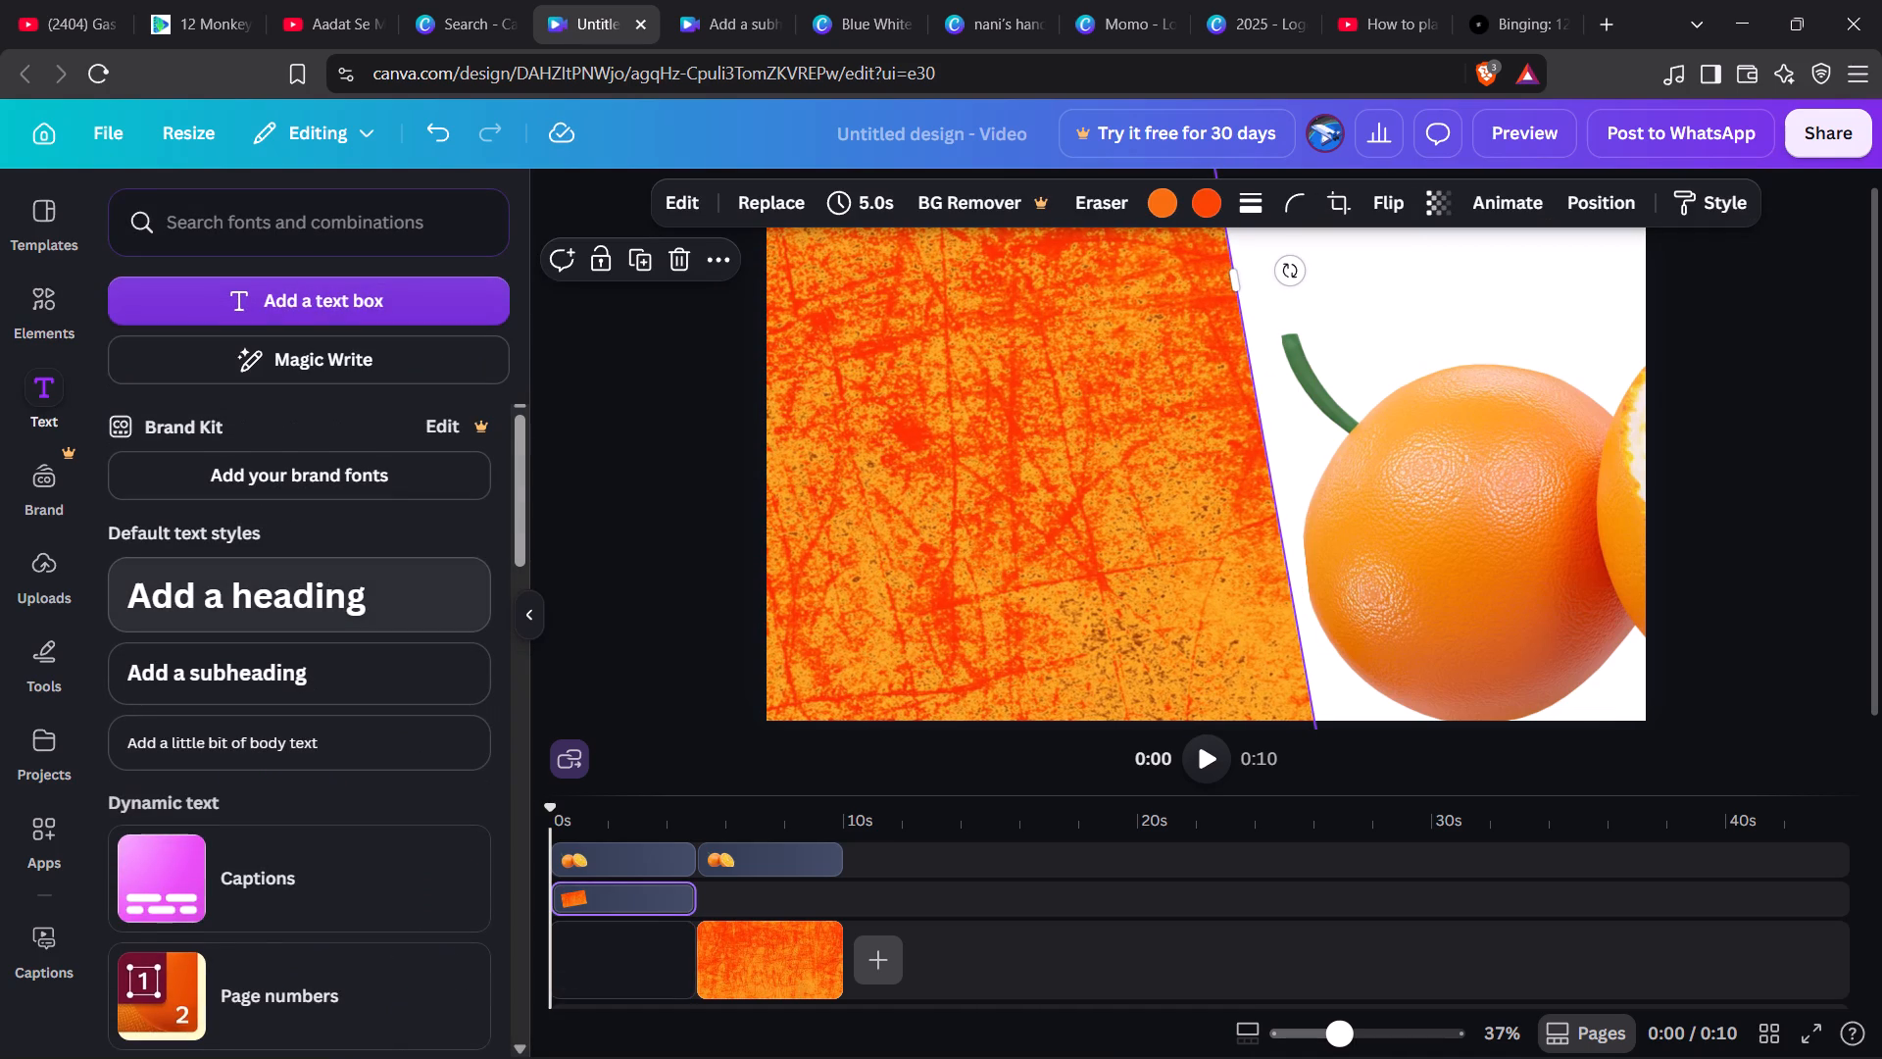
{"action": "left_click", "coordinate": [300, 600]}
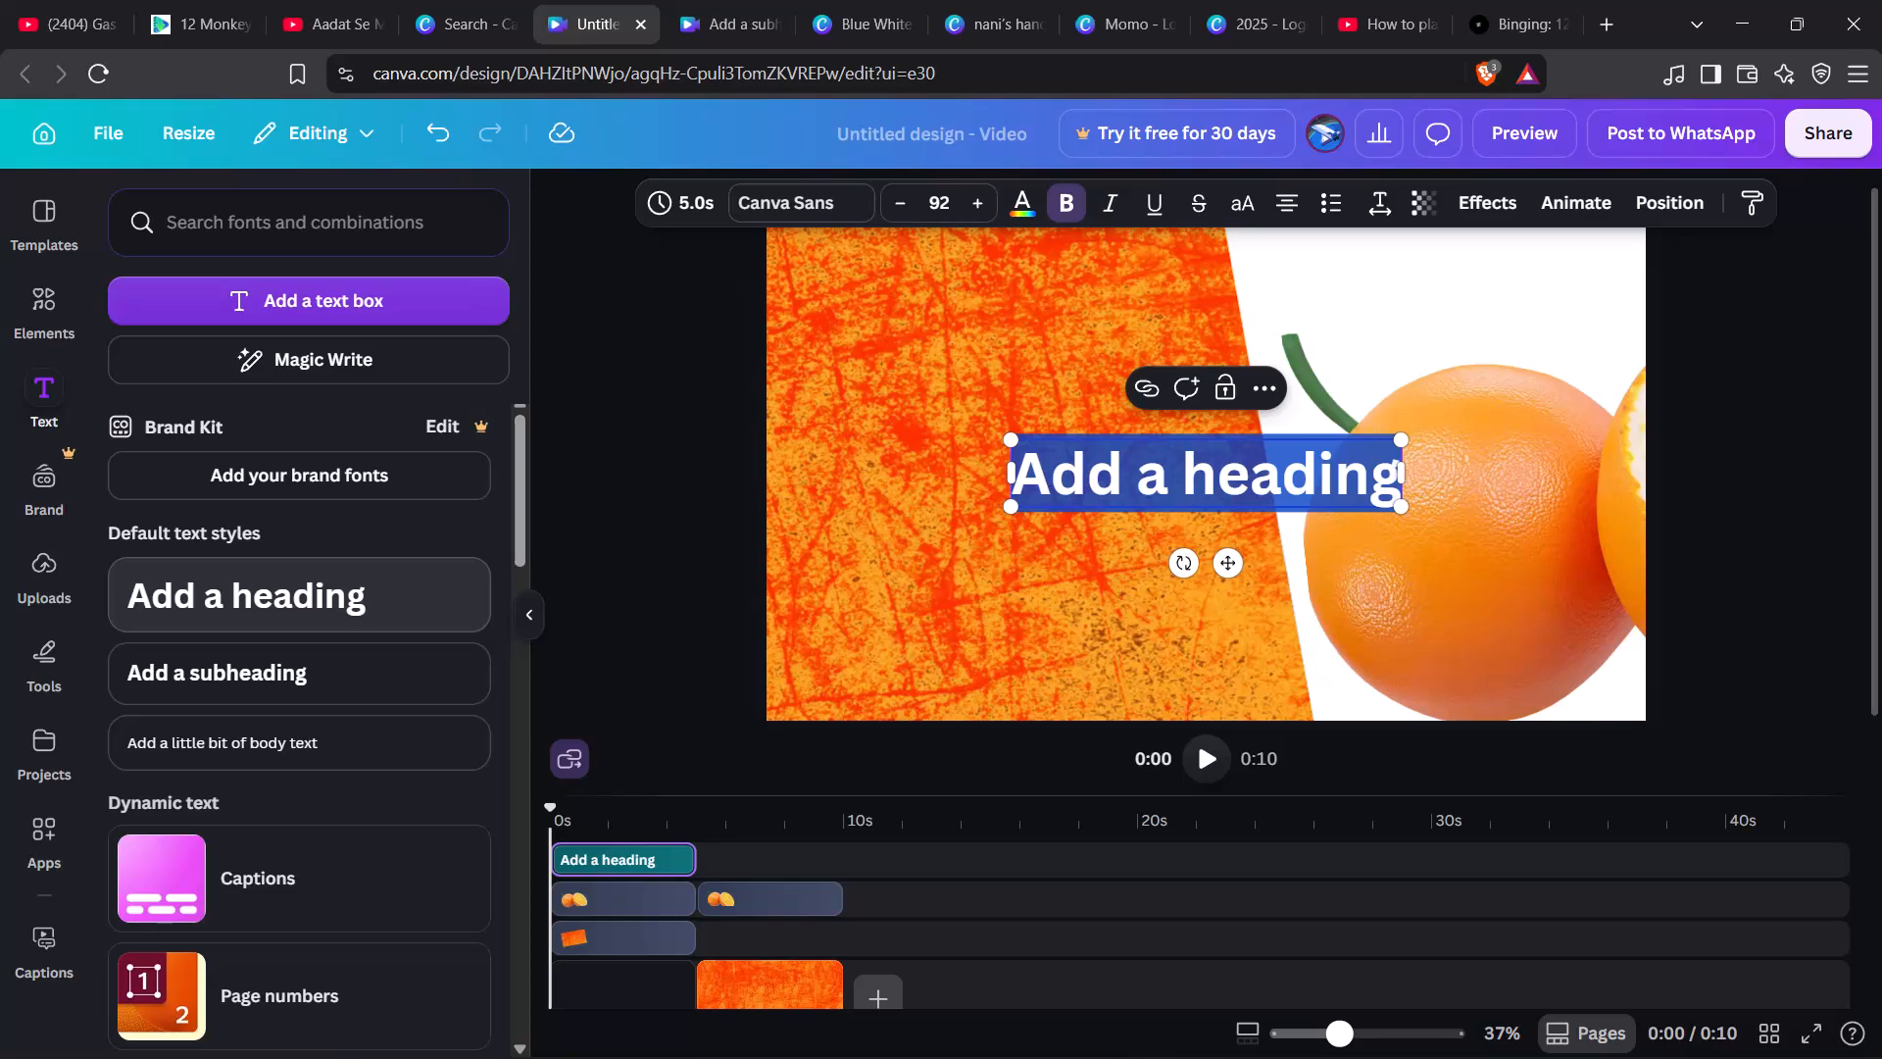
{"action": "key", "text": "space"}
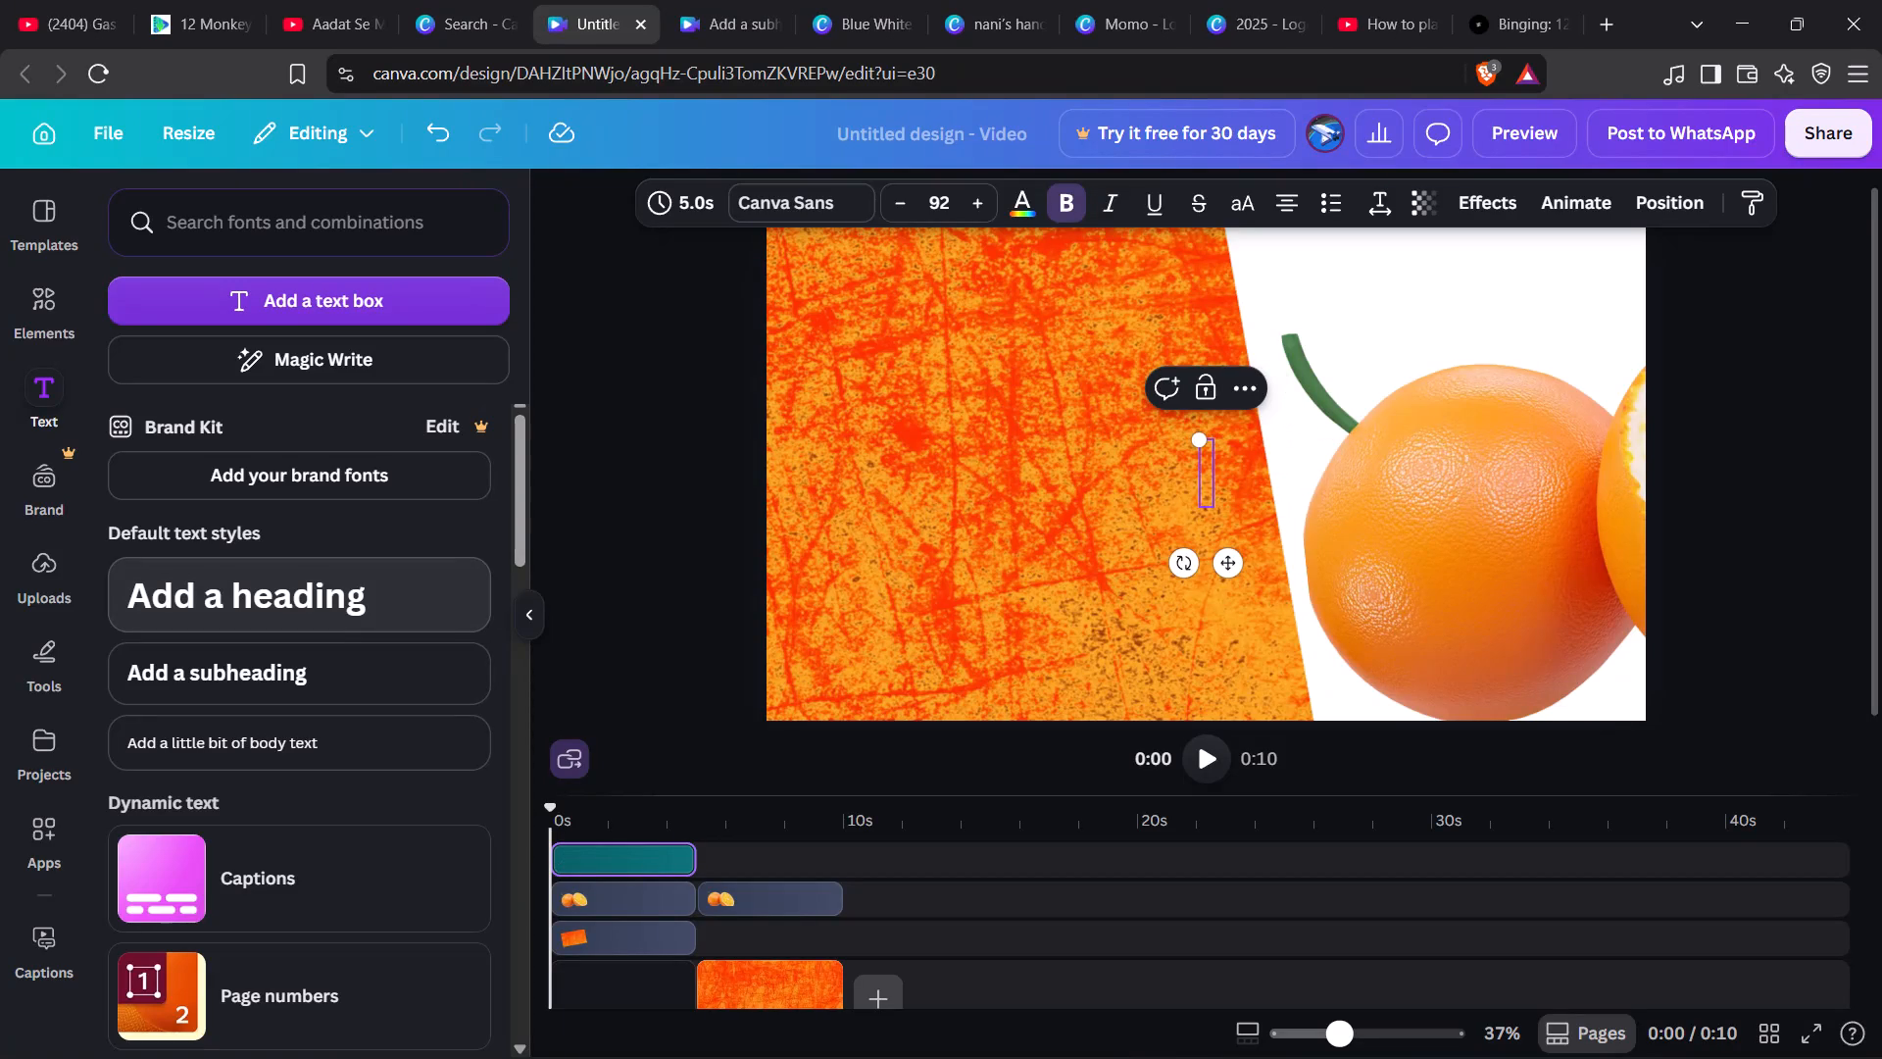
{"action": "type", "text": "OR"}
{"action": "type", "text": "ANGE JUICE"}
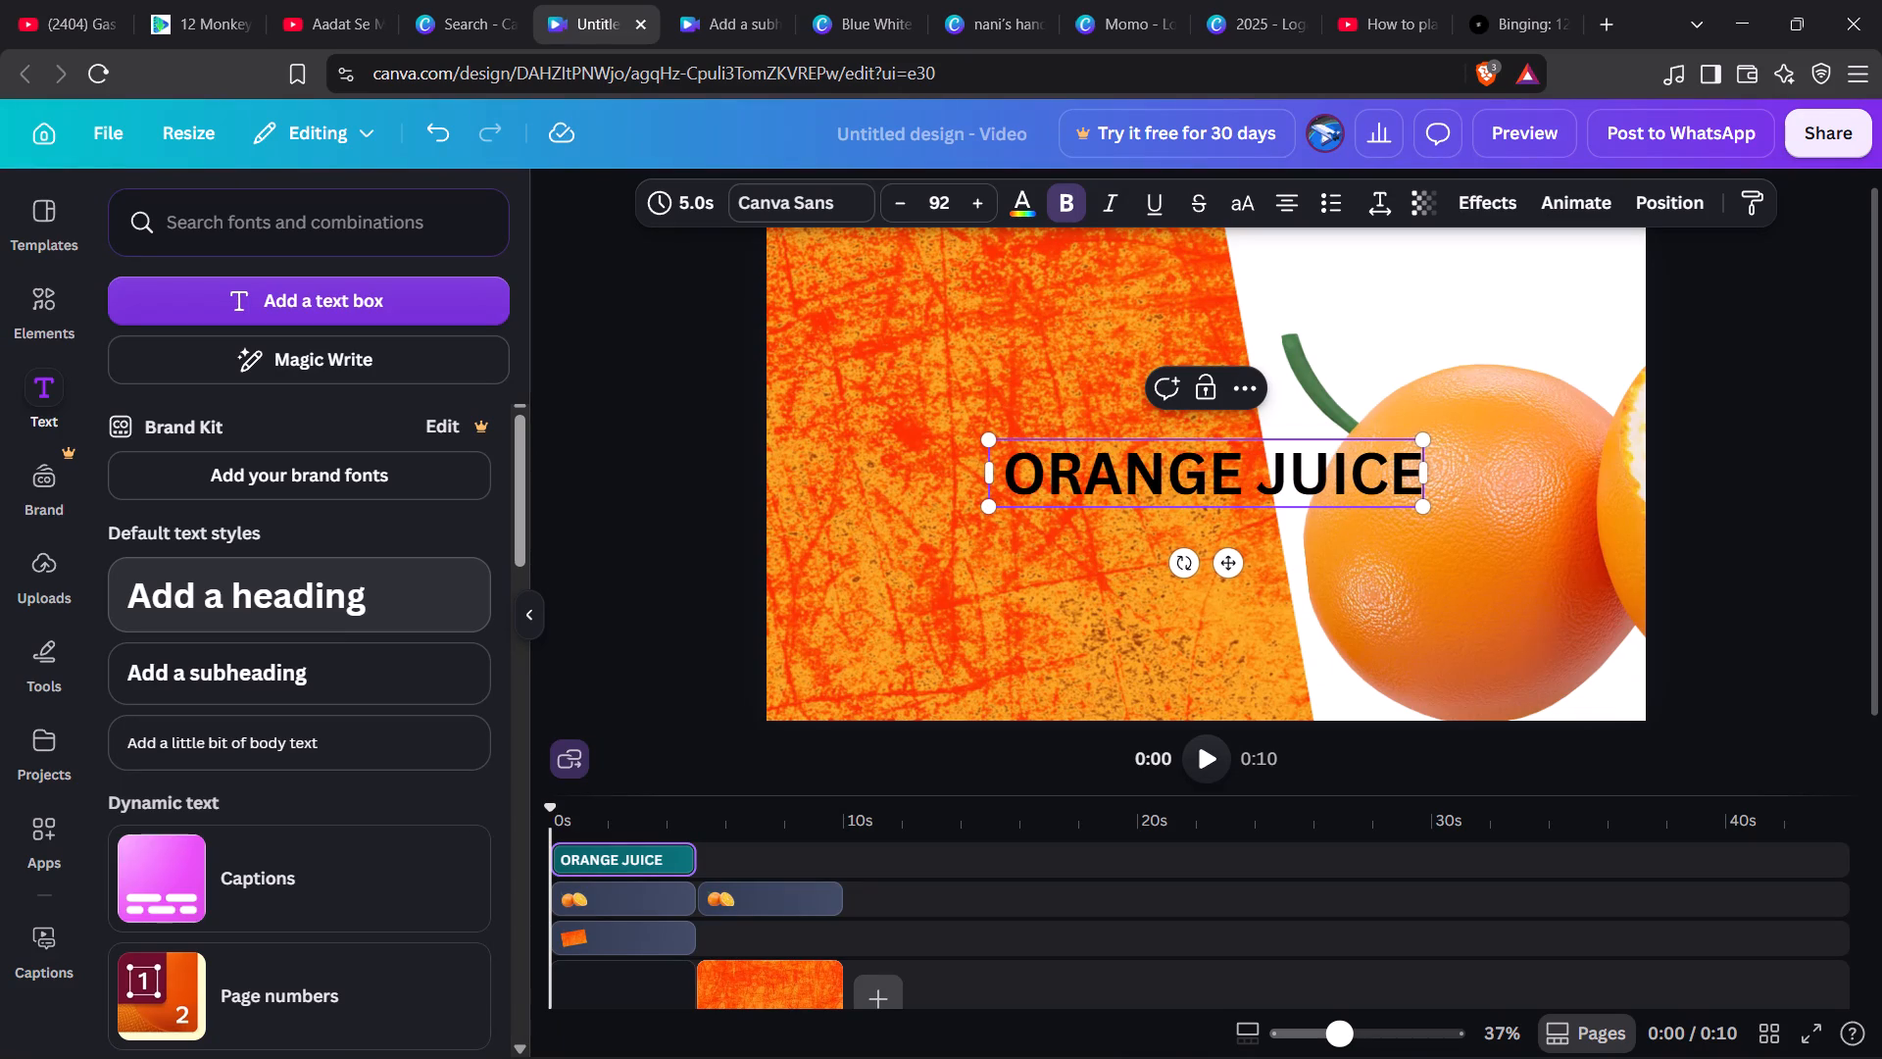
Search the fonts for "ANTON" and apply the Anton font to the ORANGE JUICE heading.
{"action": "left_click", "coordinate": [804, 191]}
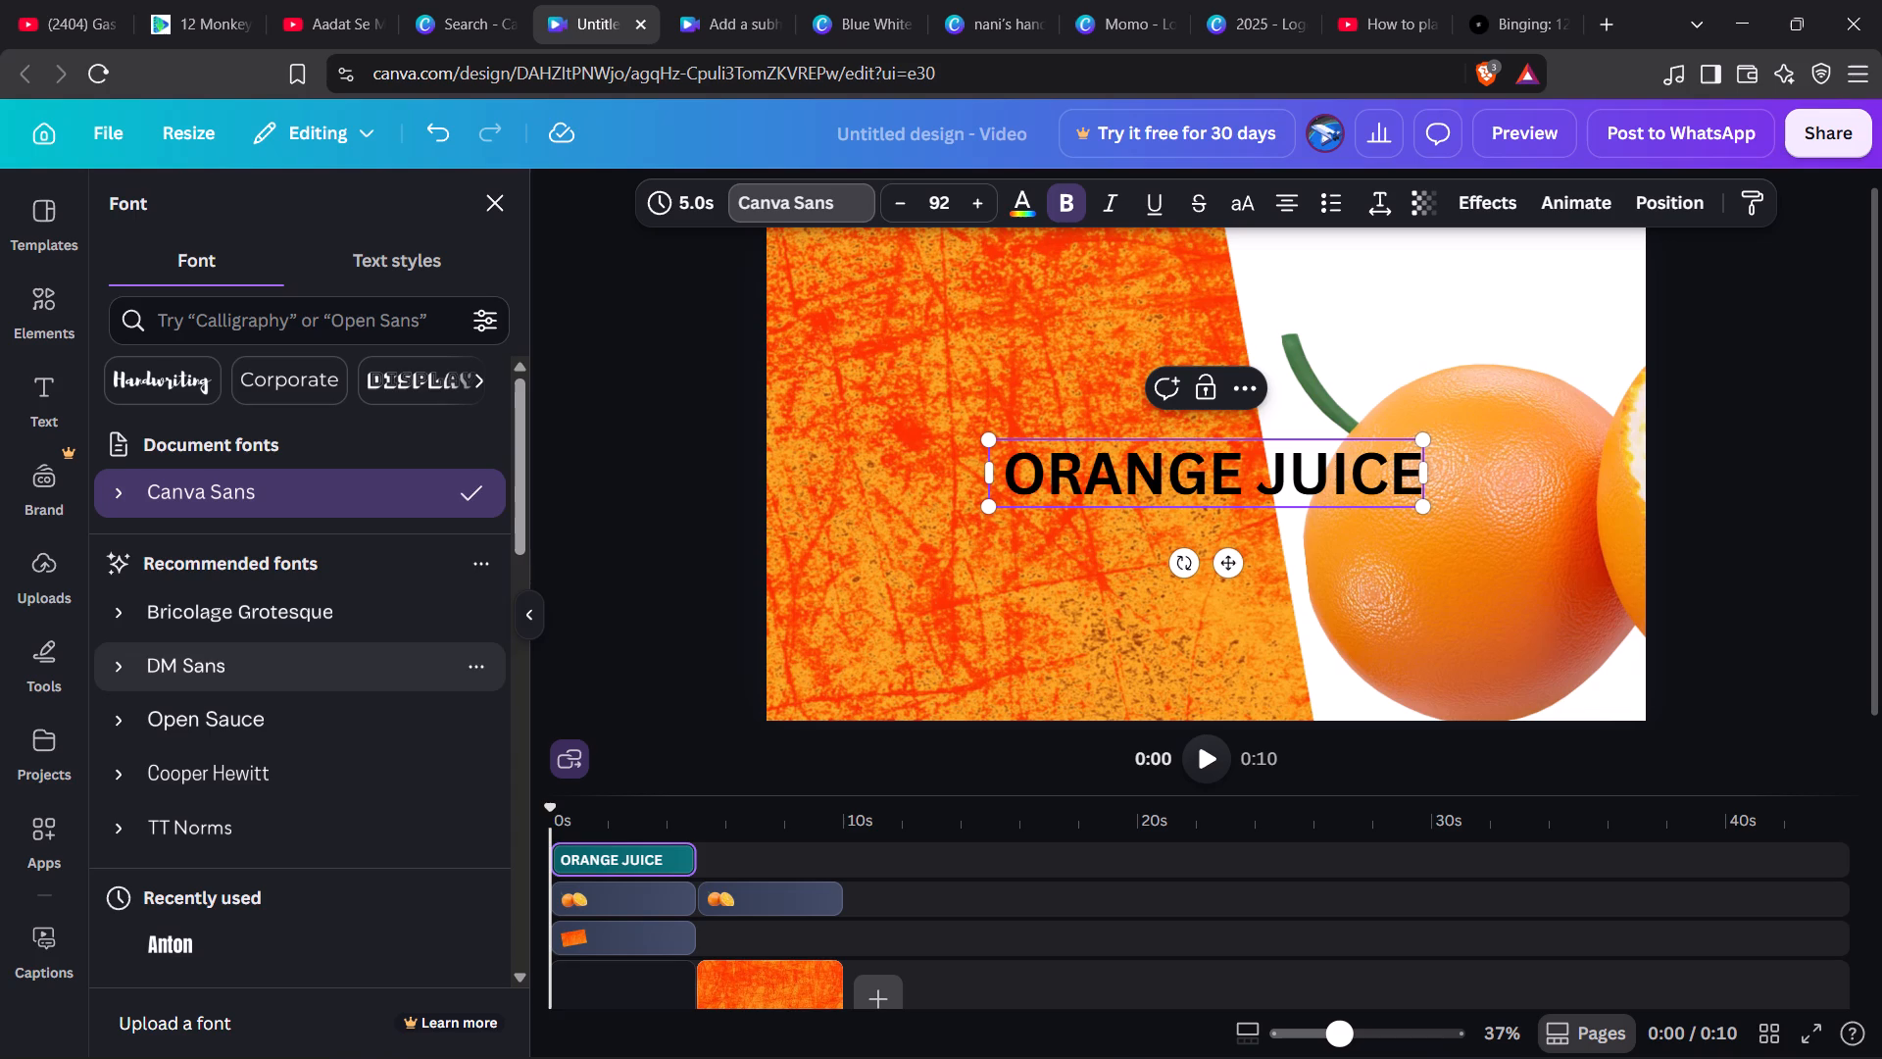
{"action": "left_click", "coordinate": [260, 324]}
{"action": "type", "text": "ANTON"}
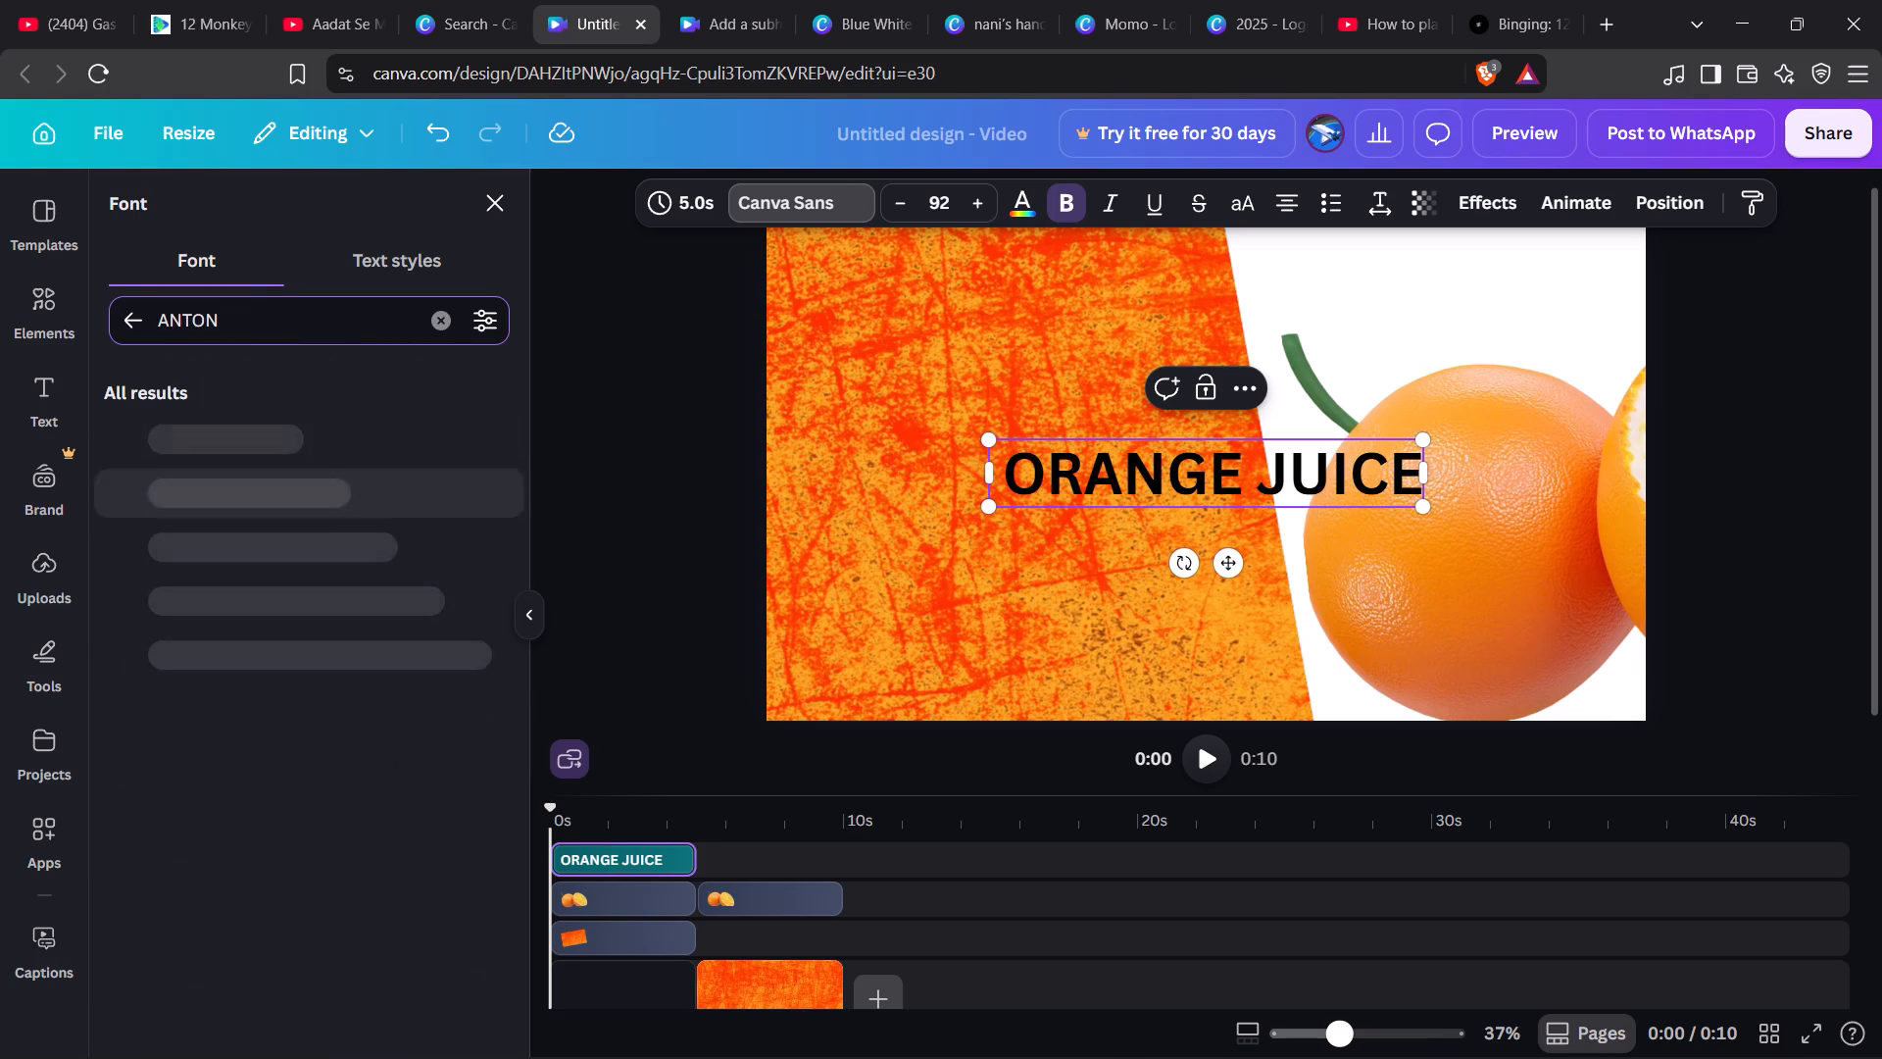
{"action": "left_click", "coordinate": [247, 447]}
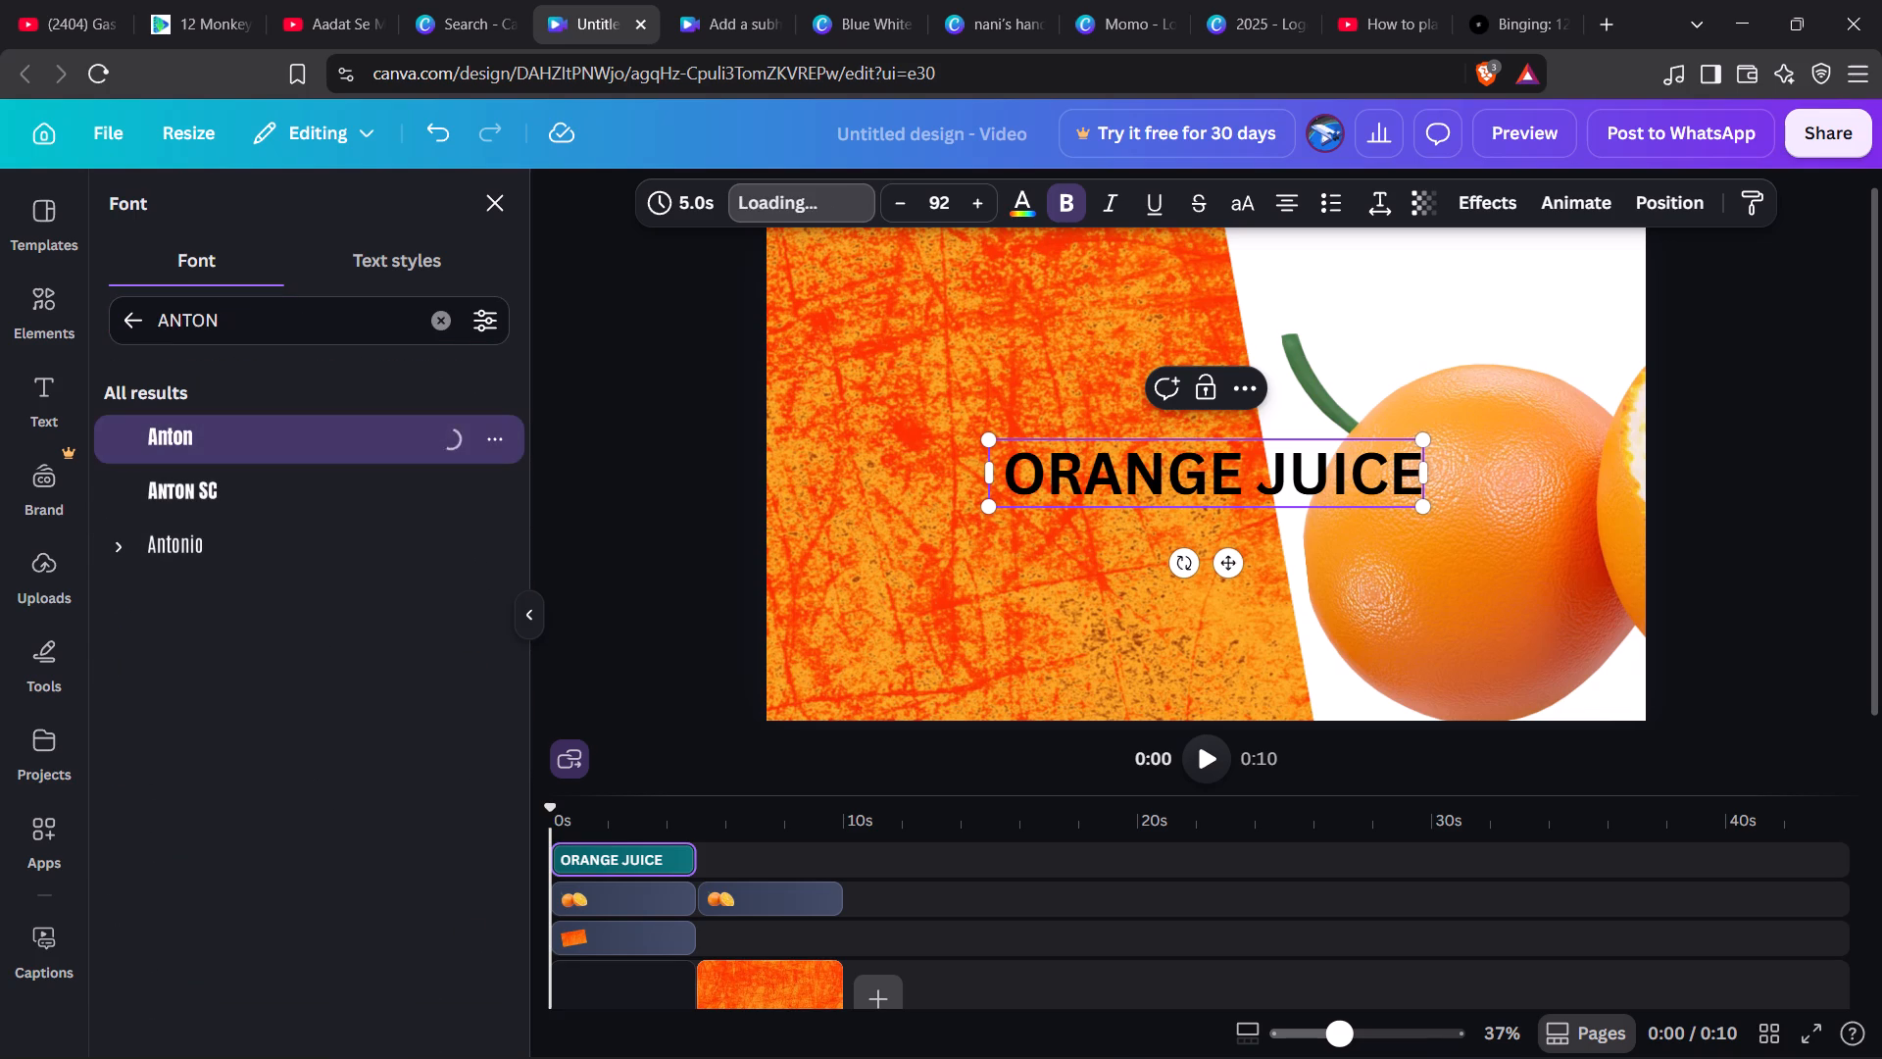
{"action": "left_click", "coordinate": [247, 447]}
{"action": "left_click", "coordinate": [247, 447]}
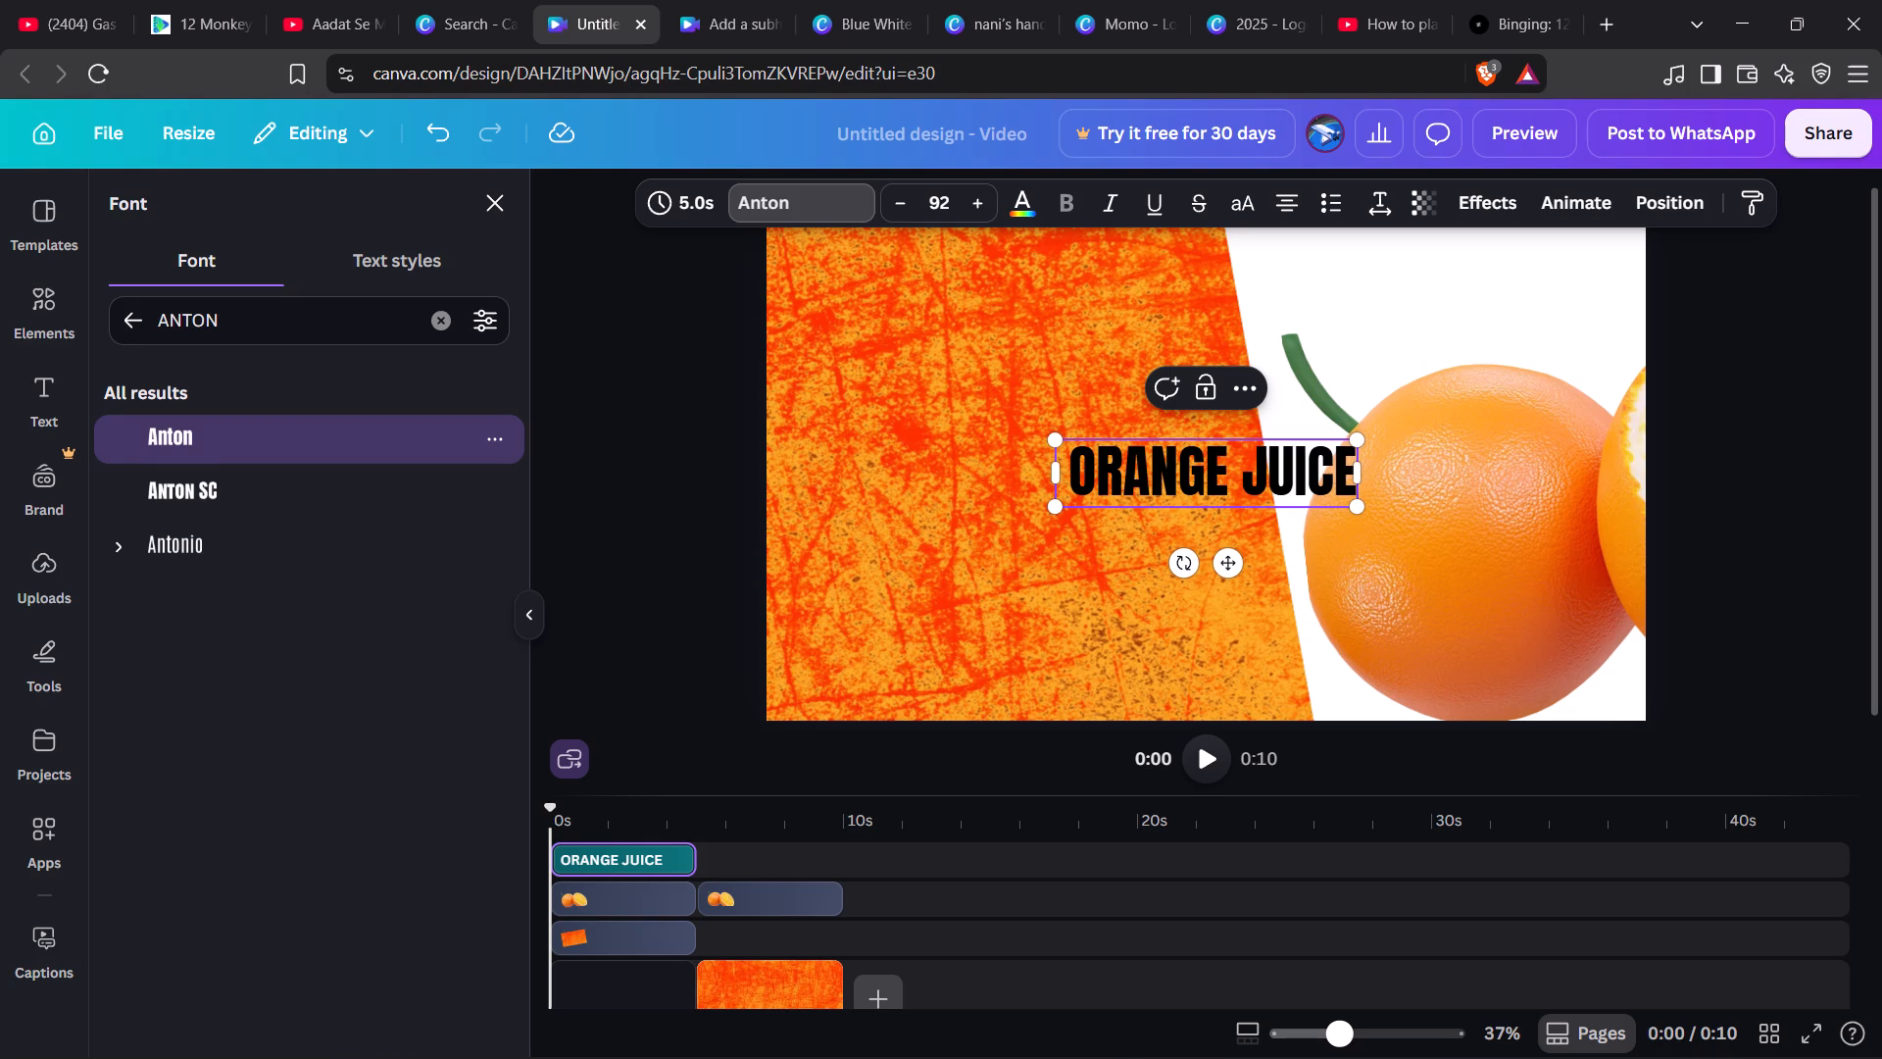
{"action": "key", "text": "space"}
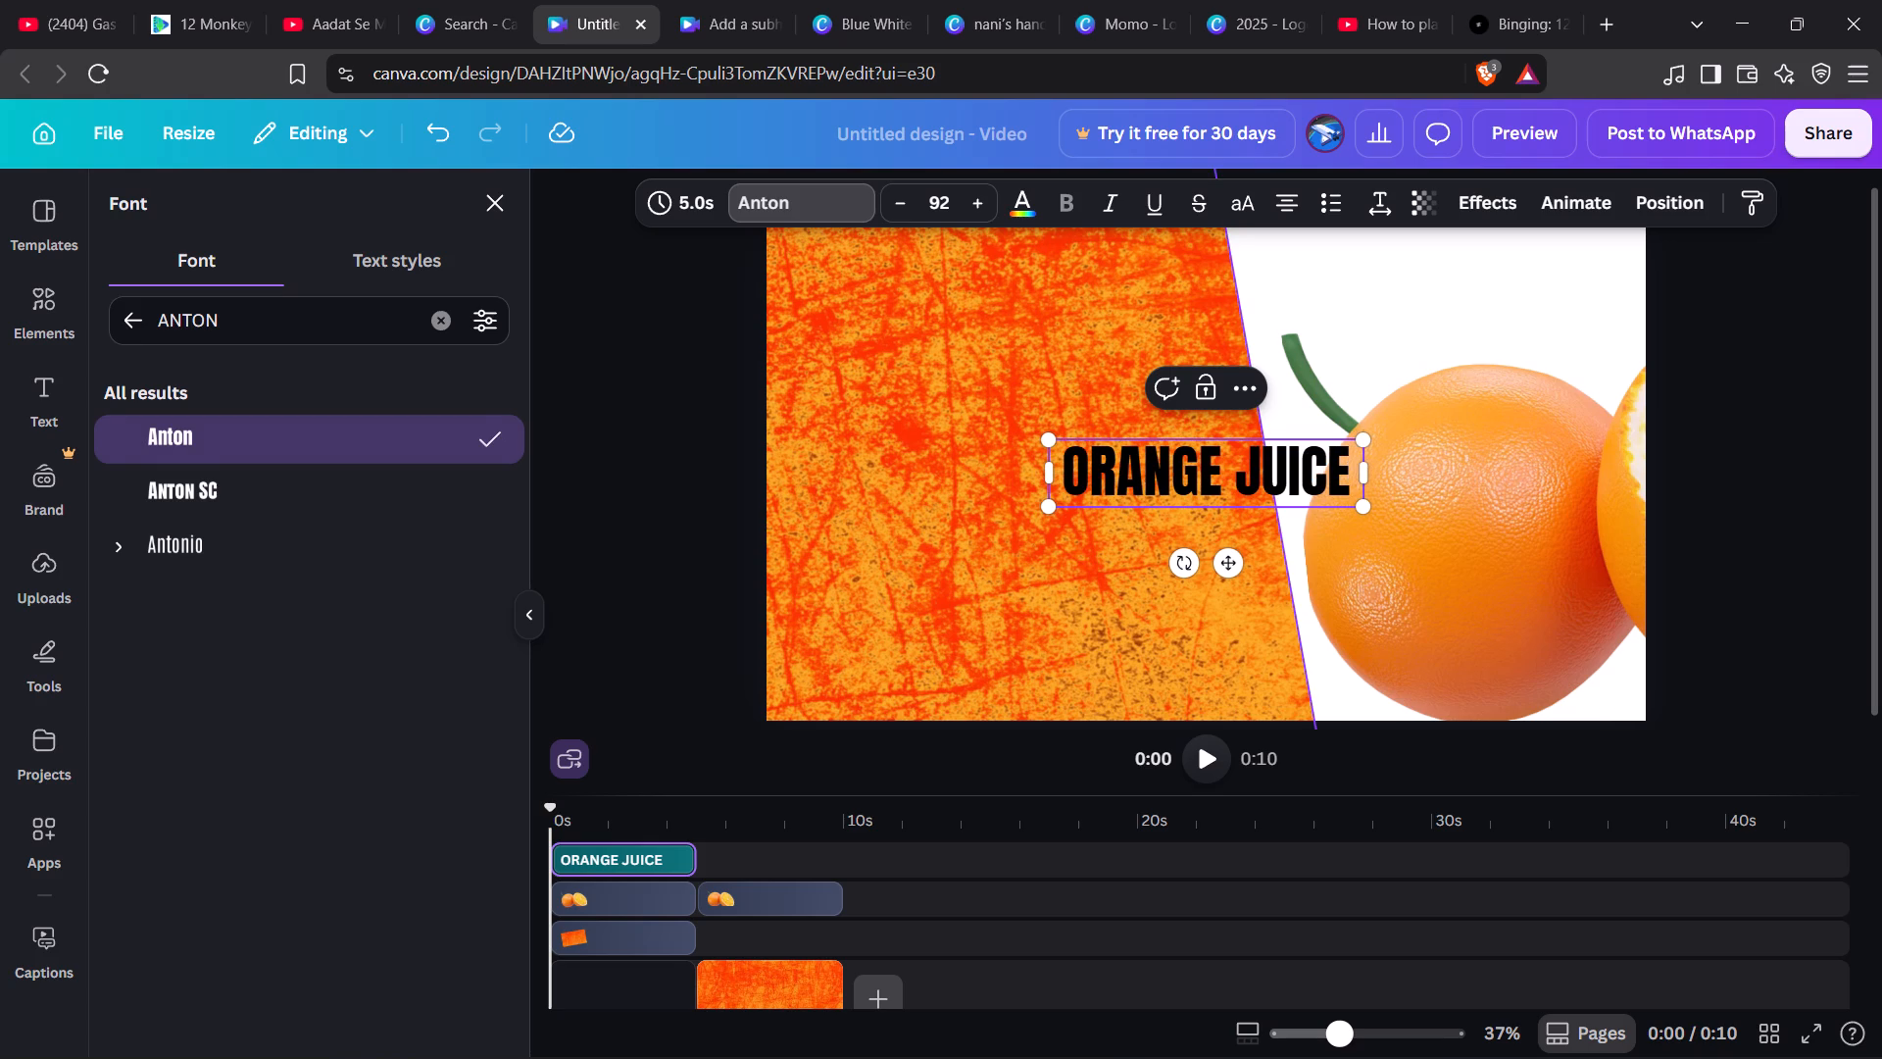
Change the heading's text colour to white (#ffffff), applying the change to all matching black on the page.
{"action": "left_click", "coordinate": [1022, 199]}
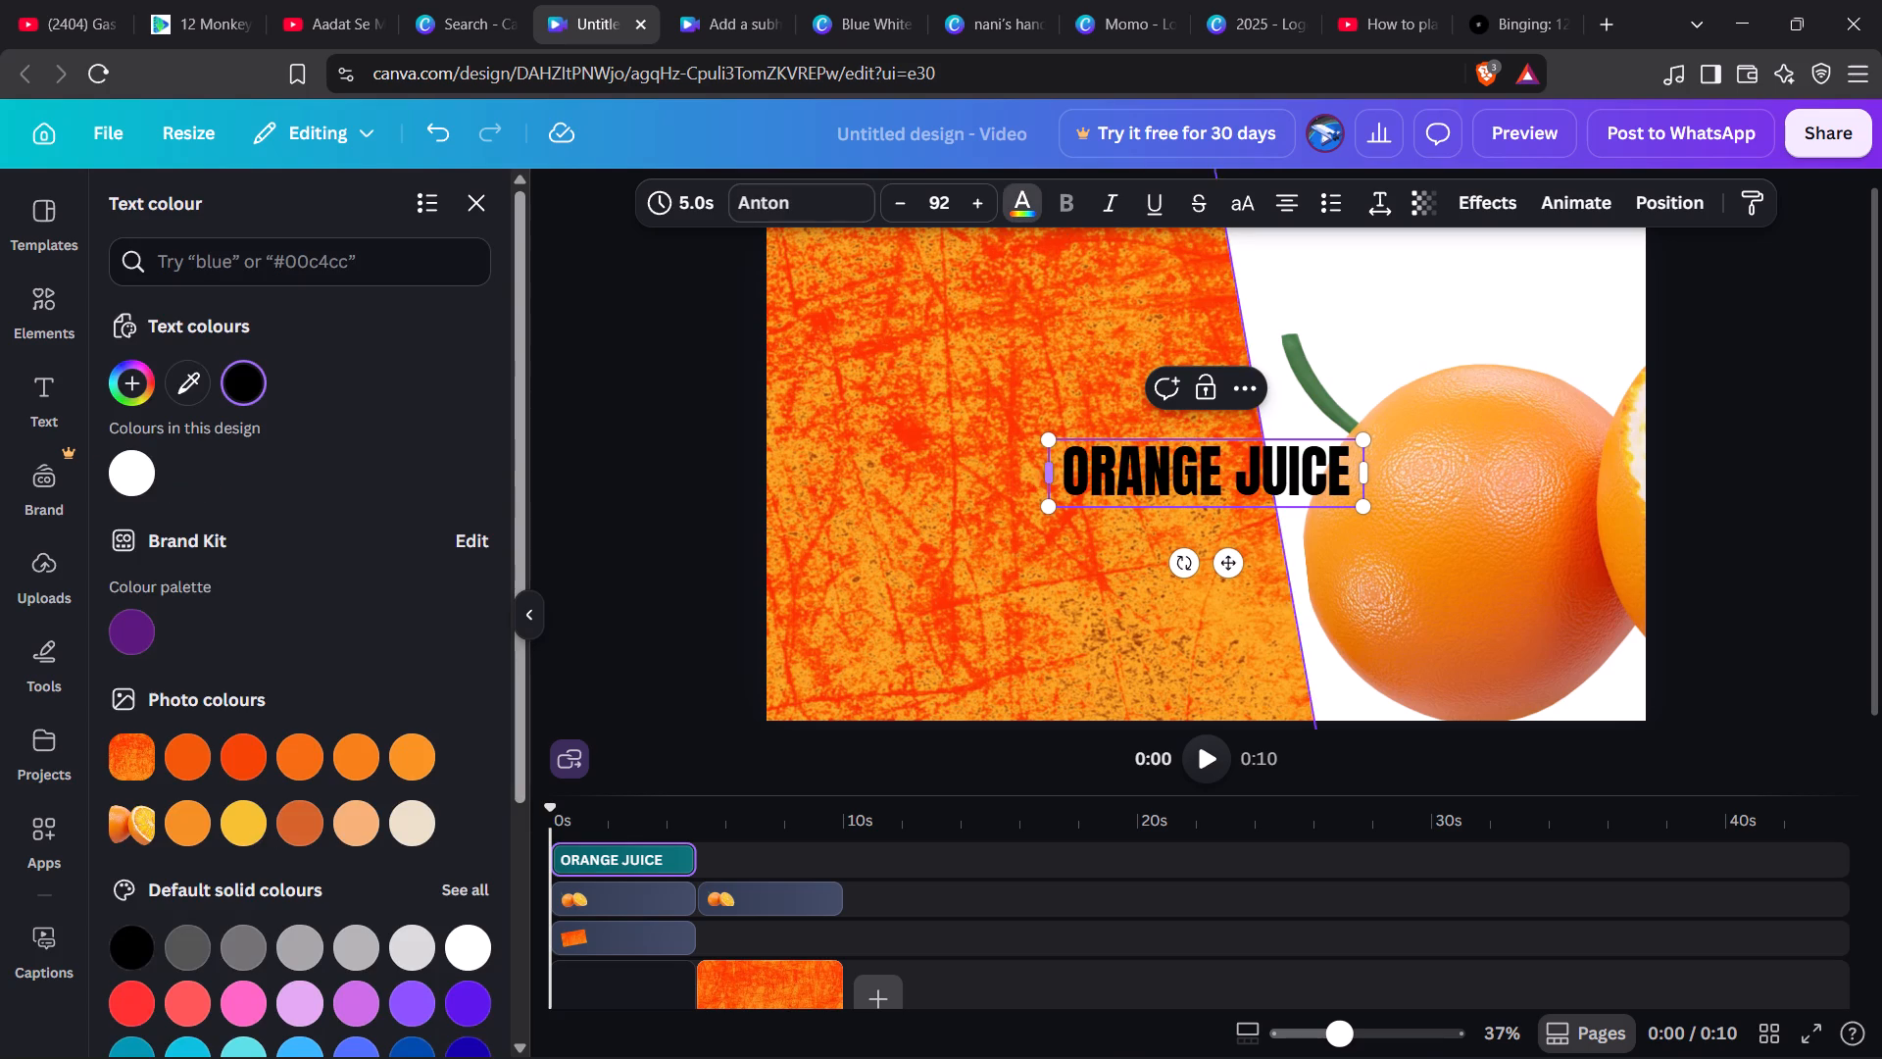
{"action": "left_click", "coordinate": [134, 471]}
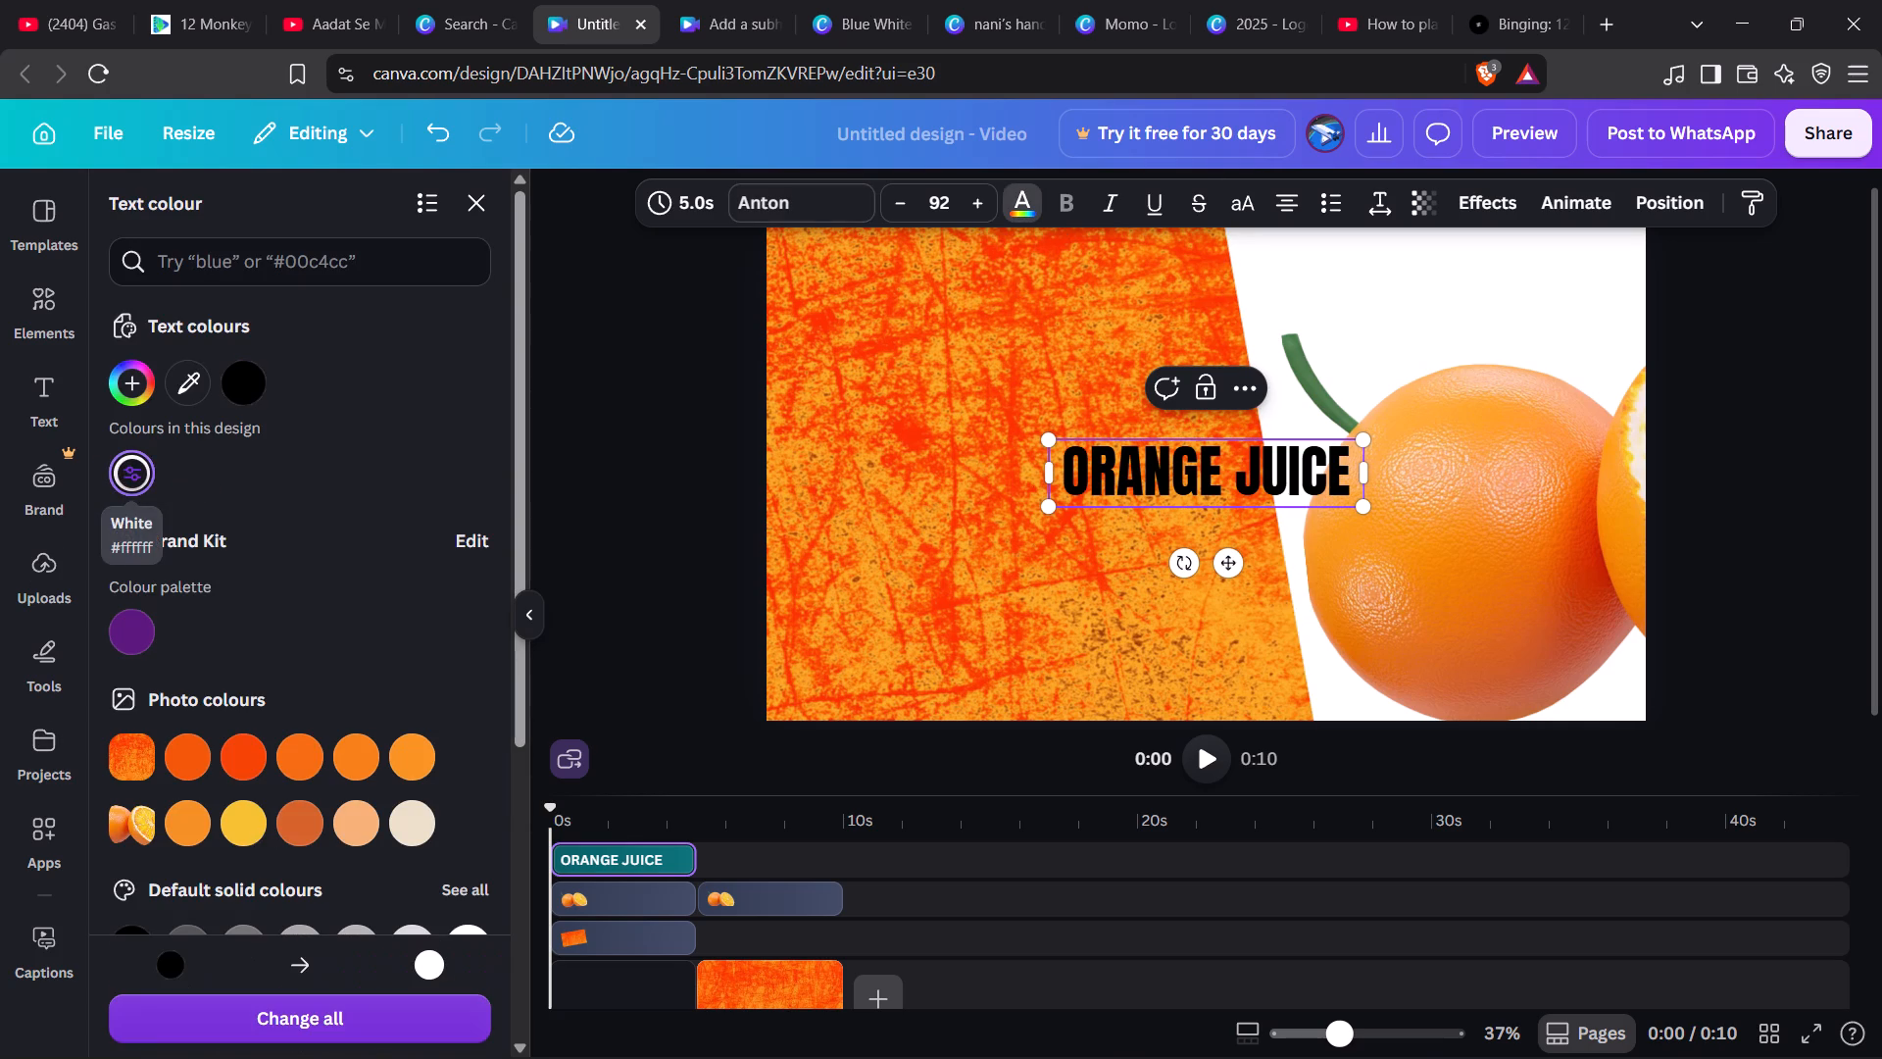
{"action": "left_click", "coordinate": [404, 1034]}
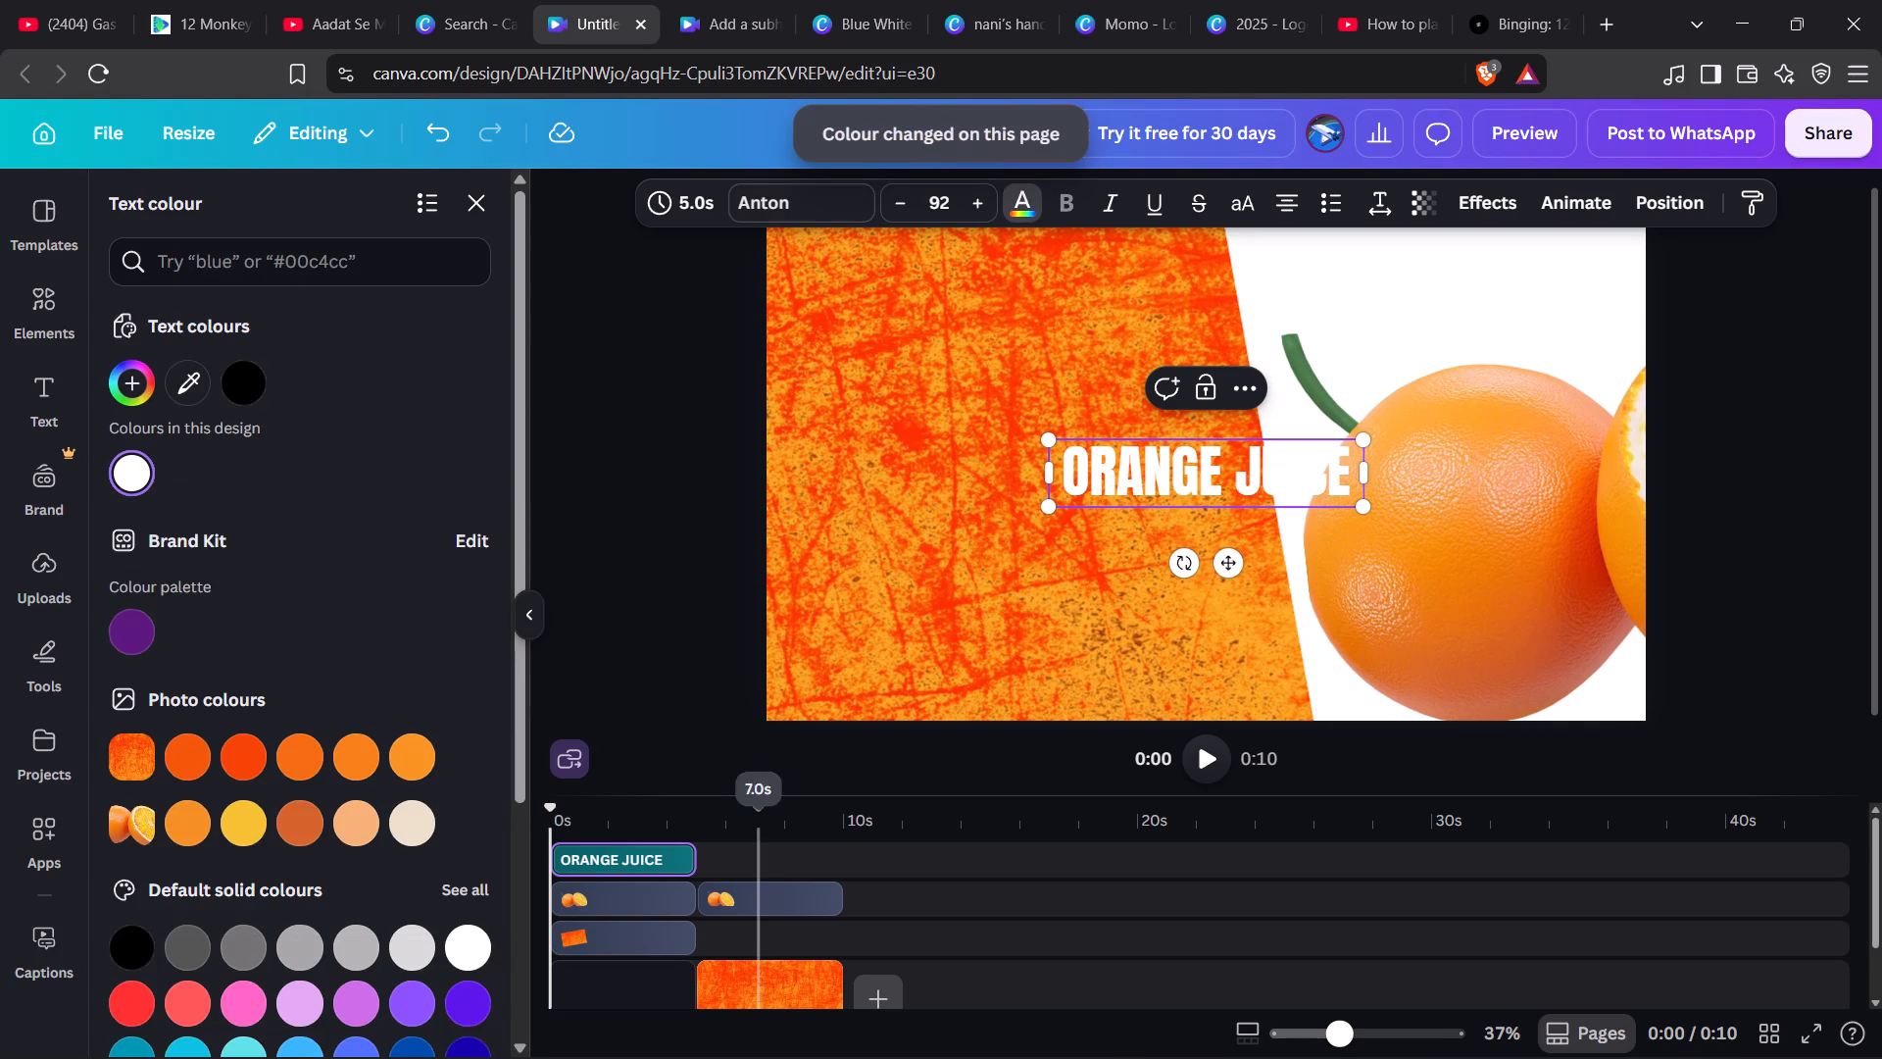
Break the heading into two lines, ORANGE above JUICE, and move it fully onto the orange grunge panel.
{"action": "left_click", "coordinate": [1236, 477]}
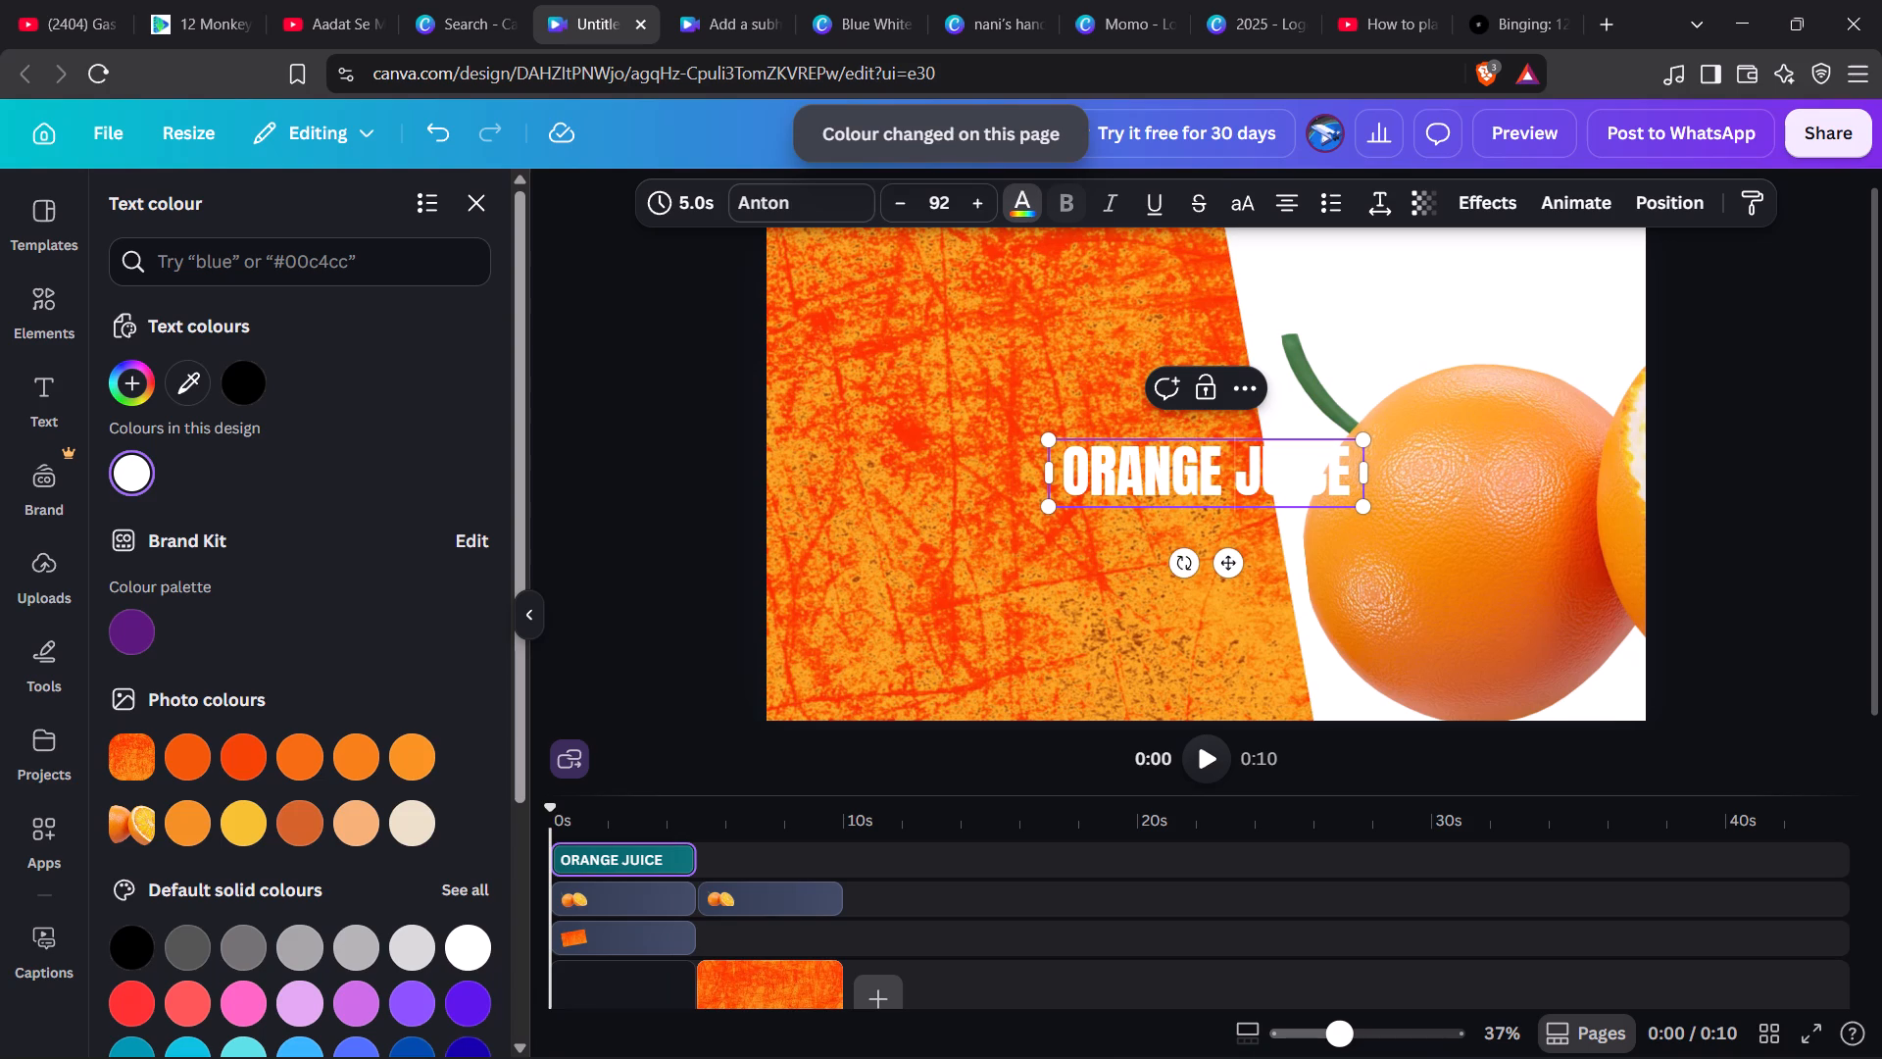
{"action": "key", "text": "Return"}
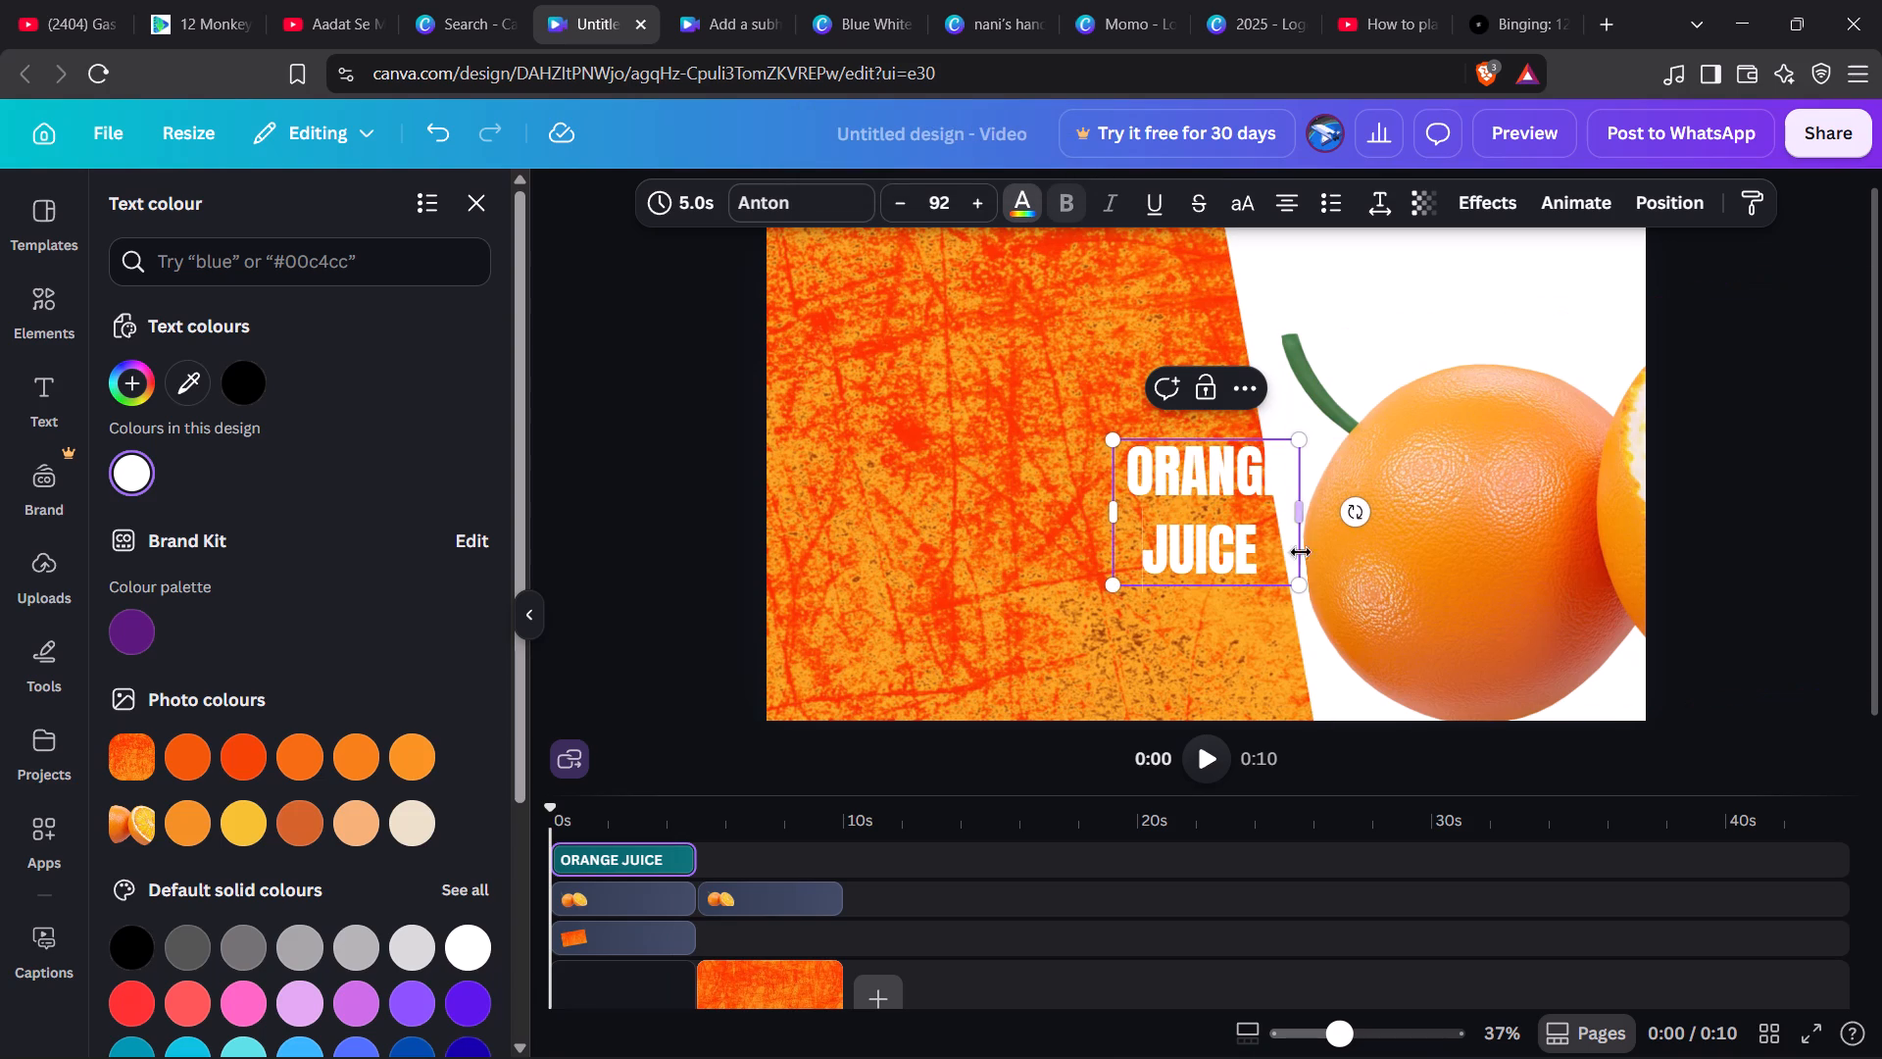
{"action": "left_click_drag", "start_coordinate": [1227, 498], "coordinate": [1156, 478]}
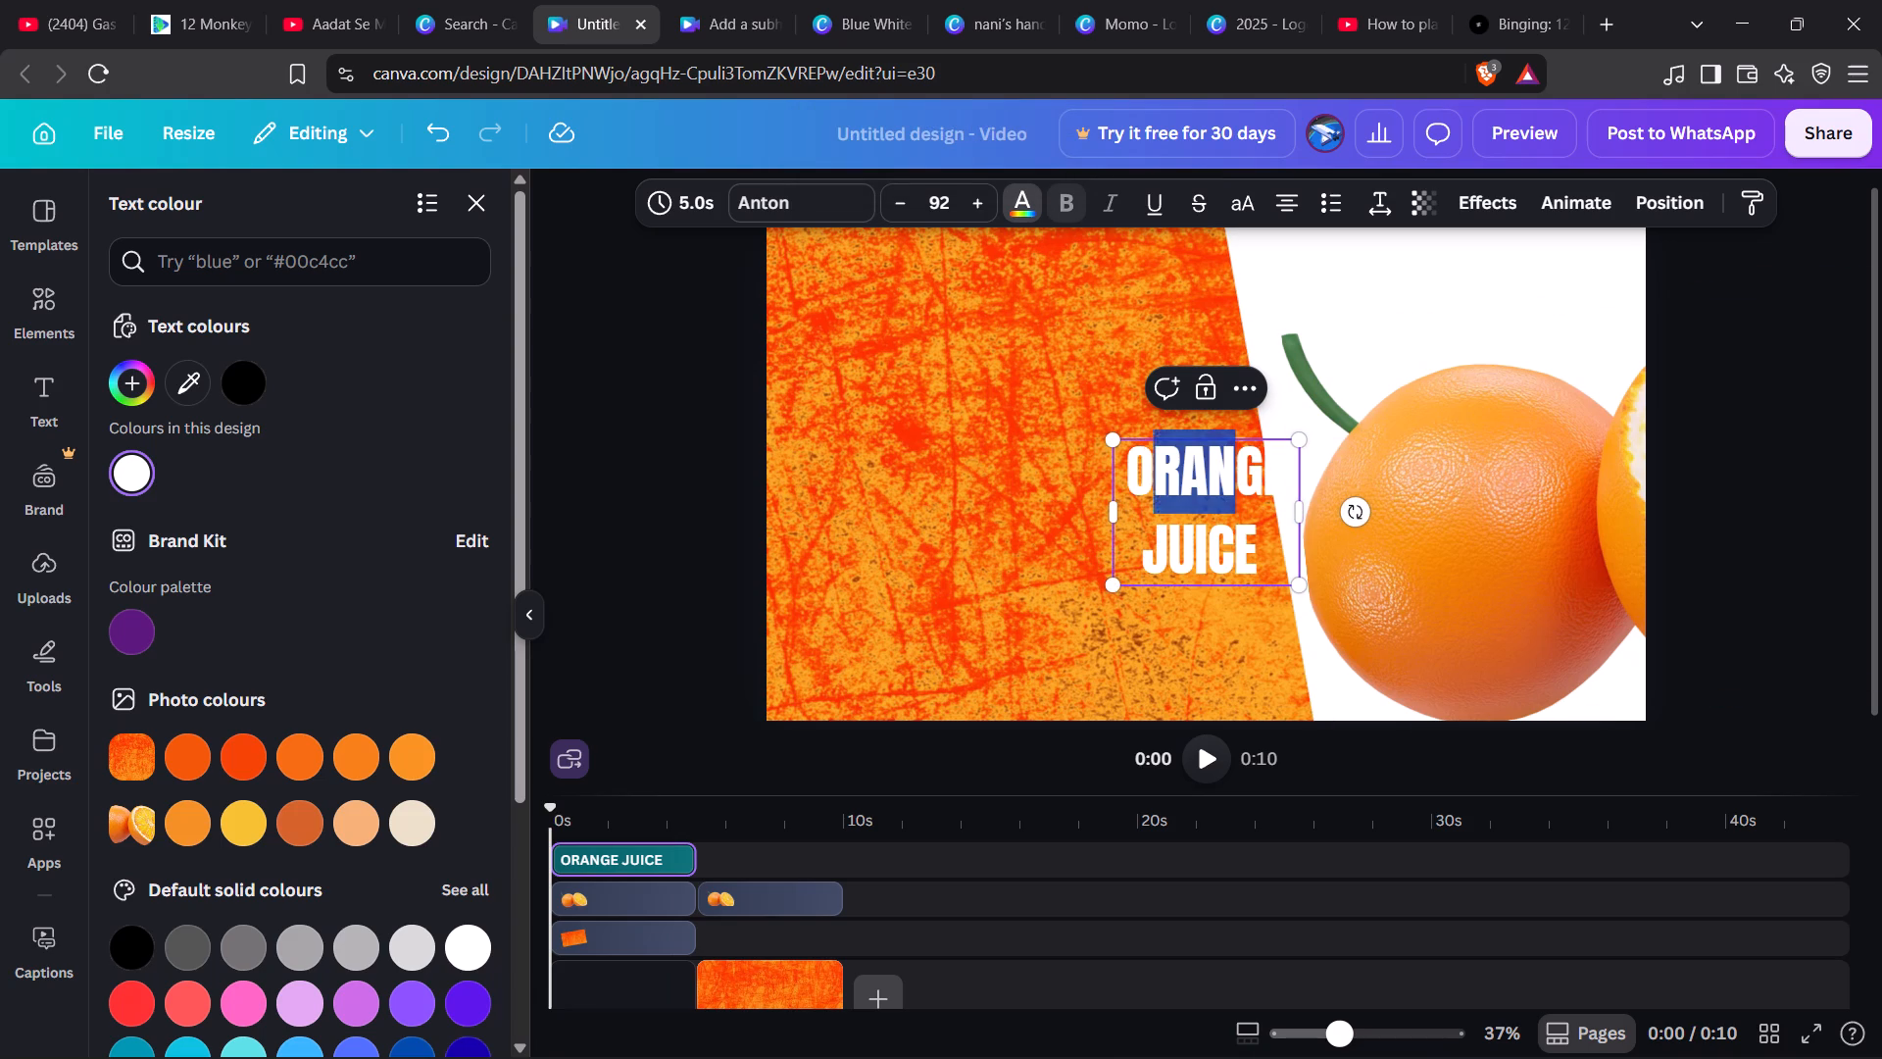
{"action": "left_click_drag", "start_coordinate": [1156, 478], "coordinate": [1146, 478]}
{"action": "left_click", "coordinate": [1272, 548]}
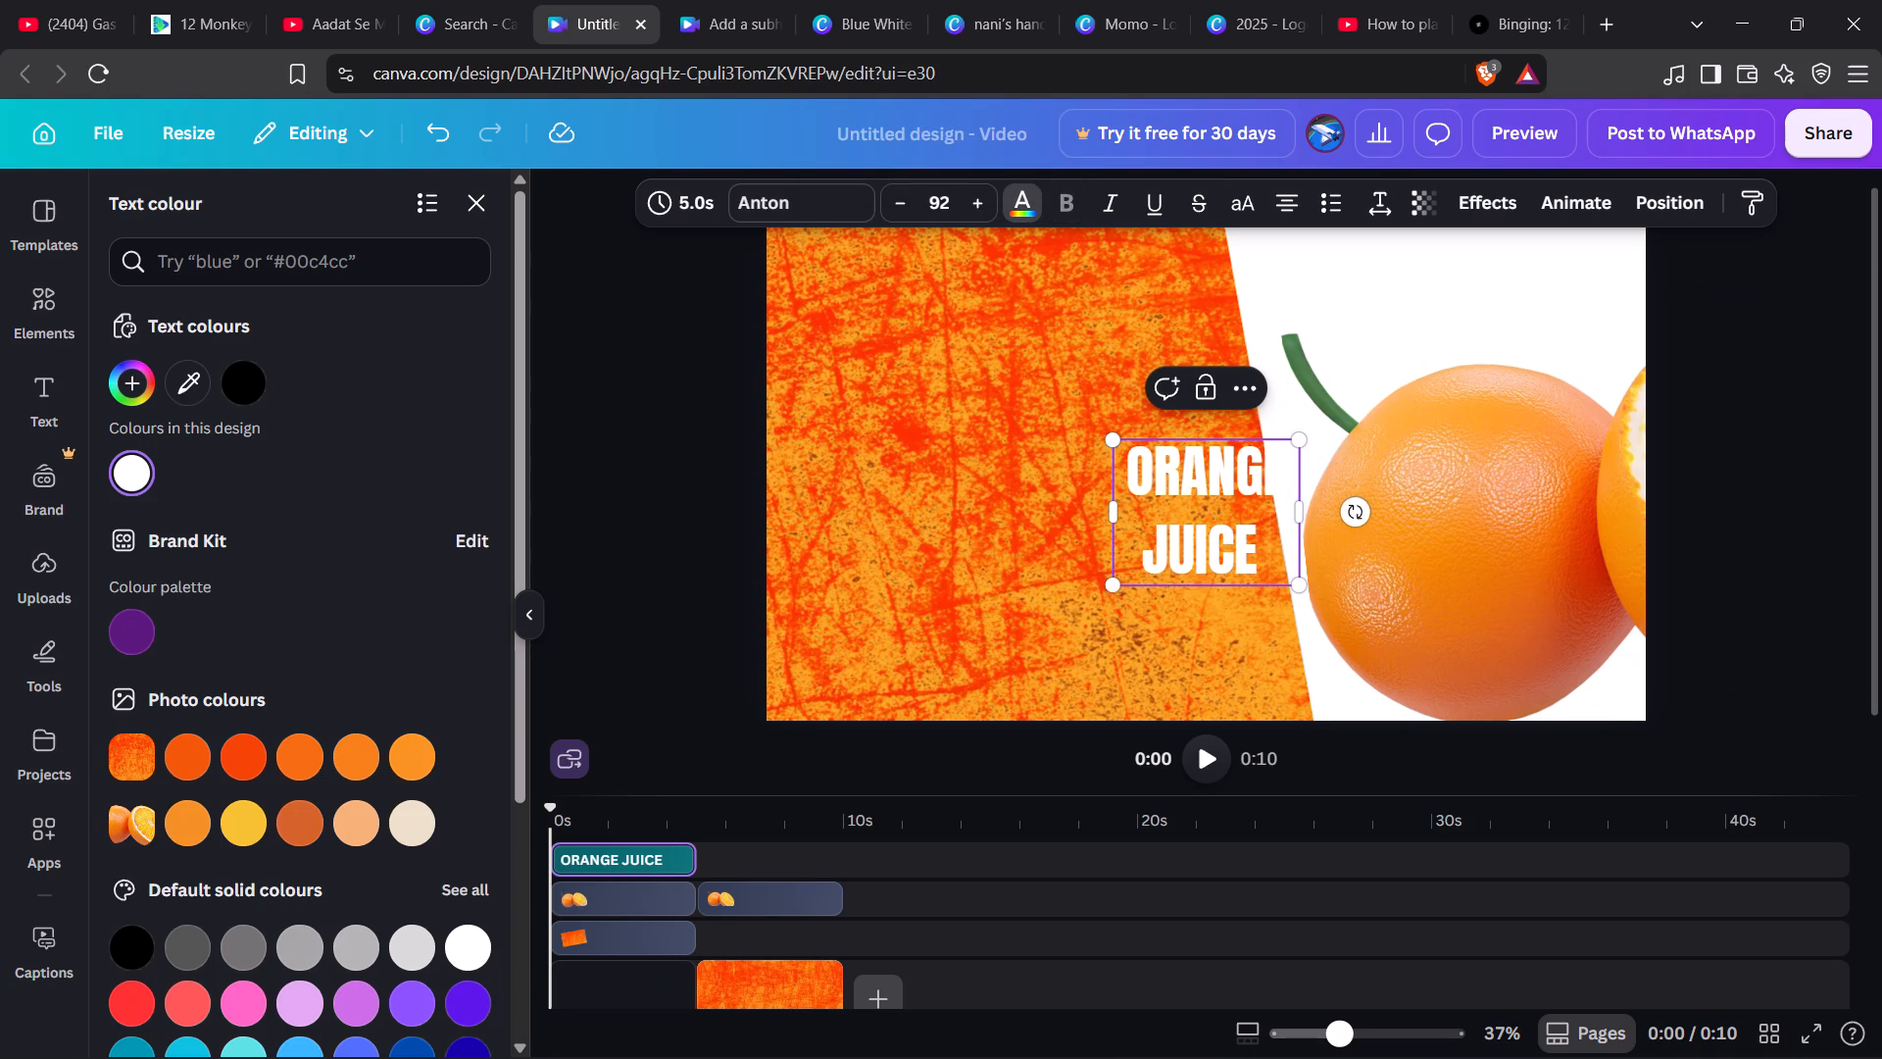
{"action": "left_click_drag", "start_coordinate": [1268, 587], "coordinate": [1064, 518]}
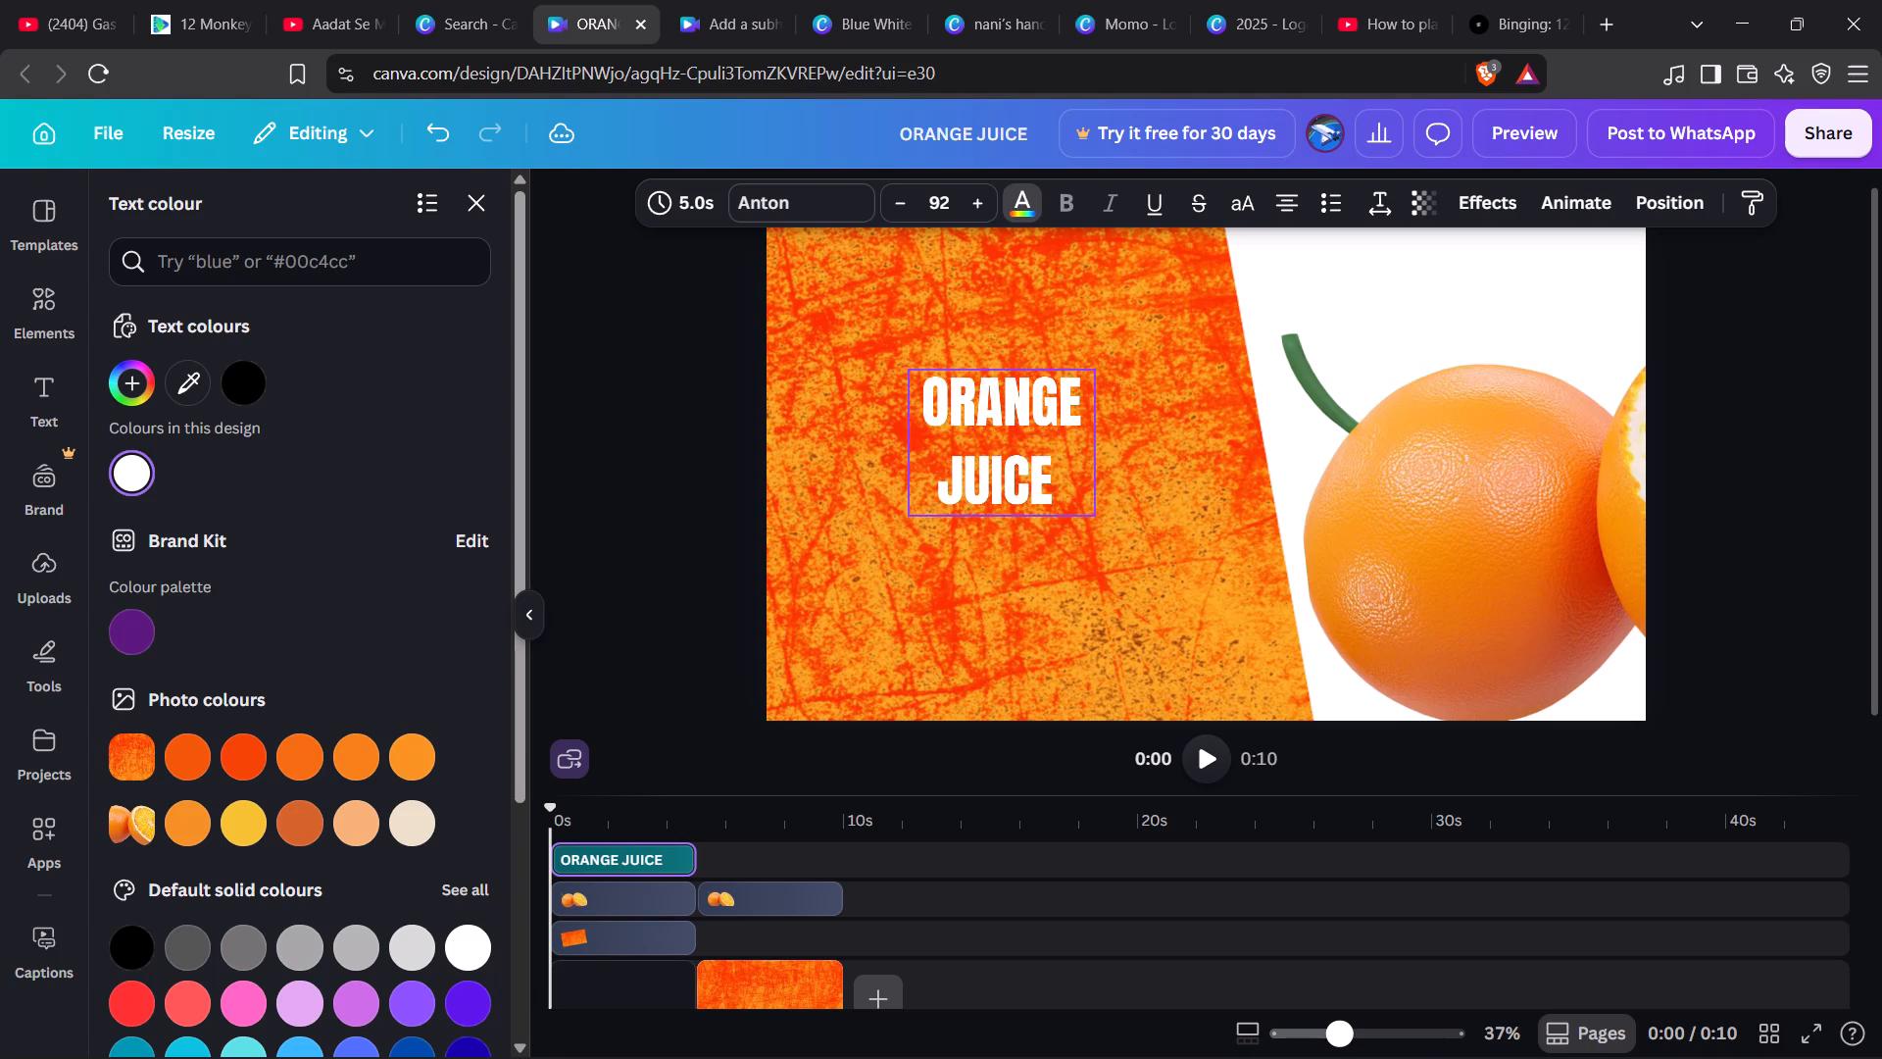
Tilt the ORANGE JUICE heading anticlockwise by less than 20° so it slopes upward, and shift it slightly up and left on the grunge panel.
{"action": "left_click_drag", "start_coordinate": [1002, 562], "coordinate": [1039, 546]}
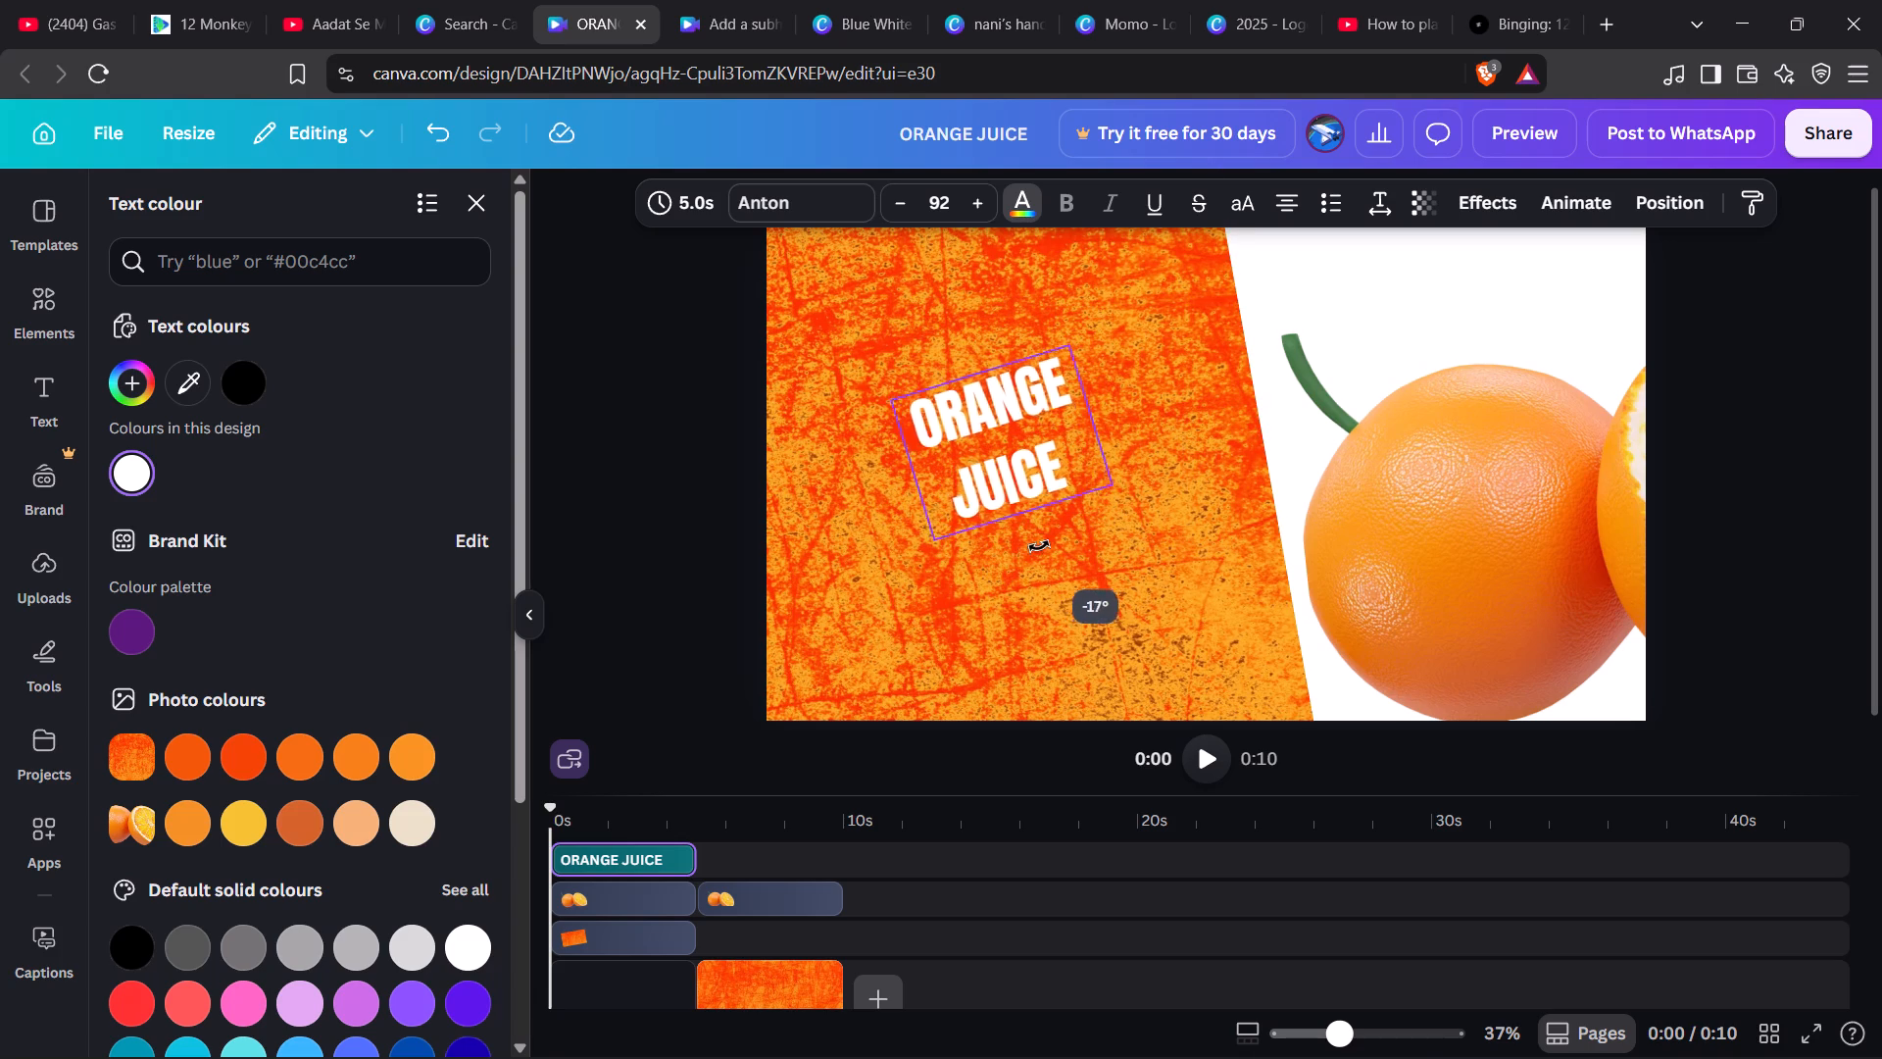
{"action": "left_click_drag", "start_coordinate": [1039, 546], "coordinate": [1043, 546]}
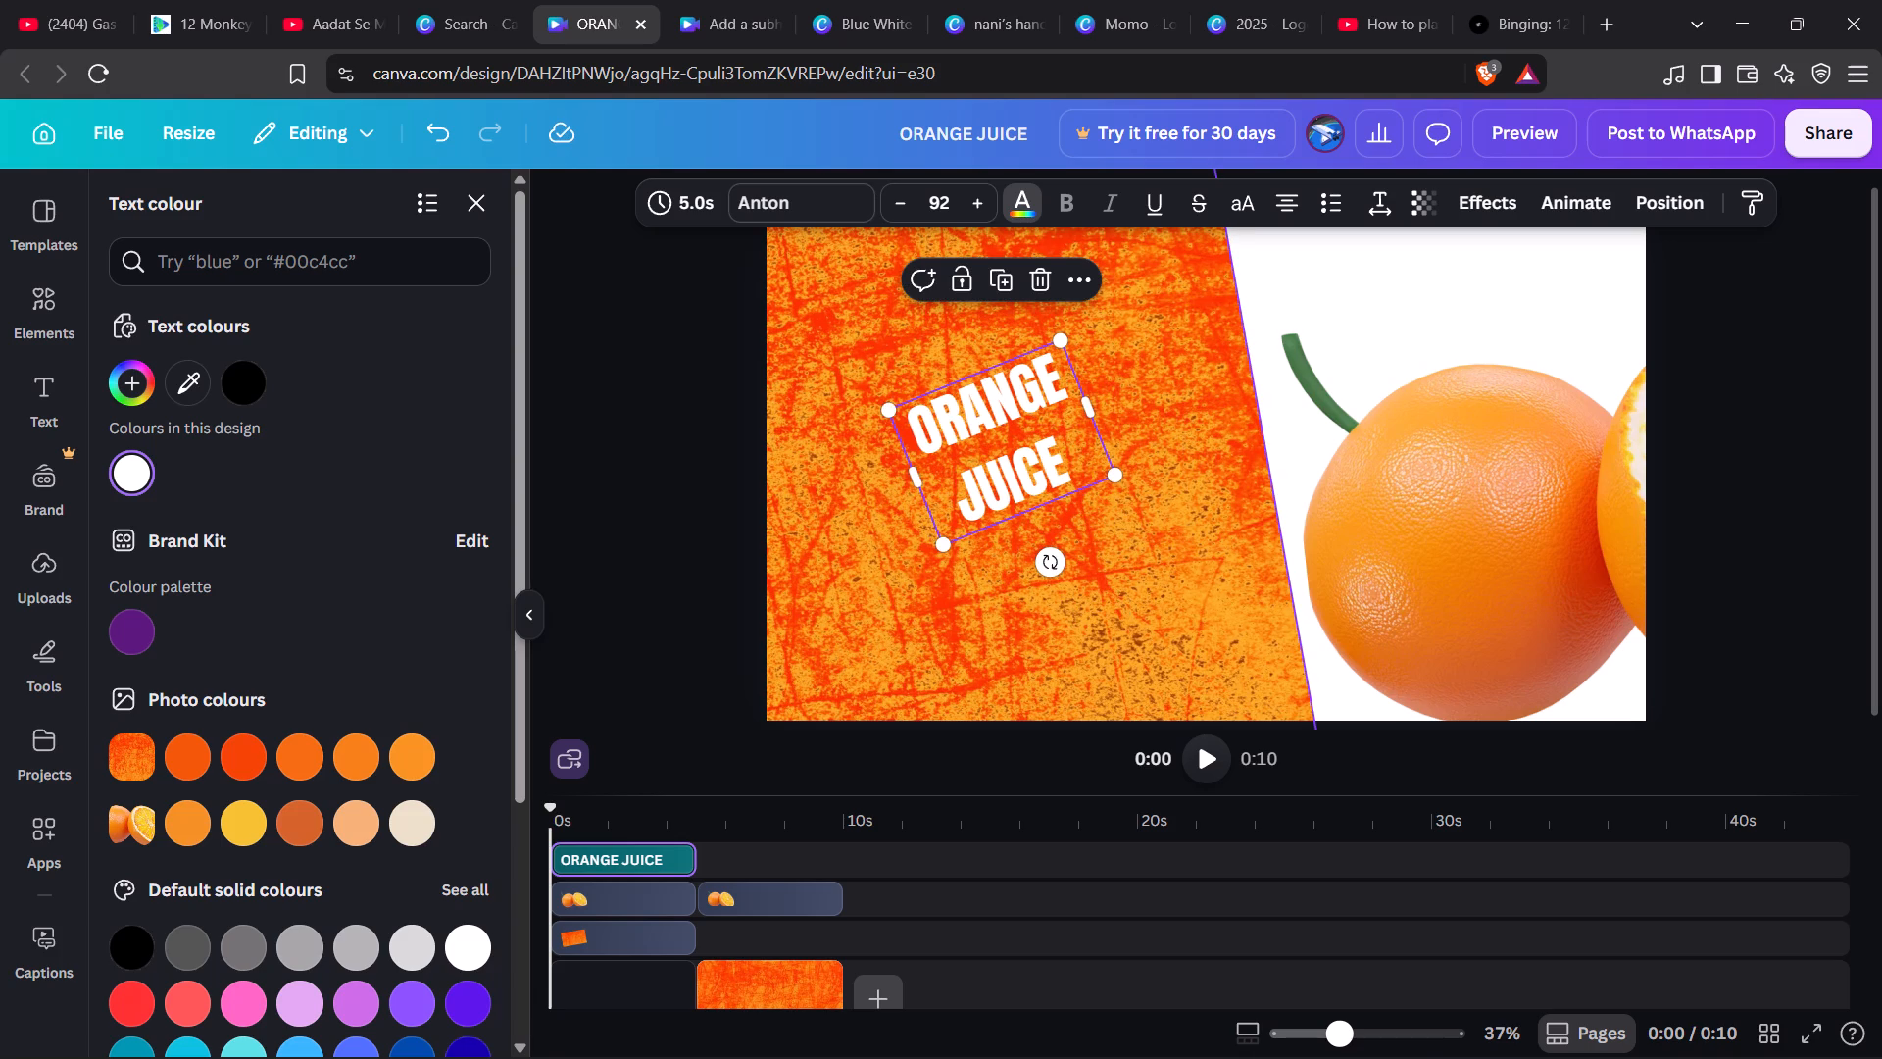
{"action": "left_click", "coordinate": [1043, 546]}
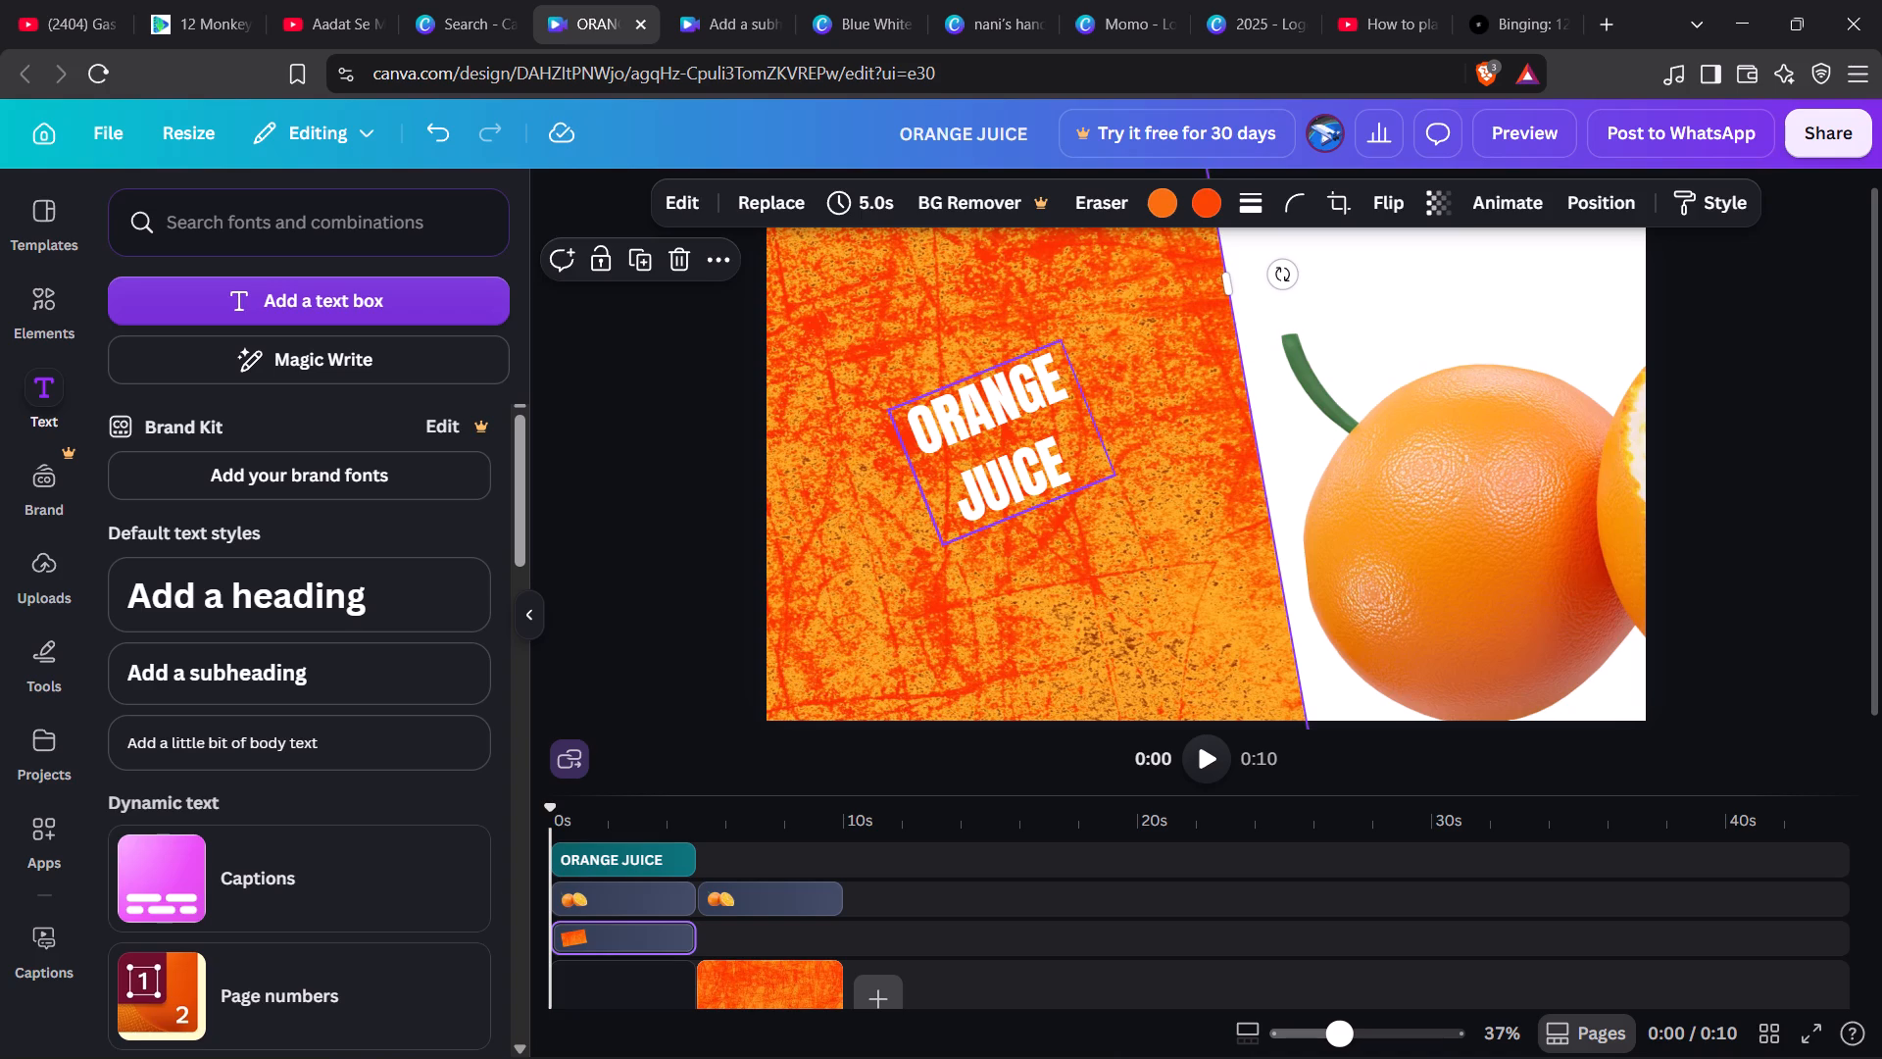
{"action": "left_click", "coordinate": [1021, 472]}
{"action": "left_click", "coordinate": [1049, 562]}
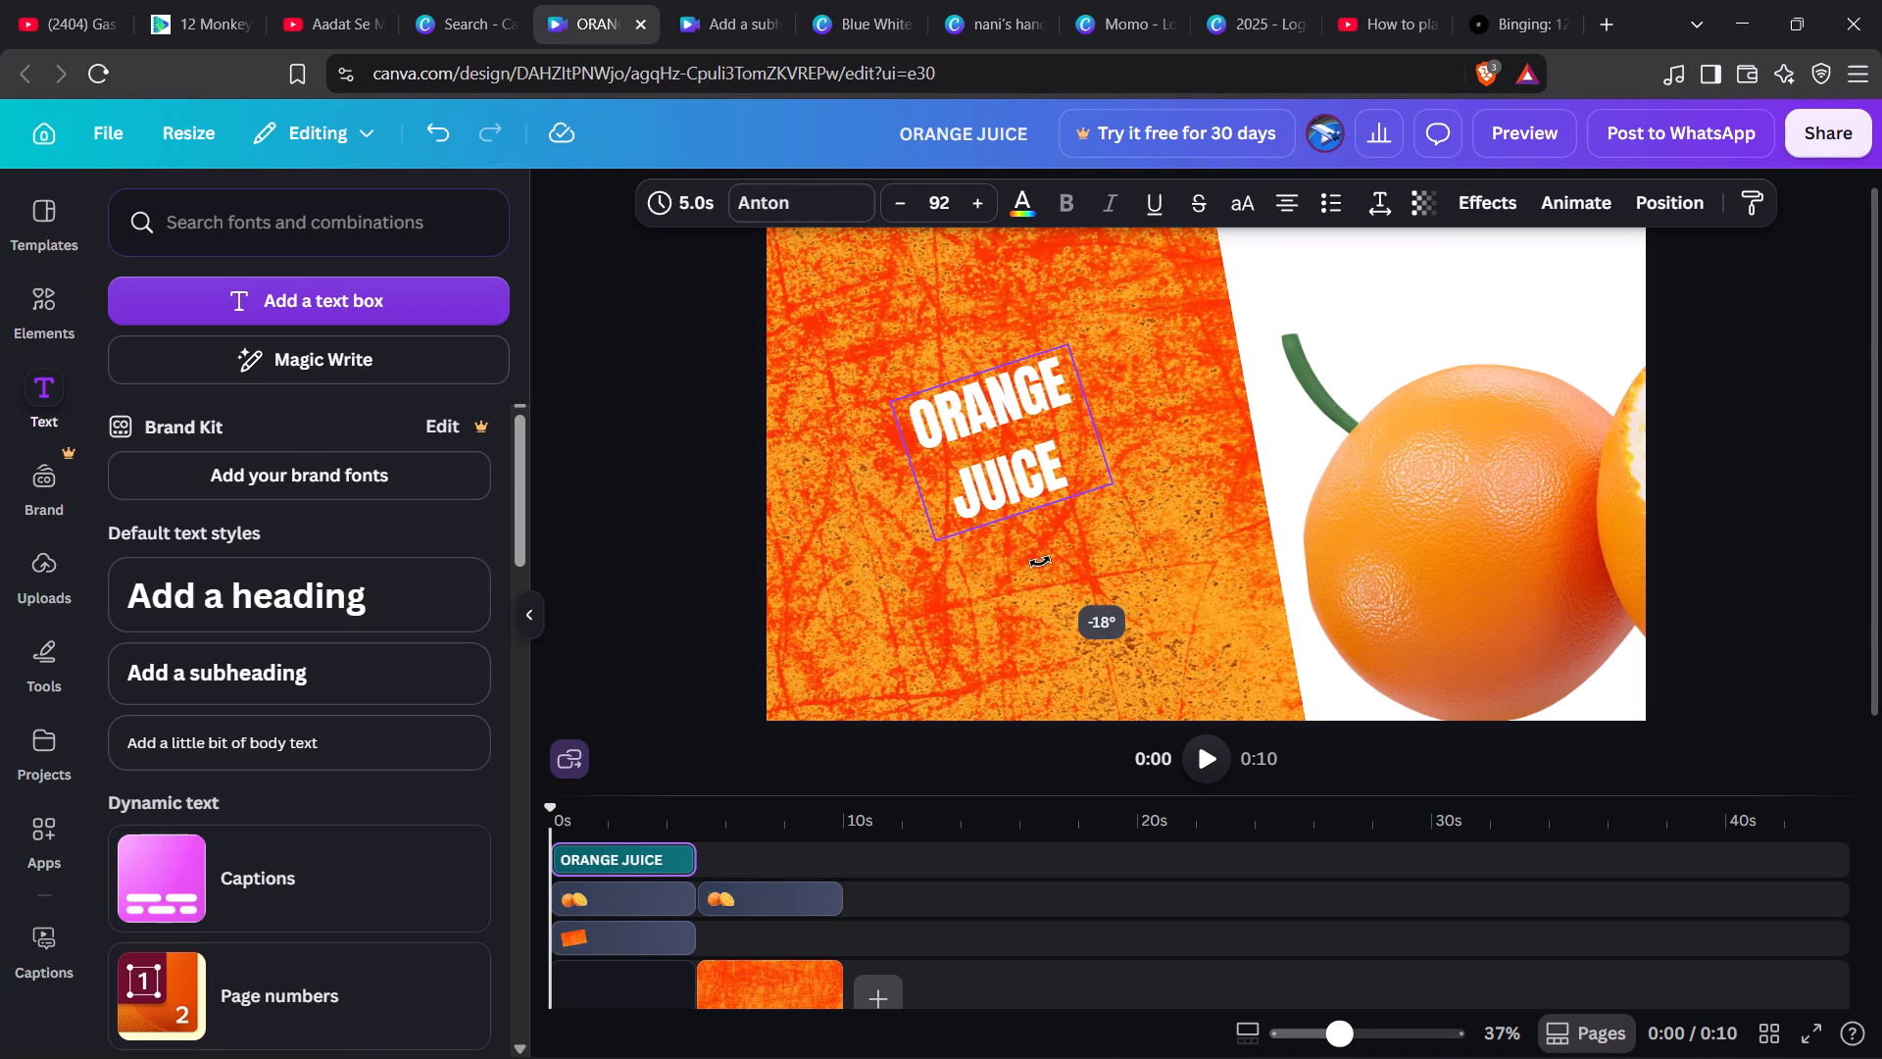
{"action": "left_click_drag", "start_coordinate": [1135, 639], "coordinate": [1149, 641]}
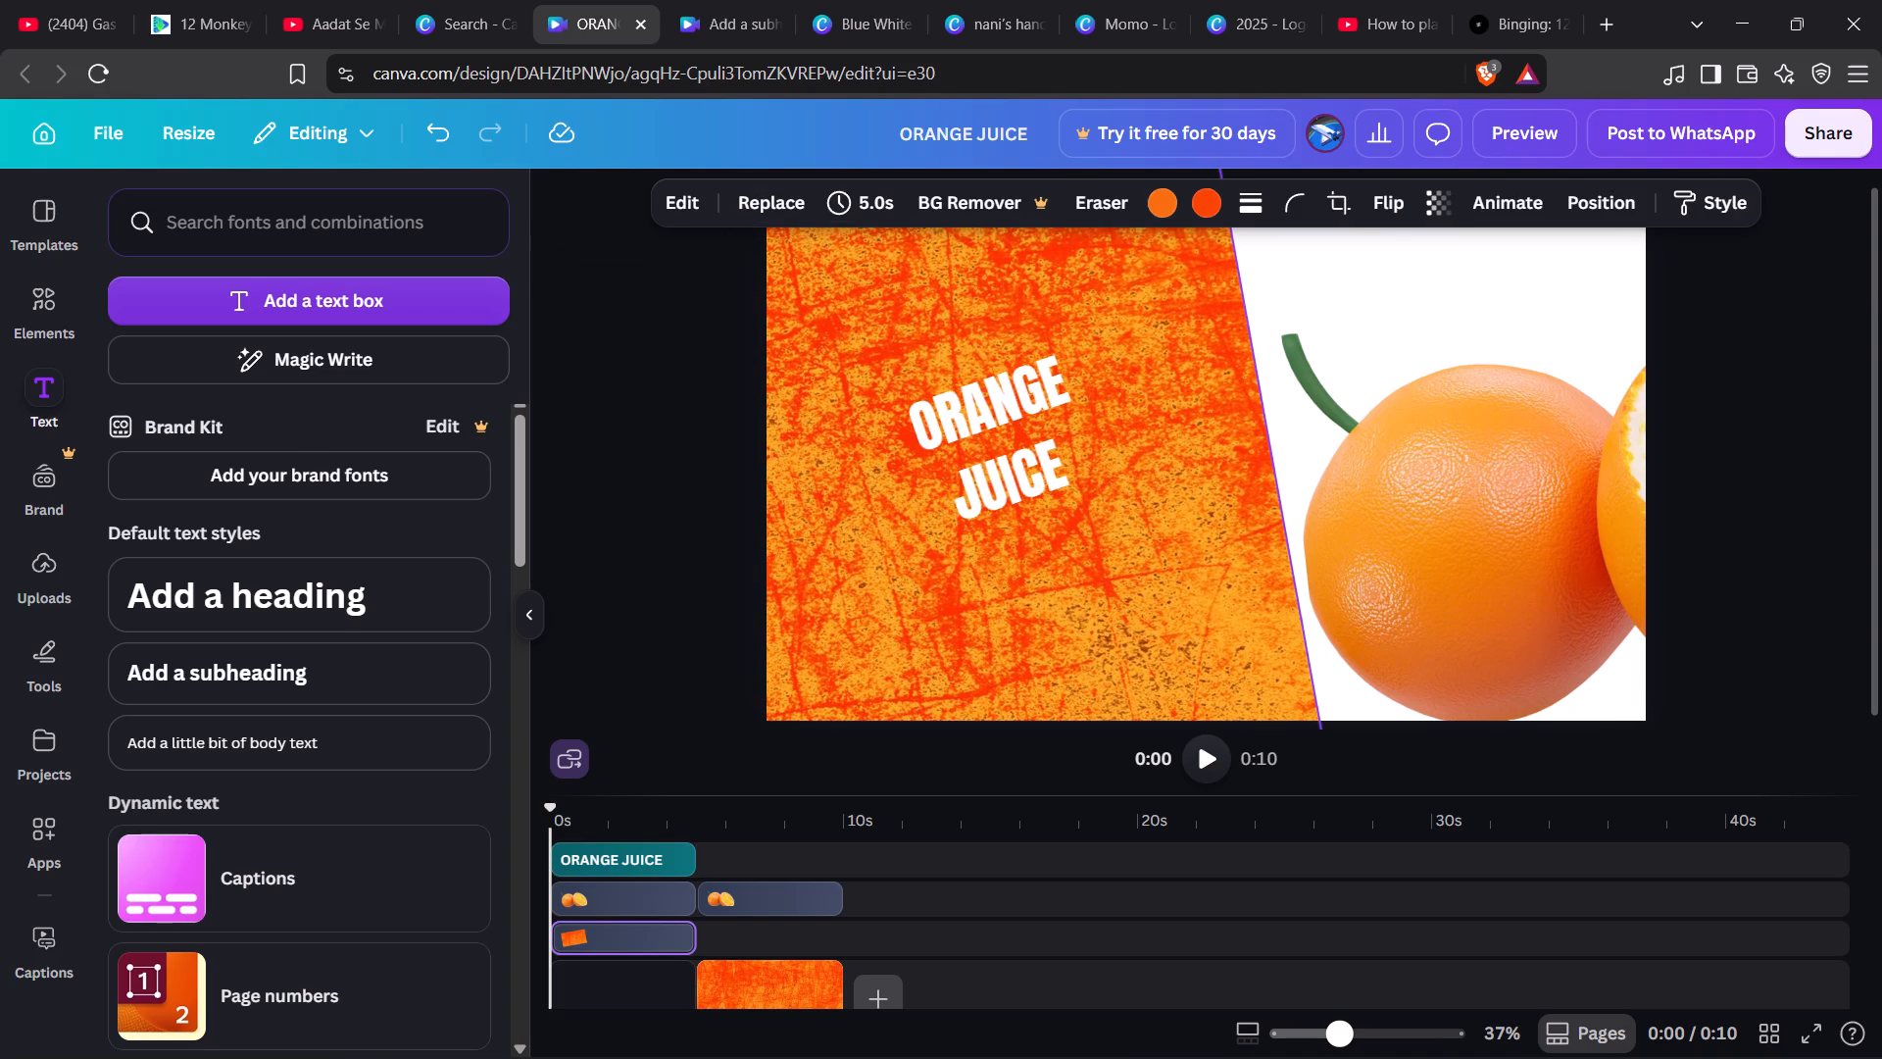
{"action": "left_click_drag", "start_coordinate": [1149, 641], "coordinate": [1148, 641]}
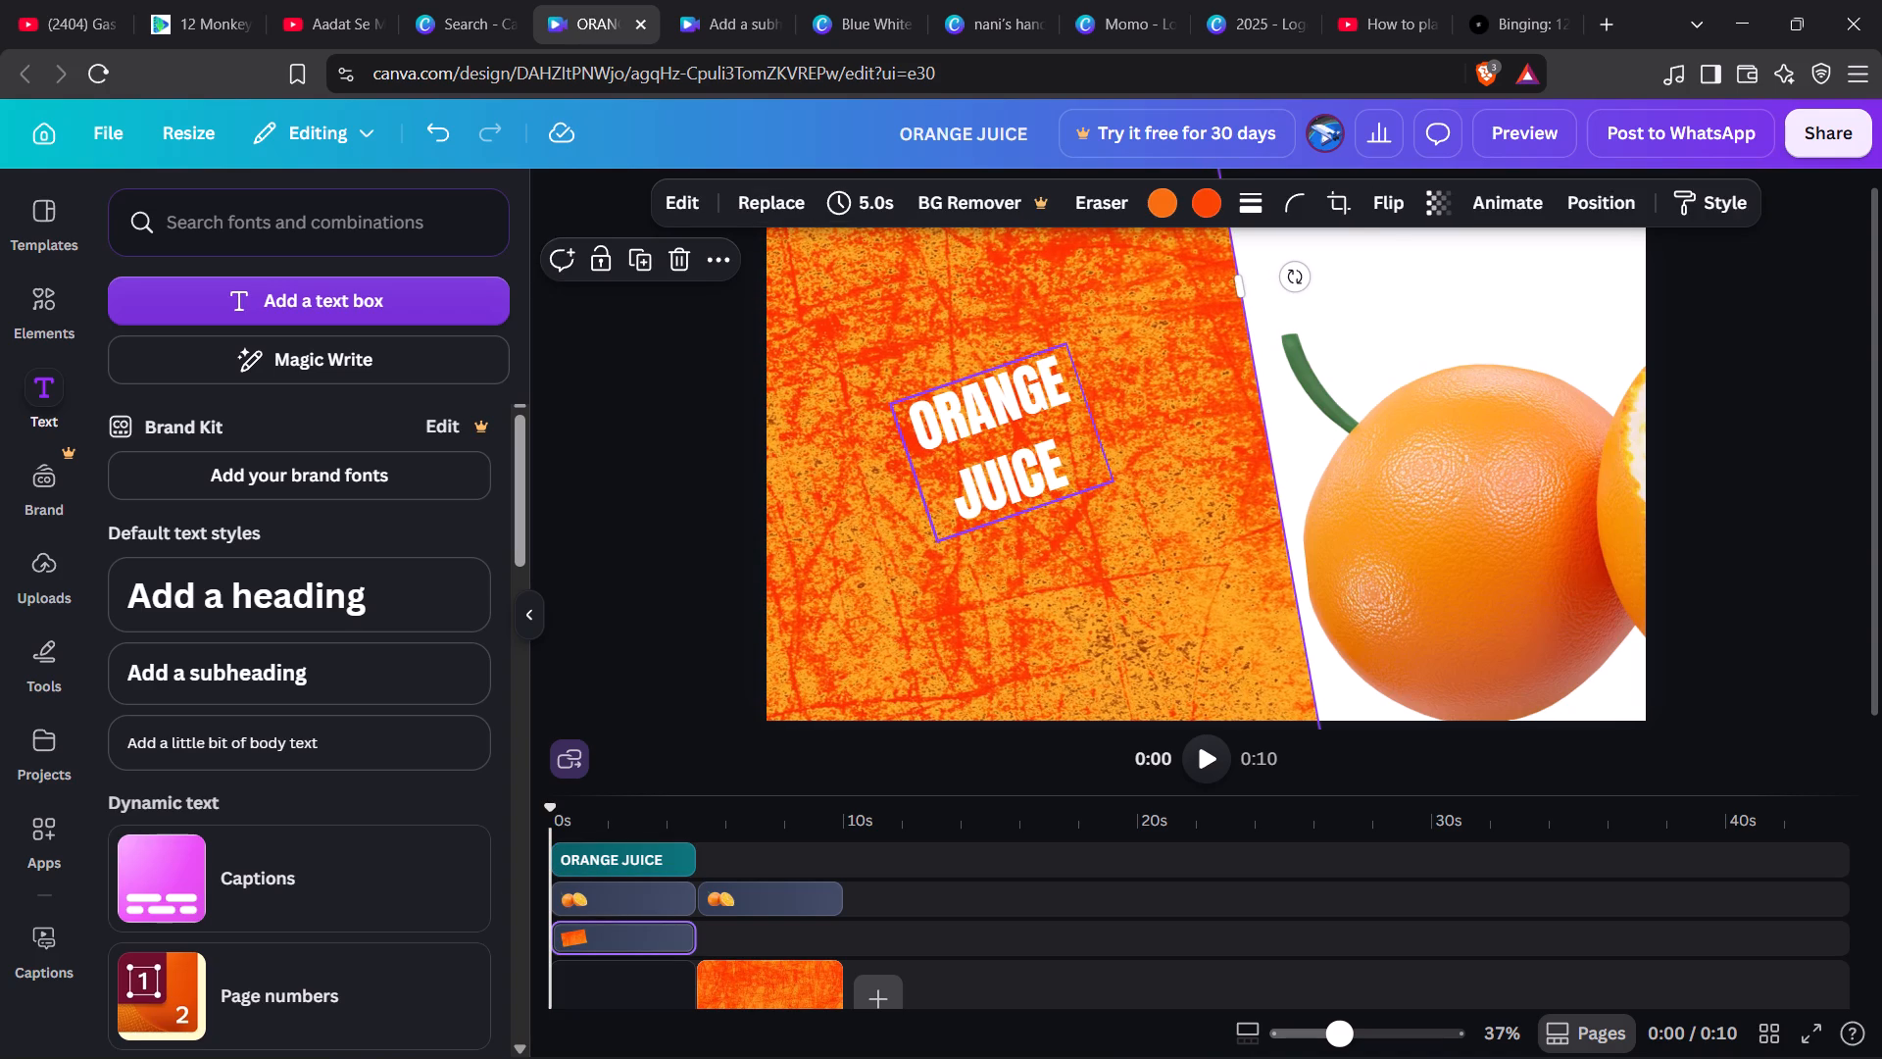
{"action": "left_click_drag", "start_coordinate": [994, 416], "coordinate": [975, 408]}
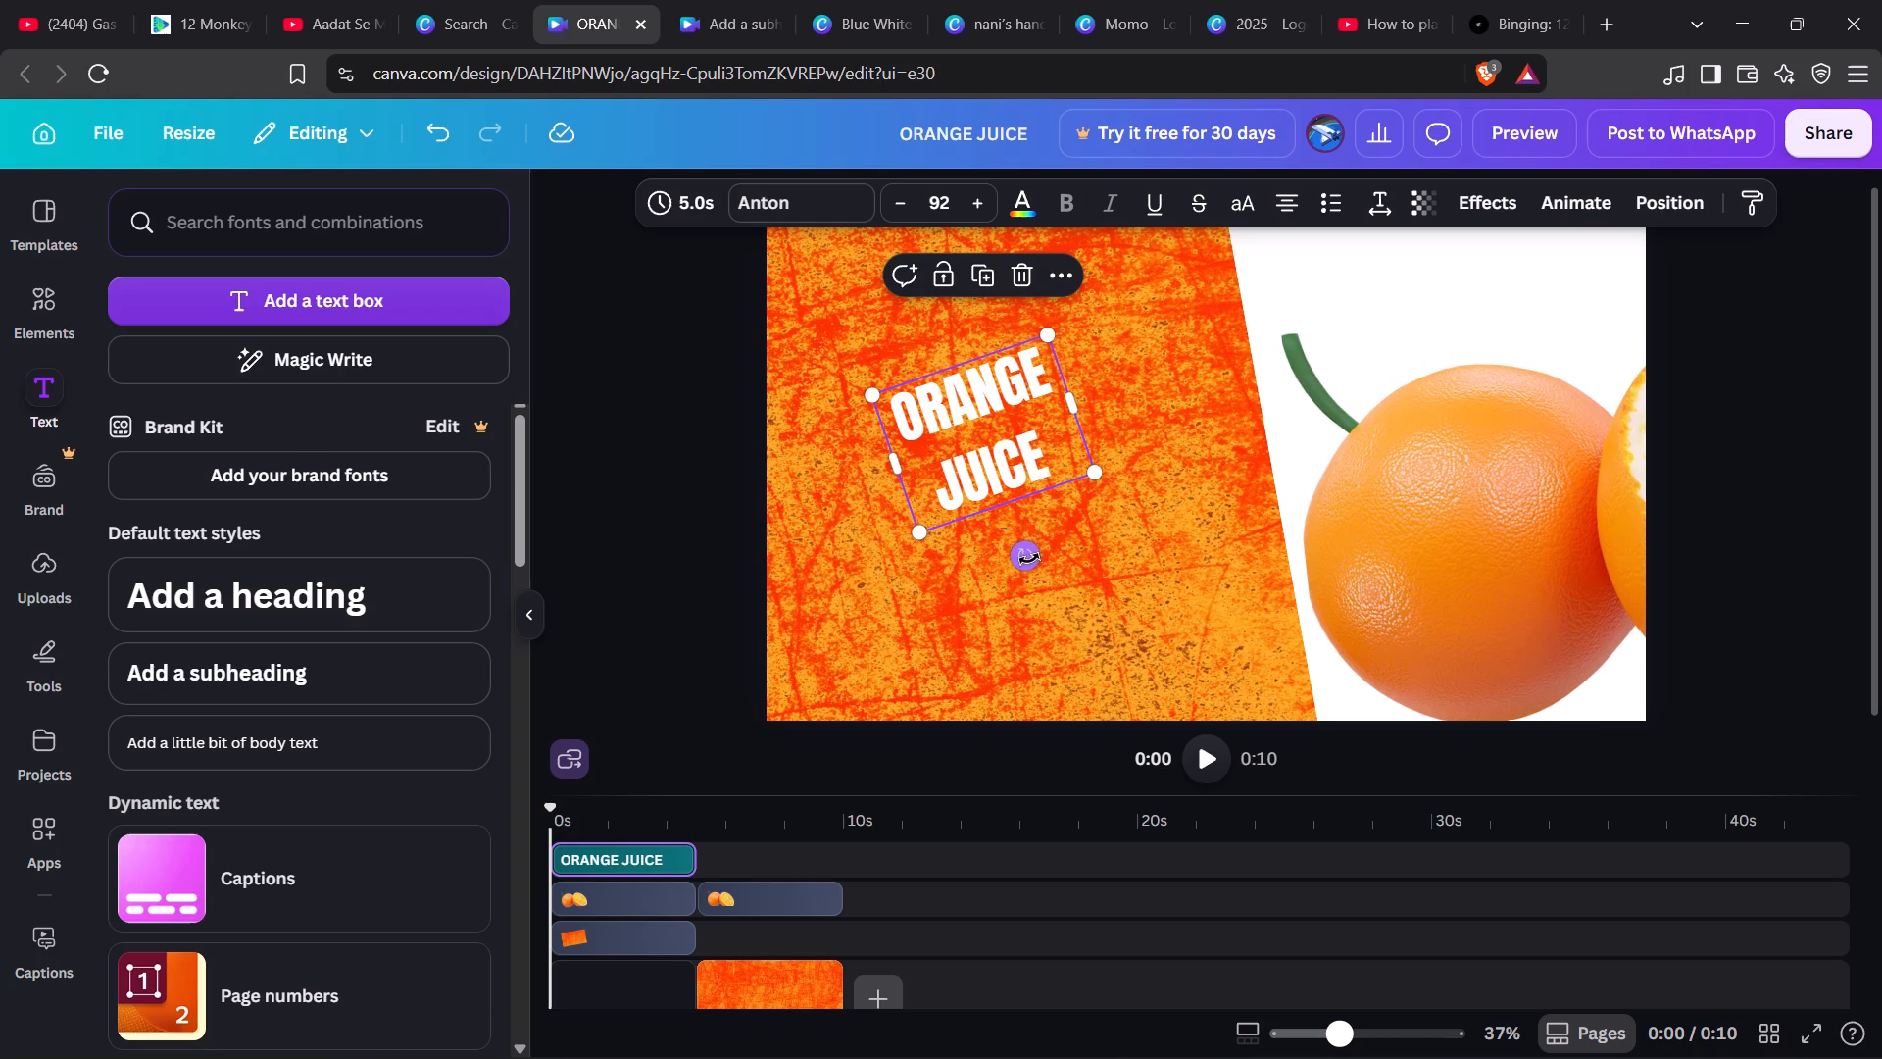
{"action": "left_click", "coordinate": [1029, 559]}
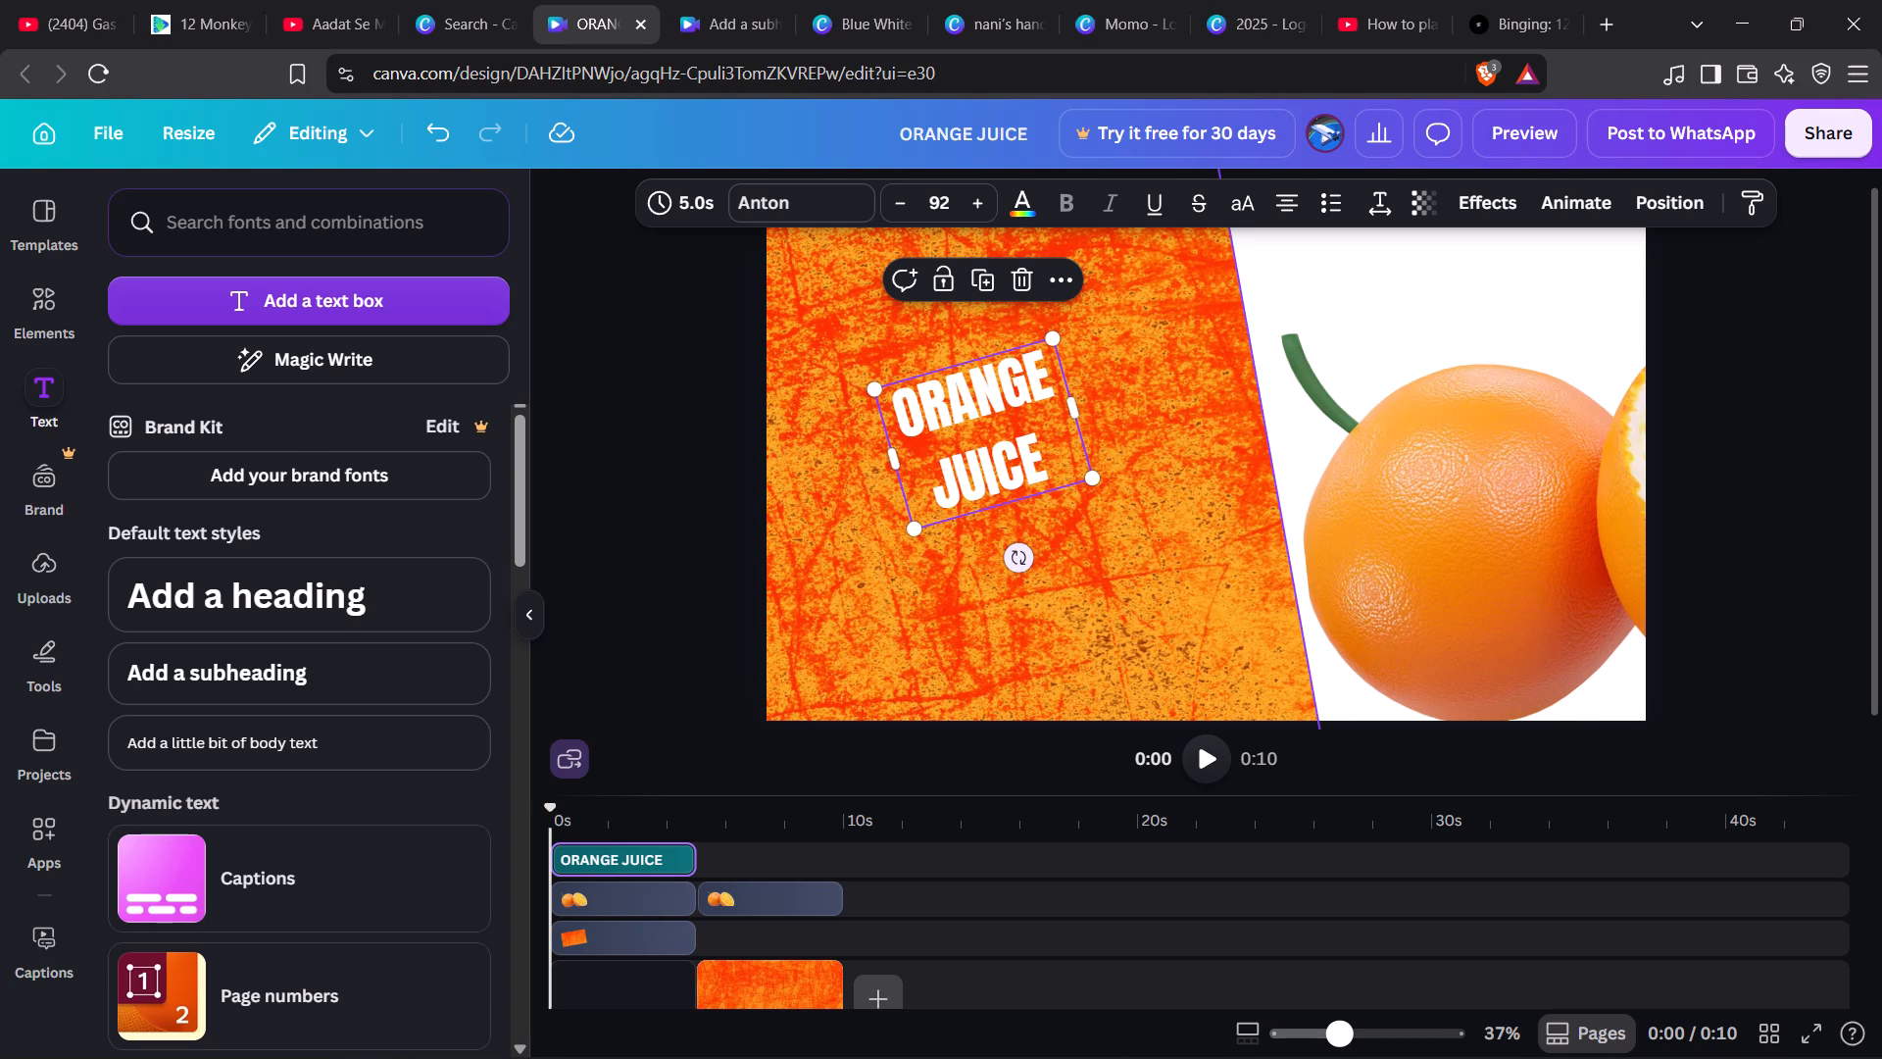
Enlarge the heading to font size about 173, reduce its tilt slightly, and position it across the upper middle of the grunge panel.
{"action": "left_click_drag", "start_coordinate": [1097, 479], "coordinate": [1237, 584]}
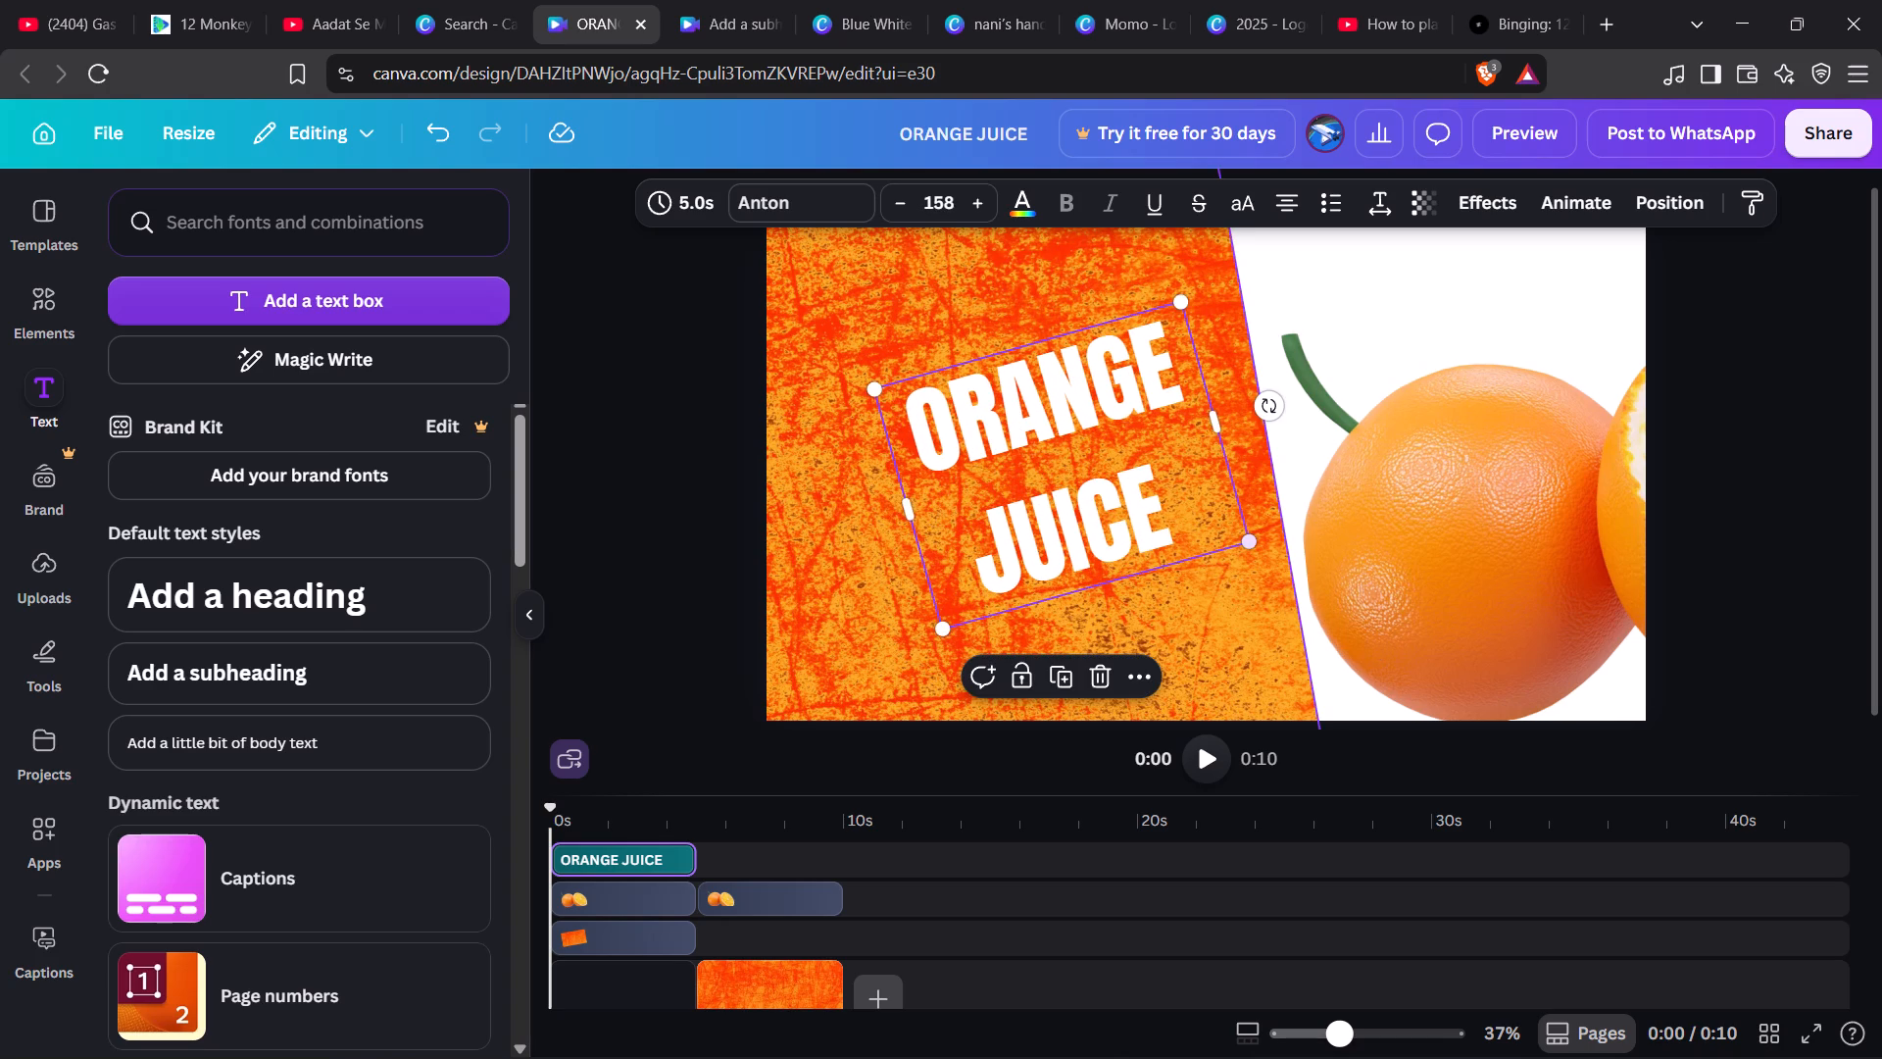
{"action": "left_click_drag", "start_coordinate": [1075, 482], "coordinate": [1035, 461]}
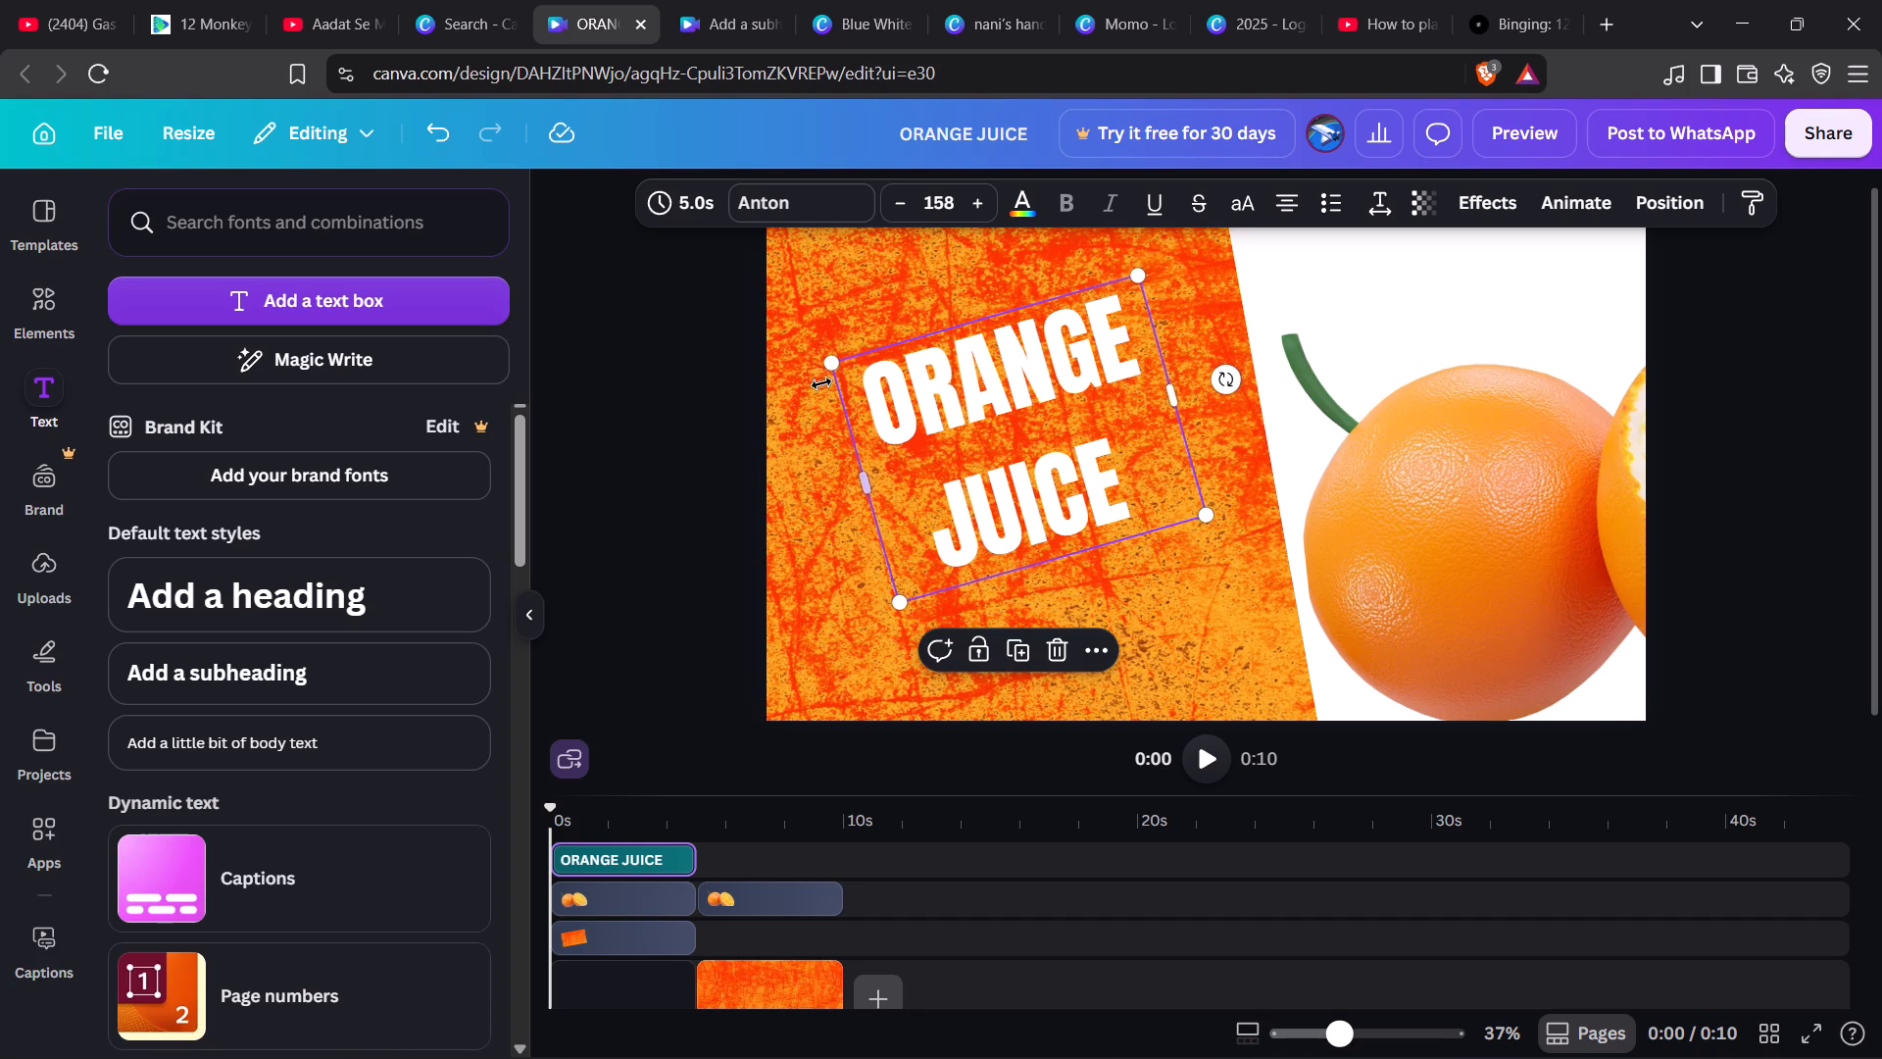
{"action": "left_click_drag", "start_coordinate": [1237, 374], "coordinate": [1240, 389]}
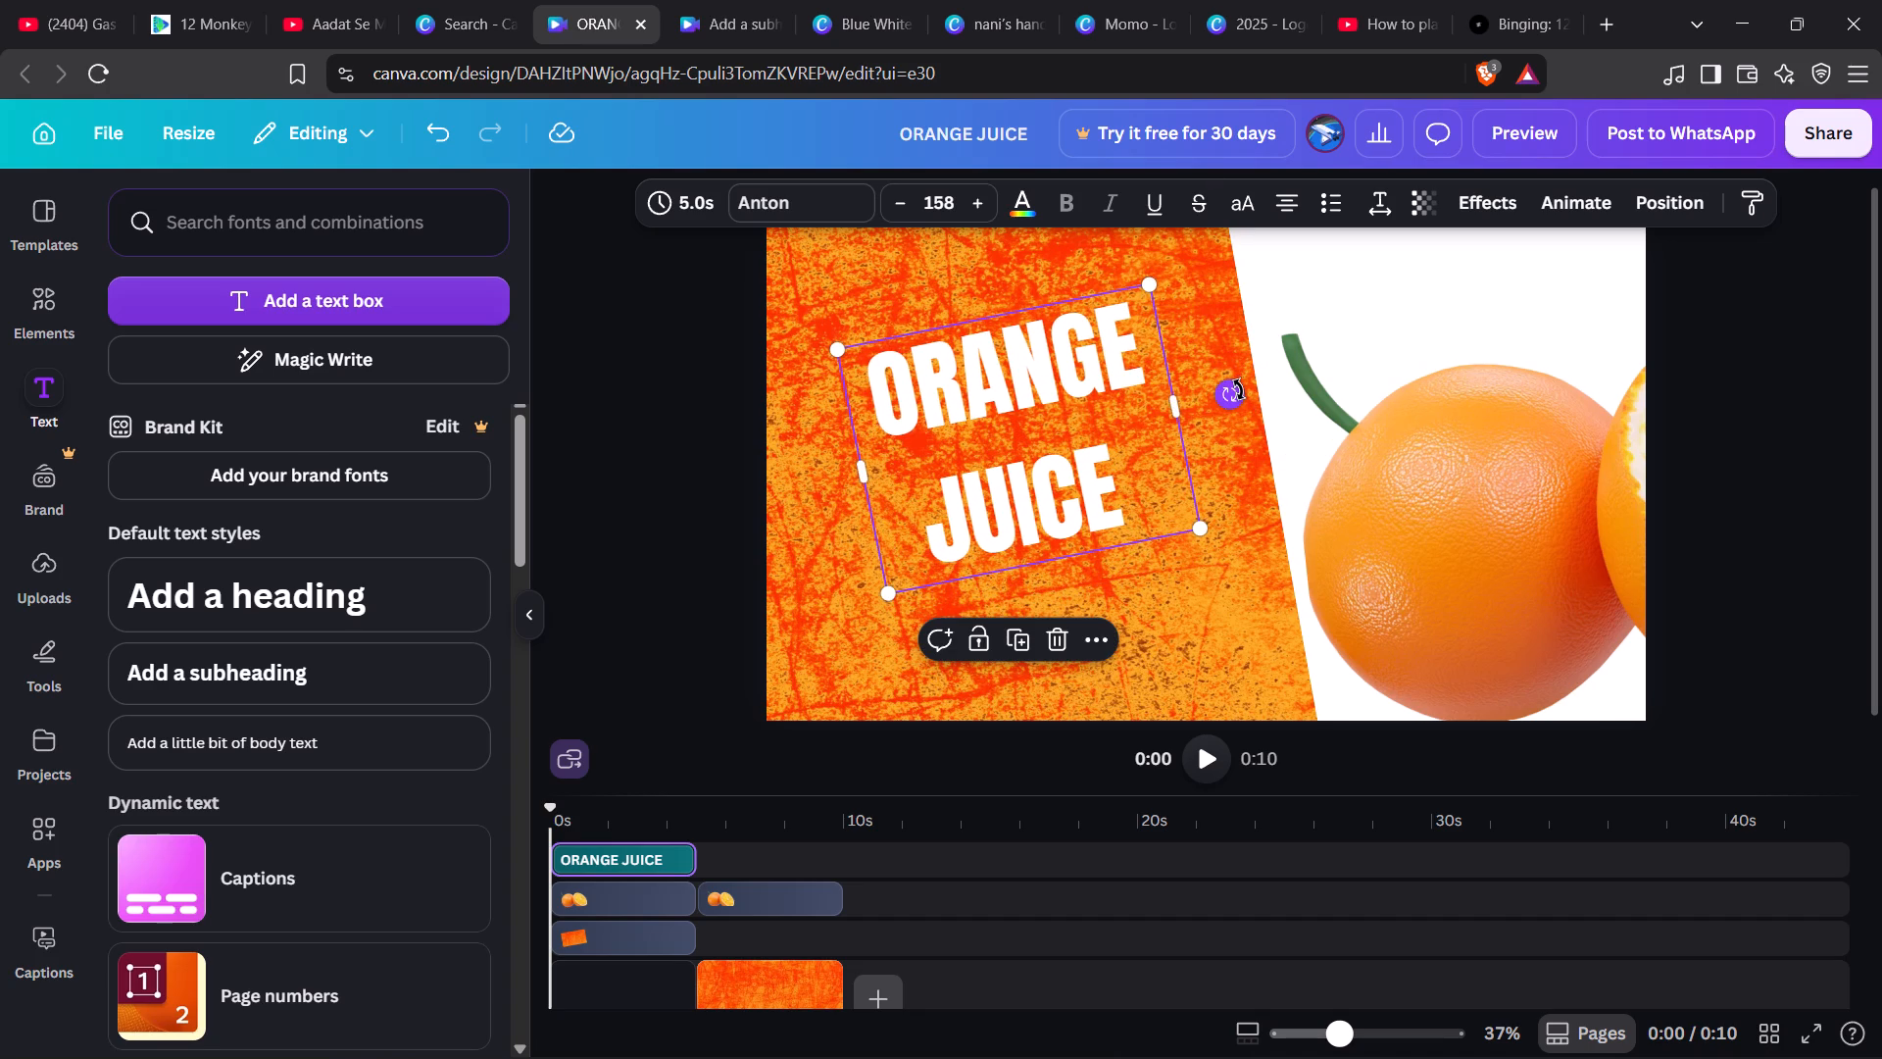
{"action": "left_click_drag", "start_coordinate": [1205, 527], "coordinate": [1234, 556]}
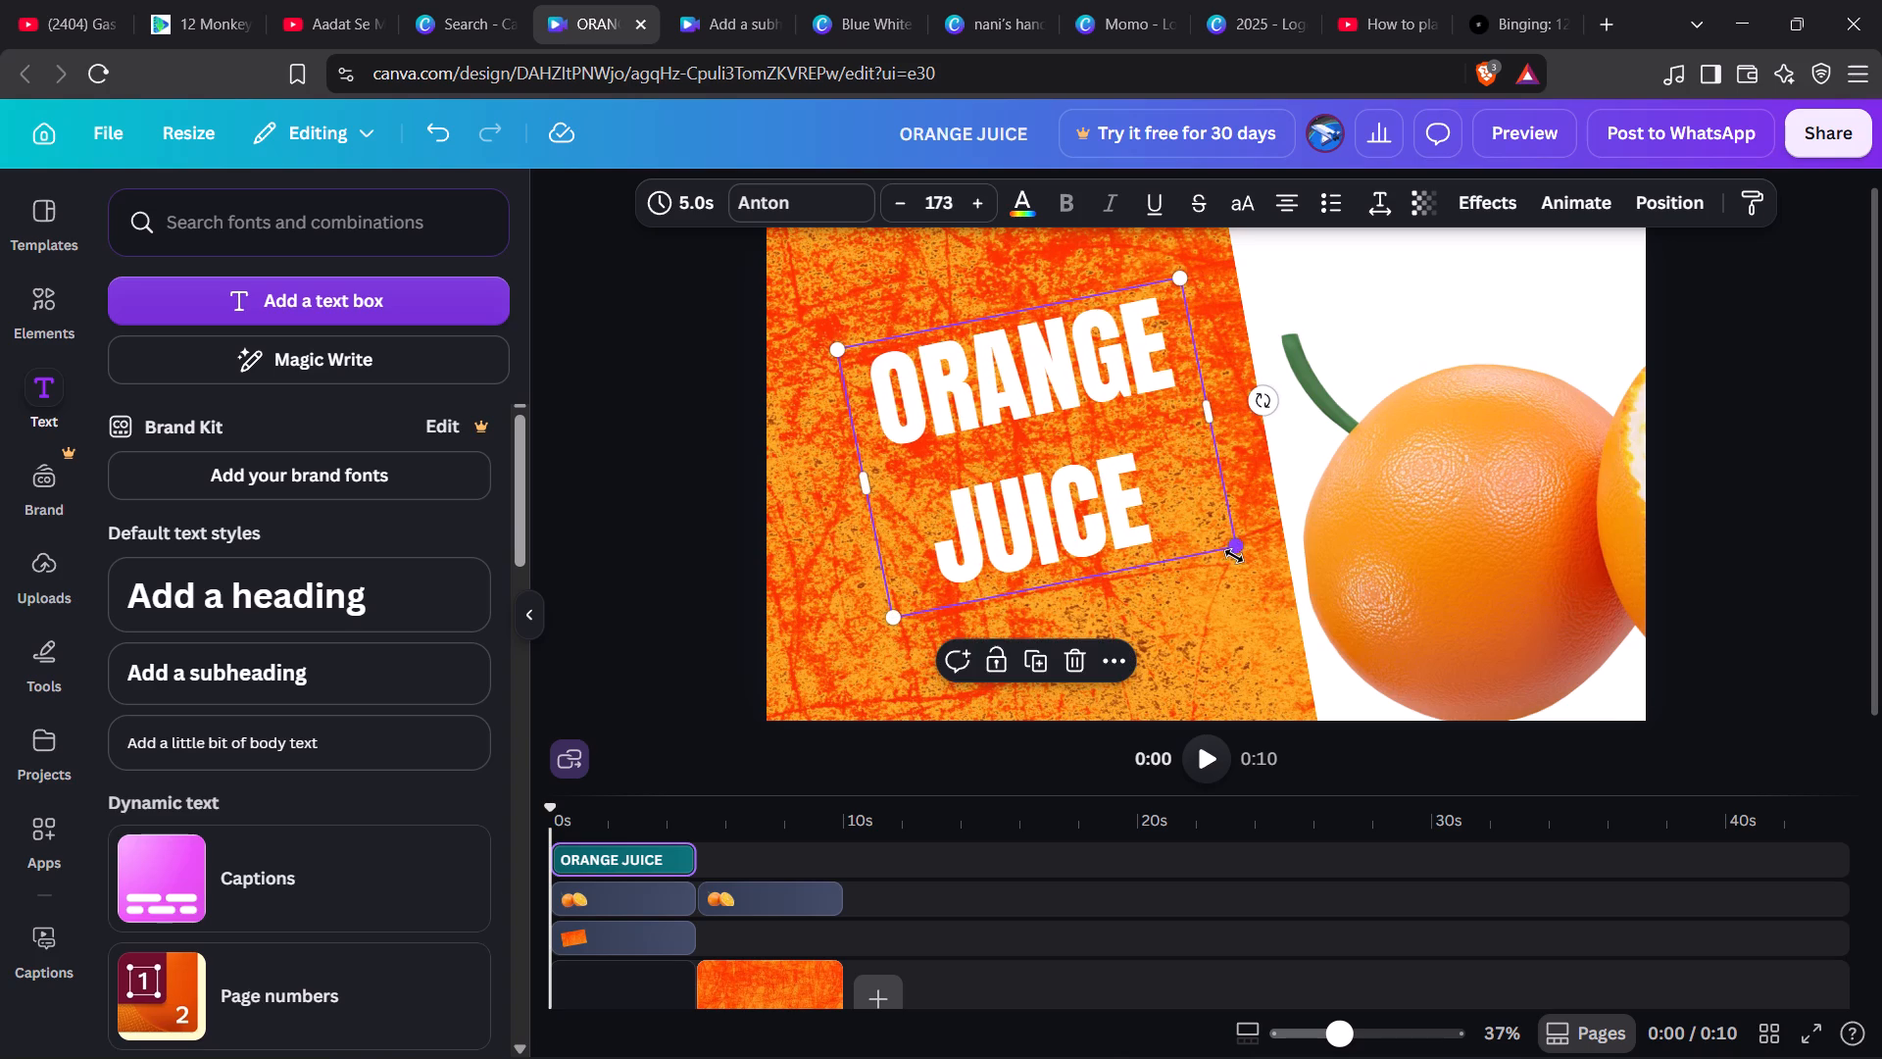
{"action": "left_click_drag", "start_coordinate": [1081, 456], "coordinate": [1062, 459]}
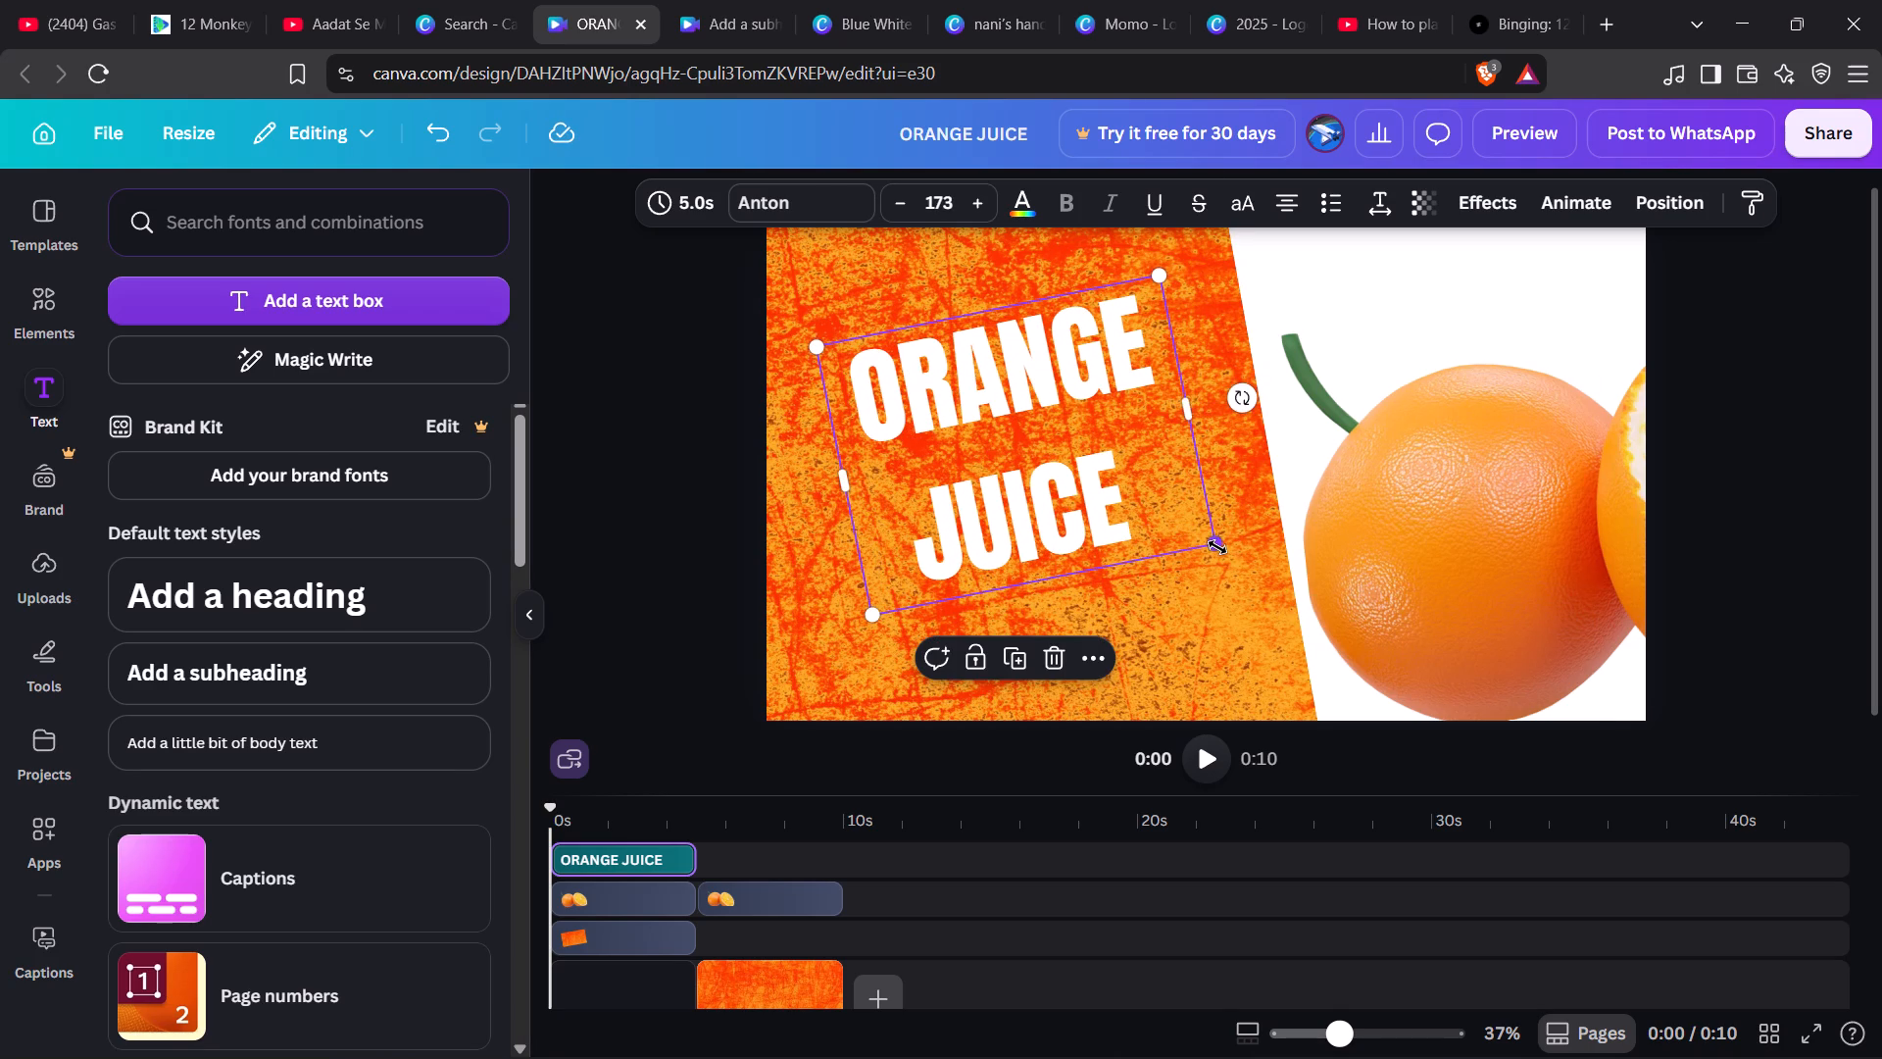
Tilt the grunge overlay further anticlockwise to about -12° and shift it down so its slanted edge stays clear of the orange.
{"action": "left_click", "coordinate": [1228, 659]}
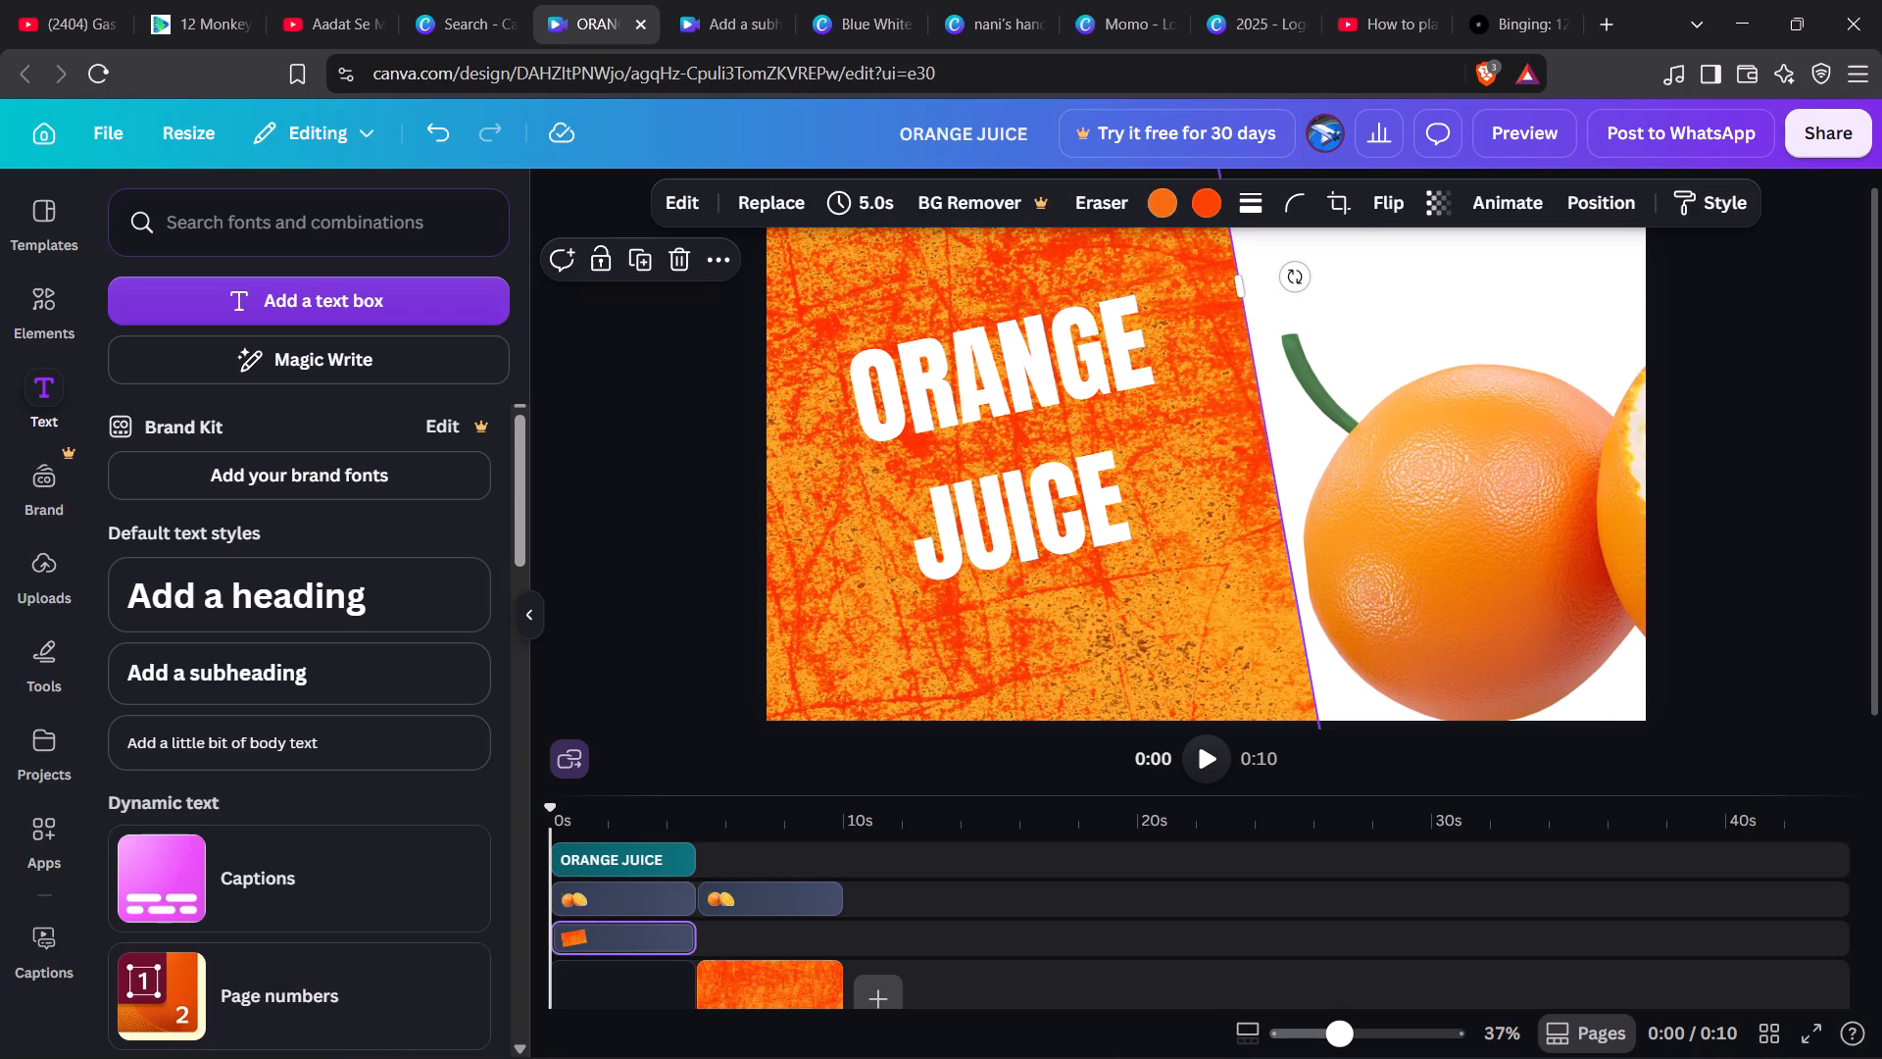
{"action": "left_click_drag", "start_coordinate": [1292, 289], "coordinate": [1298, 266]}
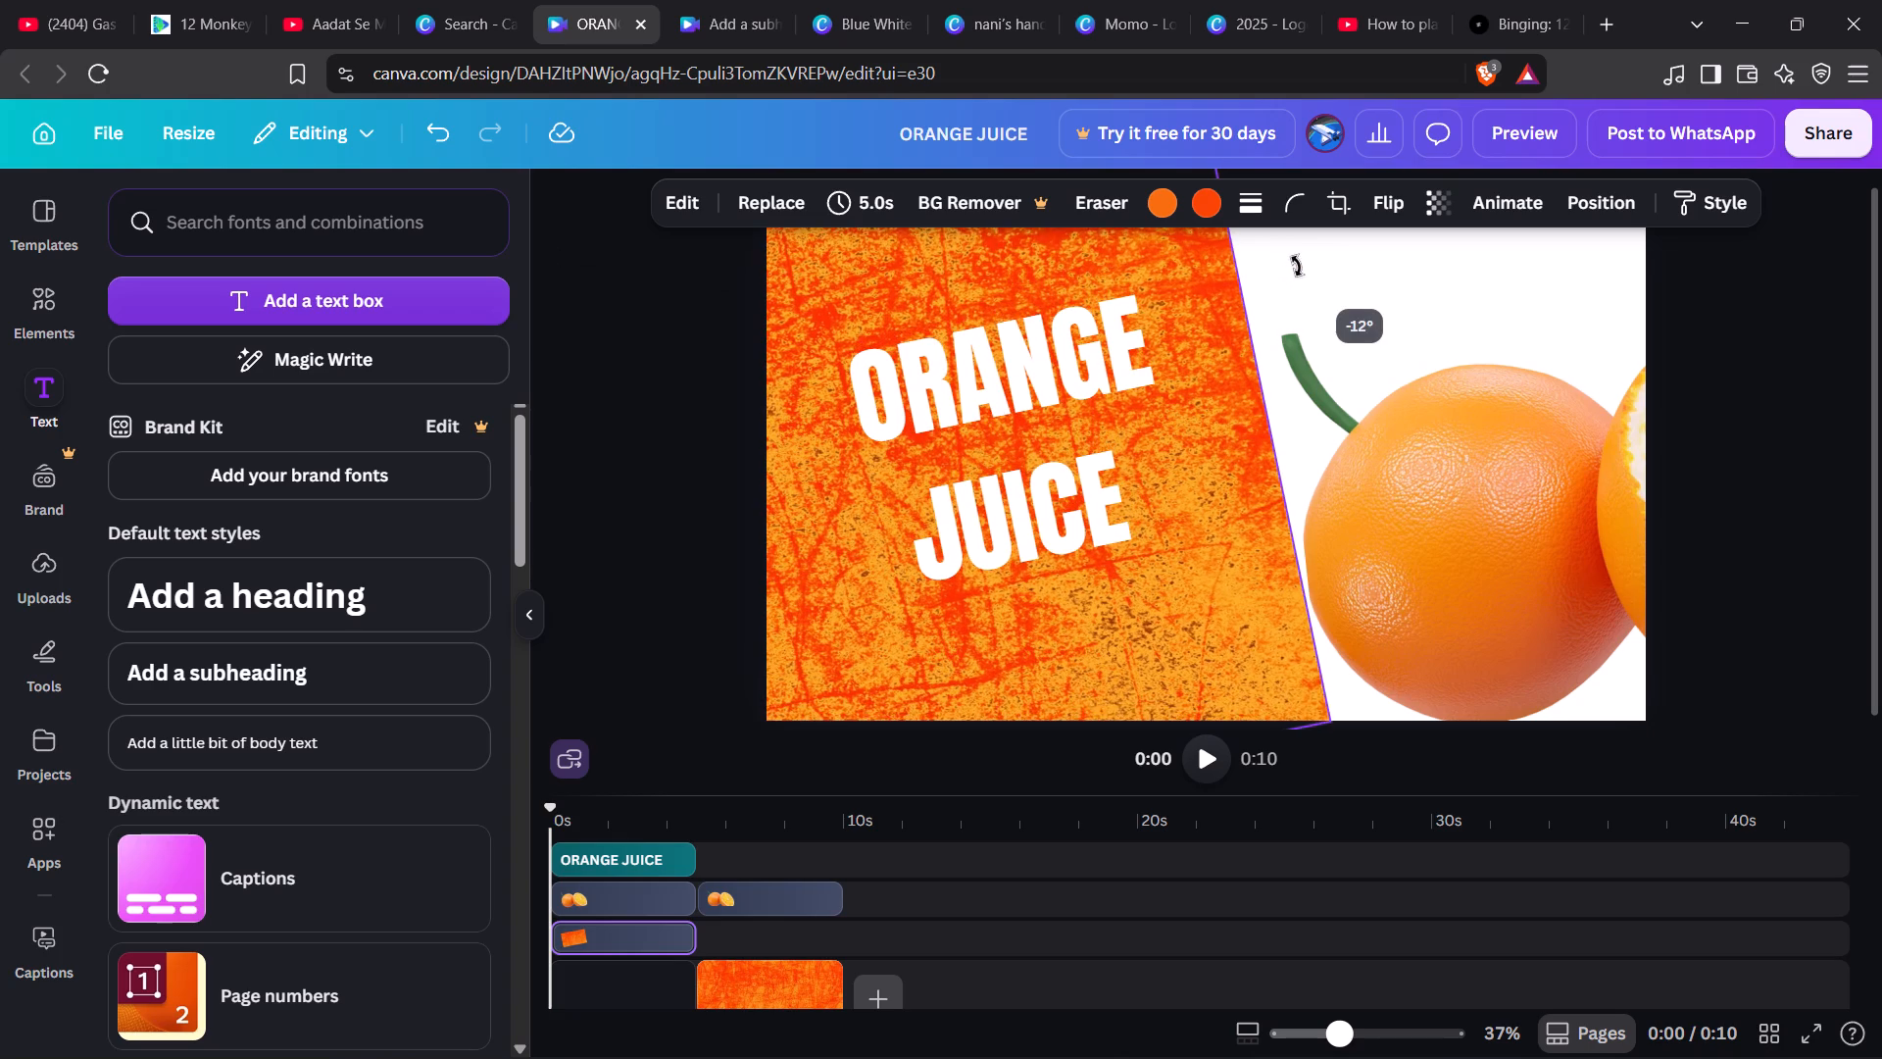
{"action": "left_click_drag", "start_coordinate": [1298, 266], "coordinate": [1303, 253]}
{"action": "left_click_drag", "start_coordinate": [1159, 579], "coordinate": [1168, 651]}
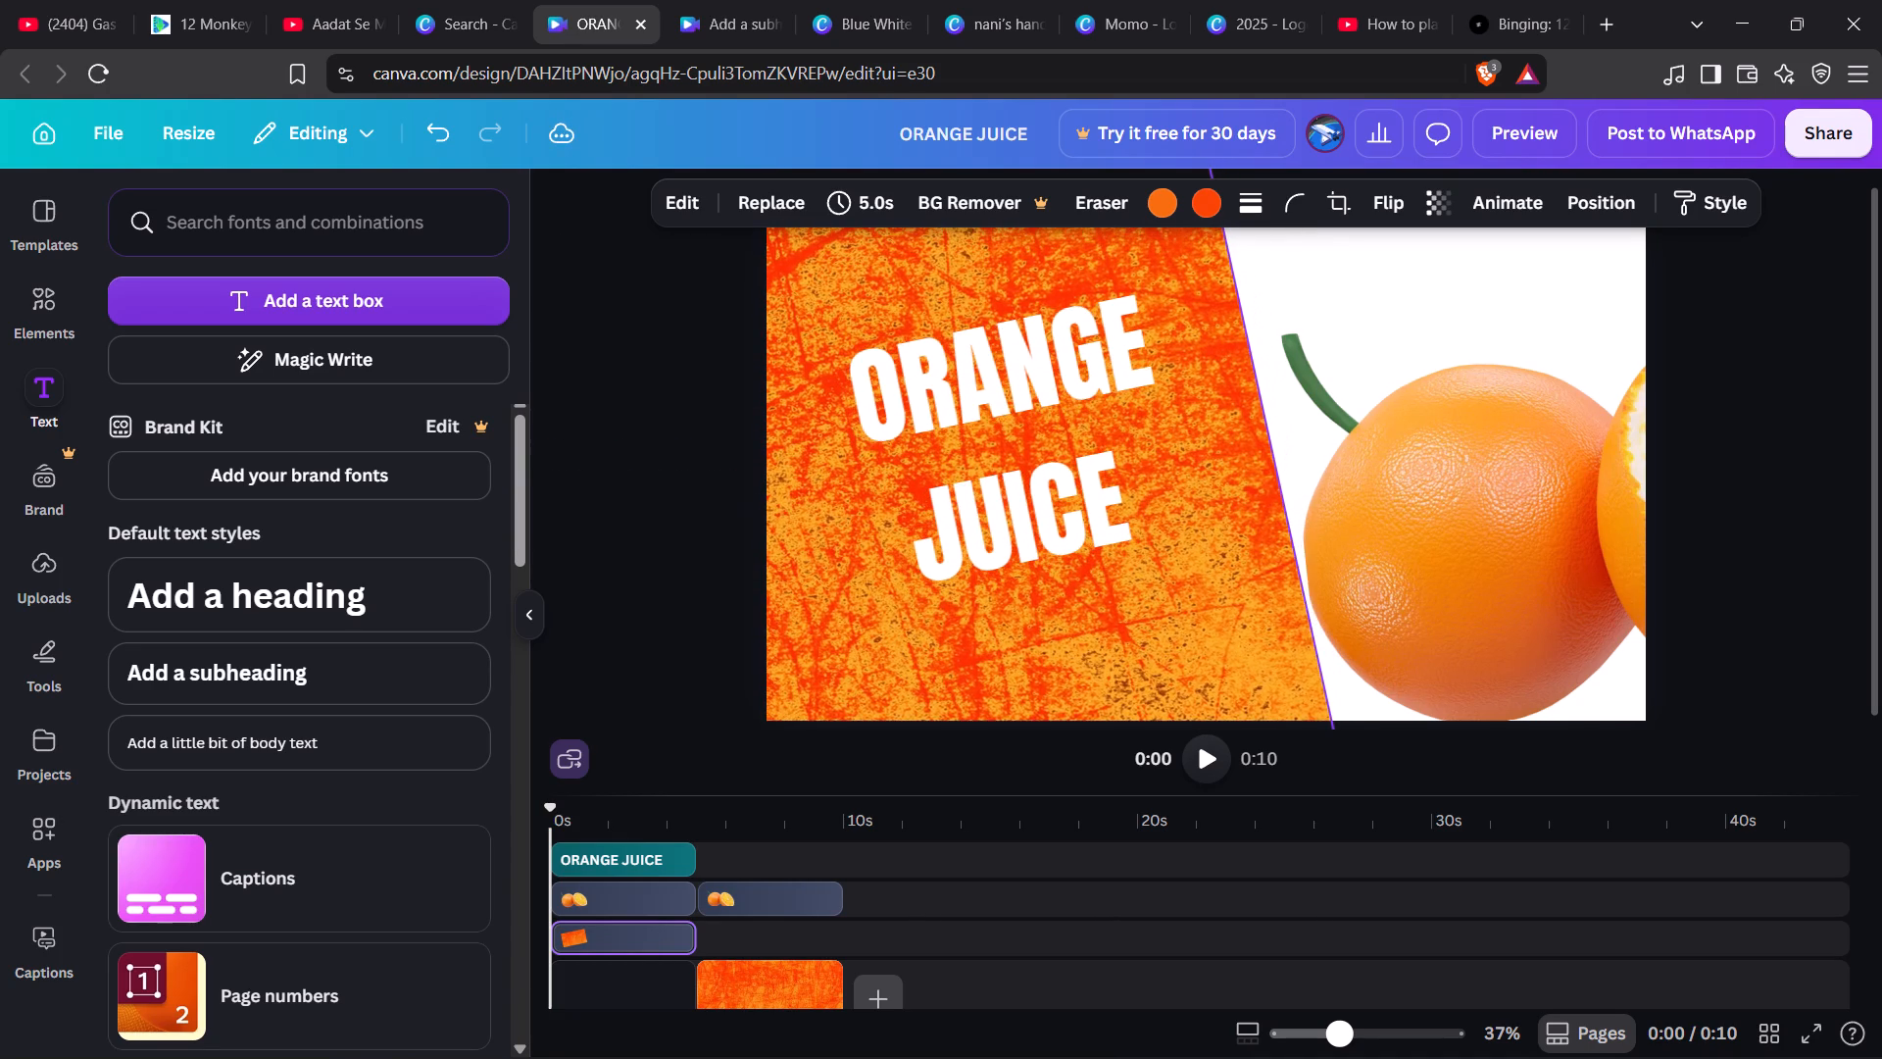
{"action": "left_click_drag", "start_coordinate": [1168, 651], "coordinate": [1168, 661]}
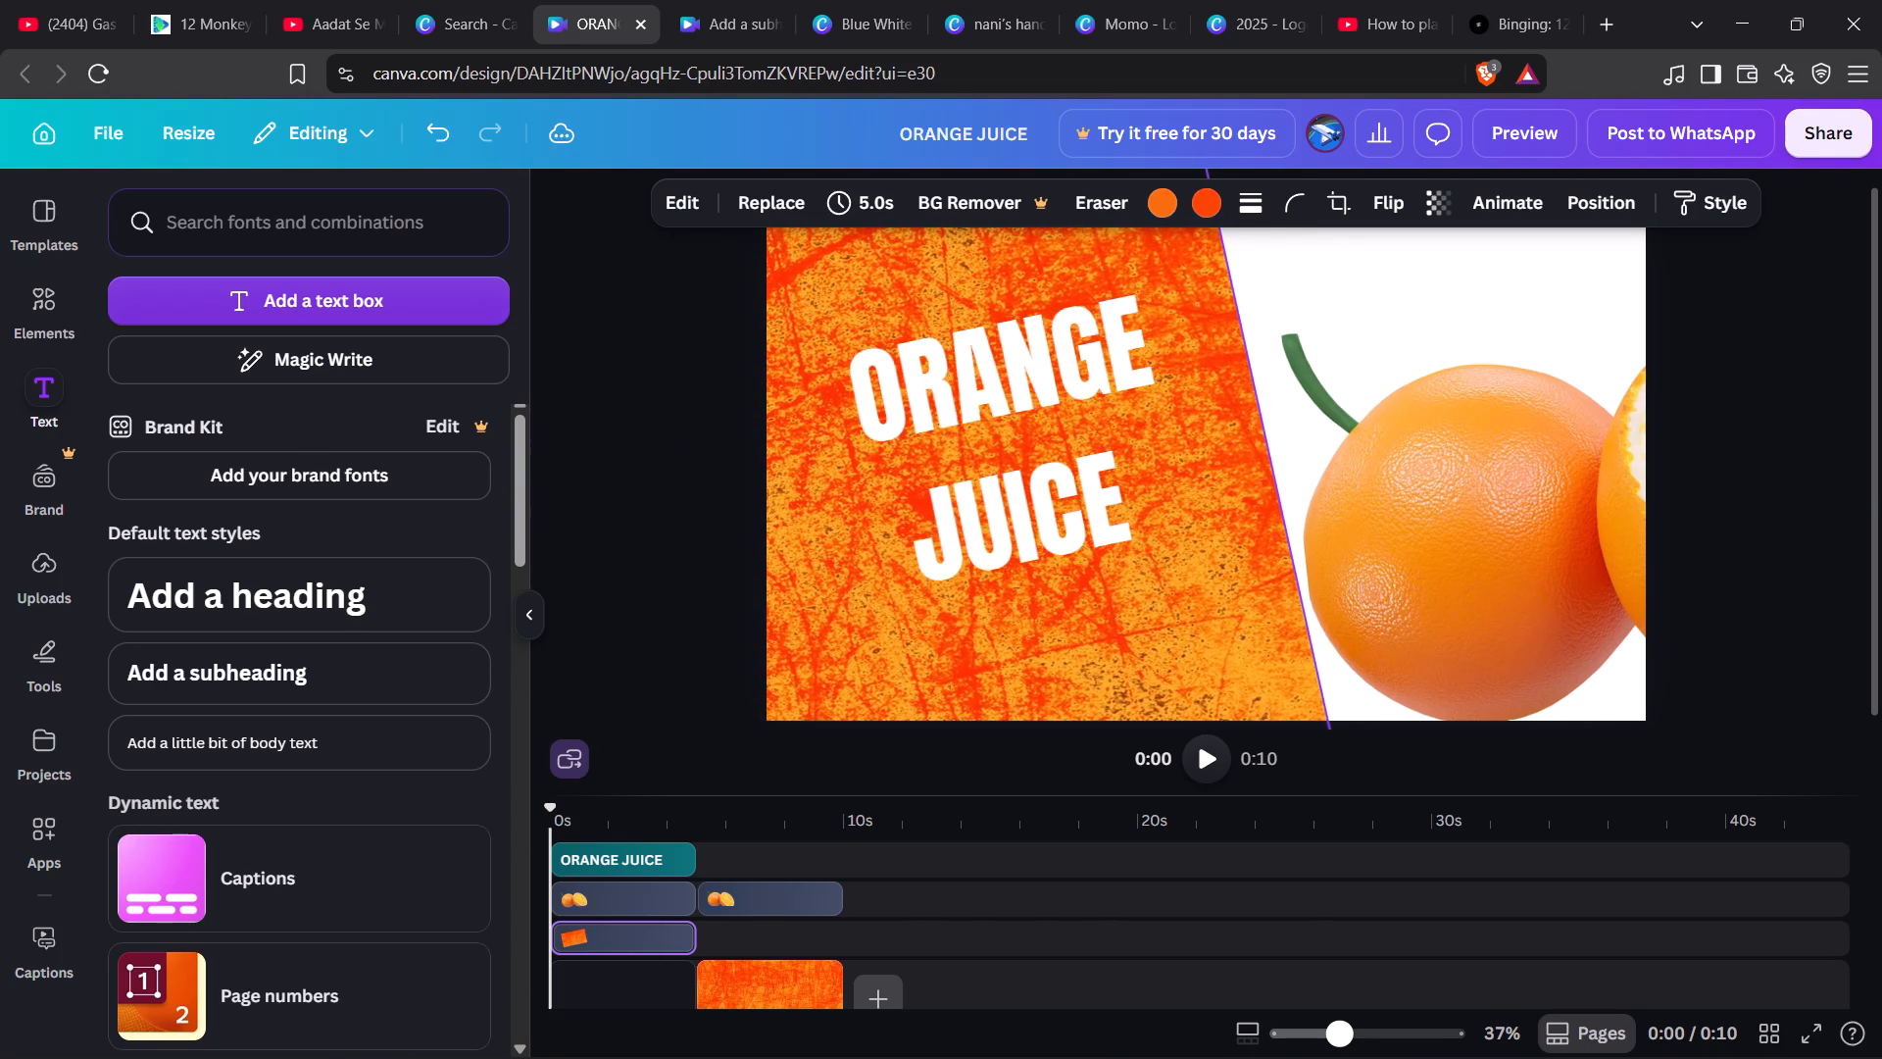
{"action": "left_click_drag", "start_coordinate": [1168, 661], "coordinate": [1169, 676]}
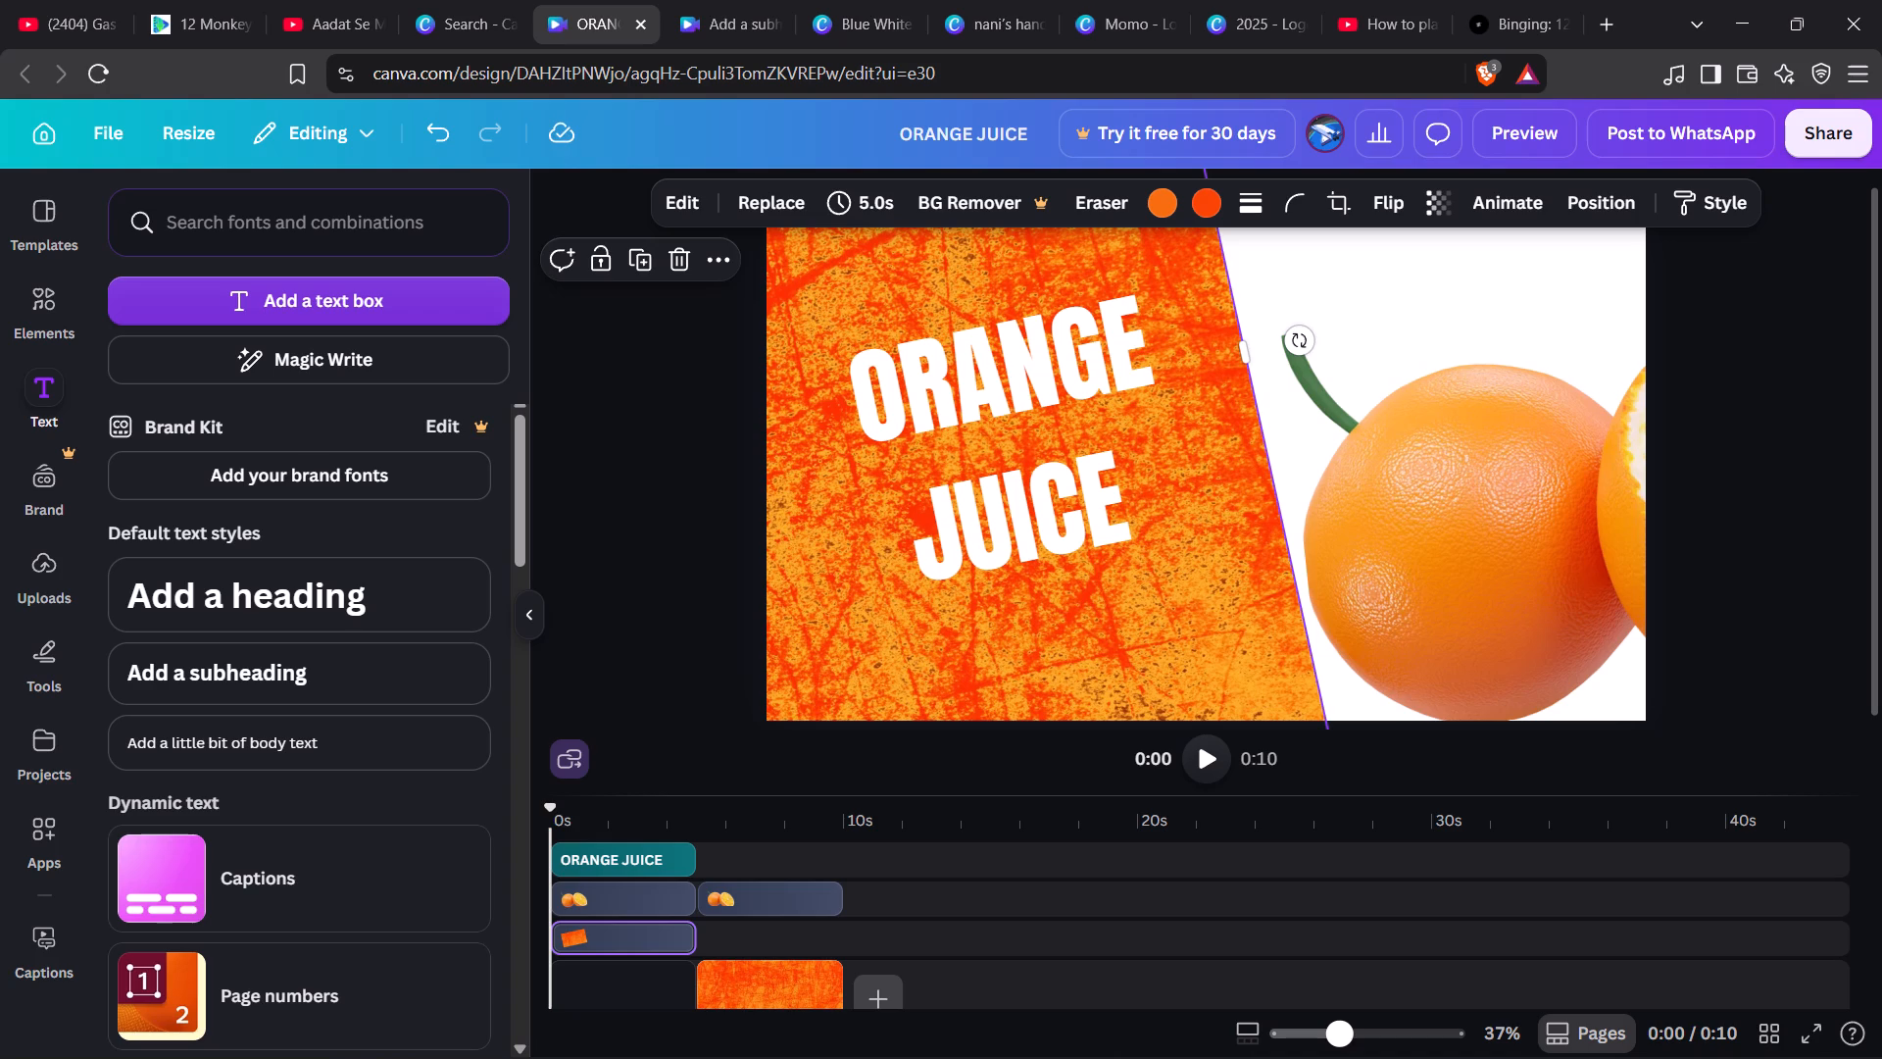
Tilt the ORANGE JUICE heading slightly further anticlockwise and shift it a little down and right on the grunge panel.
{"action": "left_click", "coordinate": [947, 408]}
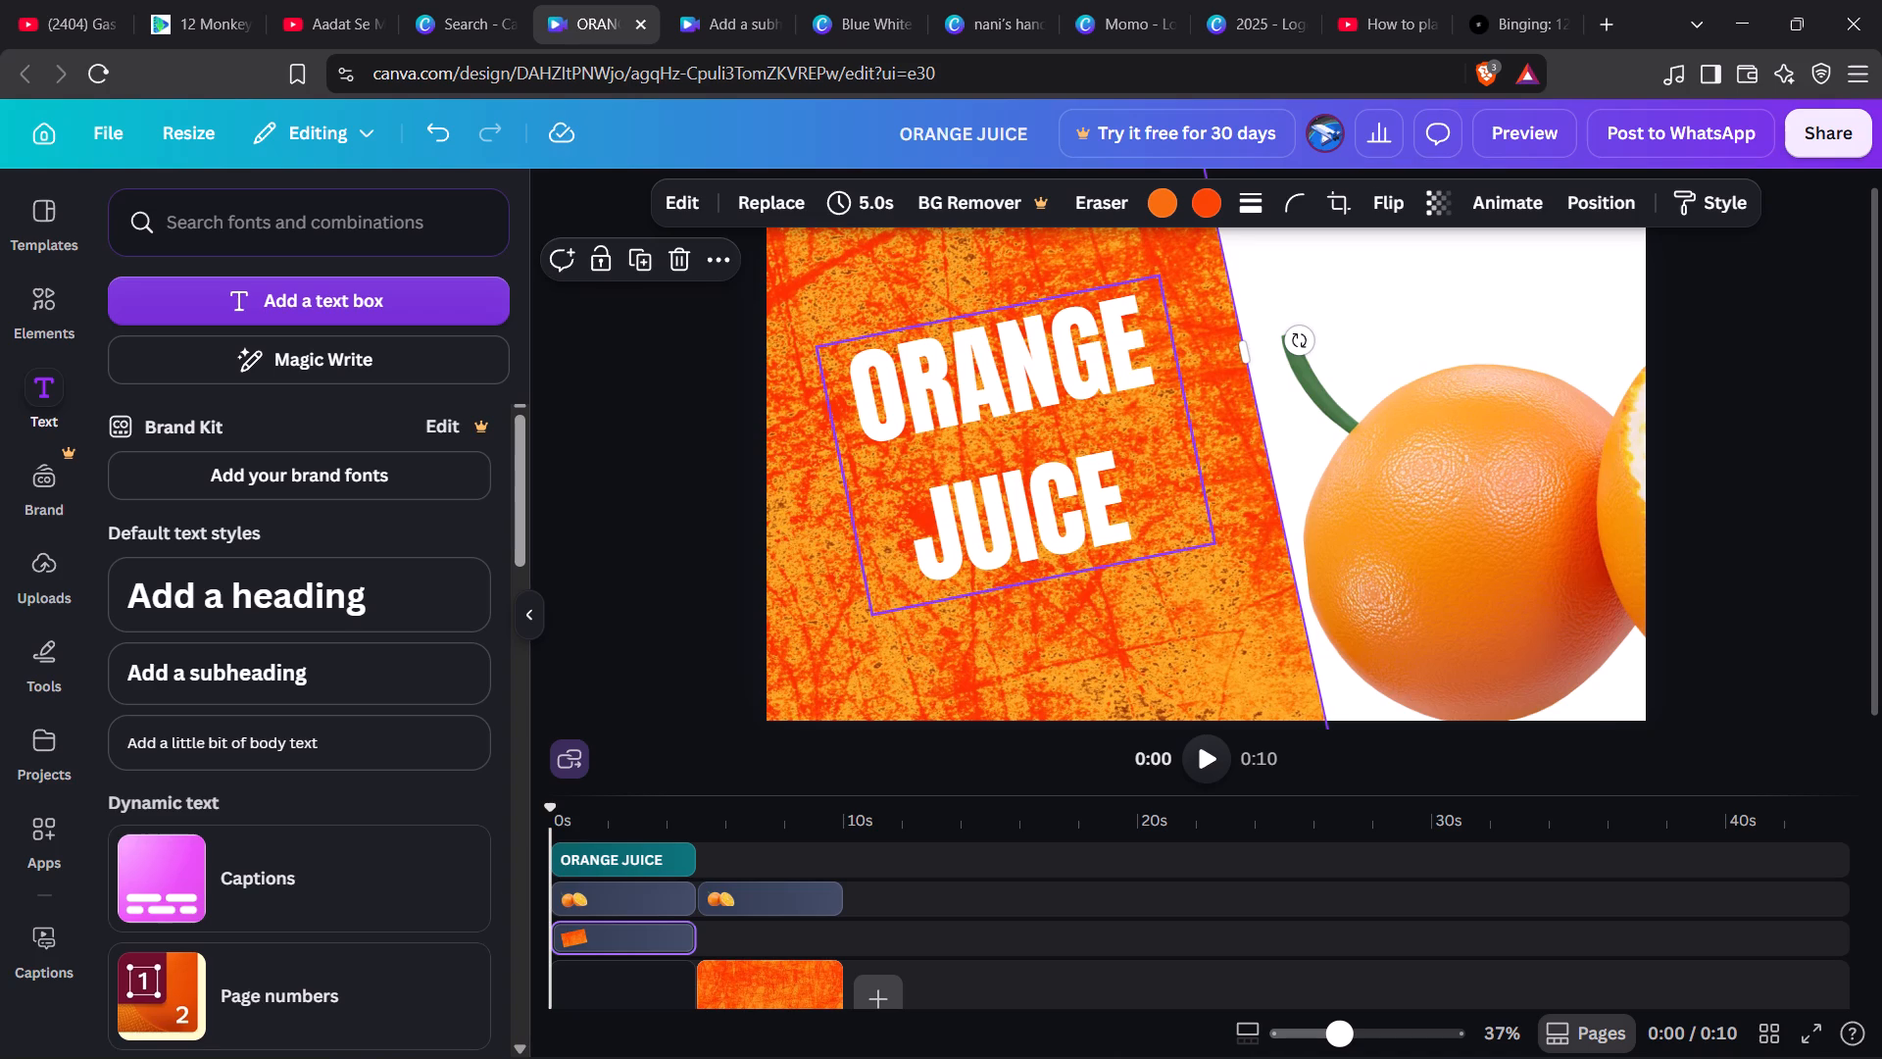
{"action": "left_click_drag", "start_coordinate": [1240, 396], "coordinate": [1240, 390]}
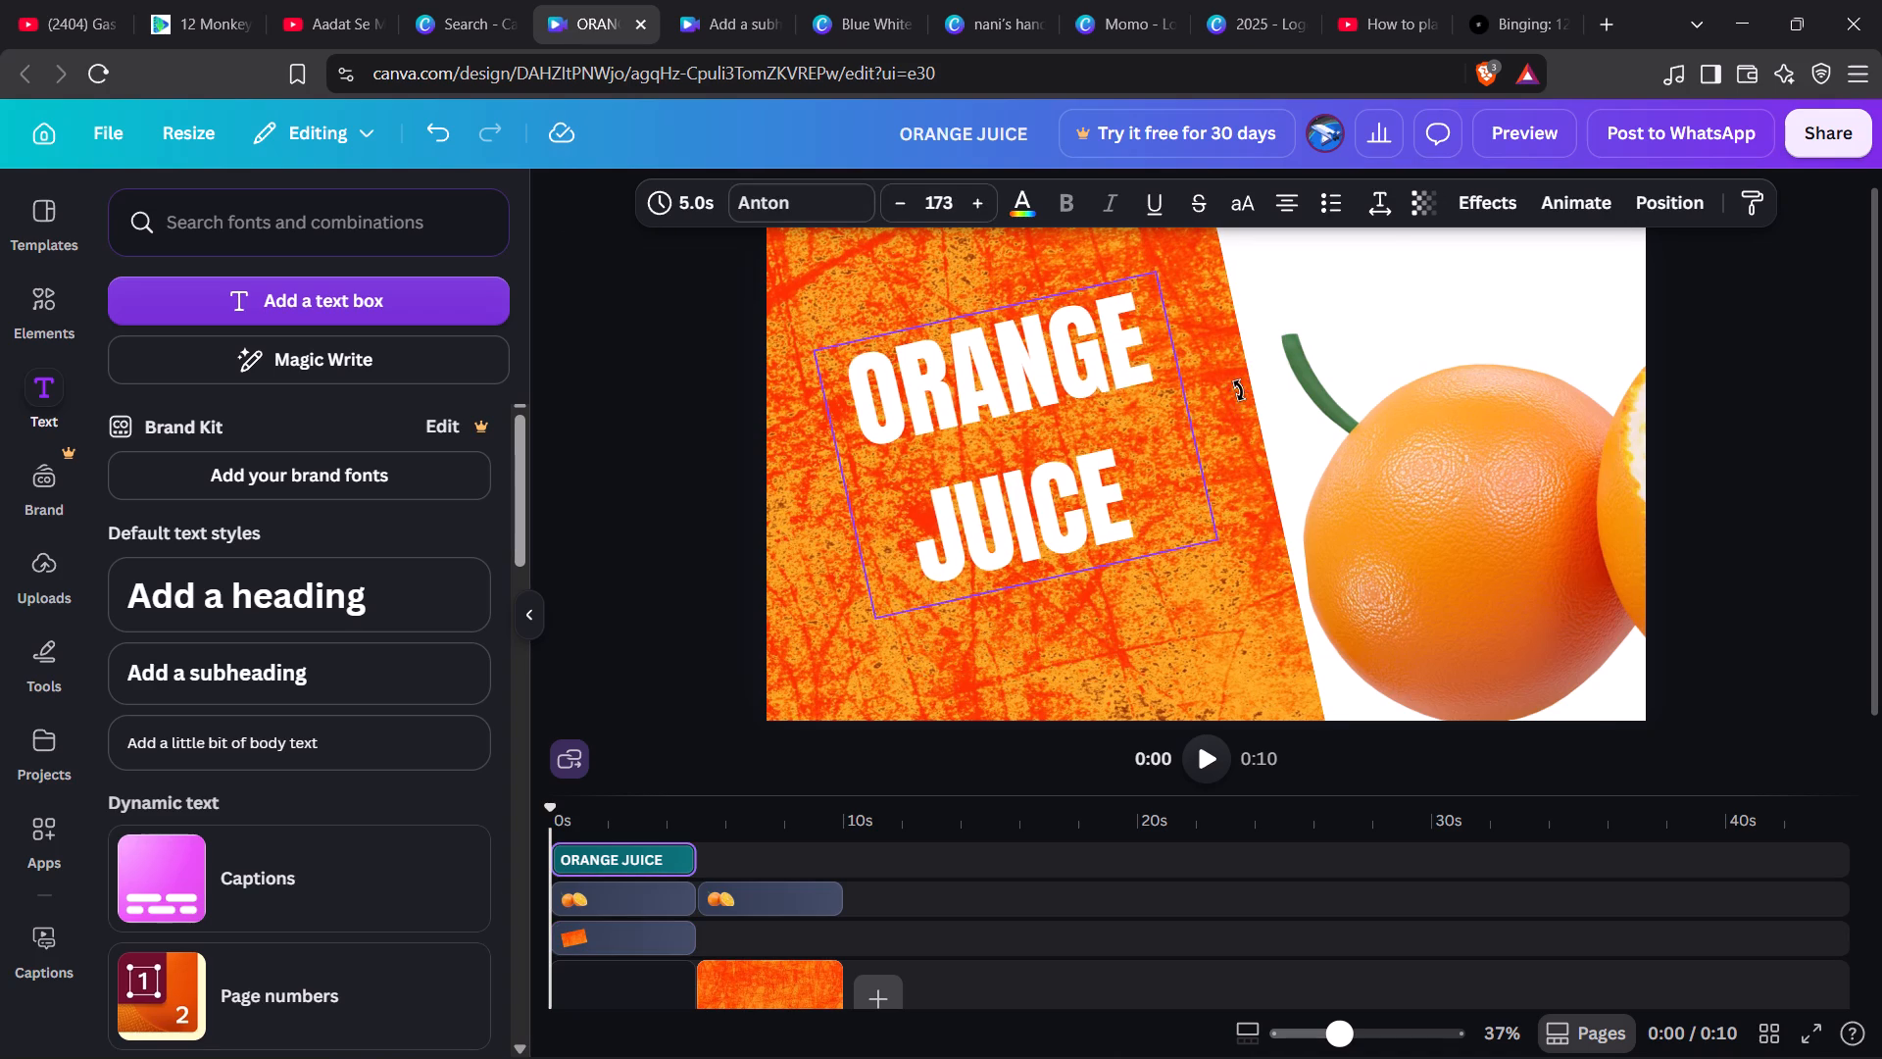
{"action": "left_click_drag", "start_coordinate": [1240, 390], "coordinate": [1241, 377]}
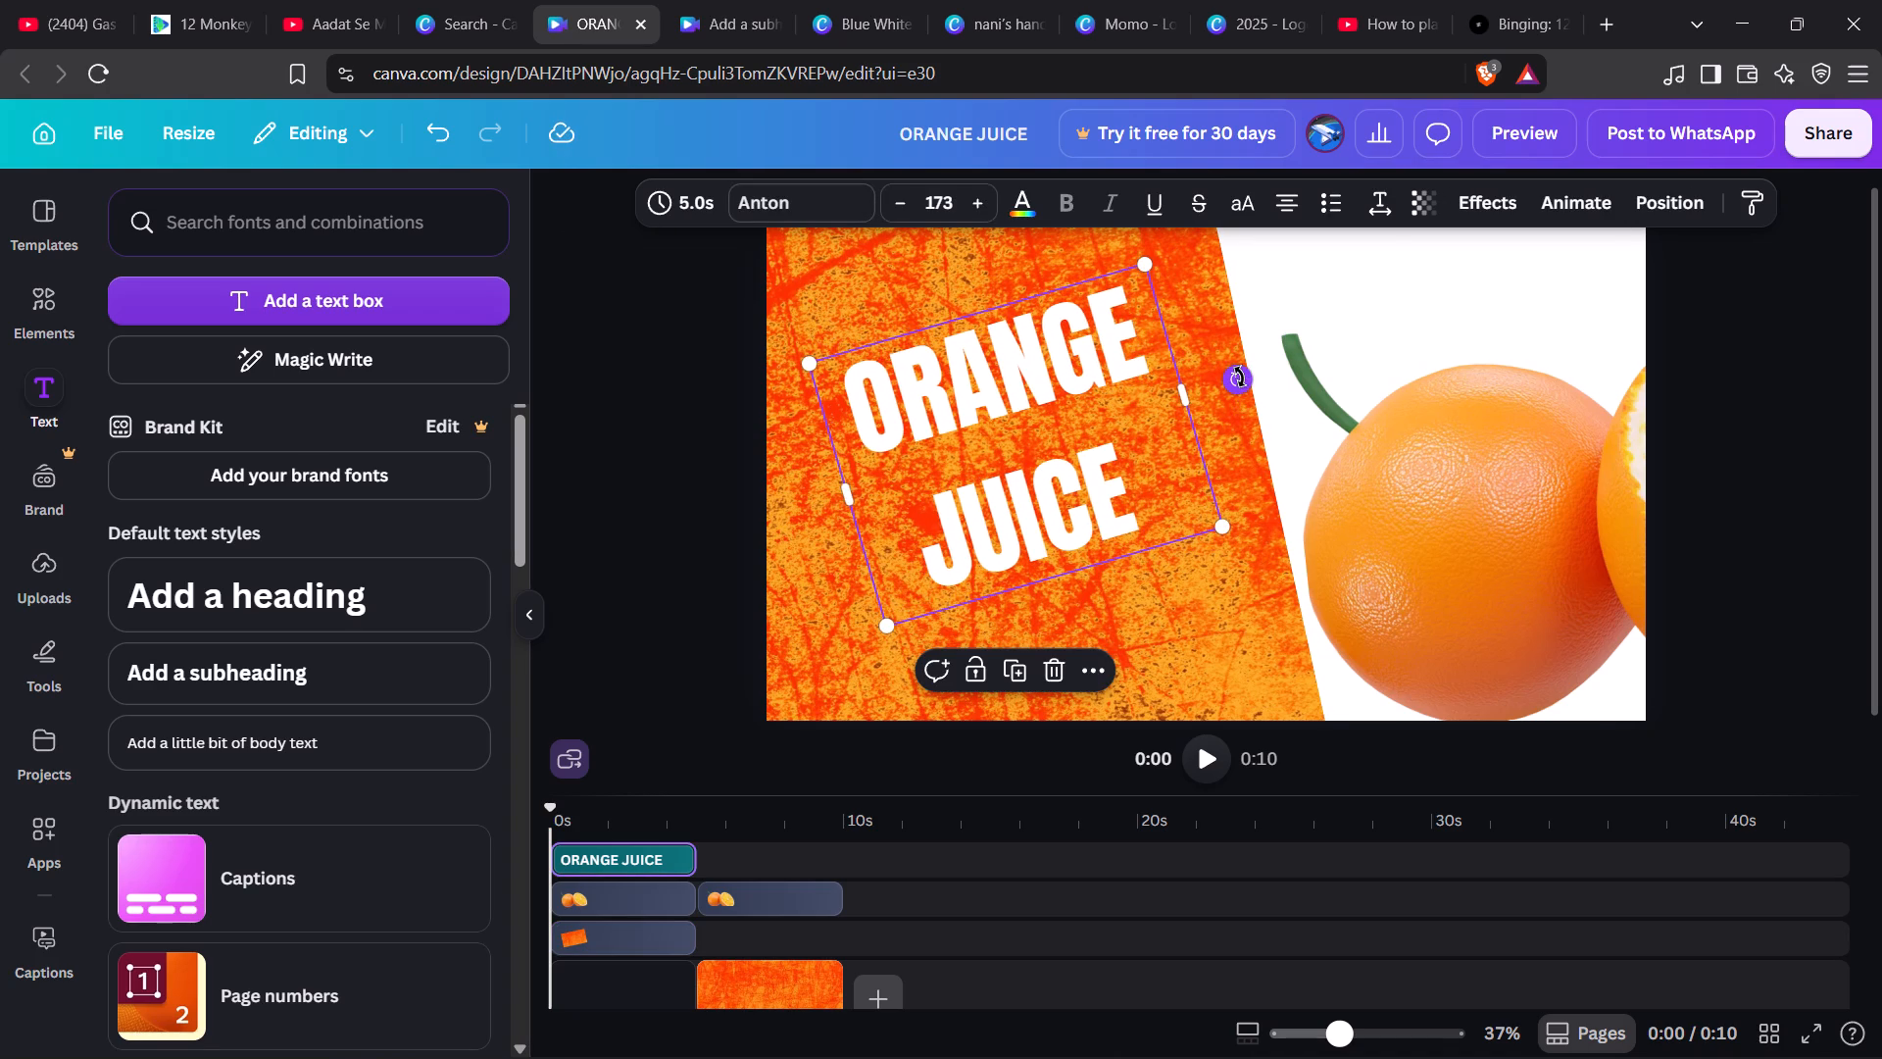
{"action": "left_click_drag", "start_coordinate": [1087, 427], "coordinate": [1111, 459]}
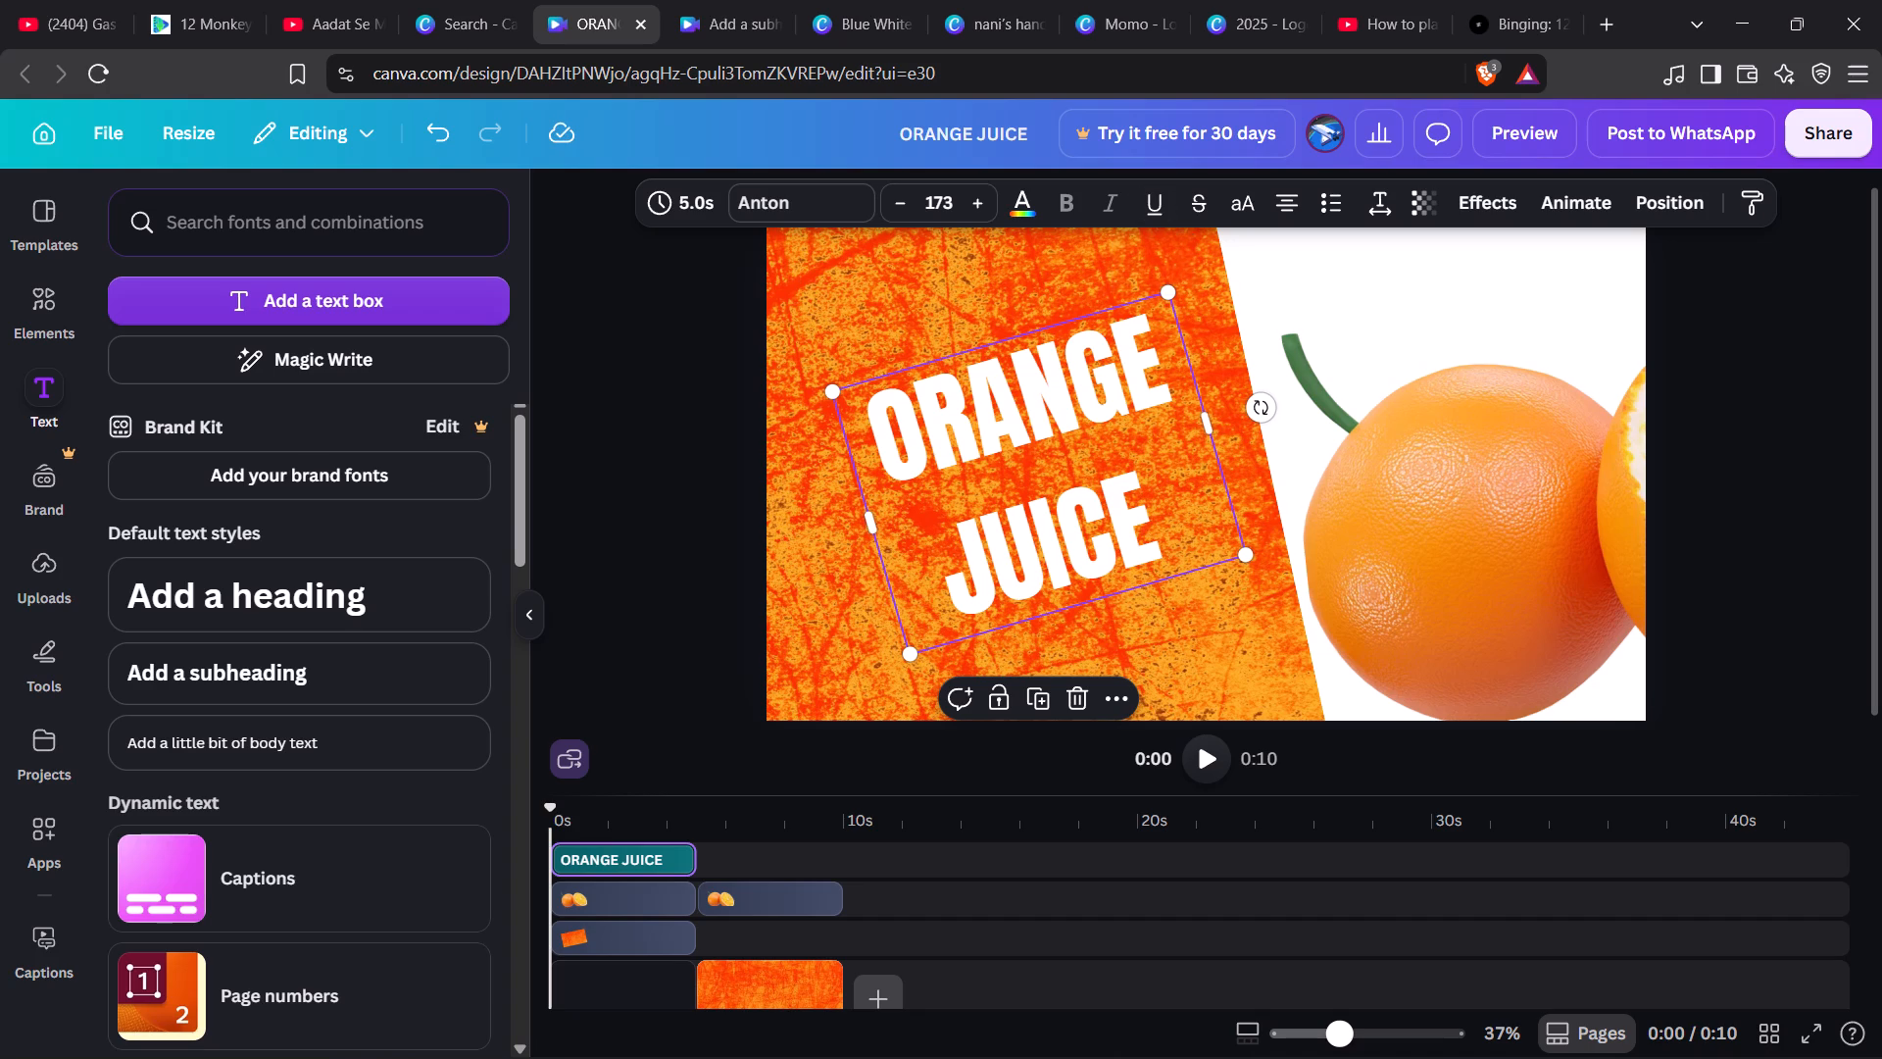
Tighten the line spacing of the ORANGE JUICE heading to 1.05.
{"action": "left_click", "coordinate": [1116, 467]}
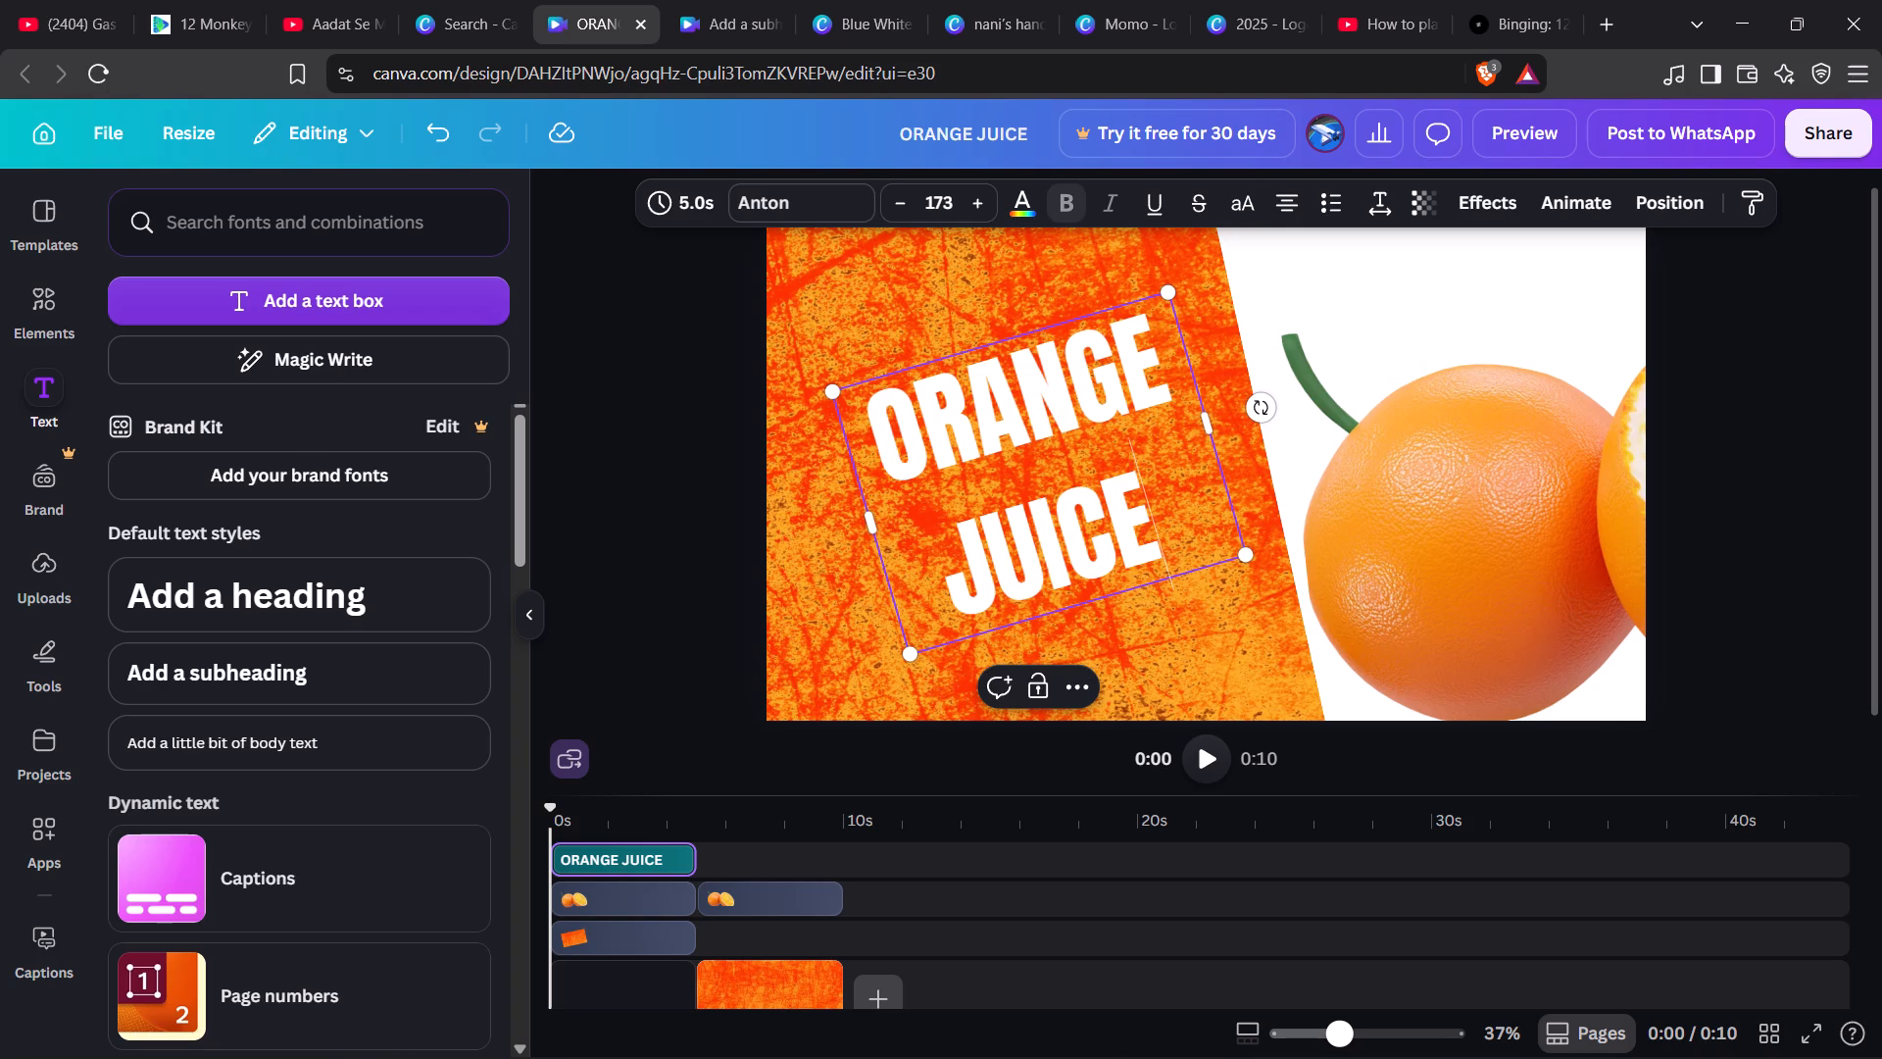
{"action": "left_click", "coordinate": [1373, 209]}
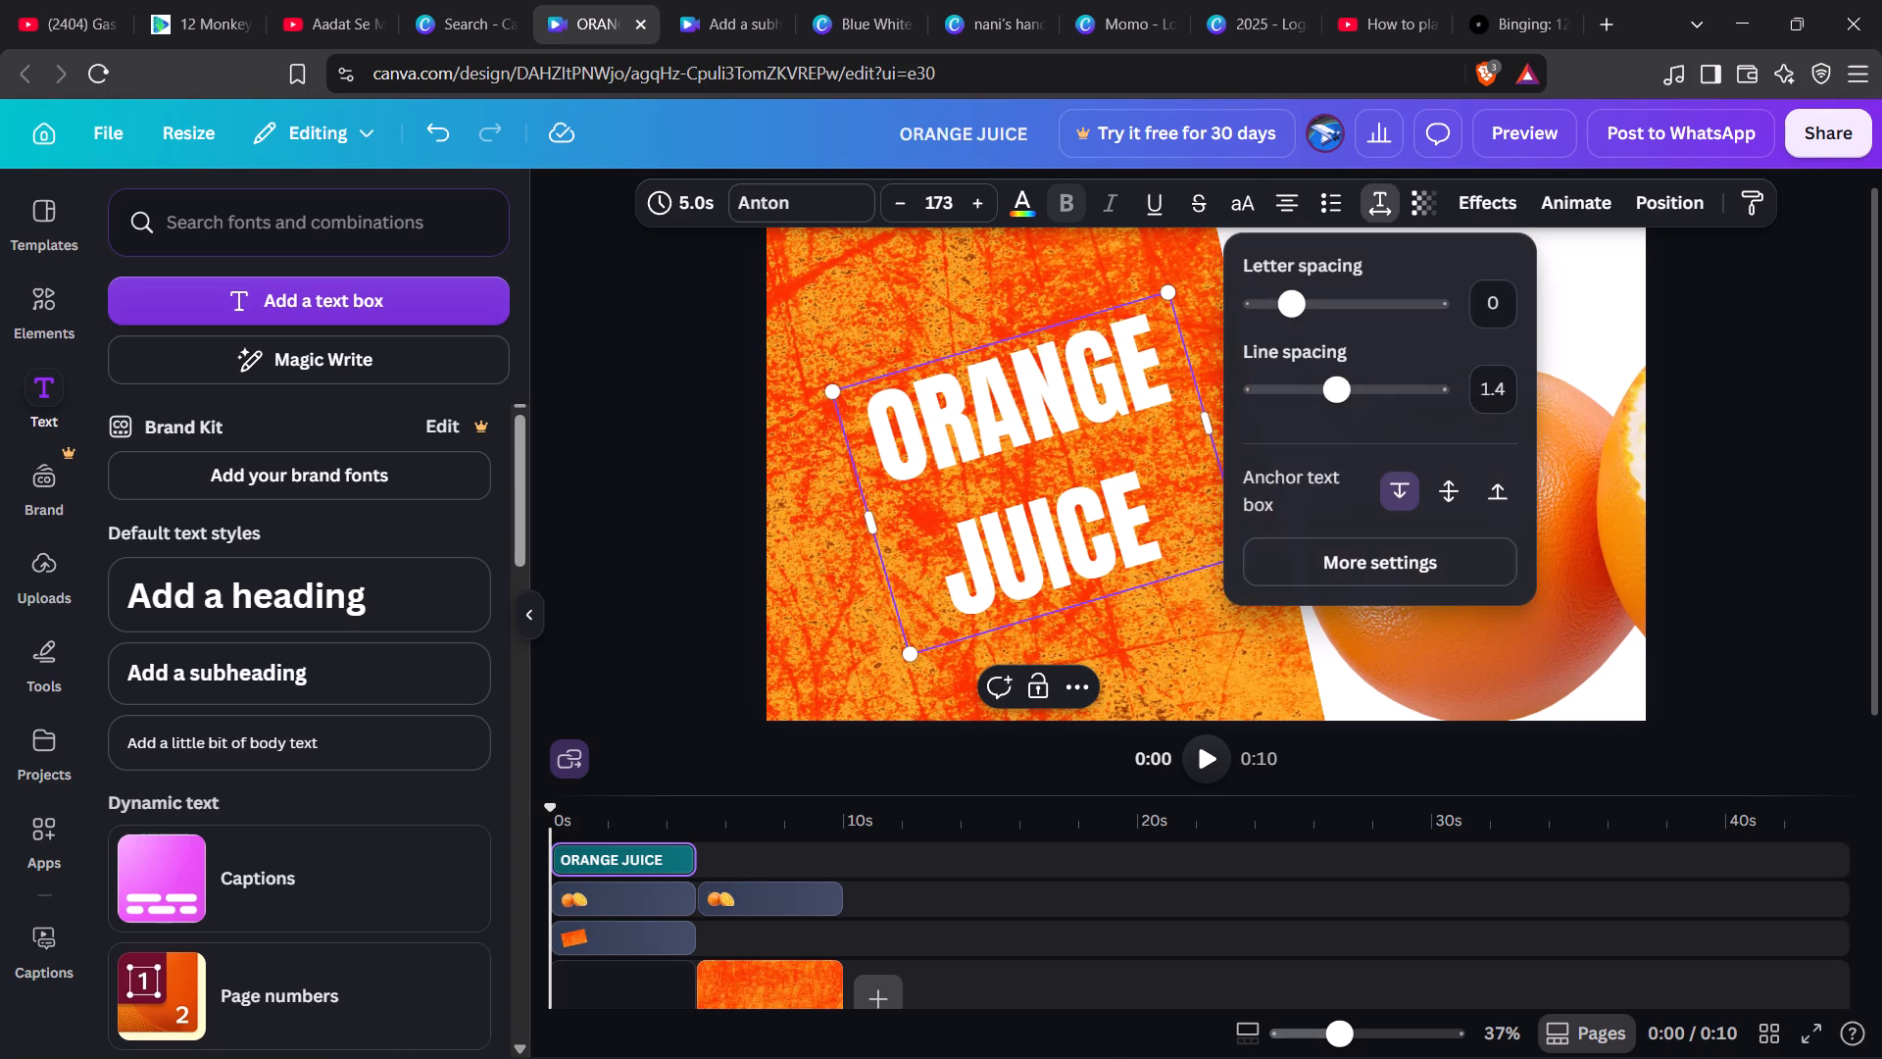
{"action": "left_click_drag", "start_coordinate": [1336, 396], "coordinate": [1328, 398]}
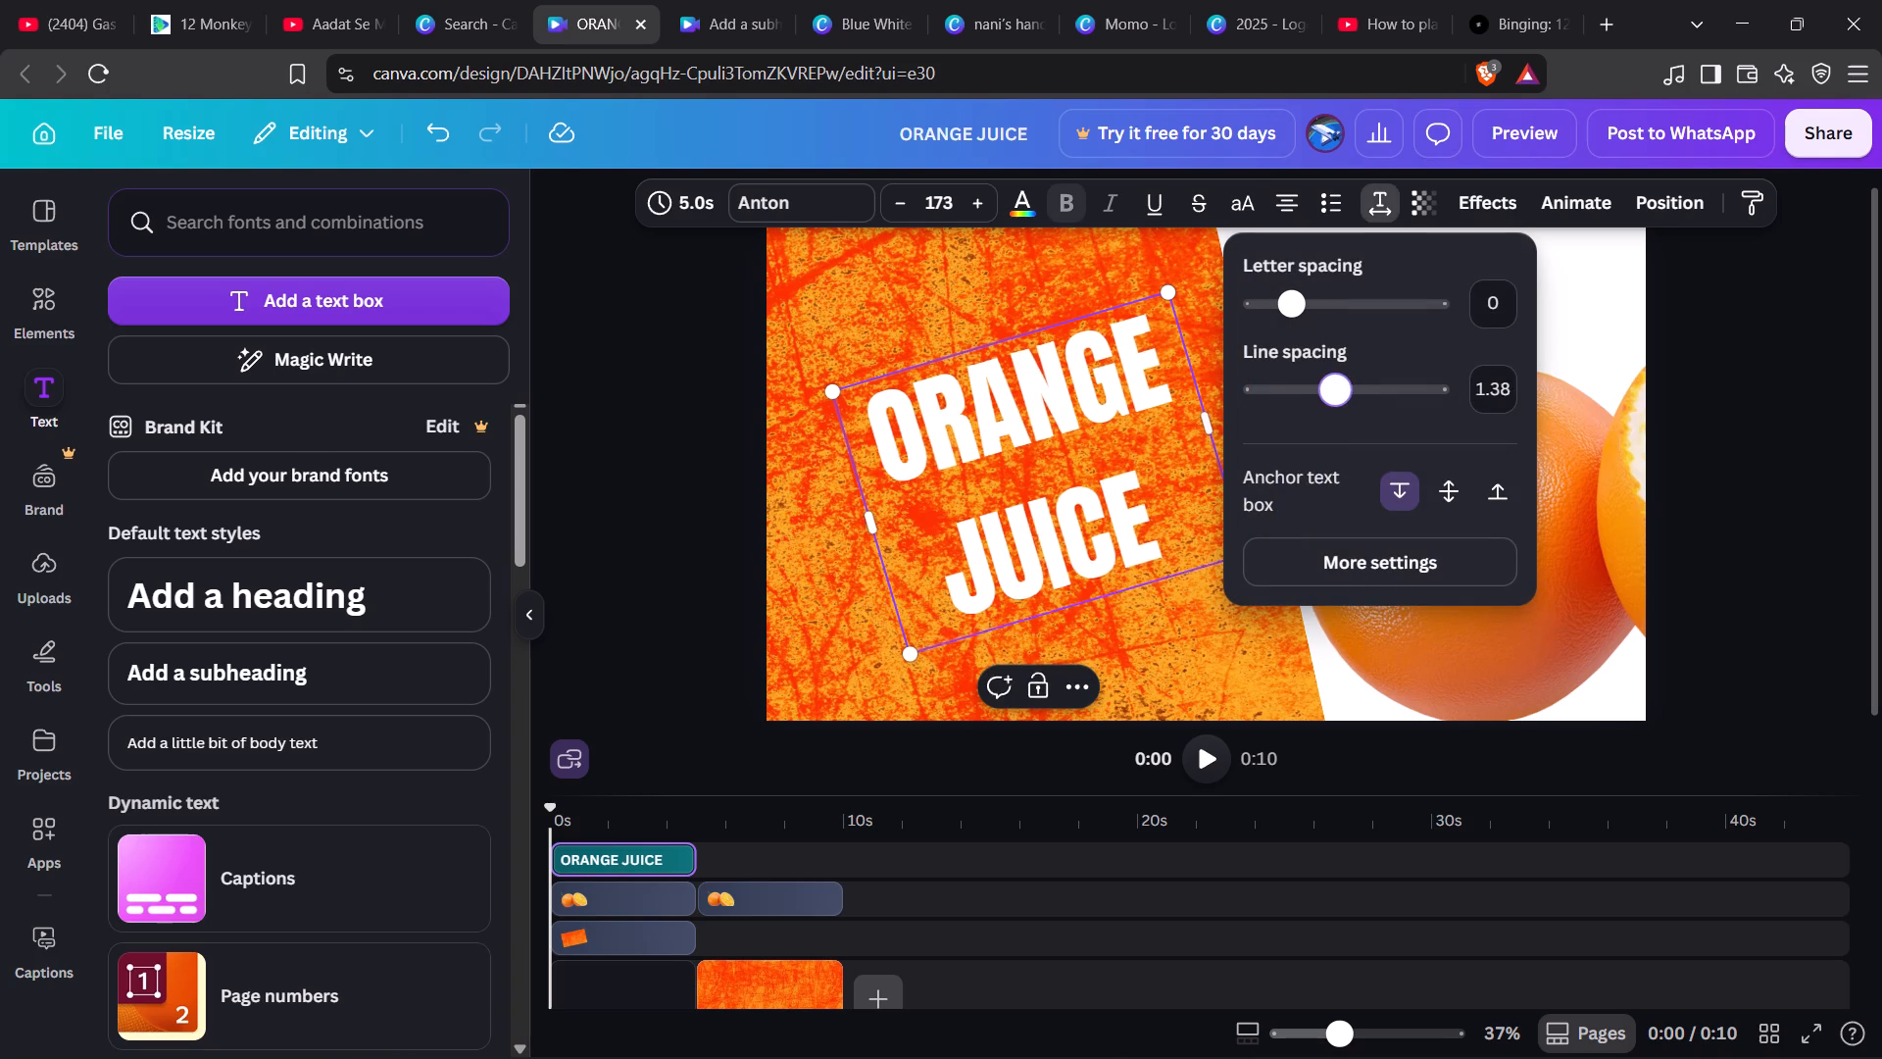
{"action": "left_click_drag", "start_coordinate": [1328, 398], "coordinate": [1305, 402]}
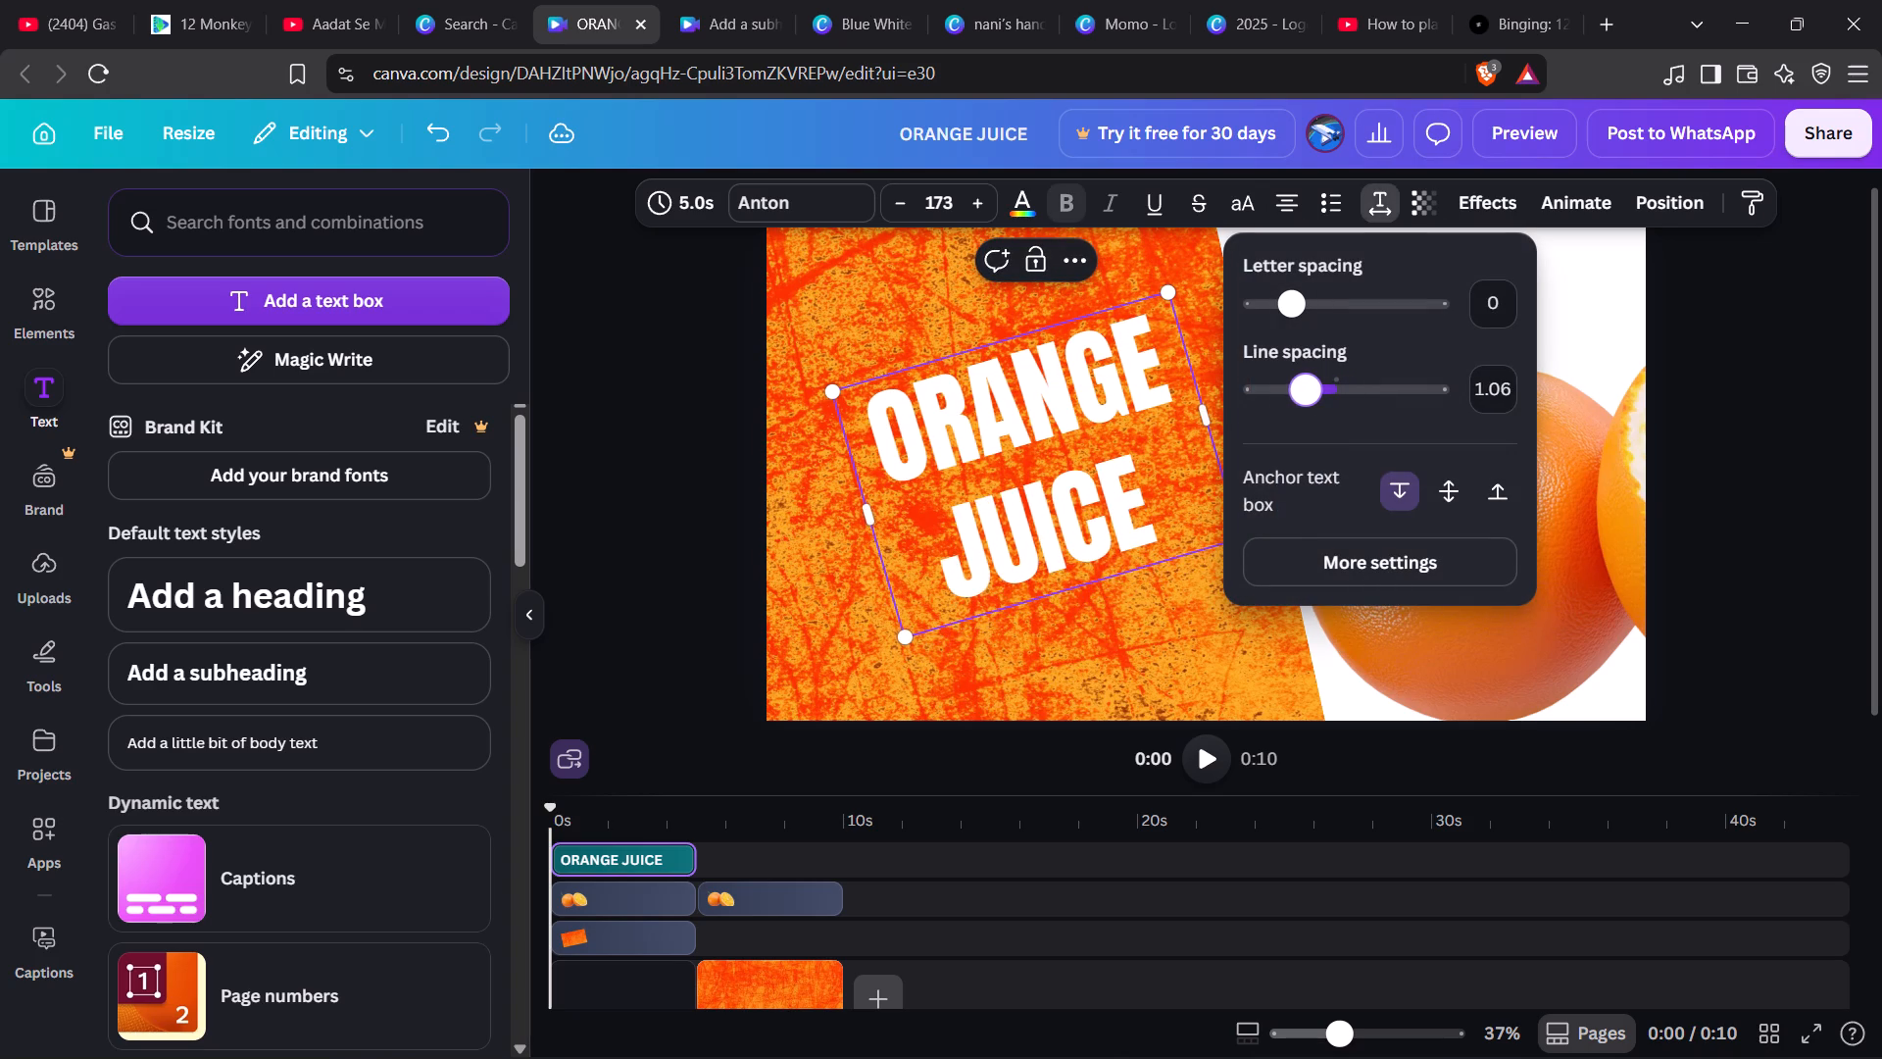
{"action": "left_click_drag", "start_coordinate": [1305, 402], "coordinate": [1305, 404]}
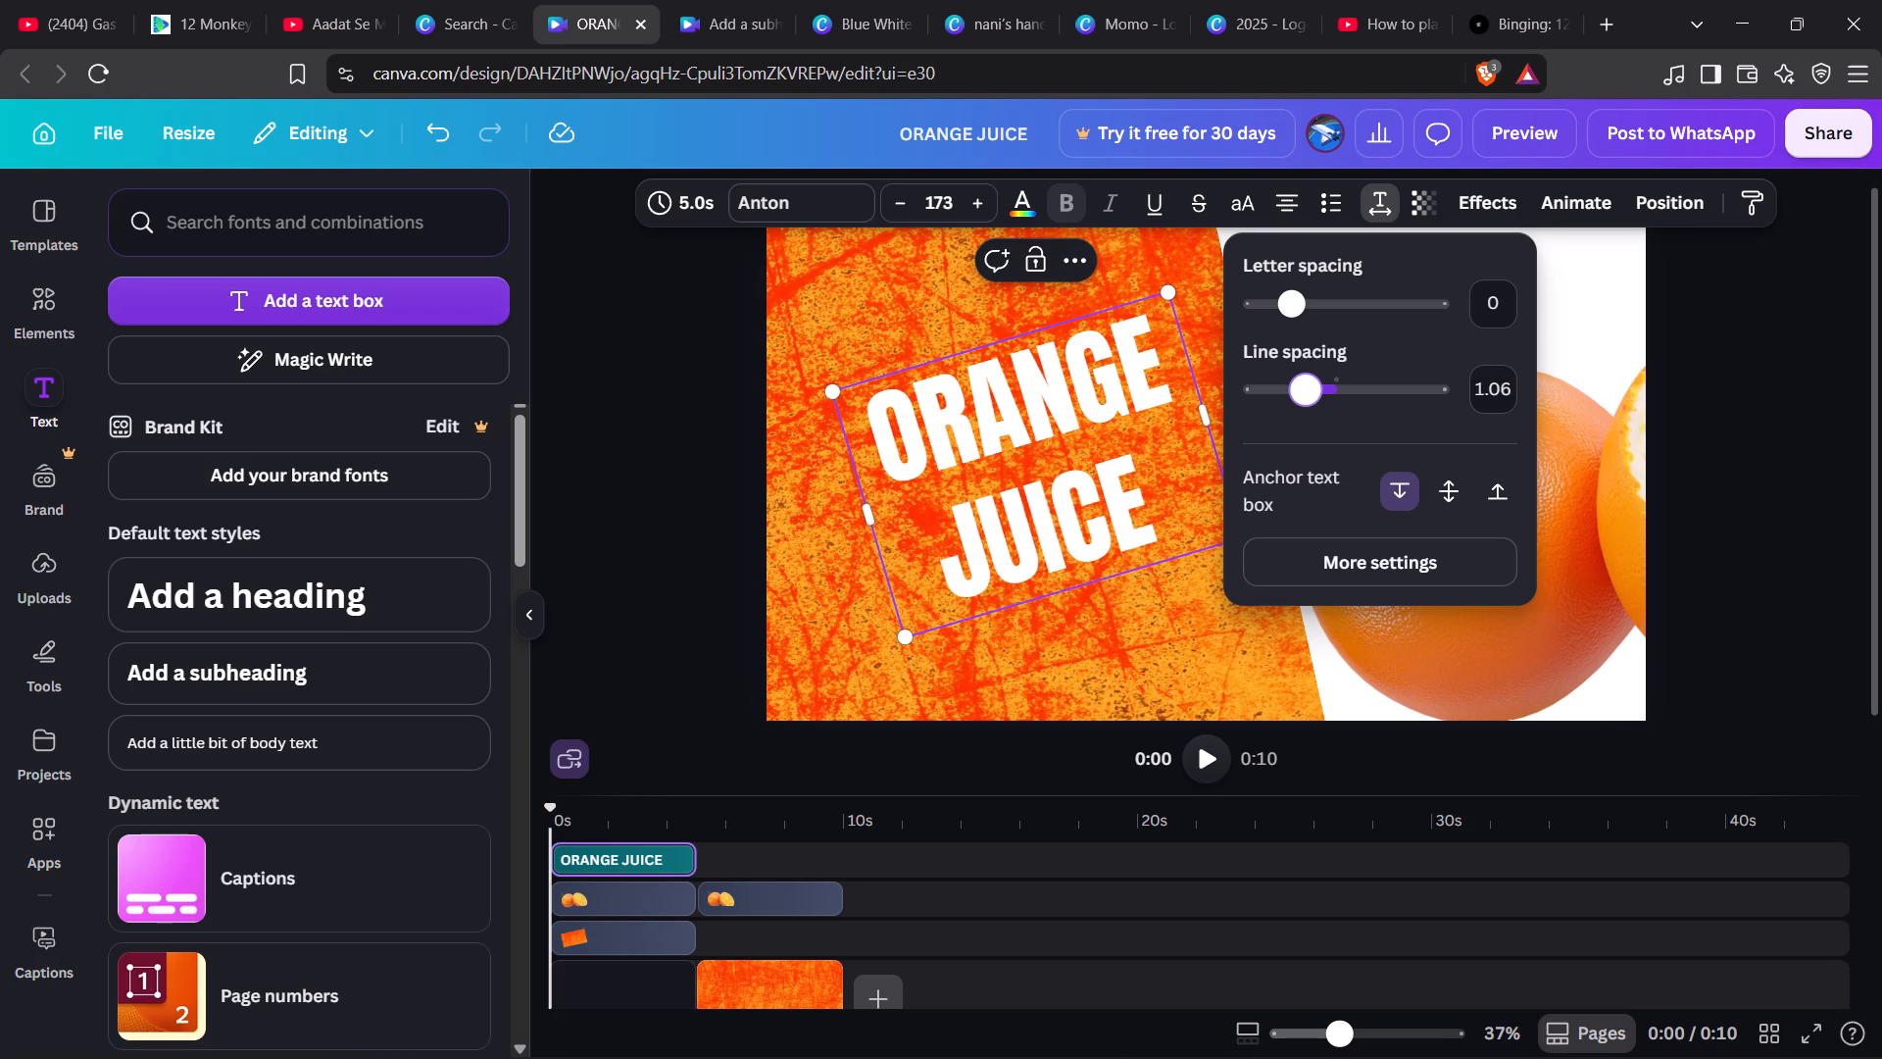
{"action": "left_click_drag", "start_coordinate": [1305, 404], "coordinate": [1303, 406]}
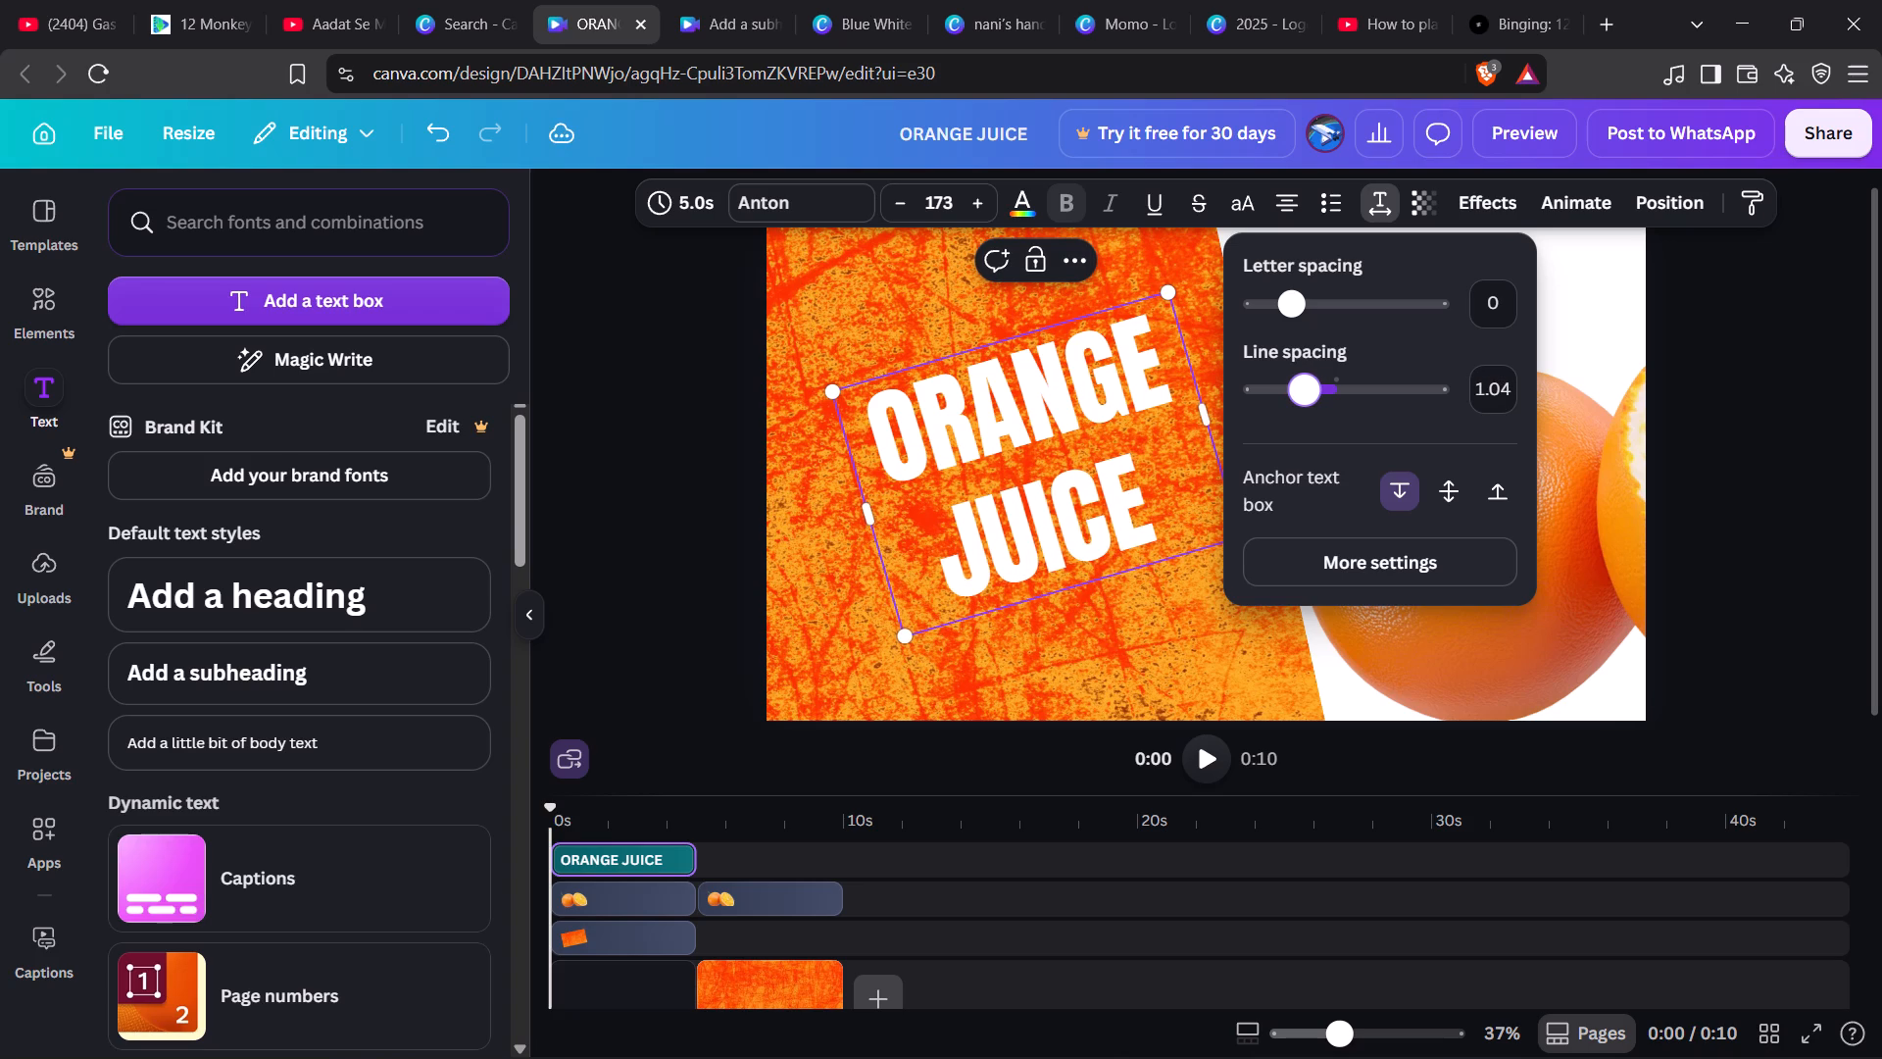
{"action": "left_click_drag", "start_coordinate": [1303, 406], "coordinate": [1304, 406]}
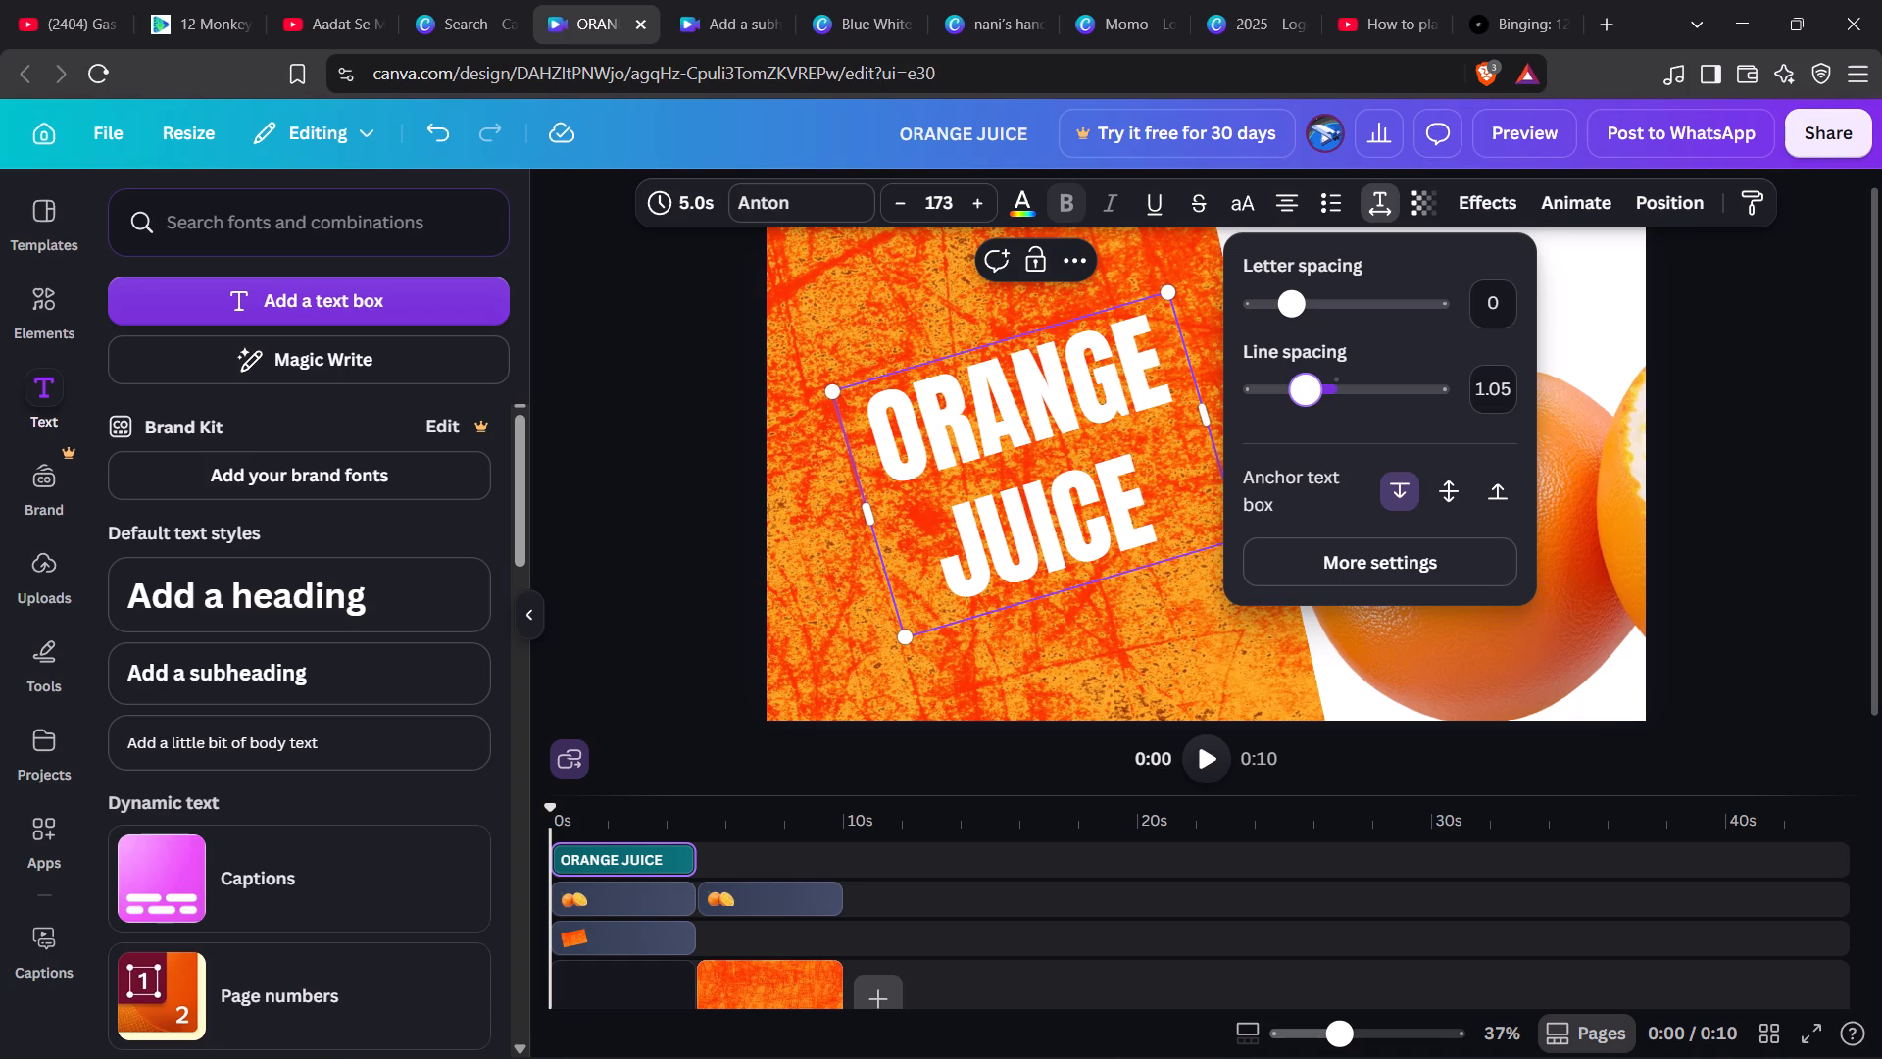
Apply the Burst text animation to the ORANGE JUICE heading.
{"action": "left_click", "coordinate": [1570, 194]}
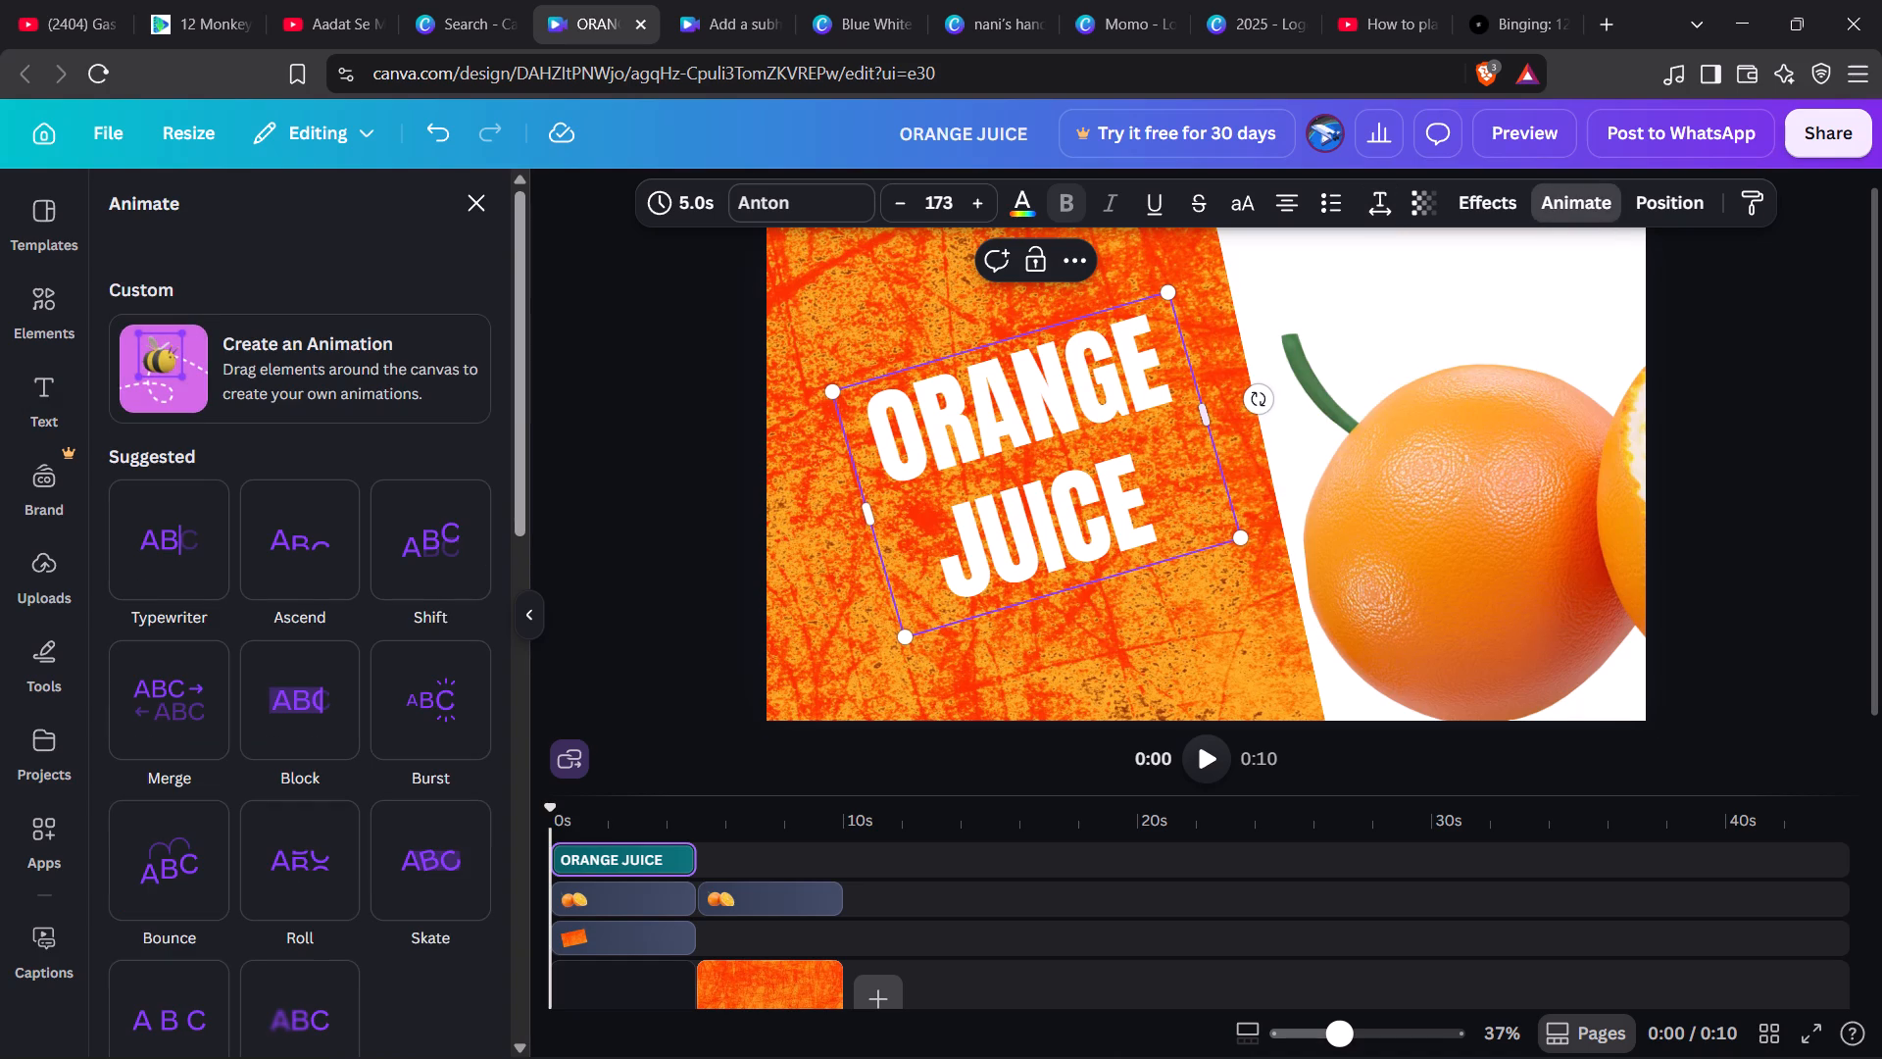
{"action": "left_click", "coordinate": [439, 655]}
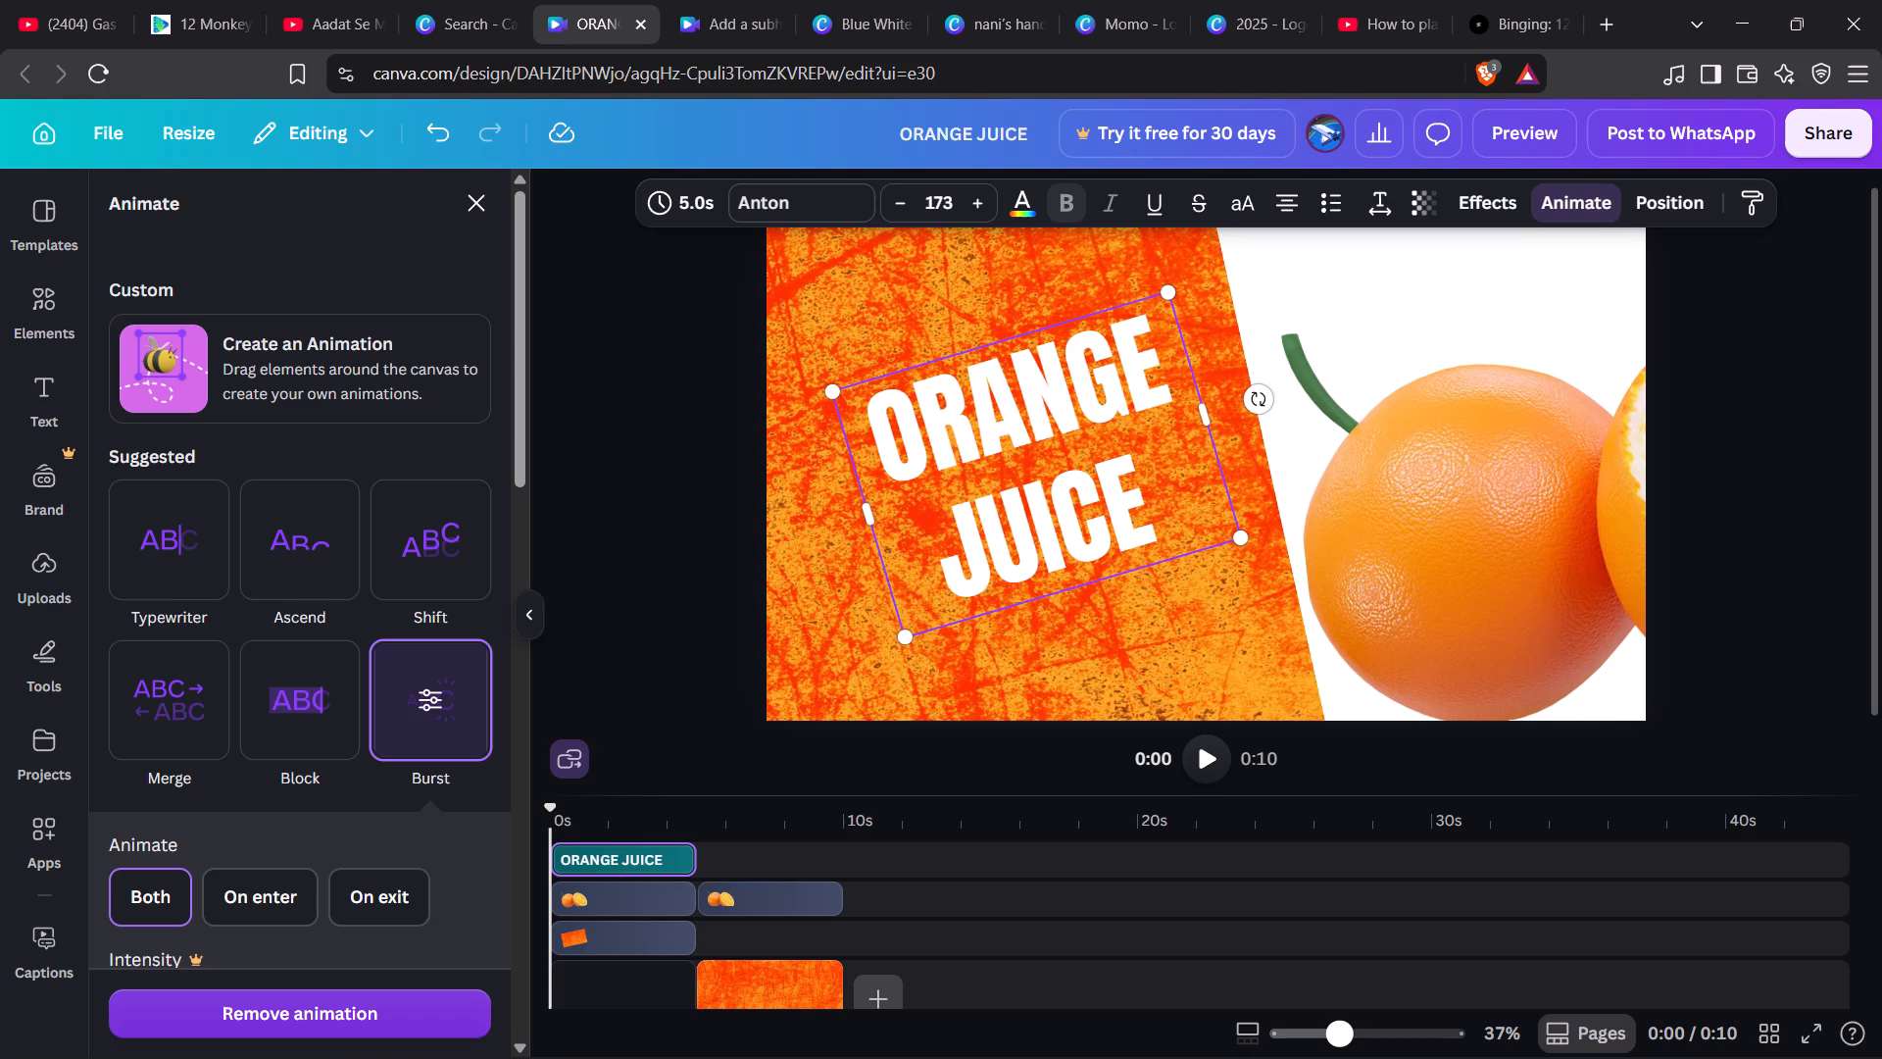
{"action": "left_click", "coordinate": [651, 606]}
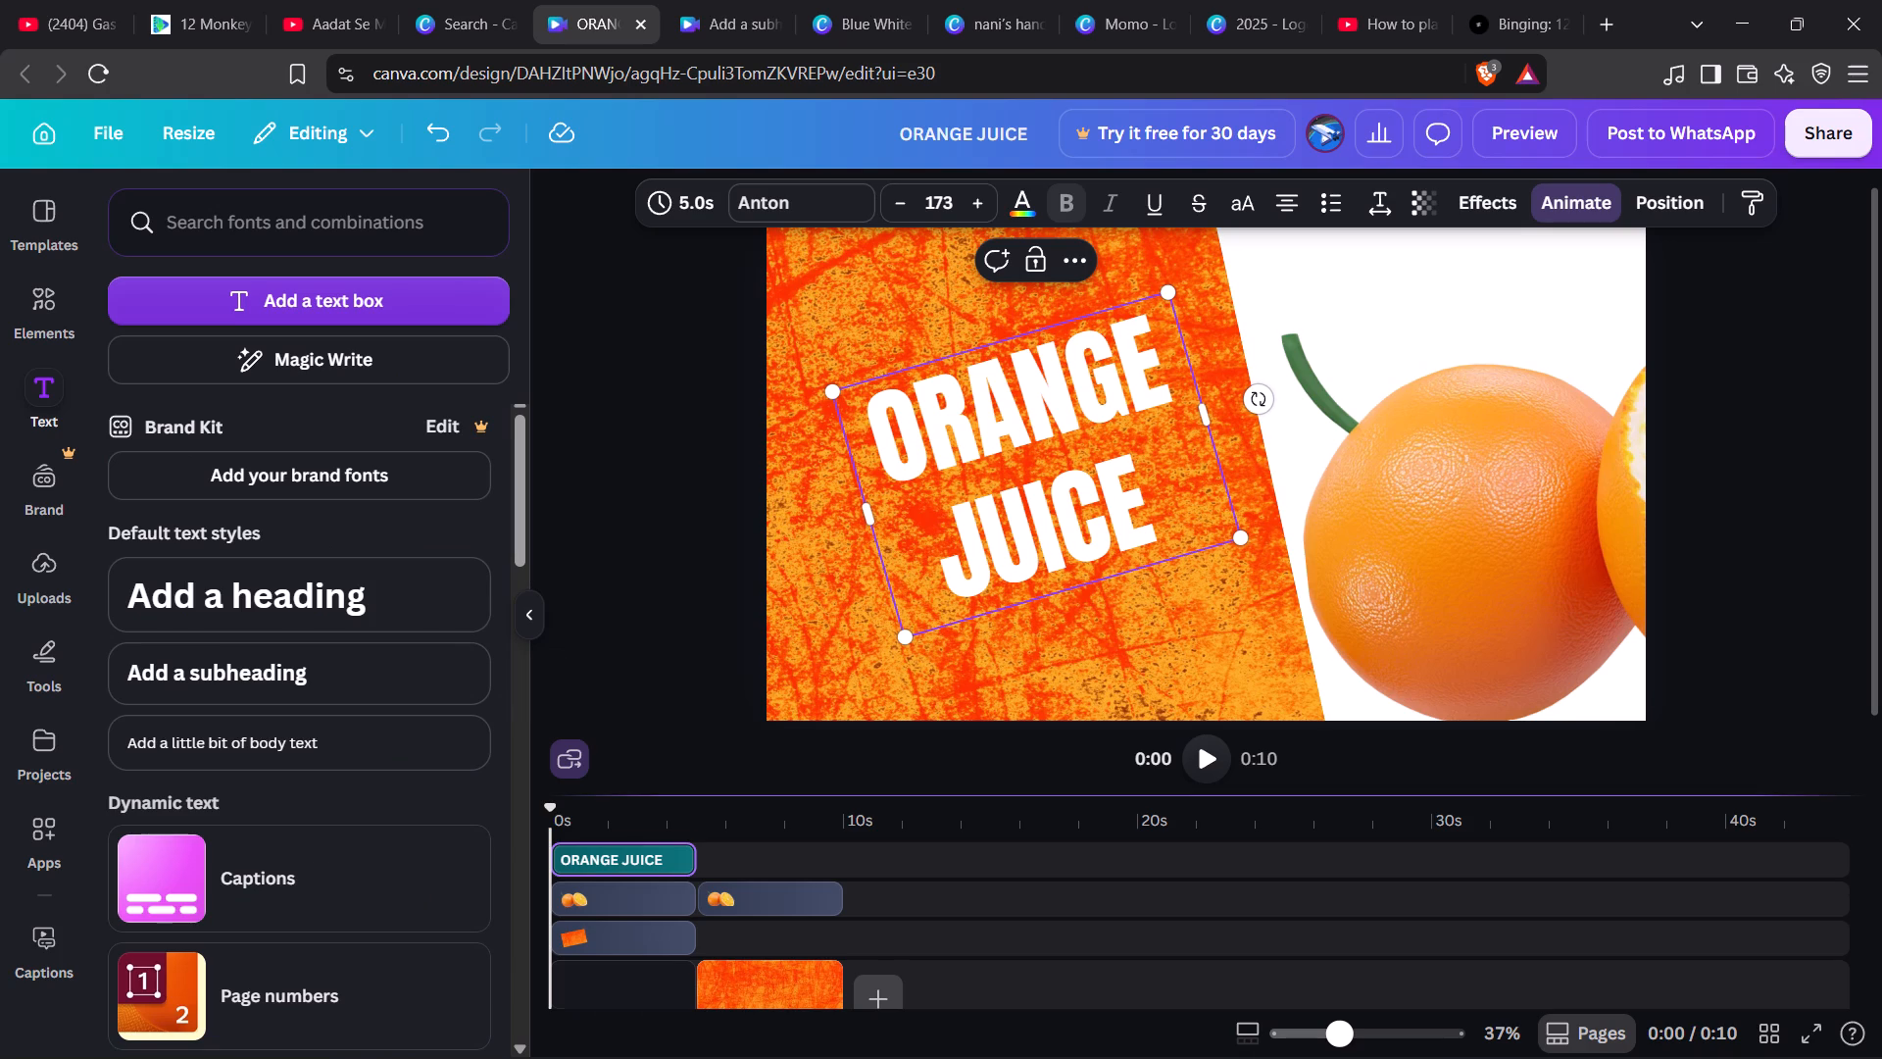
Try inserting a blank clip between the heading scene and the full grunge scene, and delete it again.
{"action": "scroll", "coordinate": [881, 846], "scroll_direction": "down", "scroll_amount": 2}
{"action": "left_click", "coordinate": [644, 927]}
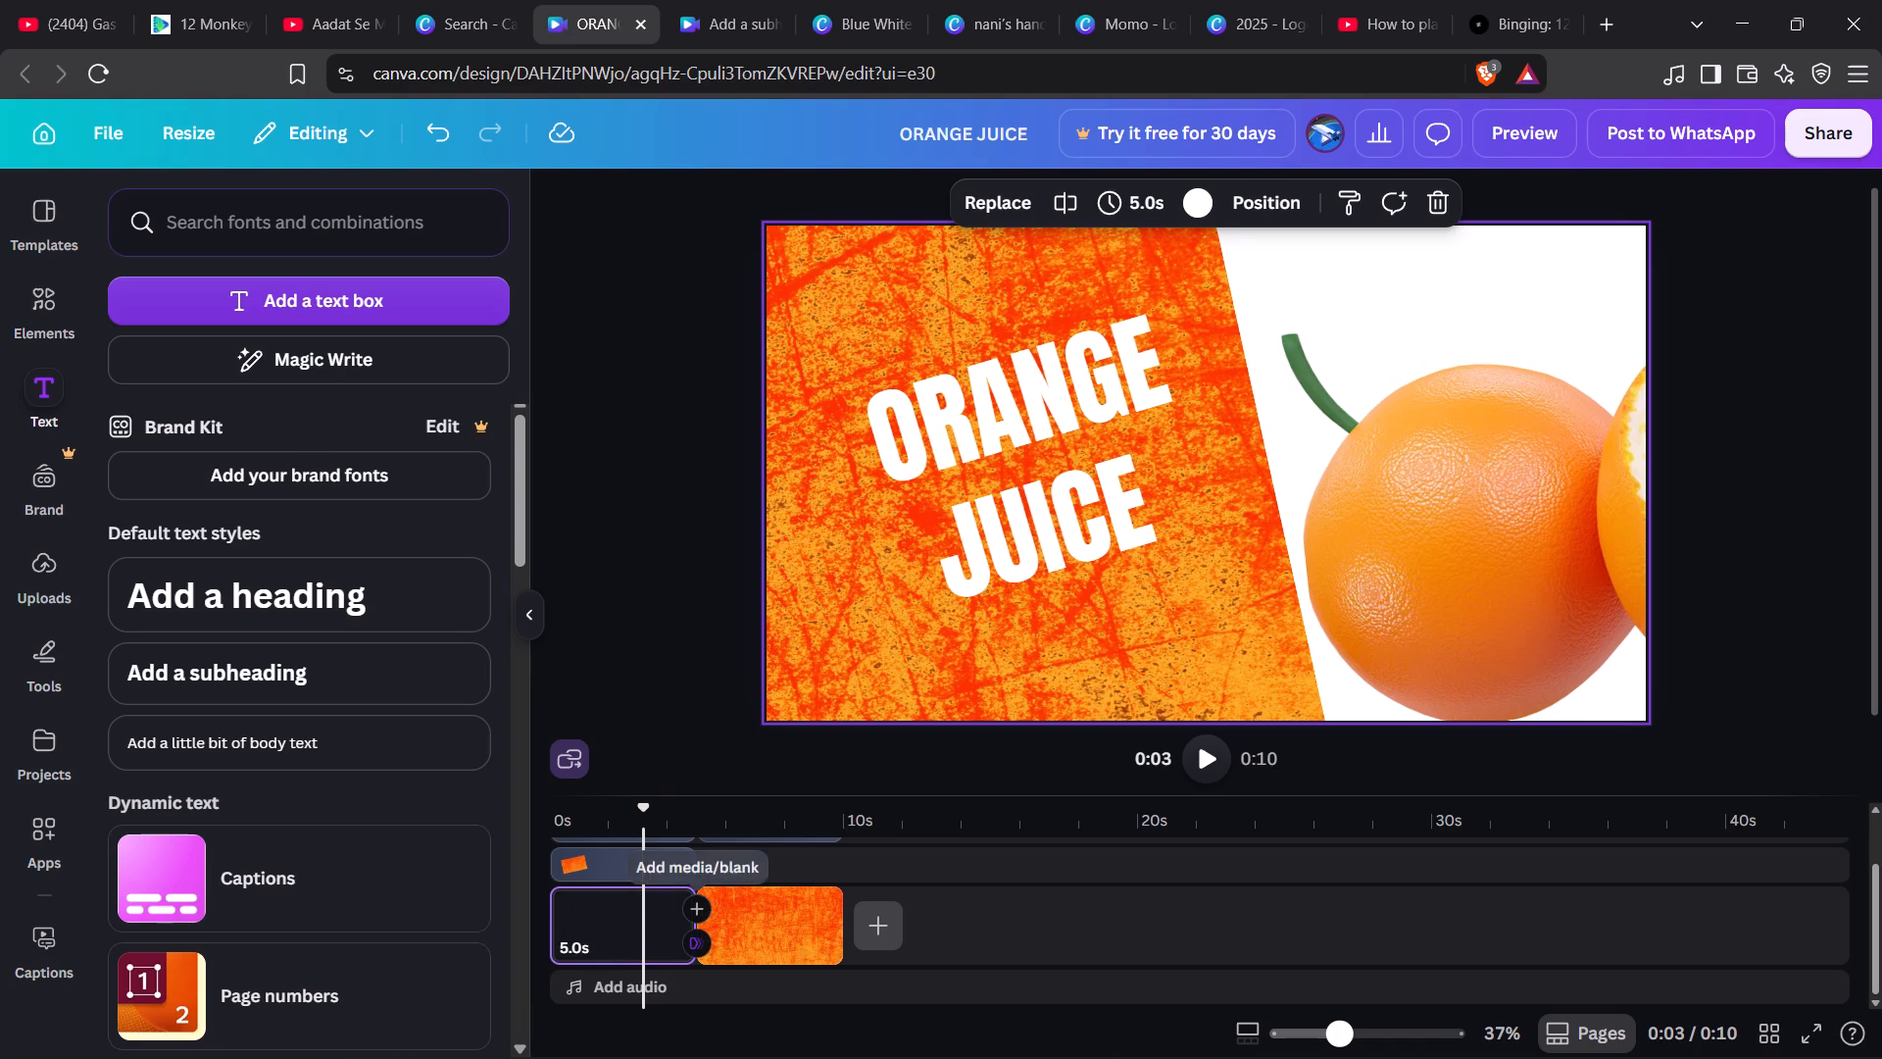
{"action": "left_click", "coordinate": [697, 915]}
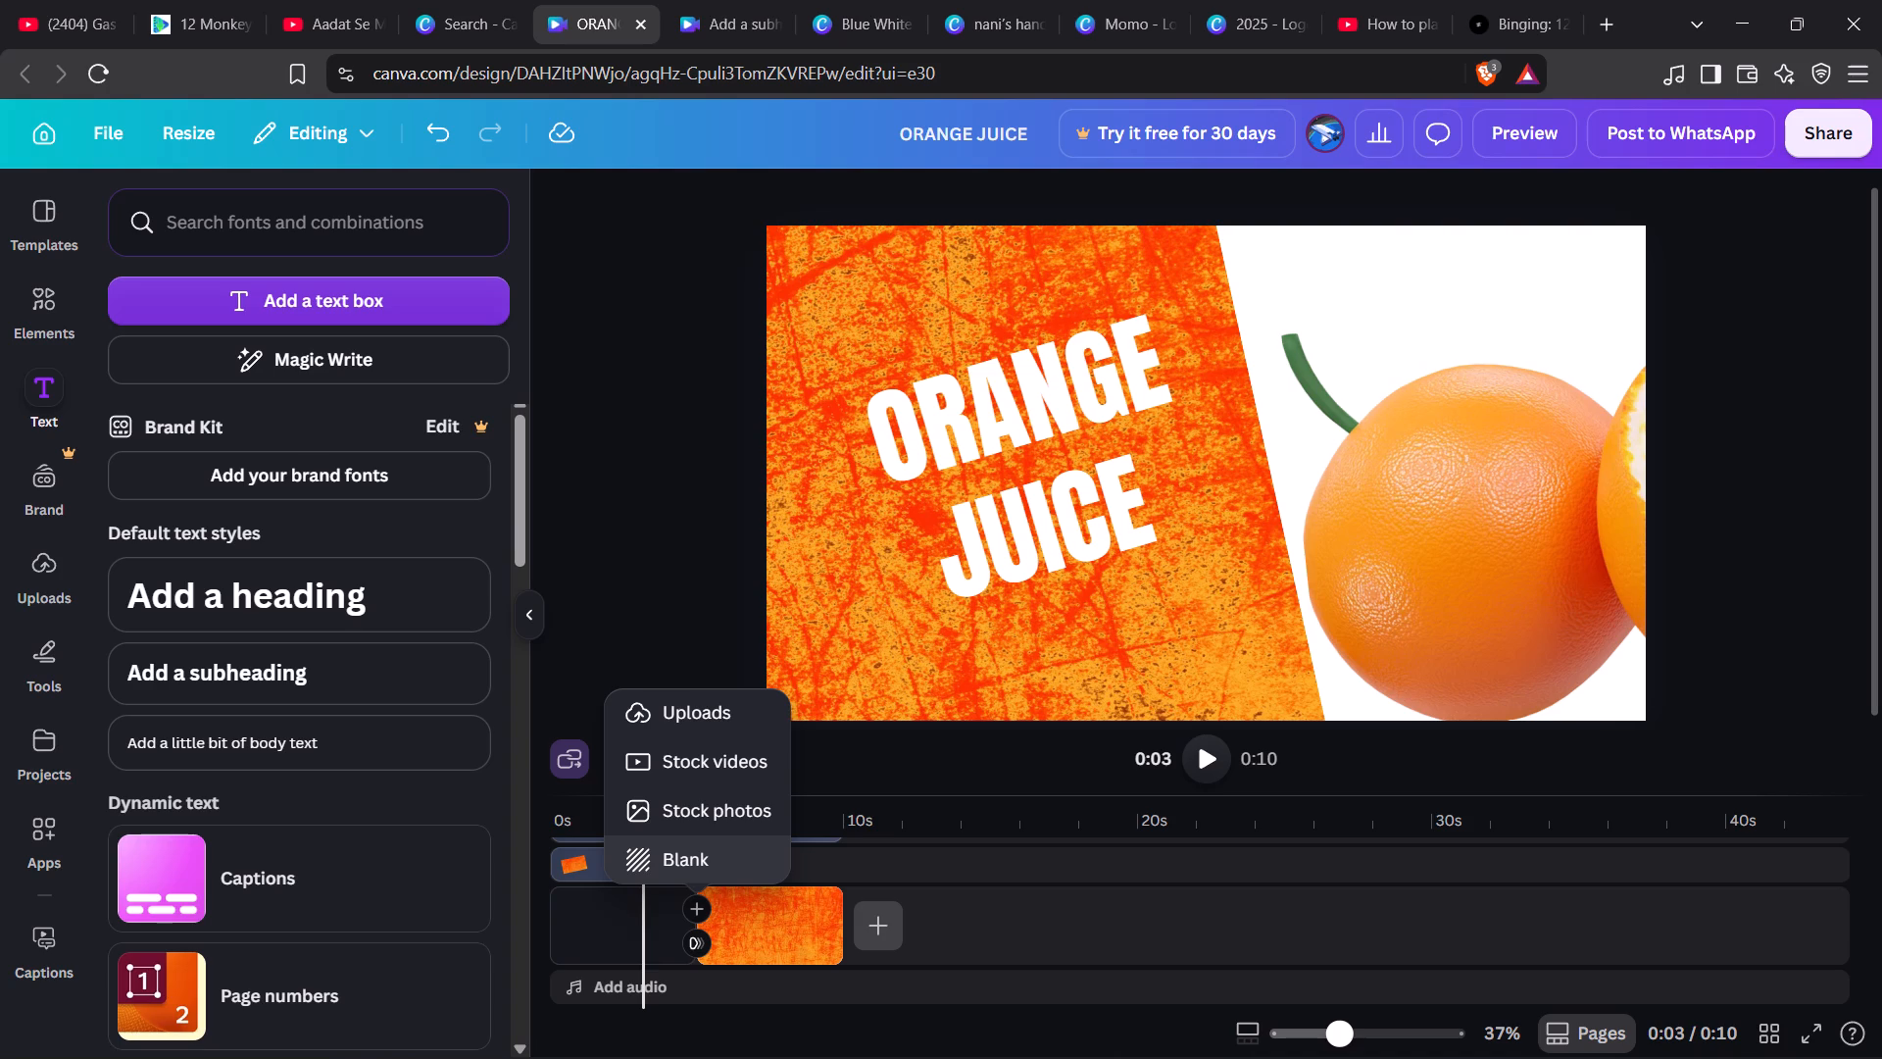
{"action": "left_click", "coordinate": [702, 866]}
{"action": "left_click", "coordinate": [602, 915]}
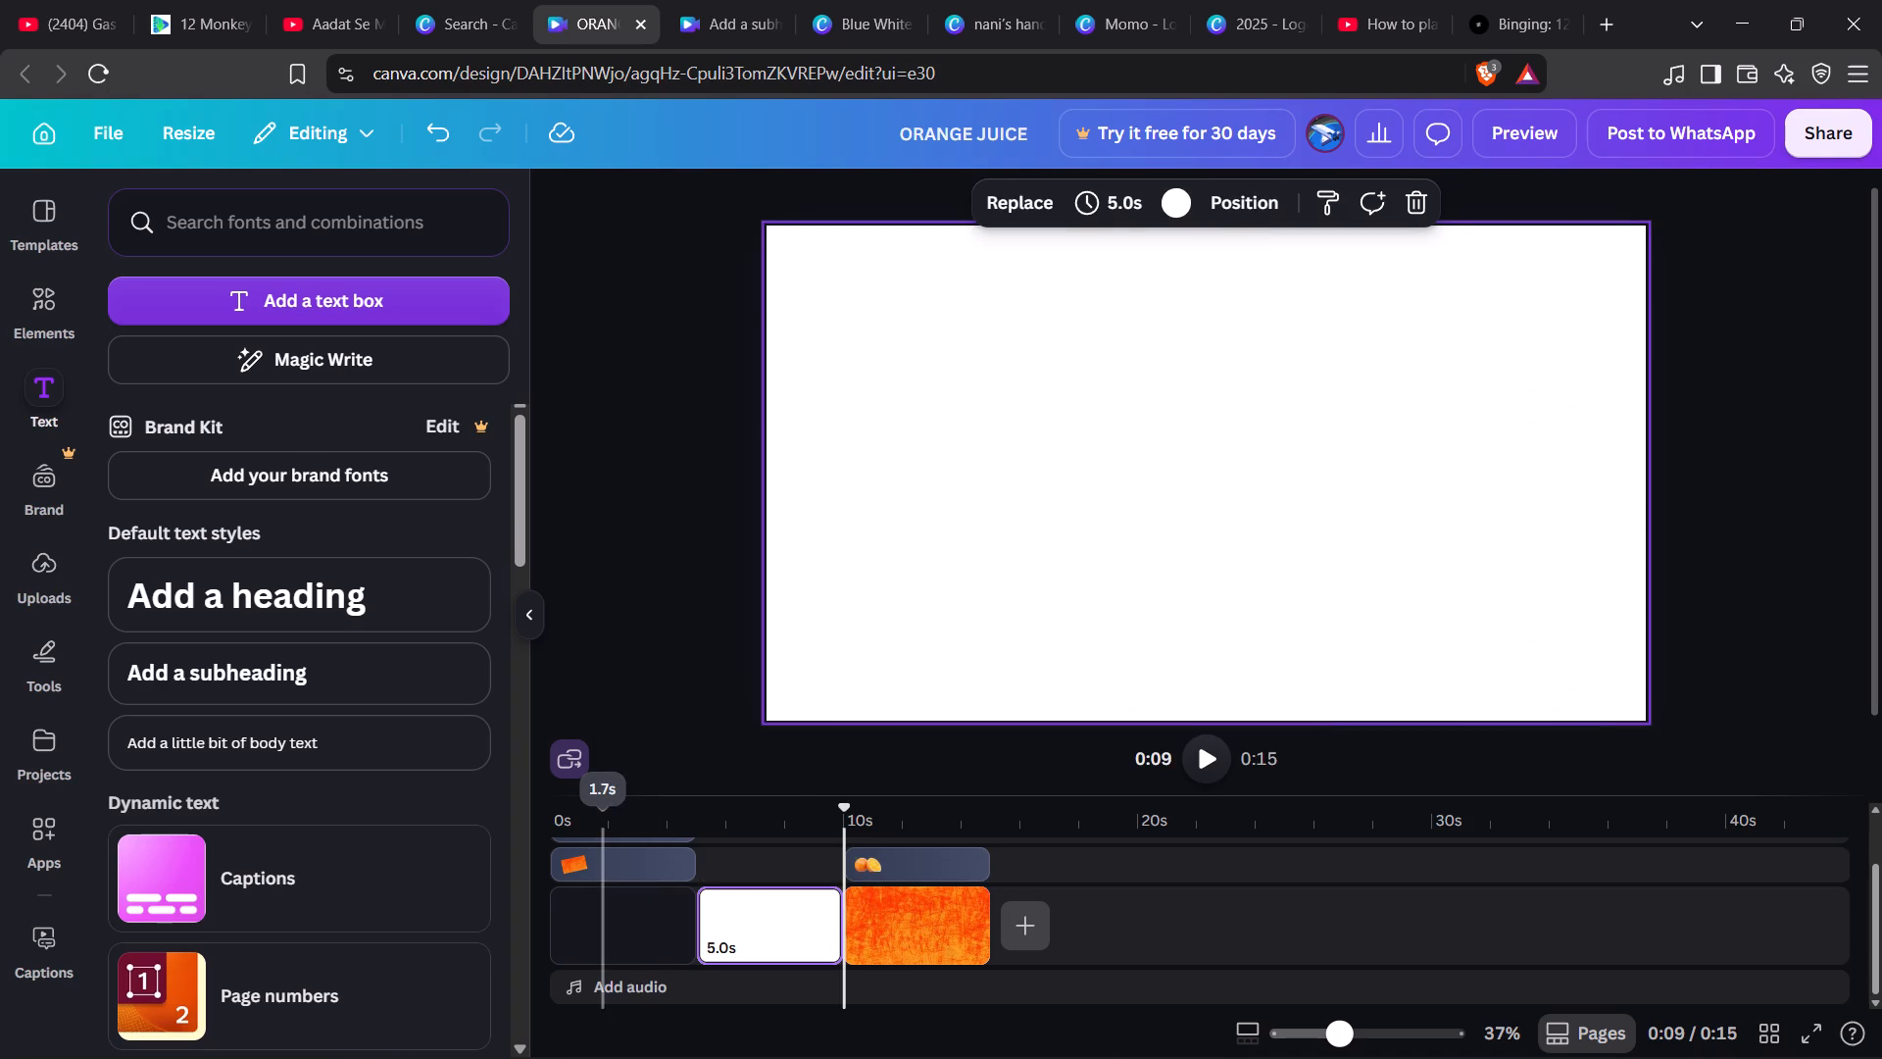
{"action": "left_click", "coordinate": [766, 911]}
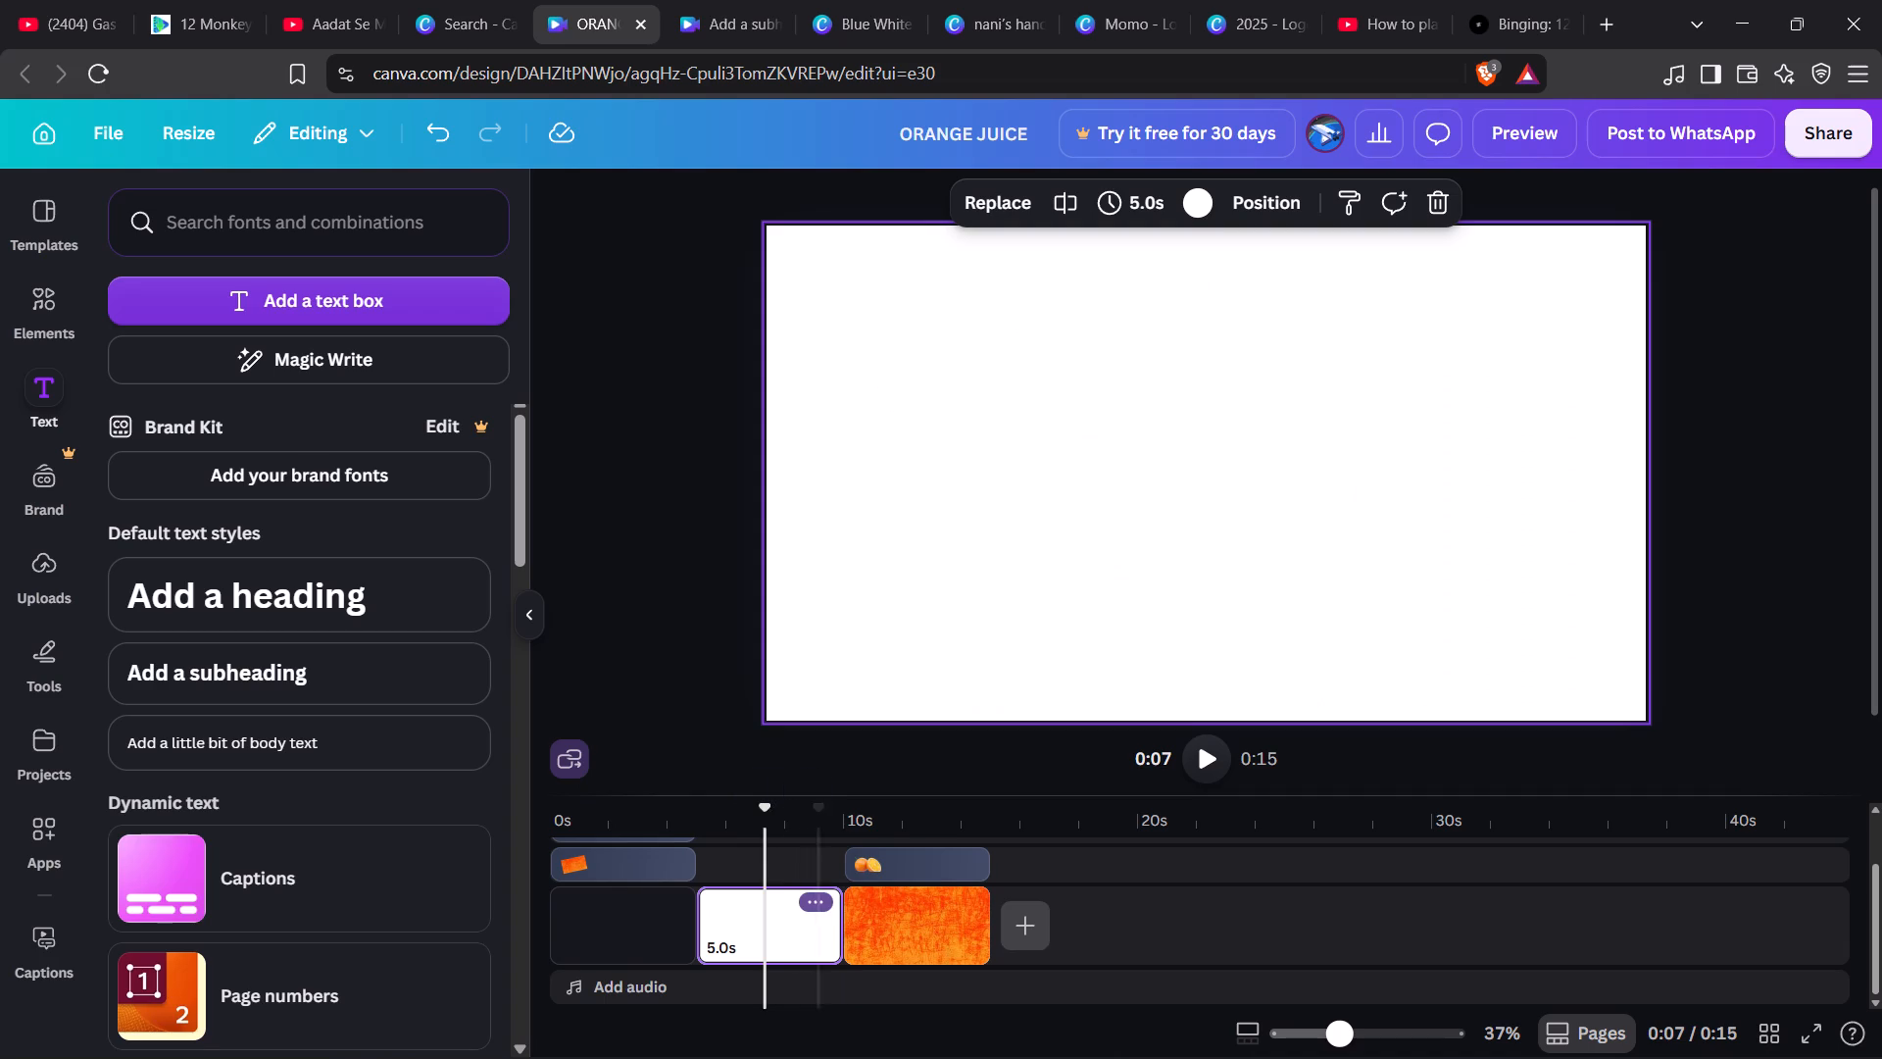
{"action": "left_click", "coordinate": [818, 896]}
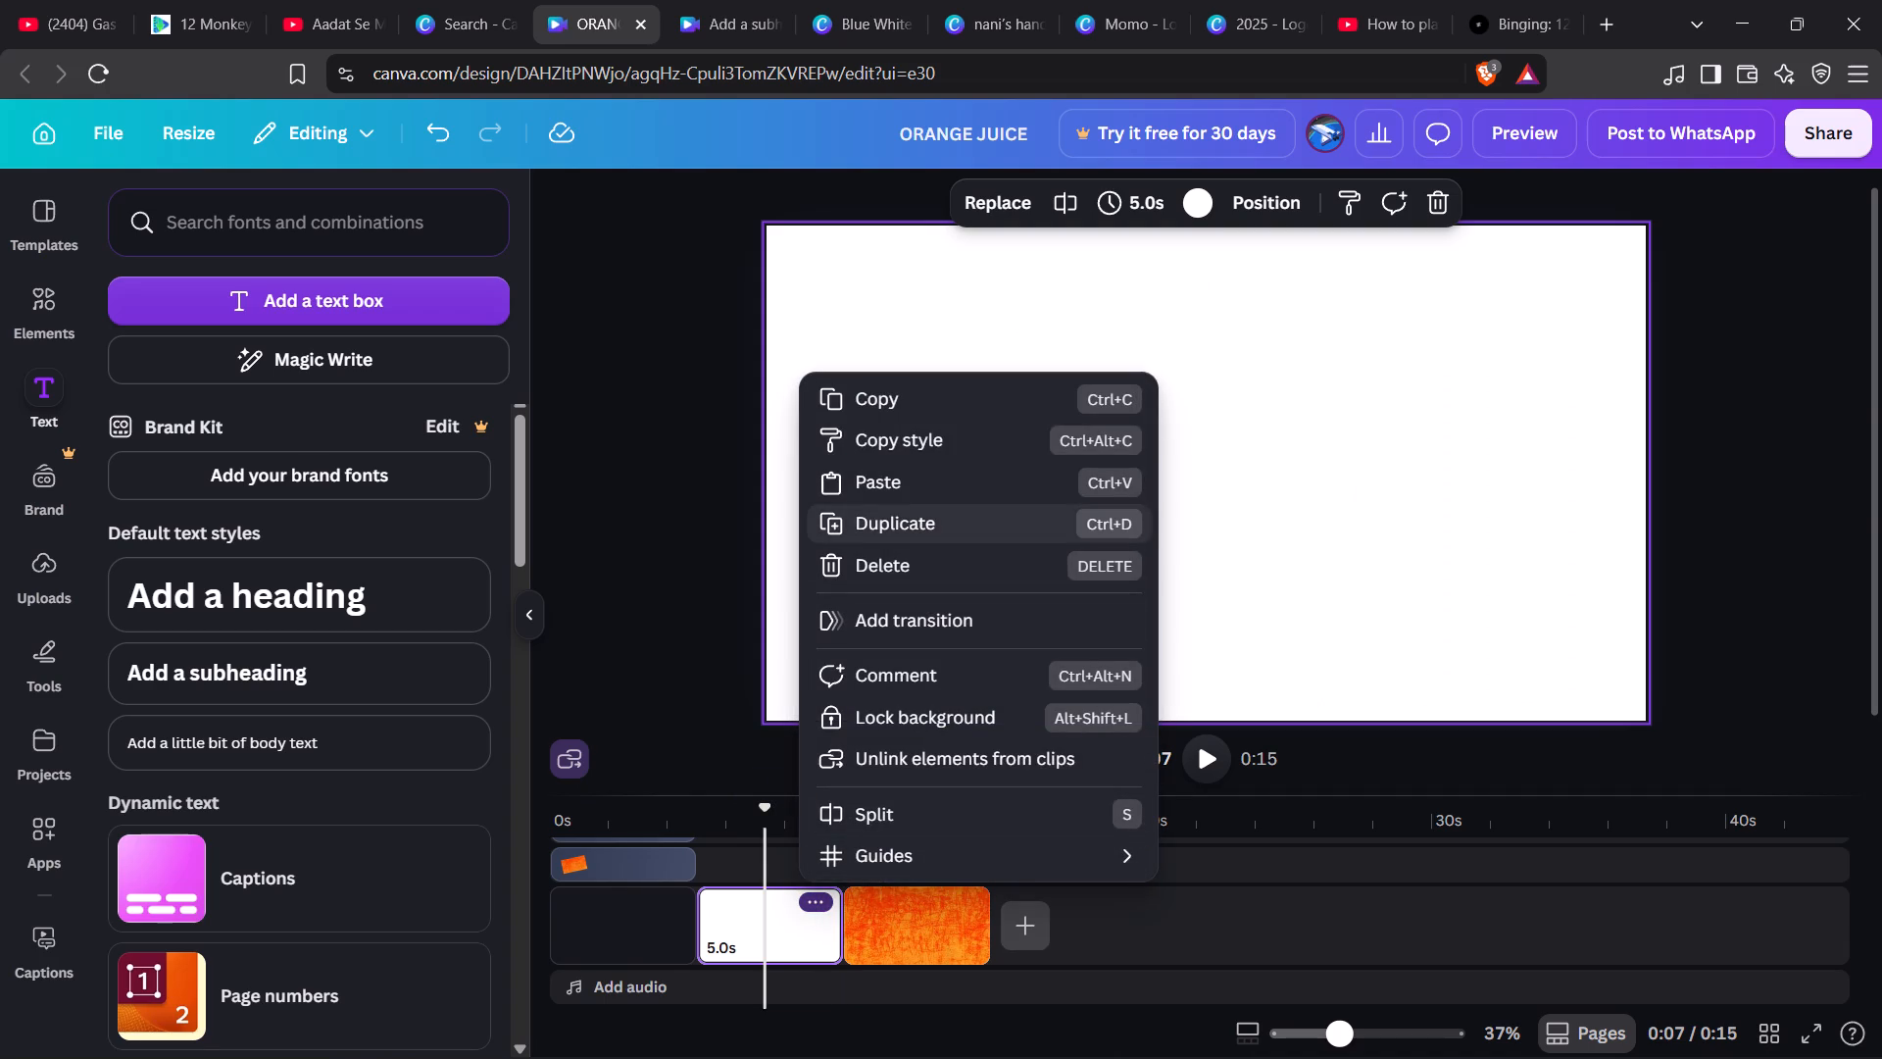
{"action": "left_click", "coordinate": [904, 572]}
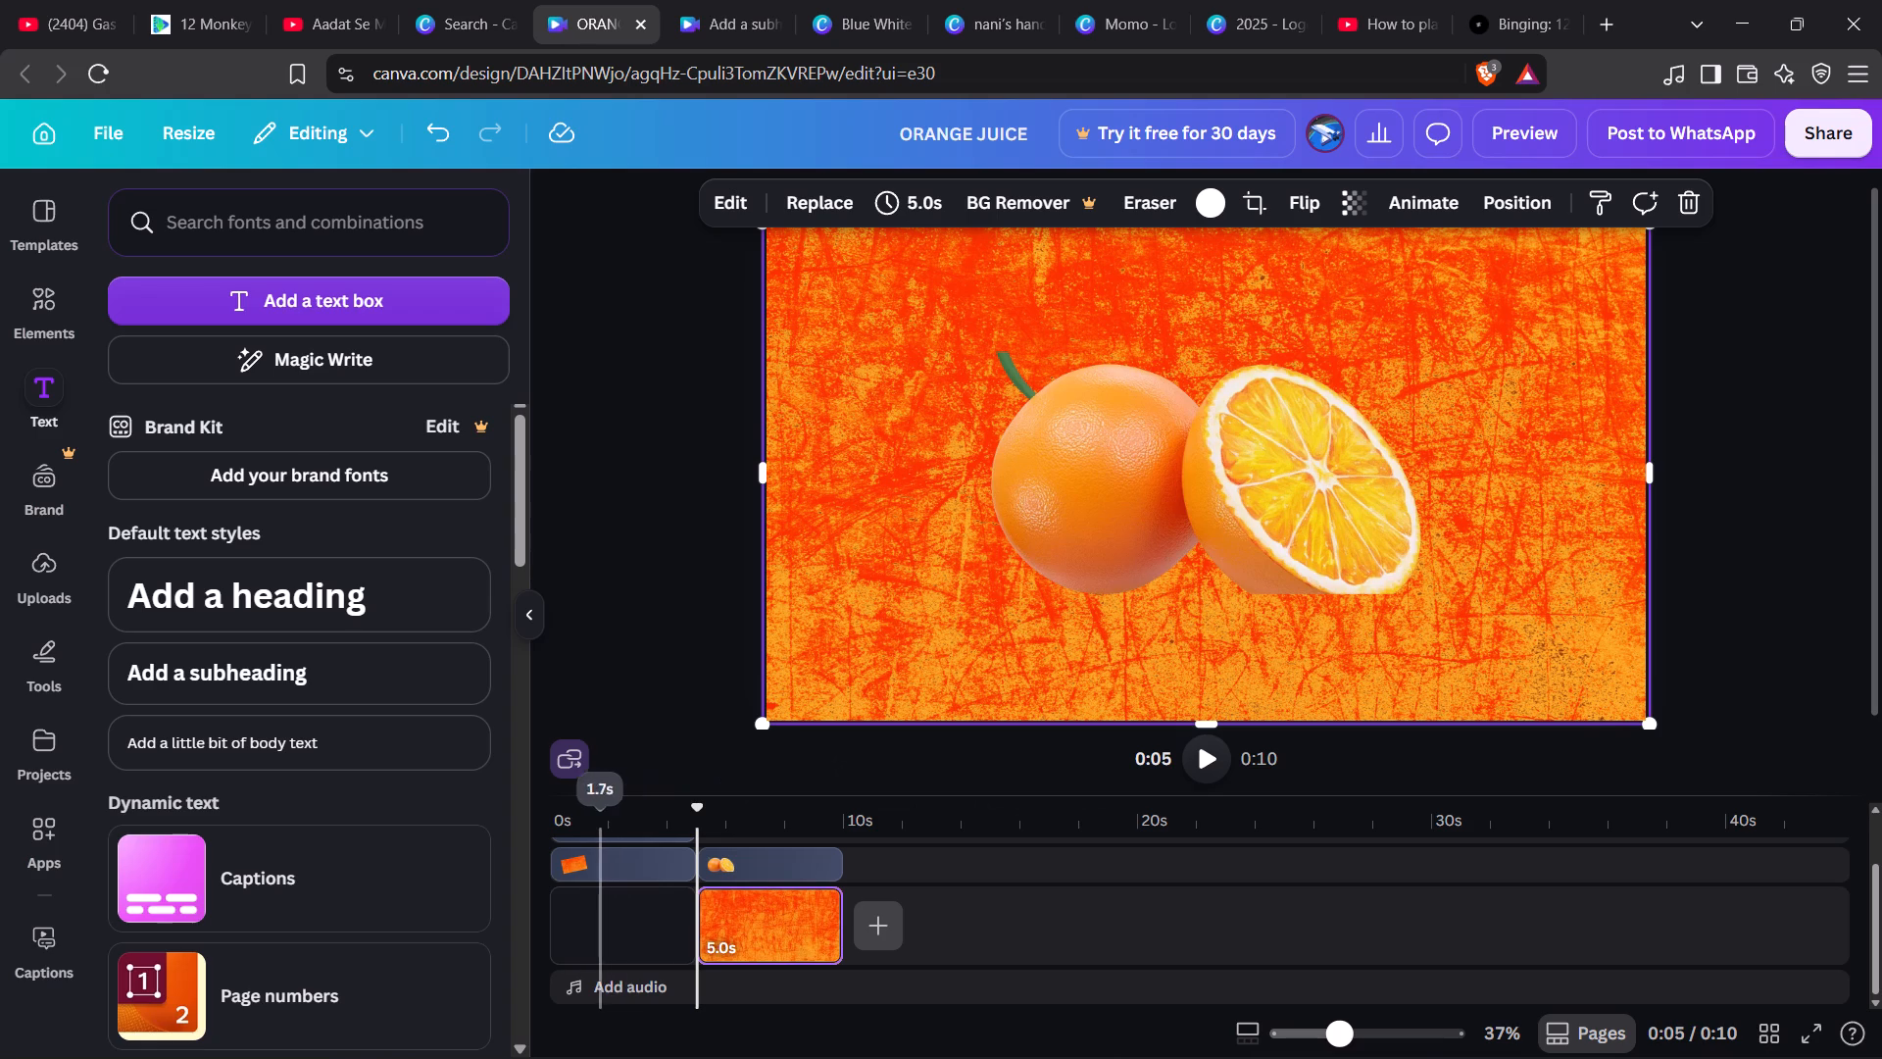
Reorder the timeline so the full grunge scene with the centred oranges comes before the ORANGE JUICE scene.
{"action": "left_click", "coordinate": [559, 890]}
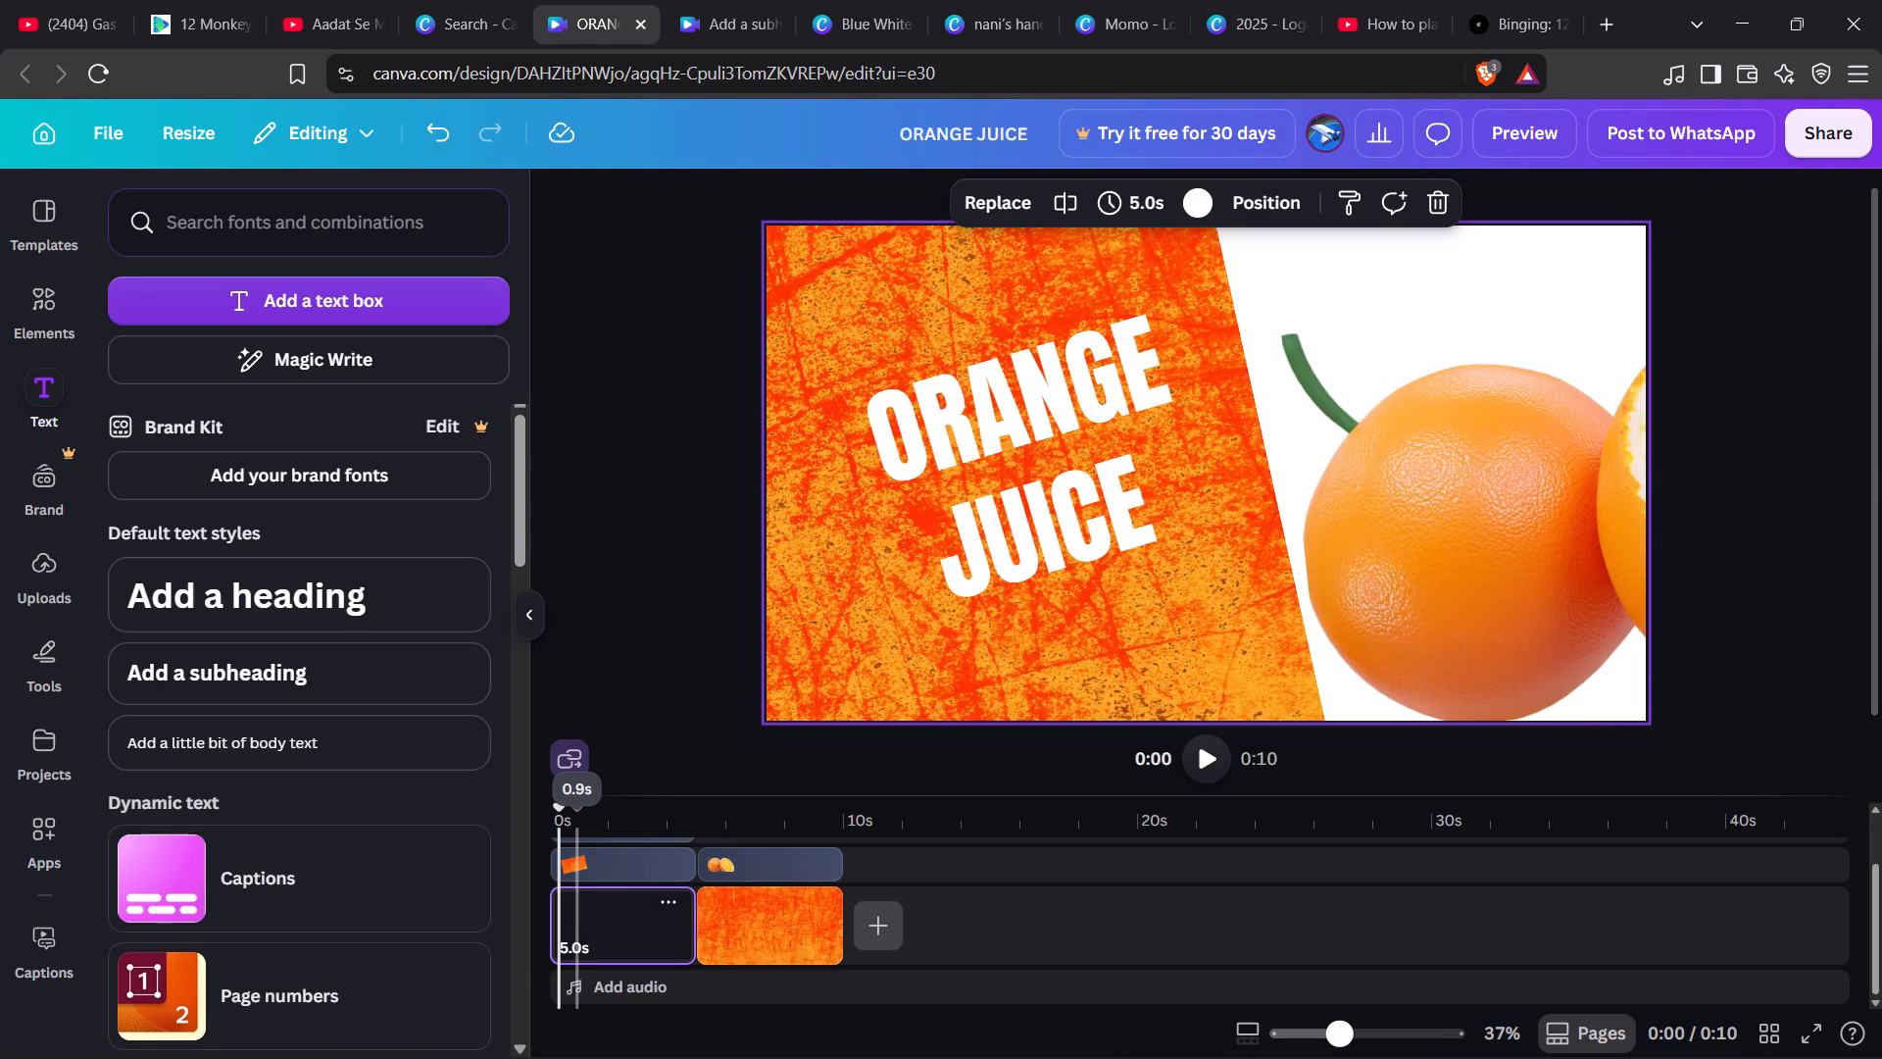
{"action": "left_click", "coordinate": [574, 914]}
{"action": "left_click", "coordinate": [581, 914]}
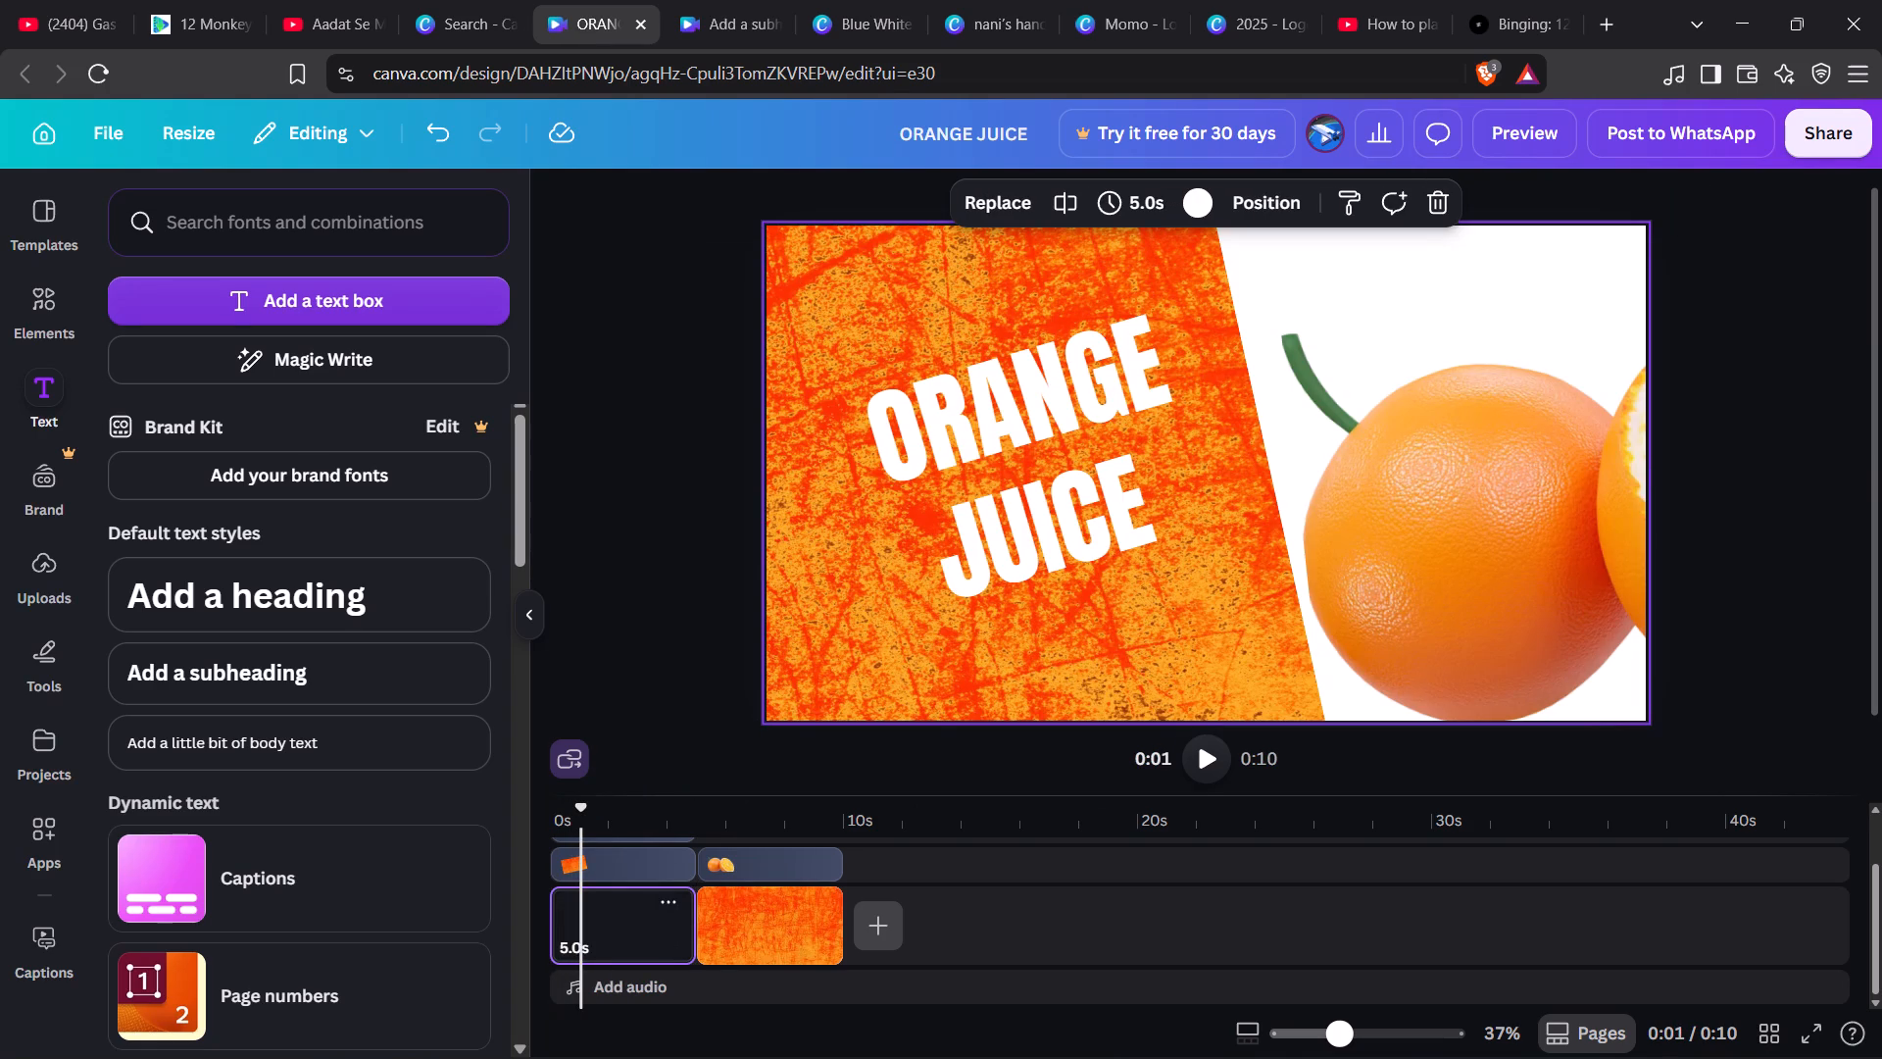
{"action": "left_click", "coordinate": [762, 894]}
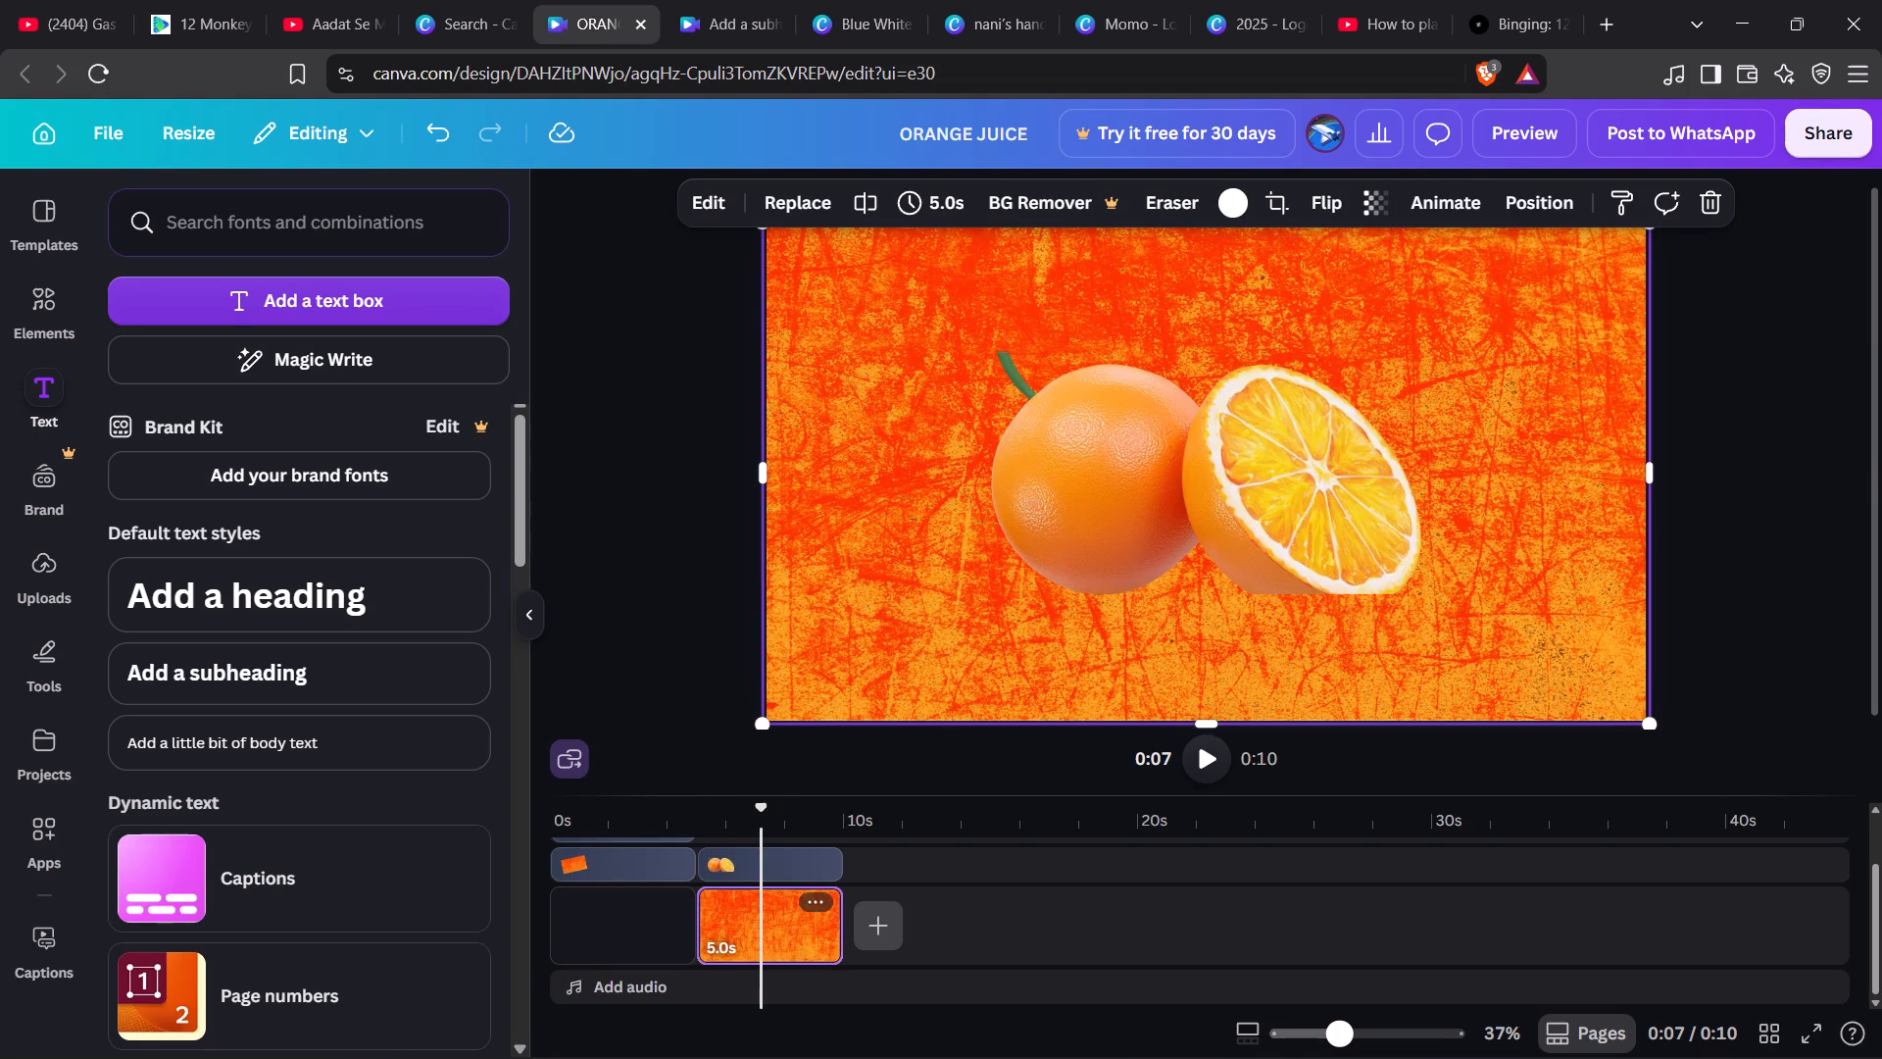
{"action": "left_click", "coordinate": [637, 925]}
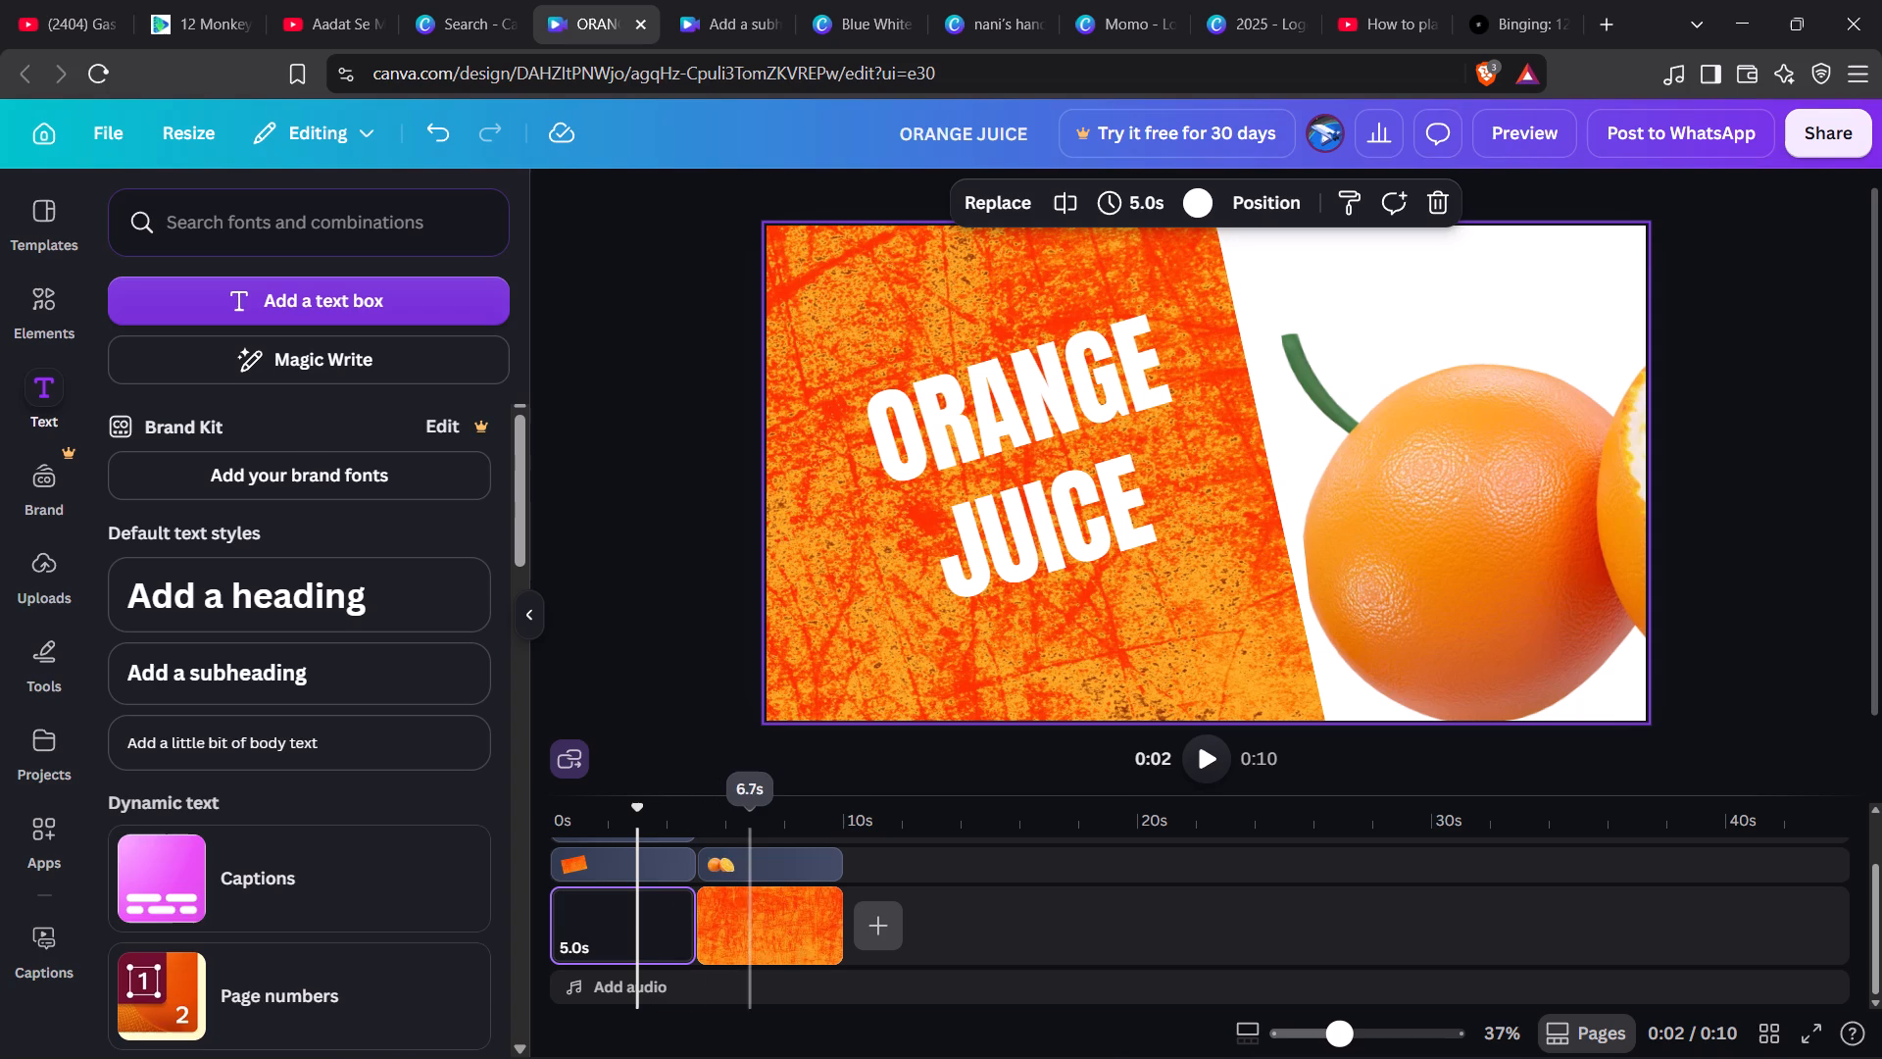
{"action": "left_click_drag", "start_coordinate": [758, 925], "coordinate": [626, 930]}
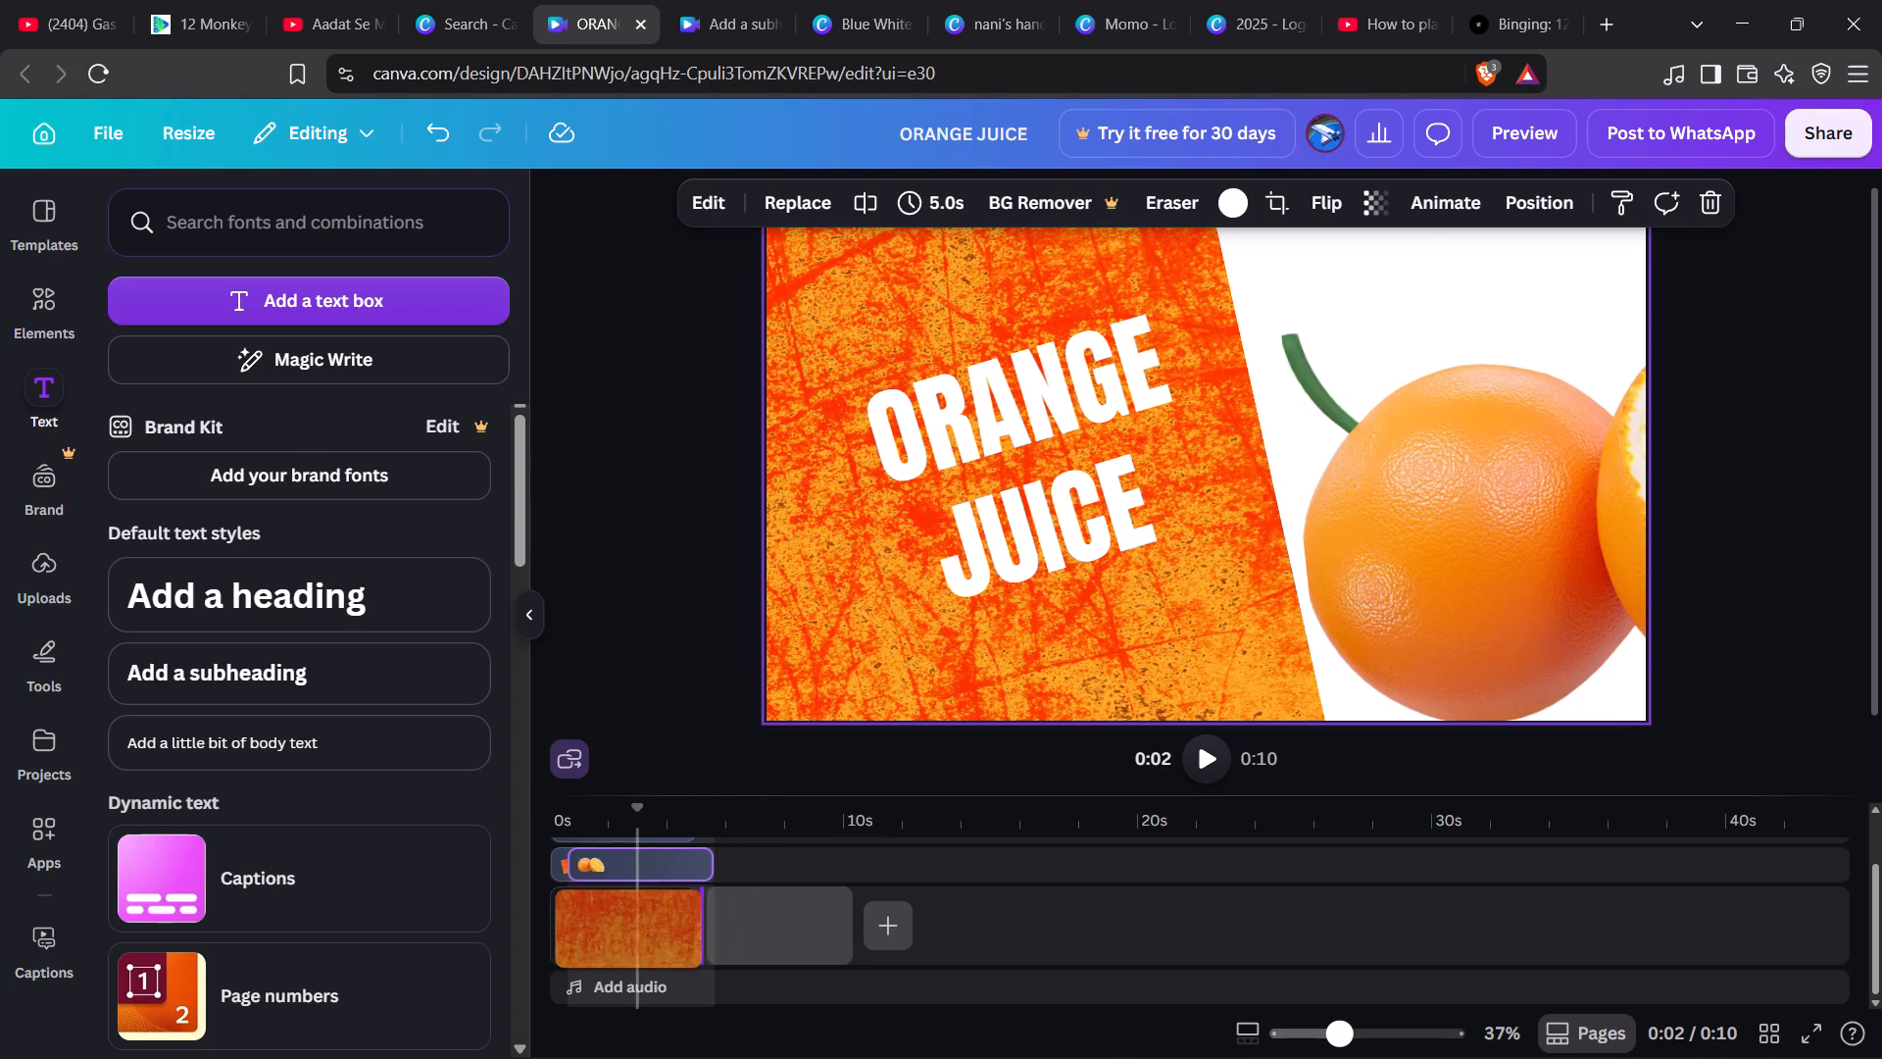
{"action": "left_click_drag", "start_coordinate": [626, 930], "coordinate": [618, 930]}
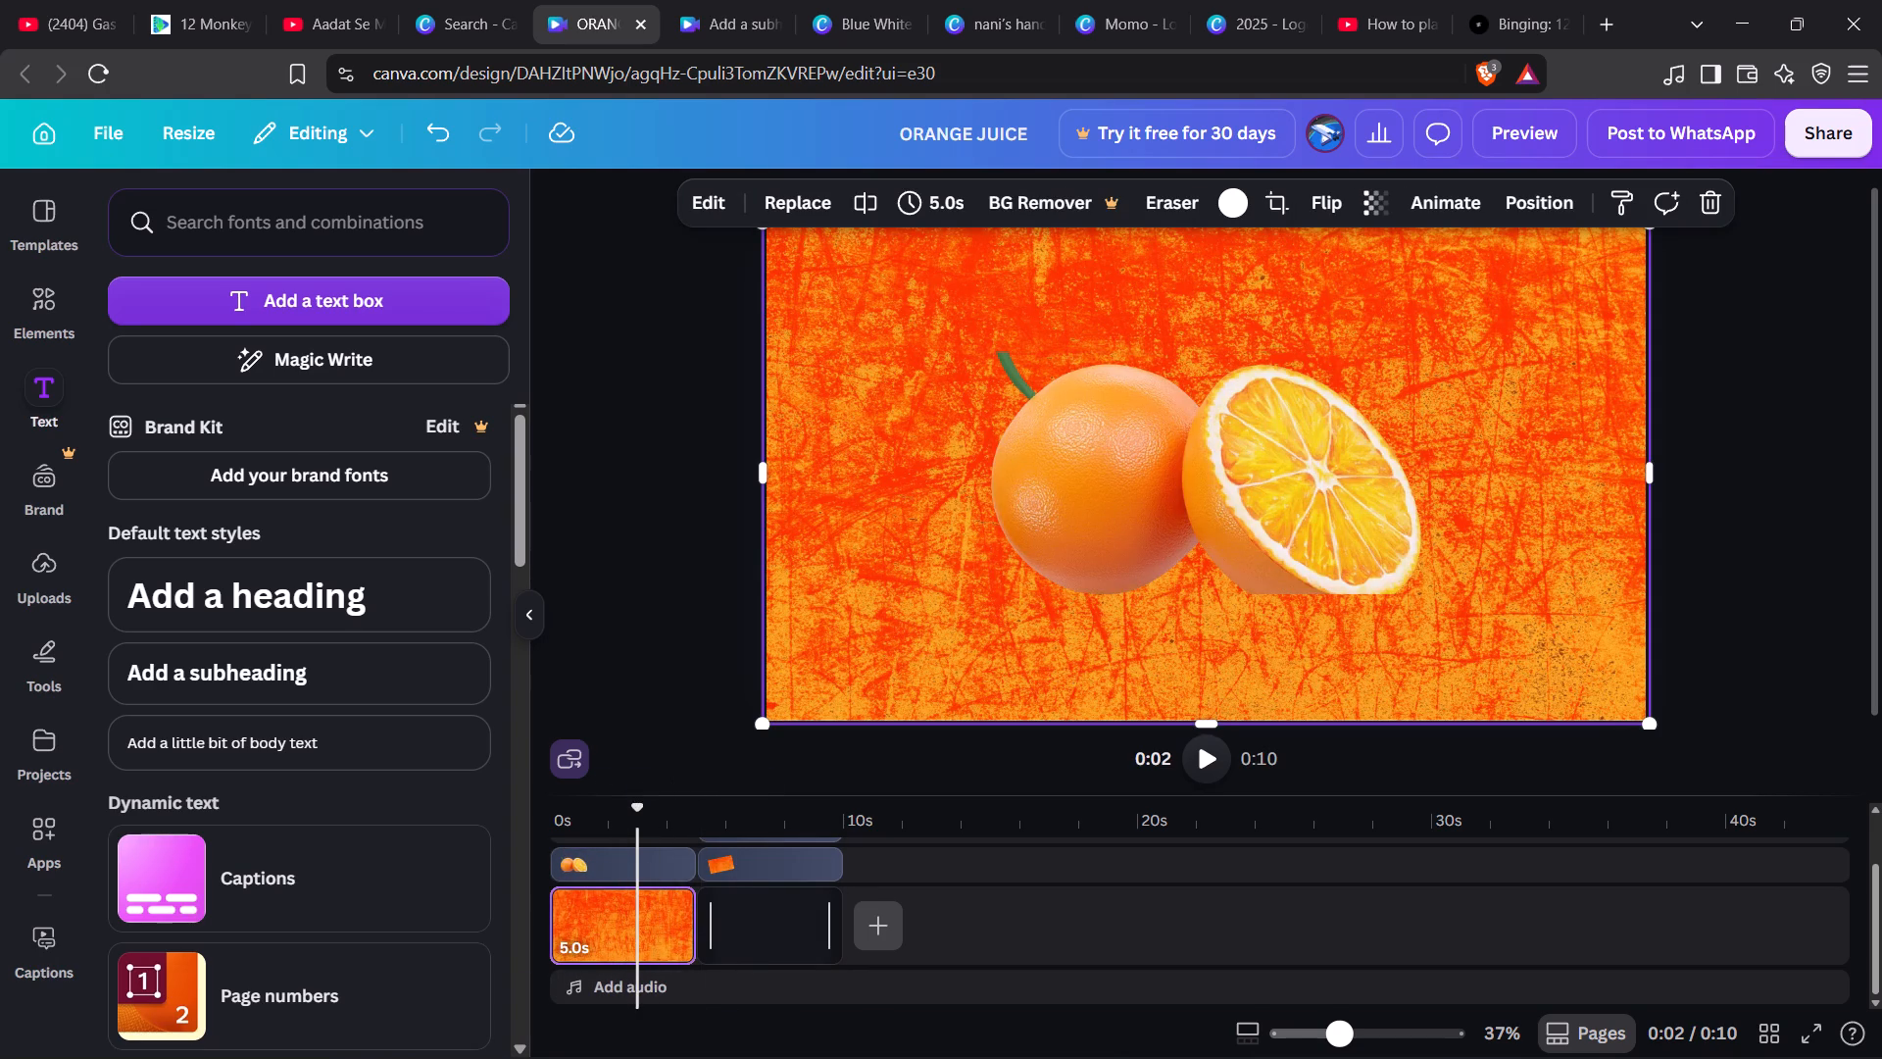
Add a Match & Move transition between the two scenes with a duration of 2.5 seconds.
{"action": "left_click", "coordinate": [693, 933]}
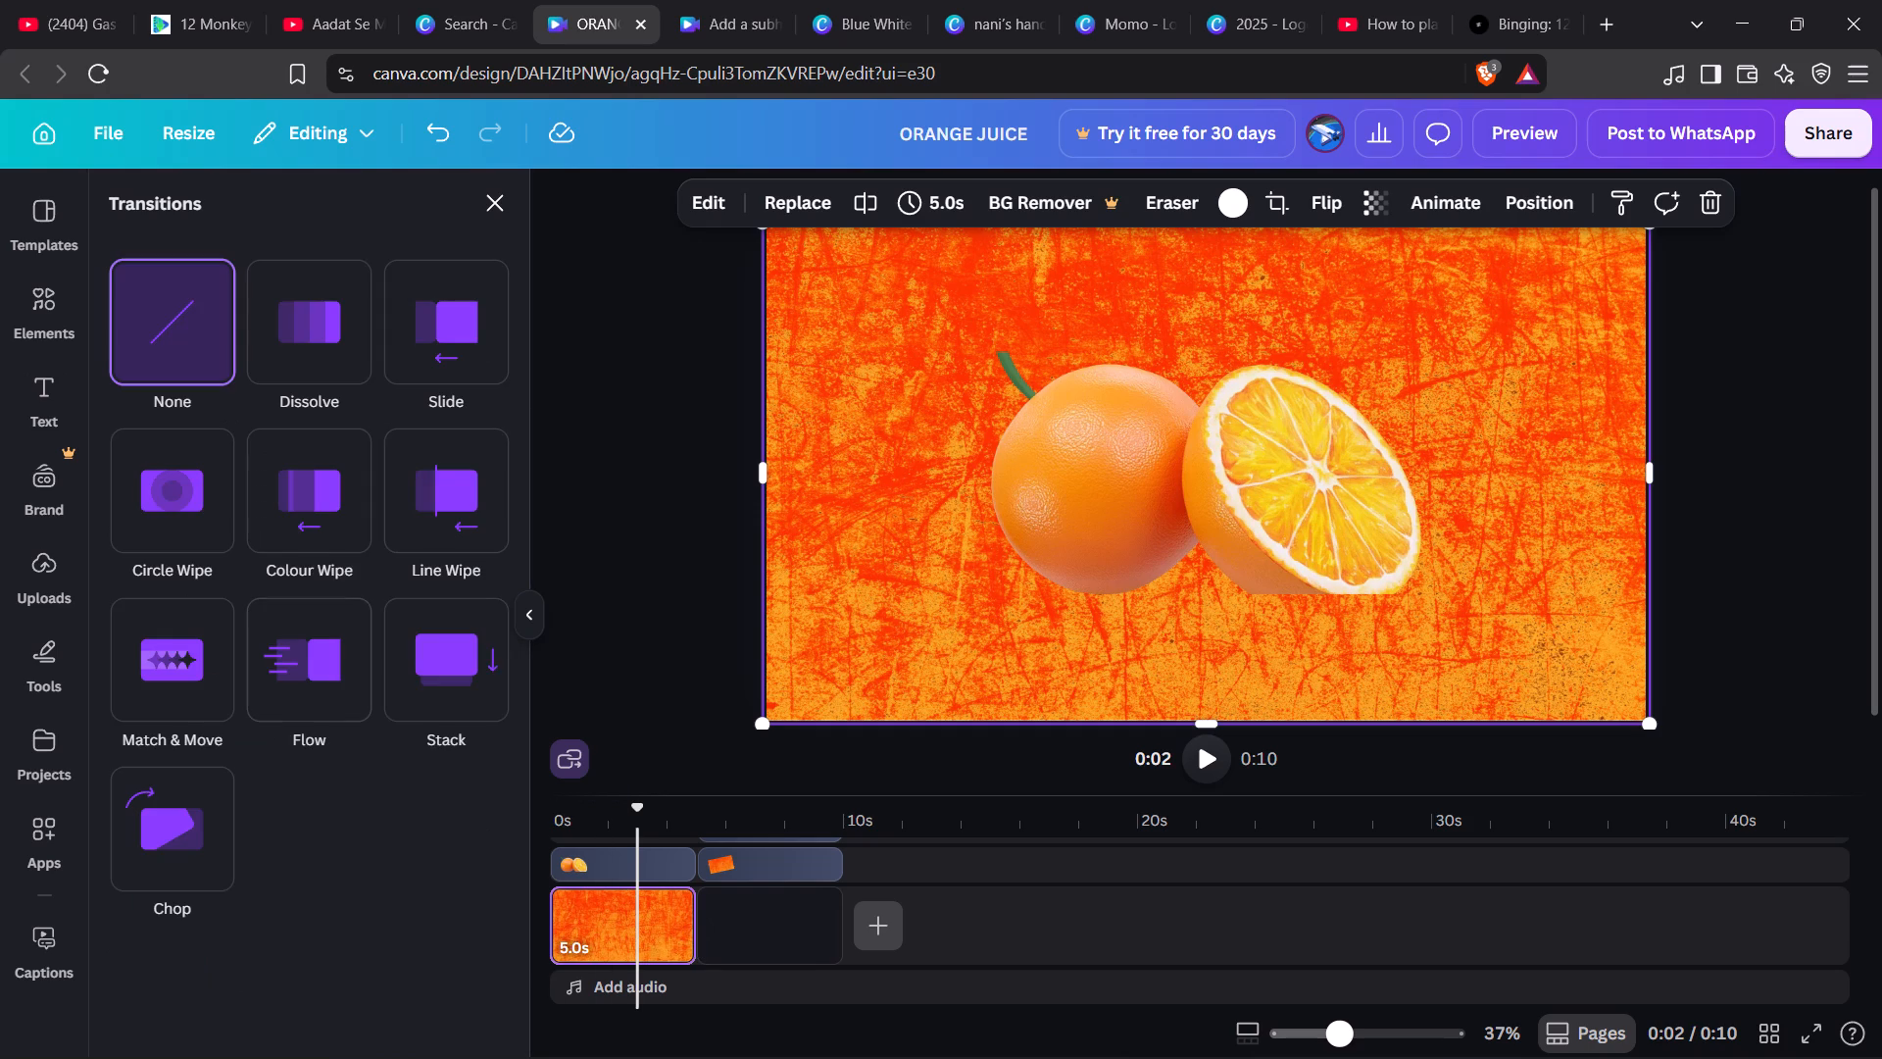
{"action": "scroll", "coordinate": [380, 653], "scroll_direction": "down", "scroll_amount": 2}
{"action": "scroll", "coordinate": [380, 653], "scroll_direction": "up", "scroll_amount": 3}
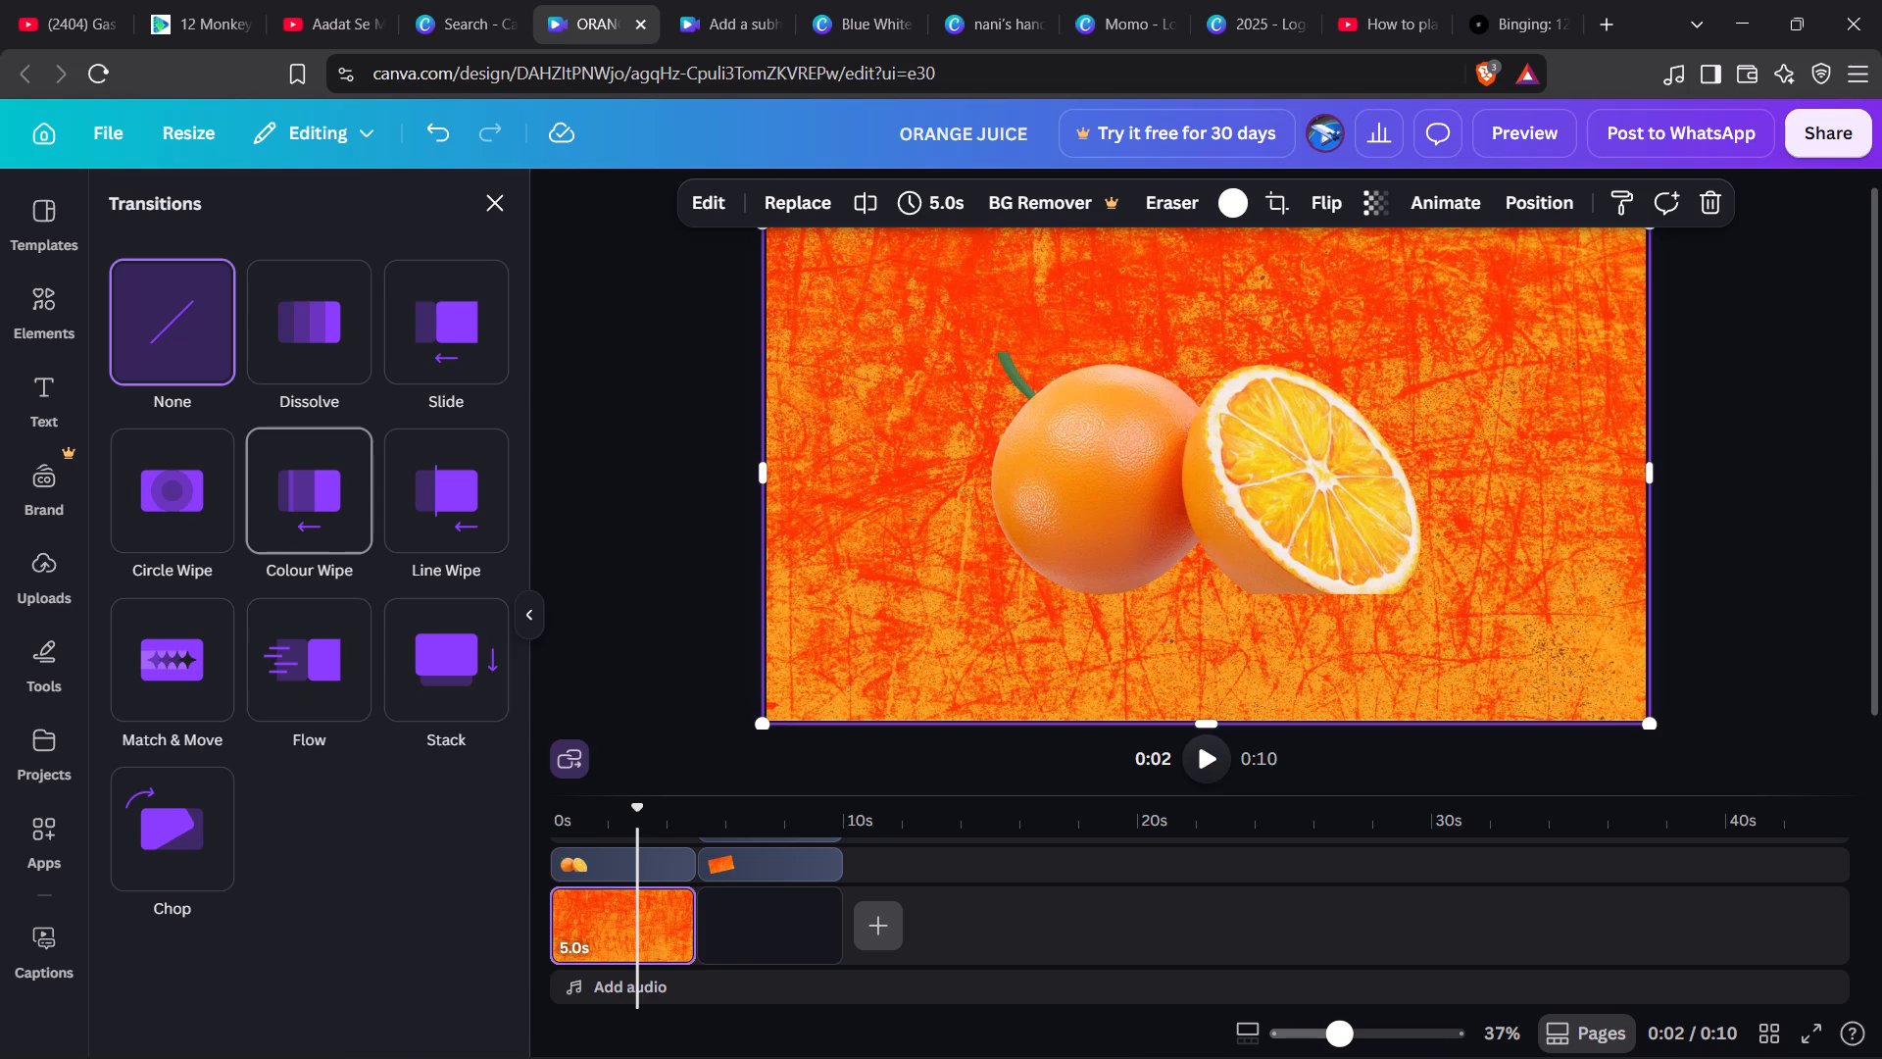
{"action": "left_click", "coordinate": [179, 678]}
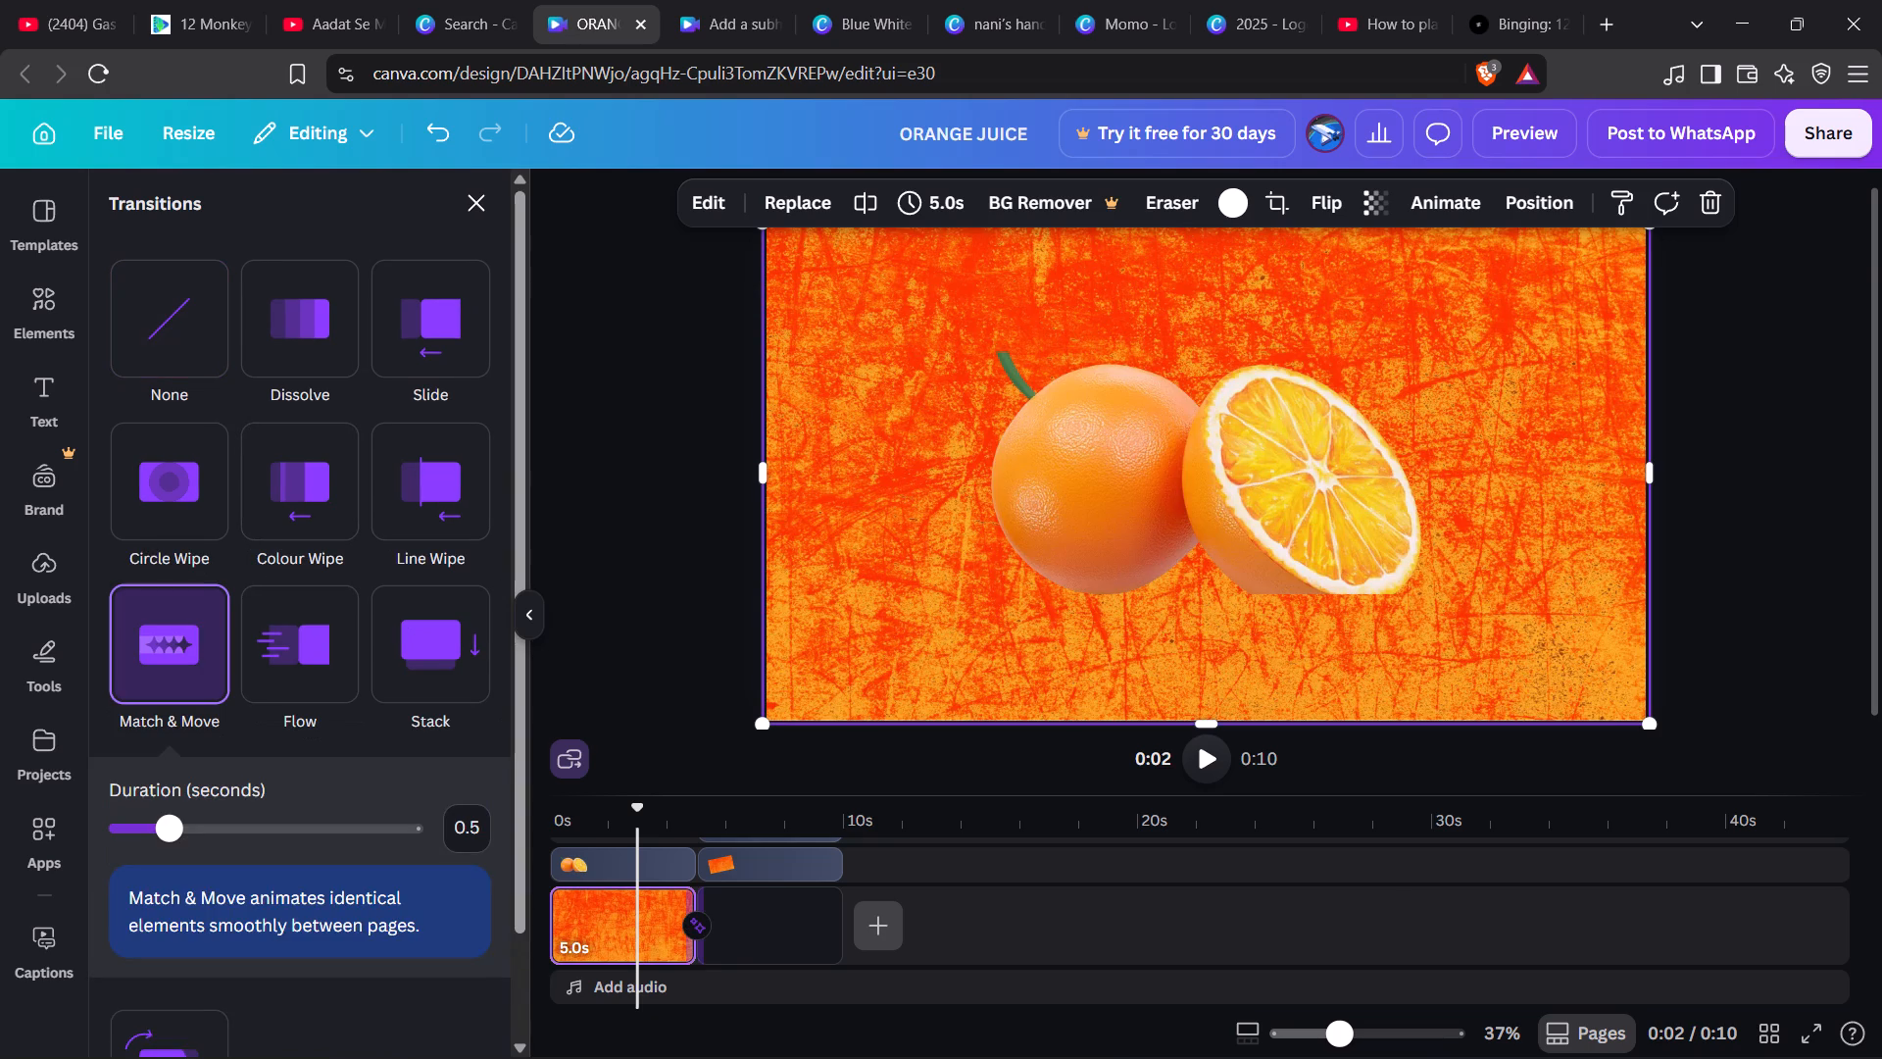
{"action": "left_click", "coordinate": [634, 814]}
{"action": "left_click_drag", "start_coordinate": [634, 814], "coordinate": [542, 816]}
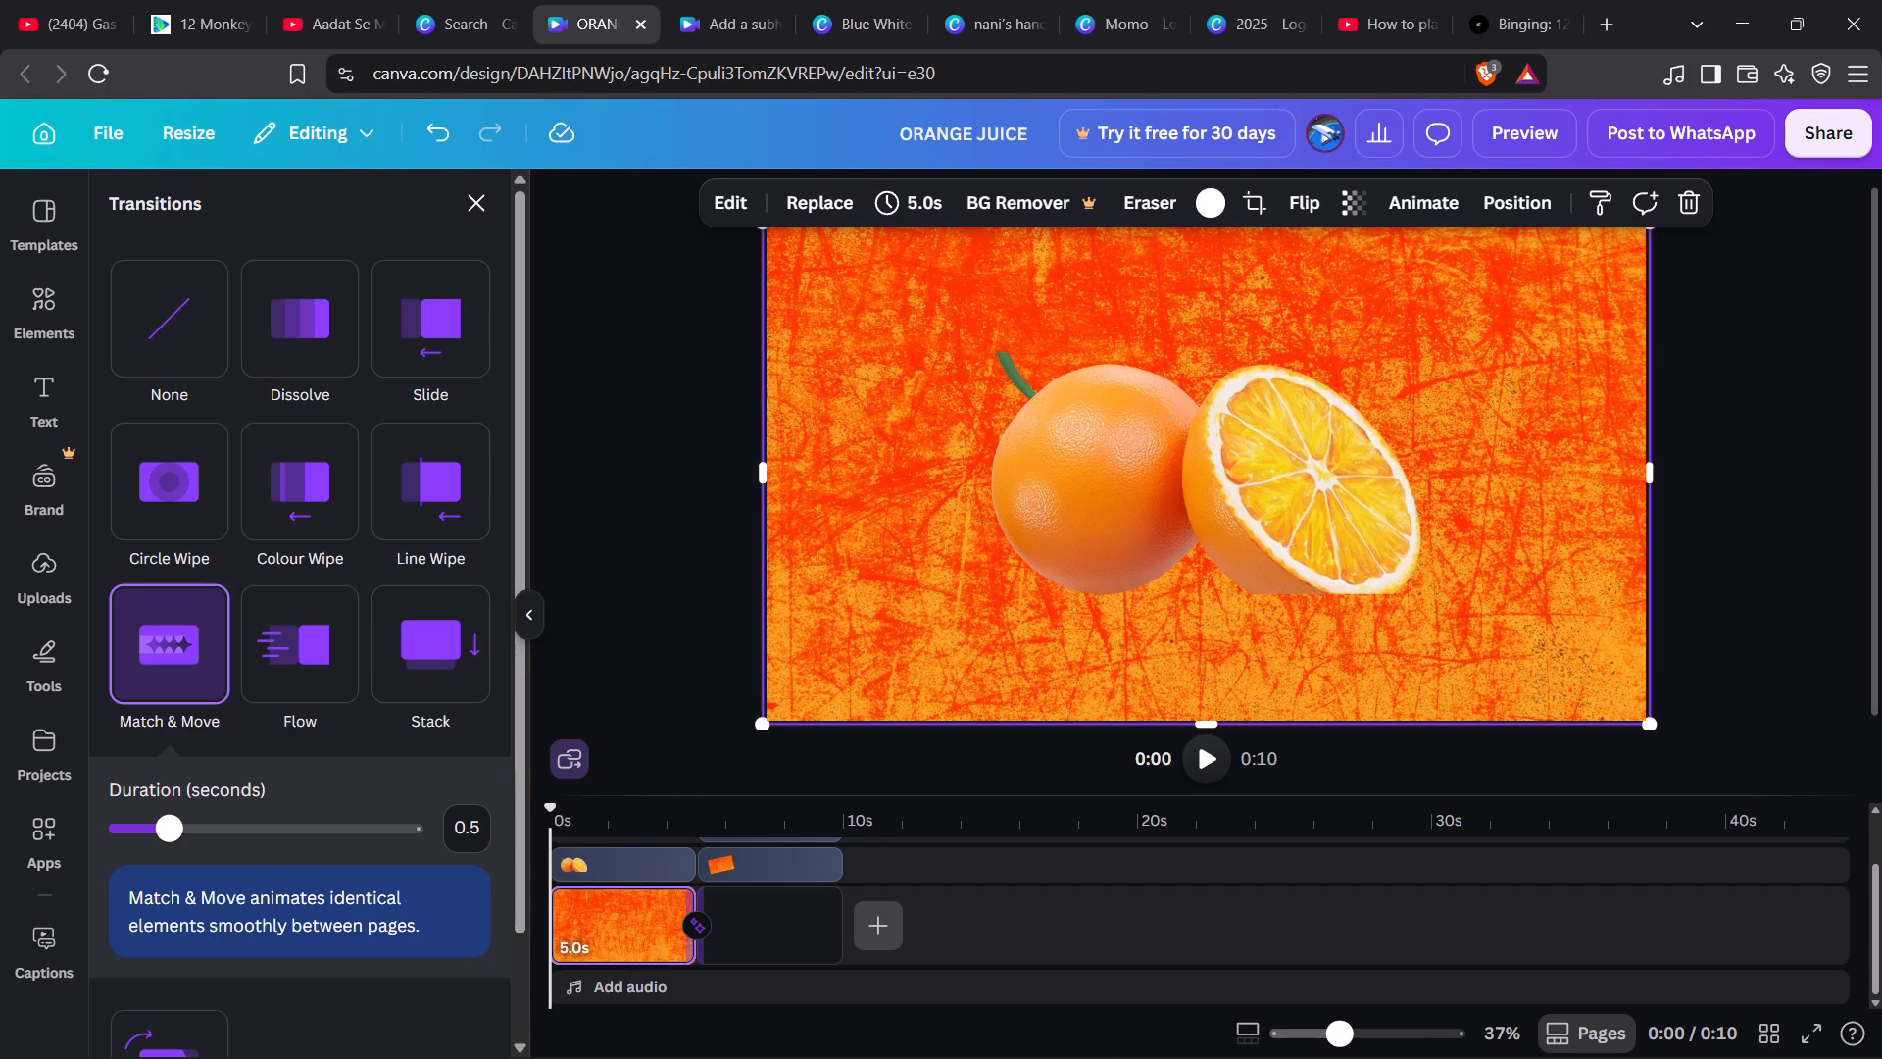
{"action": "left_click_drag", "start_coordinate": [170, 817], "coordinate": [375, 820]}
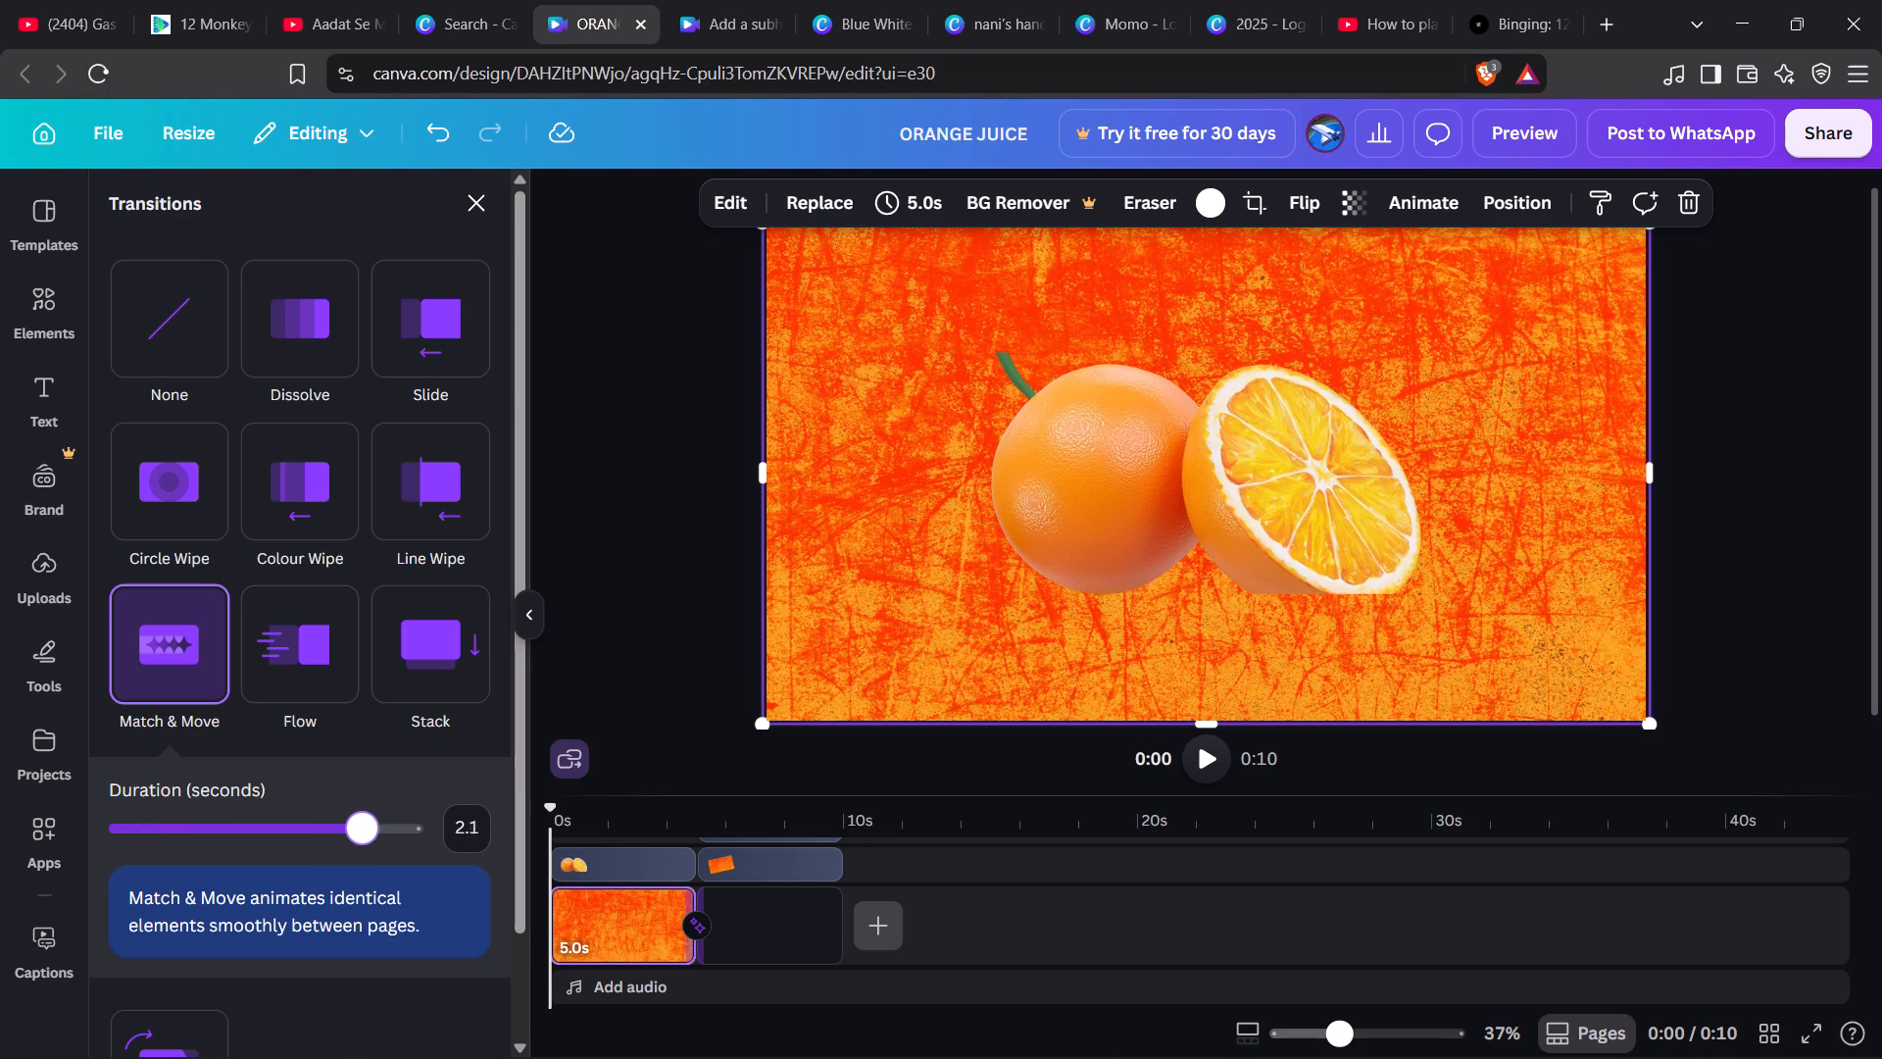
{"action": "left_click_drag", "start_coordinate": [375, 820], "coordinate": [538, 806]}
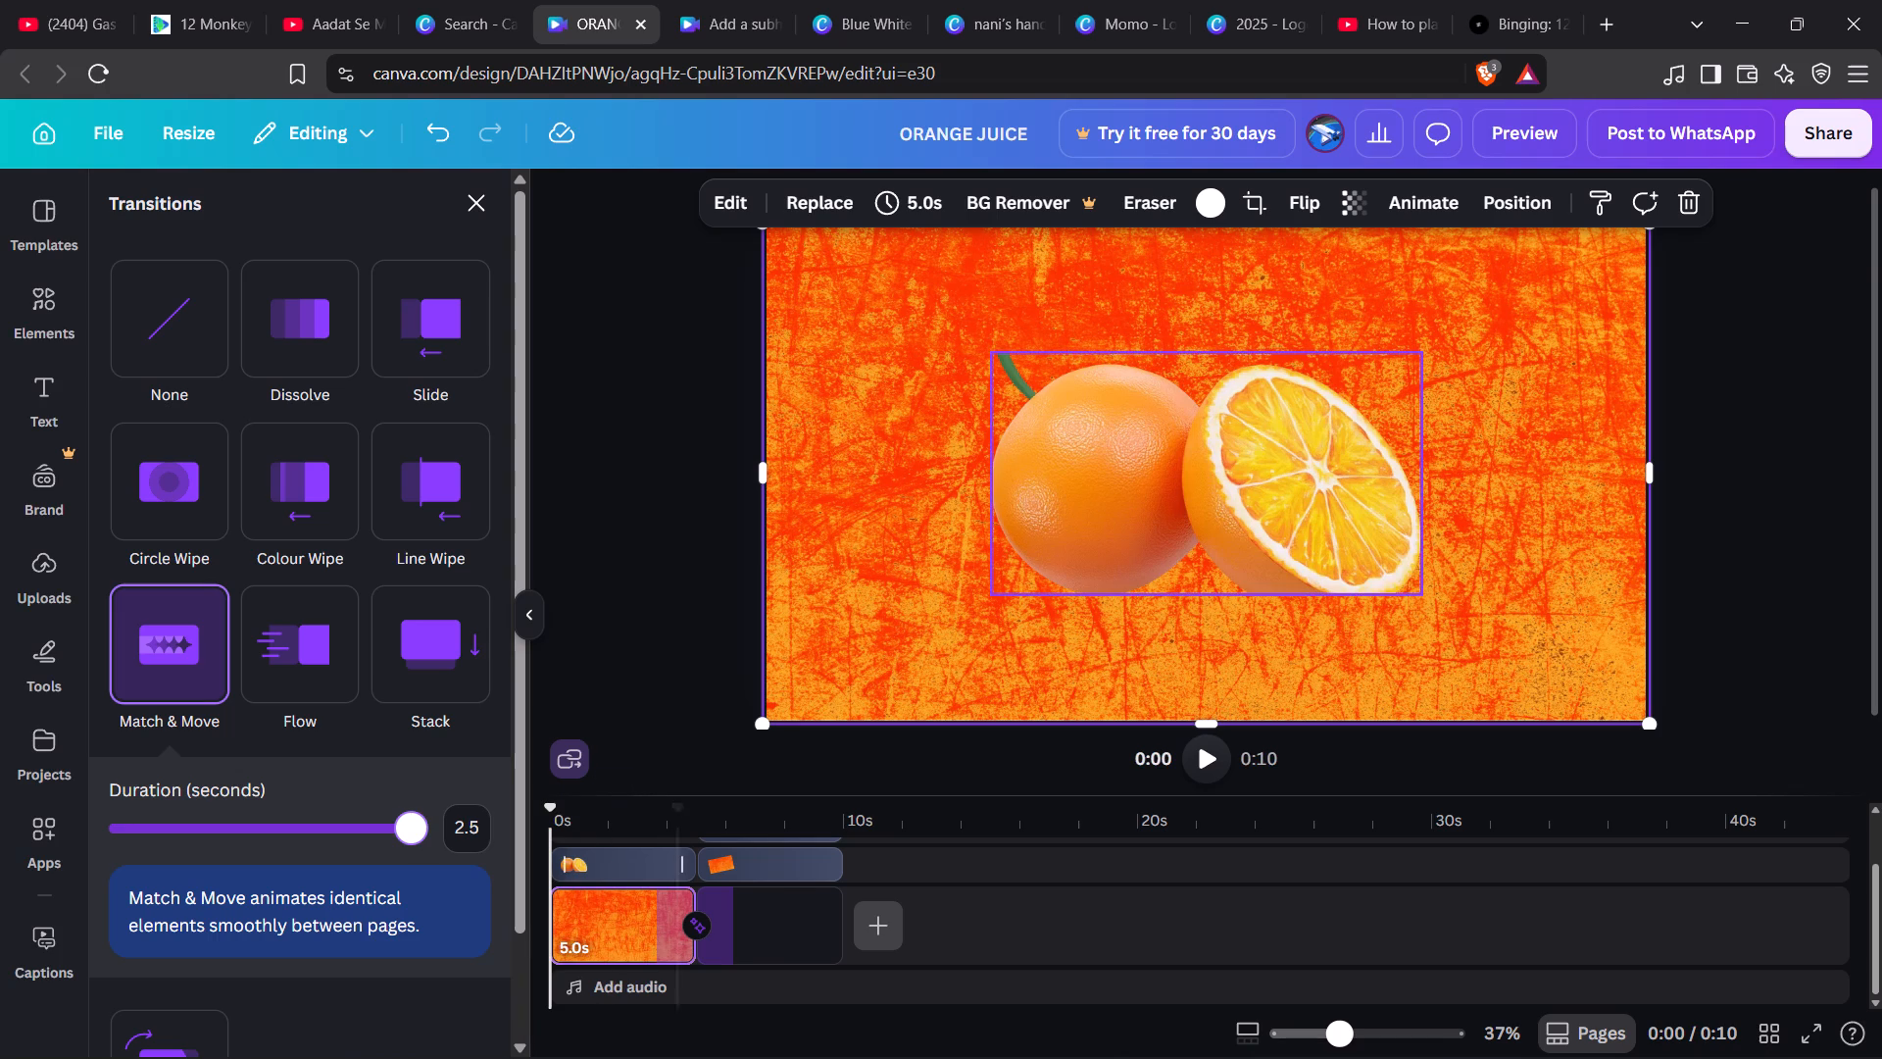
Trim the start of the ORANGE JUICE text's timing in the second scene so it lasts about 3.5 seconds.
{"action": "scroll", "coordinate": [678, 868], "scroll_direction": "up", "scroll_amount": 1}
{"action": "left_click", "coordinate": [740, 857]}
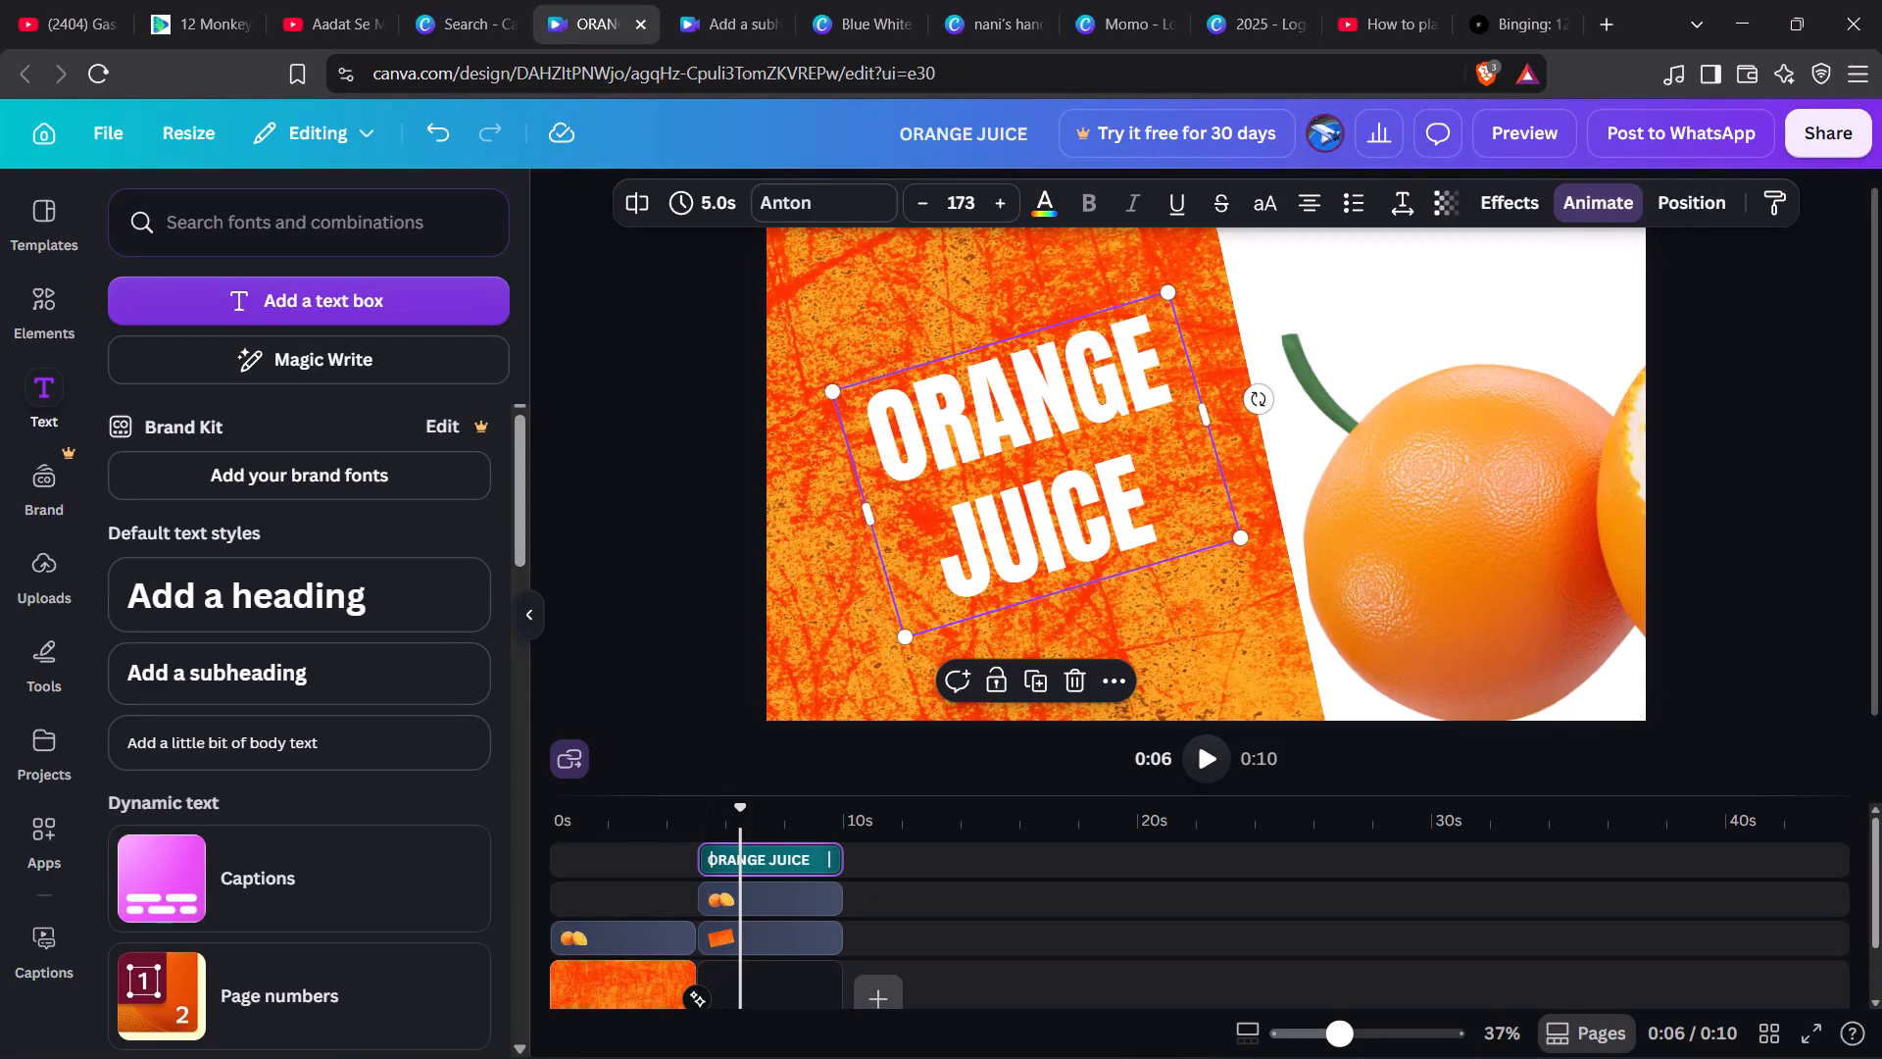
{"action": "left_click_drag", "start_coordinate": [710, 860], "coordinate": [711, 860]}
{"action": "left_click_drag", "start_coordinate": [711, 860], "coordinate": [742, 865]}
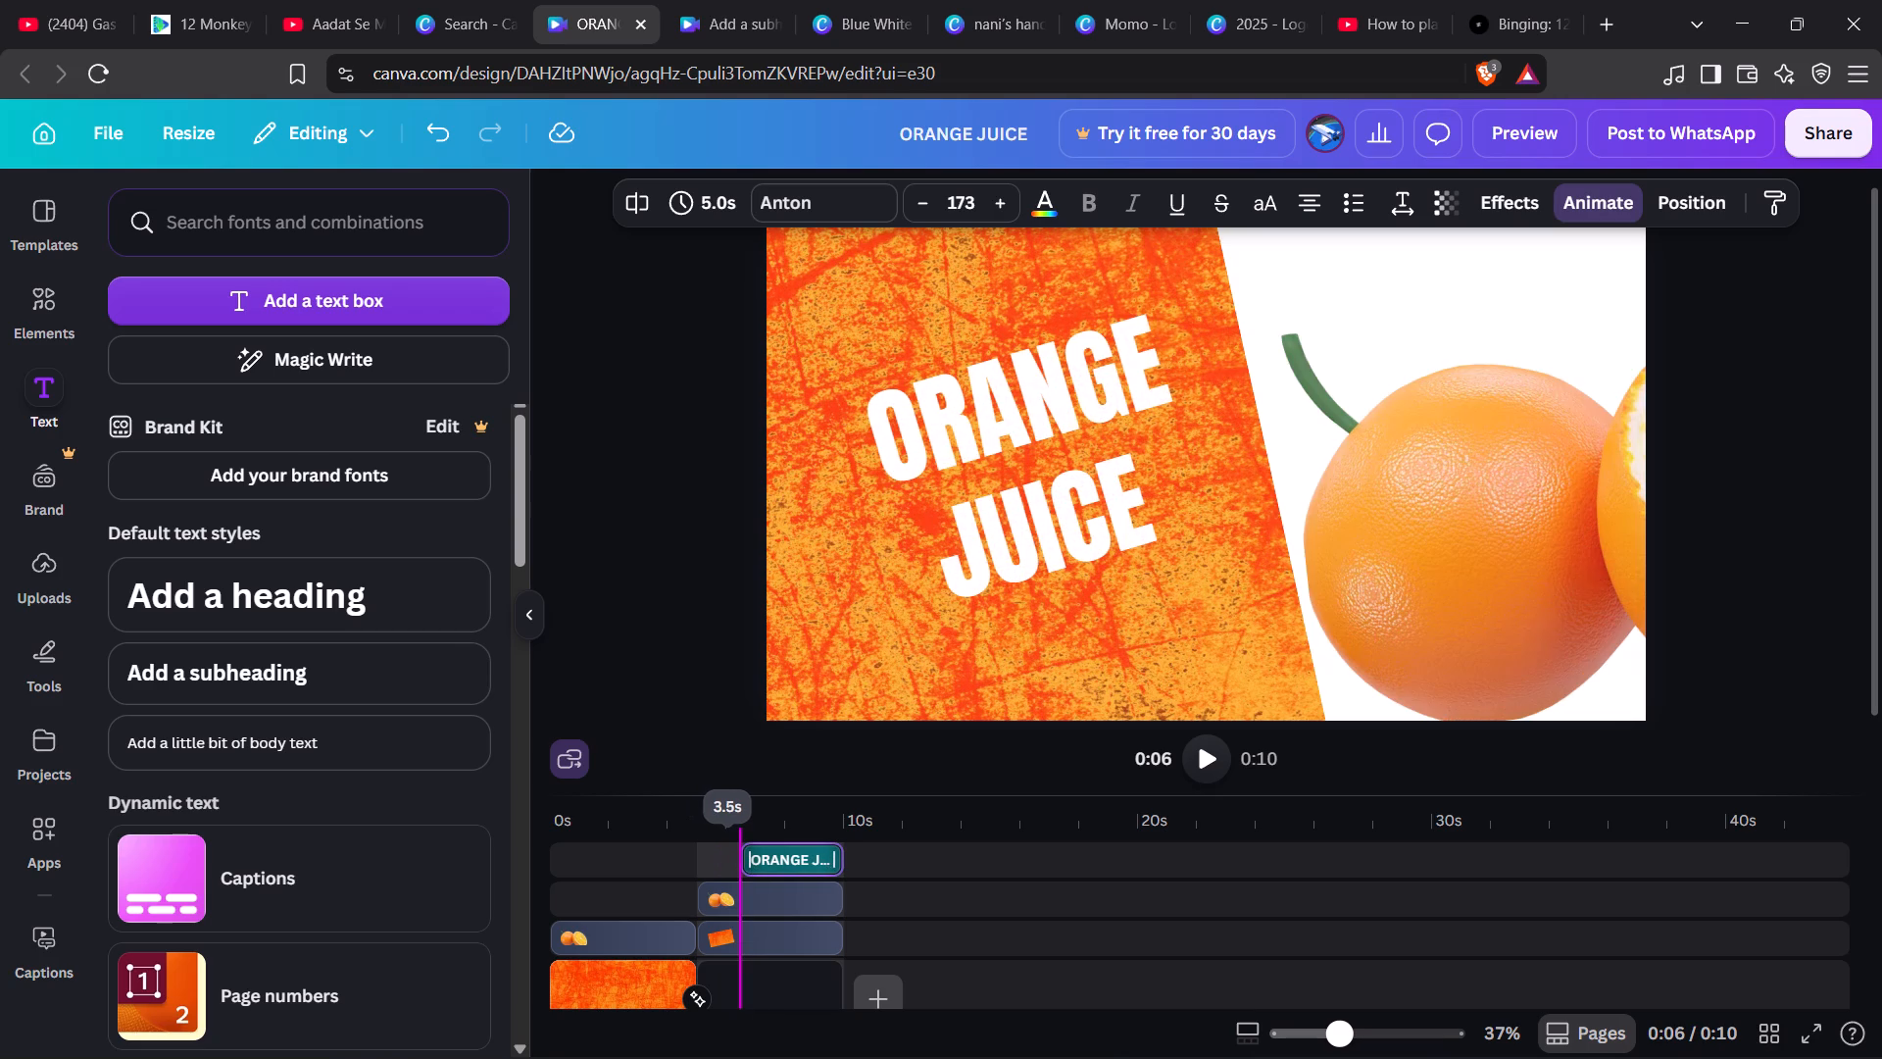
Trim the start of the ORANGE JUICE text's timing further so it lasts 3.2 seconds in the second scene.
{"action": "left_click_drag", "start_coordinate": [742, 865], "coordinate": [753, 866]}
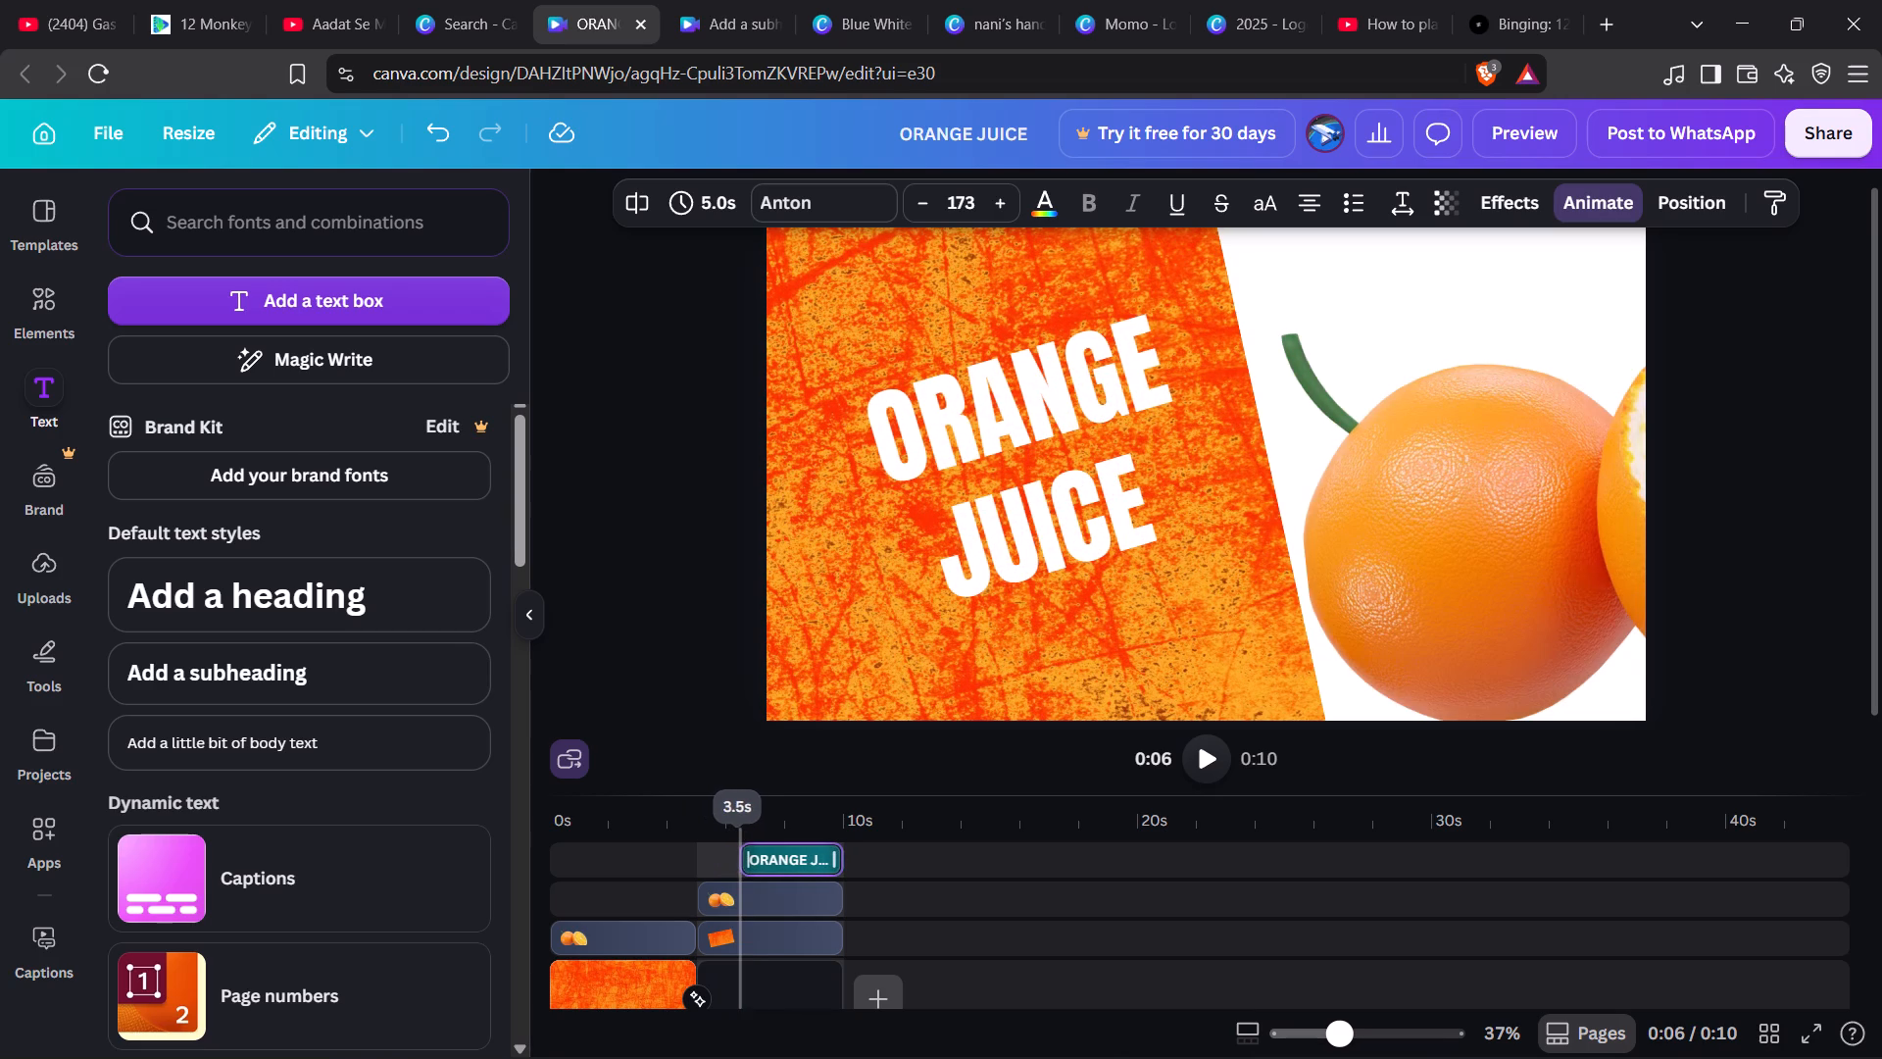
{"action": "left_click_drag", "start_coordinate": [753, 866], "coordinate": [762, 869]}
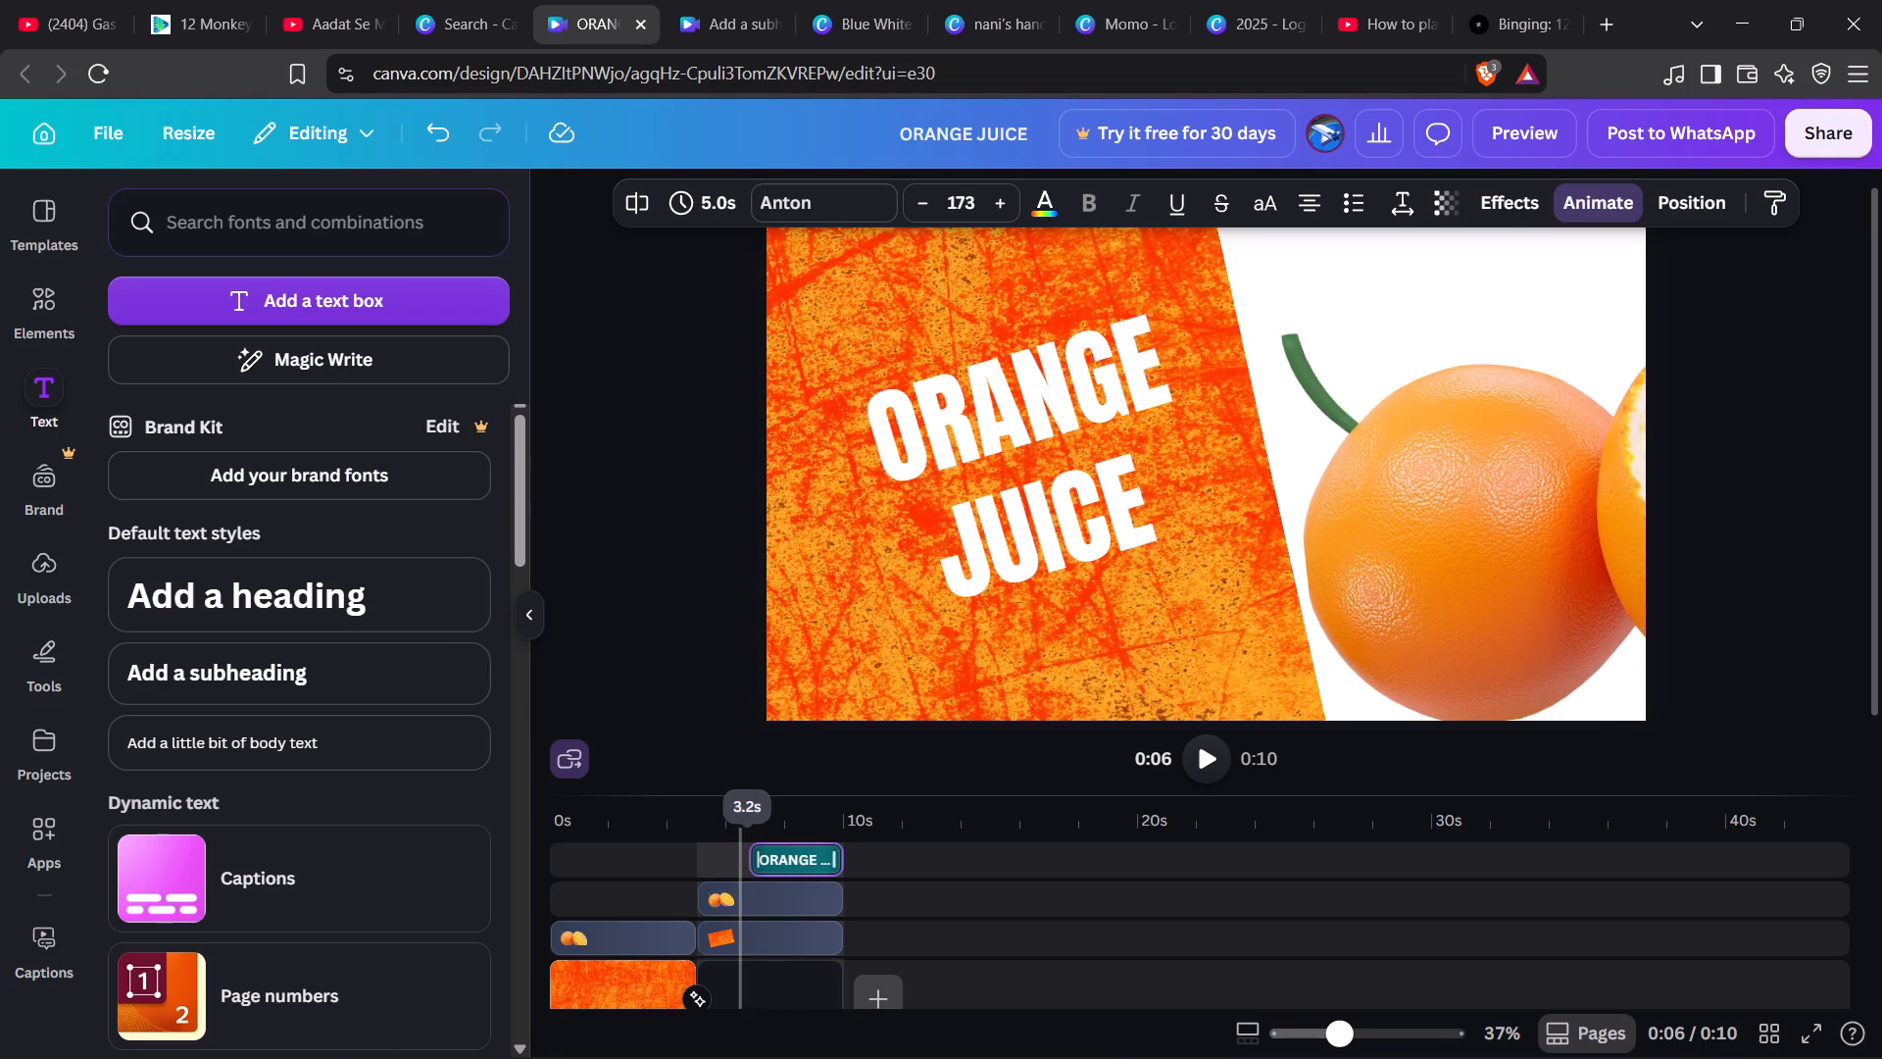
{"action": "left_click_drag", "start_coordinate": [762, 869], "coordinate": [762, 871]}
{"action": "left_click", "coordinate": [762, 871]}
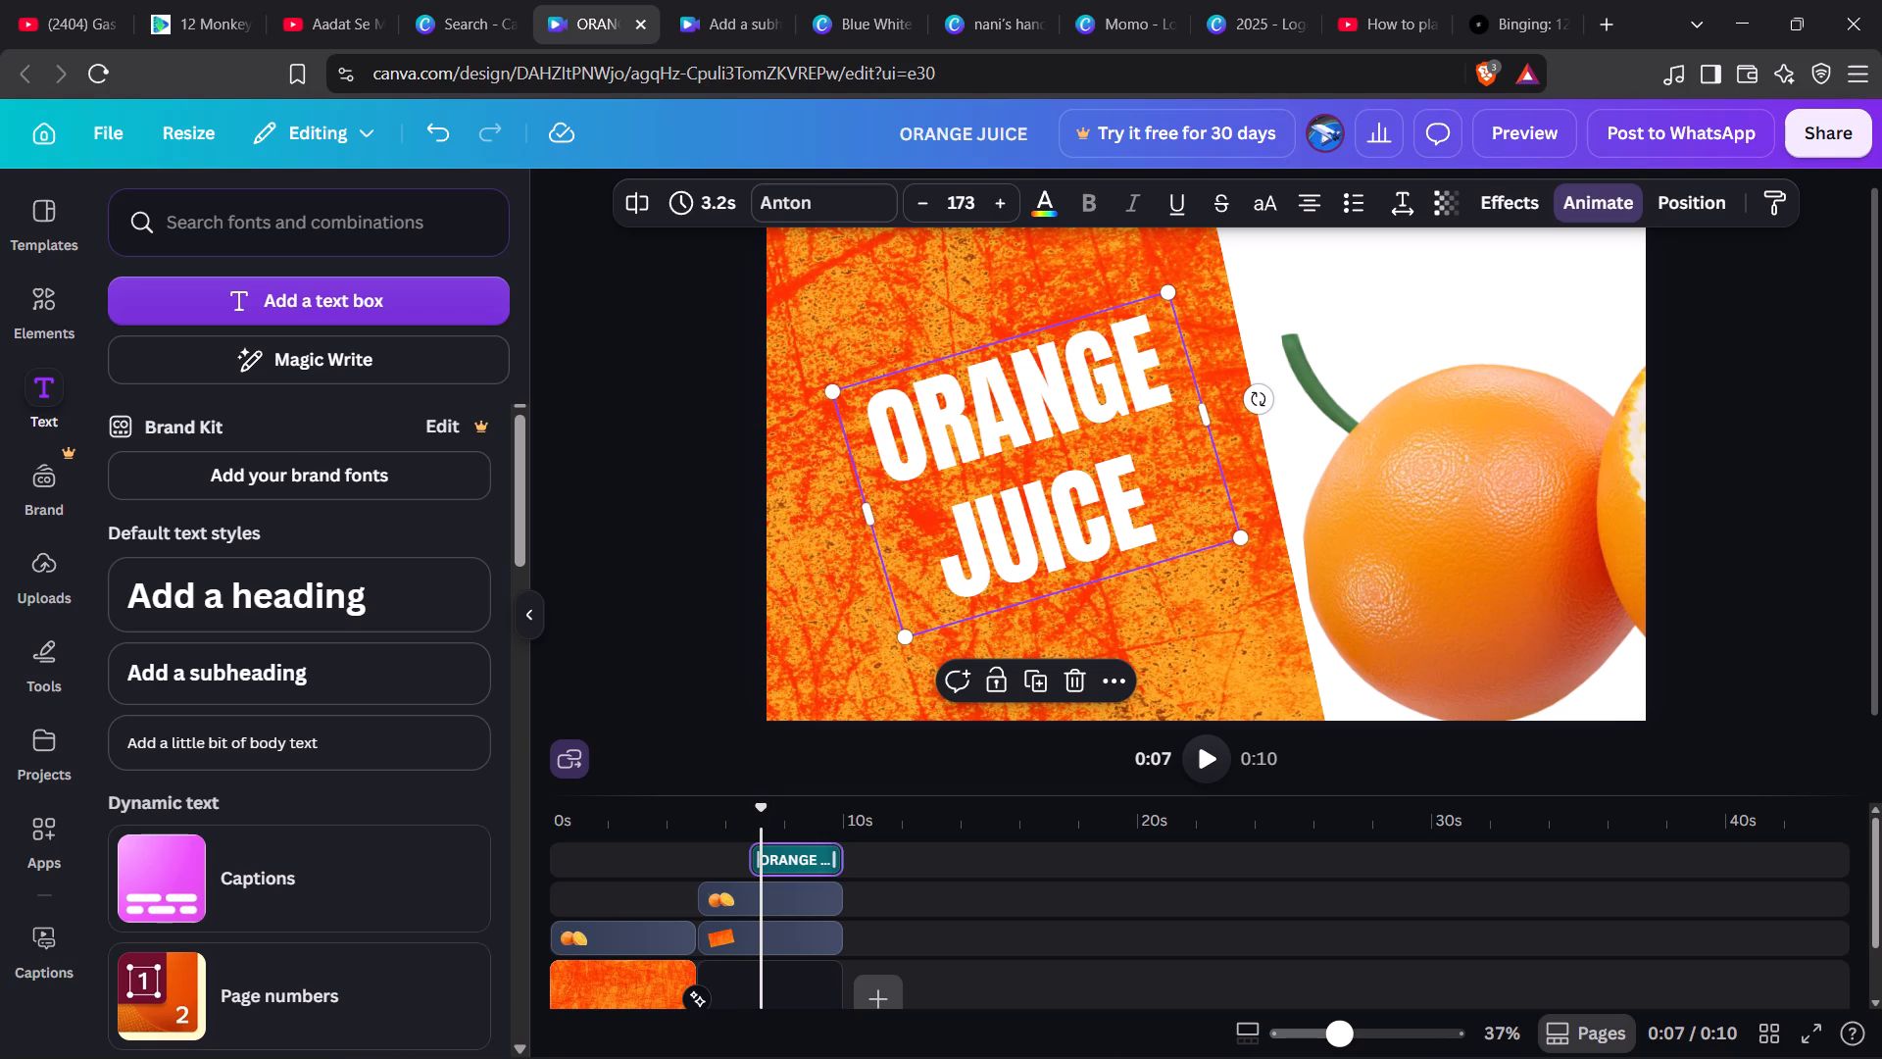
Play the two-scene ORANGE JUICE video from the beginning to check the transition and the heading's entrance.
{"action": "left_click_drag", "start_coordinate": [766, 812], "coordinate": [597, 825]}
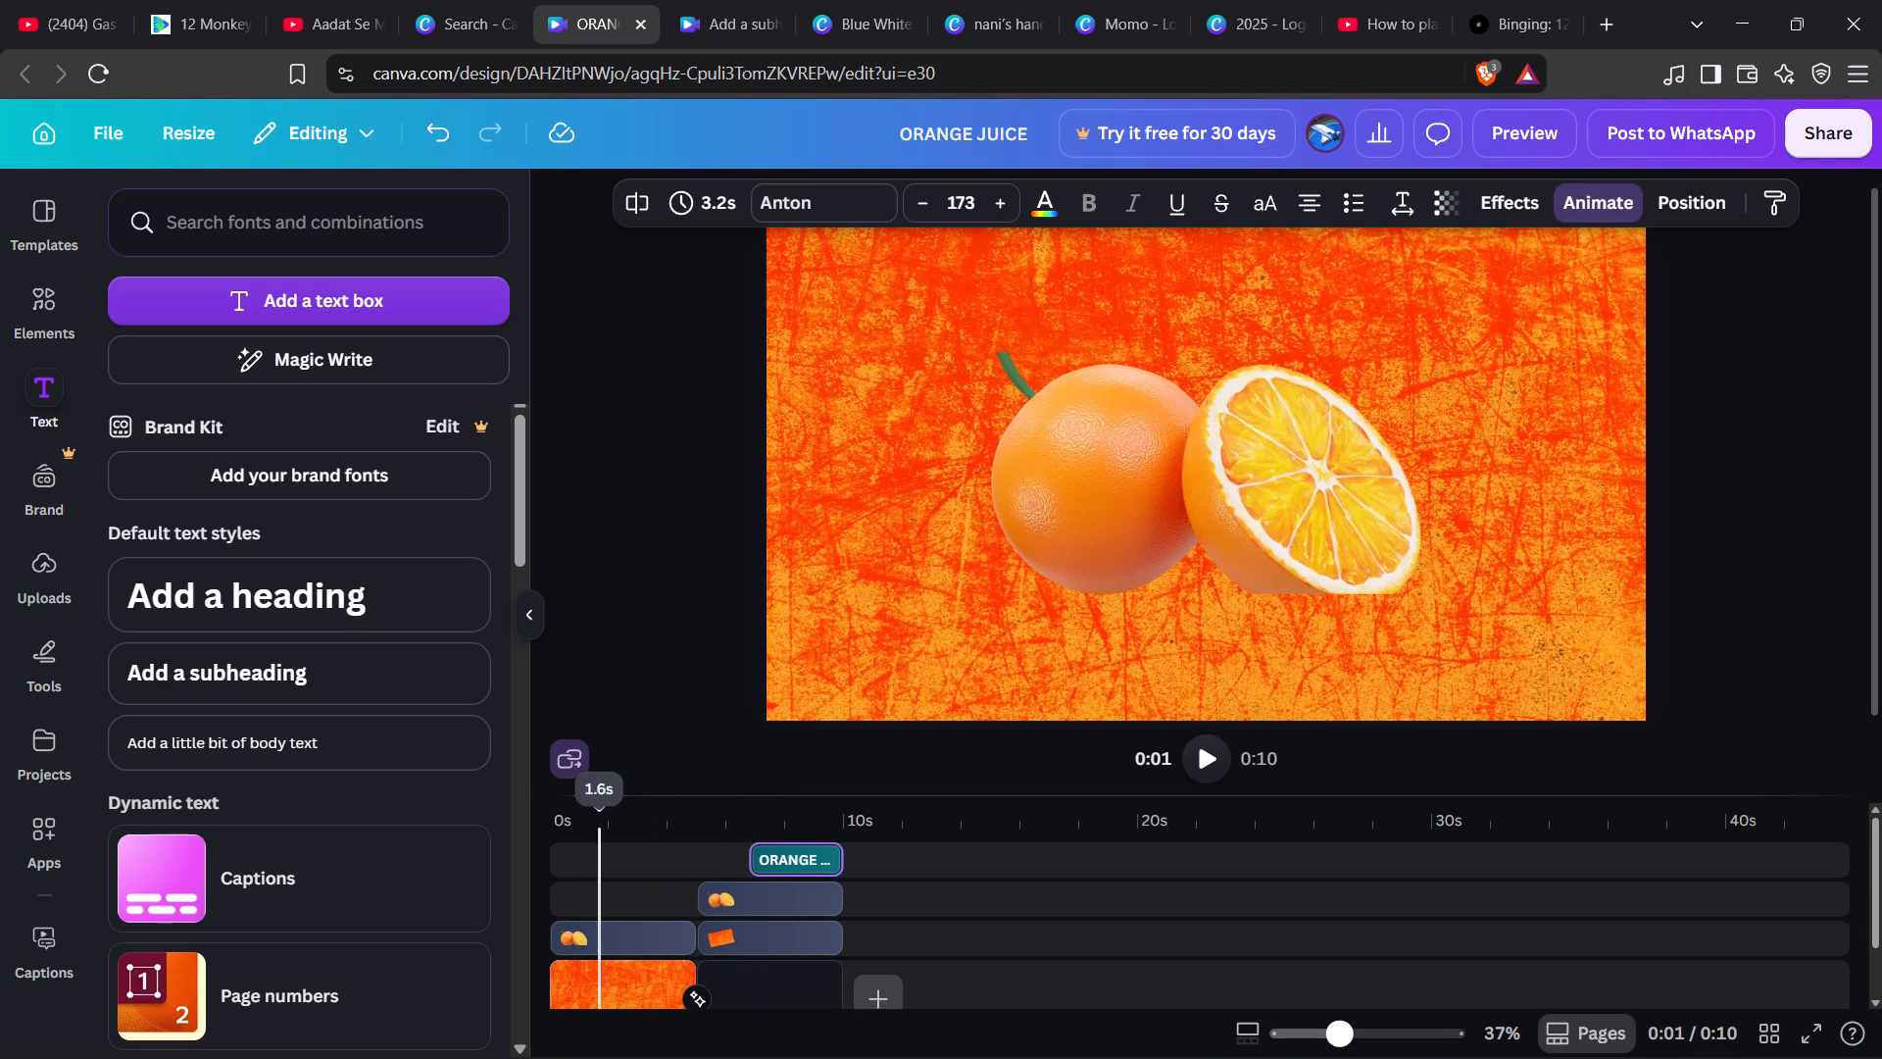
{"action": "left_click_drag", "start_coordinate": [597, 825], "coordinate": [553, 825]}
{"action": "left_click", "coordinate": [1212, 756]}
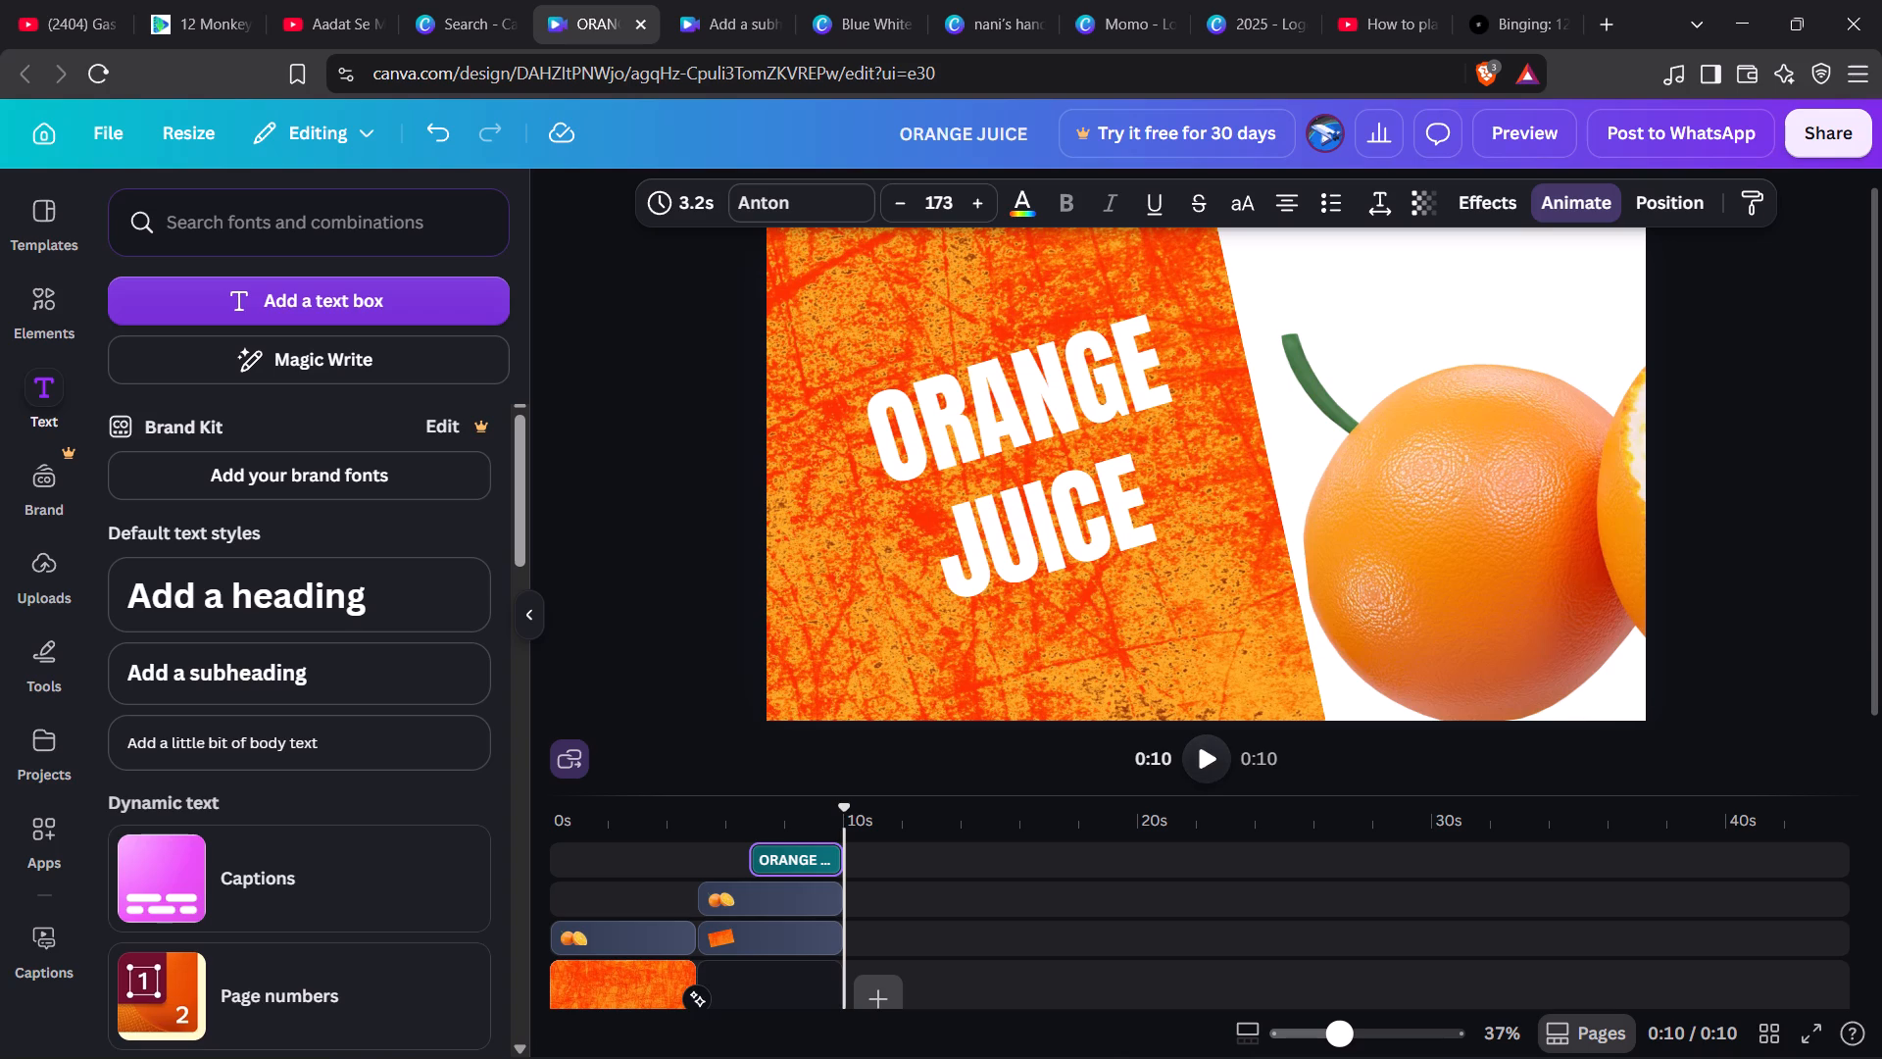
Switch to the other orange juice design, "Add a subheading", and preview its first scene from the beginning.
{"action": "left_click", "coordinate": [749, 0]}
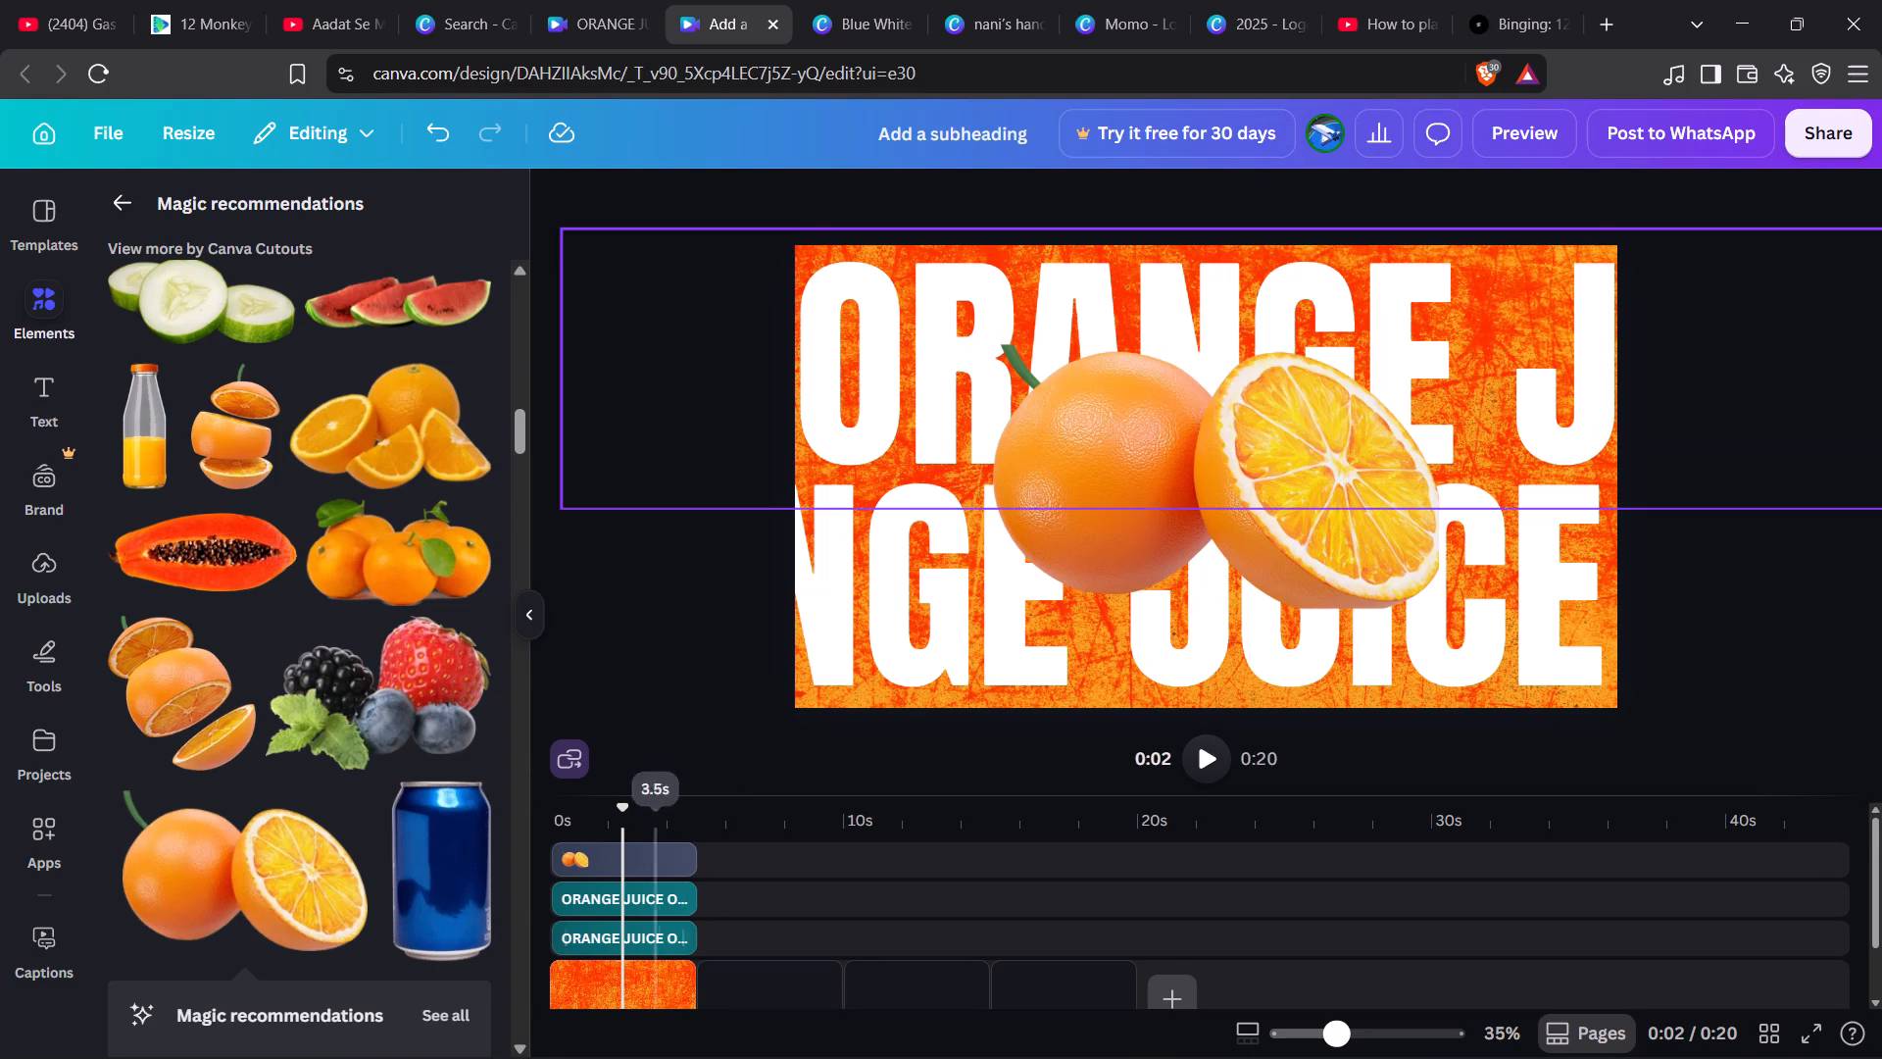
{"action": "left_click_drag", "start_coordinate": [621, 818], "coordinate": [551, 827]}
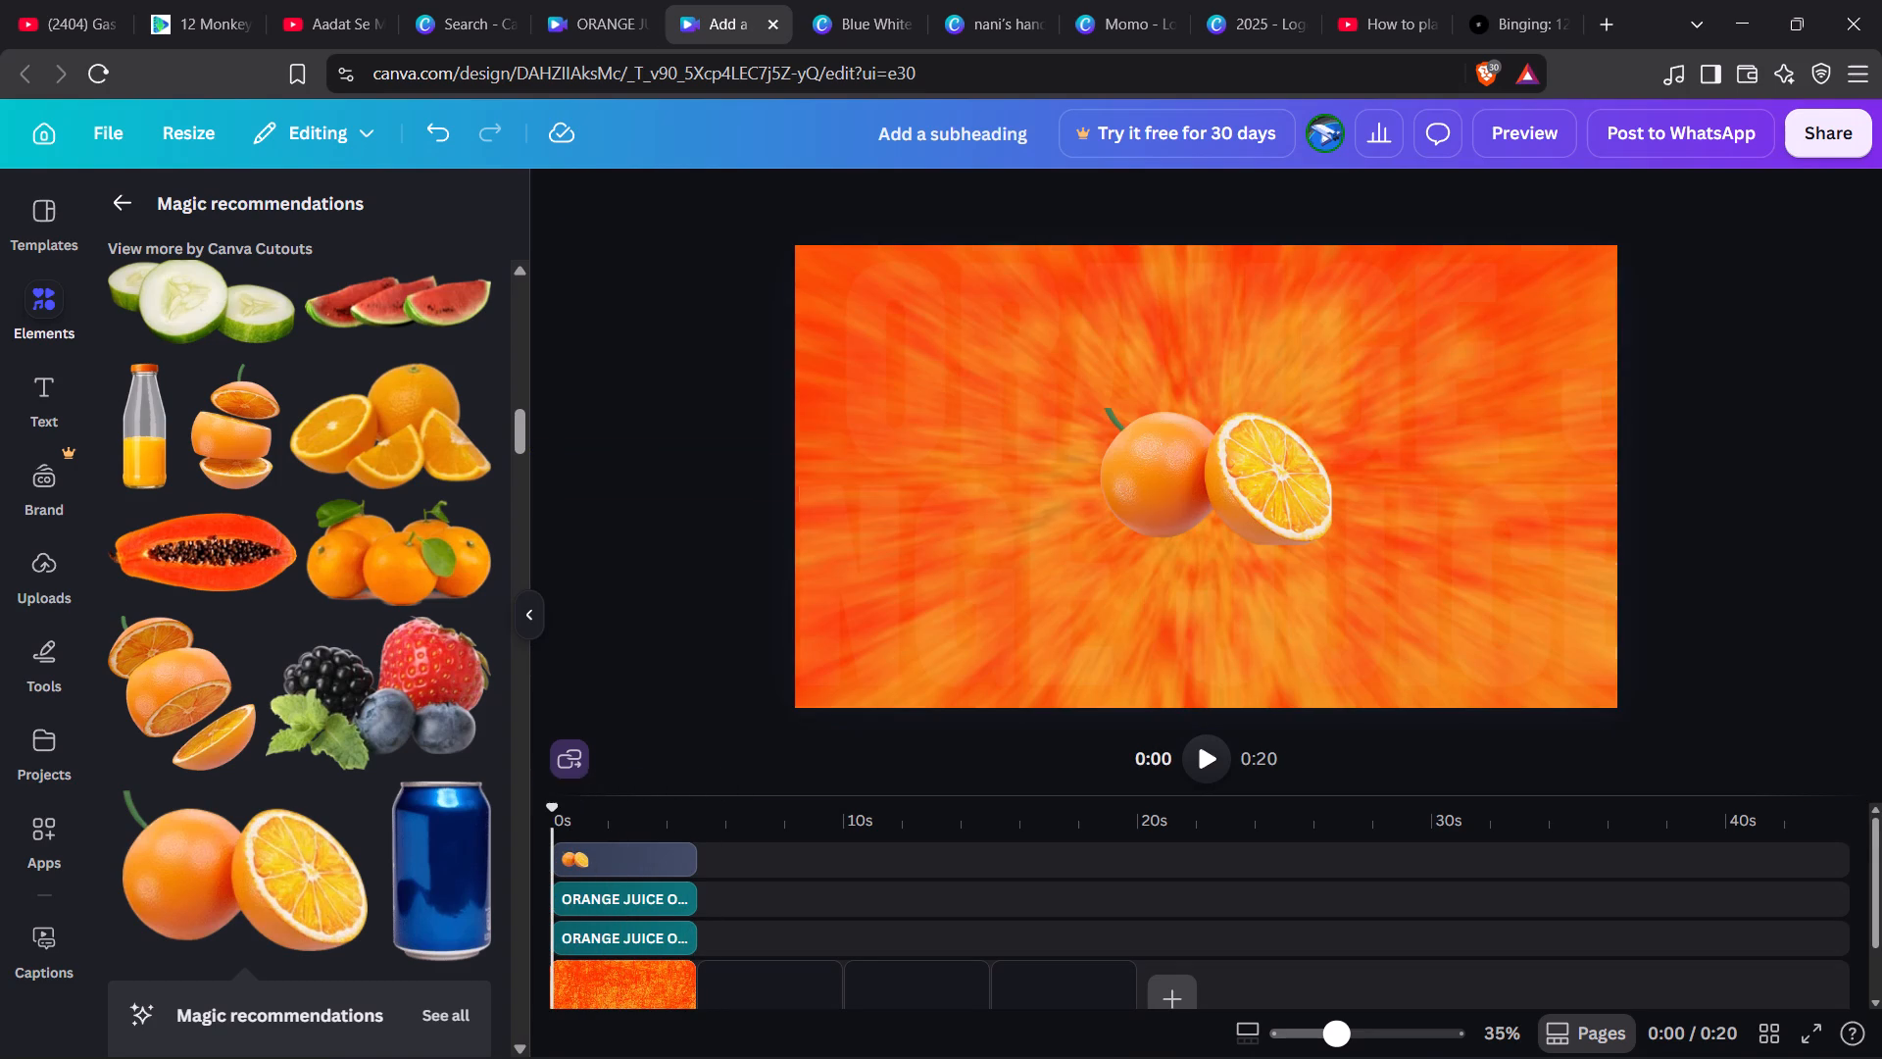
{"action": "left_click", "coordinate": [1204, 766]}
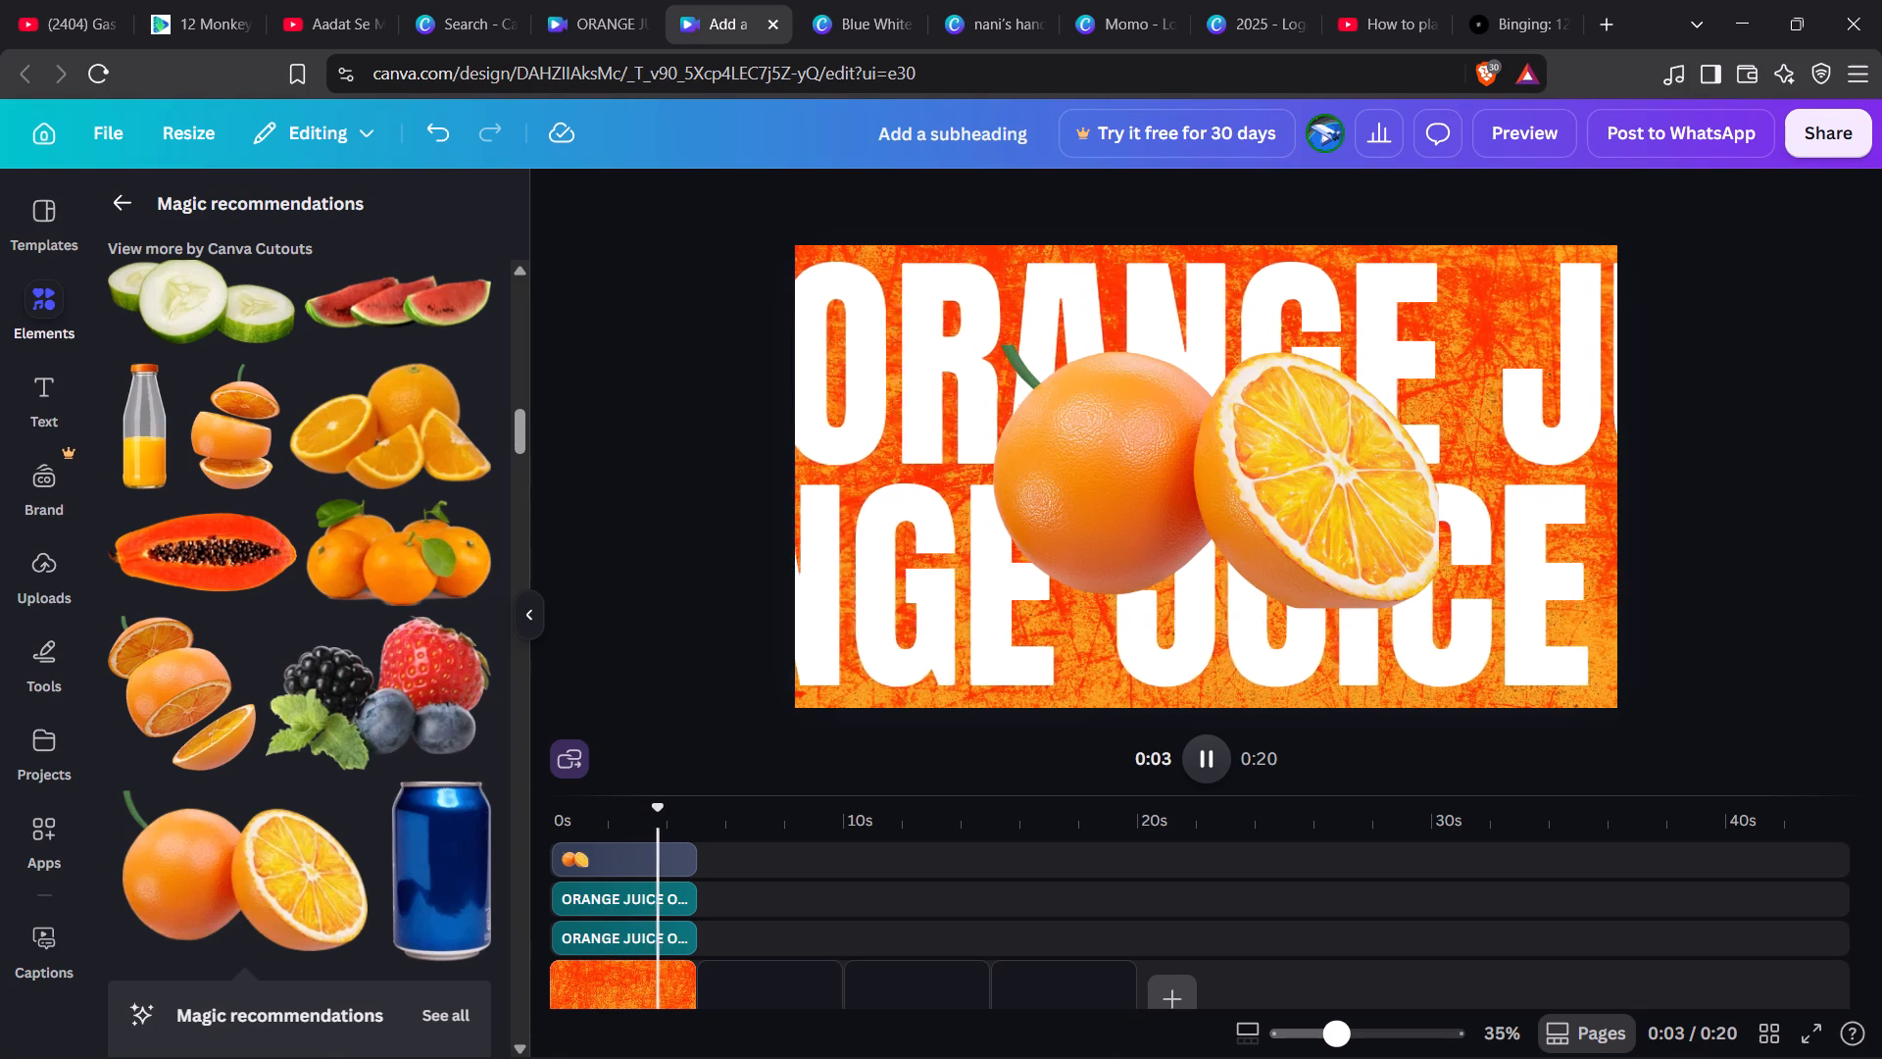
{"action": "left_click", "coordinate": [1204, 766]}
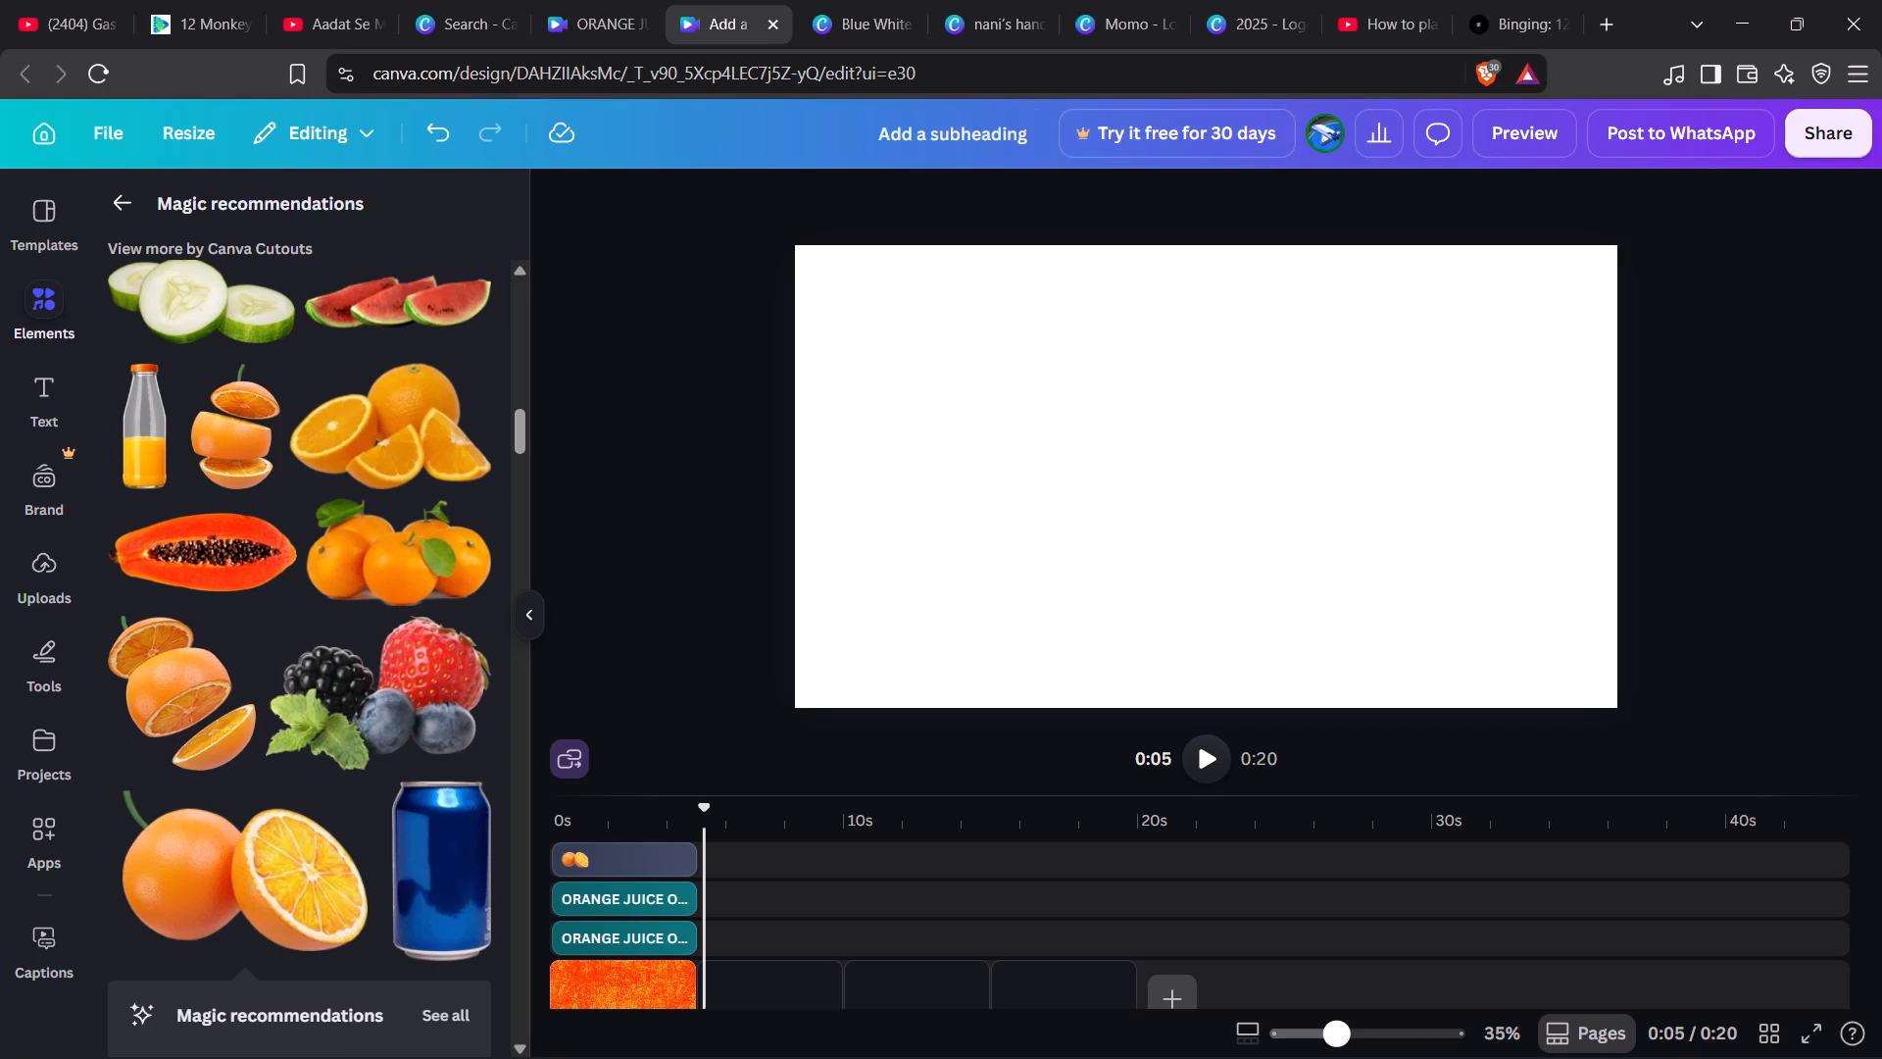
Close the open Canva designs: both orange juice videos and the four logo designs, keeping the Canva search page.
{"action": "left_click", "coordinate": [777, 29]}
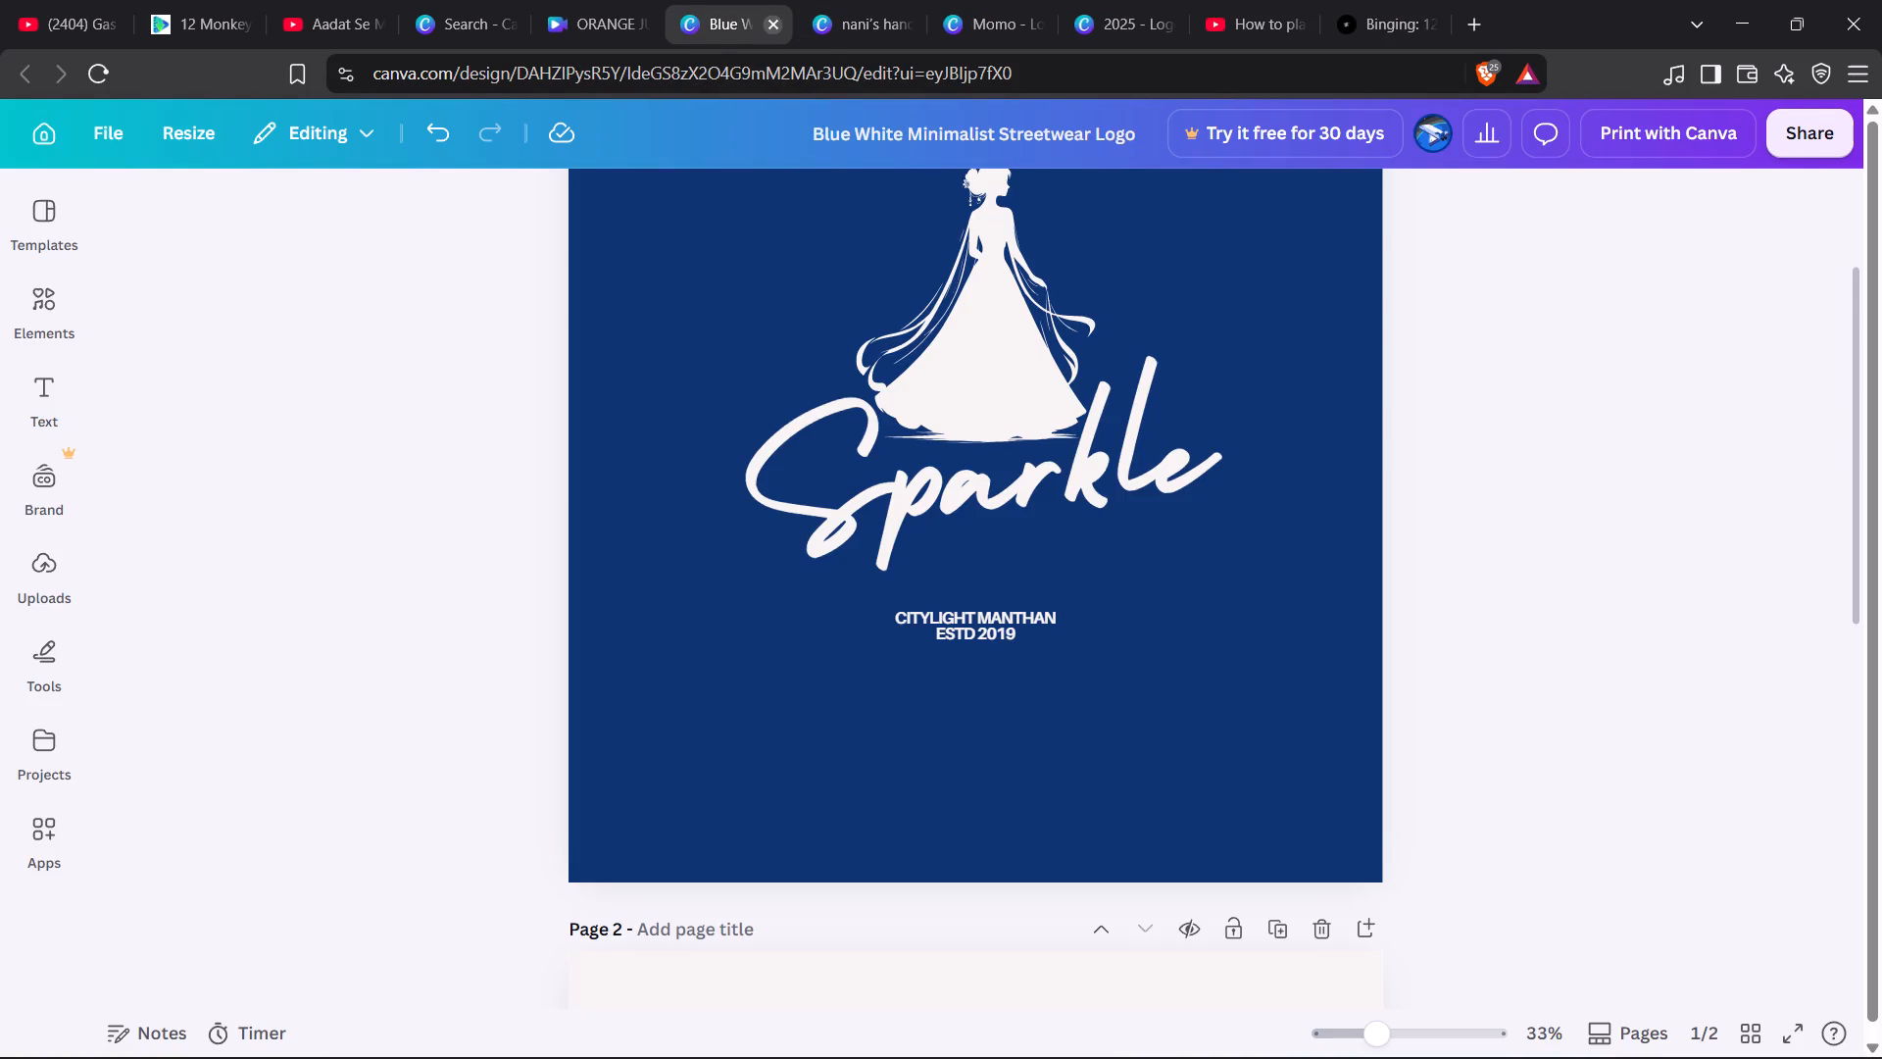
{"action": "left_click", "coordinate": [641, 28]}
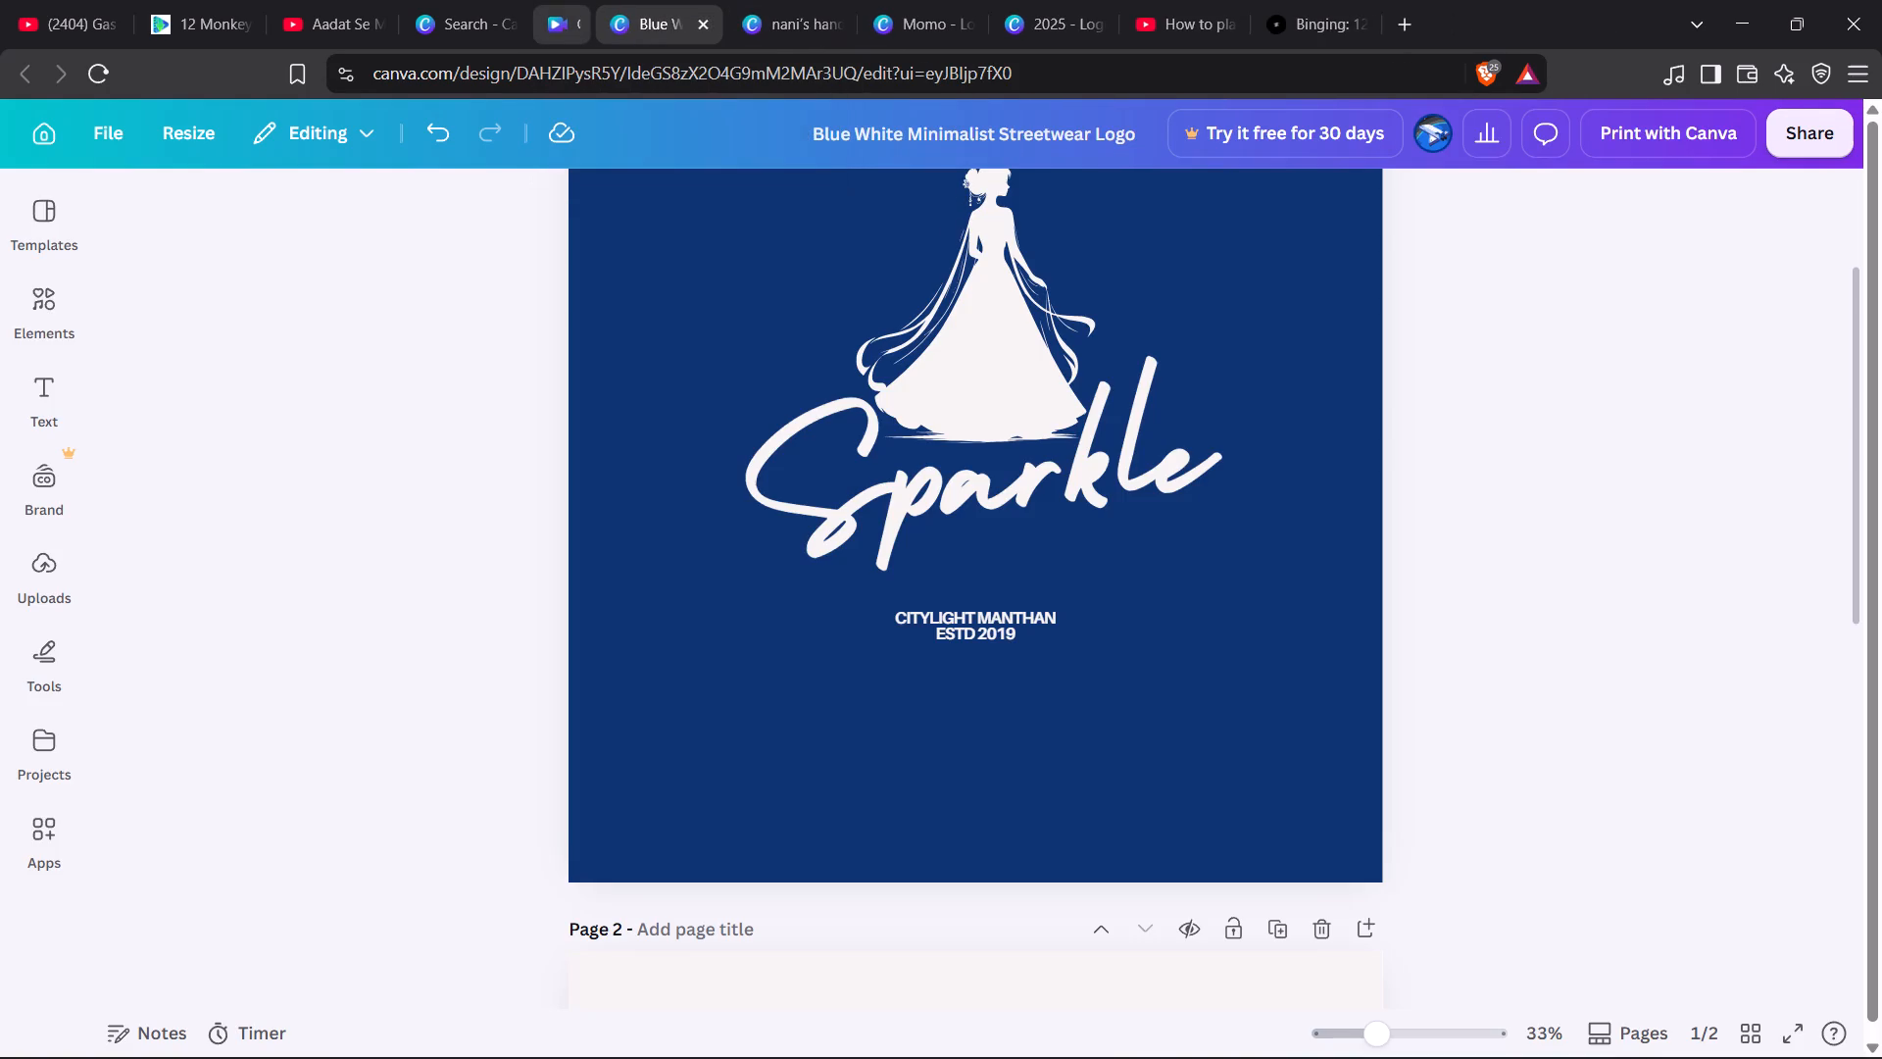
{"action": "left_click", "coordinate": [641, 28]}
{"action": "left_click", "coordinate": [641, 28]}
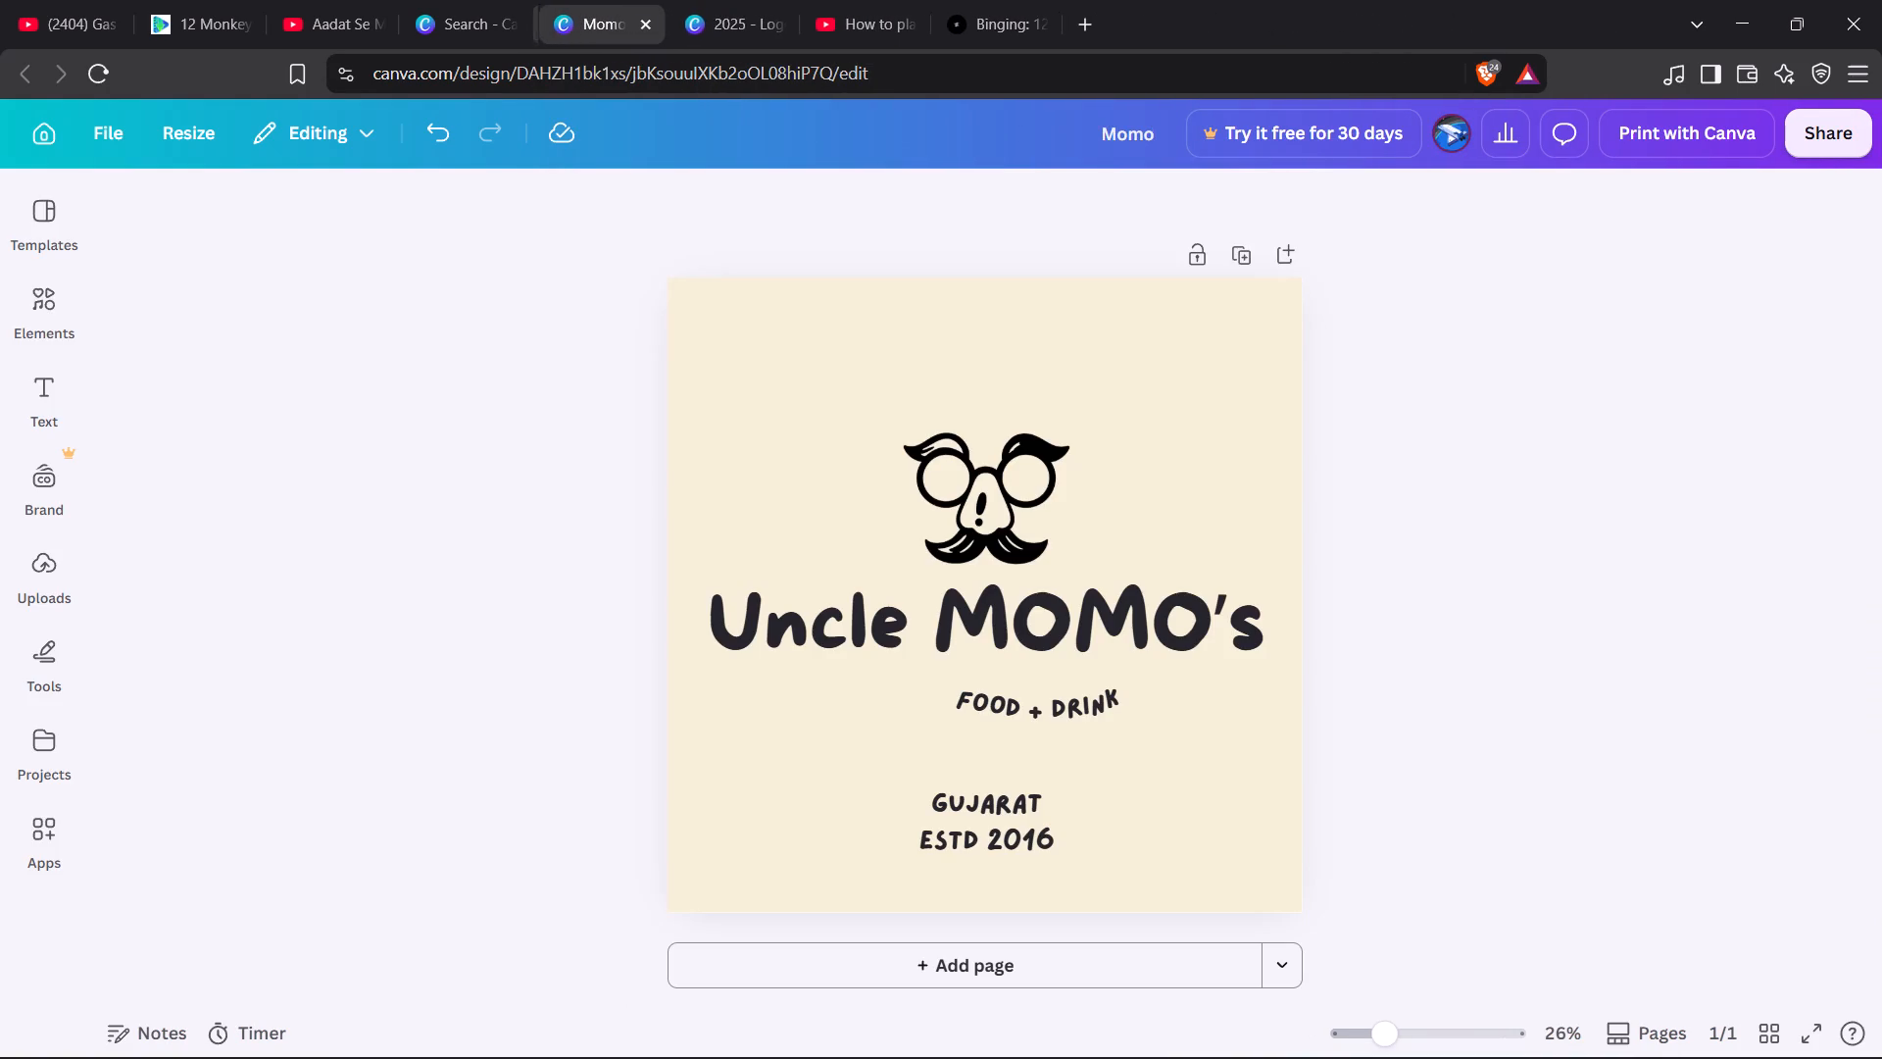
{"action": "left_click", "coordinate": [641, 28]}
{"action": "left_click", "coordinate": [641, 28]}
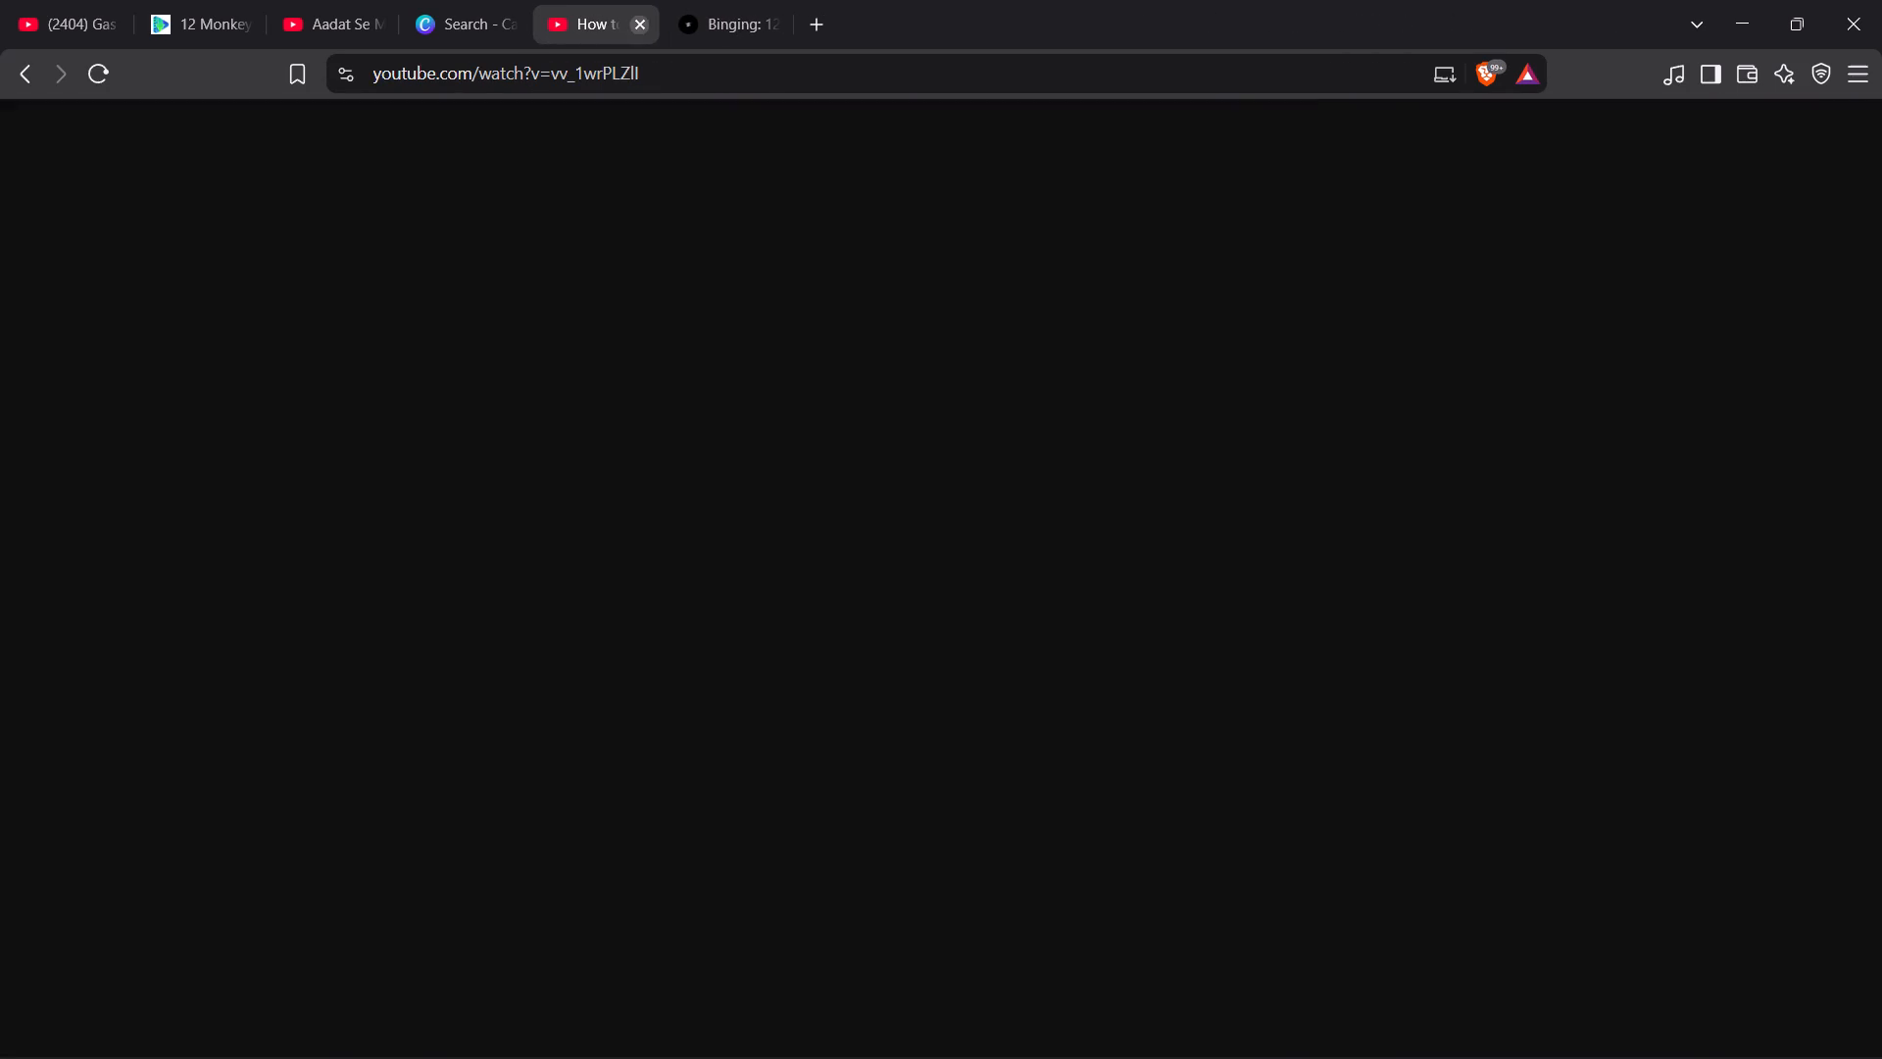
Pause the "How to play GTA V Online Parkour & Stunt Races" video playing on YouTube.
{"action": "left_click", "coordinate": [459, 25]}
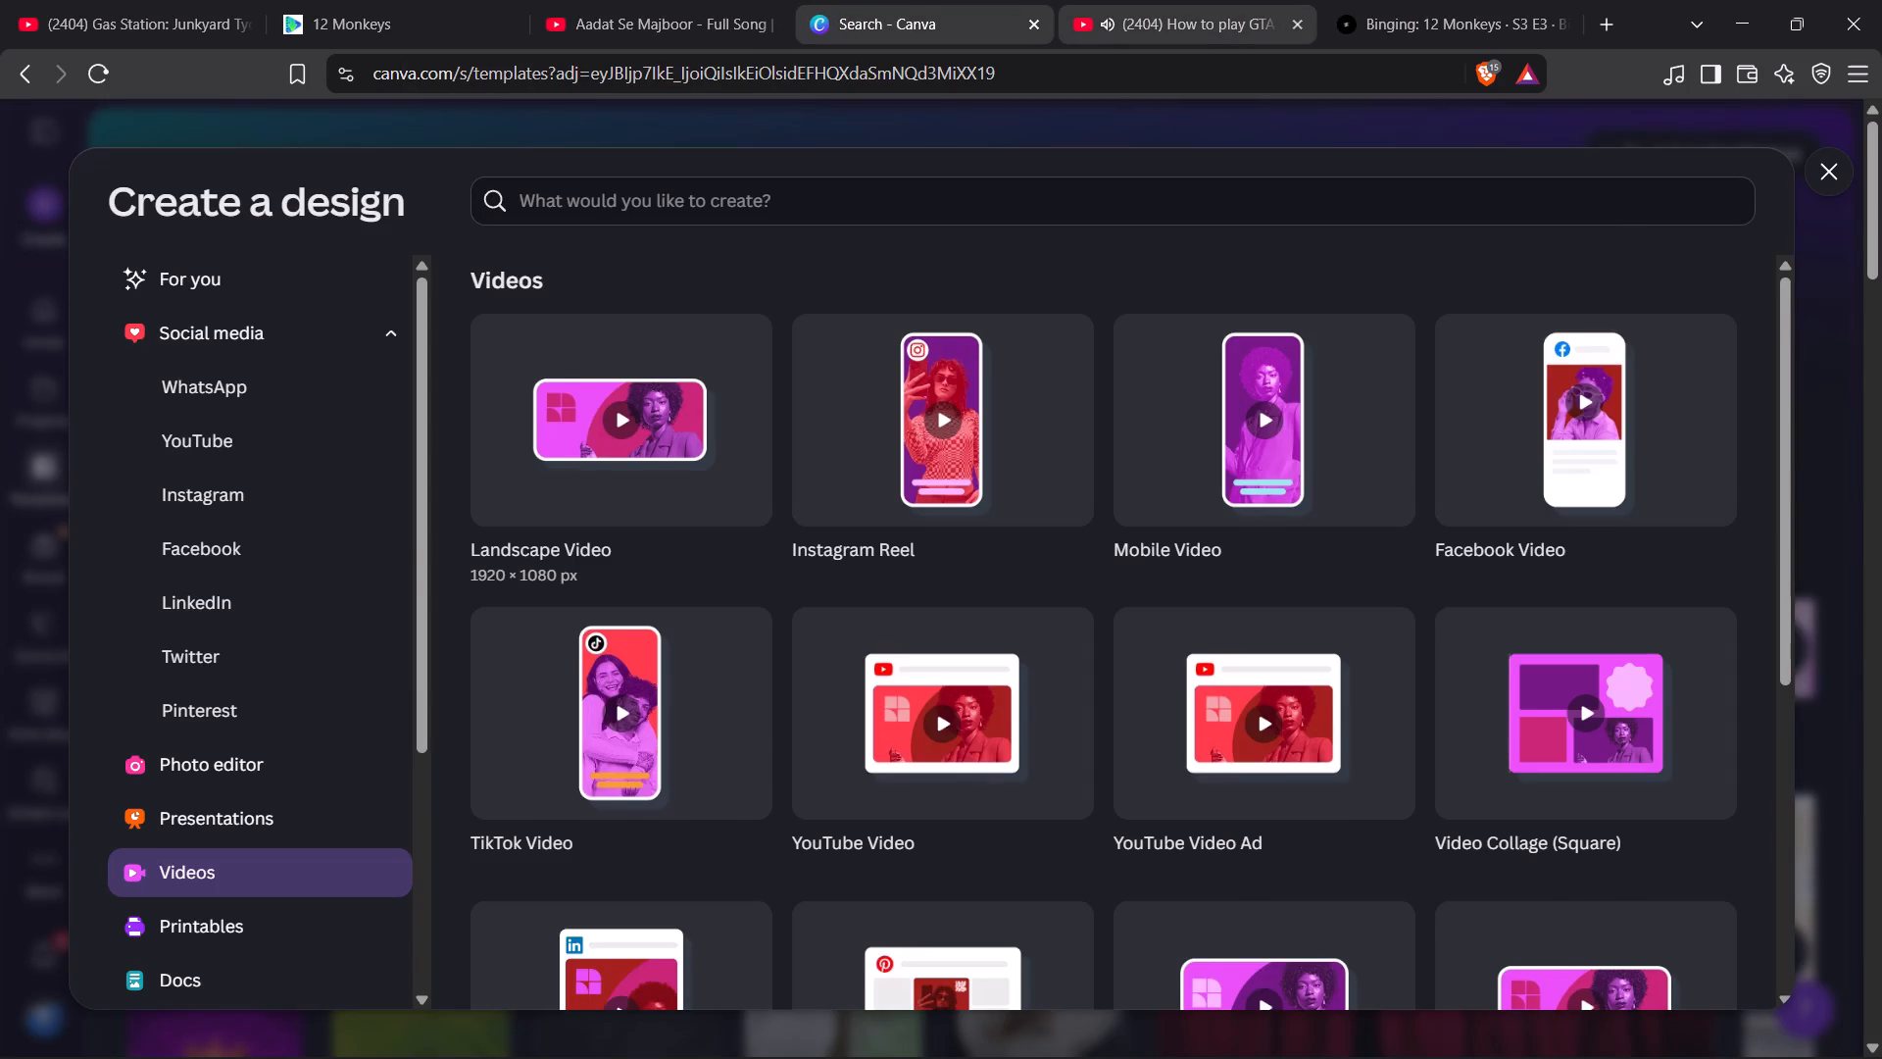
{"action": "left_click", "coordinate": [1155, 26]}
{"action": "left_click", "coordinate": [740, 357]}
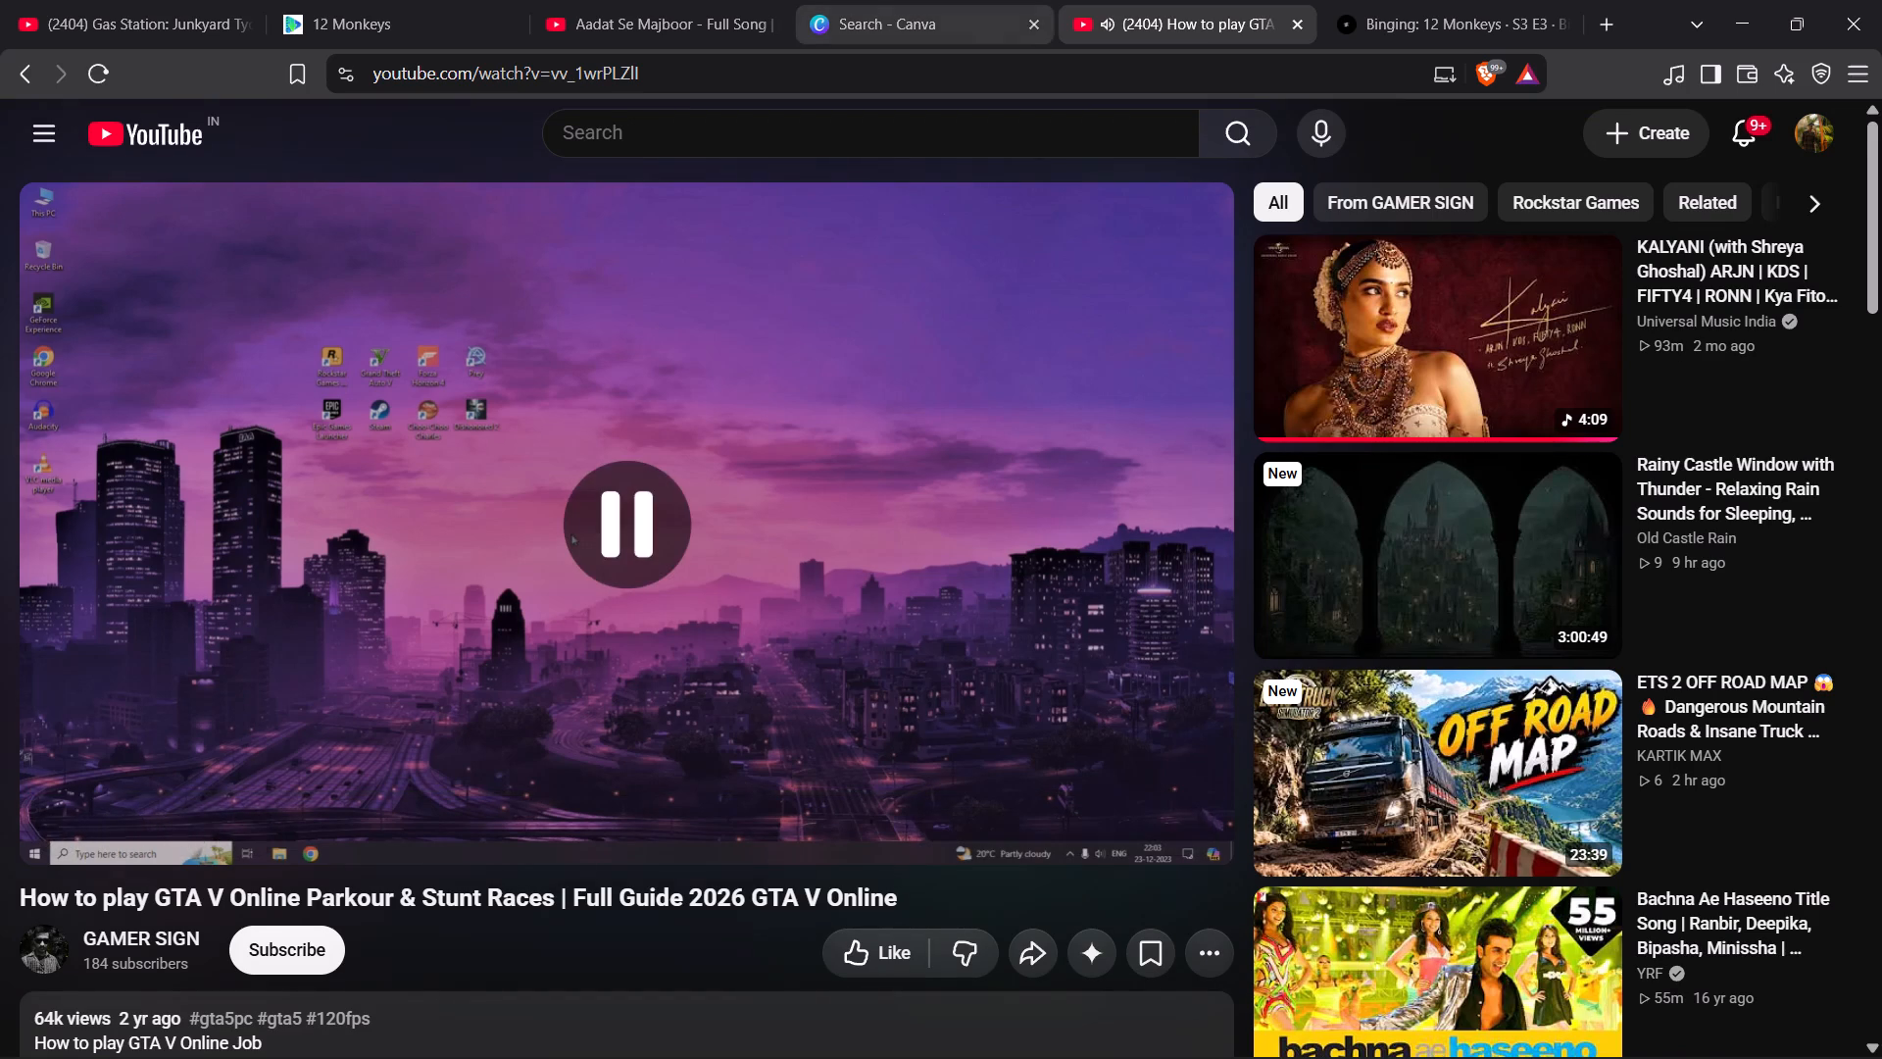
Return to the Canva search page, stop the running recording in Loggy3 and upload the newly finished session.
{"action": "left_click", "coordinate": [867, 12]}
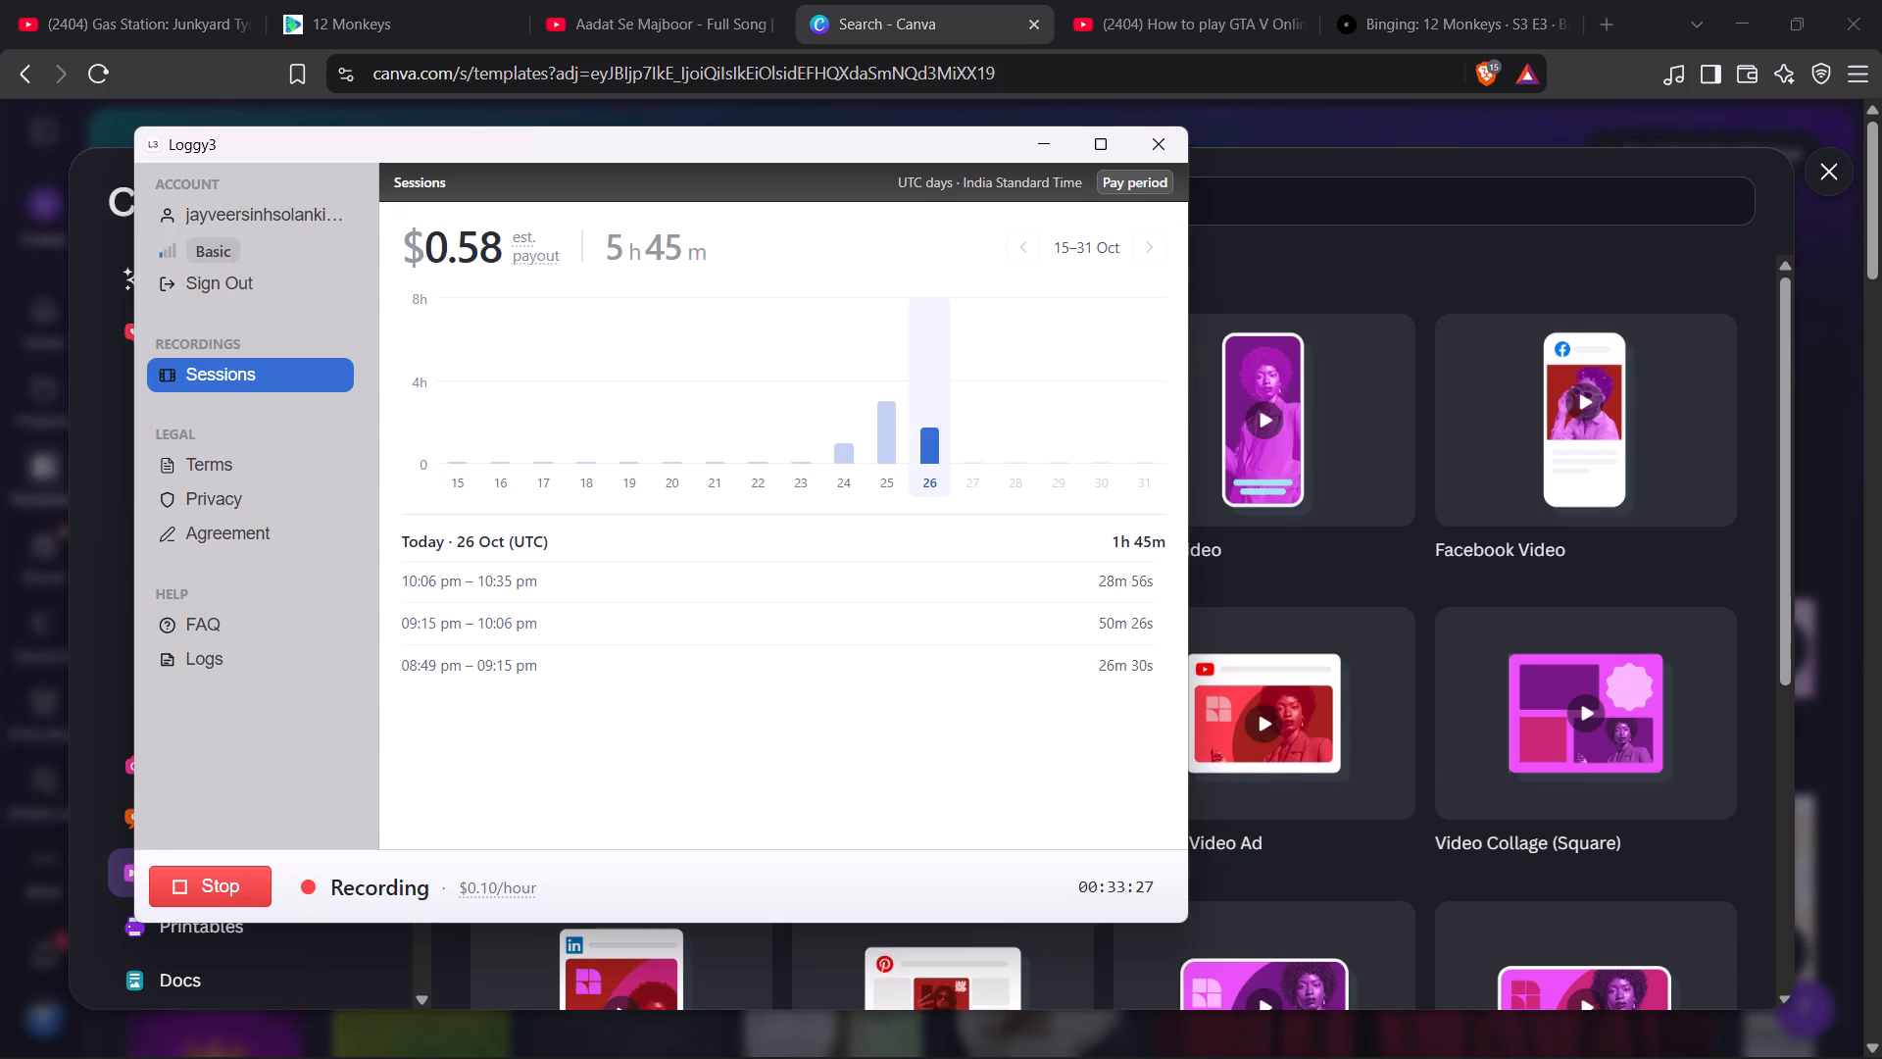
{"action": "left_click", "coordinate": [210, 885]}
{"action": "left_click", "coordinate": [1082, 577]}
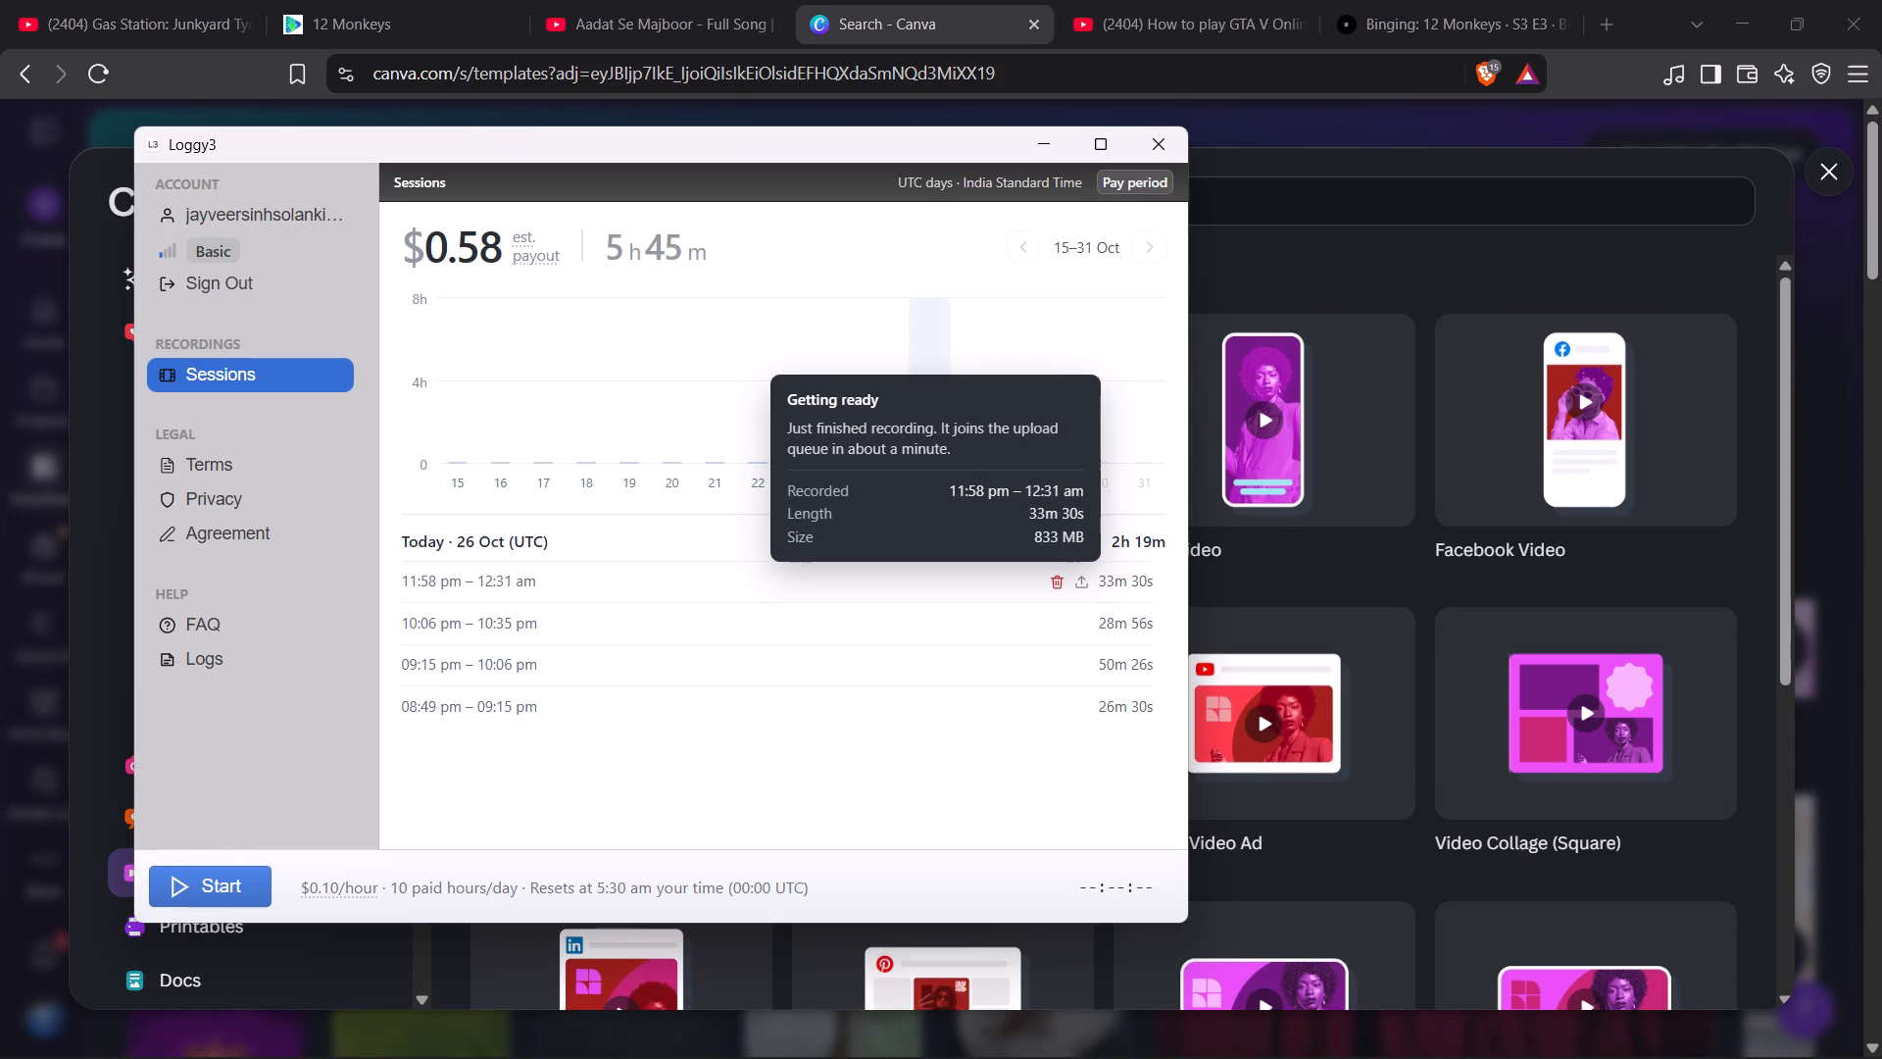